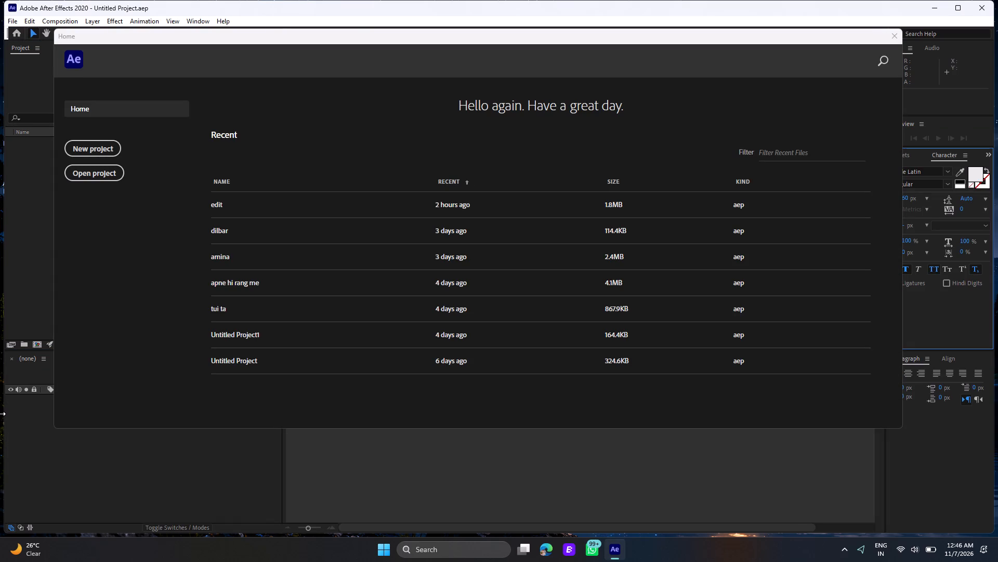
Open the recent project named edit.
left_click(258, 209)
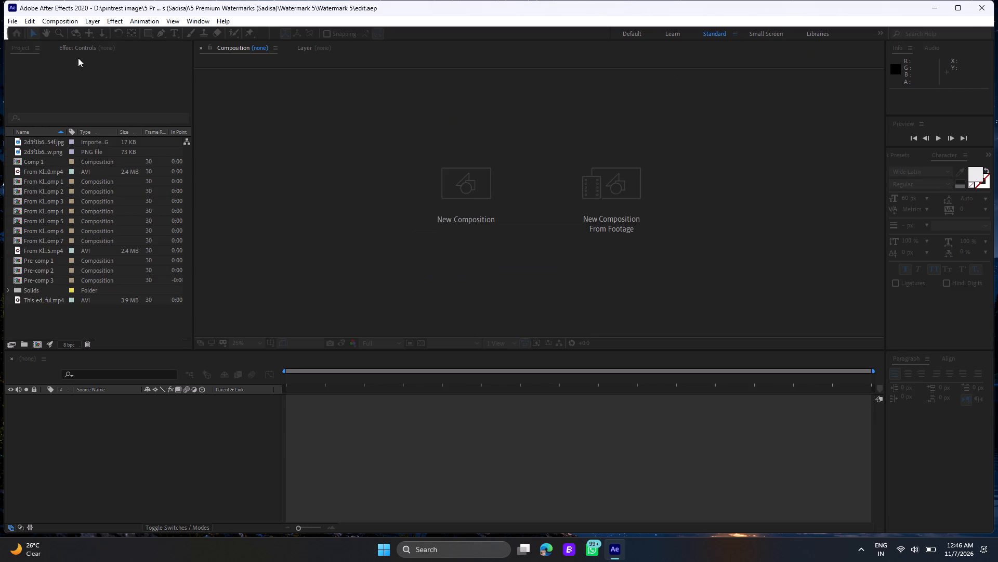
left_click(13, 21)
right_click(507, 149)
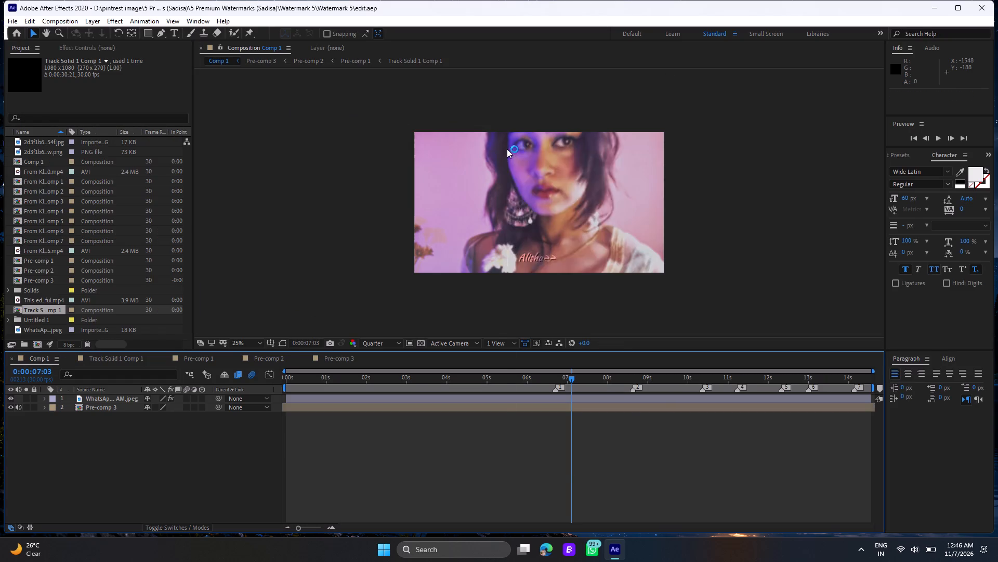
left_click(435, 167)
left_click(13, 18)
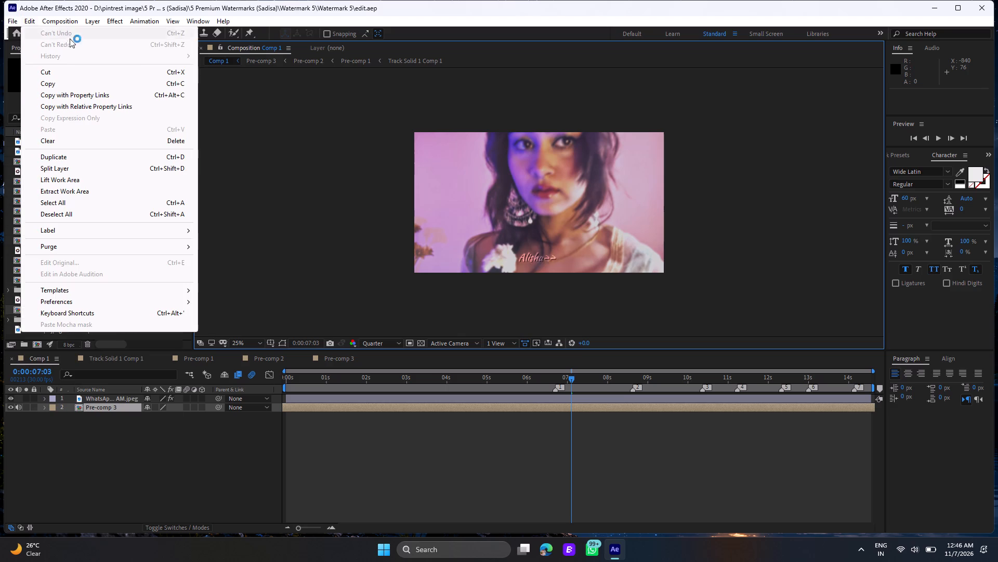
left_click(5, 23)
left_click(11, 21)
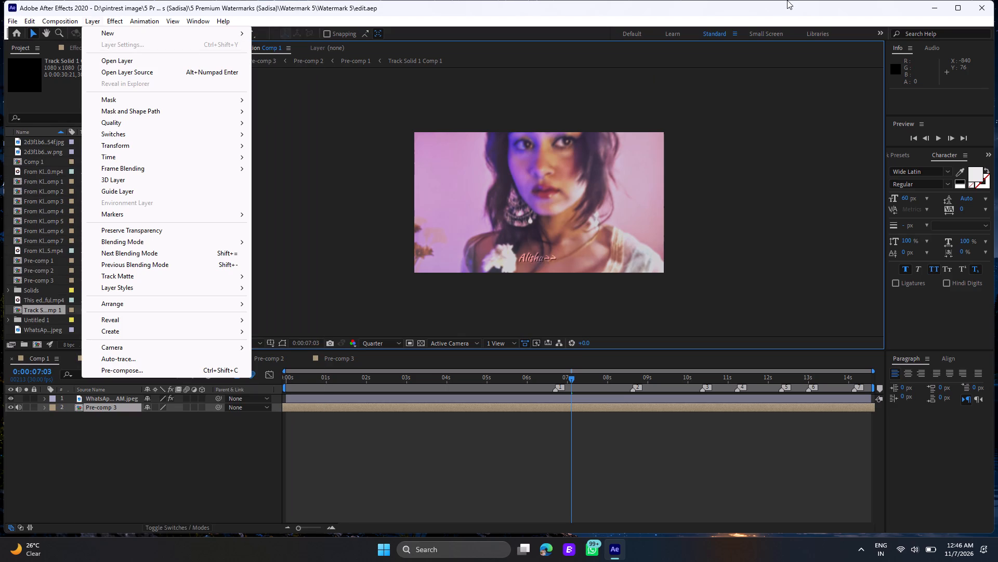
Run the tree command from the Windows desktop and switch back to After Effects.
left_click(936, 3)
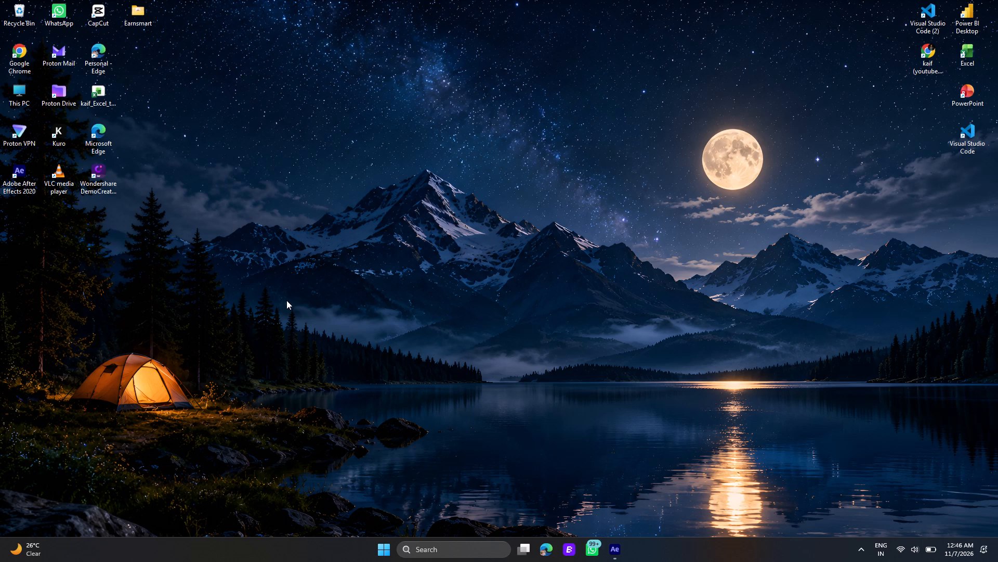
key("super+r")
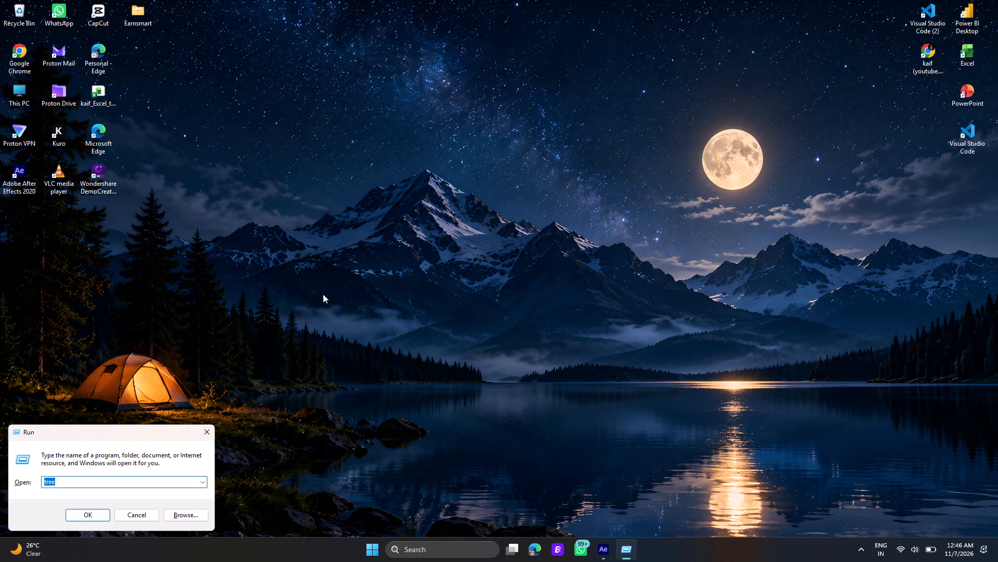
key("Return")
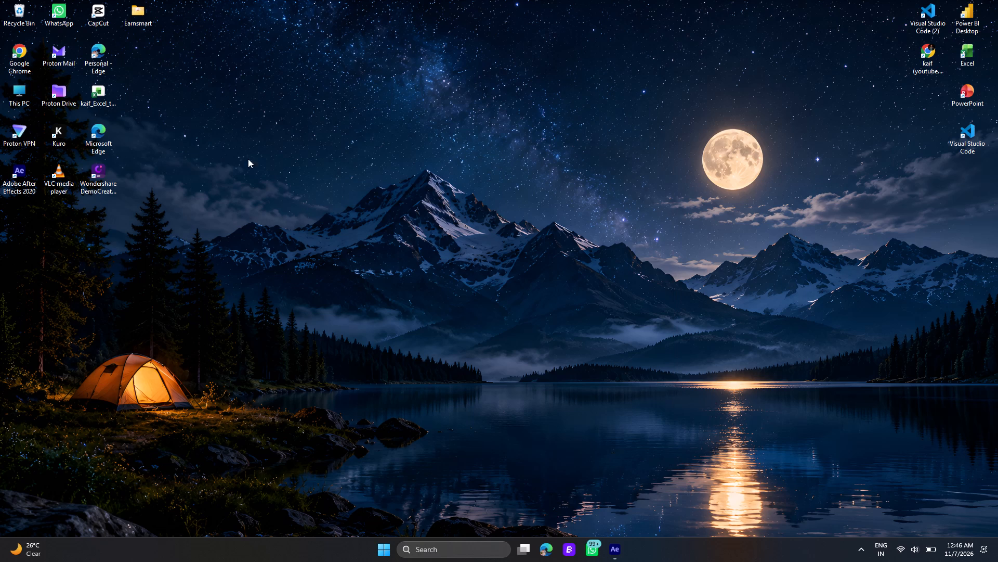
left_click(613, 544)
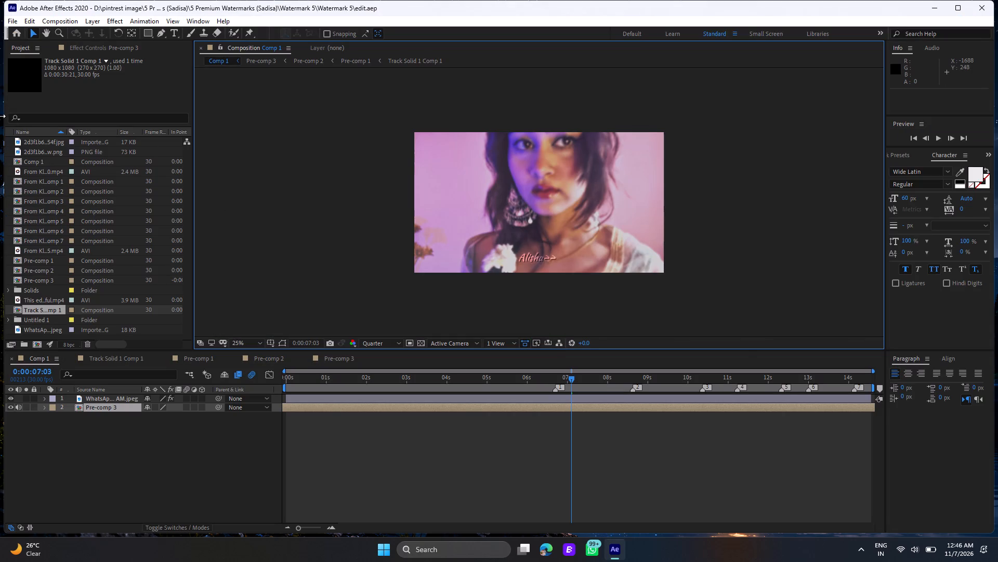
Start a new project and create a composition in it with a duration of 0:00:58:17.
left_click(17, 22)
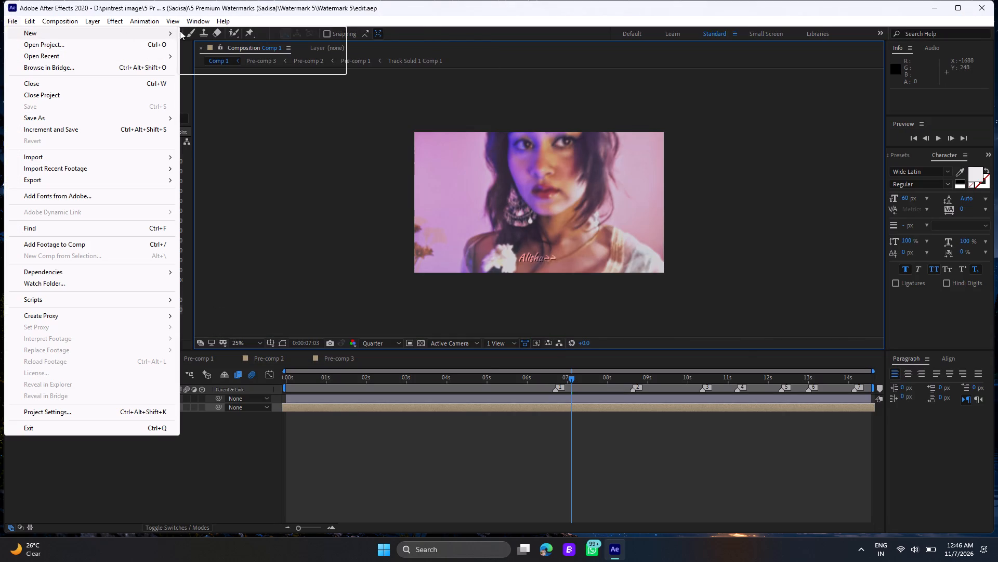
left_click(203, 31)
left_click(436, 197)
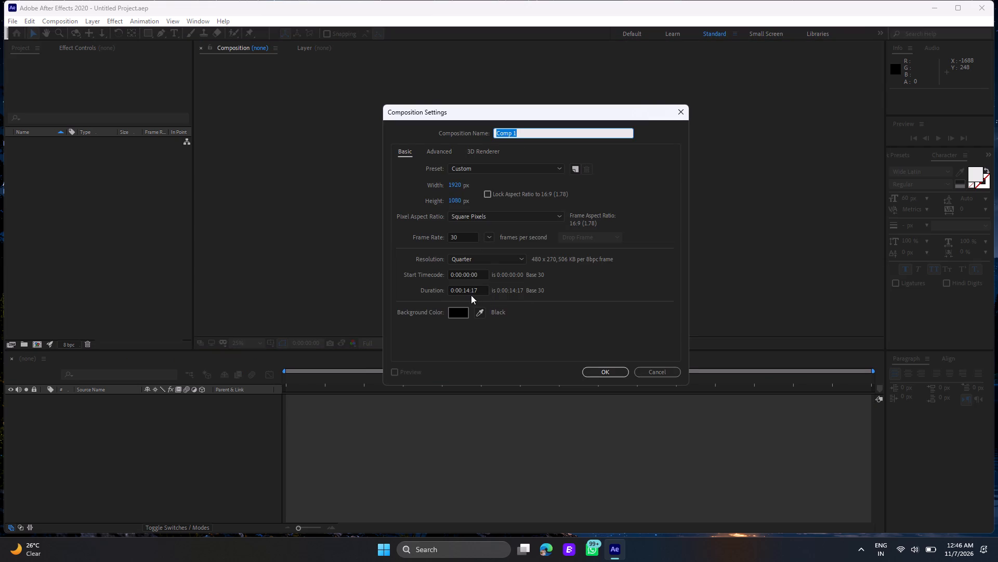
left_click(469, 291)
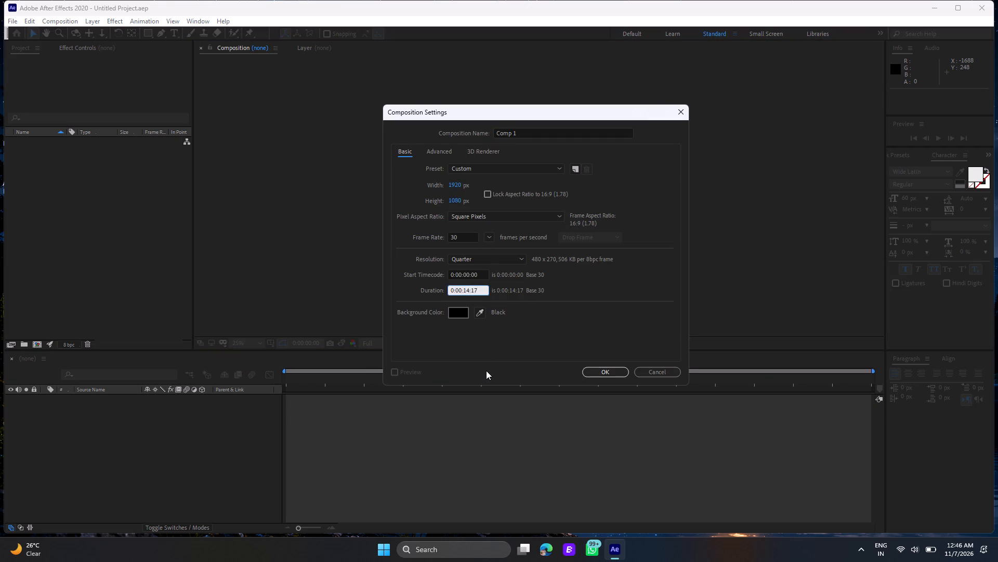
key("BackSpace")
key("BackSpace")
type("58")
key("Return")
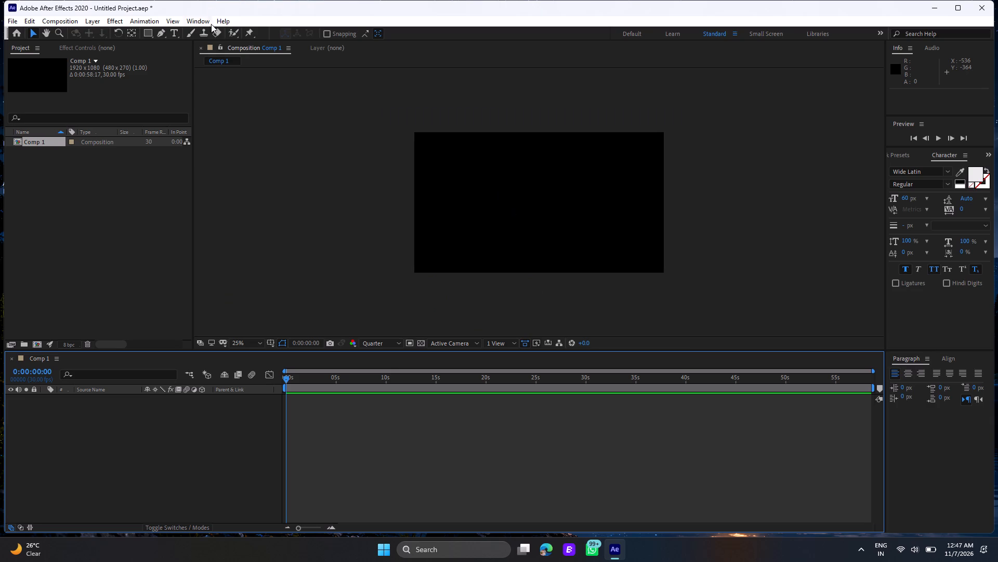
Set the composition's width to 1080 px in its composition settings.
left_click(286, 45)
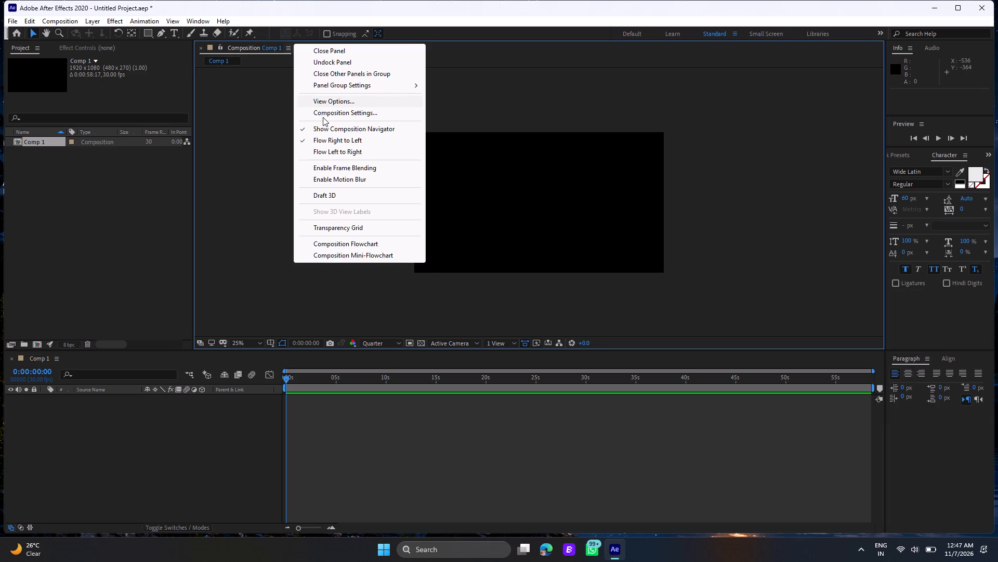
left_click(321, 113)
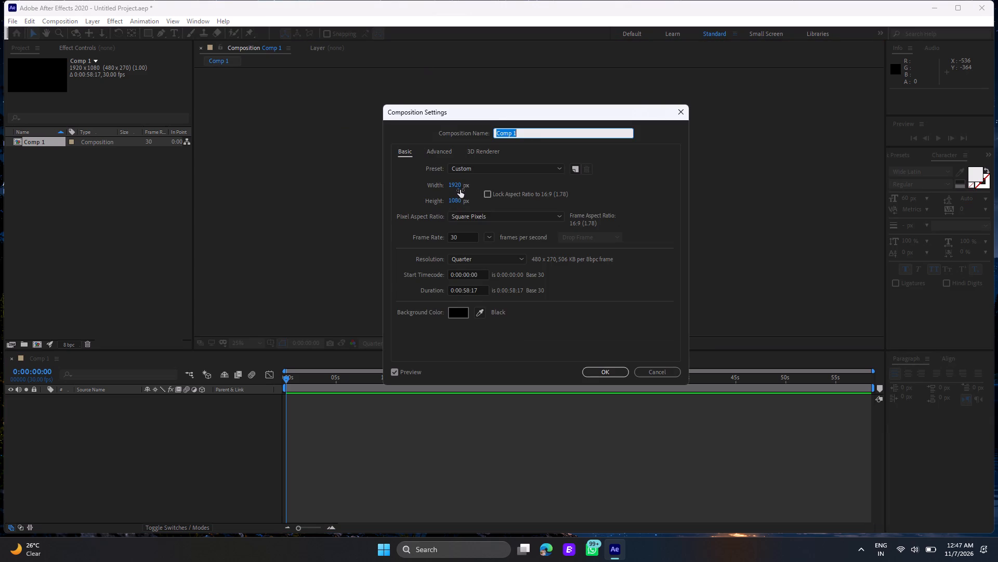
left_click(459, 183)
key("BackSpace")
key("1")
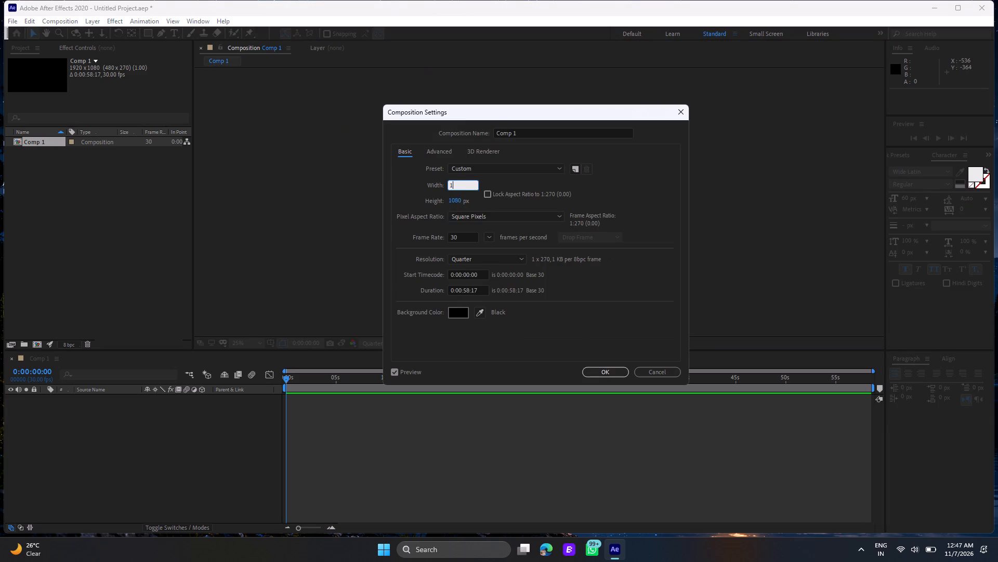
type("080")
key("Return")
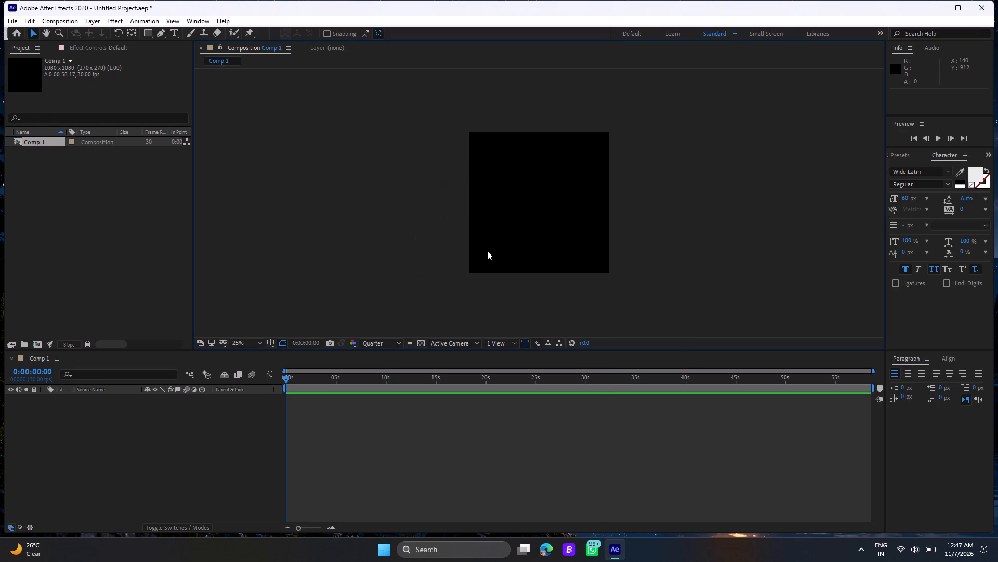
Import the airplane window MP4 clip whose name starts with AQNdbia from the Downloads folder into the project.
double_click(22, 178)
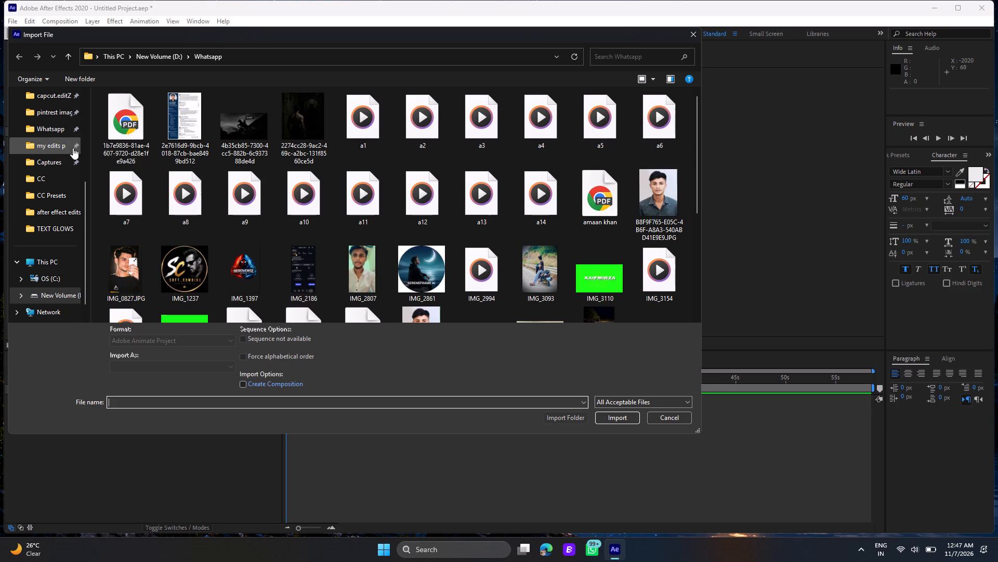
scroll(36, 158, "up", 2)
left_click(42, 128)
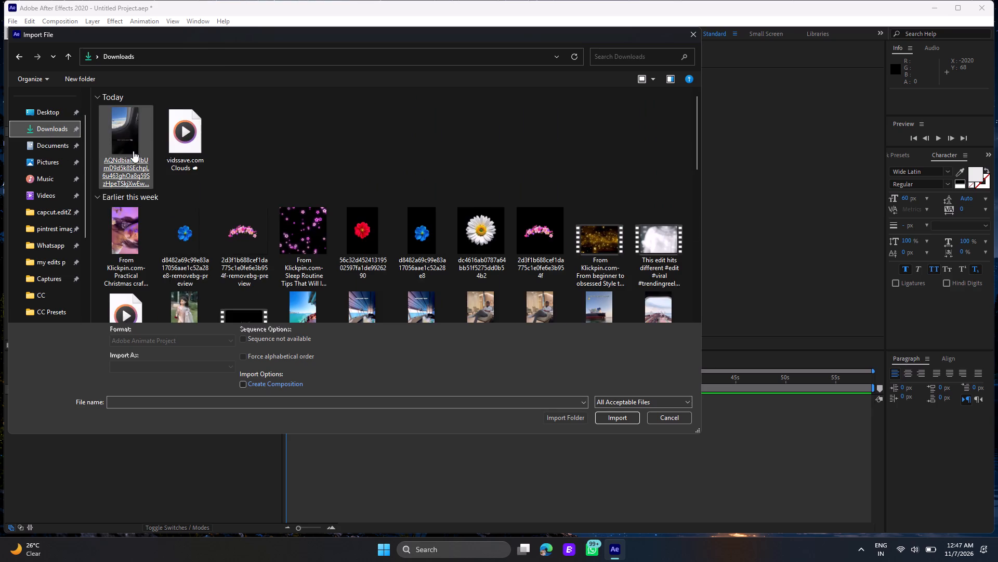
left_click(126, 145)
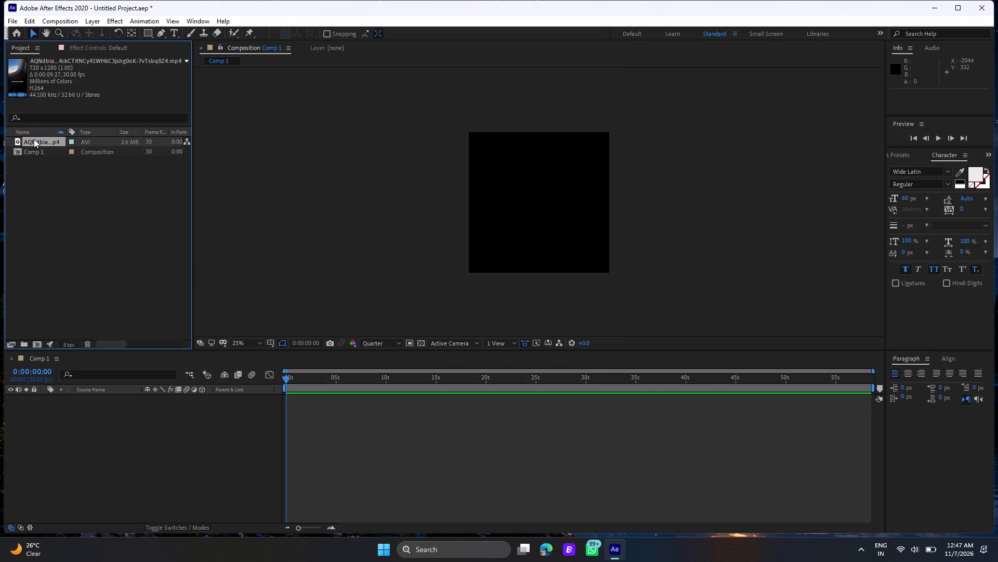
Add the imported airplane window clip to Comp 1 as a layer, centred in the frame and starting at 0:00.
left_click_drag(34, 139, 532, 205)
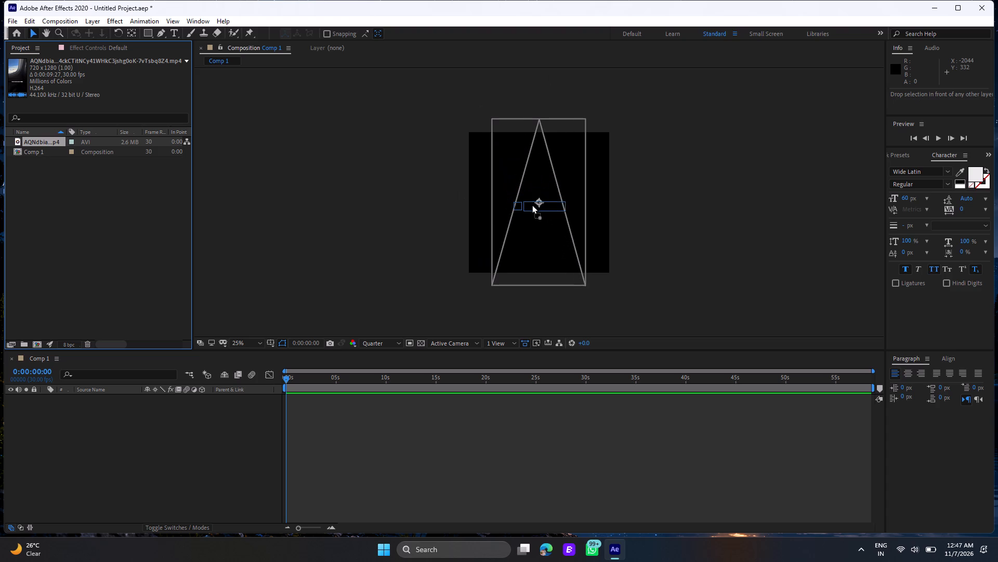
left_click_drag(532, 205, 539, 201)
left_click_drag(539, 201, 535, 201)
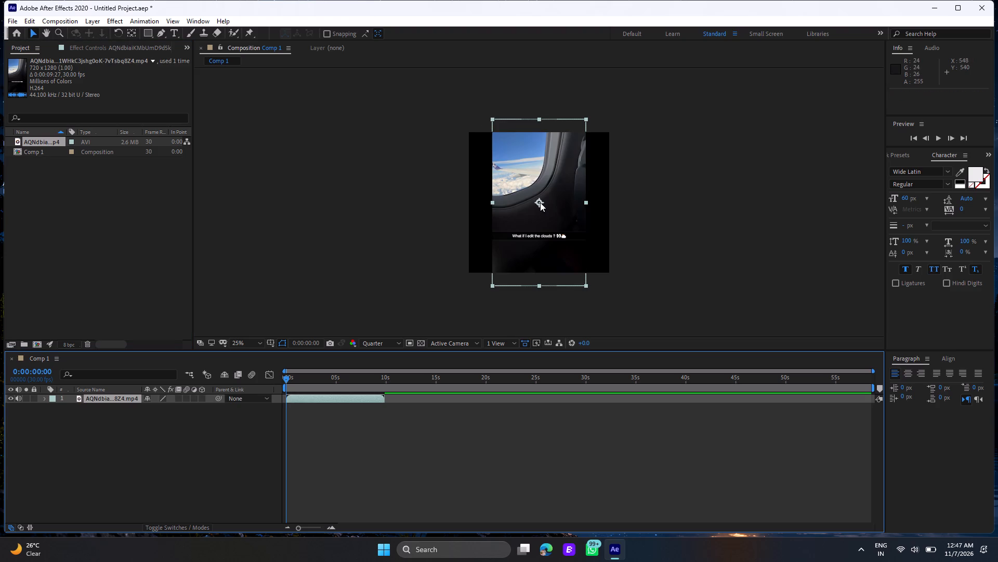
Scale the airplane-window video layer to 150% so it fills the composition's width.
left_click(120, 394)
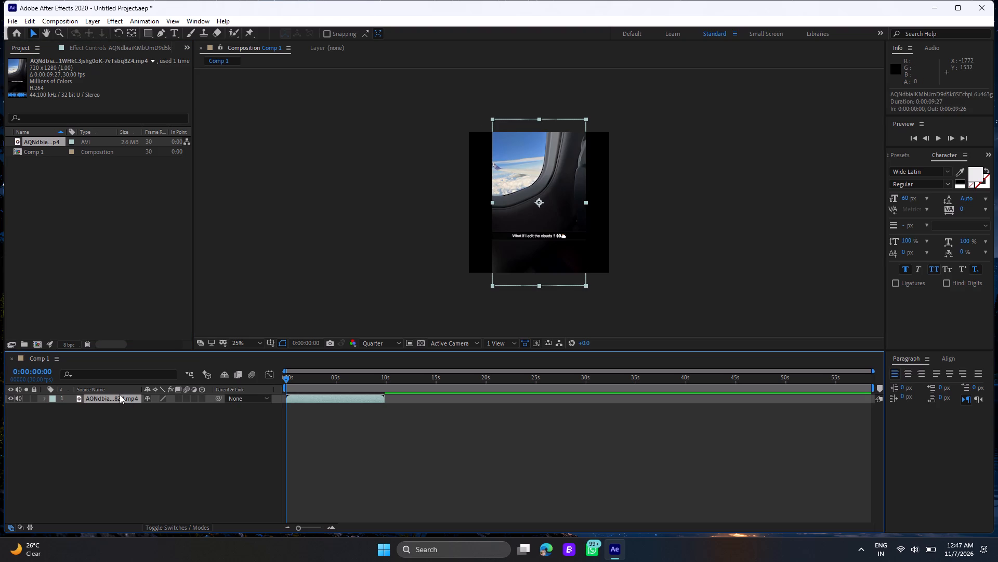
key("s")
left_click_drag(159, 406, 162, 406)
left_click_drag(162, 406, 206, 428)
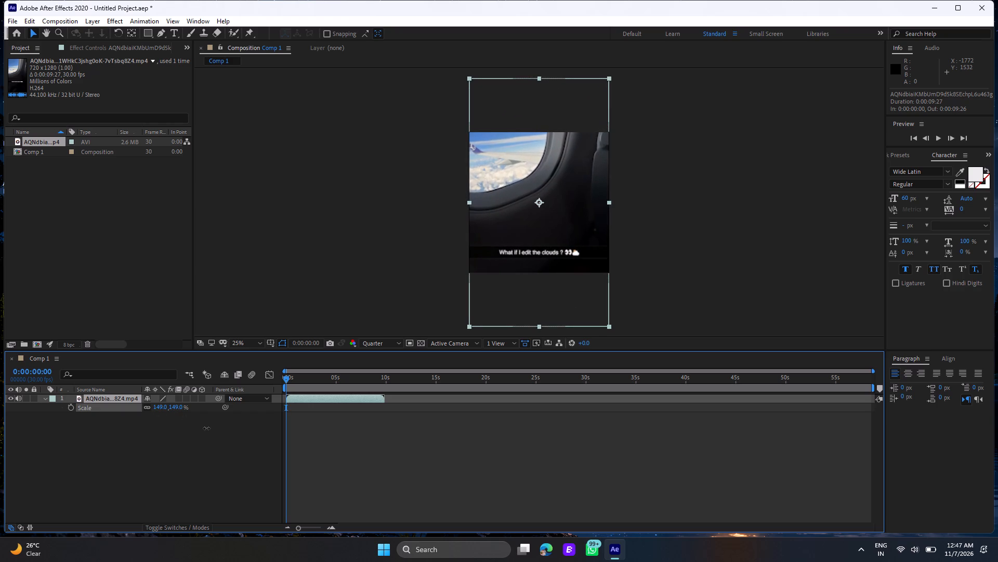
left_click_drag(206, 428, 208, 429)
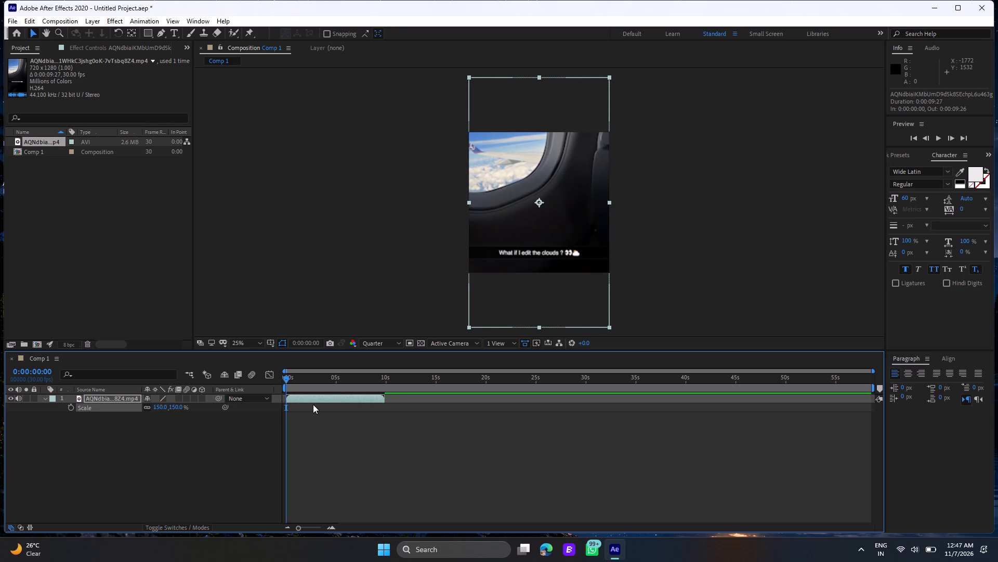
Preview the scaled video clip from the start of the composition and return to the first frame.
key("space")
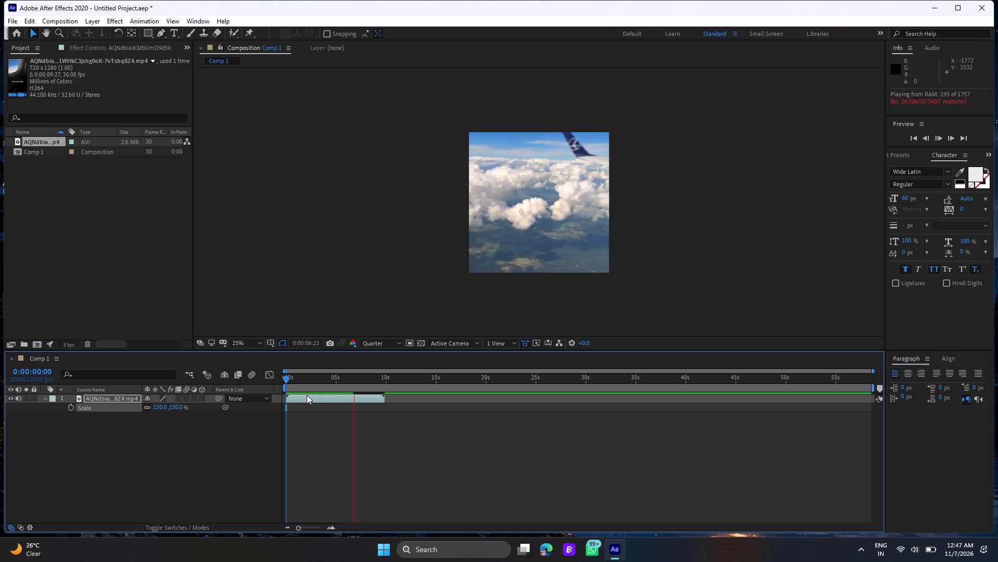
left_click(283, 379)
key("space")
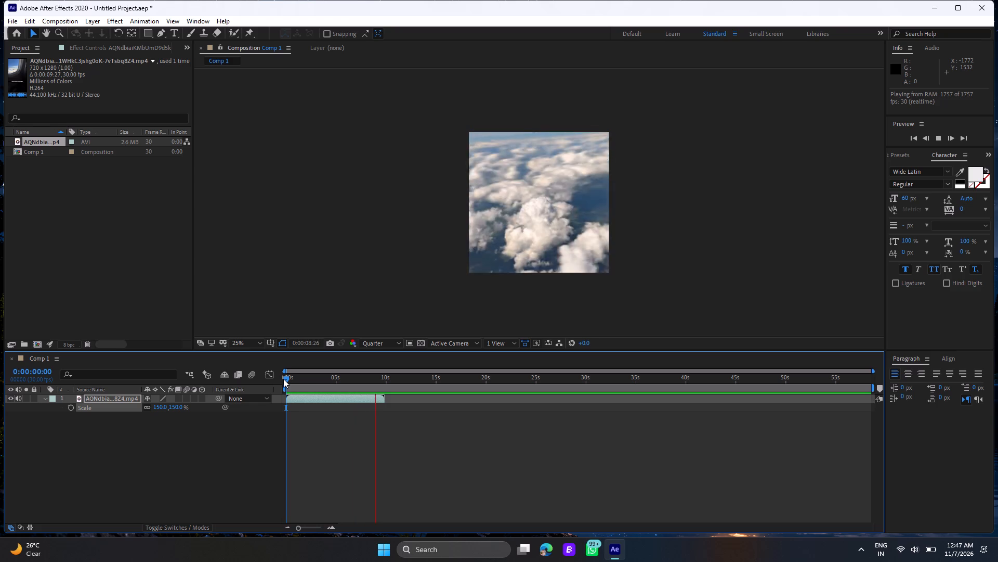
left_click(301, 378)
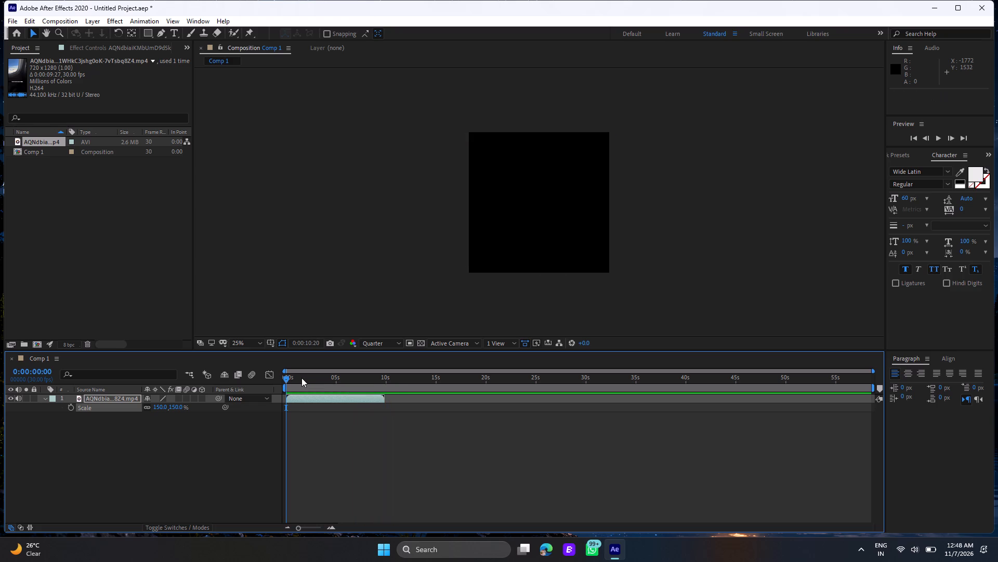
left_click_drag(300, 380, 299, 380)
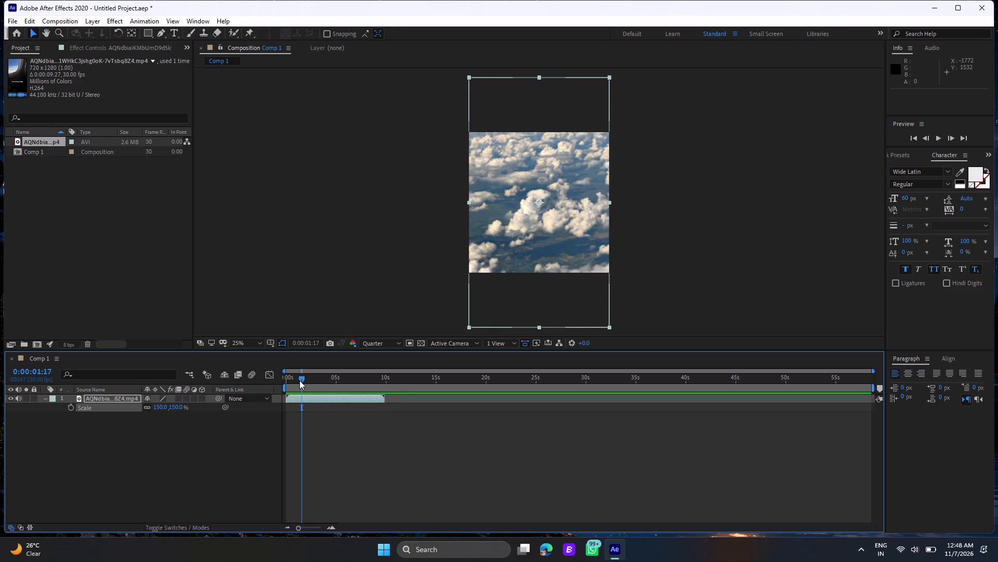
left_click_drag(299, 380, 265, 369)
key("space")
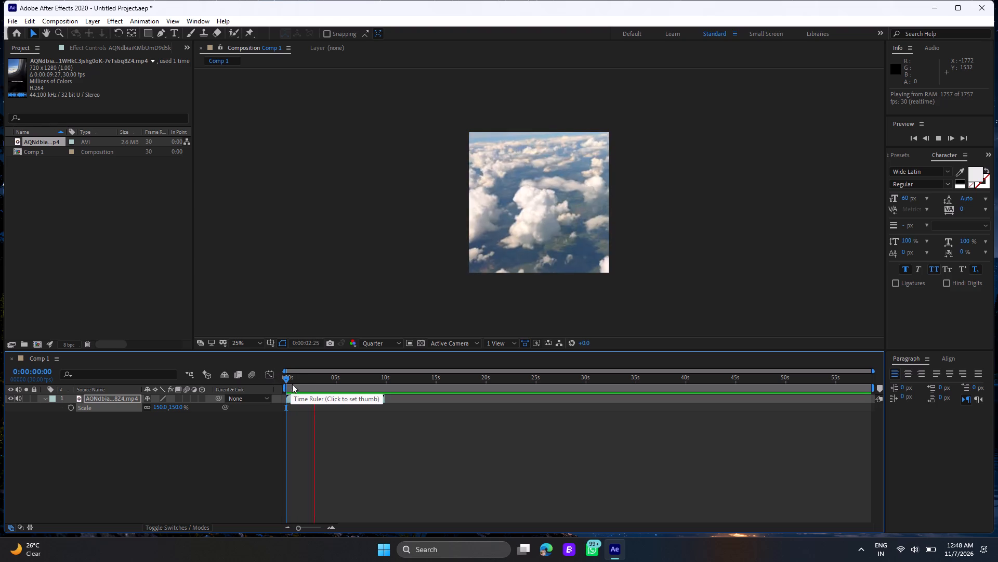
left_click(294, 378)
left_click_drag(294, 378, 258, 372)
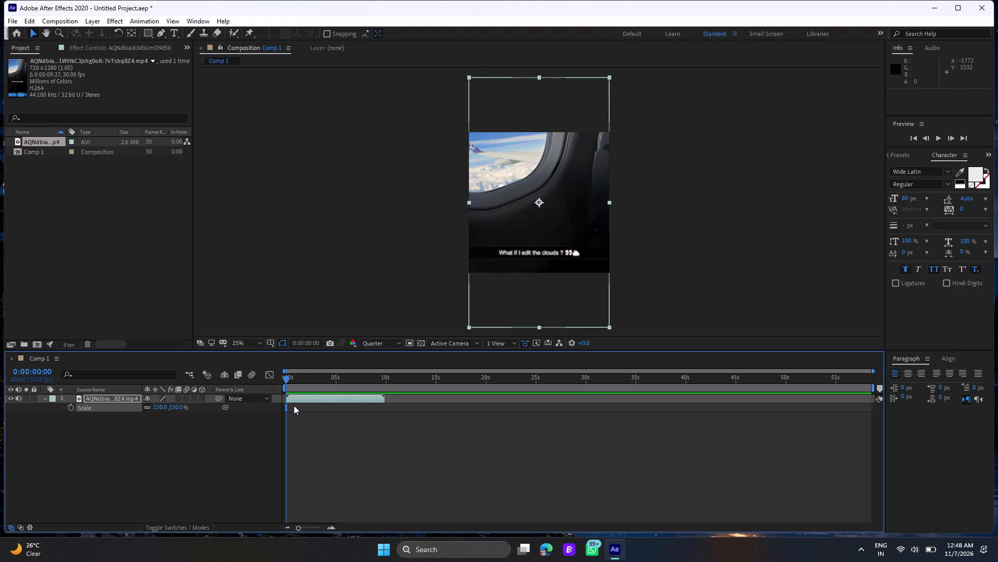
Reveal the audio waveform of the video layer in the timeline.
left_click(293, 401)
key("u")
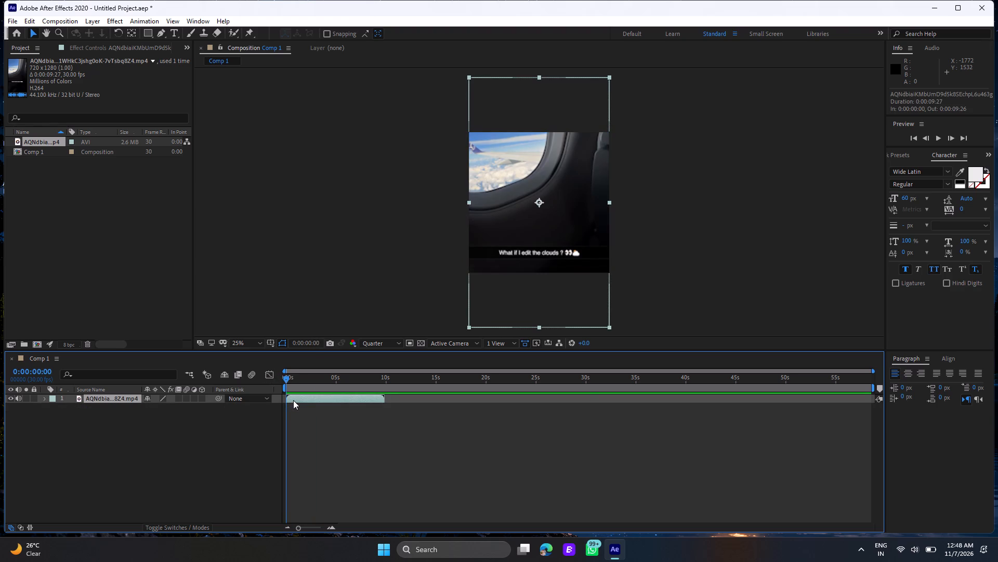
key("u")
type("ll")
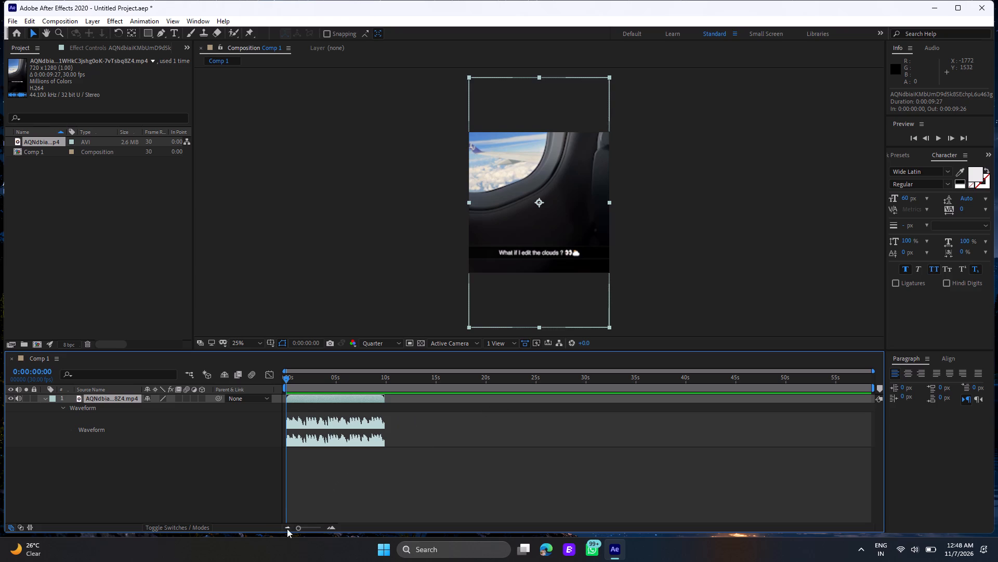
Play the clip's opening second repeatedly against the enlarged audio waveform to locate the first beat and scene change.
left_click(307, 526)
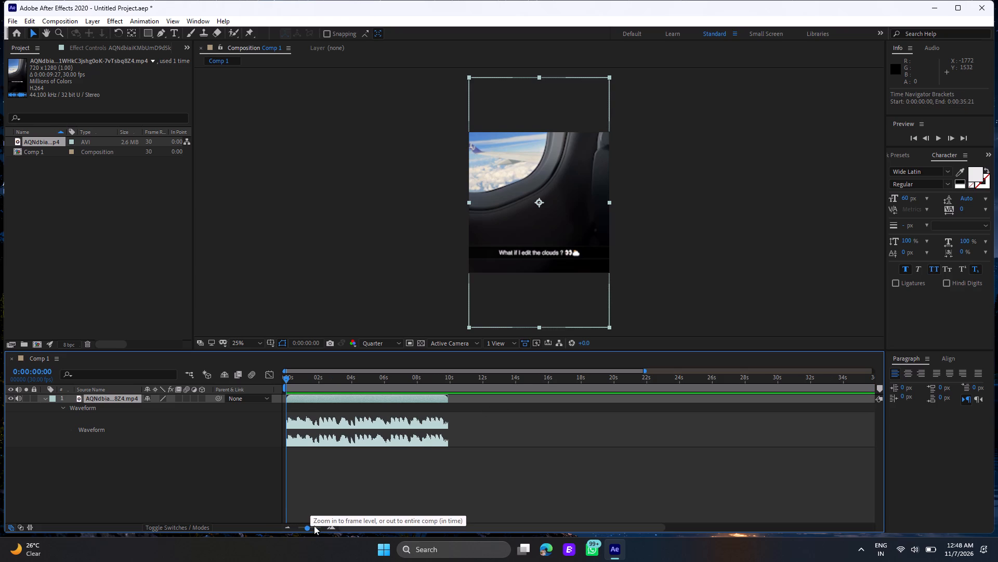
left_click(315, 524)
left_click(316, 527)
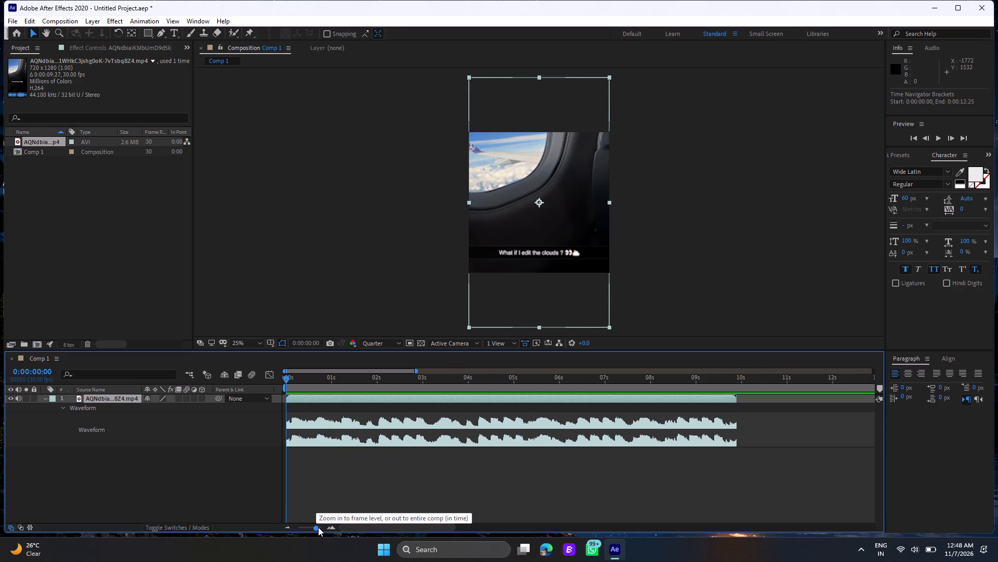
left_click(318, 527)
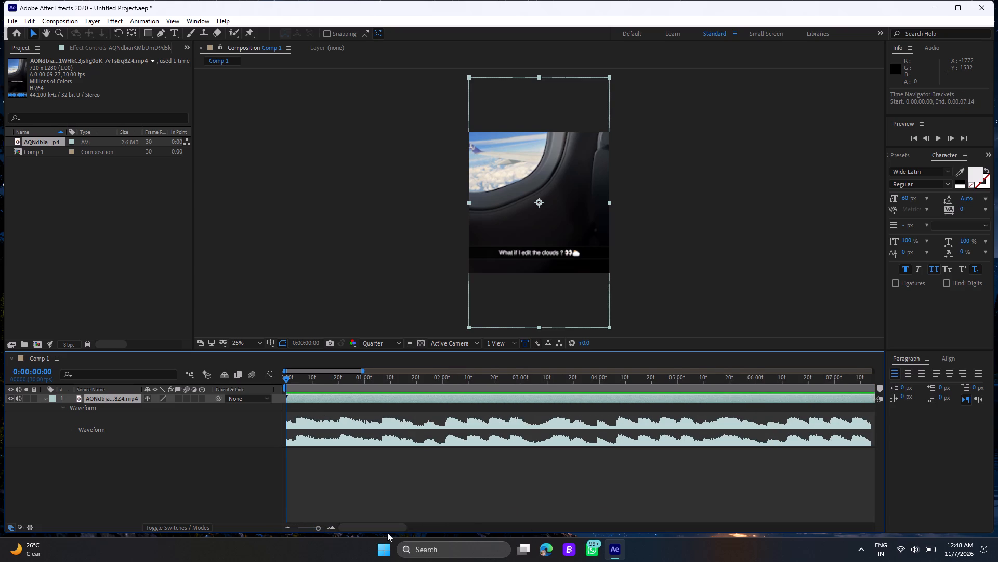
left_click_drag(382, 528, 421, 526)
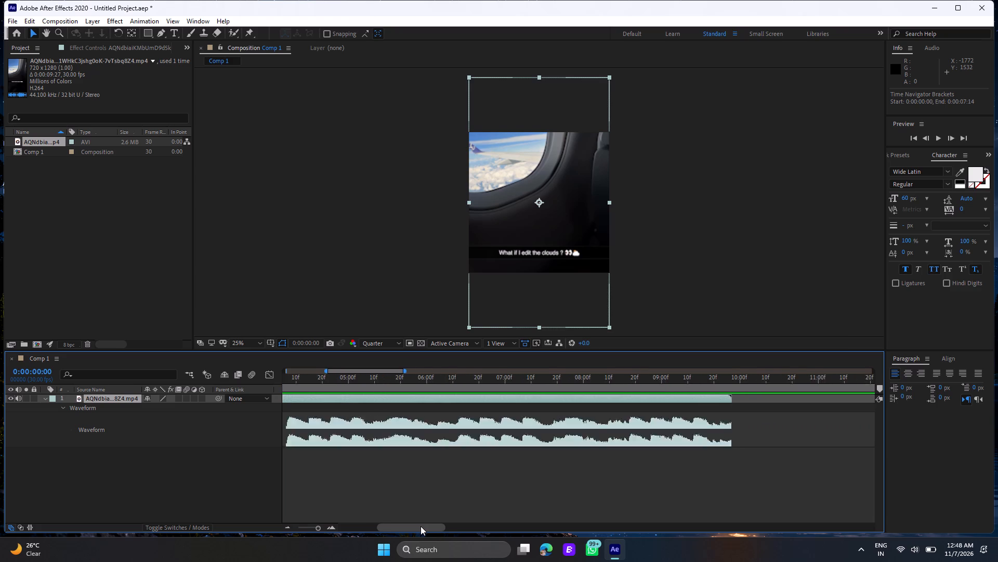
left_click_drag(421, 526, 368, 526)
left_click_drag(367, 526, 361, 530)
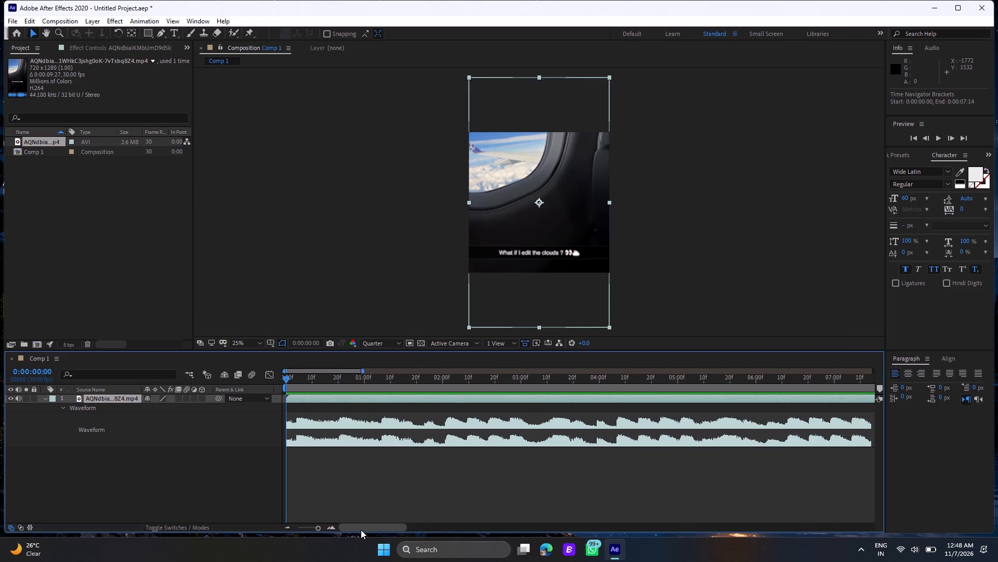
left_click_drag(360, 529, 343, 529)
key("space")
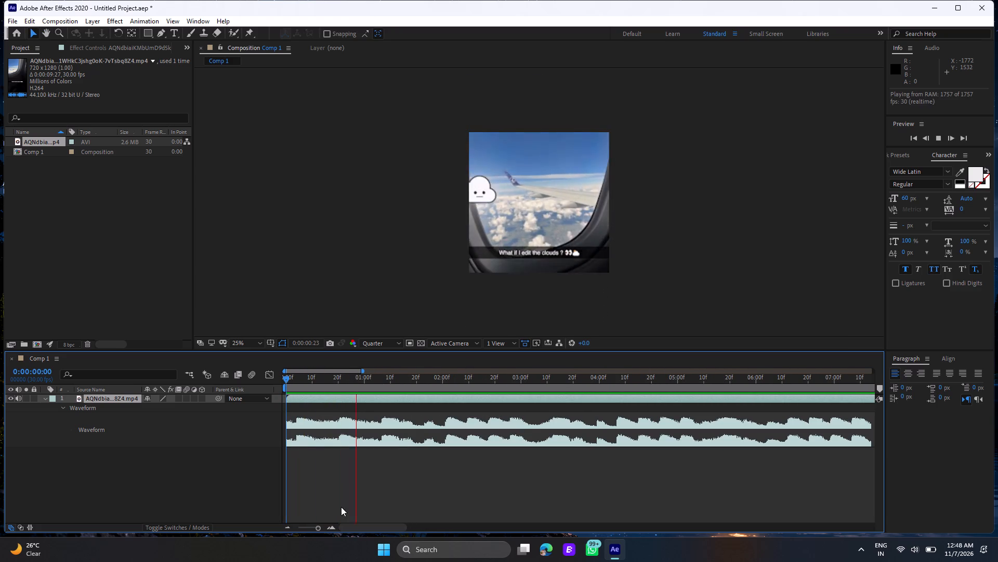
left_click(291, 376)
left_click_drag(291, 378, 272, 378)
key("space")
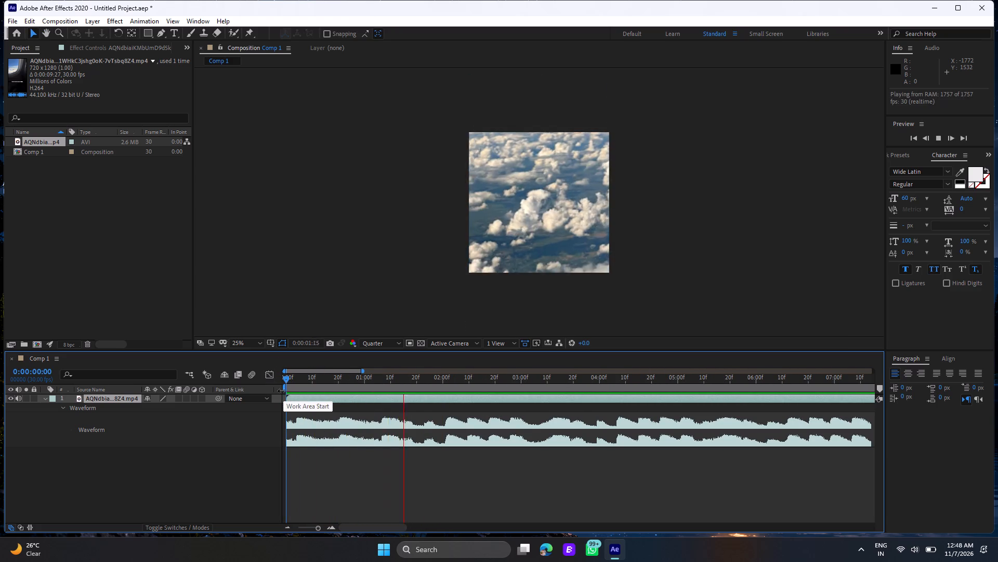
left_click(294, 381)
left_click_drag(292, 380, 273, 375)
key("space")
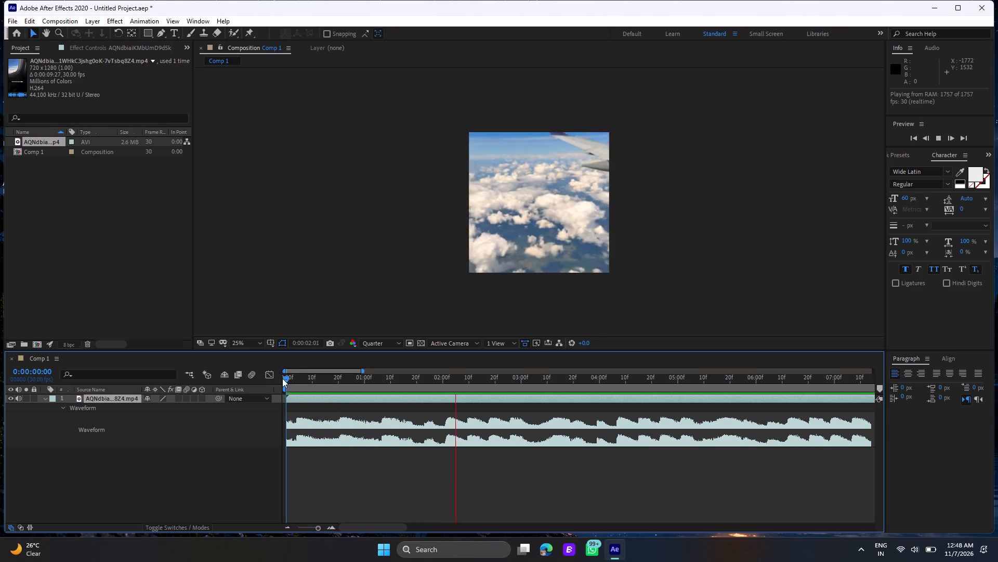
left_click(291, 380)
key("space")
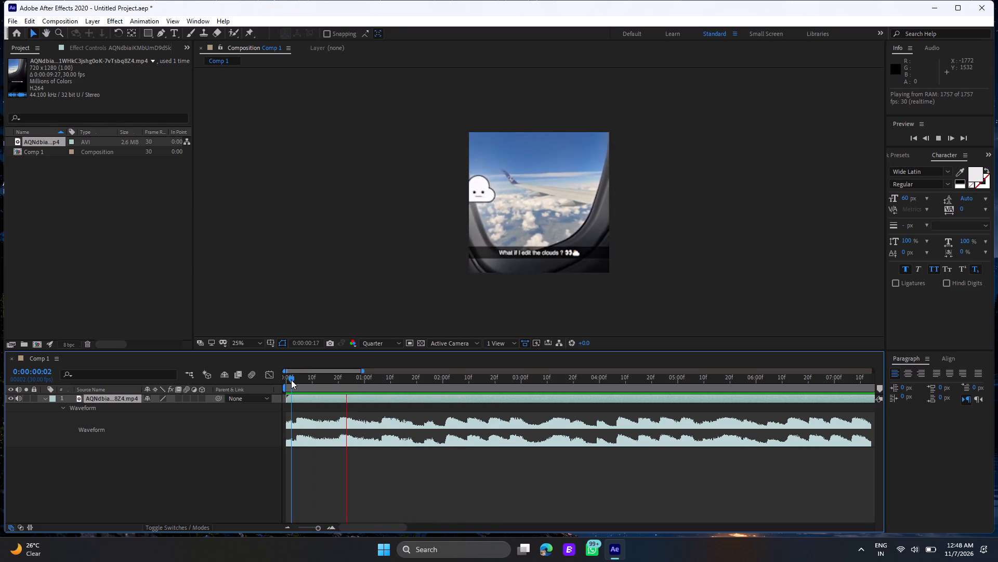
key("space")
left_click(352, 378)
key("space")
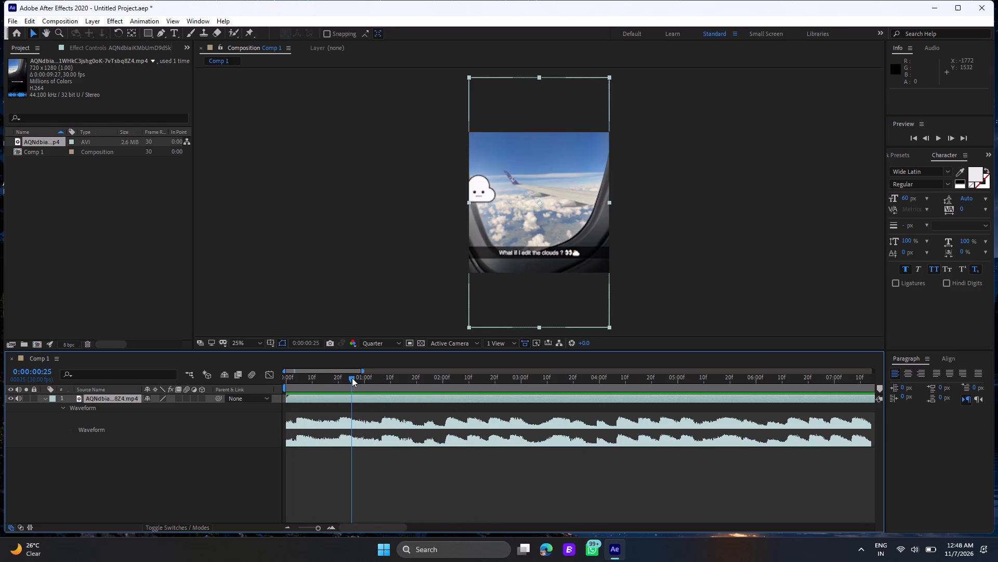
key("space")
Add a composition marker at 0:00:01:06, on the frame where the shot cuts from the airplane window to bright clouds.
double_click(373, 380)
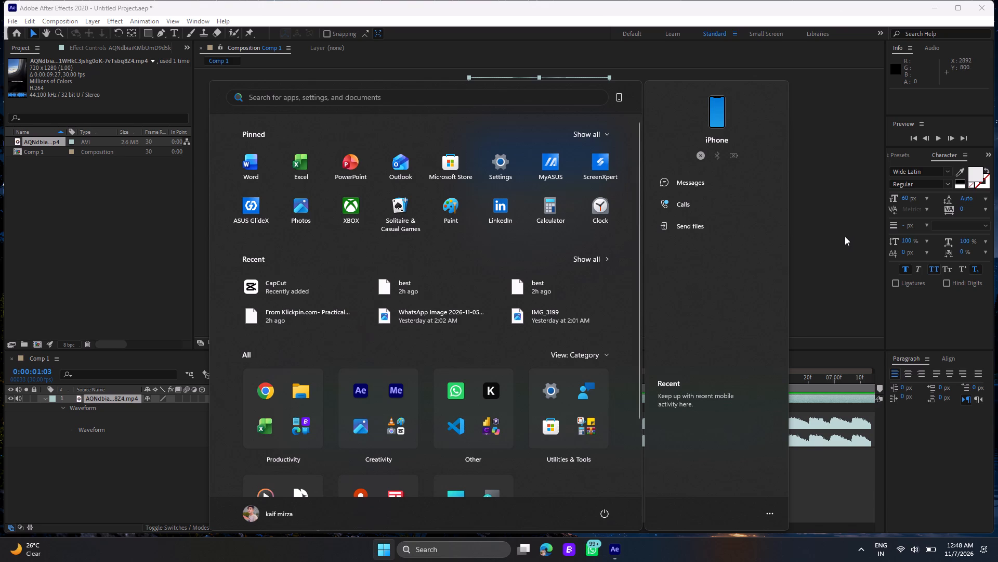
left_click(845, 237)
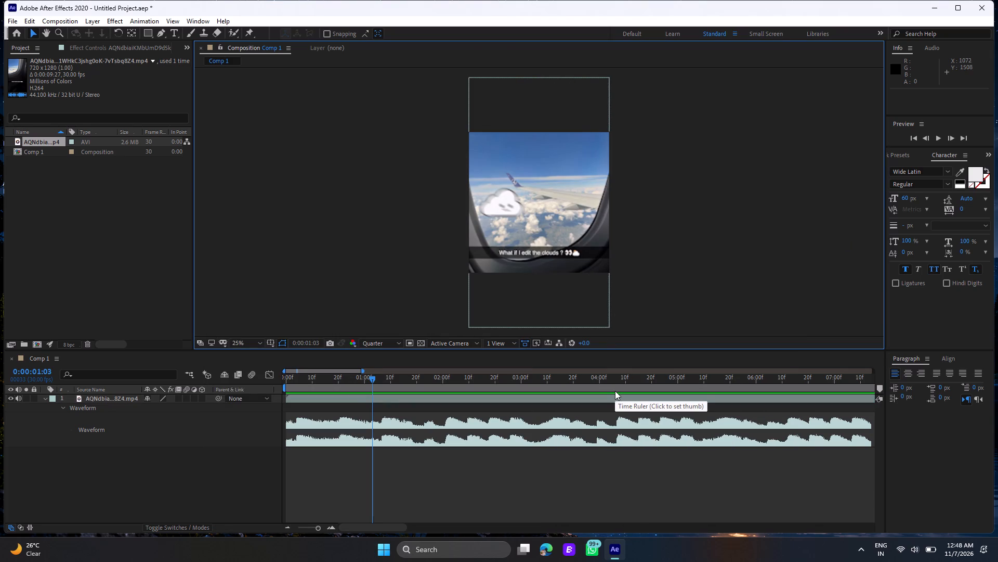
key("Page_Up")
key("Page_Up")
key("Page_Down")
key("Page_Down")
key("Page_Down")
key("Page_Down")
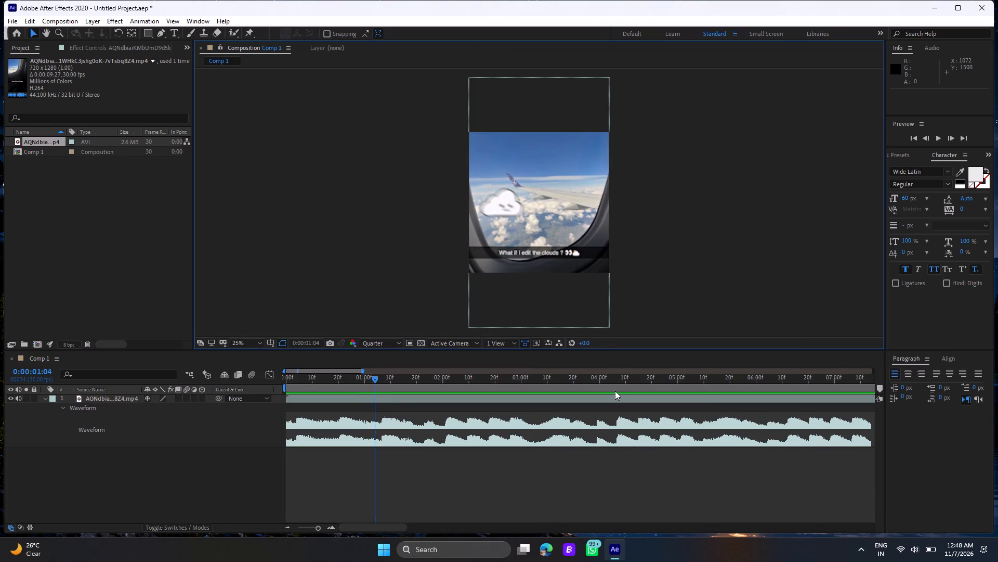
key("Page_Down")
key("Page_Down")
key("Page_Up")
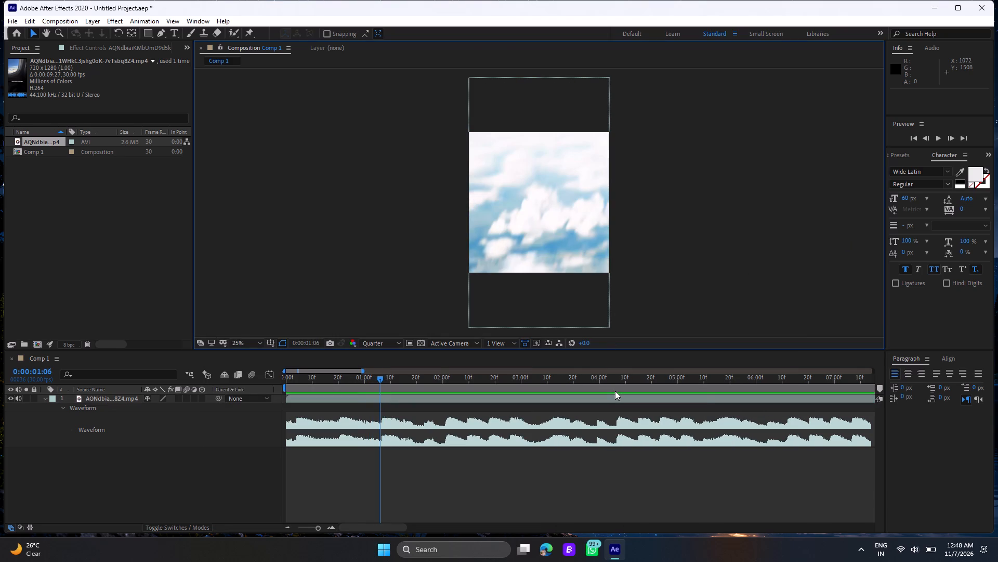
key("Page_Up")
key("Page_Down")
key("asterisk")
Replay the section after the first marker, mainly from around 0:00:01:26, to locate the next beat in the soundtrack.
key("space")
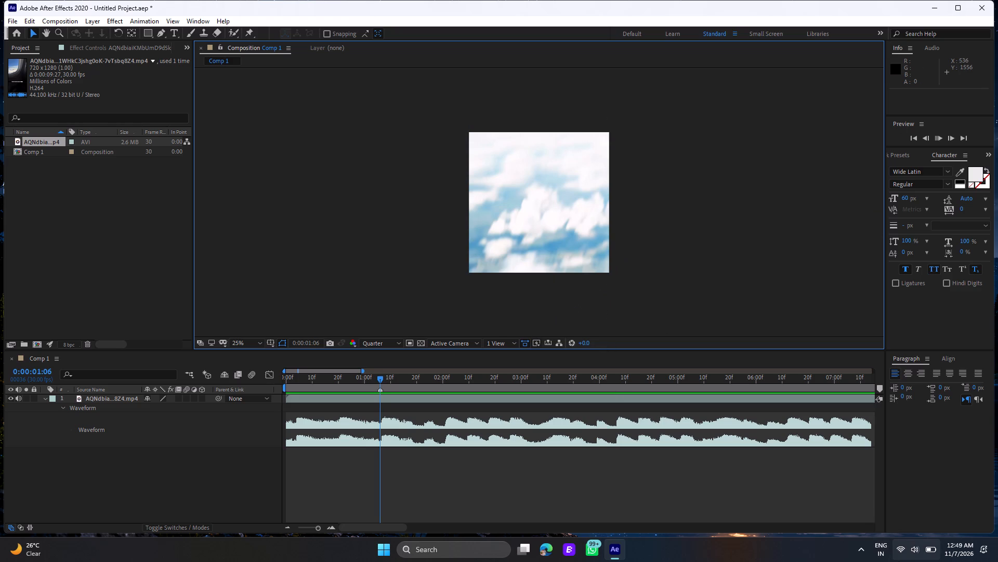
key("space")
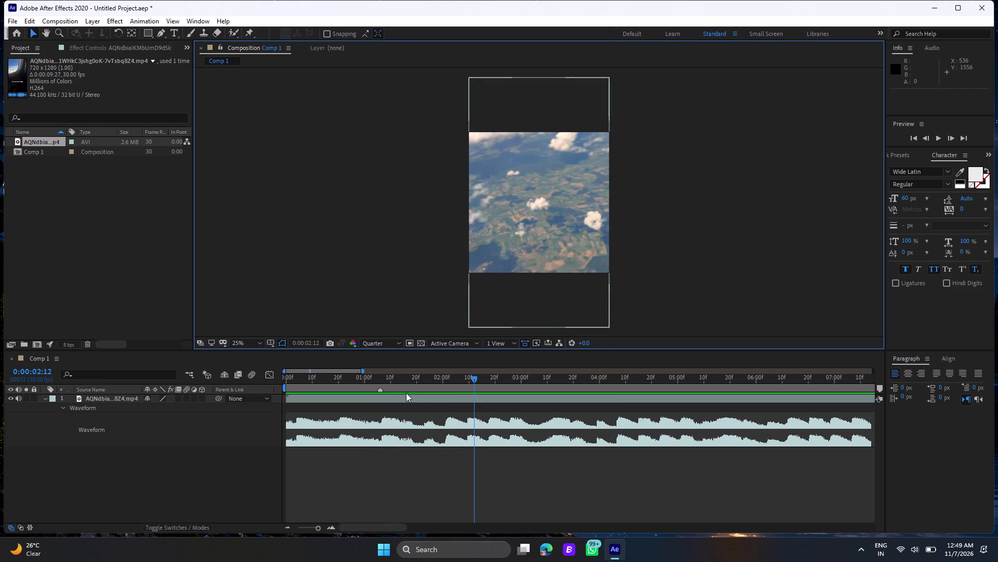
left_click(378, 381)
key("space")
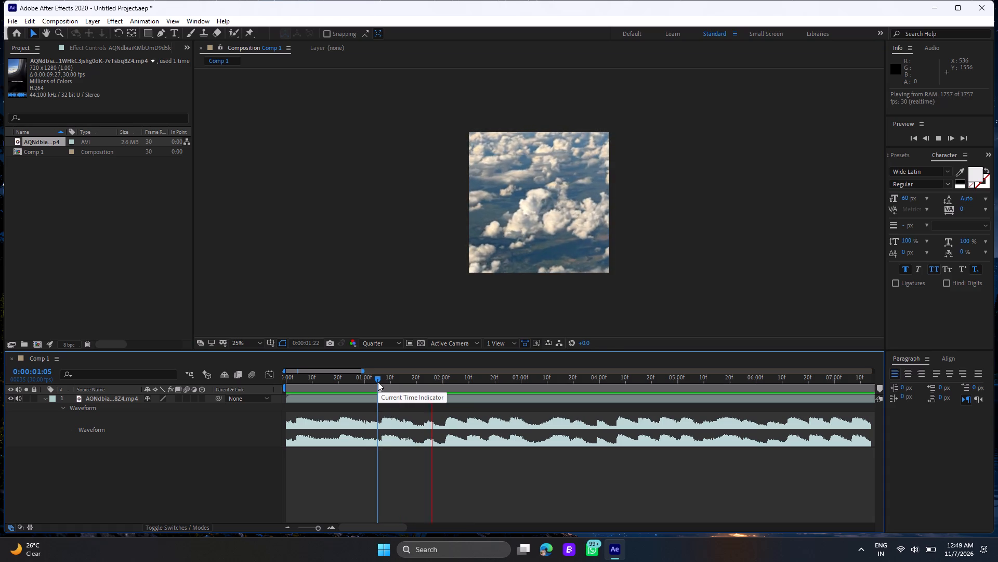
key("space")
left_click(430, 383)
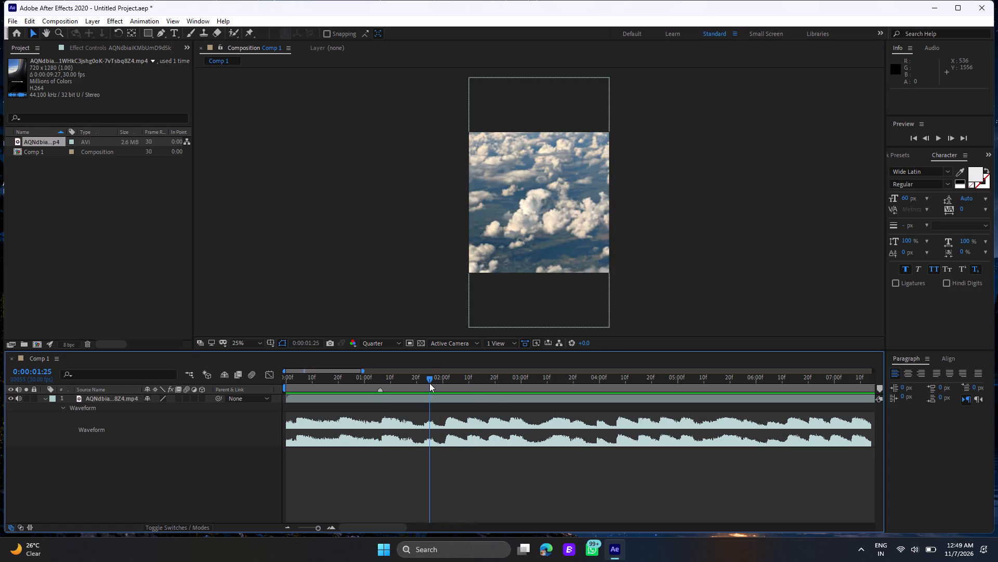
key("space")
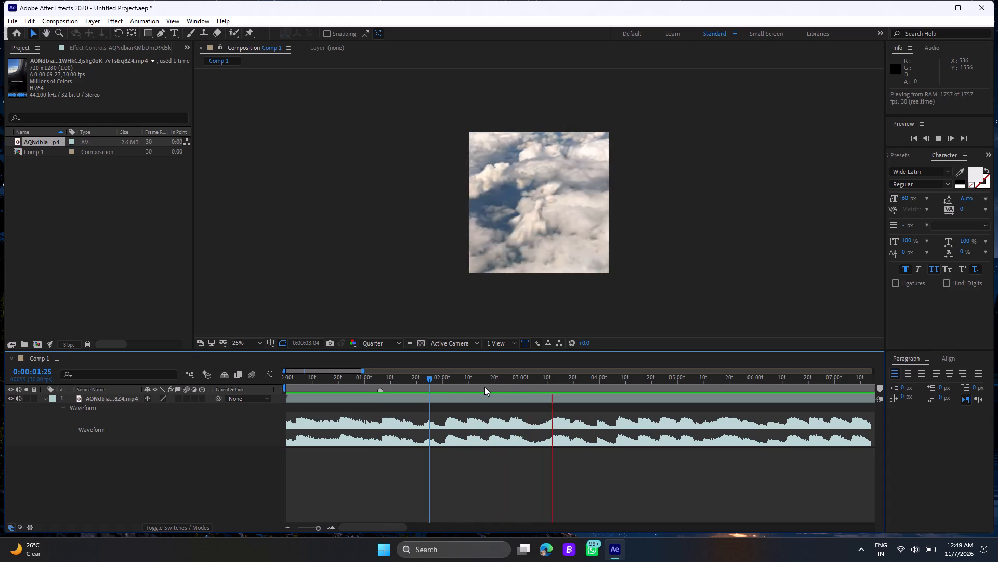
left_click(434, 382)
key("space")
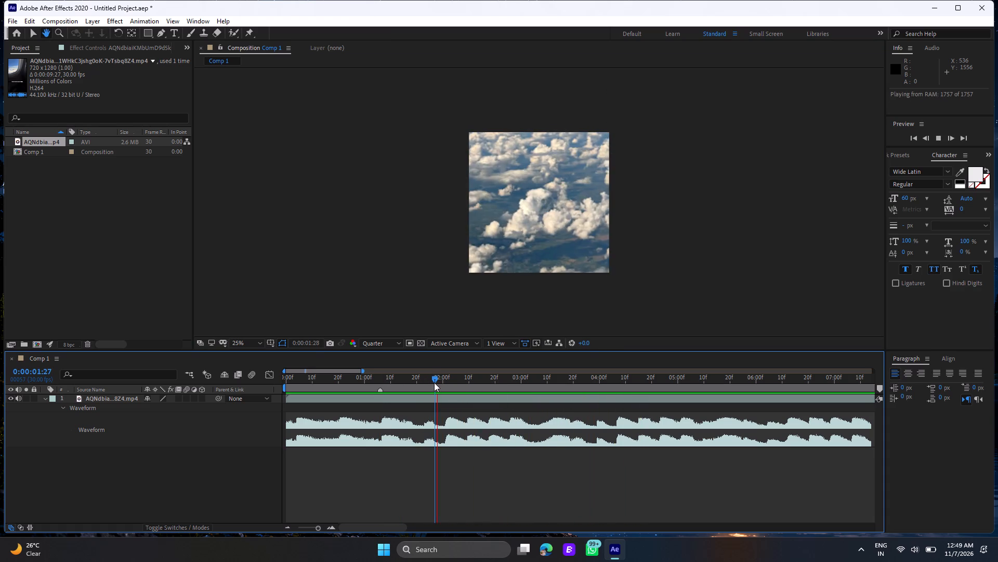
left_click(434, 382)
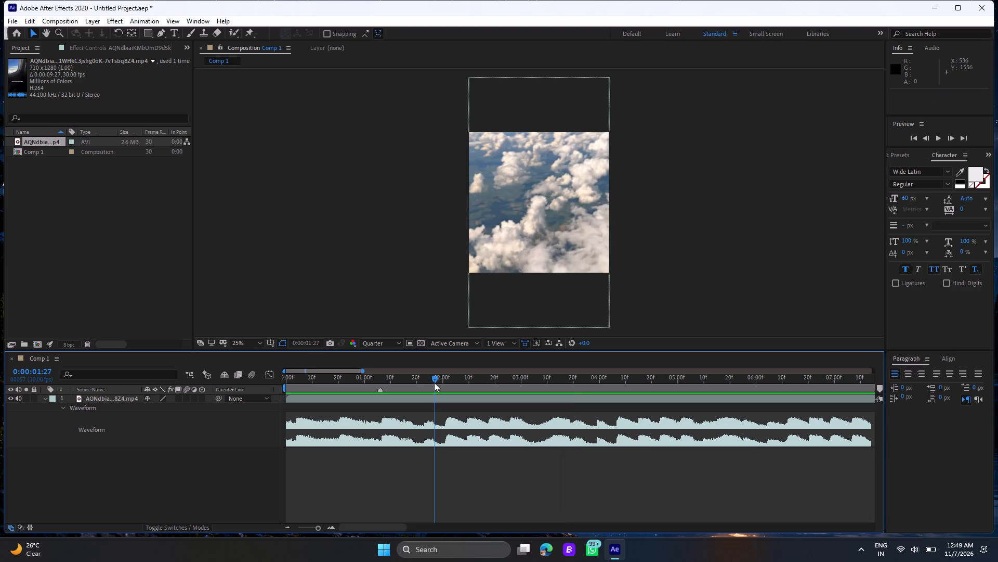
key("space")
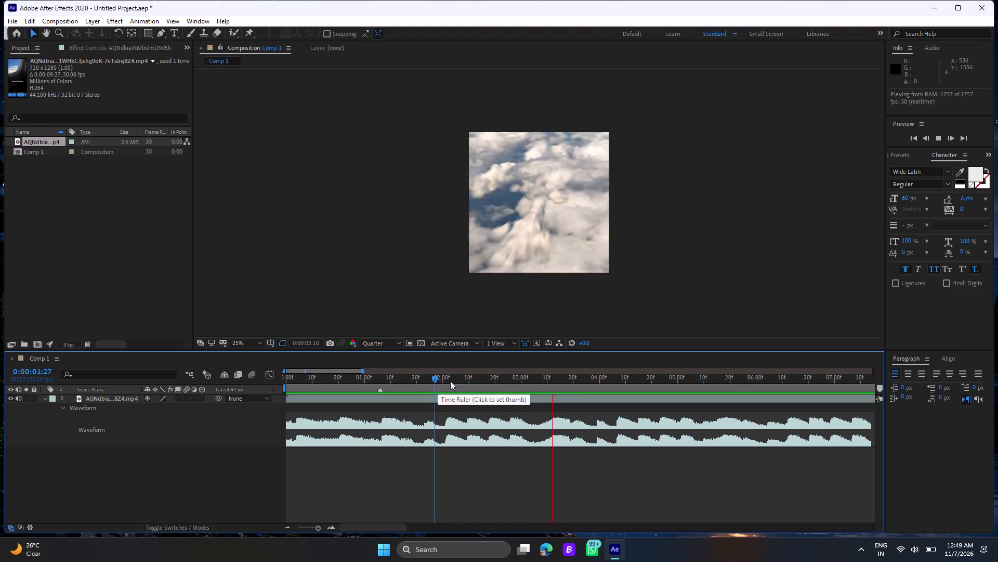
left_click(450, 381)
left_click_drag(450, 380, 432, 379)
key("space")
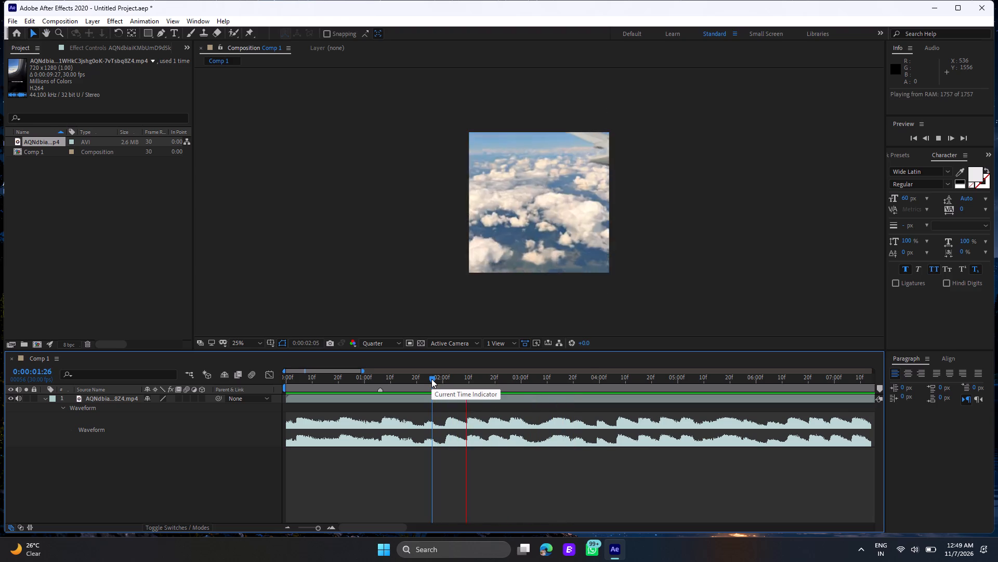
left_click(431, 379)
key("space")
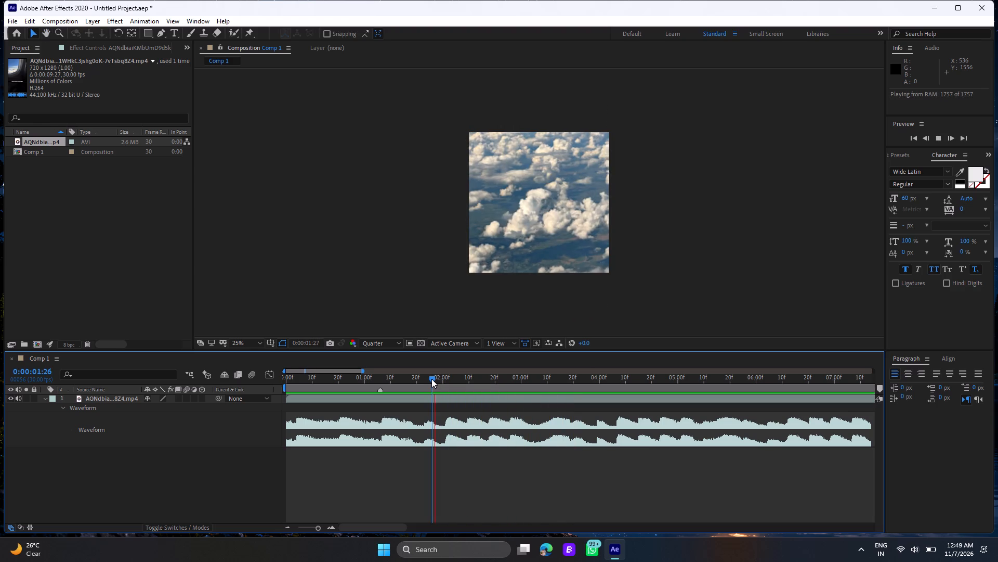
left_click(431, 379)
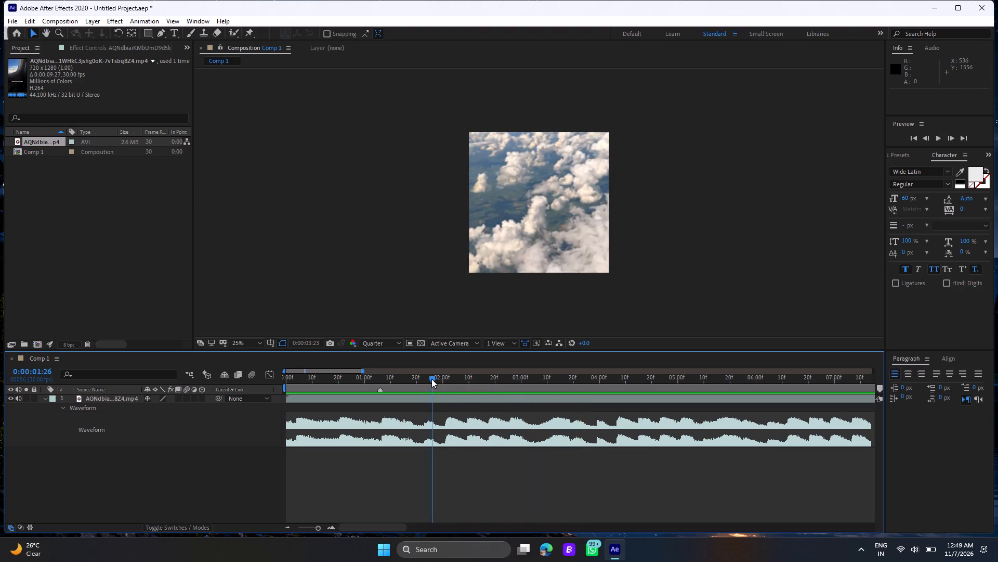
key("space")
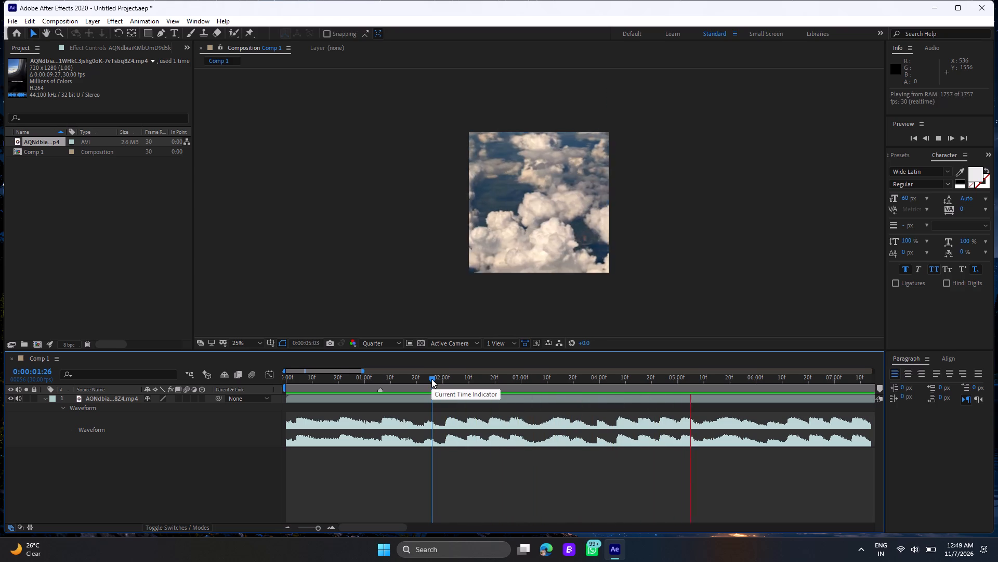
left_click(431, 379)
key("space")
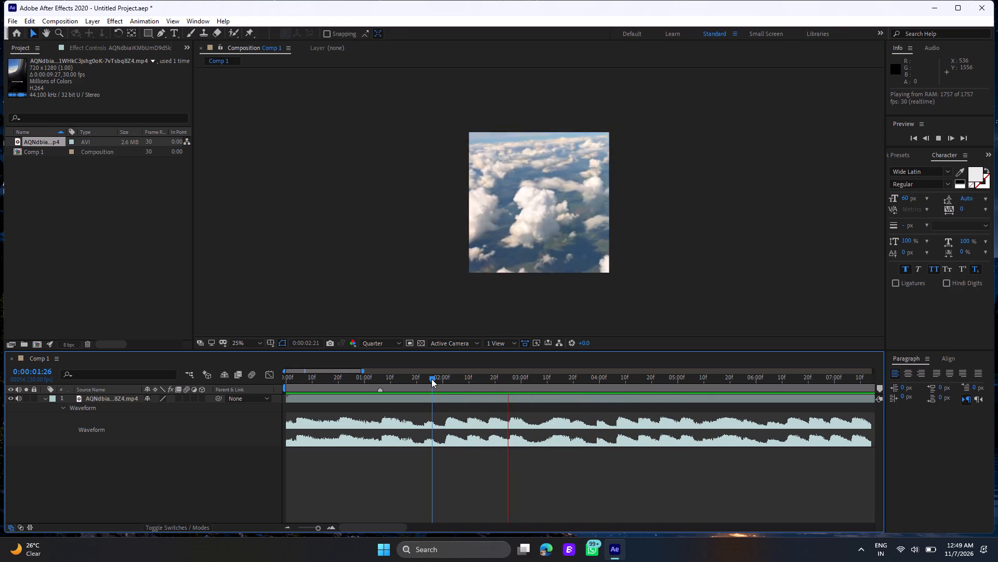
Add a second composition marker at 0:00:02:02, on the frame where the waveform rises again.
left_click(449, 378)
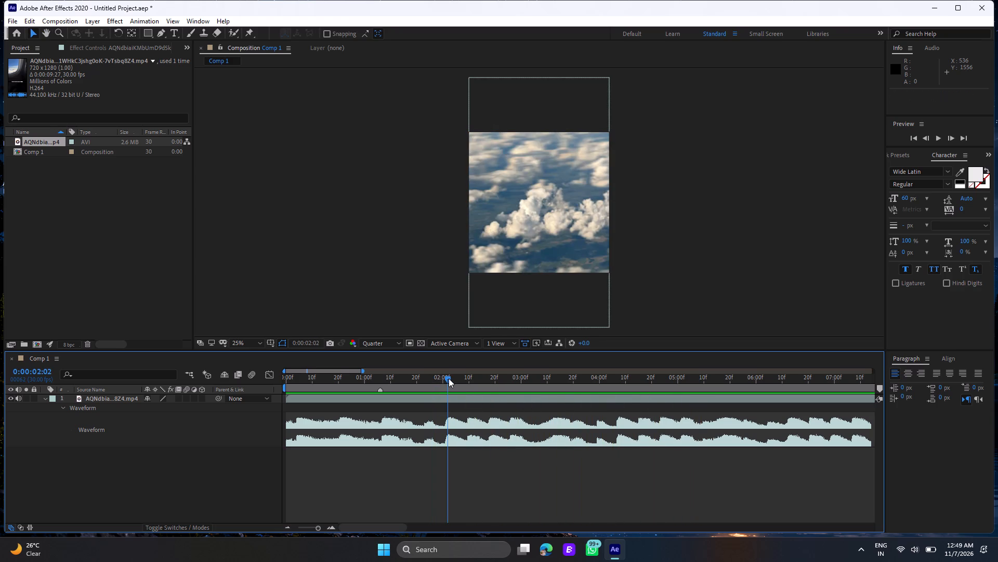
left_click(449, 378)
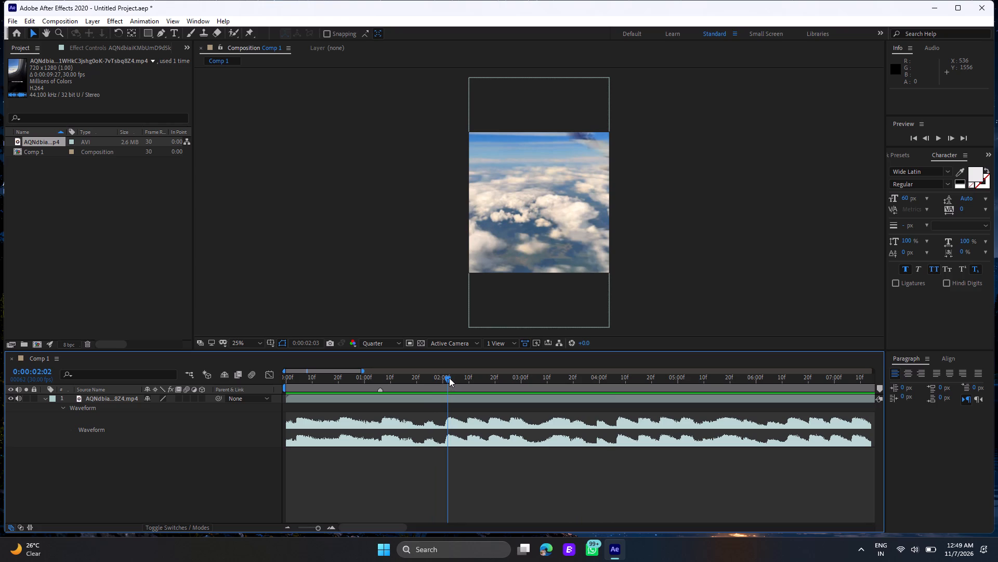
left_click(448, 378)
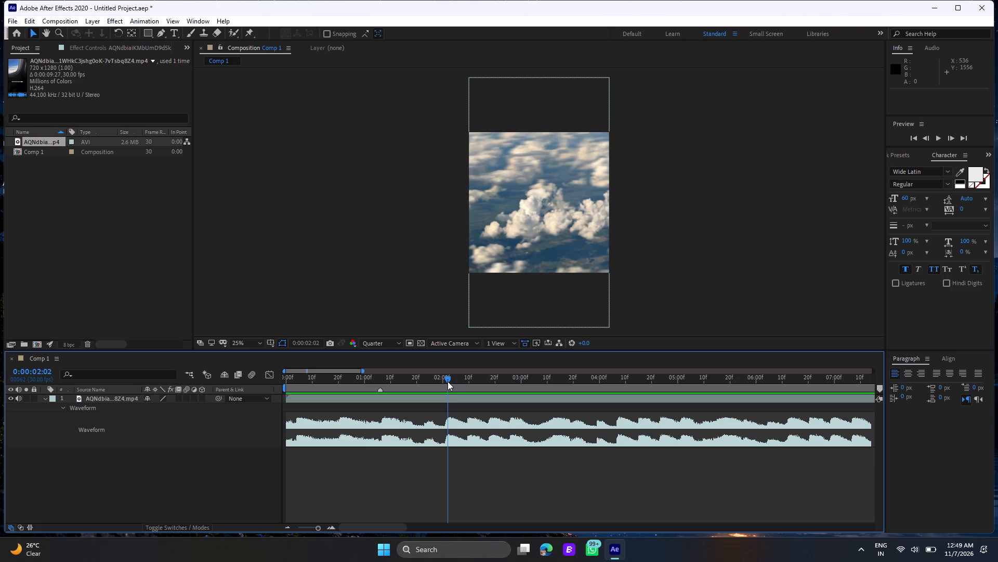
key("Page_Up")
key("Page_Down")
key("Page_Down")
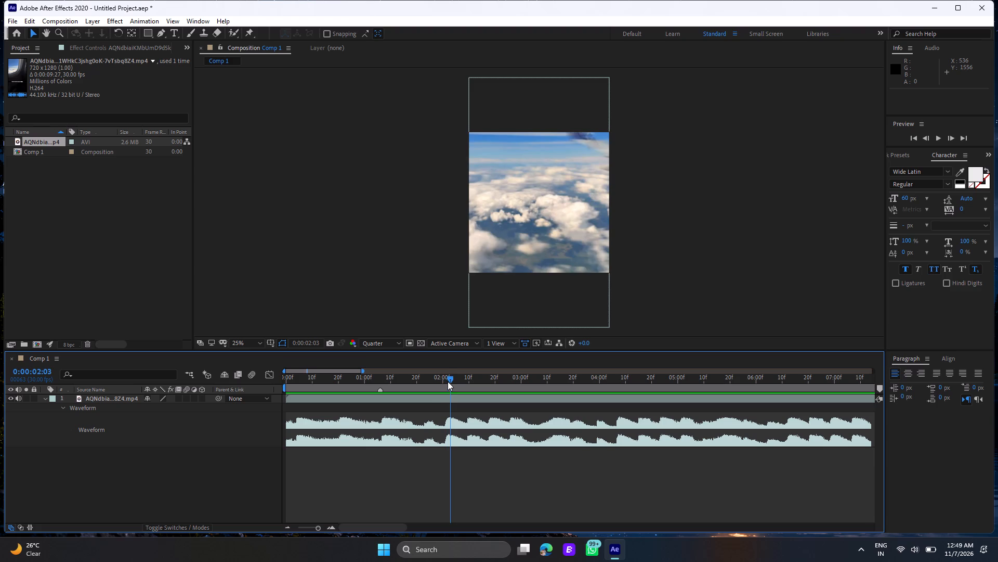
key("Page_Up")
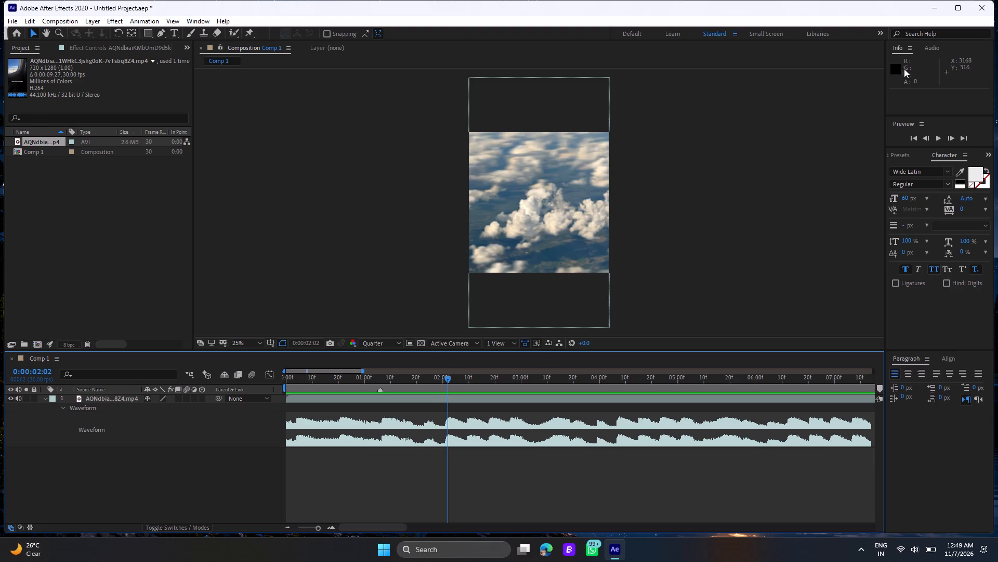
type("*")
Replay the soundtrack past the first two markers, starting from 0:00:01:04, 0:00:01:17 and 0:00:00:21, to listen for the next beat.
key("space")
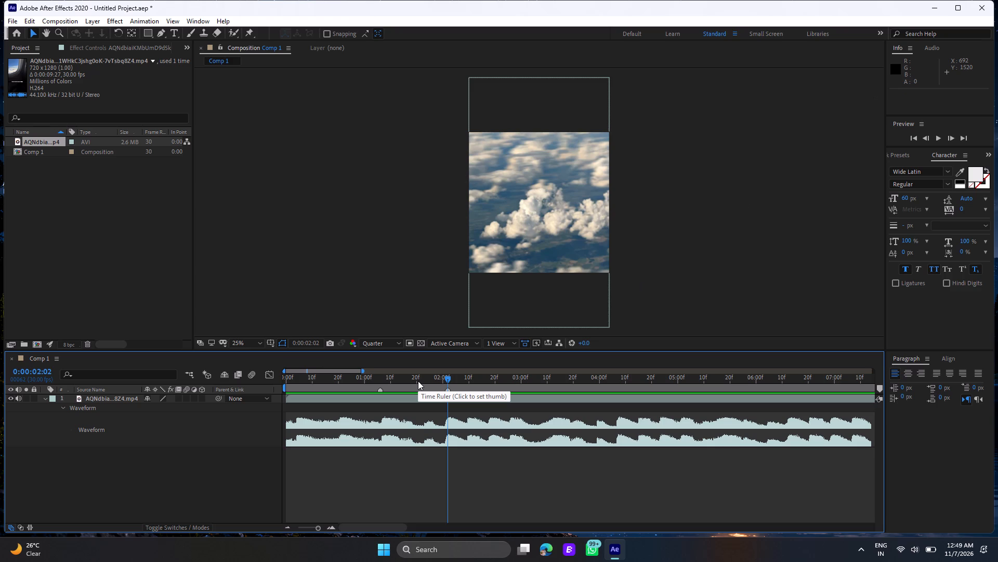
left_click(375, 379)
key("space")
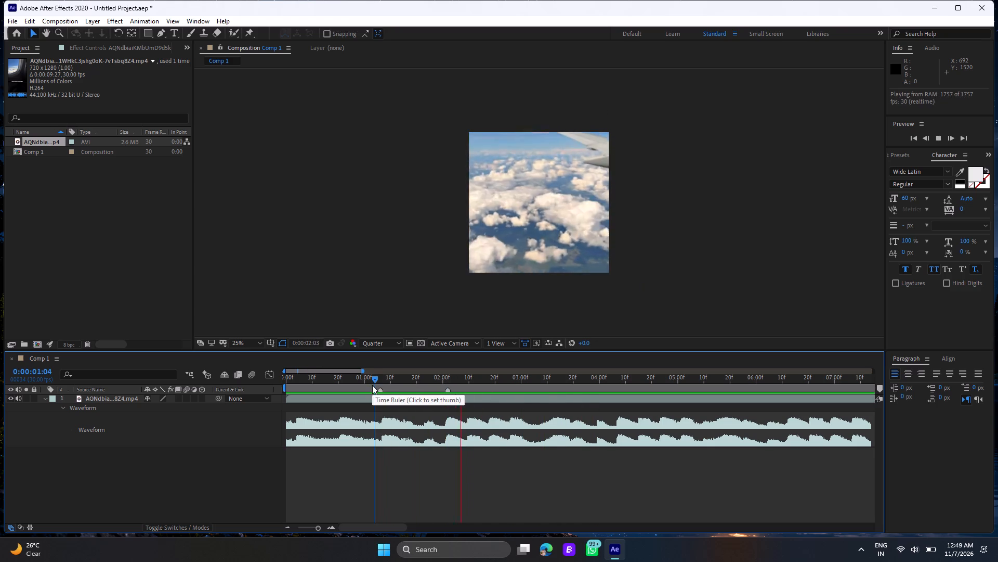
left_click(408, 378)
key("space")
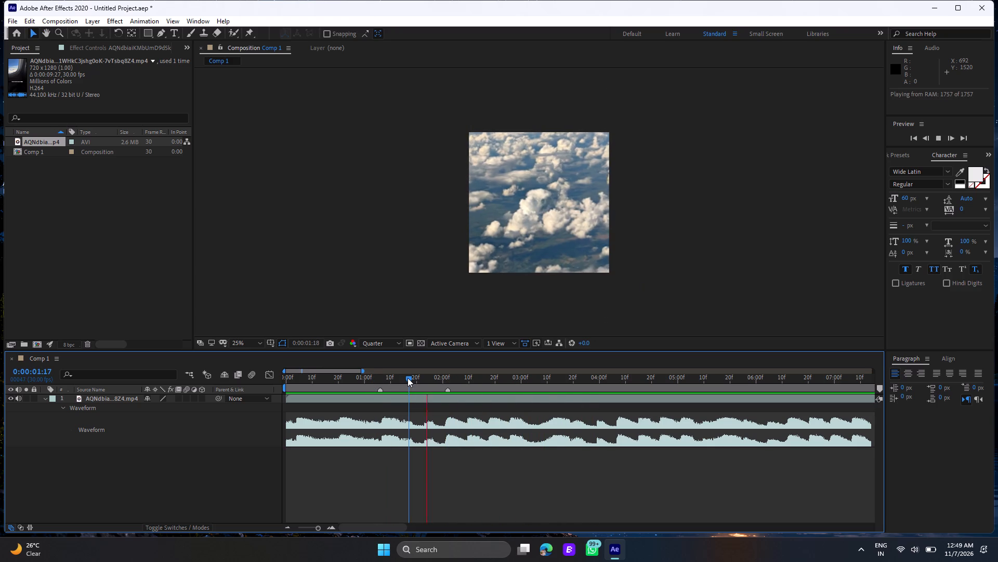
left_click(341, 380)
key("space")
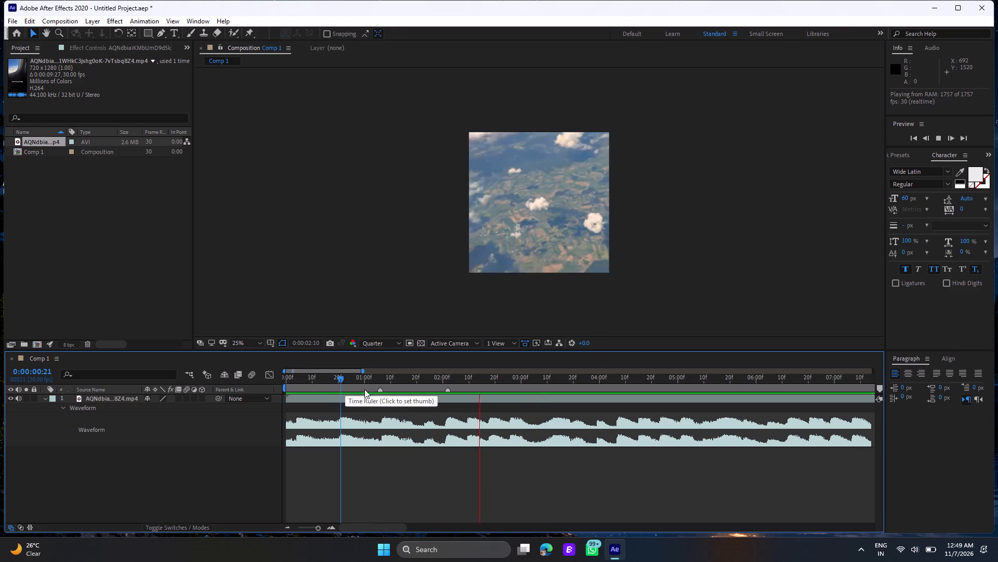
Add a third composition marker at 0:00:02:10, checking the neighbouring frames against the next rise in the waveform.
left_click(470, 381)
left_click(470, 381)
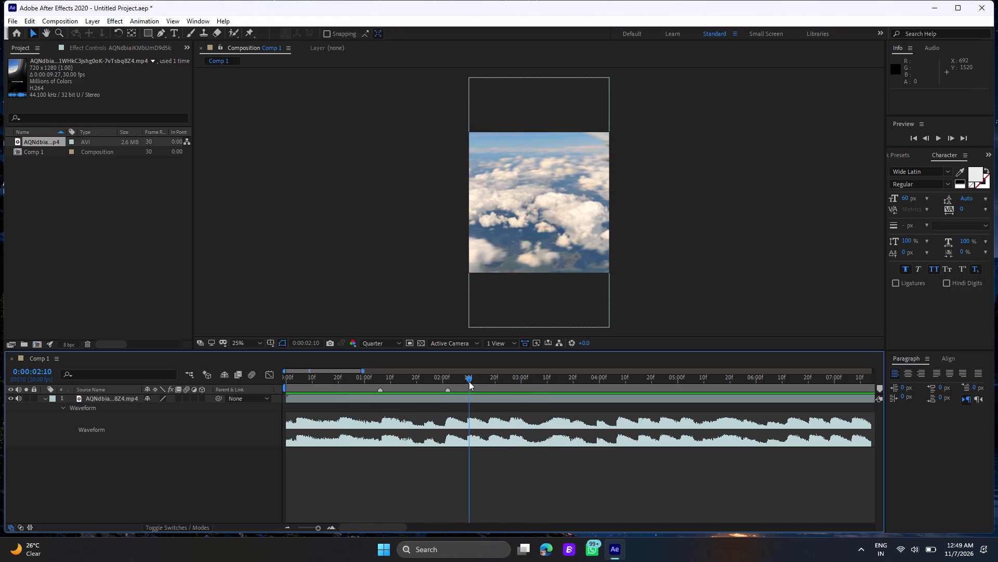
key("Page_Up")
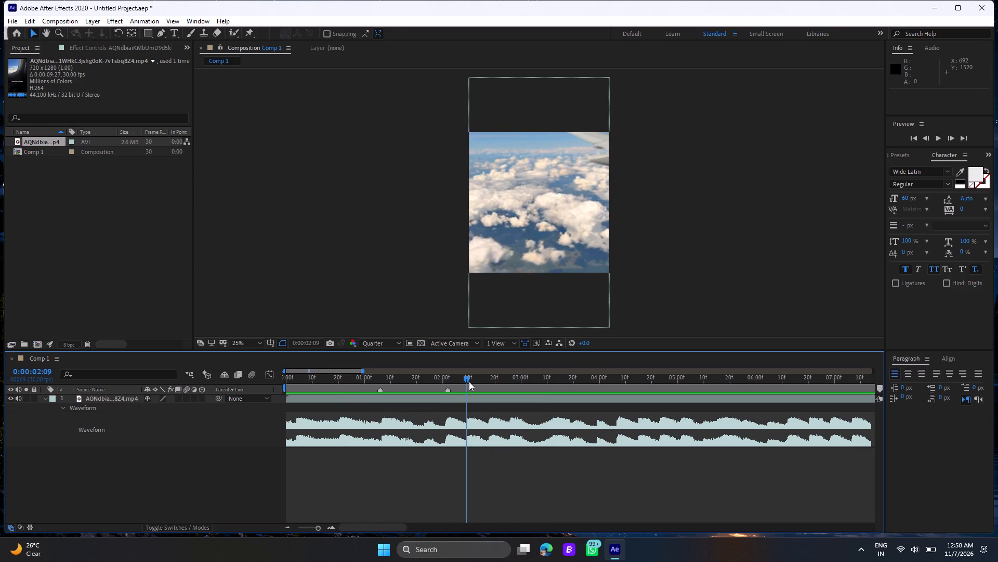
key("Page_Up")
key("Page_Up")
key("Page_Up")
key("Page_Up")
key("Page_Down")
key("Page_Down")
key("Page_Down")
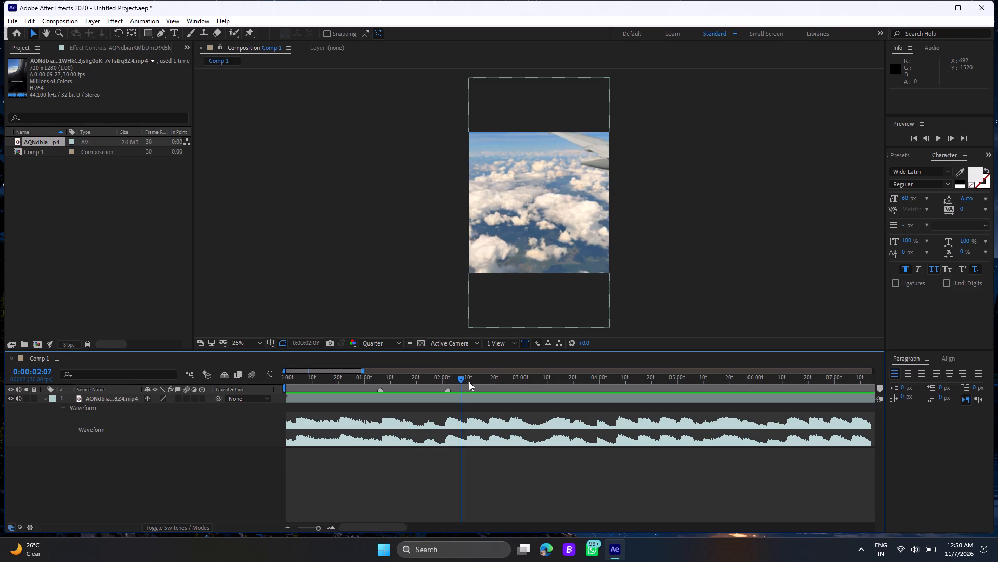
key("Page_Down")
key("Page_Down")
key("Page_Down")
key("Page_Up")
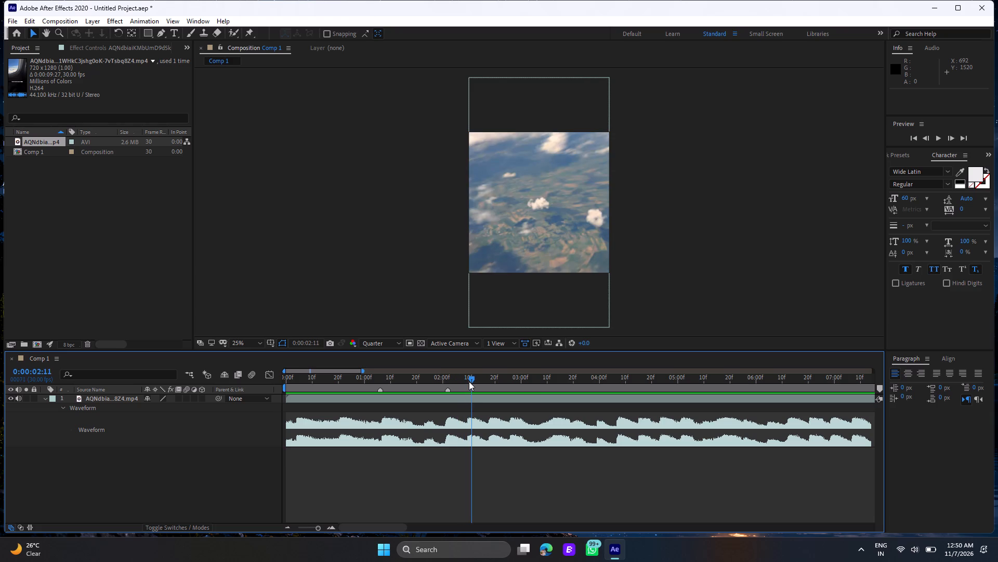
key("asterisk")
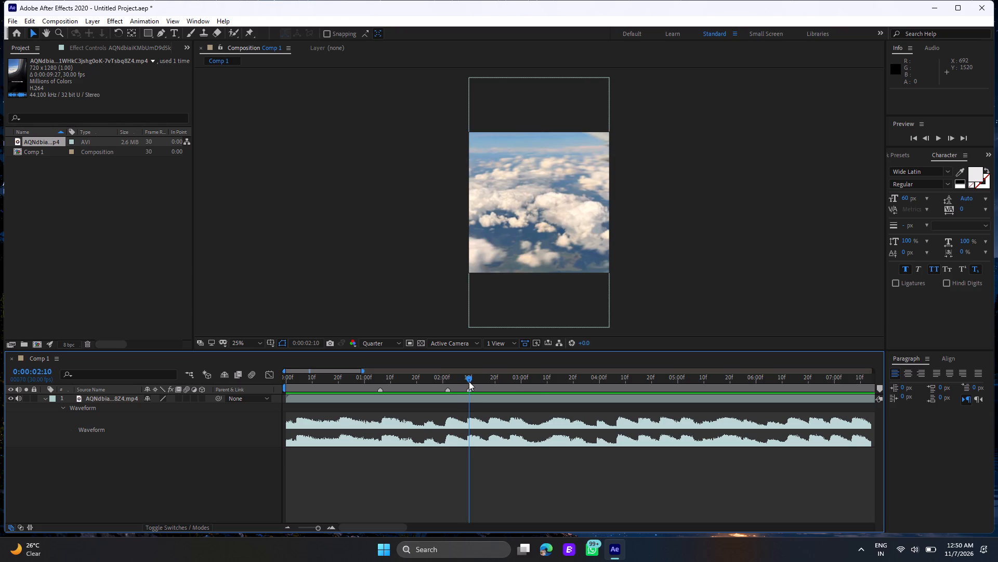
Add a fourth composition marker at 0:00:02:19, on the frame where the farmland shot cuts to clouds.
key("Page_Down")
key("Page_Down")
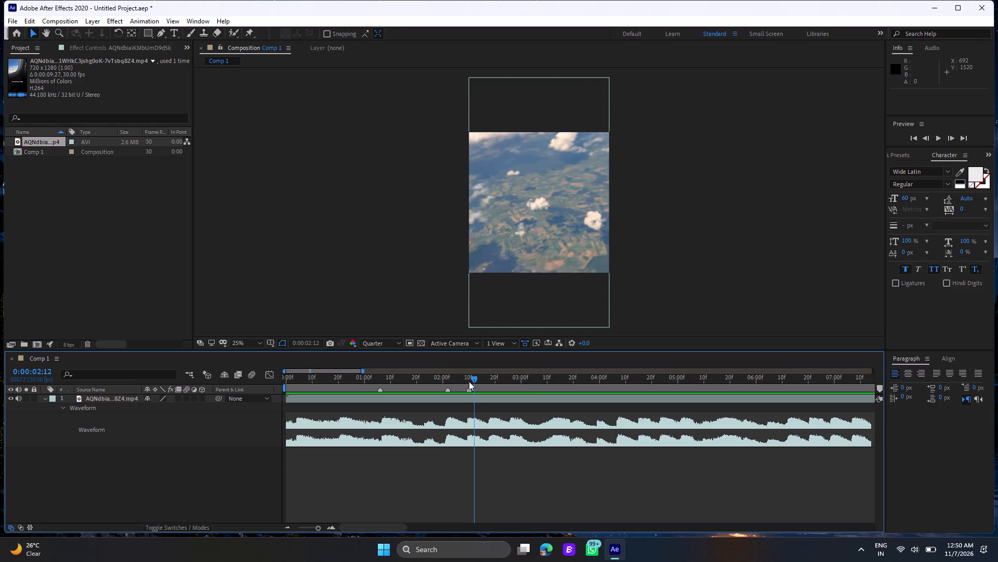
key("Page_Down")
key("Page_Down")
key("Page_Down")
key("Page_Down")
key("Page_Down")
key("Page_Down")
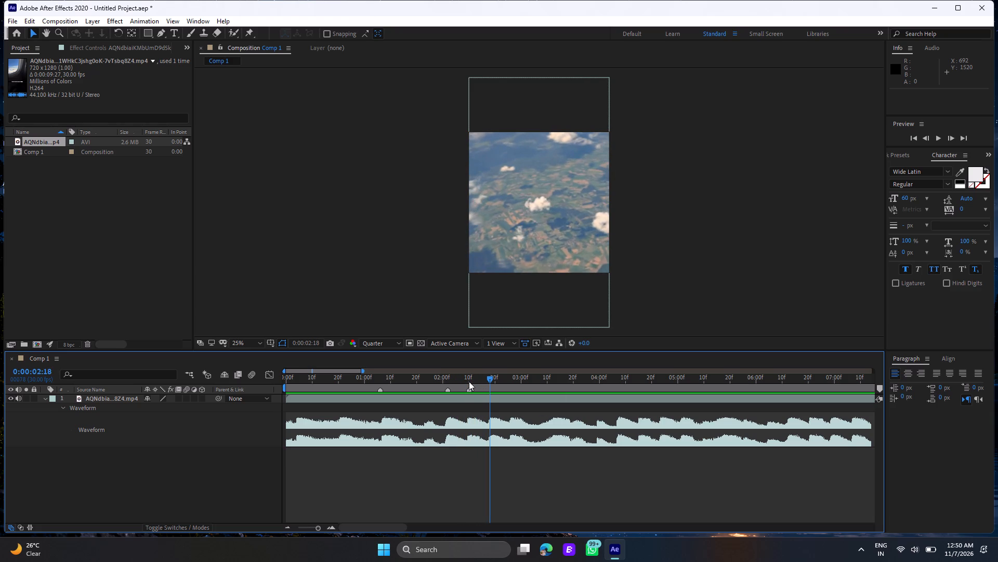
key("Page_Down")
key("asterisk")
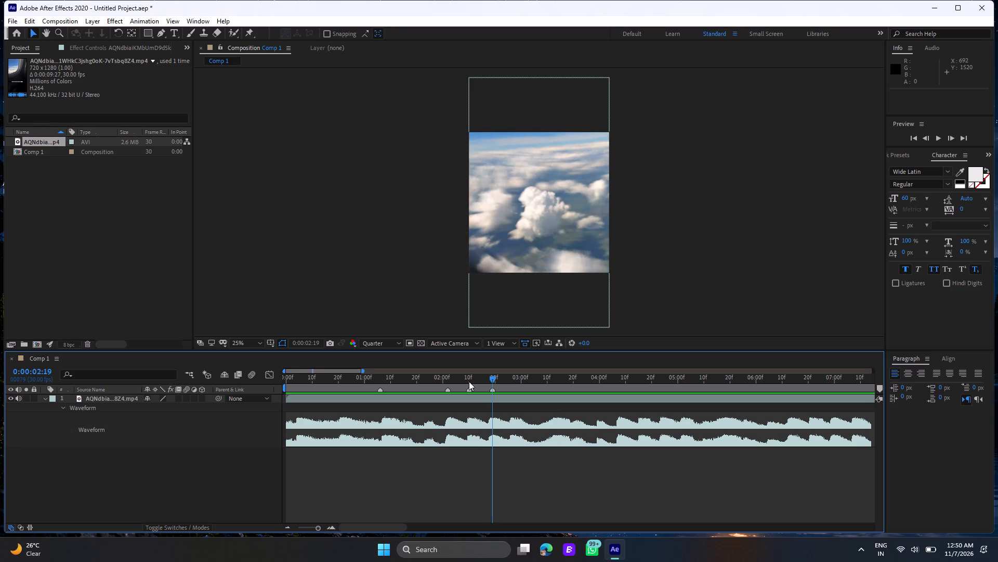
key("asterisk")
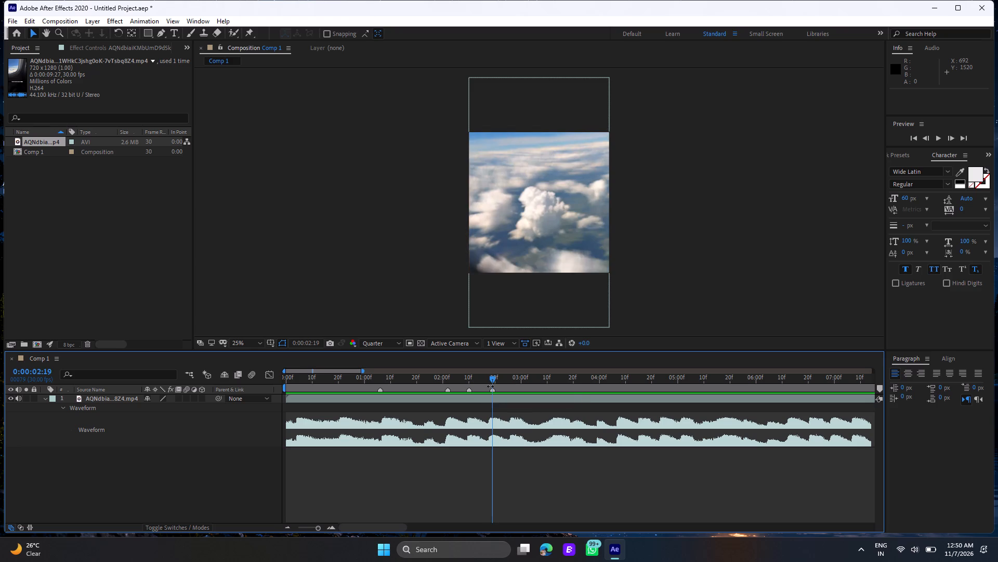
Move the fourth composition marker one frame earlier to 0:00:02:18 and go to that frame.
left_click(491, 390)
key("Page_Up")
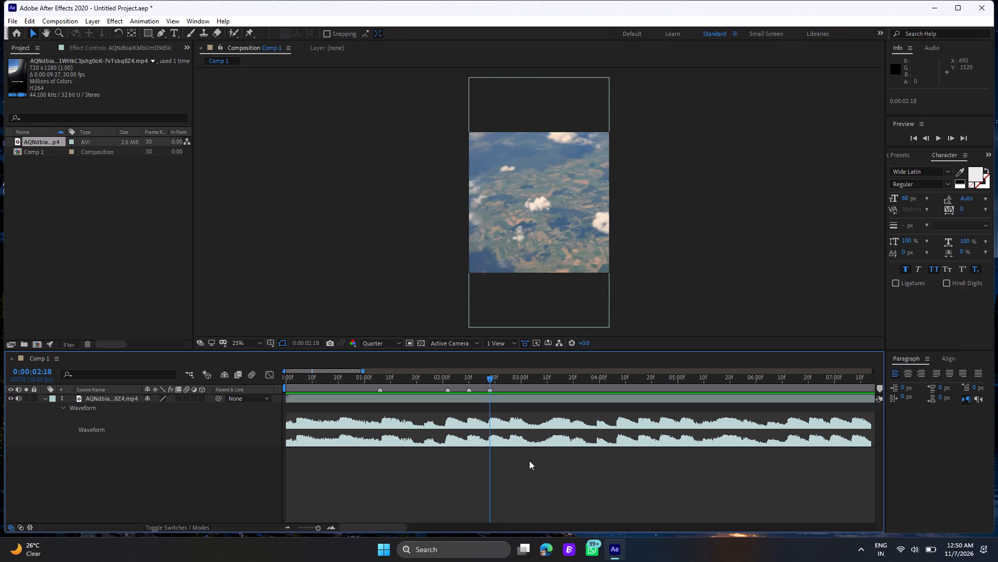
Examine the frames between 0:00:02:17 and 0:00:02:26, and play on from 0:00:02:19 to look for the next beat.
key("Page_Down")
key("Page_Down")
key("Page_Down")
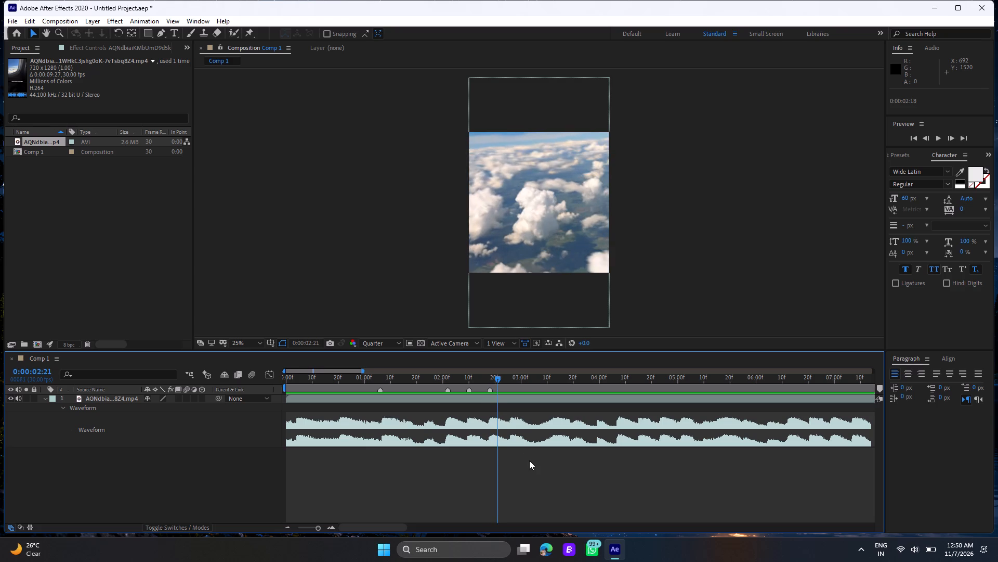
key("Page_Down")
key("Page_Down")
key("Page_Down")
key("Page_Down")
key("Page_Down")
key("Page_Down")
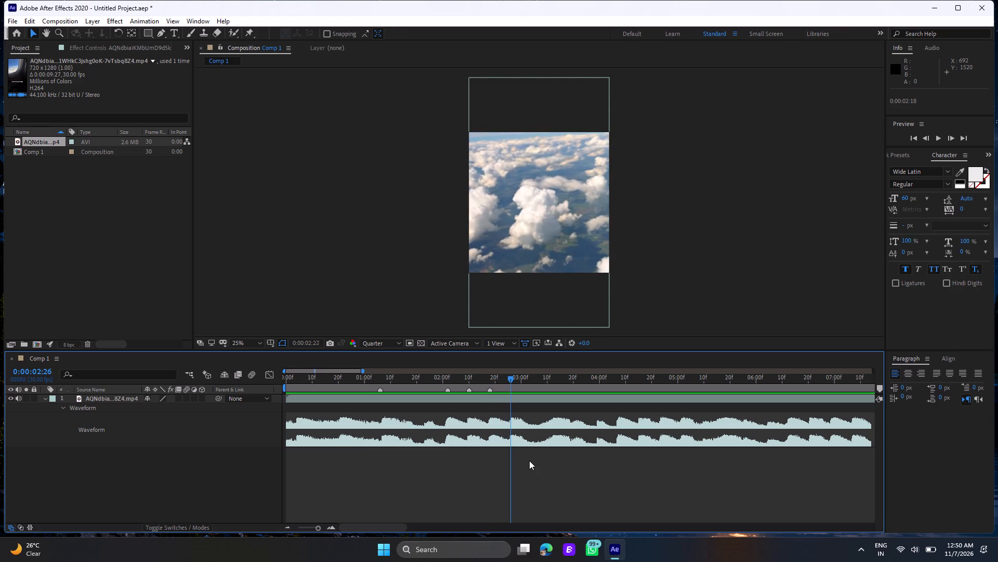
key("Page_Up")
key("Page_Up")
key("Page_Up")
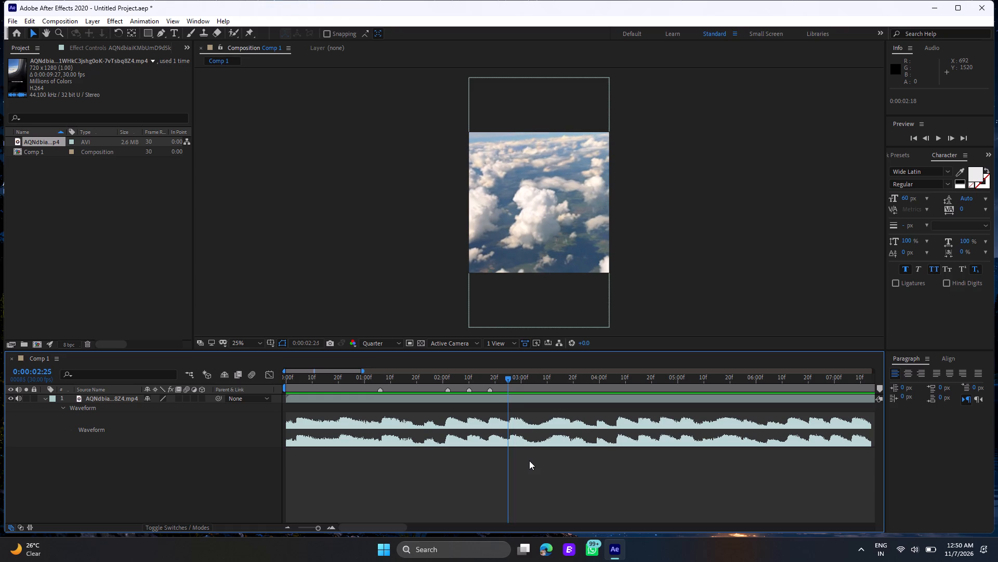
key("Page_Up")
key("Page_Up")
key("Page_Up")
key("Page_Up")
key("Page_Up")
key("Page_Up")
key("Page_Up")
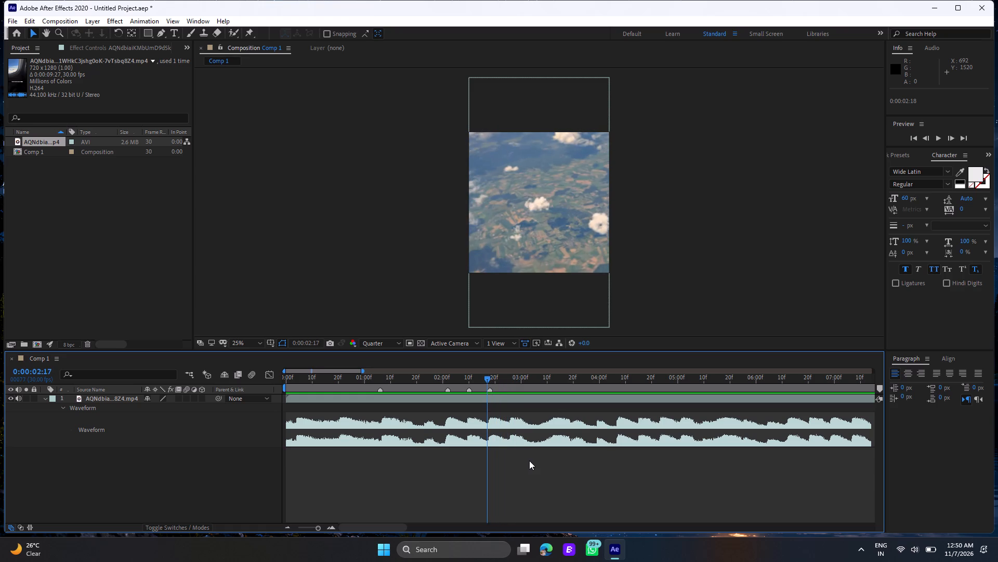
key("Page_Down")
key("Page_Down")
key("space")
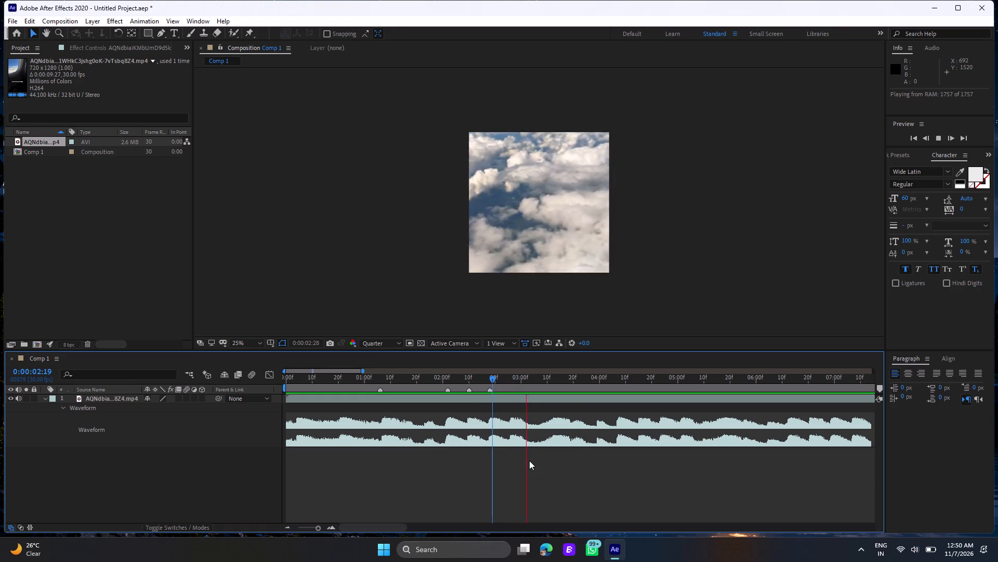
key("space")
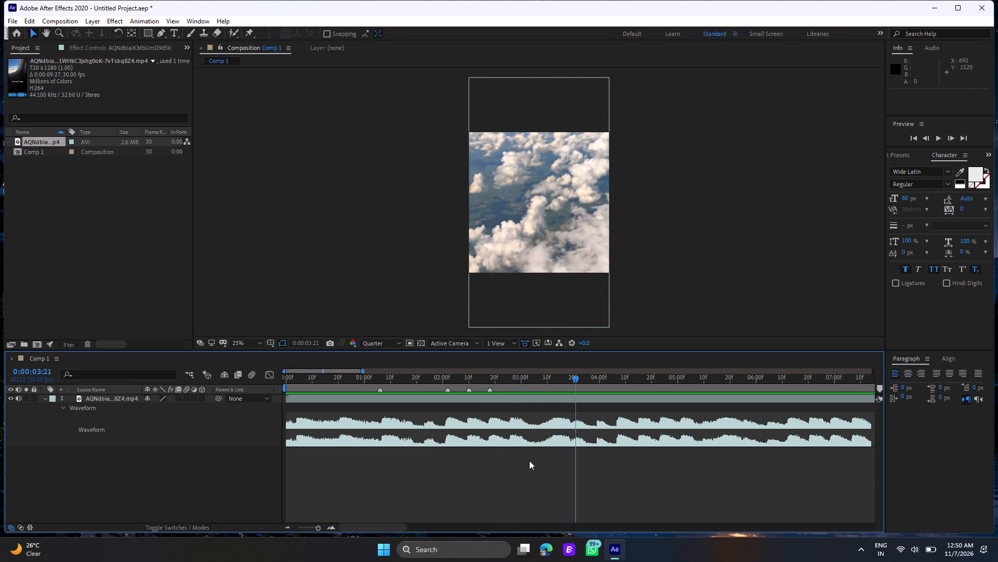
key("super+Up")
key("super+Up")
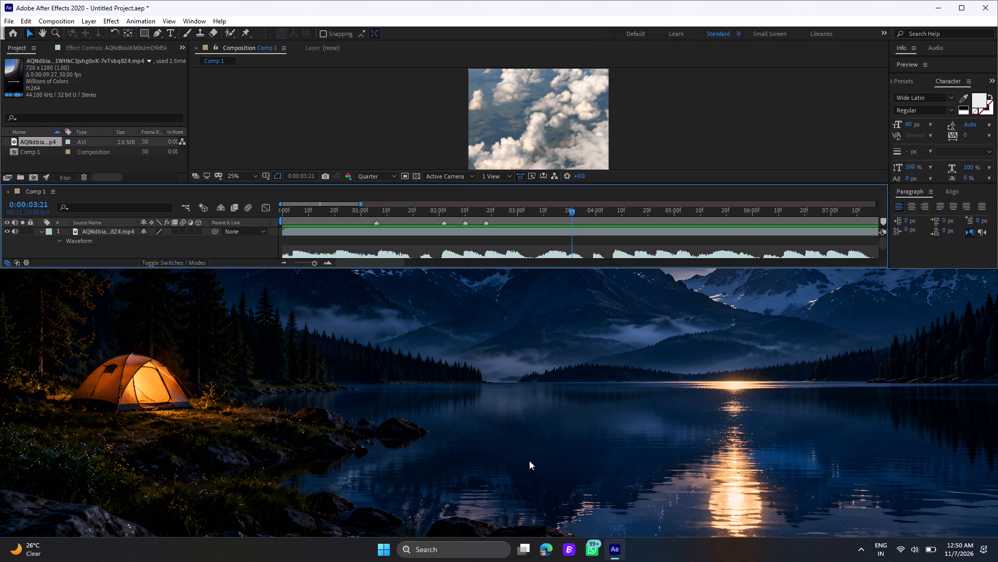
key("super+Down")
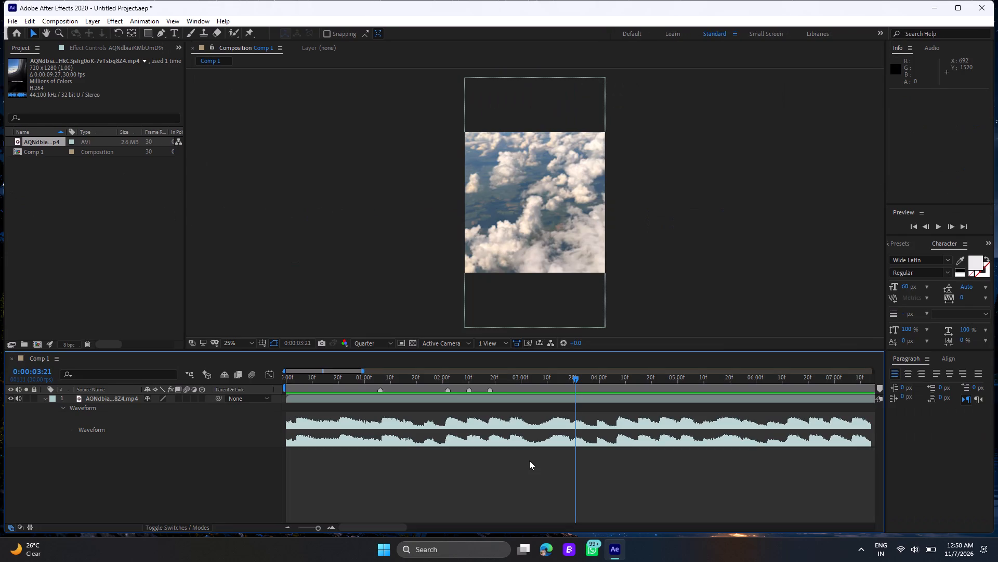
Step back frame by frame from 0:00:03:21 to the fourth marker at 0:00:02:18, and replay the section that follows it.
key("Page_Up")
key("Page_Up")
key("Page_Up")
key("Page_Up")
key("Page_Up")
key("Page_Up")
key("Page_Up")
key("Page_Up")
key("Page_Up")
key("Page_Up")
key("Page_Up")
key("Page_Up")
key("Page_Up")
key("Page_Up")
key("Page_Up")
key("Page_Up")
key("Page_Up")
key("Page_Up")
key("Page_Up")
key("Page_Up")
key("Page_Up")
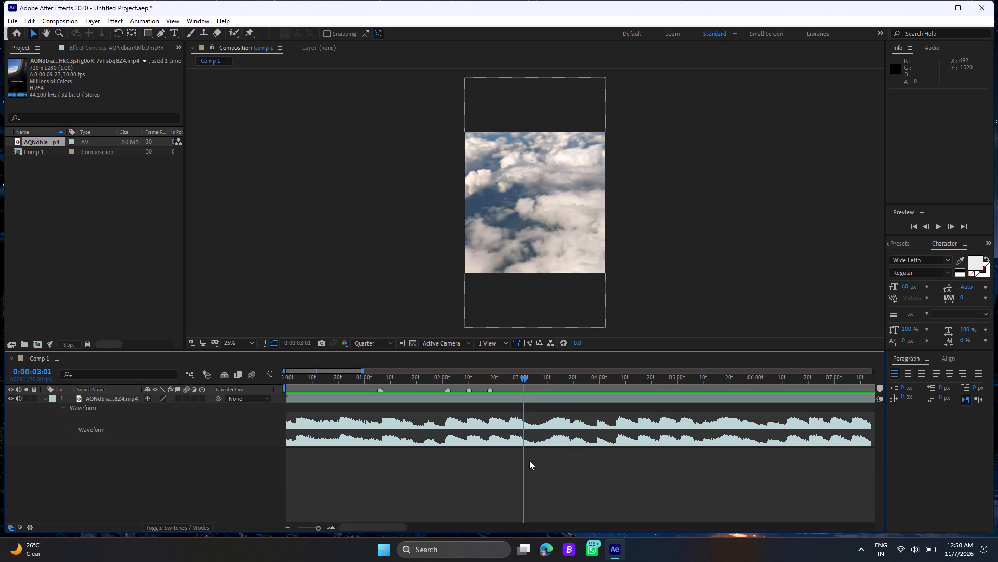
key("Up")
key("Page_Up")
key("Page_Up")
key("Page_Up")
key("Page_Up")
key("Page_Up")
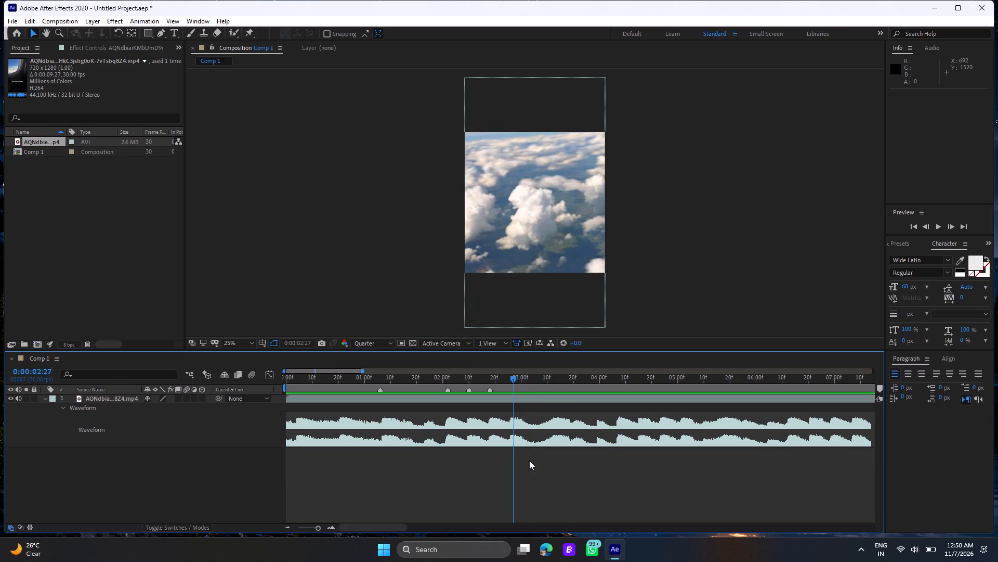
key("Page_Up")
key("Page_Up")
key("Page_Up")
key("Page_Up")
key("Page_Up")
key("Page_Up")
key("Page_Up")
key("Page_Up")
key("Page_Up")
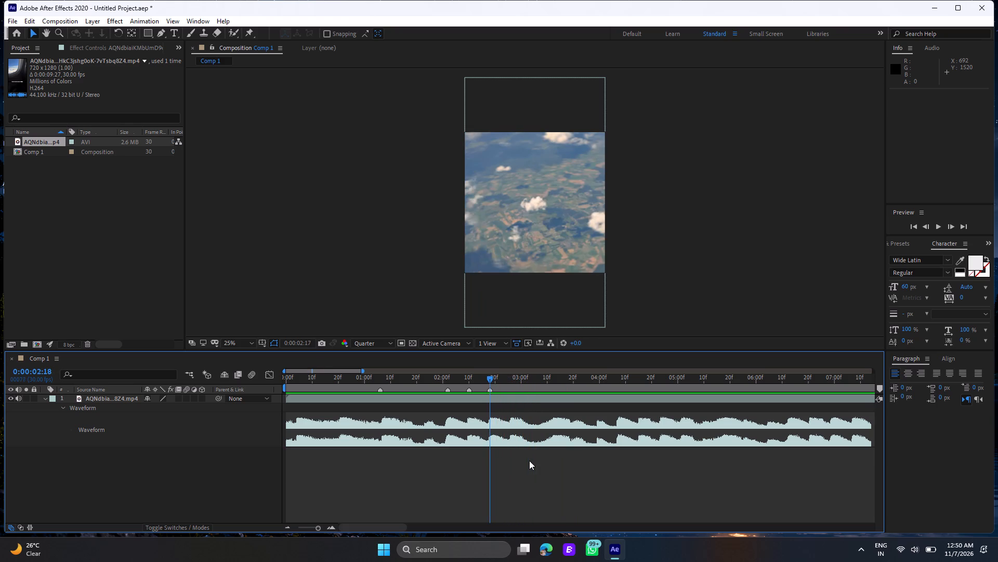
key("space")
key("space")
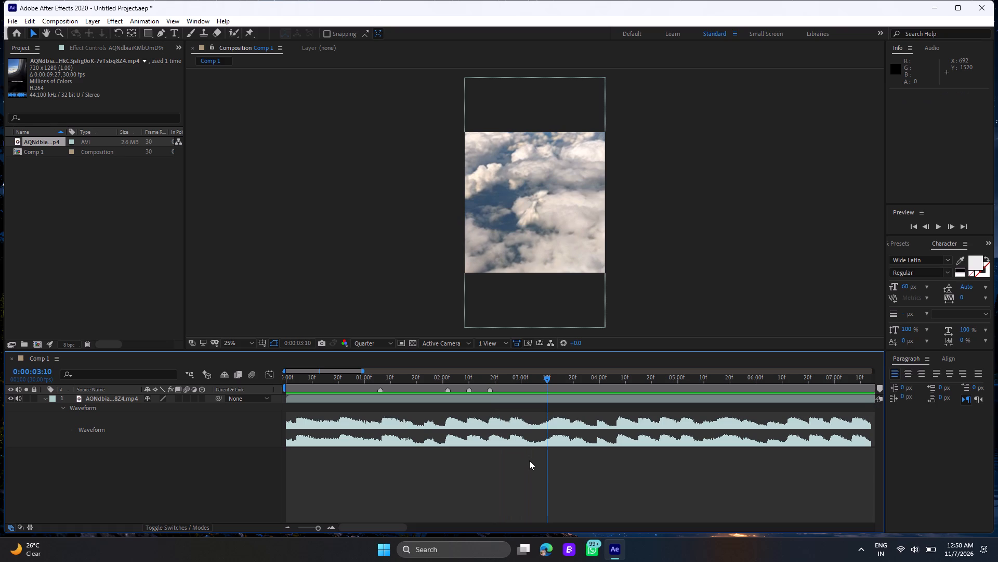
Replay the marked section from 0:00:01:11, 0:00:01:05 and 0:00:01:09 to compare the markers with the soundtrack's beats.
left_click(393, 380)
key("space")
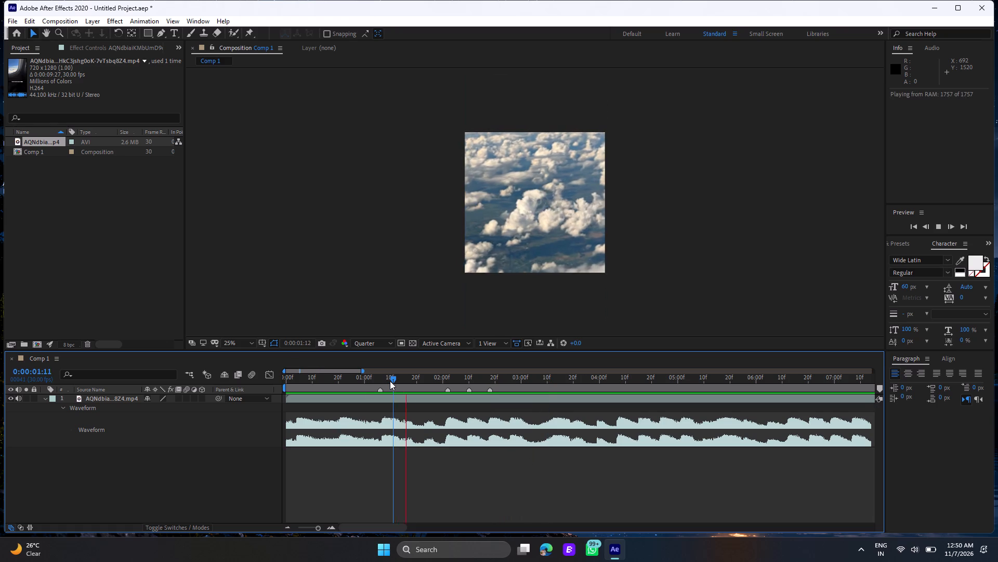
key("space")
left_click(378, 379)
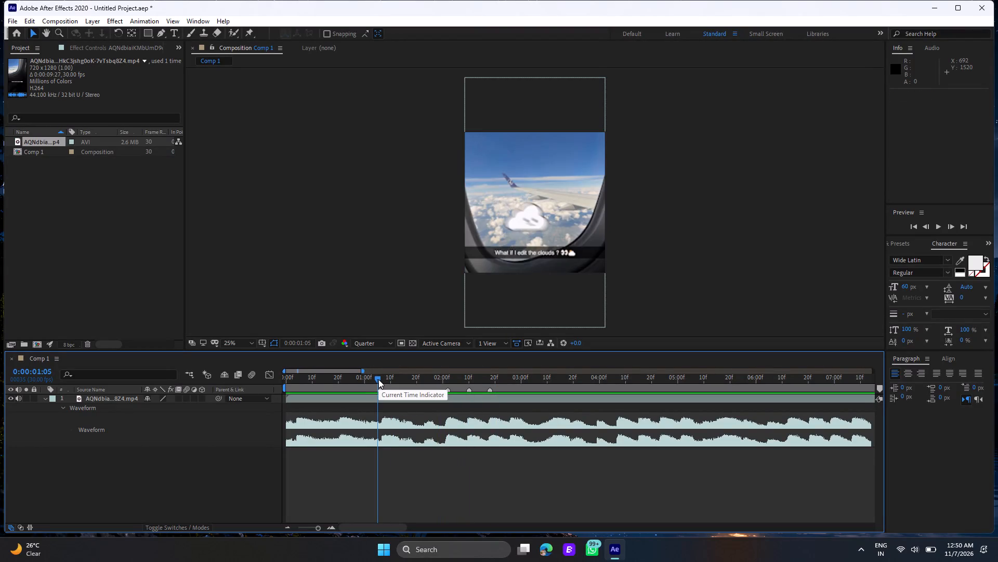
key("space")
key("space")
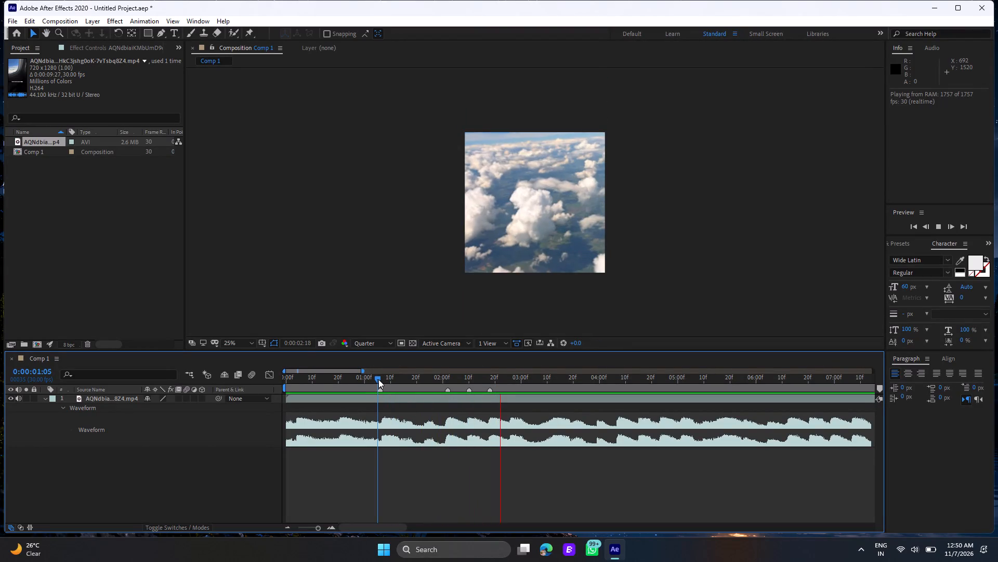
left_click(387, 382)
key("space")
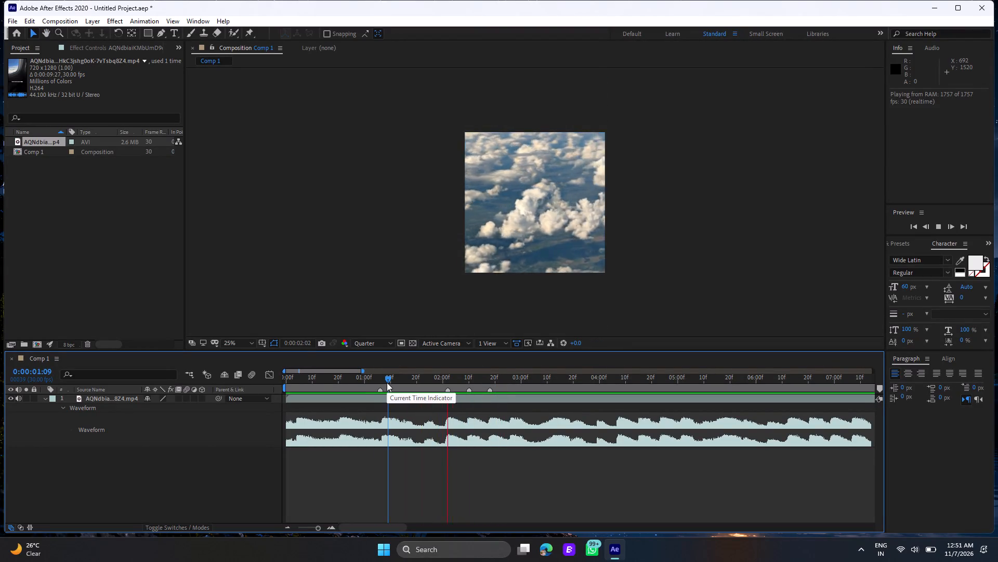
key("space")
Scrub on from 0:00:02:02, check the frames around 0:00:02:22 to 0:00:02:29, and add a composition marker at 0:00:02:28.
left_click(433, 379)
left_click_drag(434, 379, 447, 384)
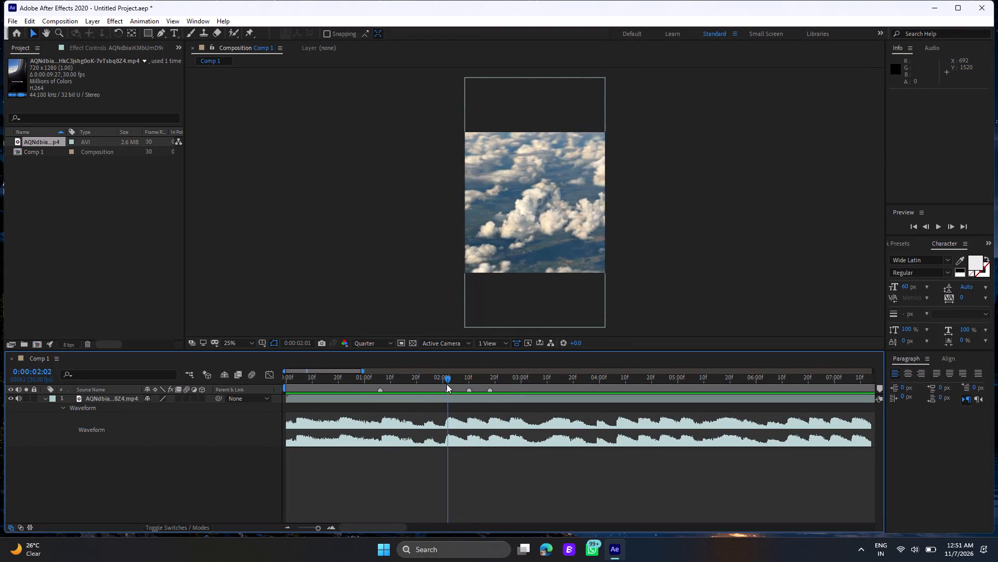
left_click_drag(447, 384, 485, 411)
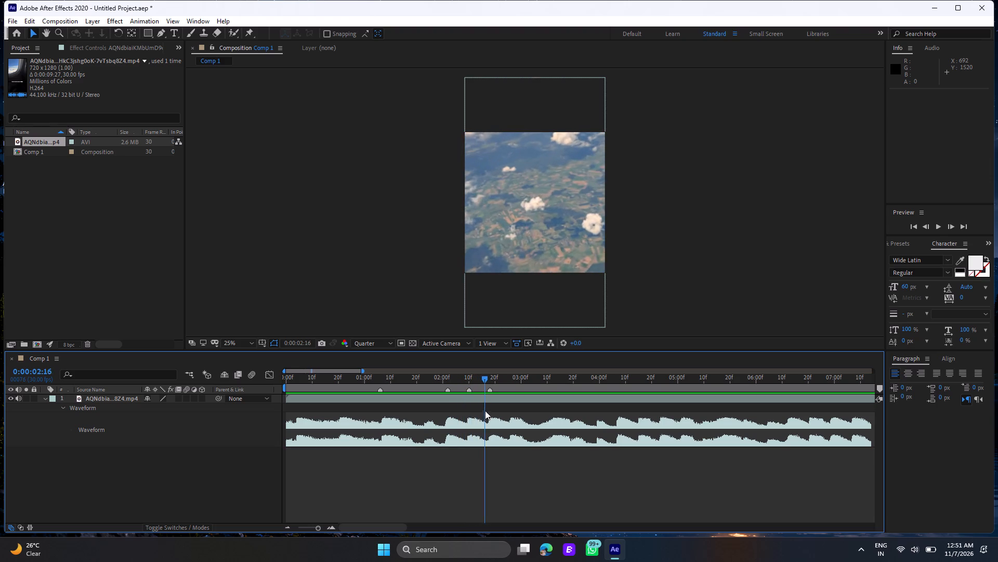
left_click_drag(485, 411, 507, 422)
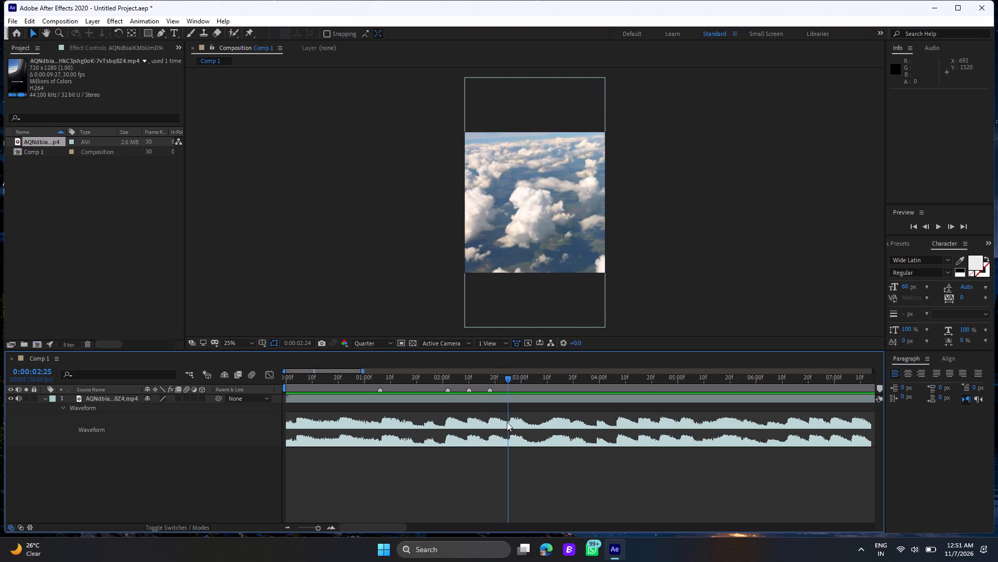
left_click_drag(507, 422, 517, 426)
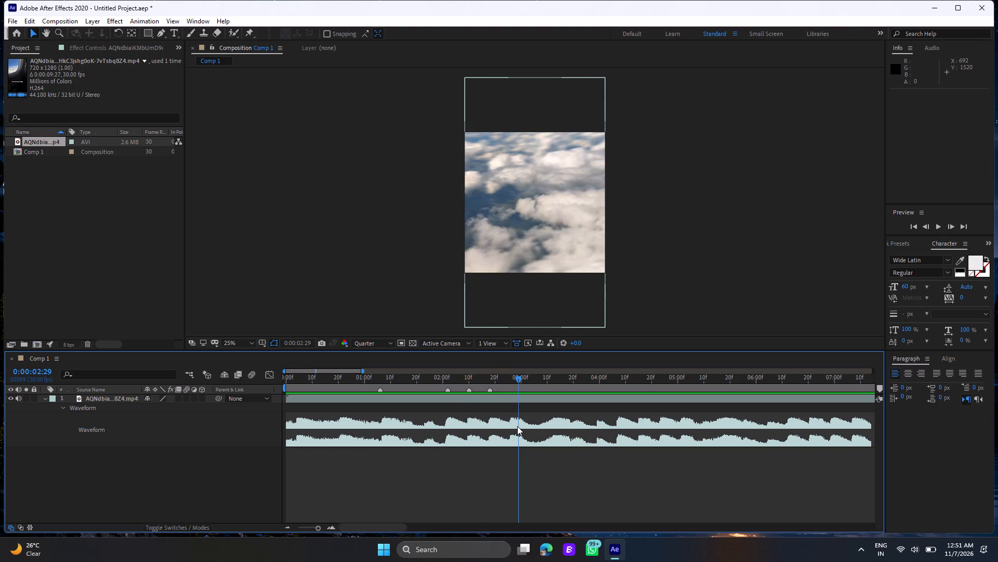
key("Page_Up")
key("Page_Down")
key("Page_Up")
key("Page_Up")
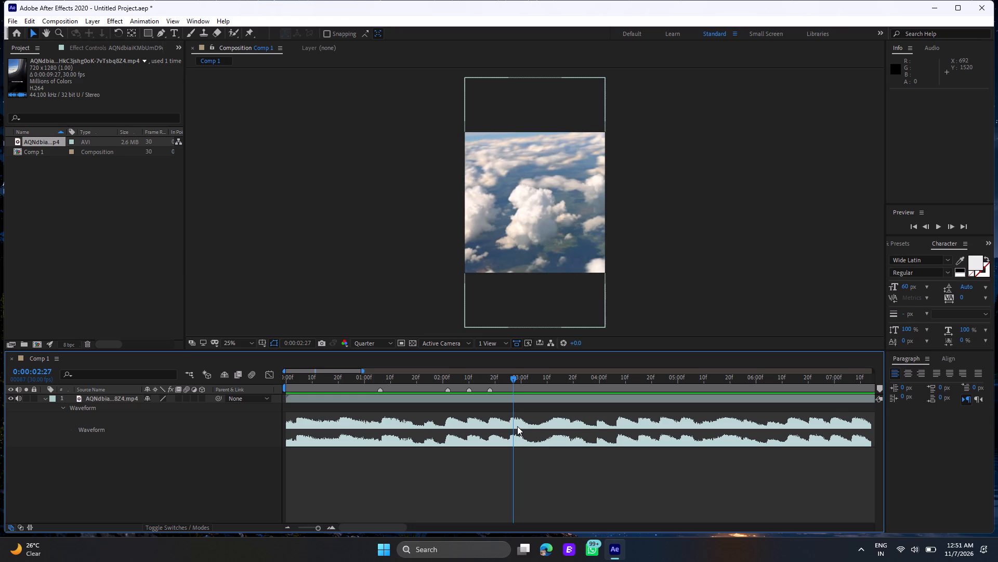
key("Page_Up")
key("Page_Up")
key("Page_Up")
key("Page_Up")
key("Page_Up")
key("Page_Down")
key("Page_Down")
key("Page_Down")
key("Page_Down")
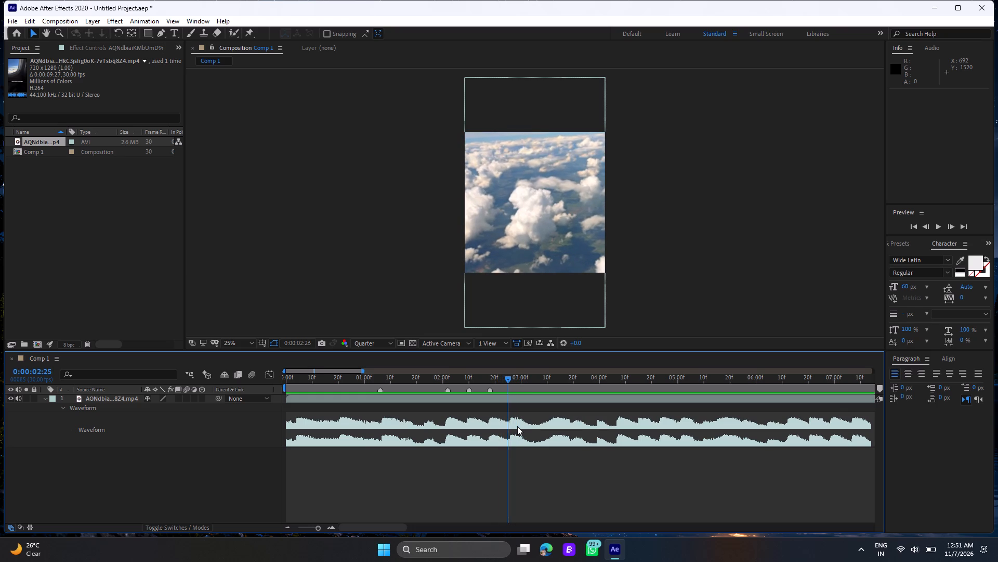
key("Page_Down")
key("Page_Down")
key("Page_Down")
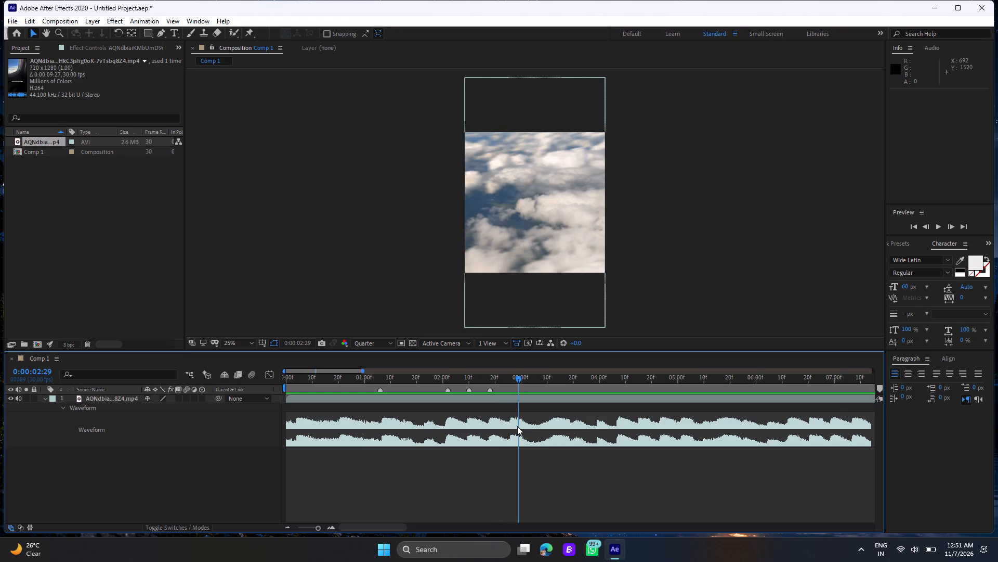
key("Page_Up")
key("asterisk")
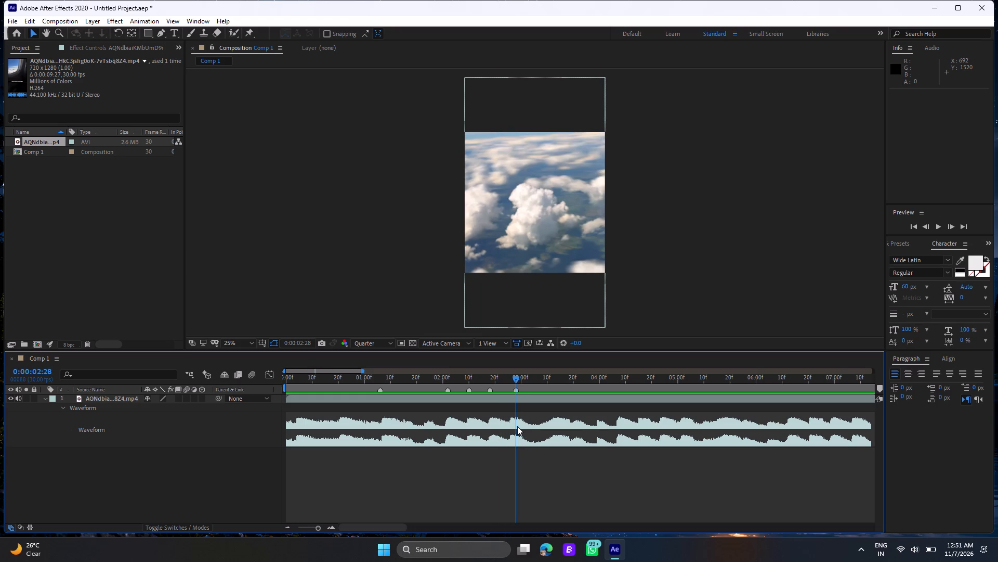
Play on from the marker at 0:00:02:28, and replay from 0:00:02:25 and 0:00:02:26 to check it against the beat.
key("space")
key("space")
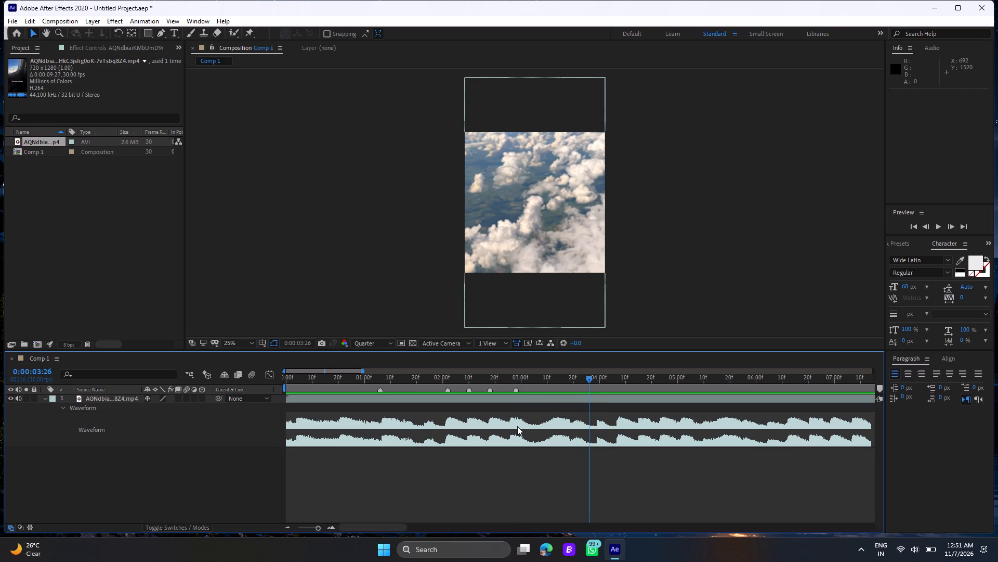
left_click(508, 381)
key("space")
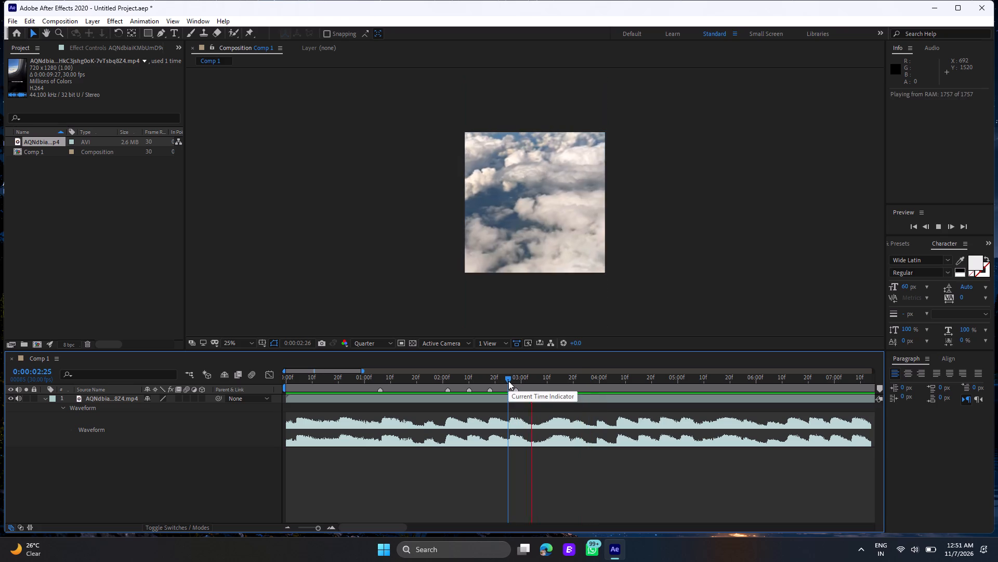
key("space")
left_click(509, 382)
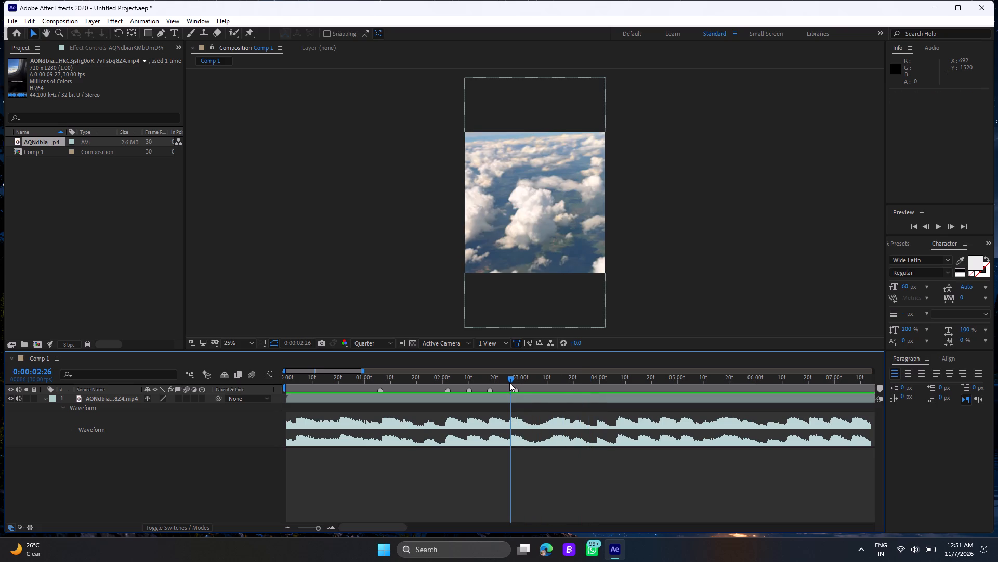
key("space")
key("space")
Find the next beat between 0:00:03:05 and 0:00:03:13 and add a composition marker at 0:00:03:13.
left_click(536, 383)
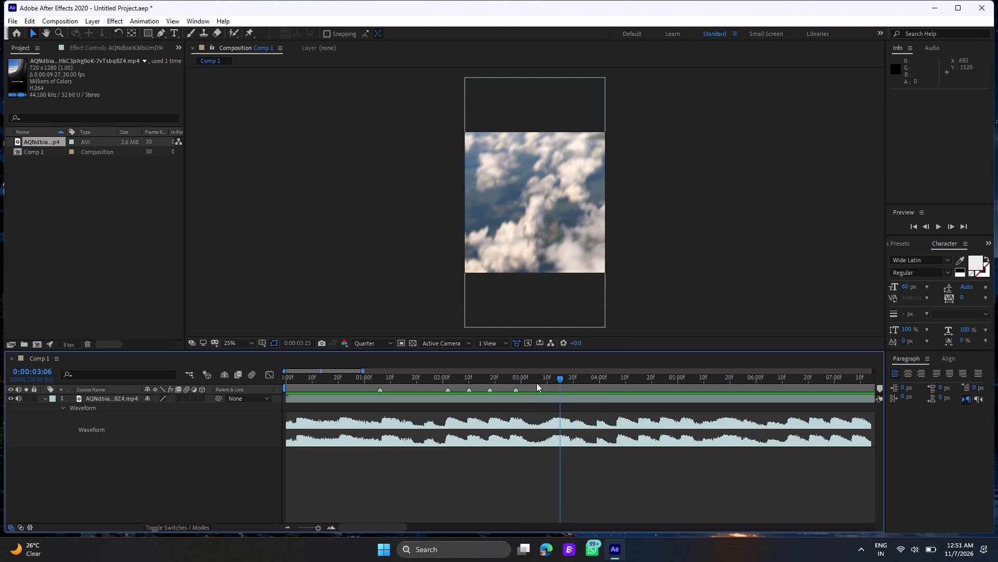
left_click_drag(536, 383, 535, 385)
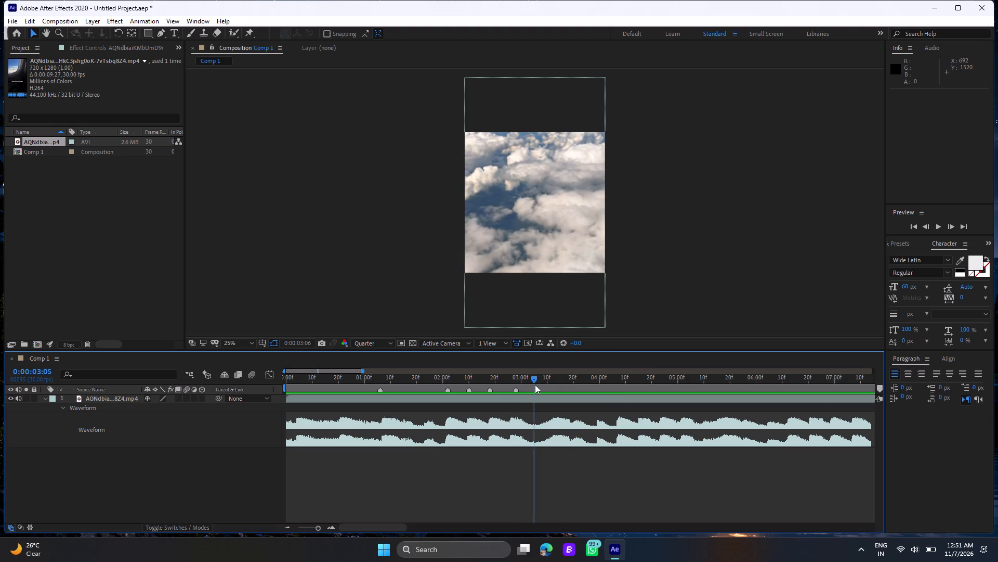
left_click_drag(535, 385, 537, 388)
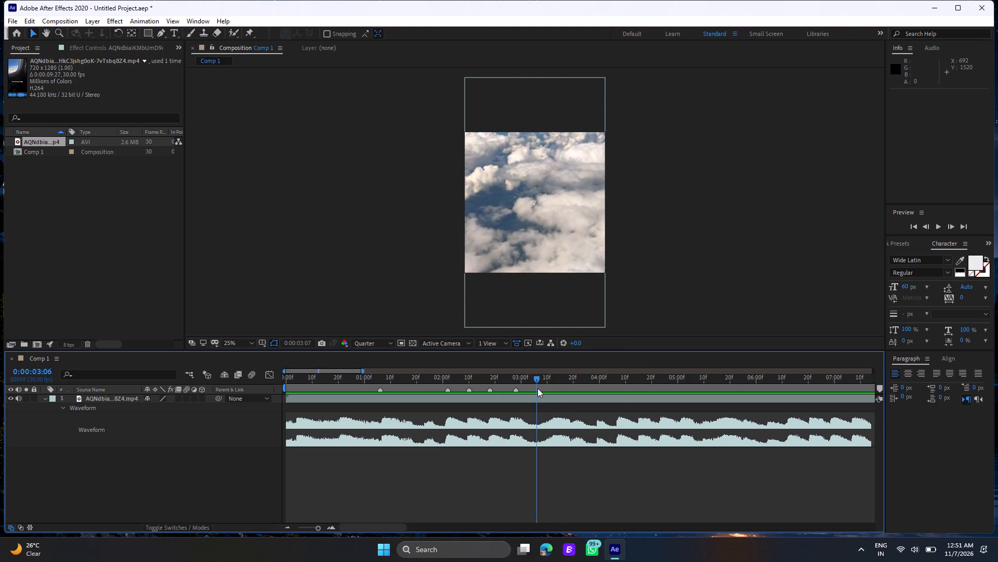
left_click_drag(537, 388, 551, 400)
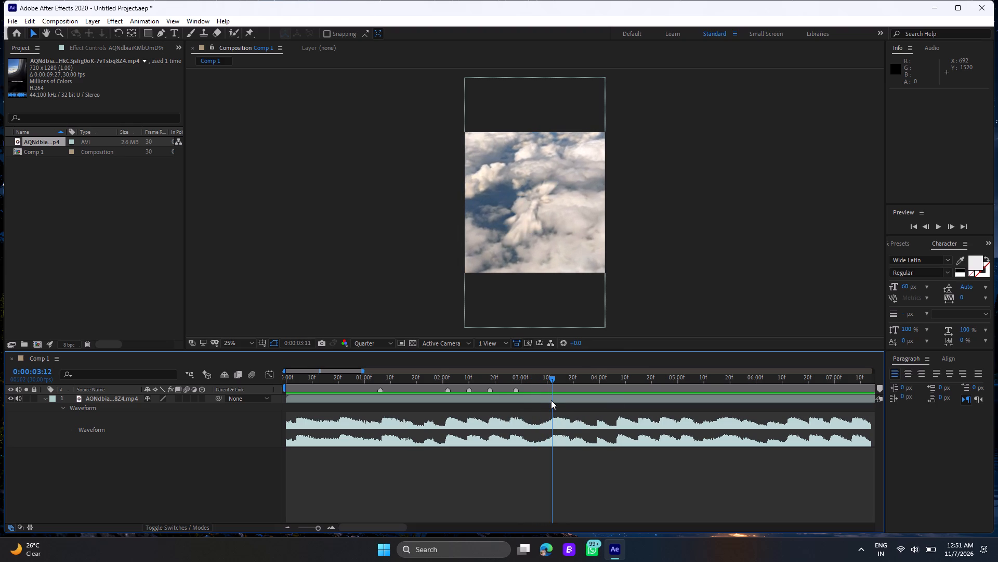
left_click_drag(551, 400, 556, 404)
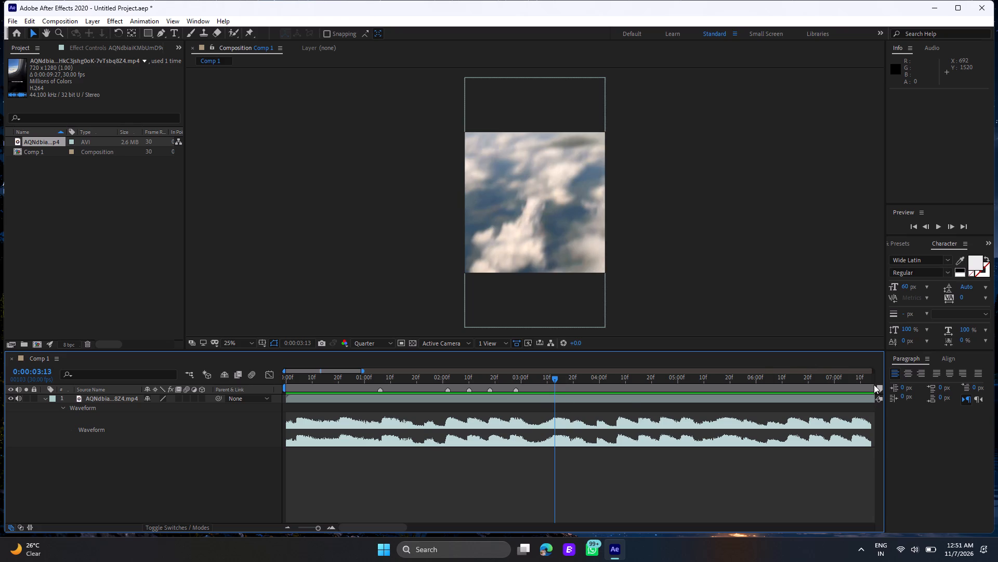
left_click(879, 390)
Play on from 0:00:03:13 and examine the frames between 0:00:04:04 and 0:00:04:10 for the next beat.
key("space")
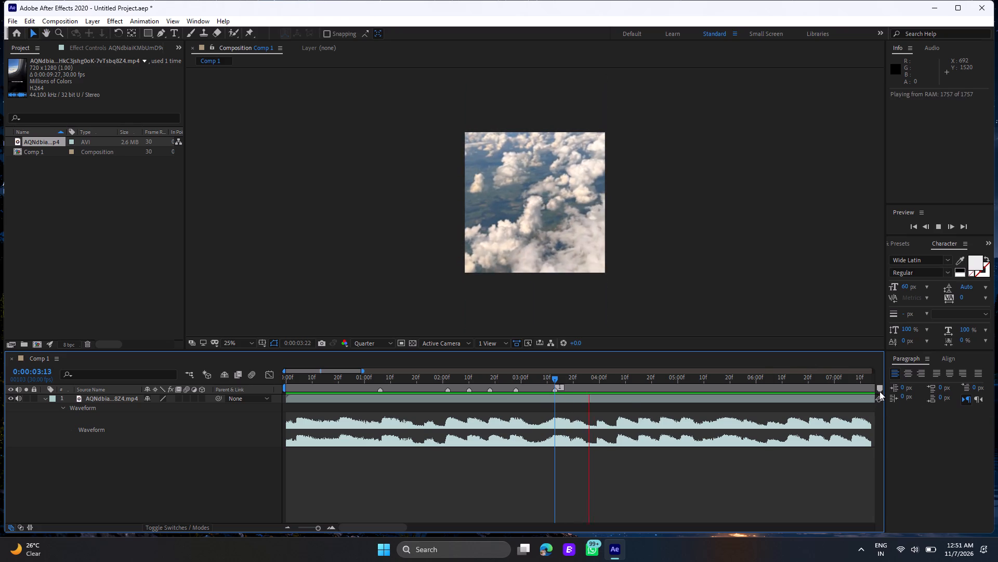
key("space")
key("space")
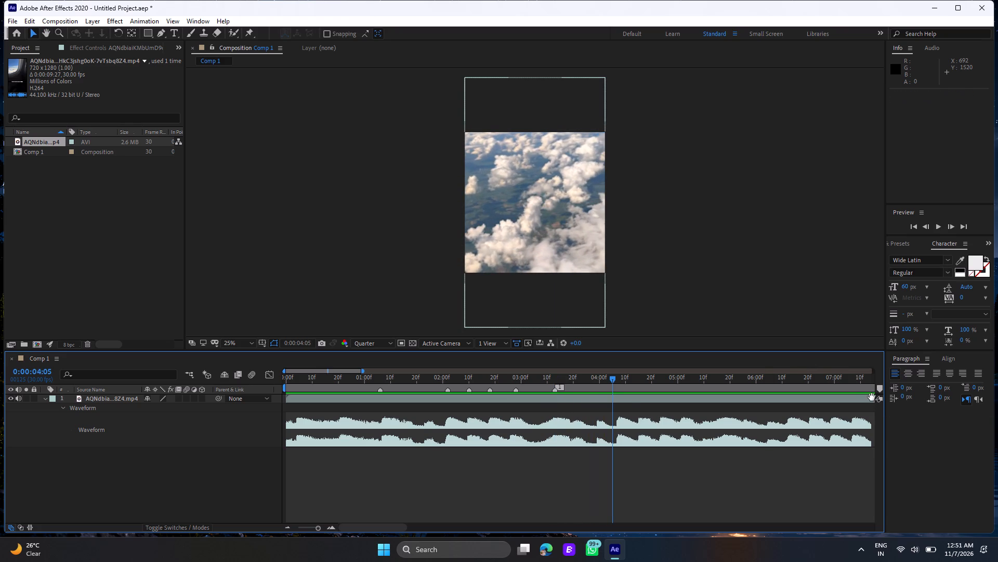
key("space")
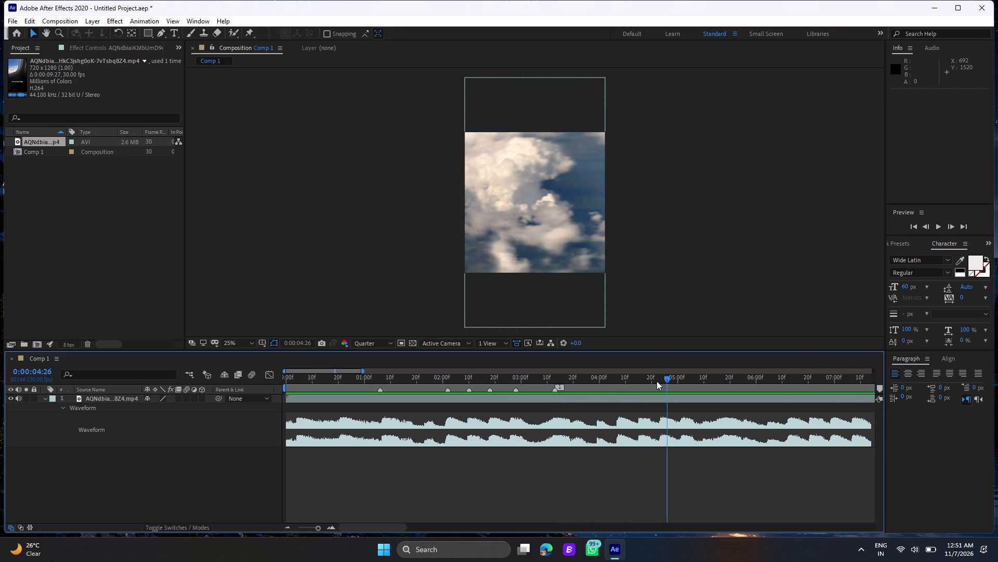
left_click(615, 379)
left_click_drag(615, 379, 618, 380)
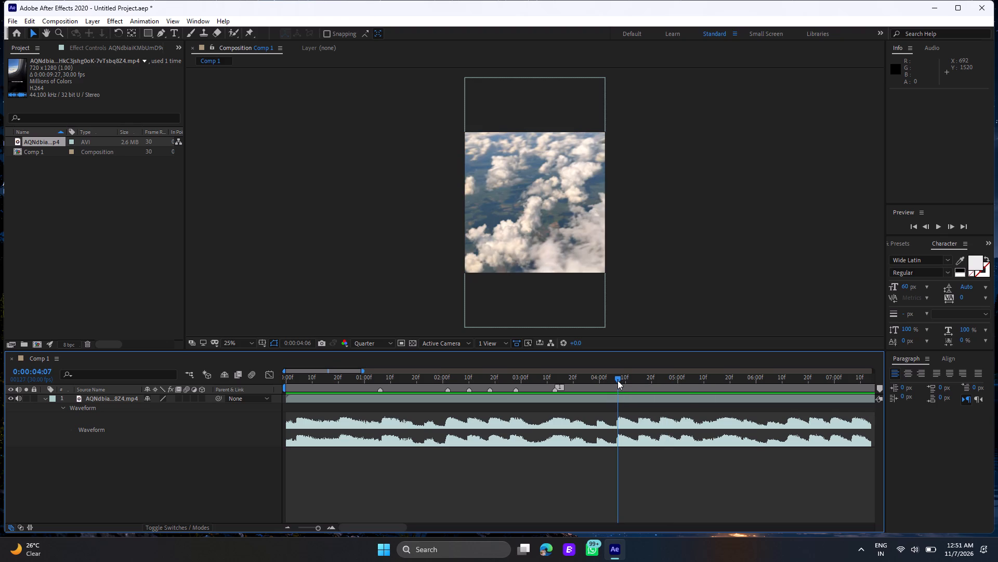
left_click_drag(618, 380, 620, 381)
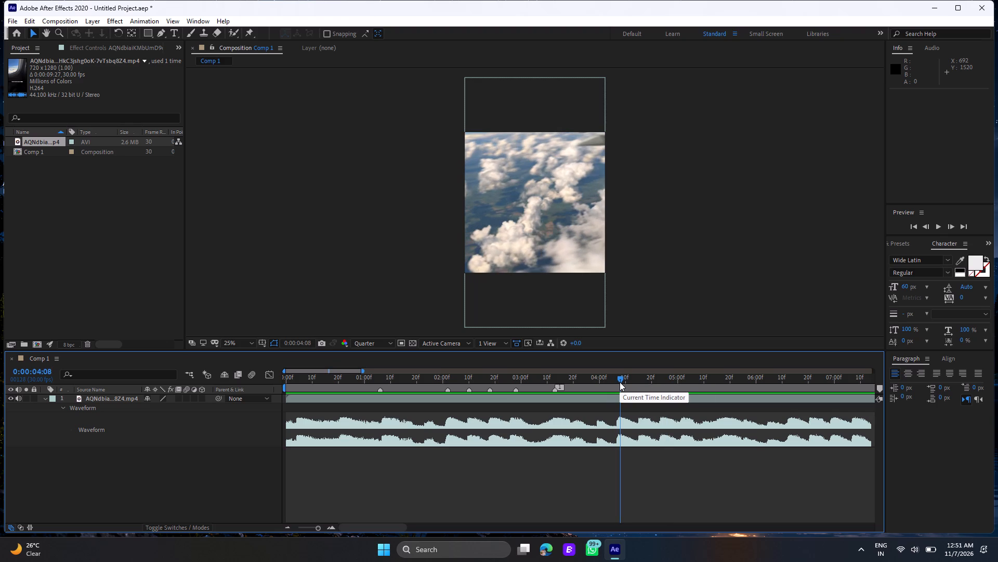
key("Page_Down")
key("Page_Up")
key("Page_Up")
key("Page_Up")
key("Page_Up")
key("Page_Up")
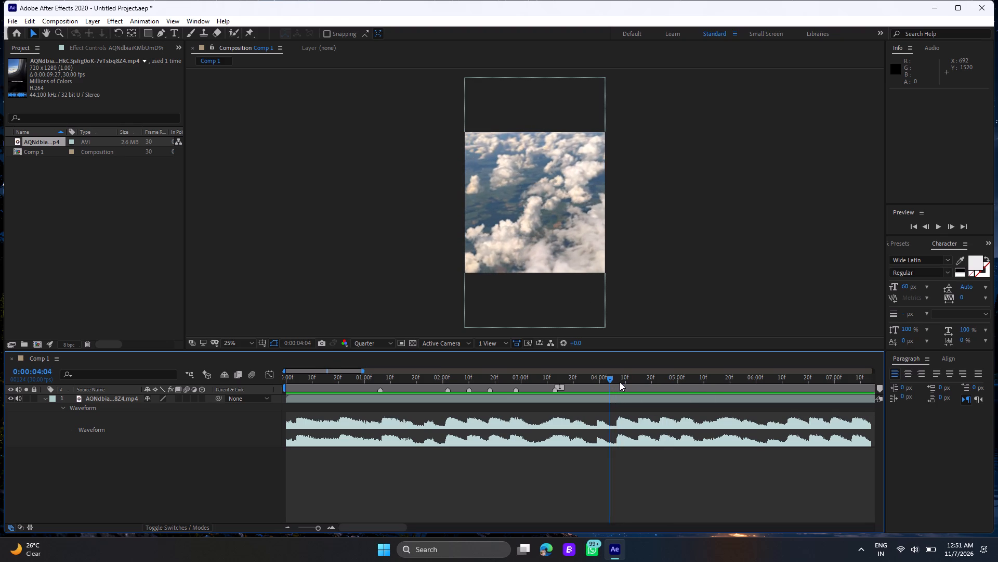
key("Page_Down")
key("Page_Down")
key("Page_Down")
key("Page_Down")
key("Page_Down")
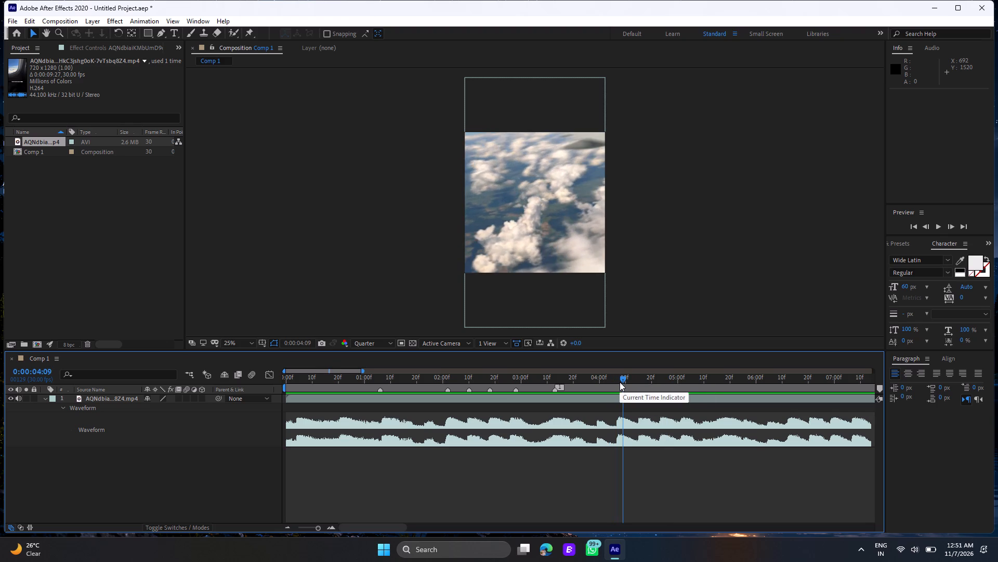
key("Page_Down")
key("Page_Up")
key("Page_Up")
key("Page_Up")
key("Page_Up")
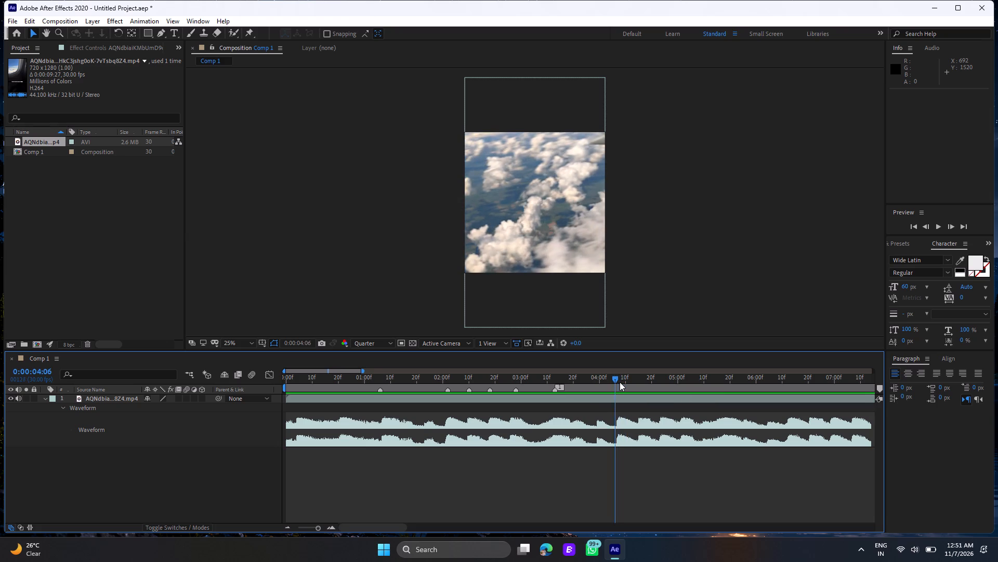
Step back frame by frame from 0:00:04:06 and replay the passage through to 0:00:04:26 to listen for the next beat.
key("Page_Up")
key("Page_Up")
key("Page_Up")
key("Page_Up")
key("Page_Up")
key("Page_Up")
key("Page_Up")
key("Page_Up")
key("Page_Up")
key("Page_Up")
key("Page_Up")
key("Page_Up")
key("Page_Up")
key("Page_Up")
key("Page_Up")
key("Page_Up")
key("Page_Up")
key("Page_Up")
key("Page_Up")
key("Page_Up")
key("Page_Up")
key("space")
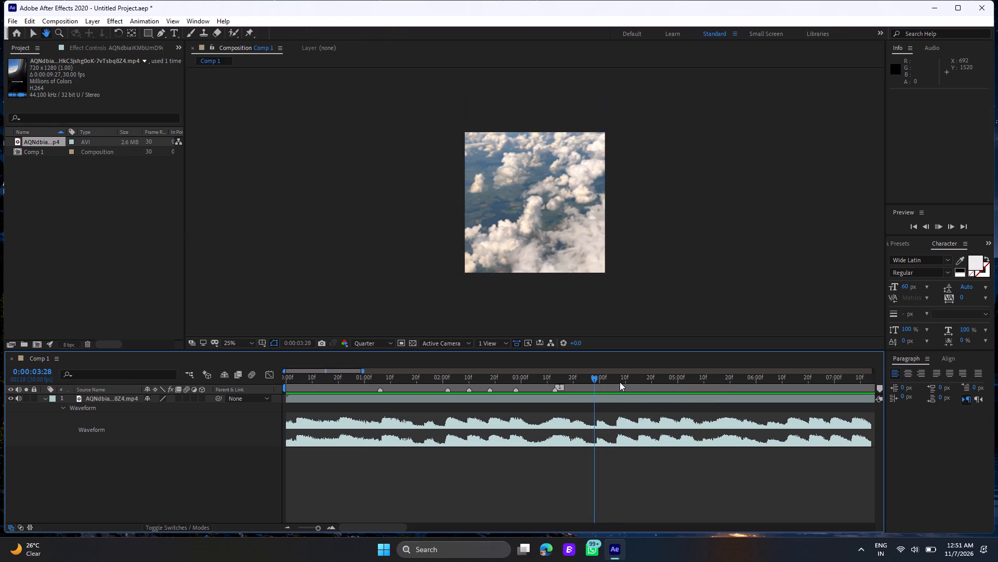
key("space")
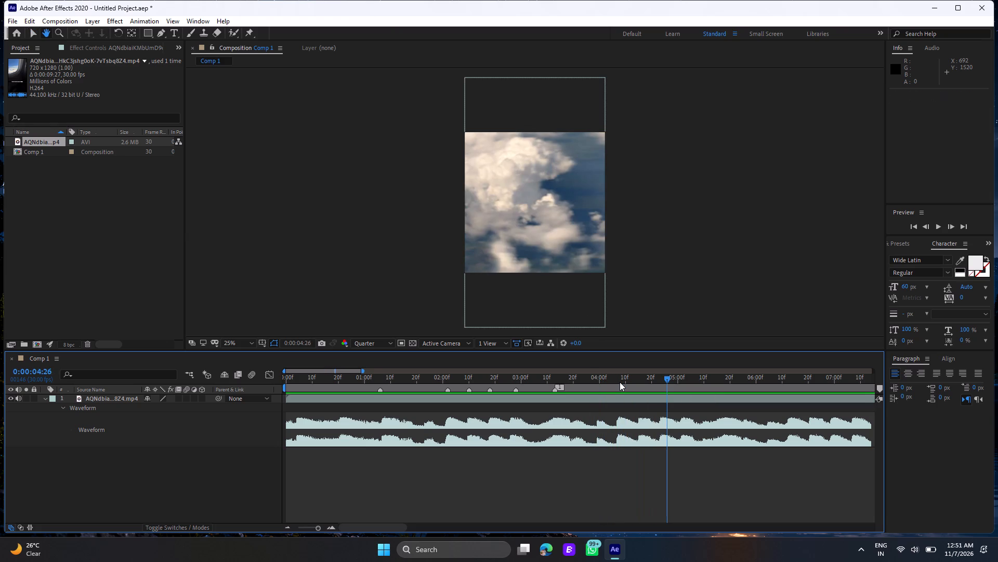
Return to the frames around 0:00:04:09 and add a composition marker at 0:00:04:08.
left_click(620, 382)
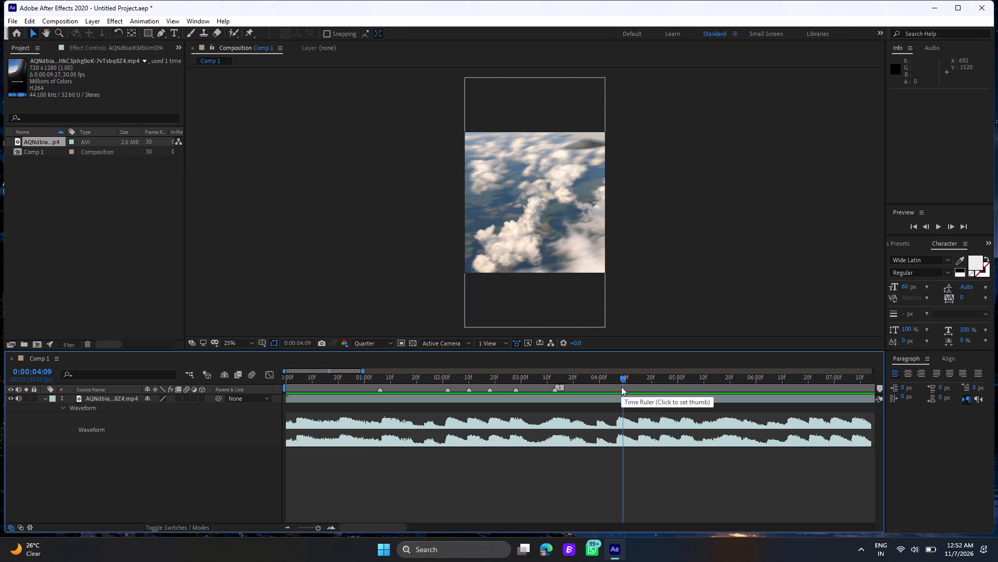
key("Page_Down")
key("Page_Up")
key("Page_Up")
key("Page_Up")
key("Page_Down")
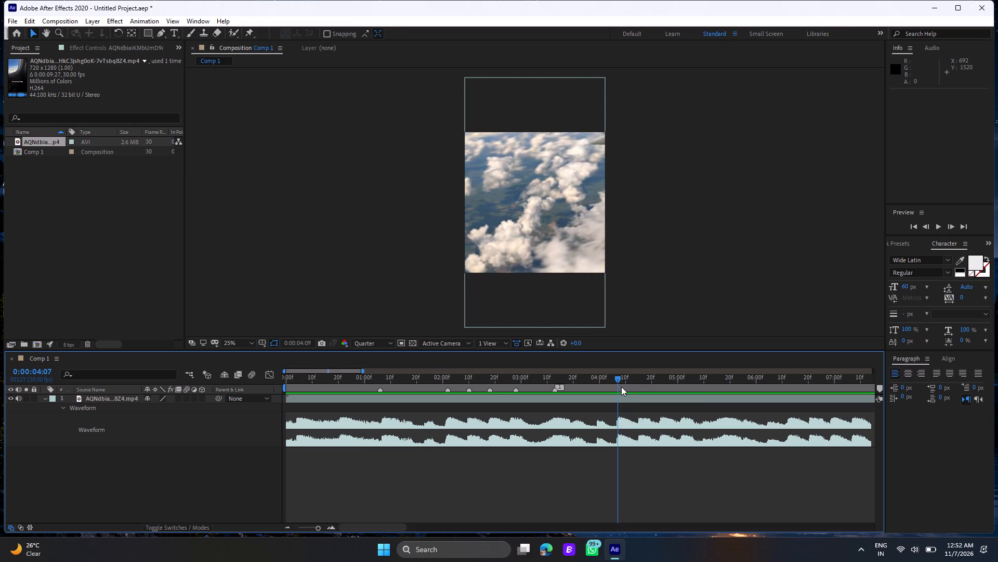
key("Page_Down")
key("Page_Up")
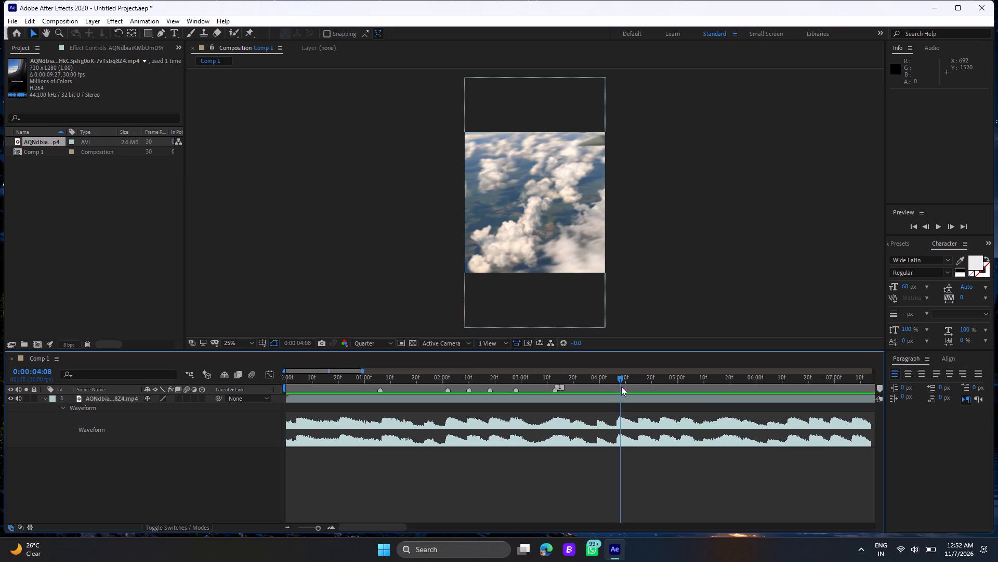
key("asterisk")
Step frame by frame from 0:00:04:08 to the next beat and add a composition marker at 0:00:04:17.
key("Page_Up")
key("Page_Down")
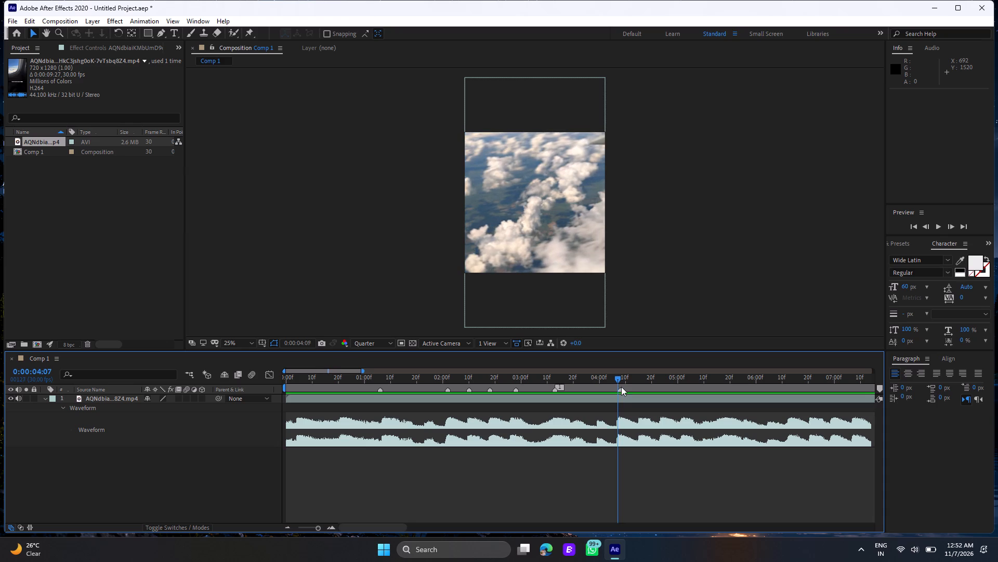
key("Page_Down")
key("Page_Down")
key("Page_Down")
key("Page_Down")
key("Page_Down")
key("Page_Down")
key("Page_Down")
key("Page_Down")
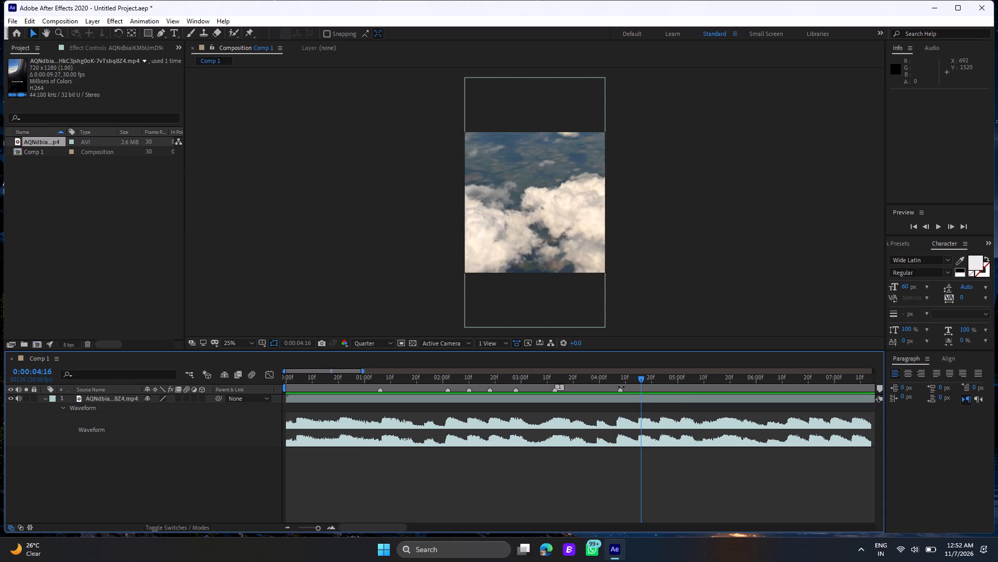
key("Page_Down")
key("Page_Down")
key("Page_Down")
key("Page_Up")
key("Page_Up")
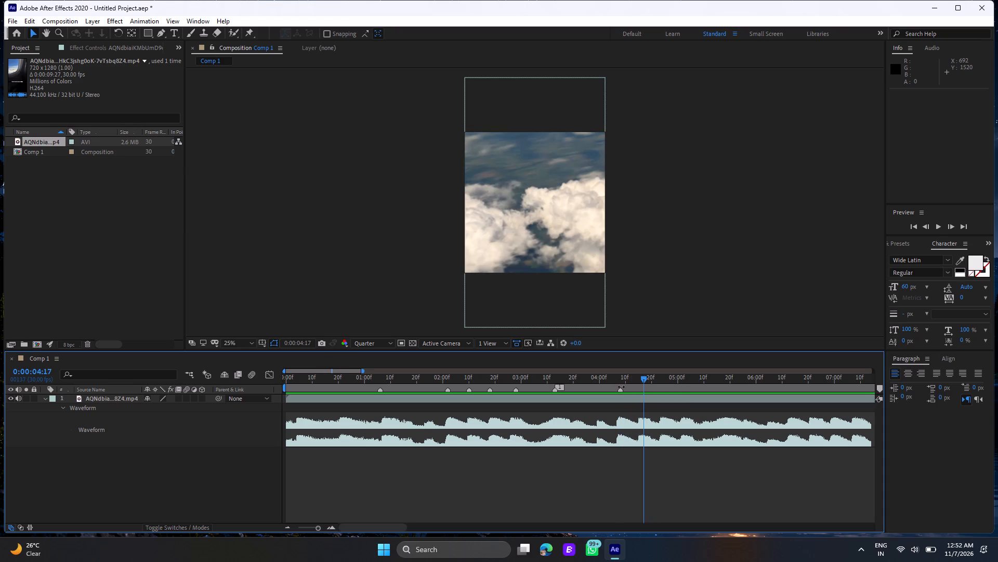
key("Page_Down")
key("Page_Up")
key("Page_Down")
key("Page_Up")
key("asterisk")
Step on from 0:00:04:17 to the next beat and add a composition marker at 0:00:04:25.
key("Page_Down")
key("Page_Down")
key("Page_Down")
key("Page_Down")
key("Page_Down")
key("Page_Down")
key("Page_Down")
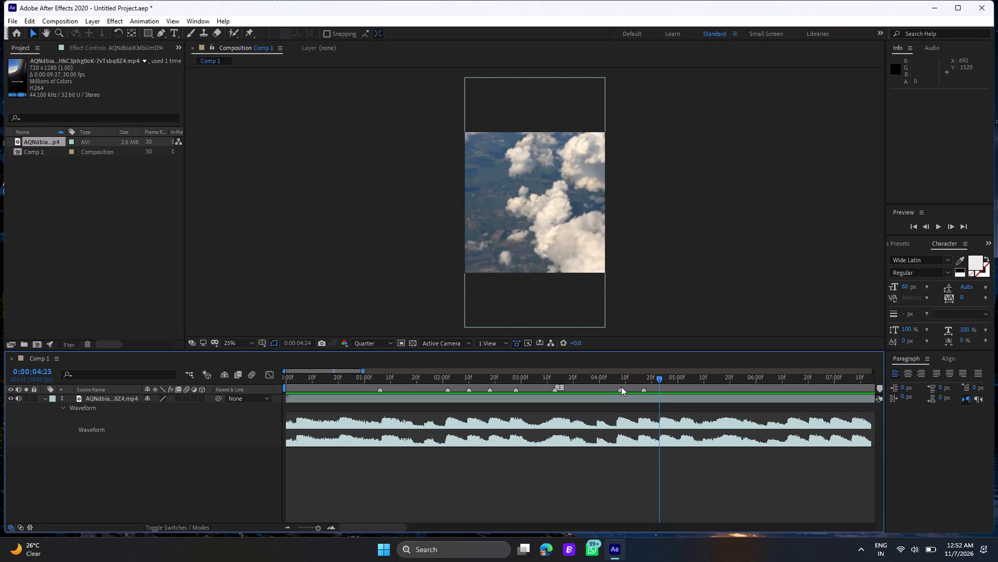
key("Page_Down")
key("Page_Down")
key("Page_Up")
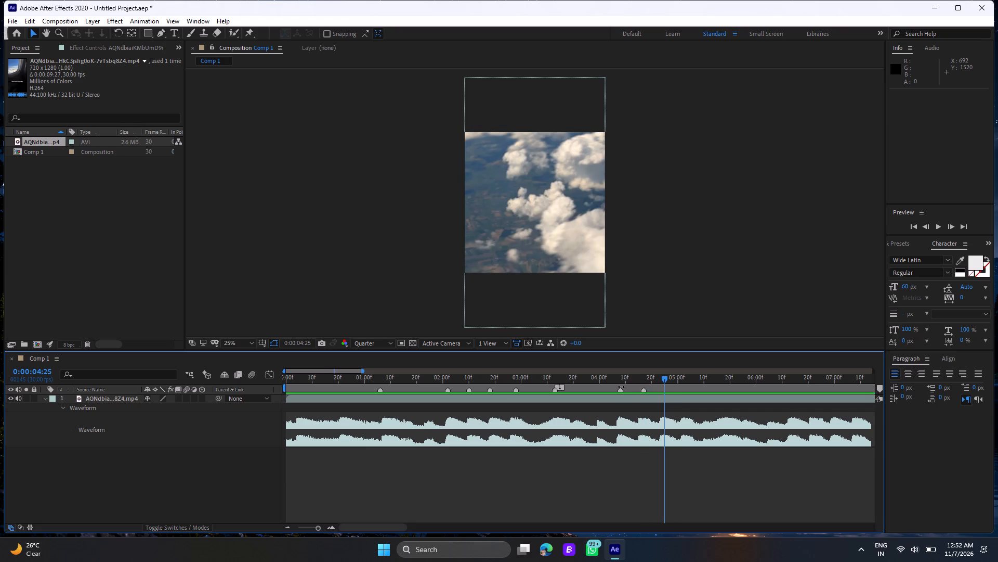
key("Page_Down")
key("Page_Up")
key("asterisk")
Play on from 0:00:04:25, then replay from 0:00:00:05, 0:00:03:27 and 0:00:04:27 to check the markers against the soundtrack.
key("space")
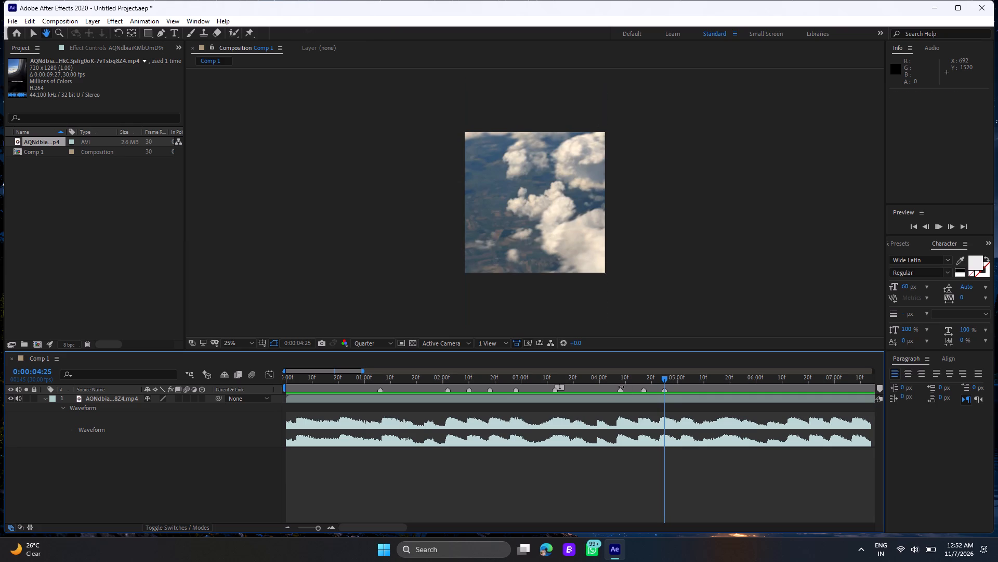
key("space")
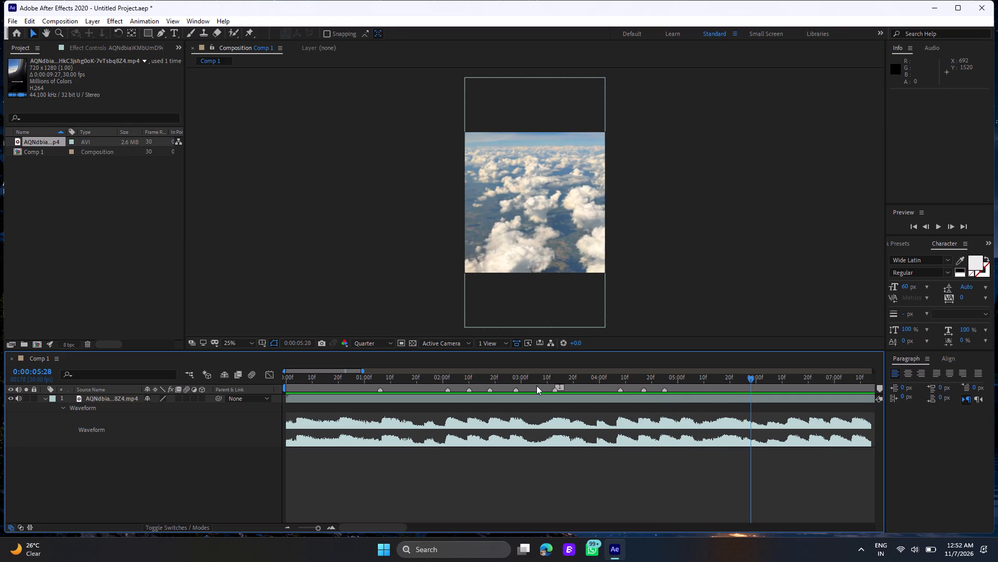
left_click(300, 379)
key("space")
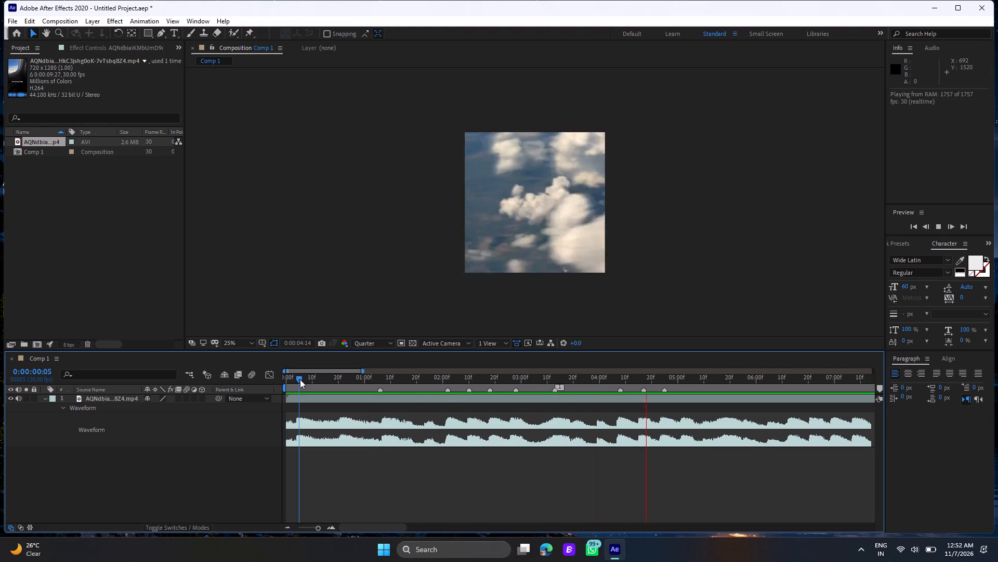
key("space")
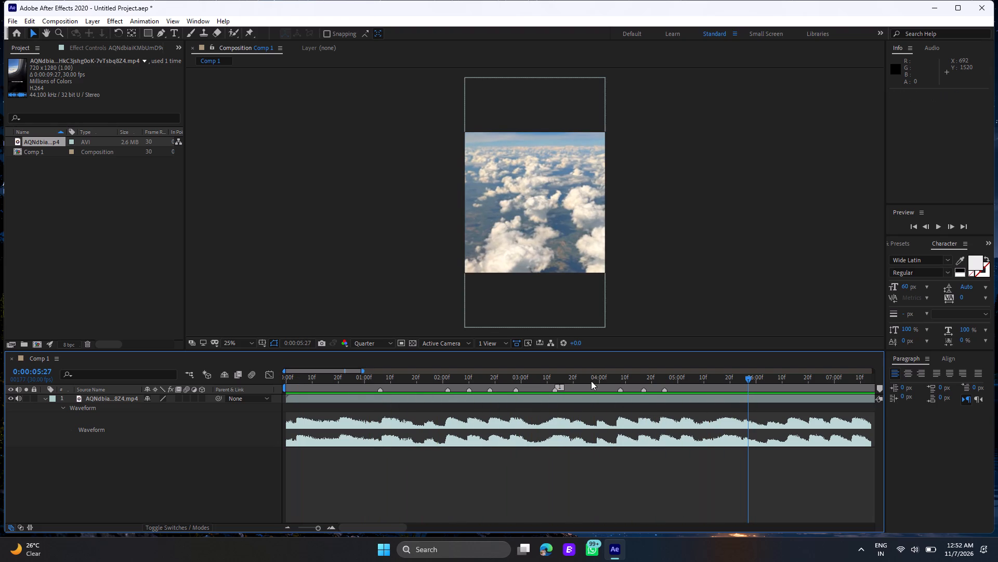
left_click(592, 377)
key("space")
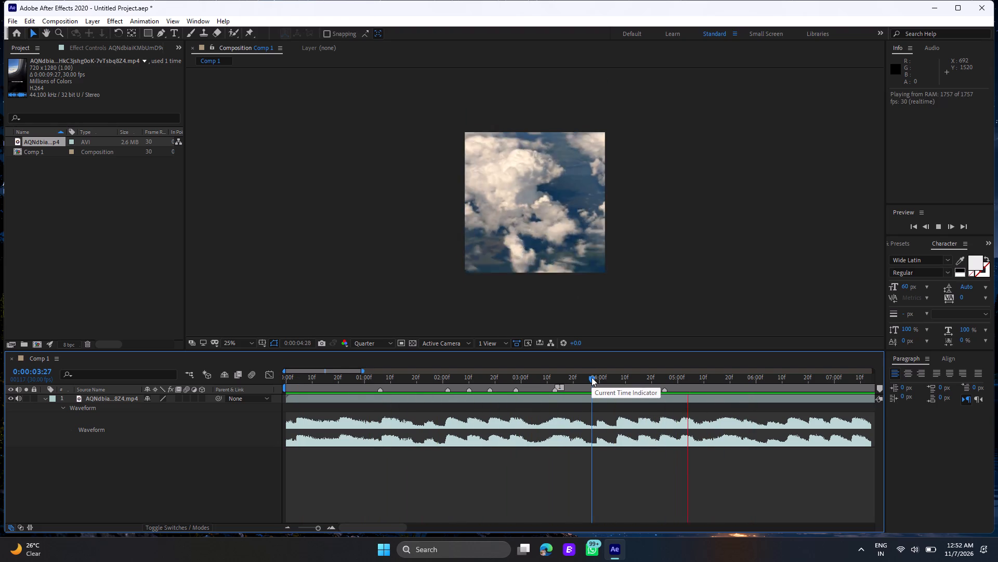
left_click(670, 381)
key("space")
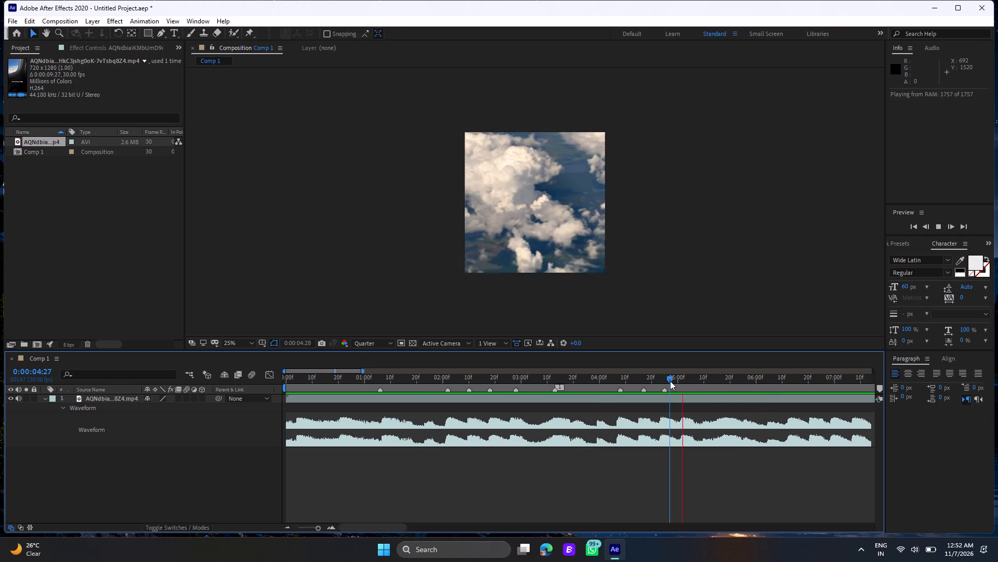
Find the next beat among the frames from 0:00:04:25 onward and add a composition marker at 0:00:05:03.
left_click(681, 381)
left_click(681, 381)
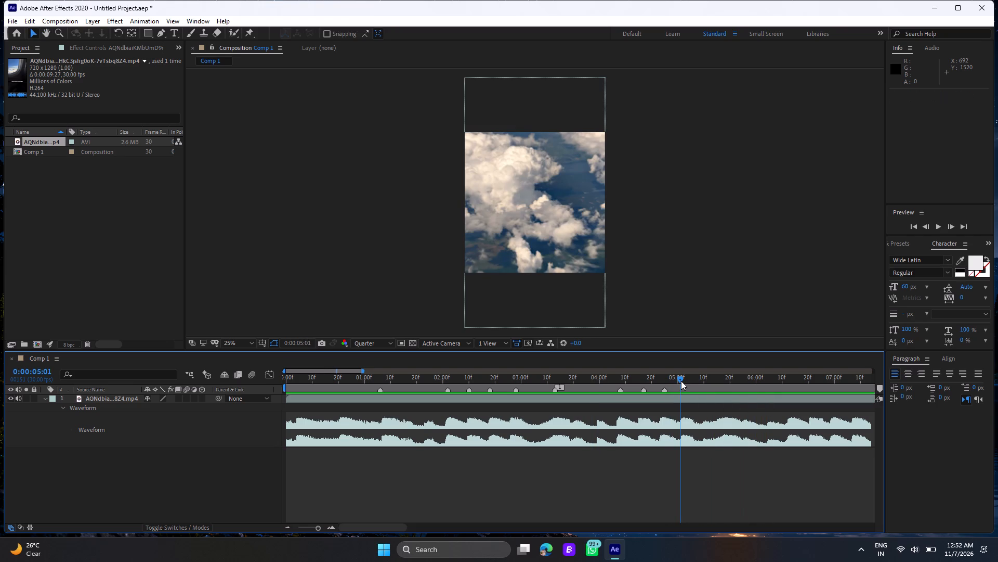
key("Page_Up")
key("Page_Up")
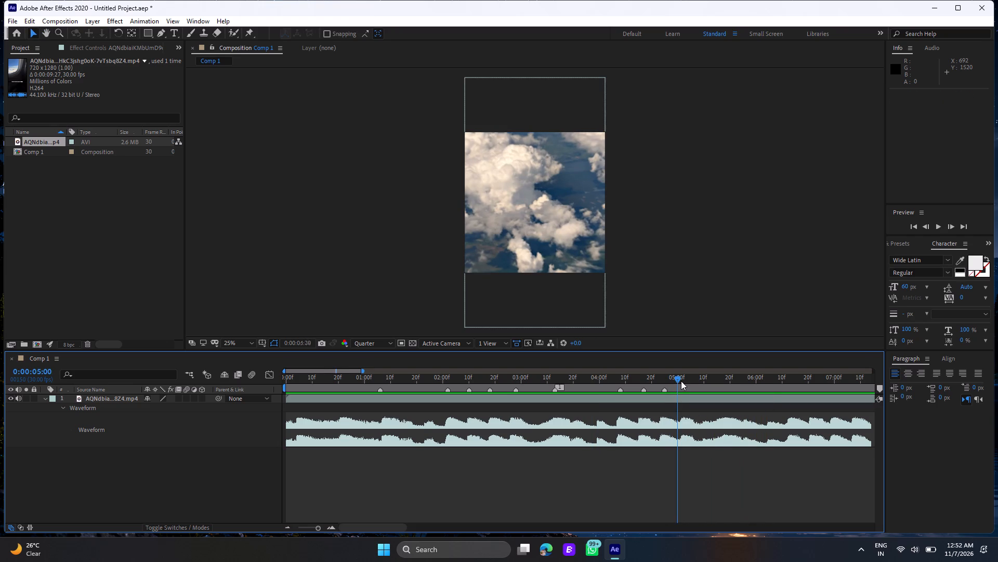
key("Page_Up")
key("Page_Up")
key("Page_Up")
key("Page_Up")
key("Page_Down")
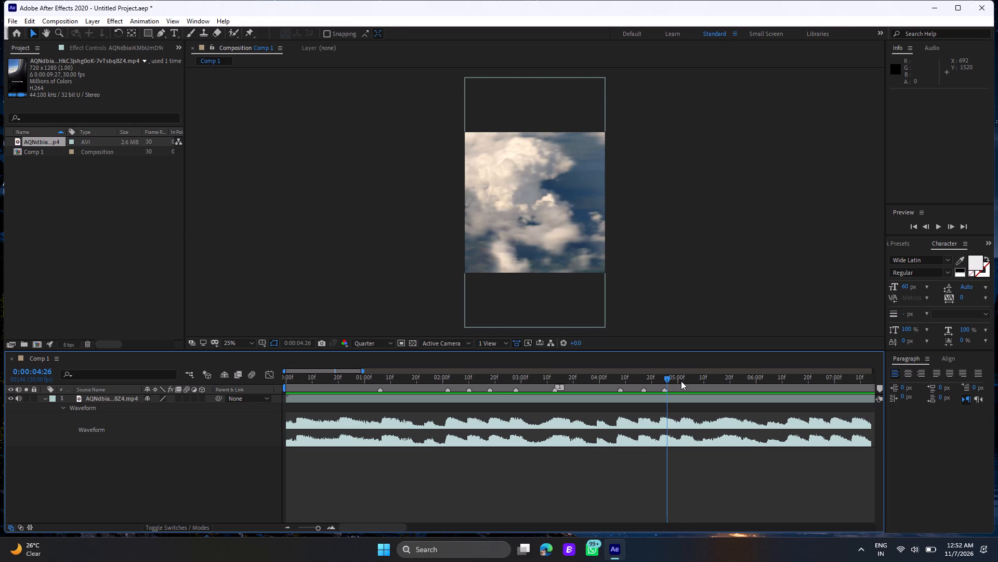
key("Page_Up")
key("Page_Up")
key("Page_Up")
key("Page_Down")
key("Page_Down")
key("Page_Down")
key("Page_Down")
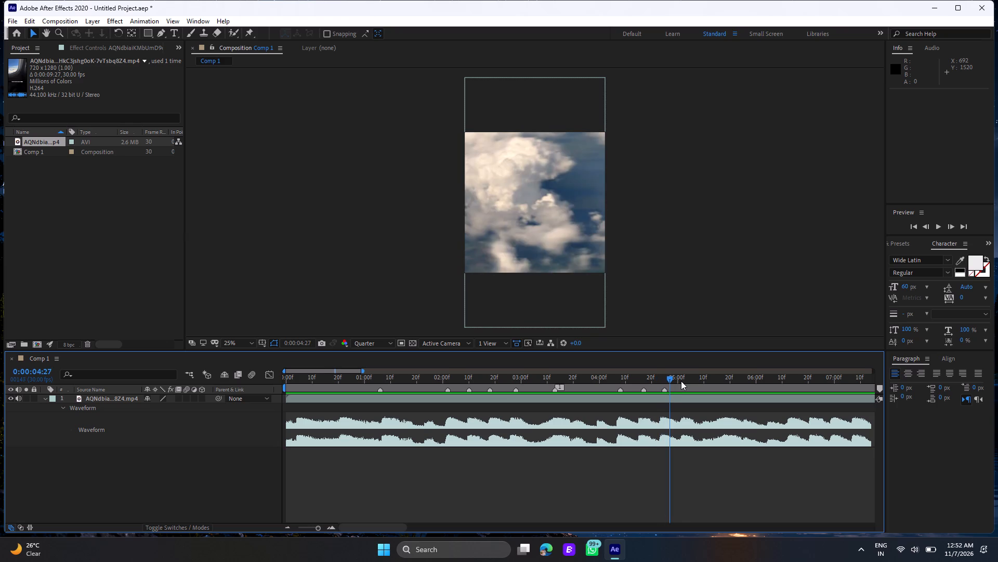
key("Page_Down")
key("Page_Down")
key("Page_Down")
key("Page_Down")
key("Page_Down")
key("Page_Down")
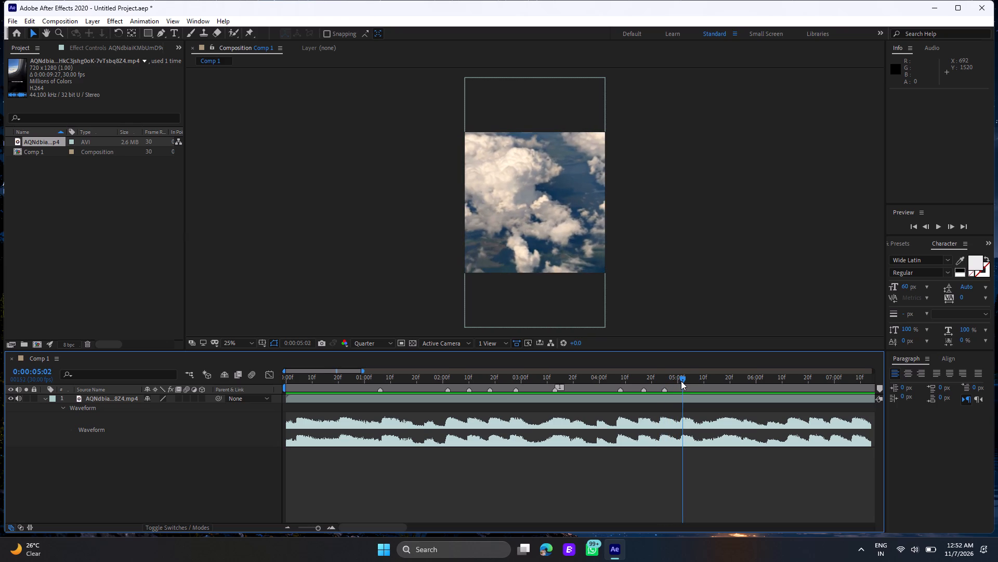
key("Page_Down")
key("Page_Up")
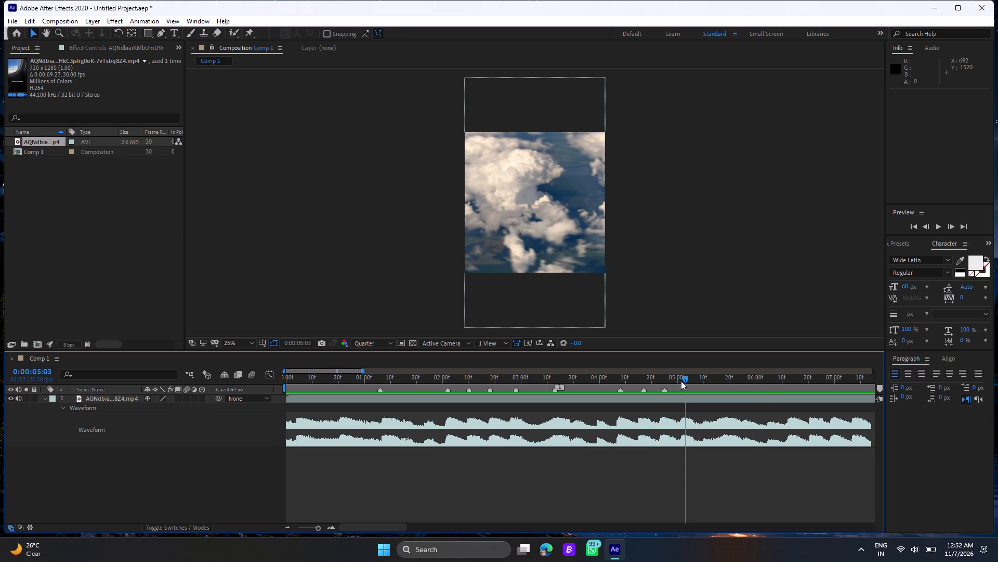
key("asterisk")
Play on from 0:00:05:03 to about 0:00:06:01 and step back to about 0:00:05:05, examining the frames for the next beat.
key("space")
key("space")
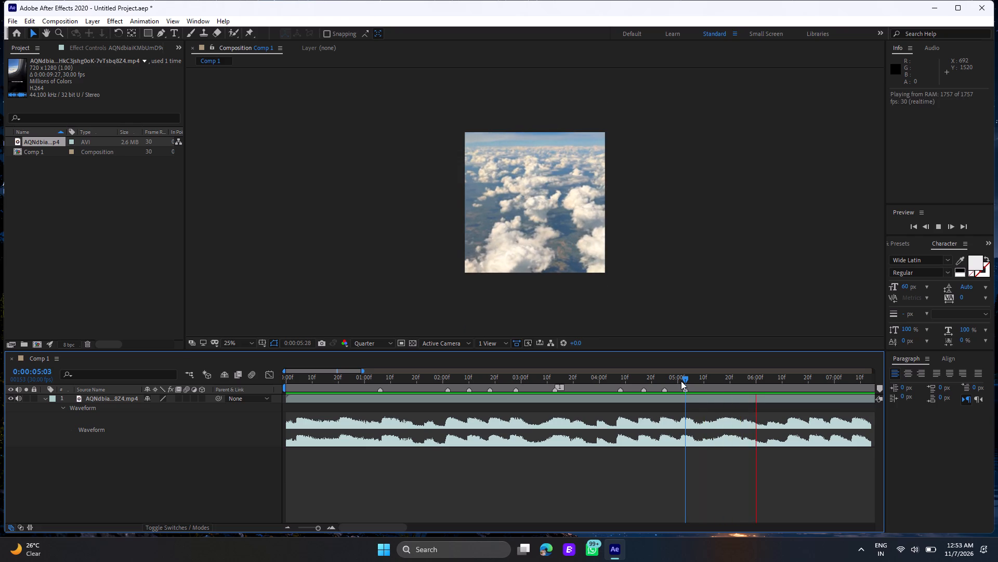
key("Page_Up")
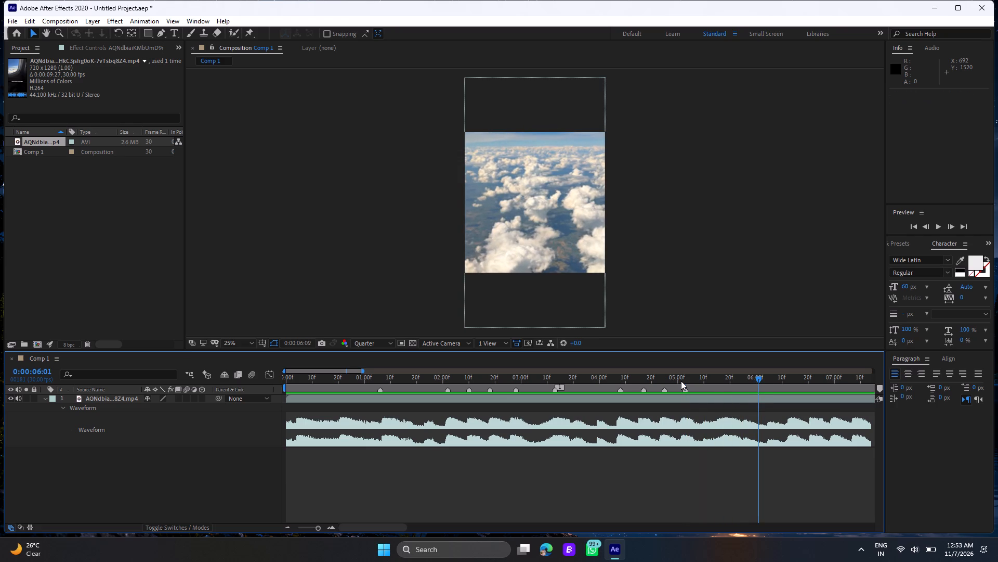
key("Page_Up")
key("Page_Up")
key("Page_Up")
key("Page_Up")
key("Page_Up")
key("Page_Up")
key("Page_Up")
key("Page_Up")
key("Page_Up")
key("Page_Up")
key("Page_Up")
key("Page_Up")
key("Page_Up")
key("Page_Up")
key("Page_Up")
key("Page_Up")
key("Page_Up")
key("Page_Up")
key("Page_Up")
key("Page_Up")
key("Page_Up")
key("Page_Up")
key("Page_Up")
key("Page_Up")
key("Page_Up")
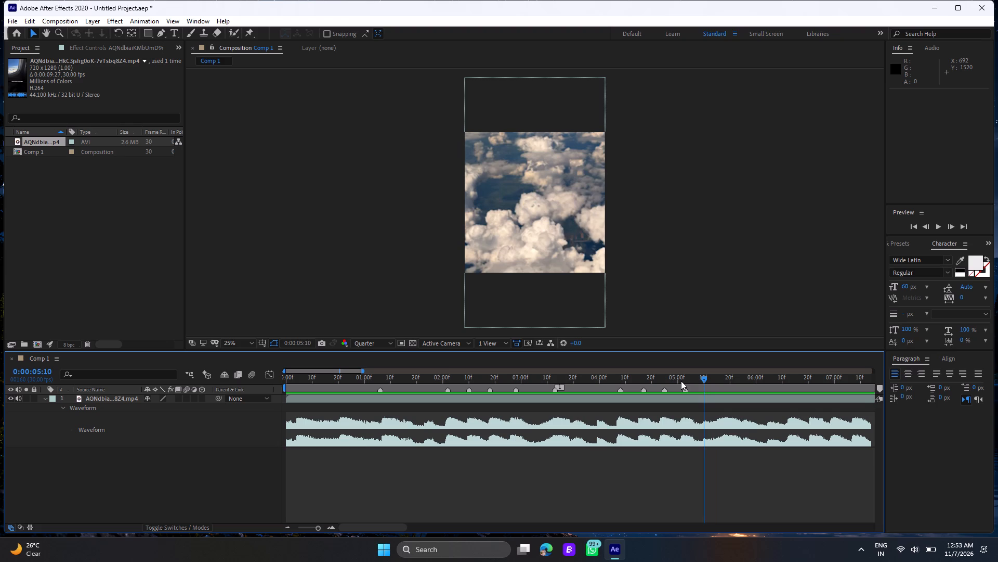
key("Page_Up")
key("Page_Up")
key("Page_Up")
key("Page_Up")
key("Page_Up")
Step forward frame by frame to the bright flash cut and add a composition marker at 0:00:05:17.
key("Page_Down")
key("Page_Down")
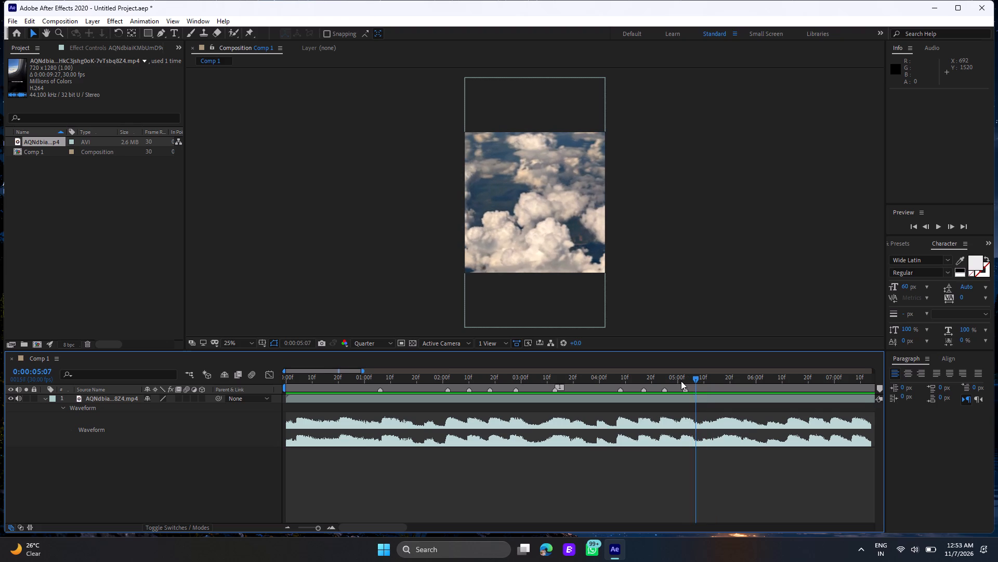
key("Page_Down")
key("Page_Down")
key("Page_Down")
key("Page_Down")
key("Page_Down")
key("Page_Down")
key("Page_Down")
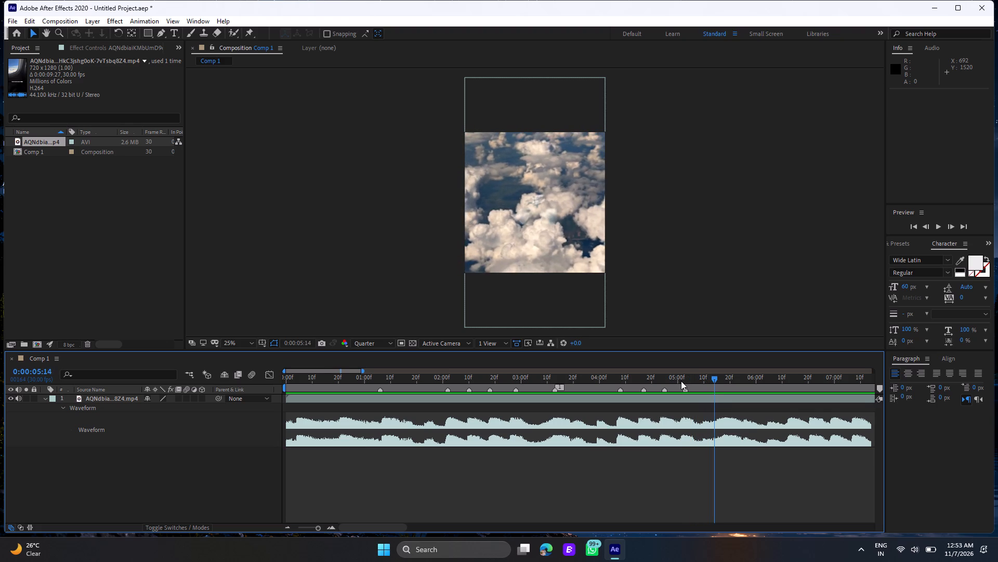
key("Page_Down")
key("Page_Down")
key("Page_Down")
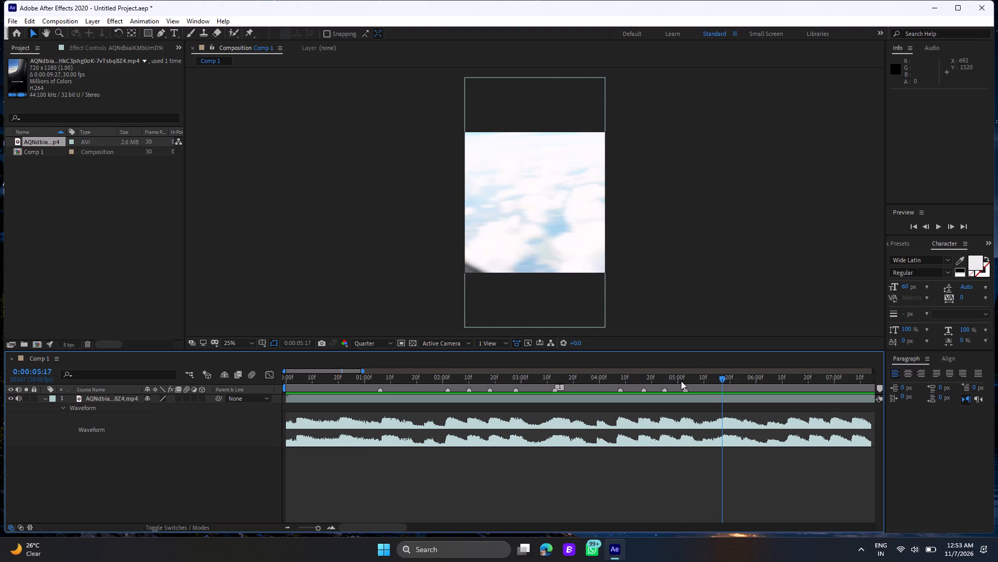
type("*")
Play on from 0:00:05:17 to 0:00:06:28 and step back frame by frame to 0:00:05:17, examining the frames for the next cut.
key("space")
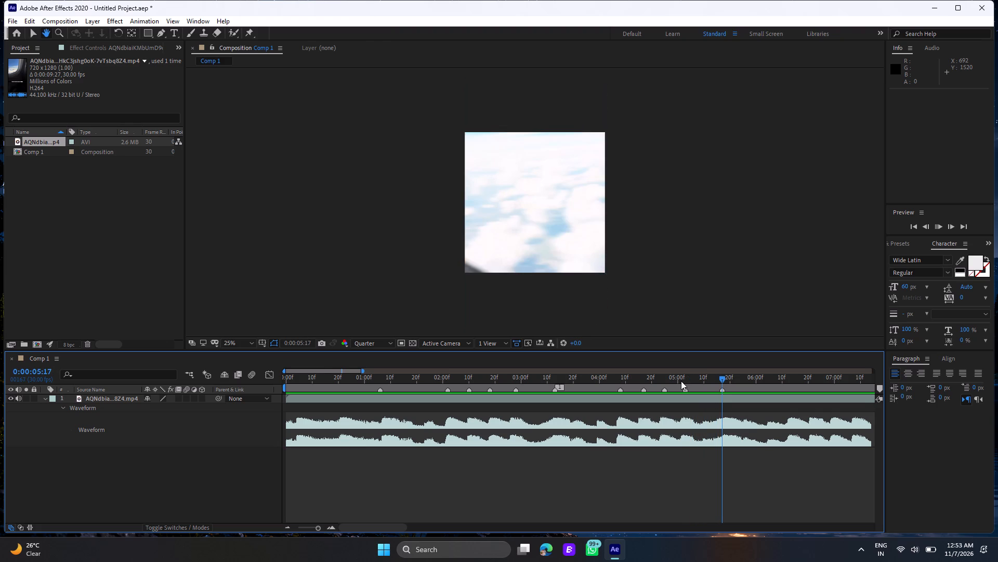
key("space")
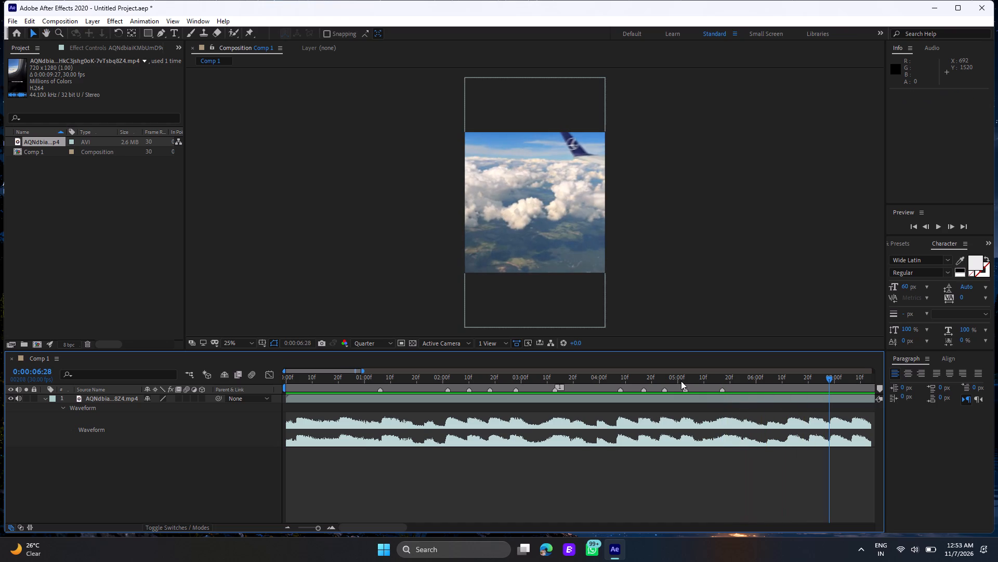
key("Page_Up")
key("Page_Up")
key("Page_Up")
key("Page_Up")
key("Page_Up")
key("Page_Up")
key("Page_Up")
key("Page_Up")
key("Page_Up")
key("Page_Up")
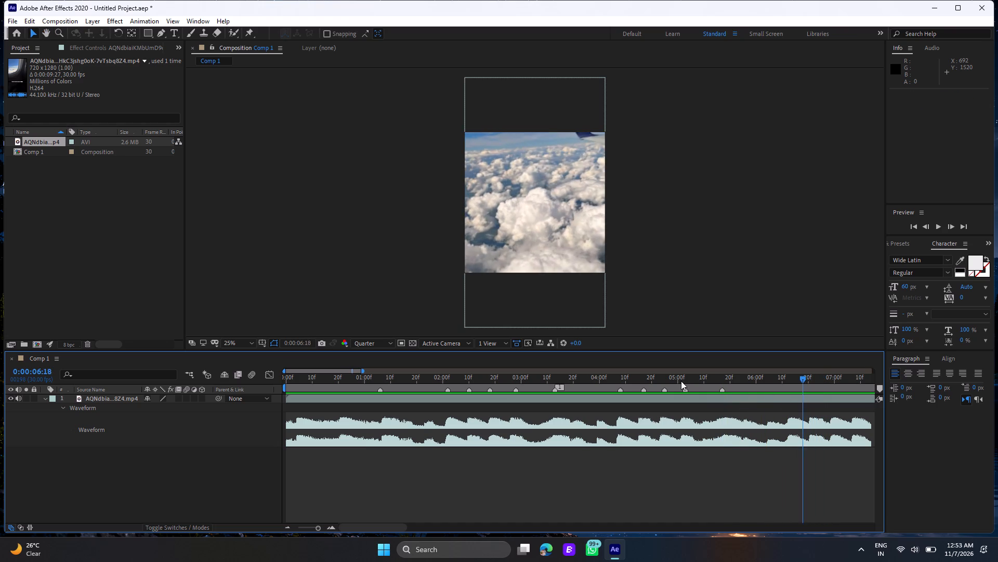
key("Page_Up")
key("Page_Up")
key("Page_Up")
key("Page_Up")
key("Page_Up")
key("Page_Up")
key("Page_Up")
key("Page_Up")
key("Page_Up")
key("Page_Up")
key("Page_Up")
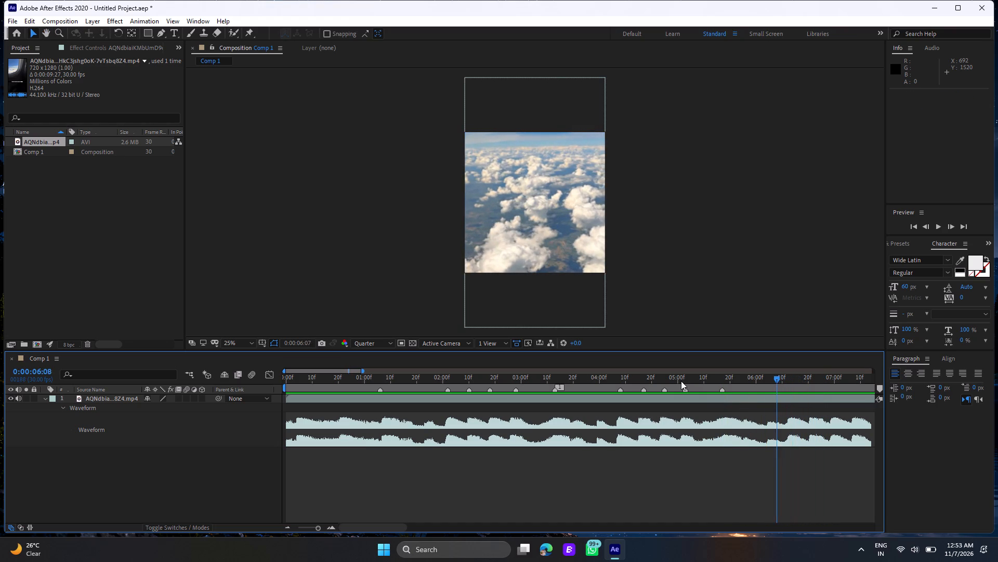
key("Page_Up")
key("Page_Up")
key("Page_Up")
key("Page_Up")
key("Page_Up")
key("Page_Up")
key("Page_Up")
key("Page_Up")
key("Page_Up")
key("Page_Up")
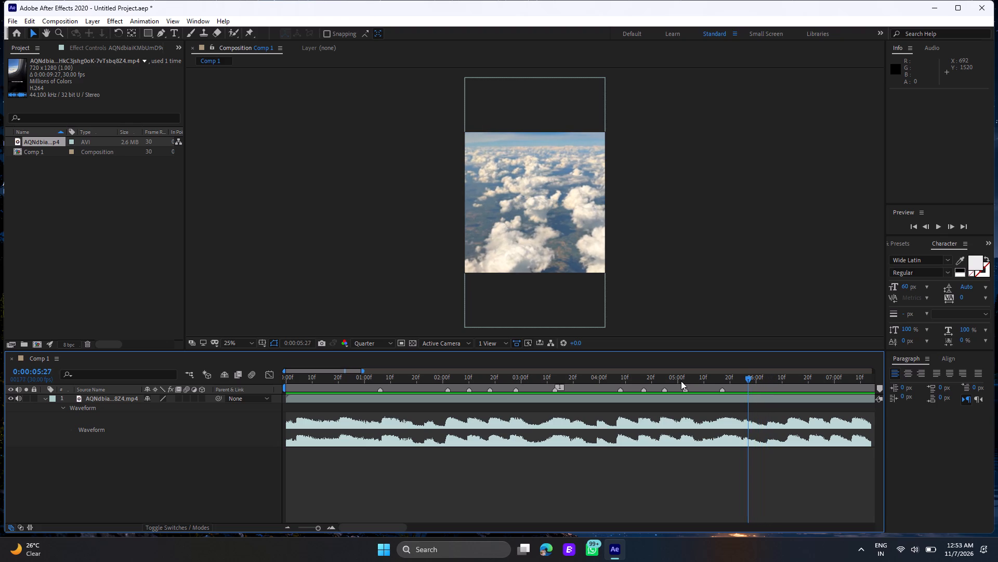
key("Page_Up")
key("Page_Up")
key("Page_Up")
key("Page_Up")
key("Page_Up")
key("Page_Up")
key("Page_Up")
key("Page_Up")
key("Page_Up")
key("Page_Up")
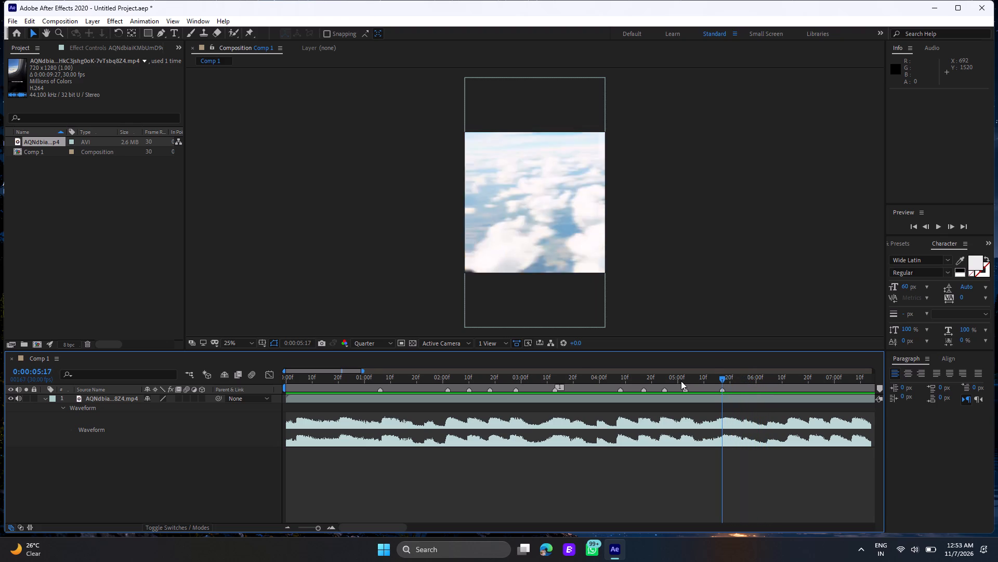
Play on from 0:00:05:17, find the next cut frame by frame and add a composition marker at 0:00:06:13.
key("space")
key("space")
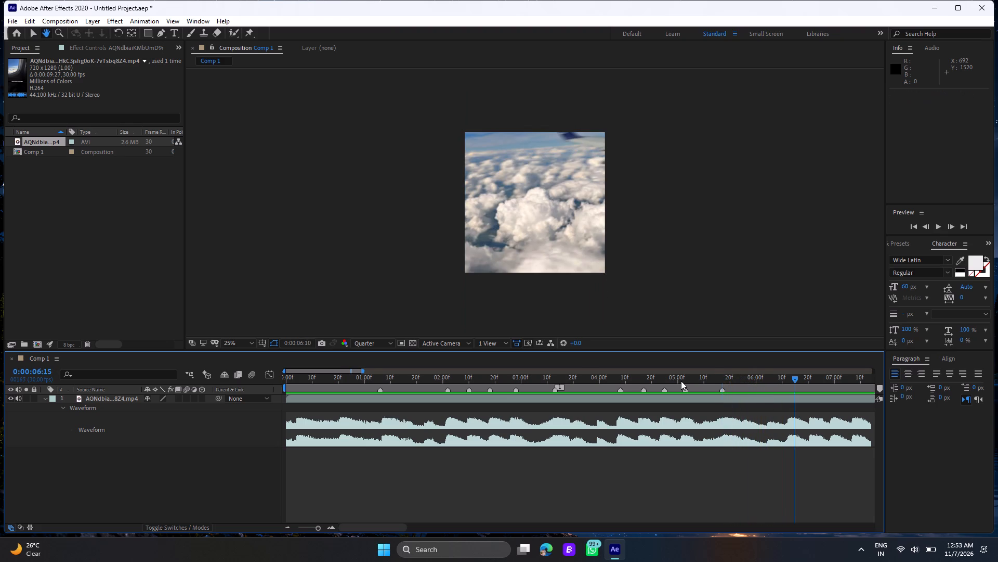
key("Page_Up")
key("Page_Up")
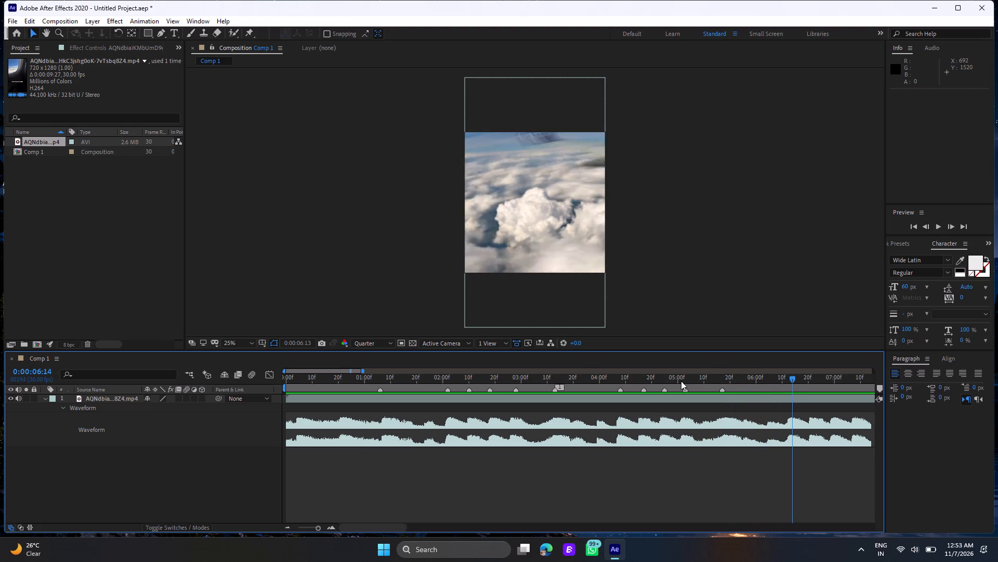
key("Page_Up")
key("Page_Down")
key("Page_Down")
key("Page_Up")
type("*")
Play on from 0:00:06:13 and step back frame by frame to that marker, examining the frames for the next beat.
key("space")
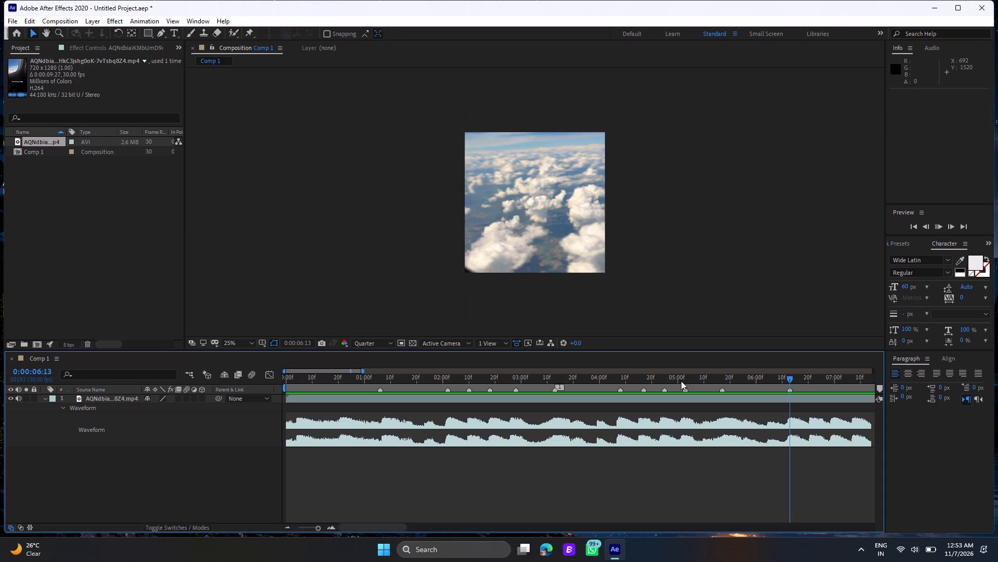
key("space")
key("Page_Up")
key("Page_Up")
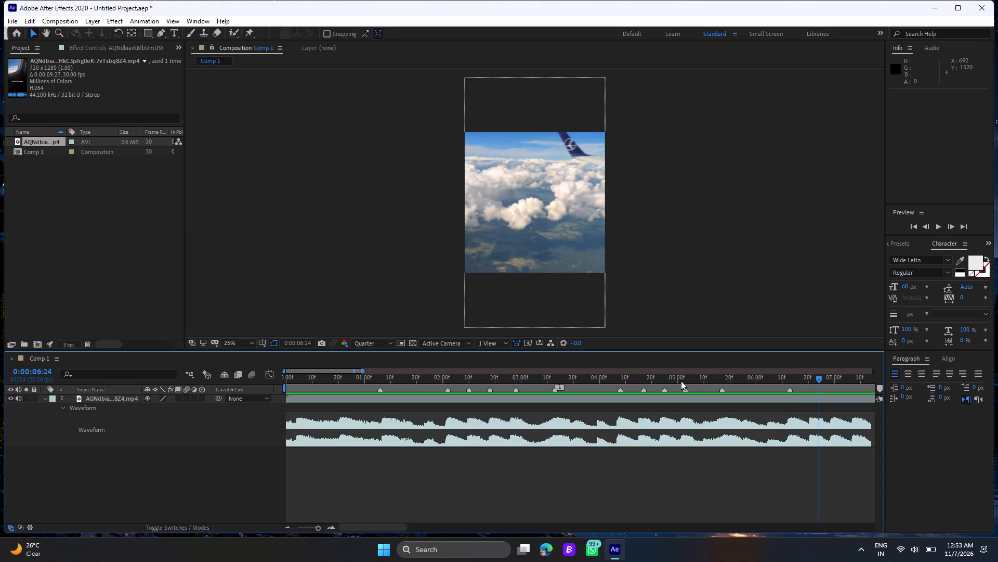
key("Page_Up")
key("Page_Up")
key("Page_Up")
key("Page_Up")
key("Page_Up")
key("Page_Up")
key("Page_Up")
key("Page_Up")
key("Page_Up")
key("Page_Up")
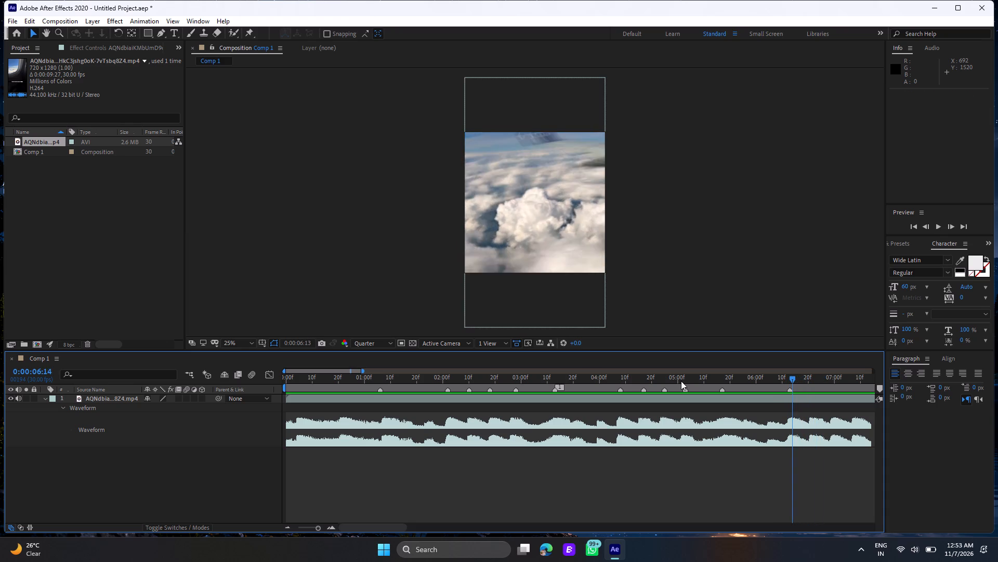
key("Page_Up")
Step forward frame by frame from 0:00:06:13 to the next cut and add a composition marker at 0:00:06:21.
key("Page_Down")
key("Page_Down")
key("Page_Down")
key("Page_Down")
key("Page_Down")
key("Page_Down")
key("Page_Down")
key("Page_Down")
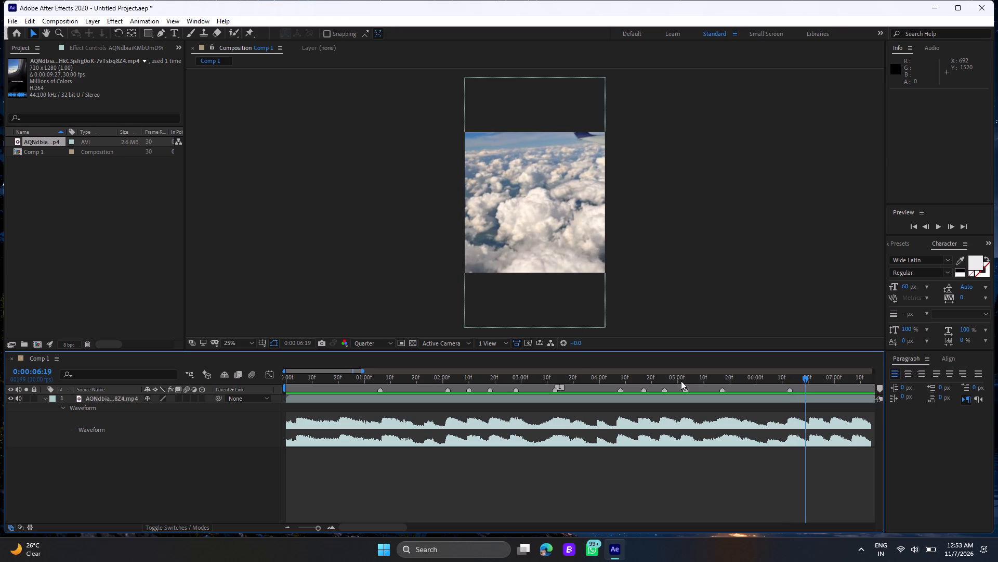
key("Page_Down")
key("Page_Down")
key("Page_Up")
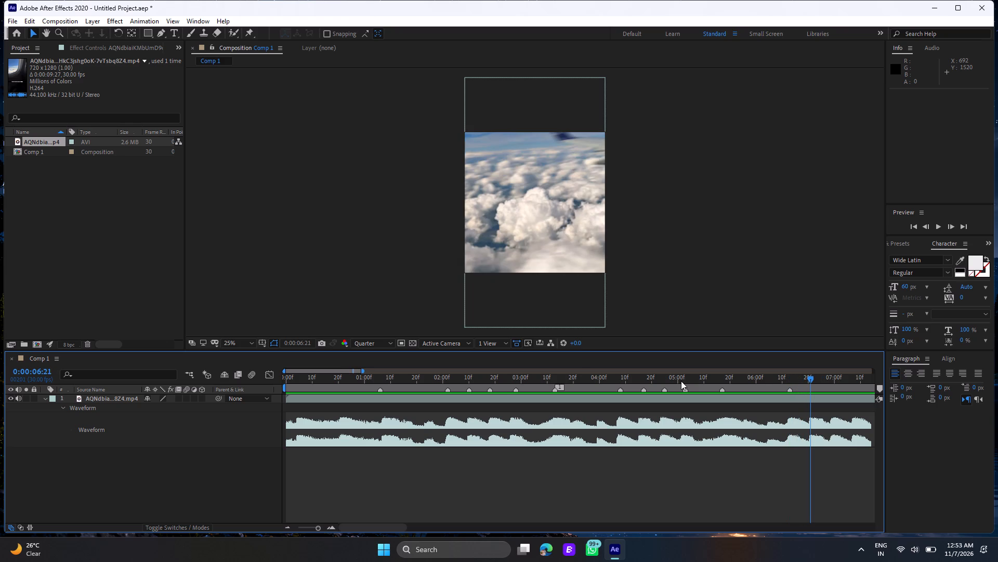
key("asterisk")
Step through the frames after 0:00:06:21 to the next cut and add a composition marker at 0:00:06:29.
key("Page_Down")
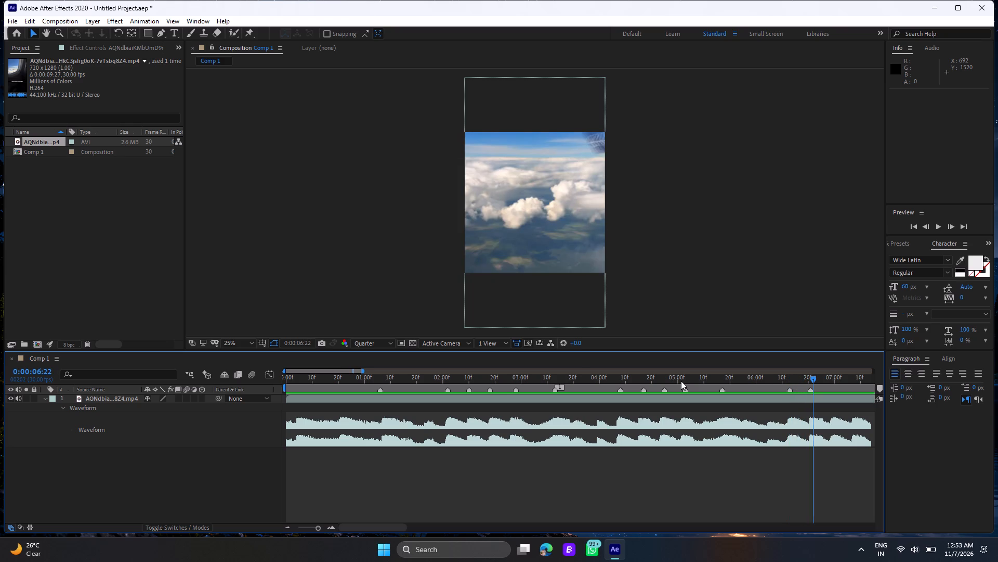
key("Page_Down")
key("Page_Down")
key("Page_Down")
key("Page_Down")
key("Page_Down")
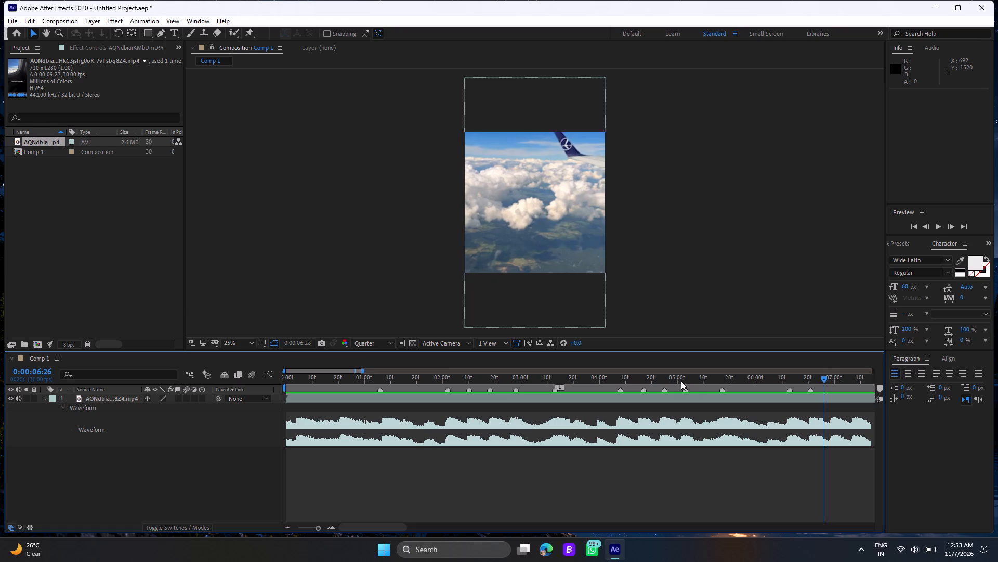
key("Page_Down")
key("Page_Down")
key("Page_Down")
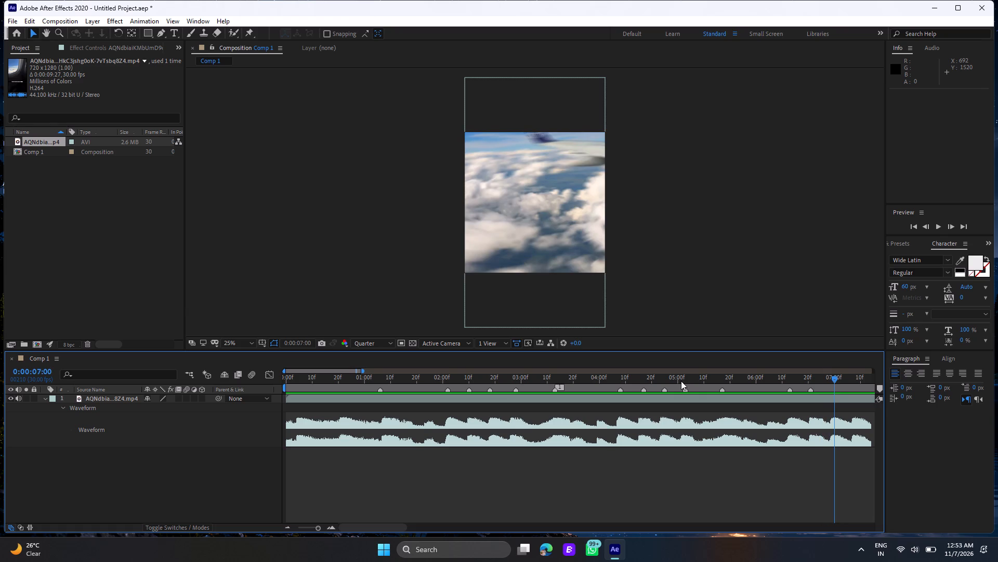
key("Page_Up")
key("Page_Down")
key("Page_Up")
key("asterisk")
Step through the frames after 0:00:06:29 to the next cut and add a composition marker at 0:00:07:07.
key("Page_Down")
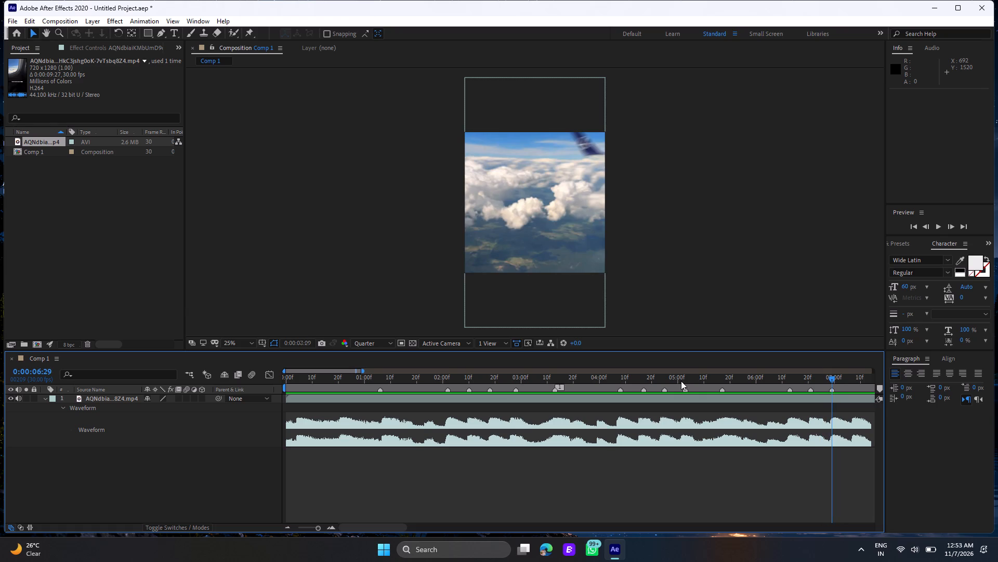
key("Page_Down")
key("Page_Down")
key("Page_Down")
key("Page_Down")
key("Page_Down")
key("Page_Down")
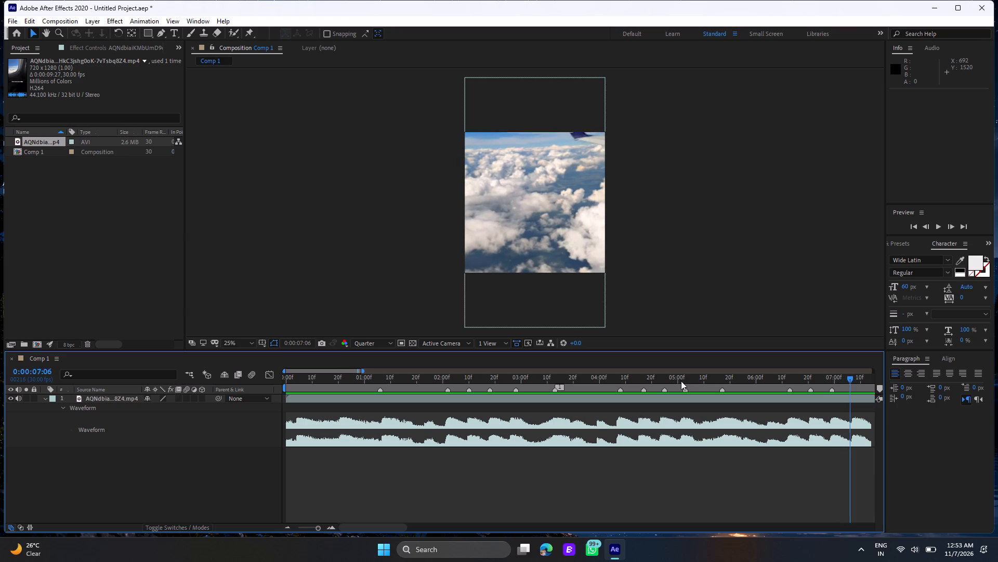
key("Page_Down")
key("Page_Down")
key("Page_Up")
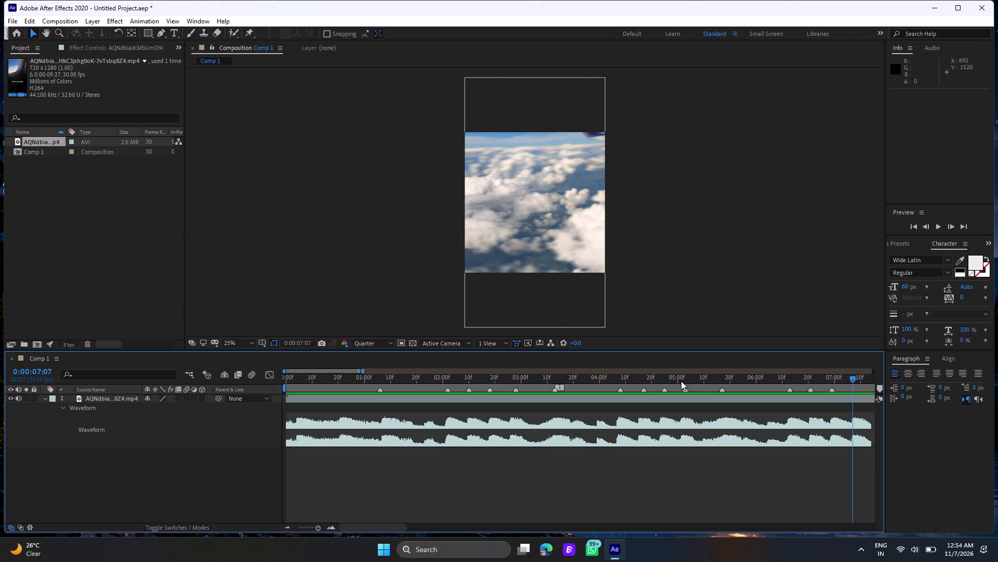
type("*")
Play on from 0:00:07:07, then replay from 0:00:06:27 and about 0:00:07:10 to check the markers and locate the next beat.
key("space")
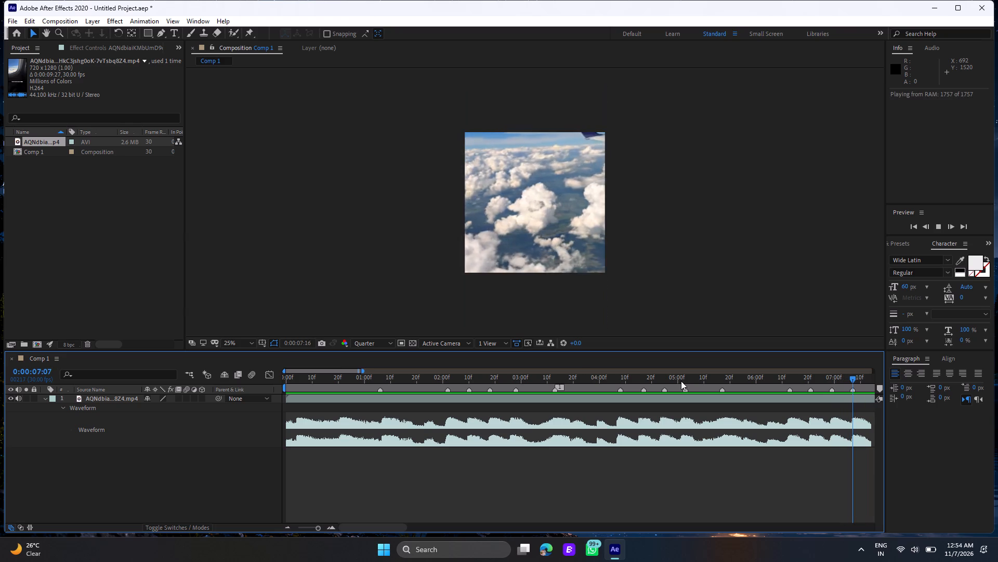
key("space")
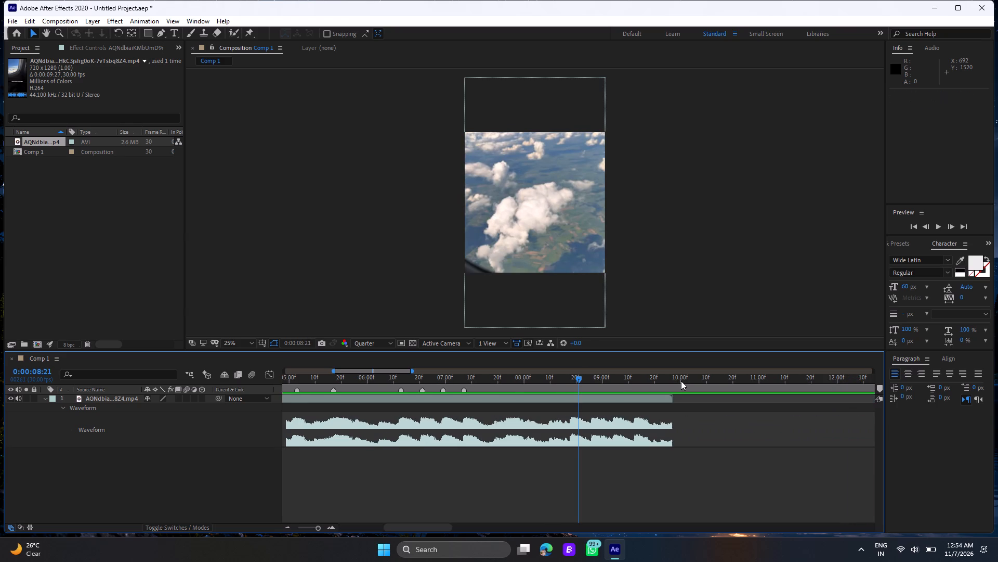
left_click(439, 381)
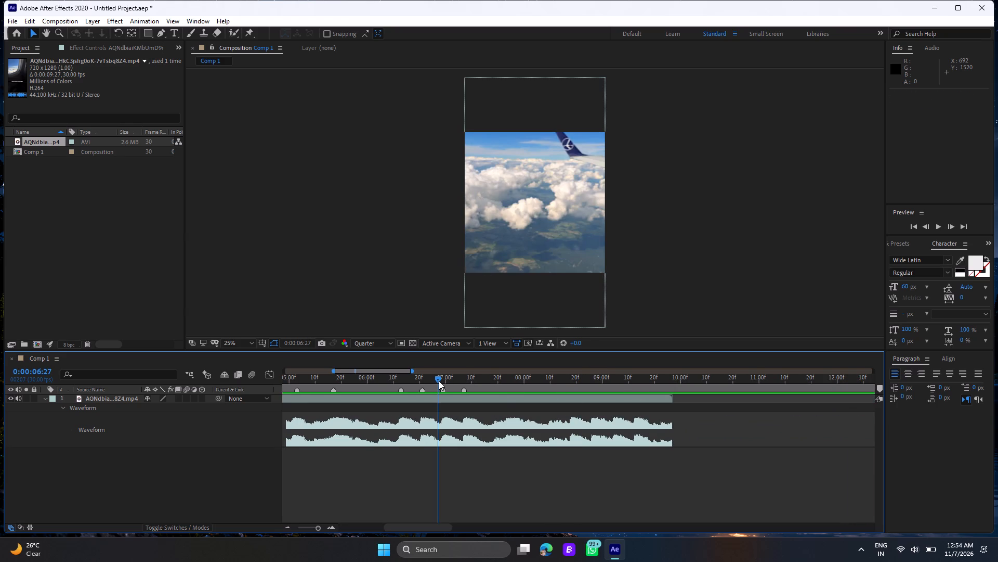
key("space")
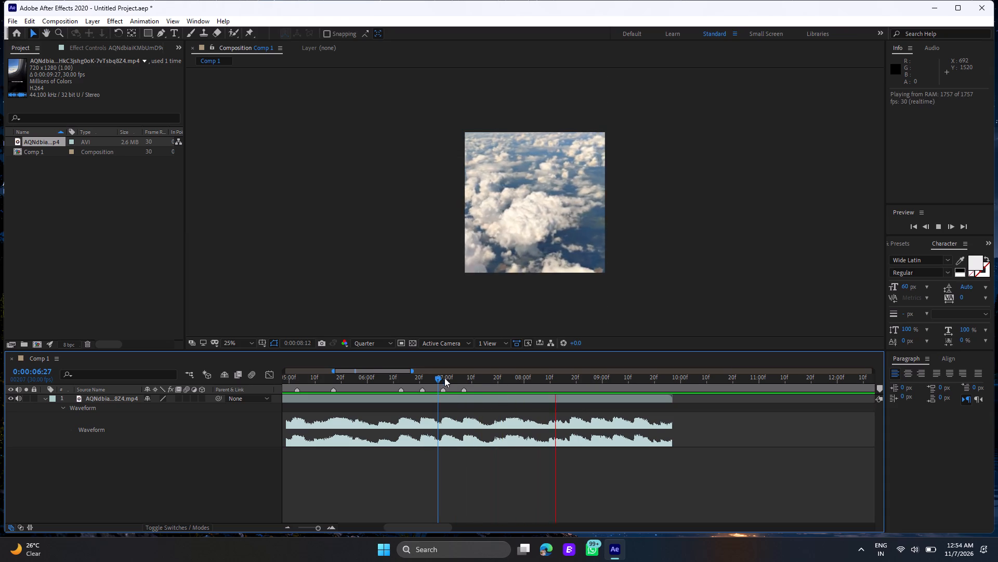
left_click(471, 381)
key("space")
key("space")
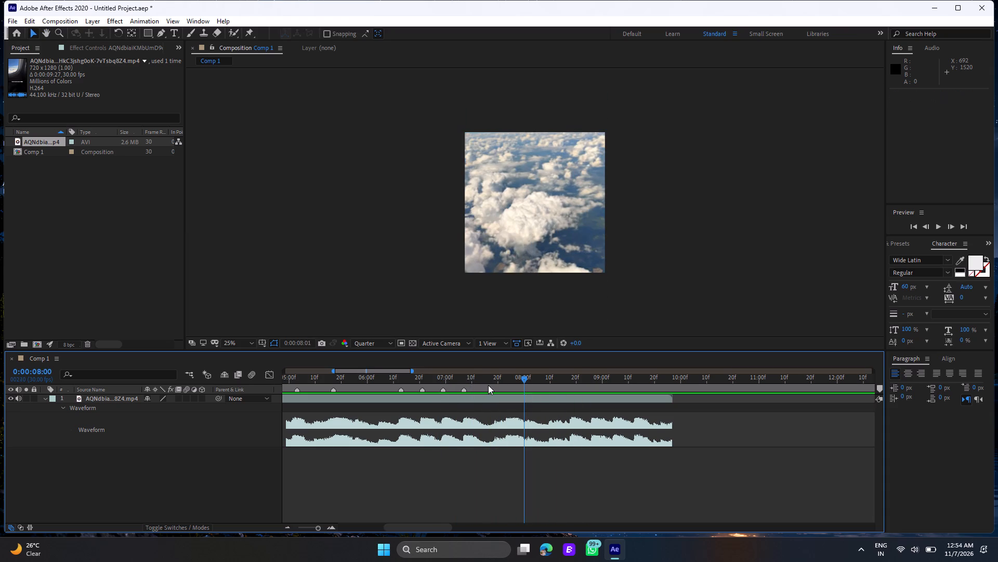
Search the frames around 0:00:07:17 and onward for the bright flash cut and add a composition marker at 0:00:07:23.
left_click(491, 385)
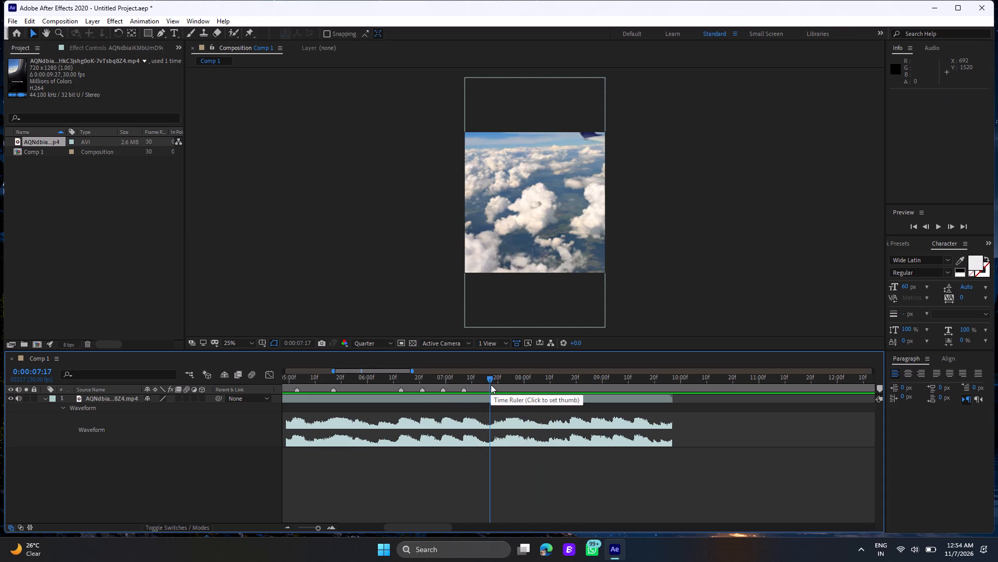
key("Page_Up")
key("Page_Up")
key("Page_Up")
key("Page_Down")
key("Page_Down")
key("Page_Down")
key("Page_Down")
key("Page_Down")
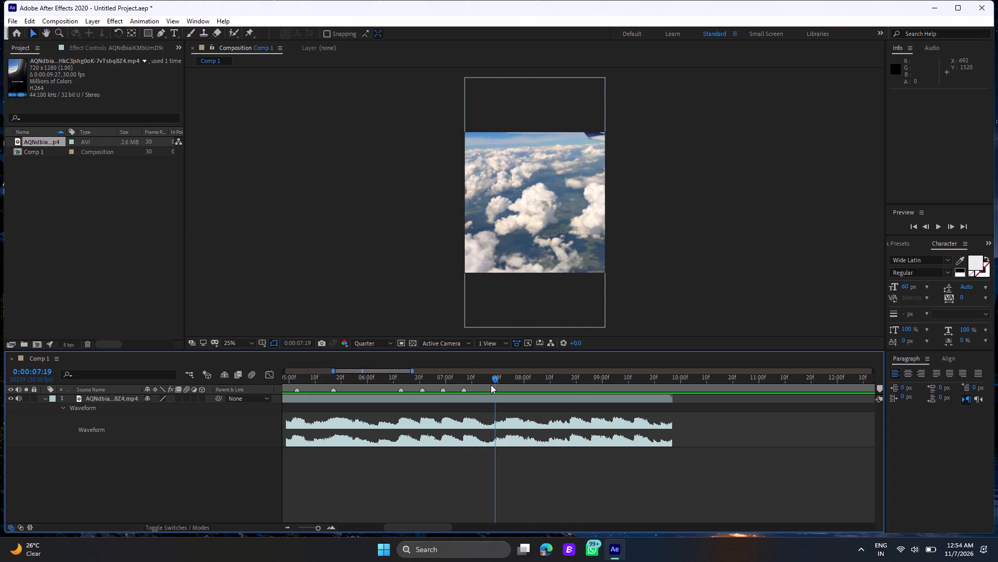
key("Page_Down")
key("Page_Down")
key("Page_Down")
key("Page_Down")
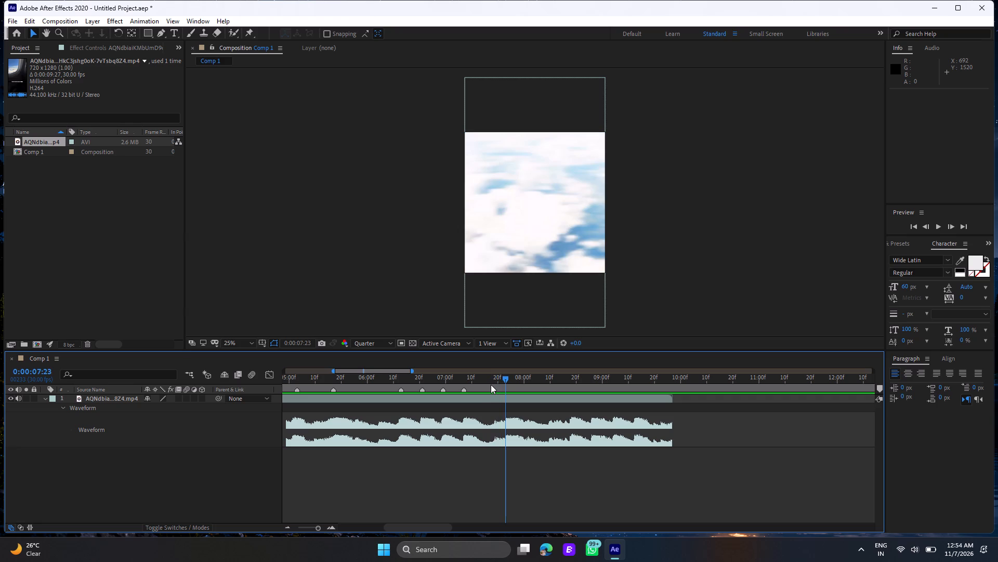
key("asterisk")
Play on from 0:00:07:23, step through the frames after 0:00:08:12 to the next cut and add a composition marker at 0:00:08:15.
key("space")
key("space")
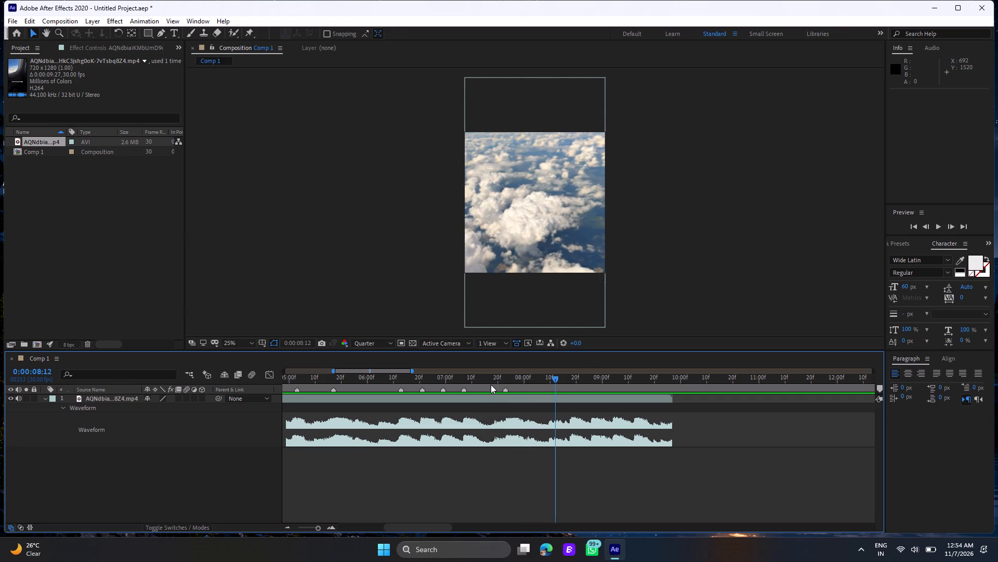
key("Page_Down")
key("Page_Down")
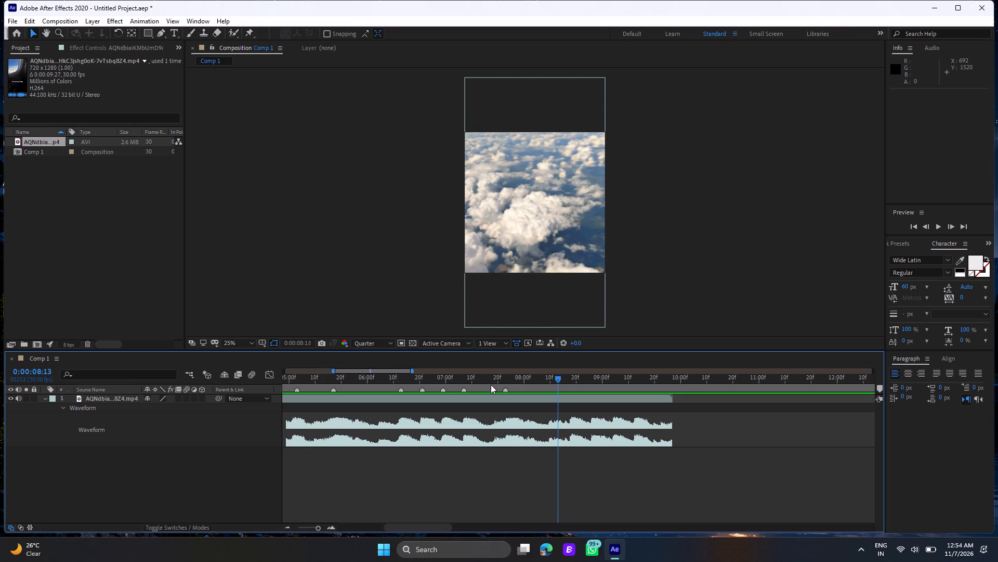
key("Page_Down")
key("Page_Down")
key("Page_Down")
key("Page_Up")
key("Page_Up")
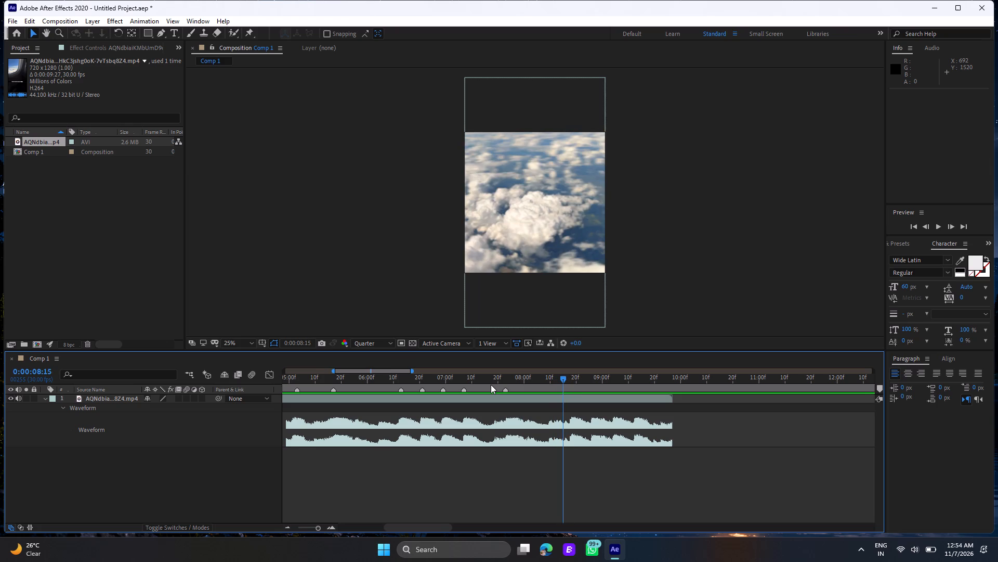
key("asterisk")
Step through the frames after 0:00:08:15, compare those around the next cut and add a composition marker at 0:00:08:26.
key("Page_Down")
key("Page_Down")
key("Page_Down")
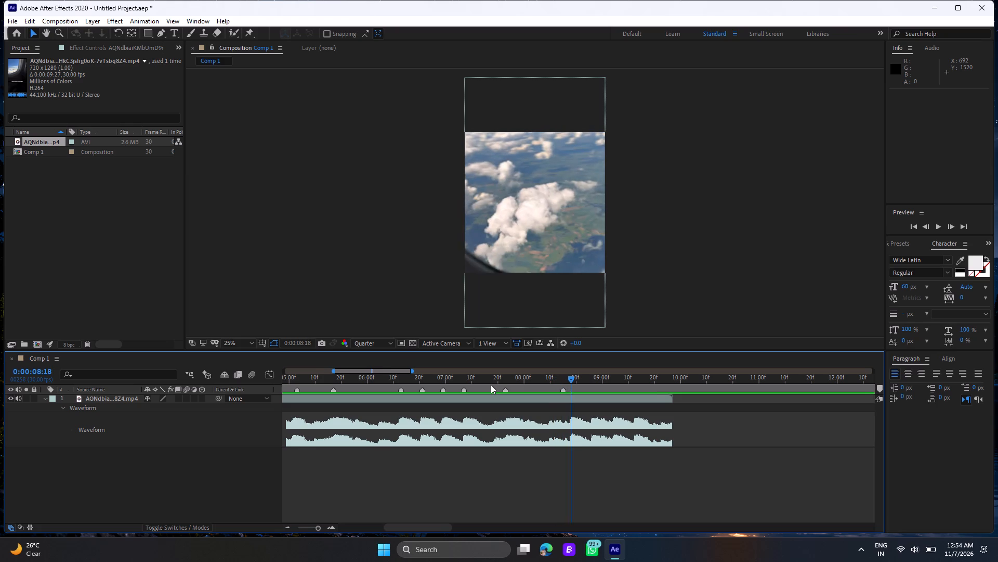
key("Page_Down")
key("Page_Down")
key("Page_Down")
key("Page_Down")
key("Page_Down")
key("Page_Down")
key("Page_Down")
key("Page_Down")
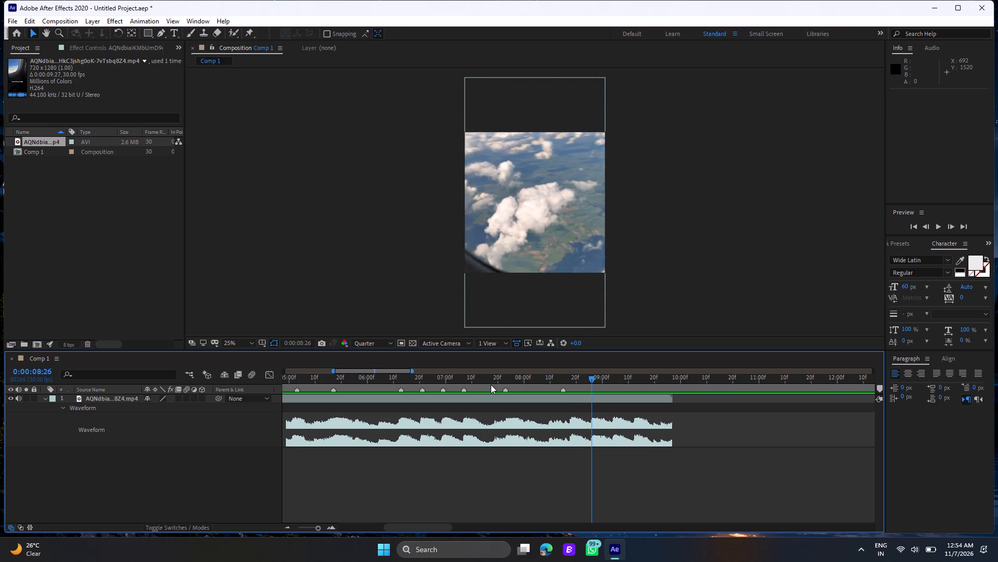
key("Page_Down")
key("Page_Up")
key("Page_Down")
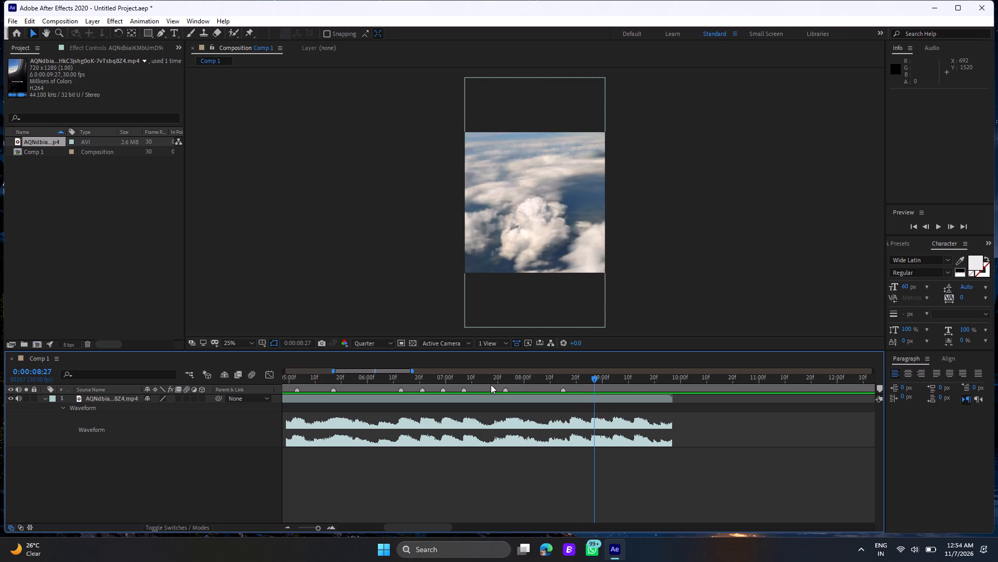
key("Page_Up")
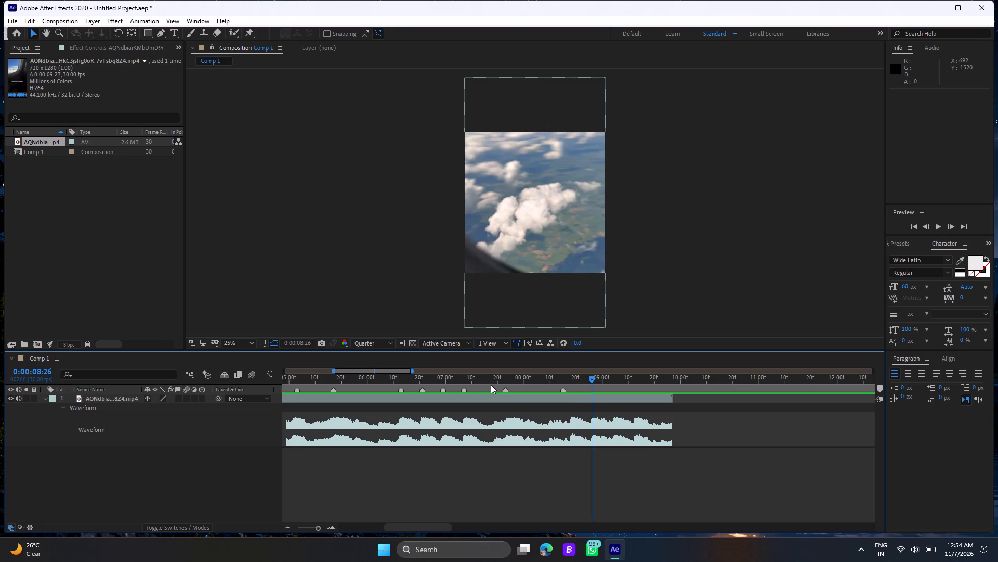
key("Page_Down")
key("Page_Up")
key("asterisk")
Step through the frames after 0:00:08:26 to the next cut and add a composition marker at 0:00:09:05.
key("Page_Down")
key("Page_Down")
key("Page_Down")
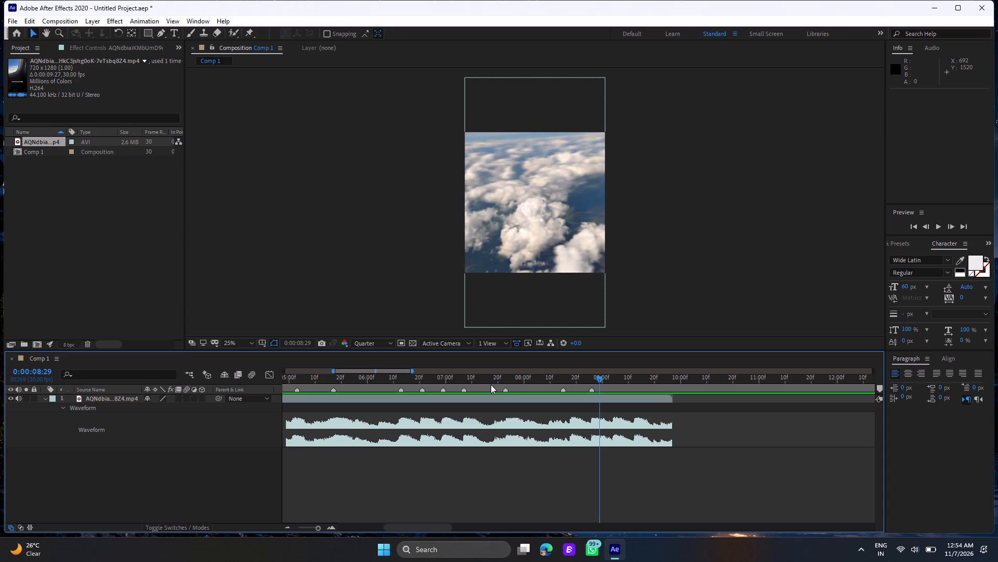
key("Page_Down")
key("Page_Down")
key("Page_Down")
key("Page_Down")
key("Page_Down")
key("Page_Down")
key("Page_Down")
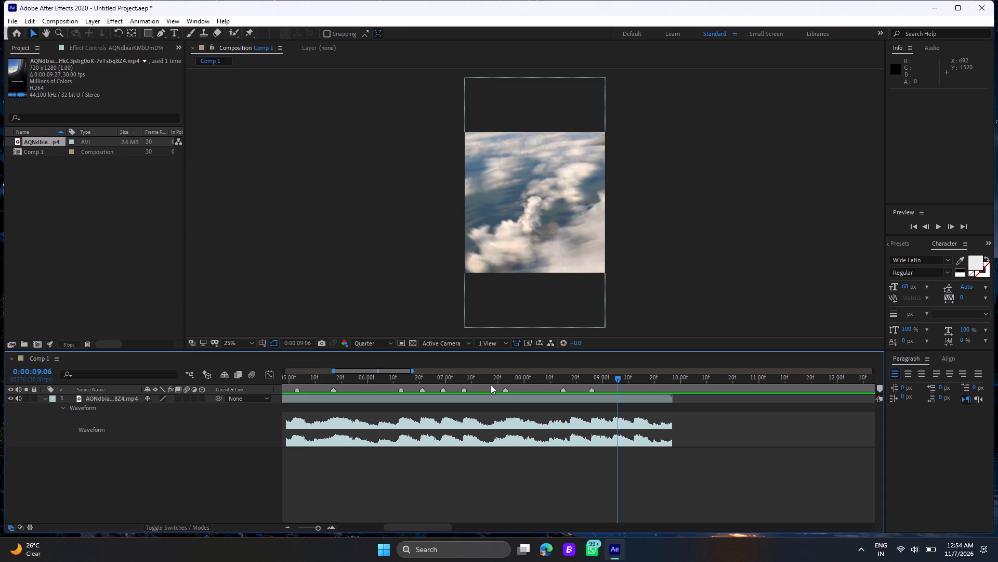
key("Page_Up")
key("asterisk")
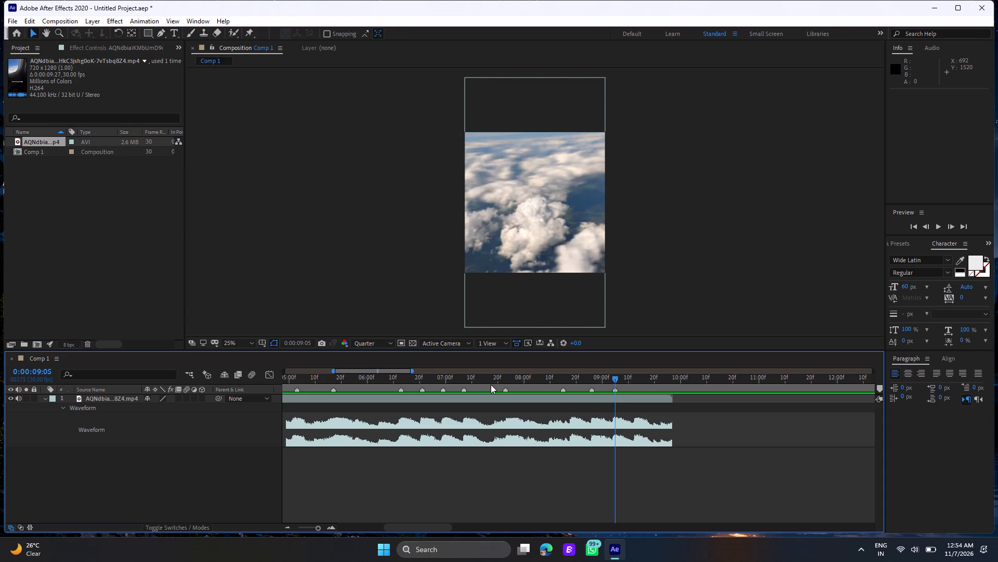
Step through the frames after 0:00:09:05 to the next cut and add a composition marker at 0:00:09:14.
key("Page_Down")
key("Page_Down")
key("Page_Down")
key("Page_Down")
key("Page_Down")
key("Page_Down")
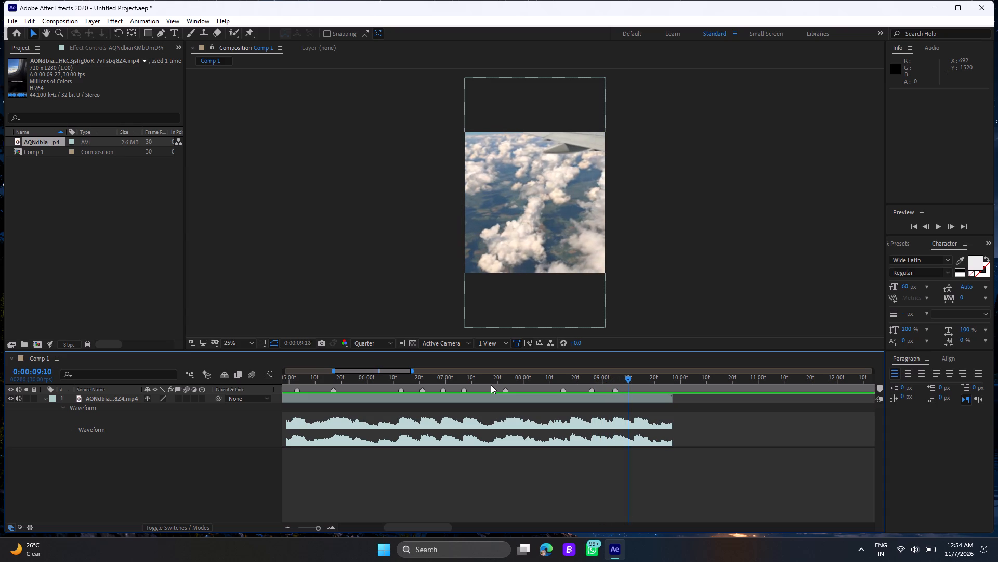
key("Page_Down")
key("Page_Down")
key("Page_Down")
key("Page_Down")
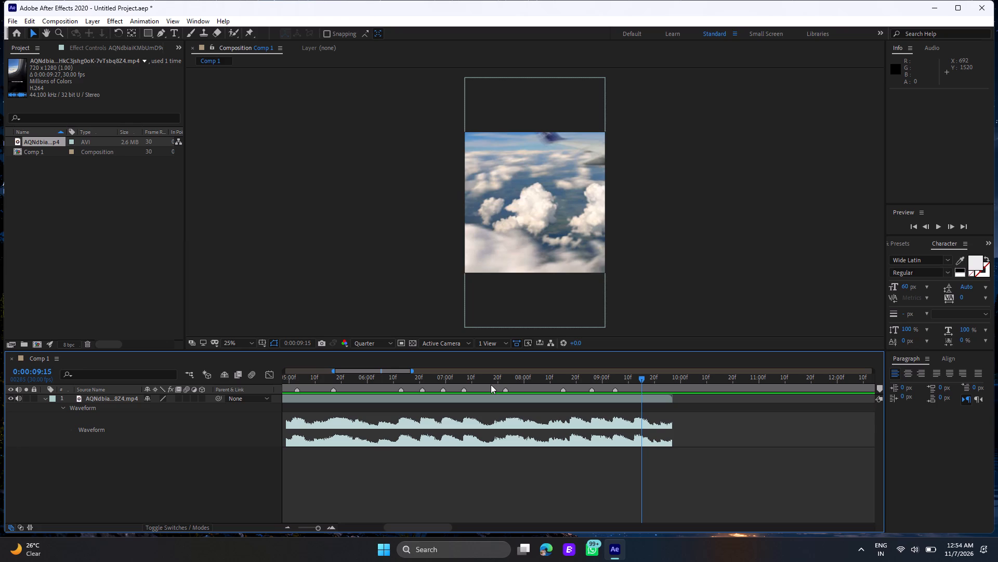
key("Page_Up")
type("*")
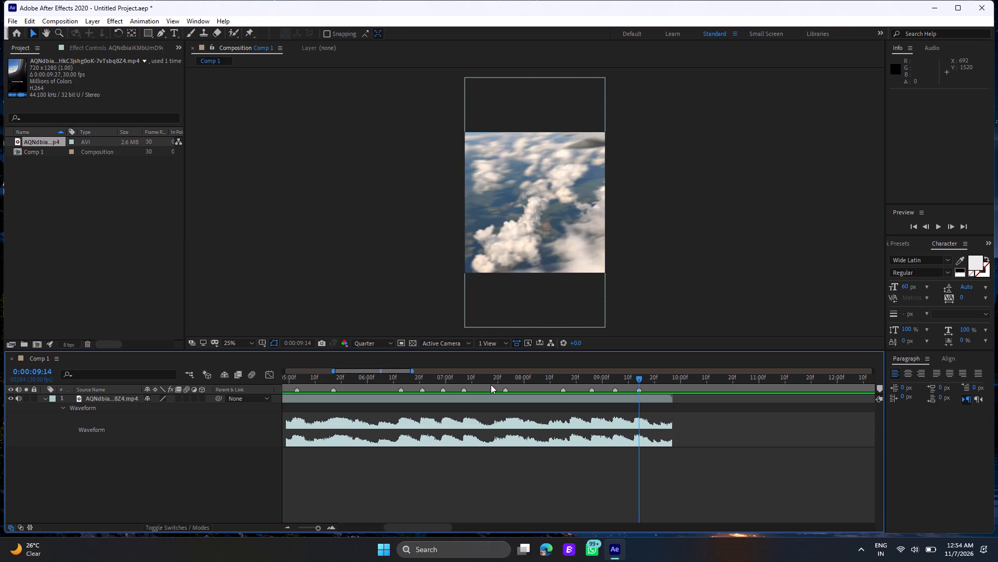
Play past 0:00:09:14 to check for further beats, replay the composition from its start and return the playhead to 0:00:00:00.
key("space")
key("space")
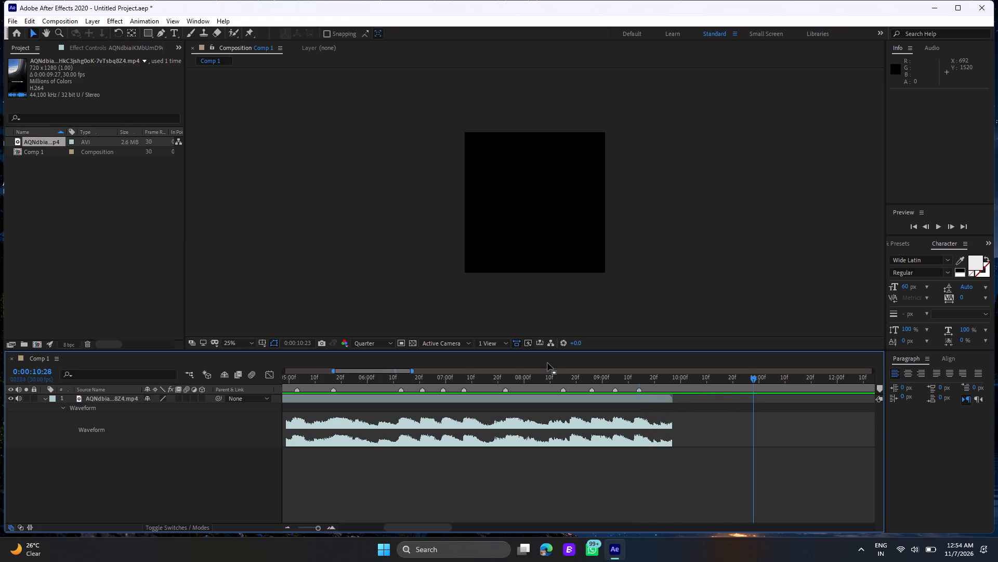
left_click(465, 372)
left_click(465, 374)
left_click_drag(465, 374, 2, 420)
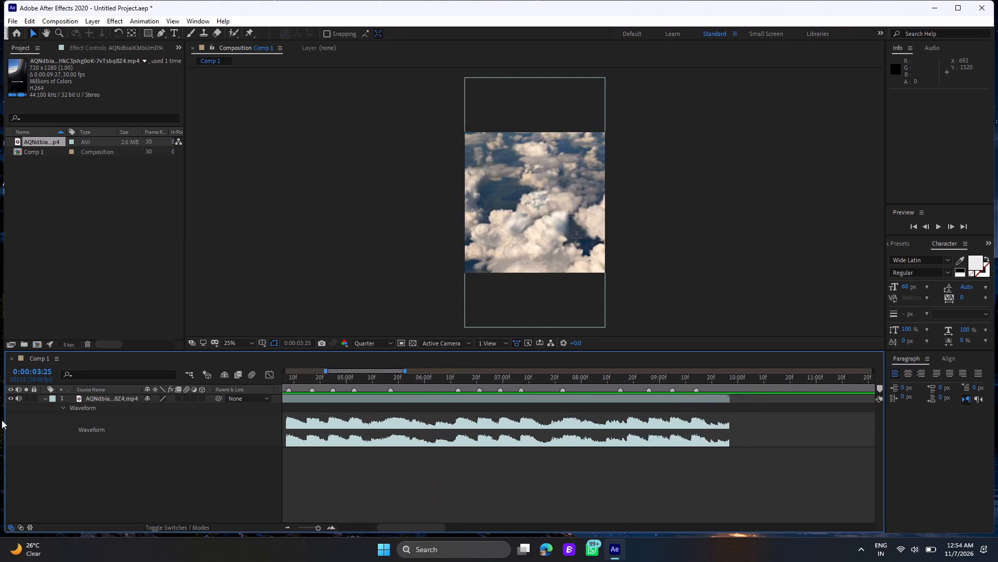
left_click_drag(2, 420, 0, 438)
key("space")
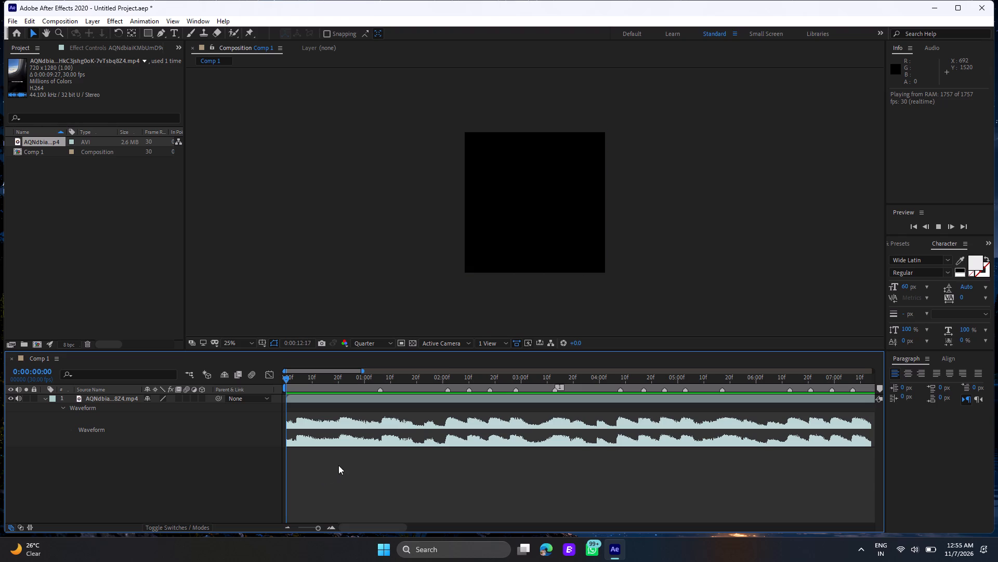
double_click(303, 382)
left_click_drag(301, 382, 270, 377)
left_click_drag(260, 378, 249, 381)
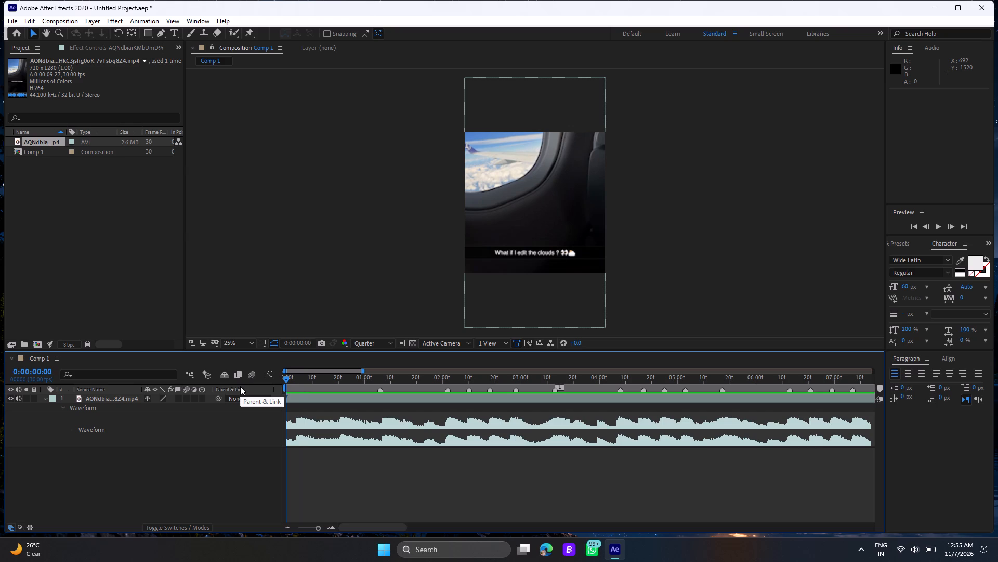
left_click(310, 380)
left_click_drag(310, 380, 83, 411)
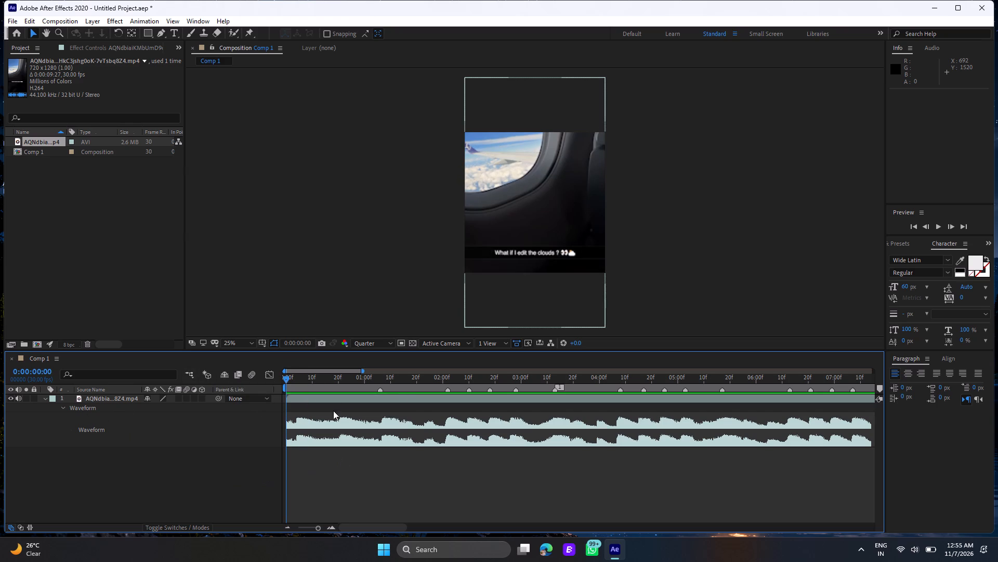
Collapse the reference clip layer's waveform and hide its video while keeping its audio on.
left_click(333, 396)
key("u")
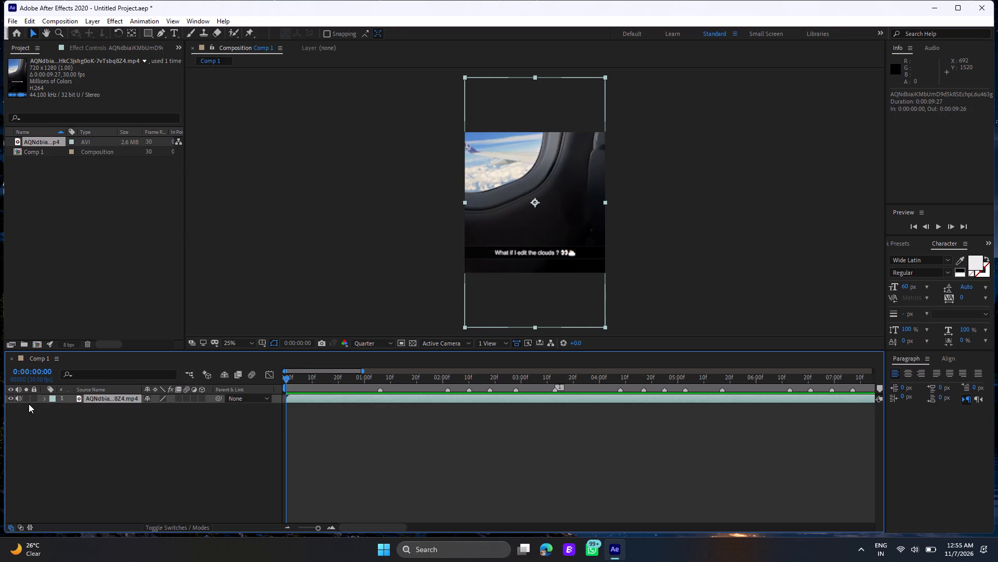
left_click(10, 396)
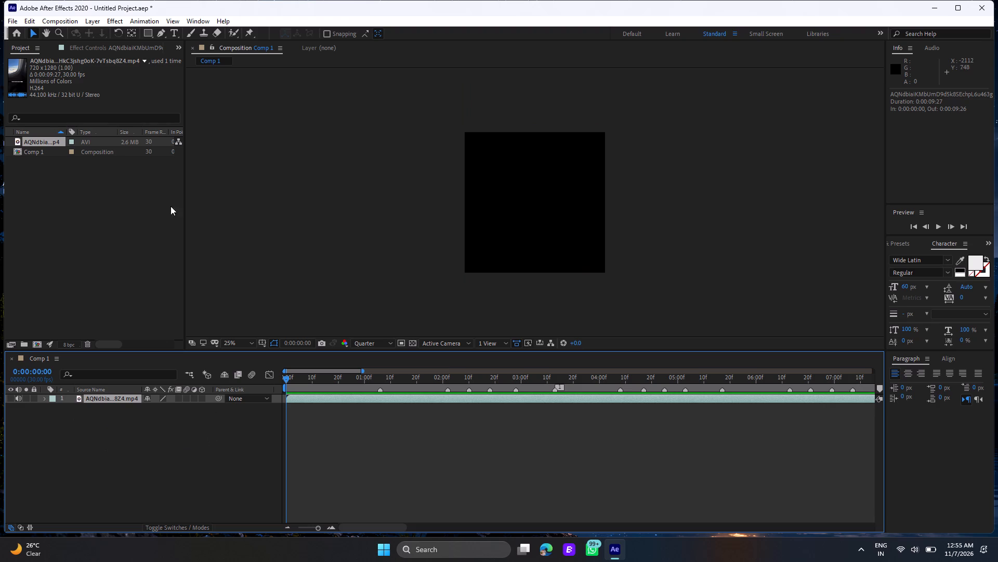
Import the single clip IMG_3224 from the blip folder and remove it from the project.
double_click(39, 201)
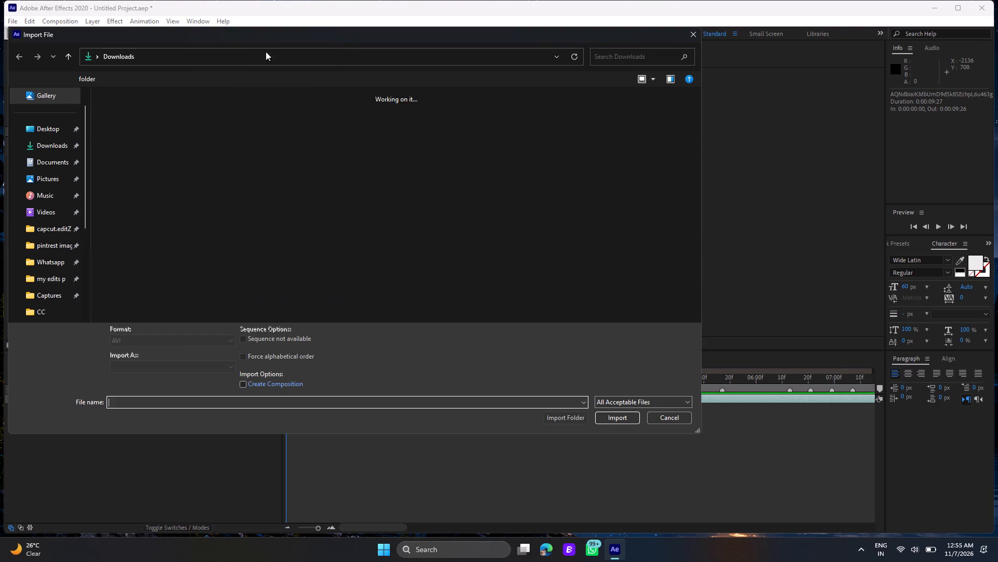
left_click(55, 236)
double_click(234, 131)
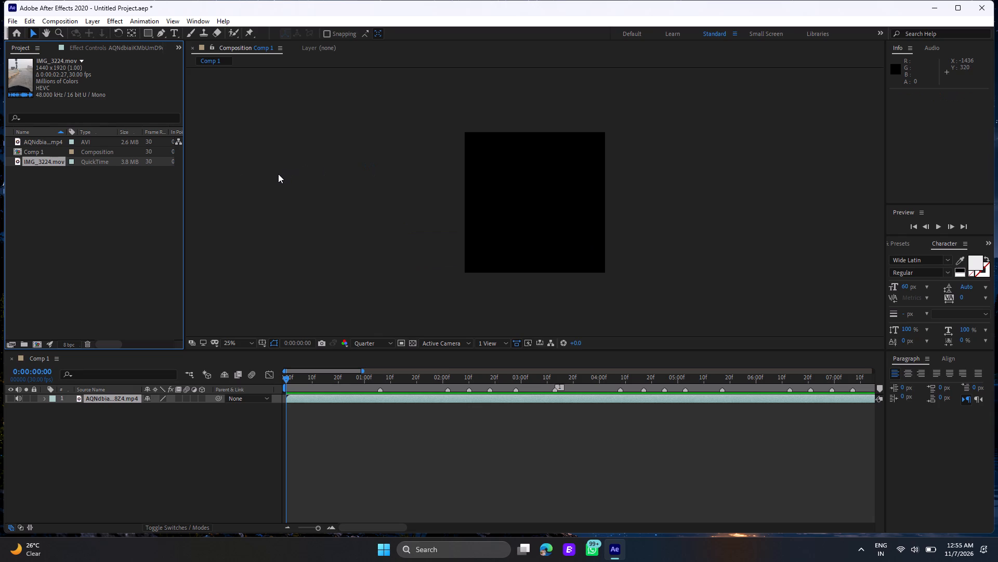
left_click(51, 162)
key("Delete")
Import the clips IMG_3222, 3223, 3224, 3226, 3227, 3228, 3230 and 3232 from the blip folder as footage.
scroll(51, 163, "up", 1)
double_click(49, 182)
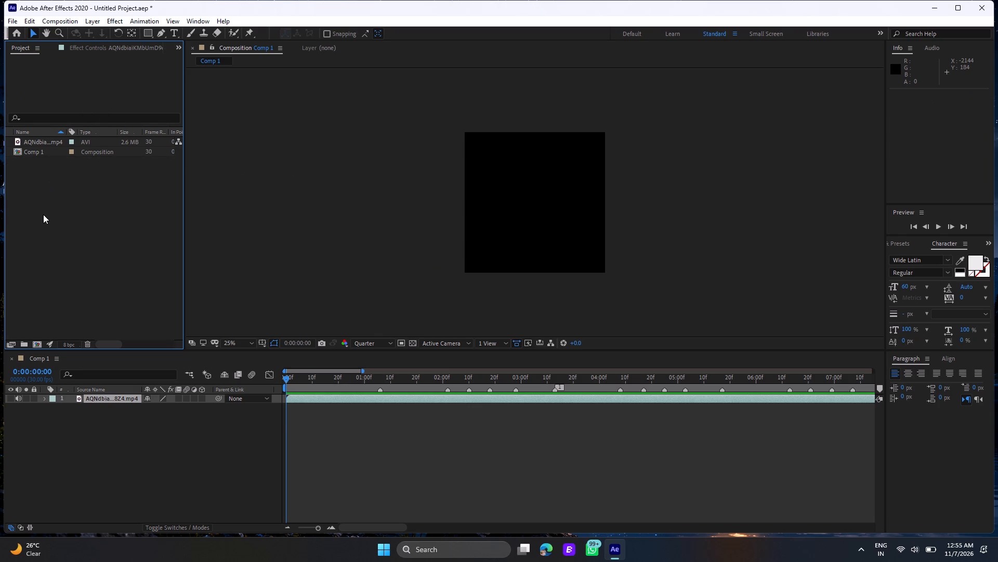
double_click(43, 214)
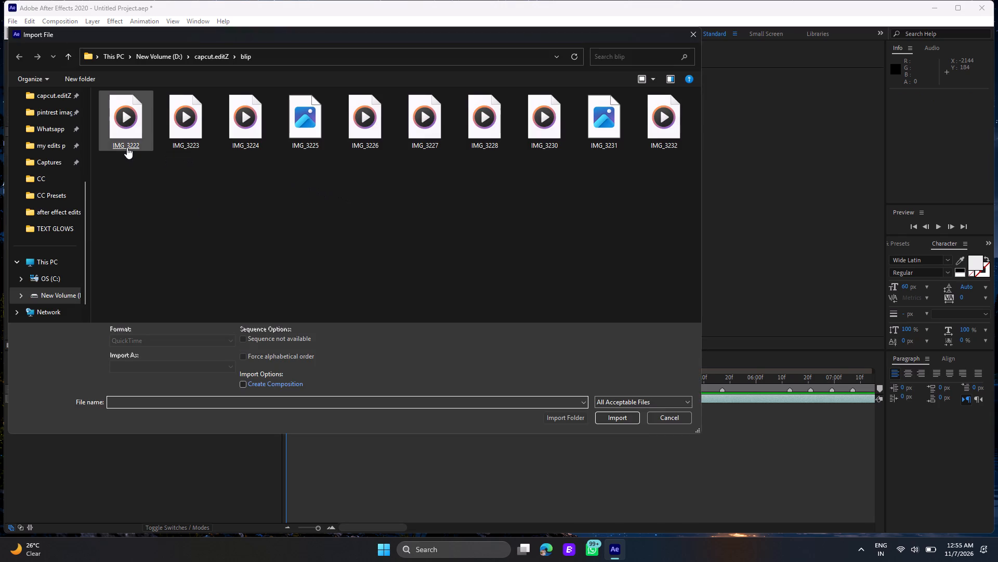
left_click(134, 140, "ctrl")
left_click(175, 132, "ctrl")
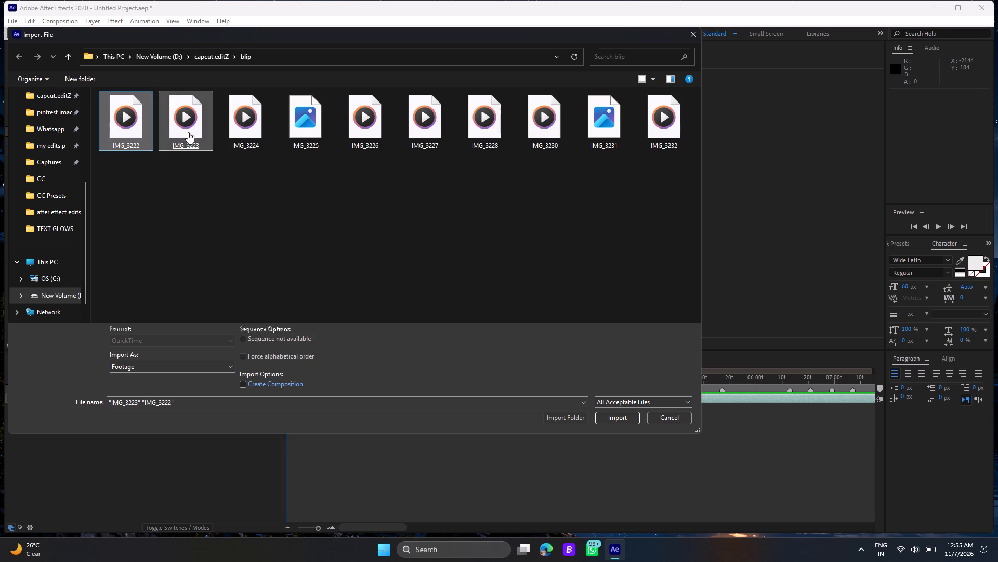
left_click(225, 131, "ctrl")
left_click(369, 142, "ctrl")
left_click(406, 140, "ctrl")
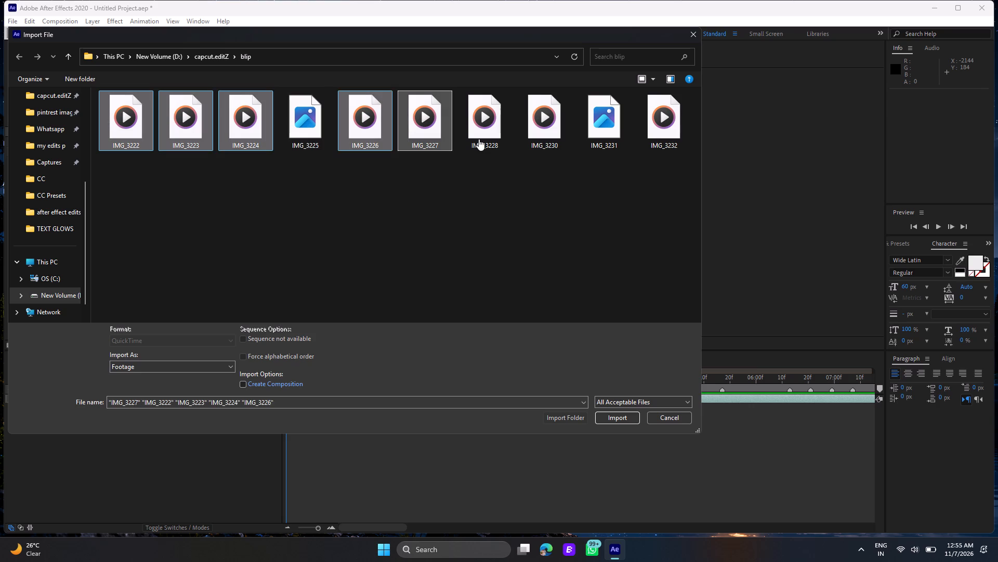
left_click(479, 139, "ctrl")
left_click(548, 135, "ctrl")
left_click(648, 129, "ctrl")
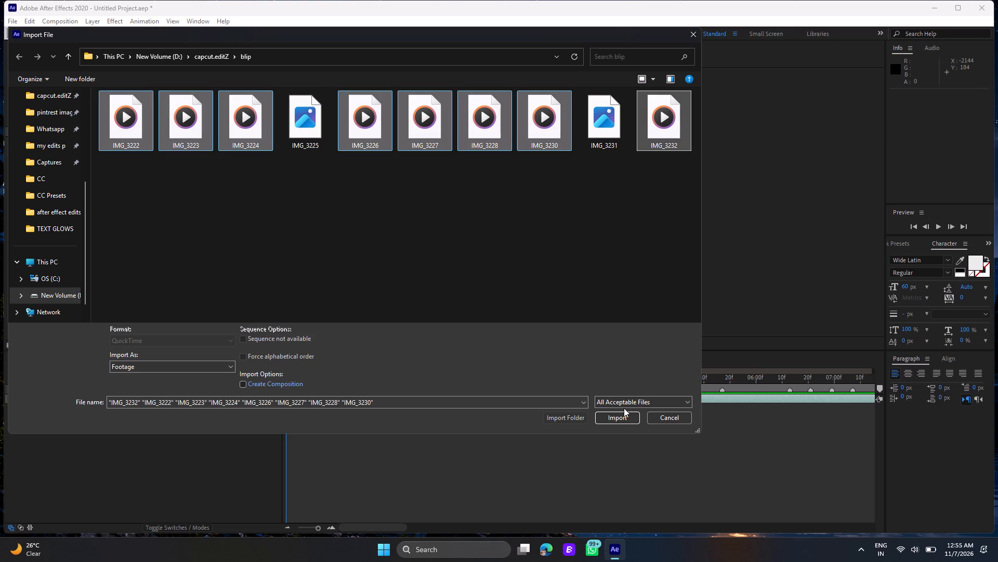
left_click(624, 415)
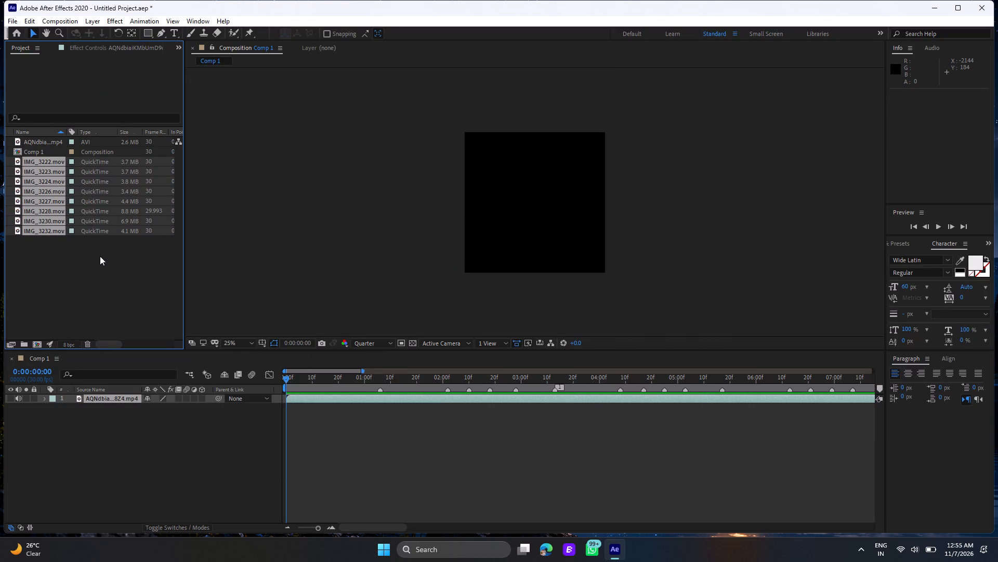
Add all eight imported IMG clips to Comp 1, centred in the frame and stacked above the reference clip from 0:00:00:00.
left_click_drag(45, 161, 342, 198)
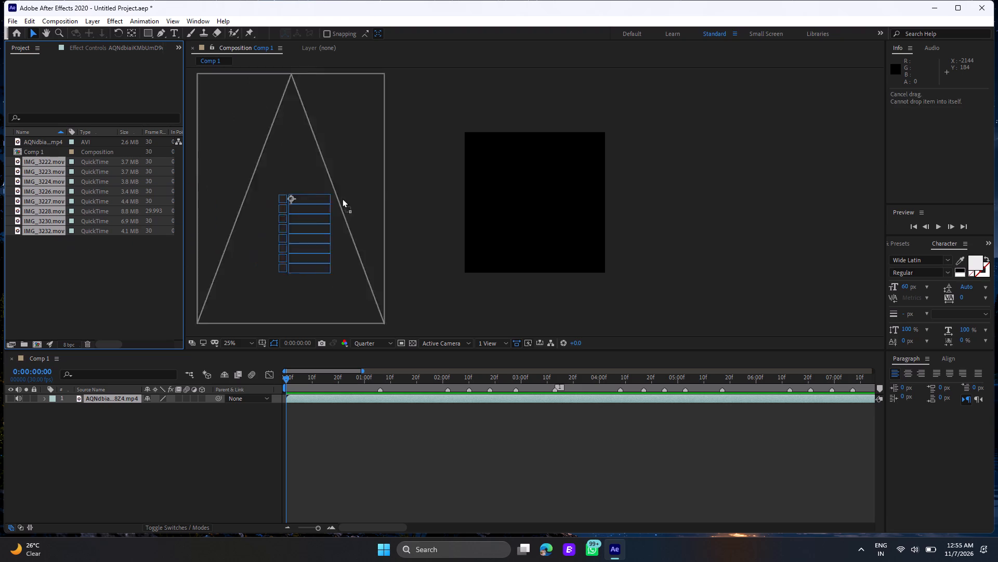
left_click_drag(342, 198, 543, 222)
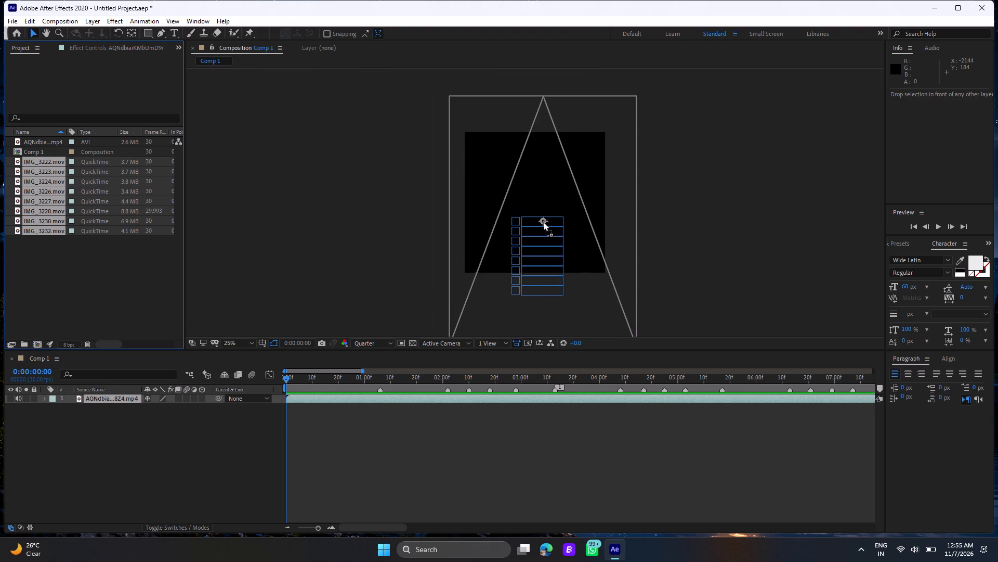
left_click_drag(543, 222, 539, 197)
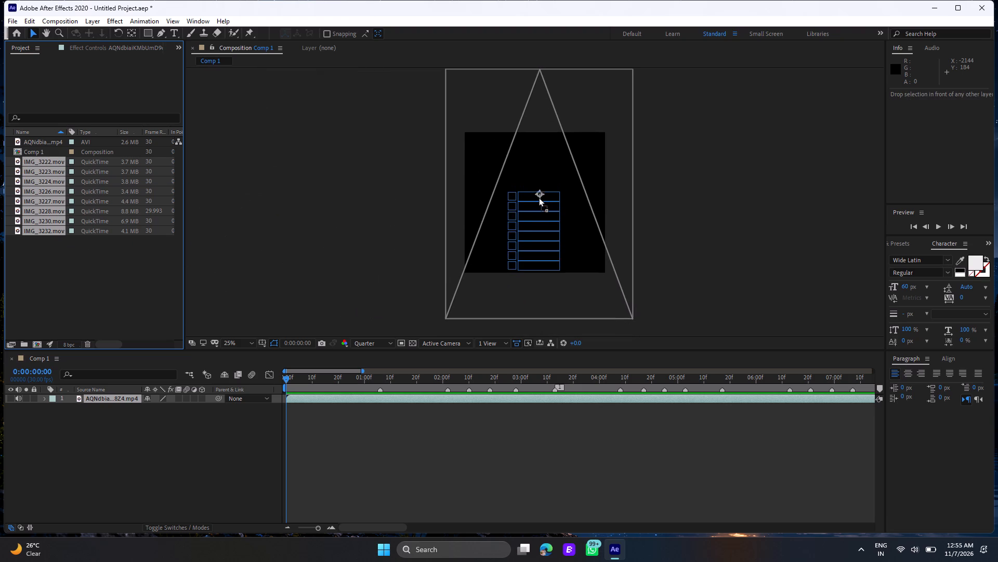
left_click_drag(539, 197, 539, 200)
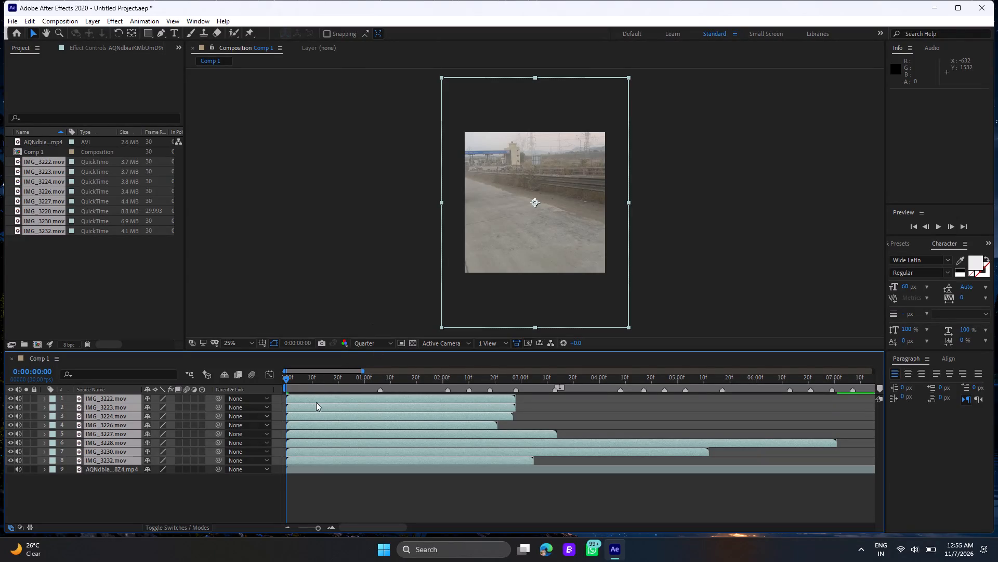
Scale all eight IMG clips uniformly to 75% so they span the full width of the frame.
key("s")
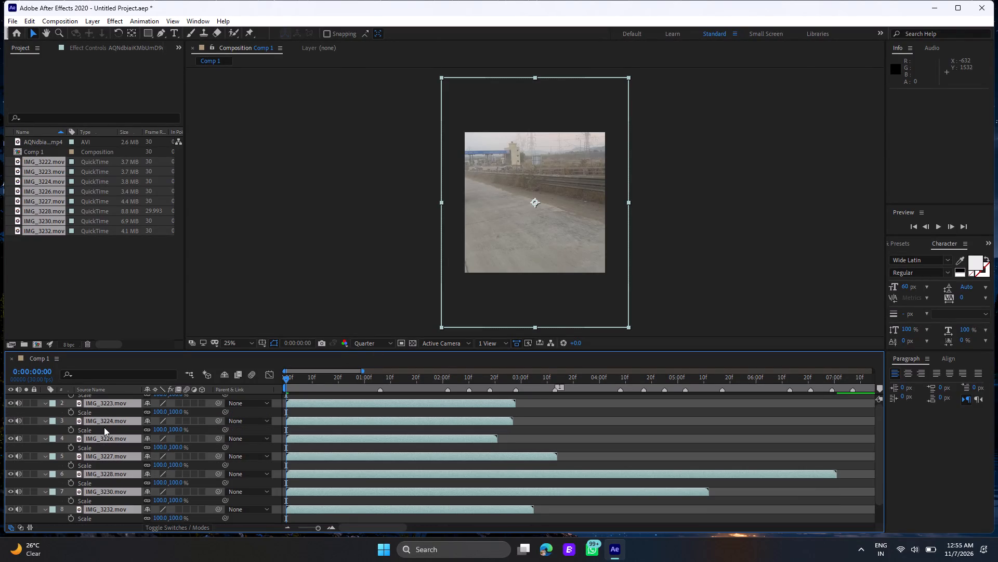
left_click(162, 430)
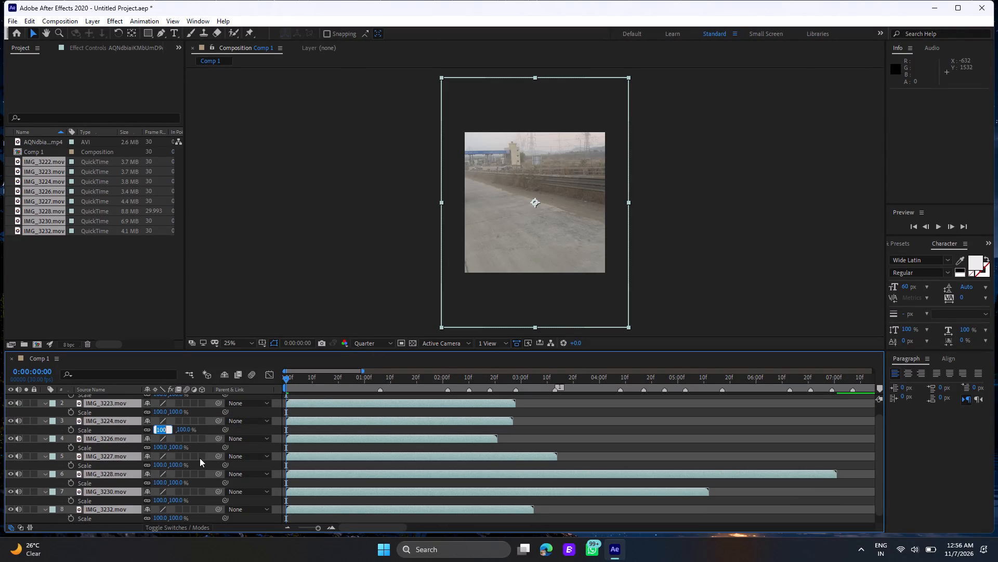
key("BackSpace")
type("50")
key("Return")
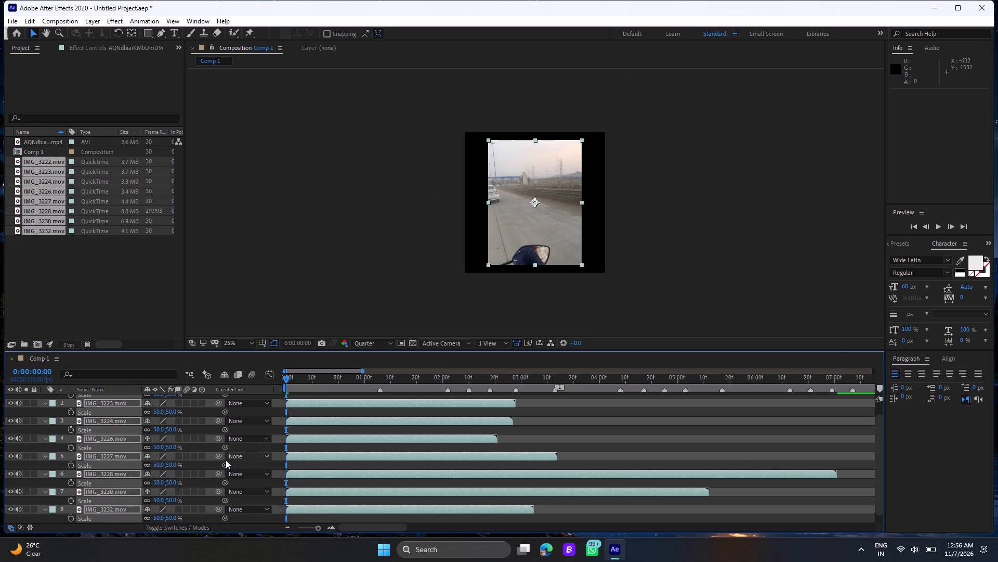
left_click_drag(158, 413, 178, 422)
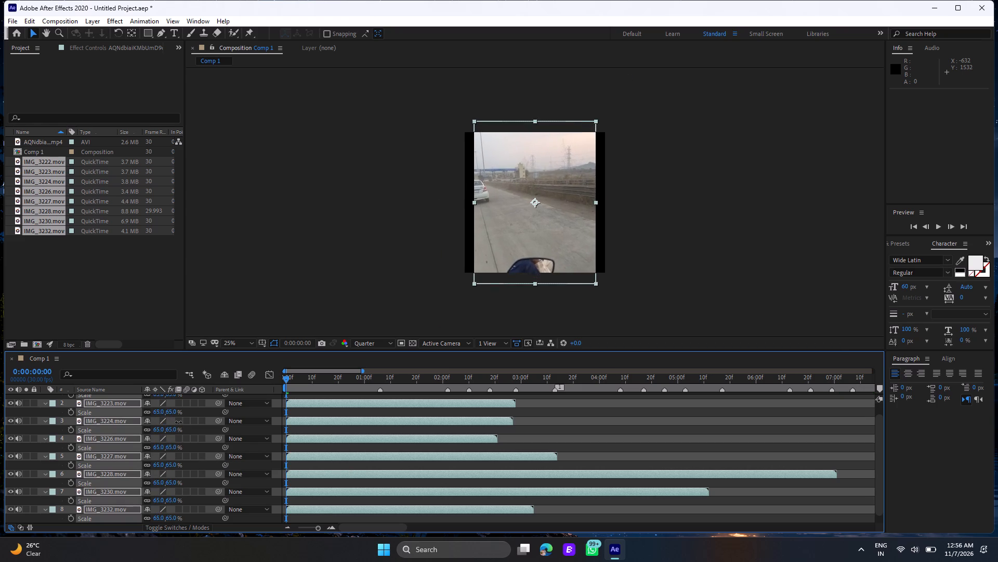
left_click_drag(178, 422, 186, 426)
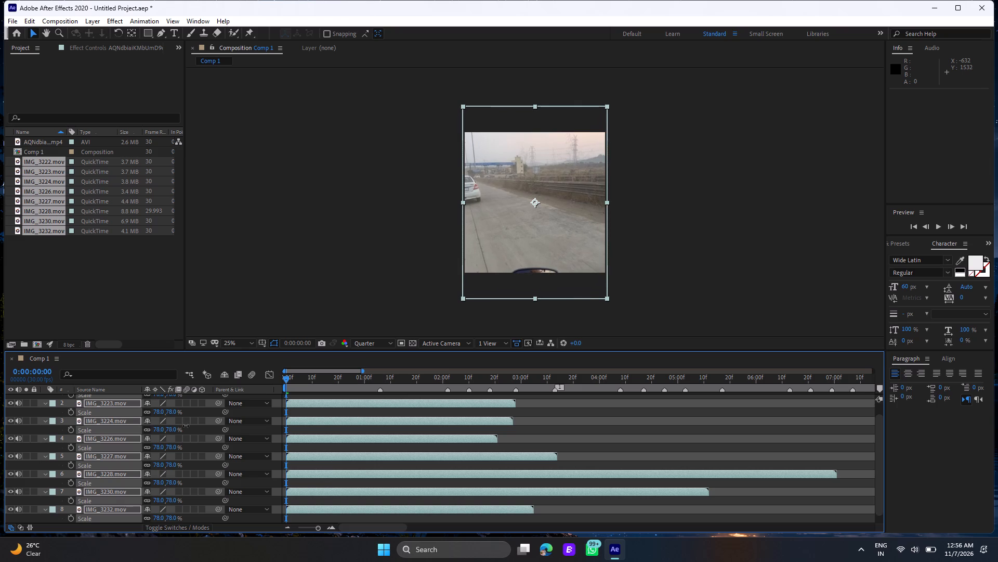
left_click_drag(186, 426, 184, 426)
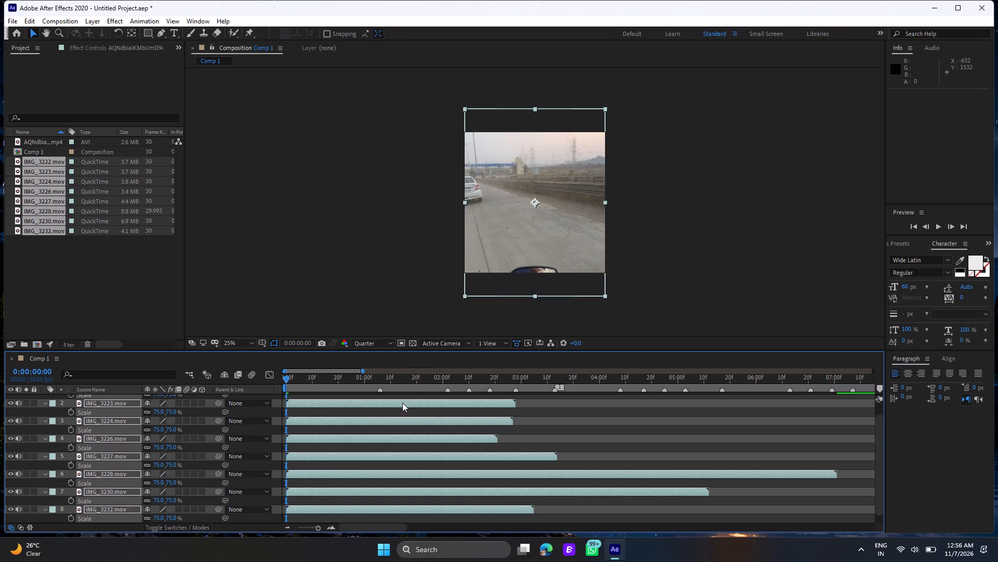
Preview the composition with the scaled clips and return the playhead to 0:00:00:00.
key("space")
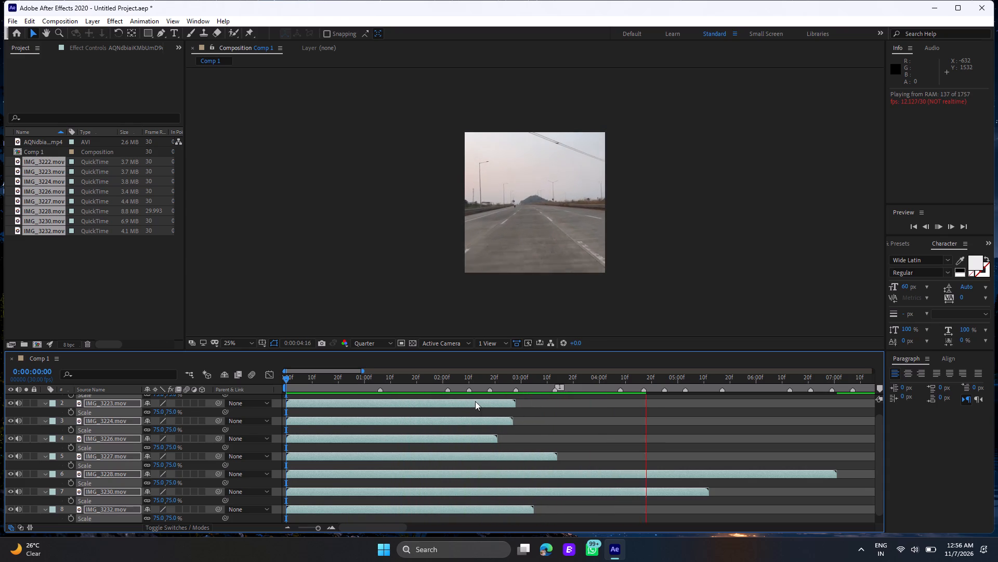
left_click(300, 377)
left_click_drag(300, 376, 266, 375)
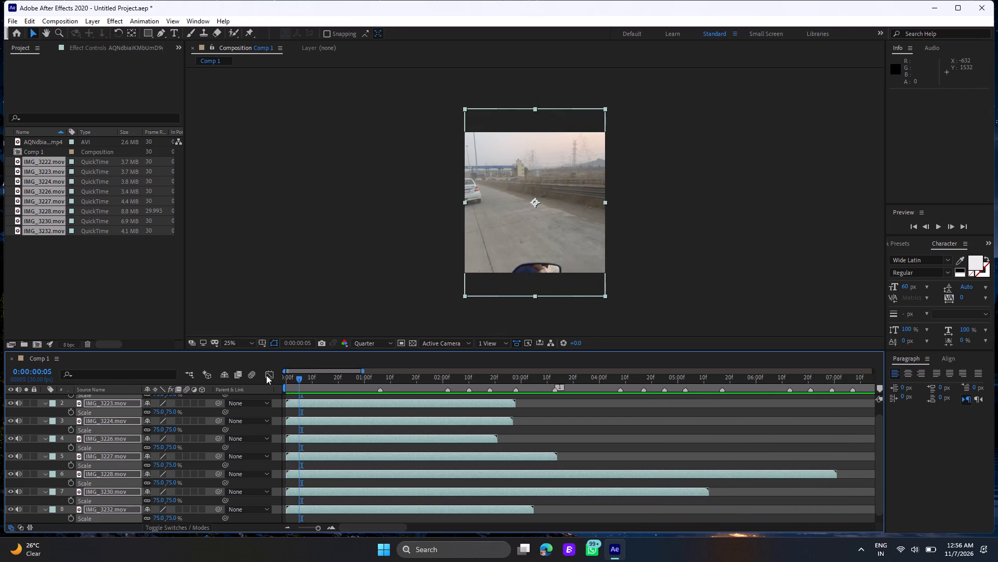
left_click_drag(266, 375, 236, 376)
Collapse the clips' Scale properties and mute the audio of all eight IMG layers, keeping their video on.
key("s")
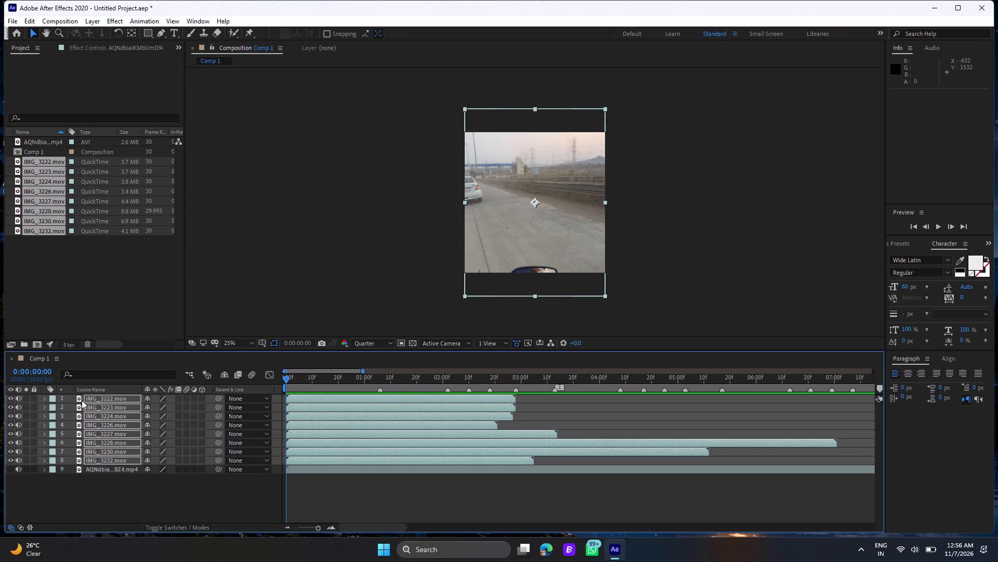
left_click(10, 398)
left_click_drag(10, 398, 10, 460)
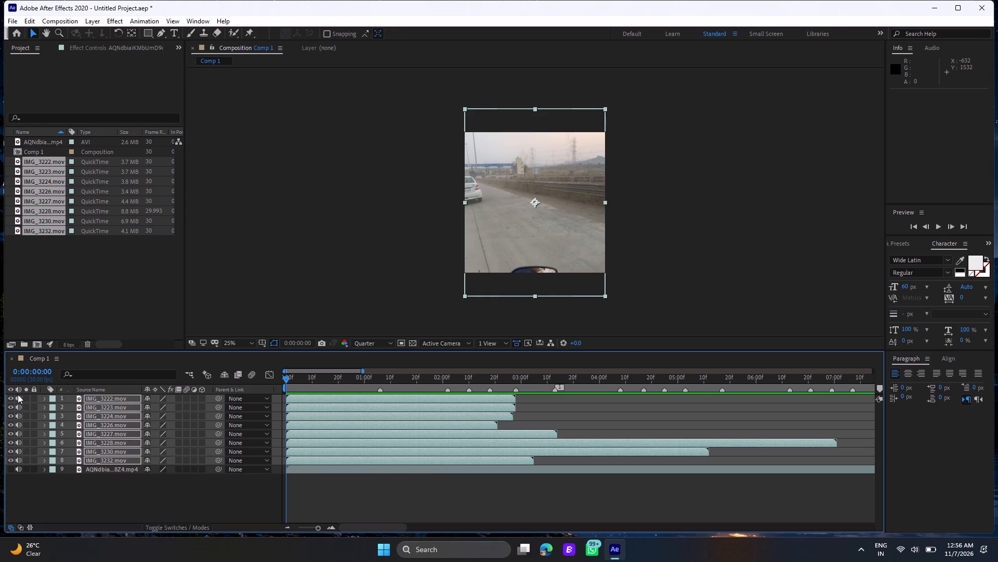
left_click_drag(18, 394, 18, 422)
left_click_drag(18, 399, 18, 458)
left_click(316, 483)
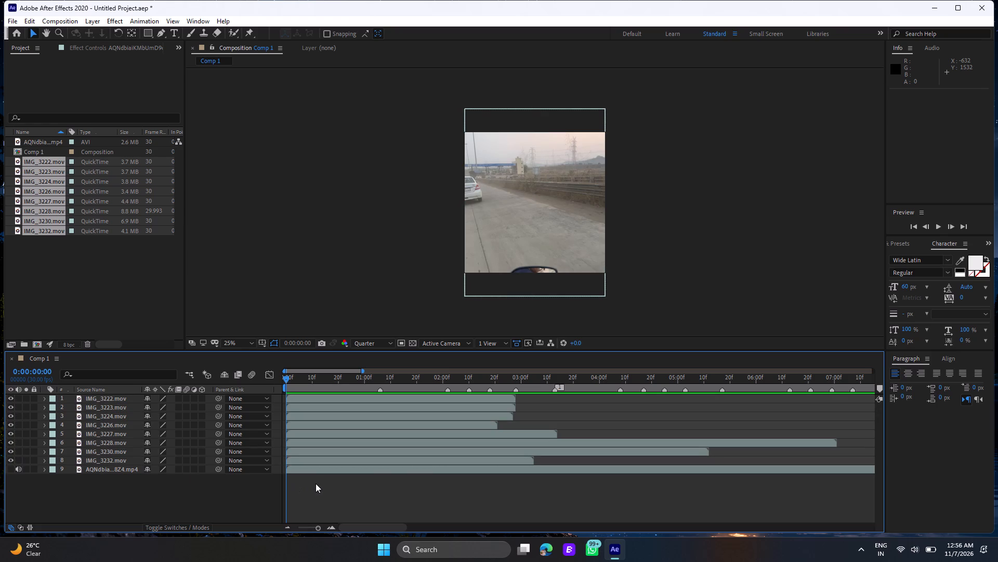
Preview the composition with only the reference clip's audio on.
key("space")
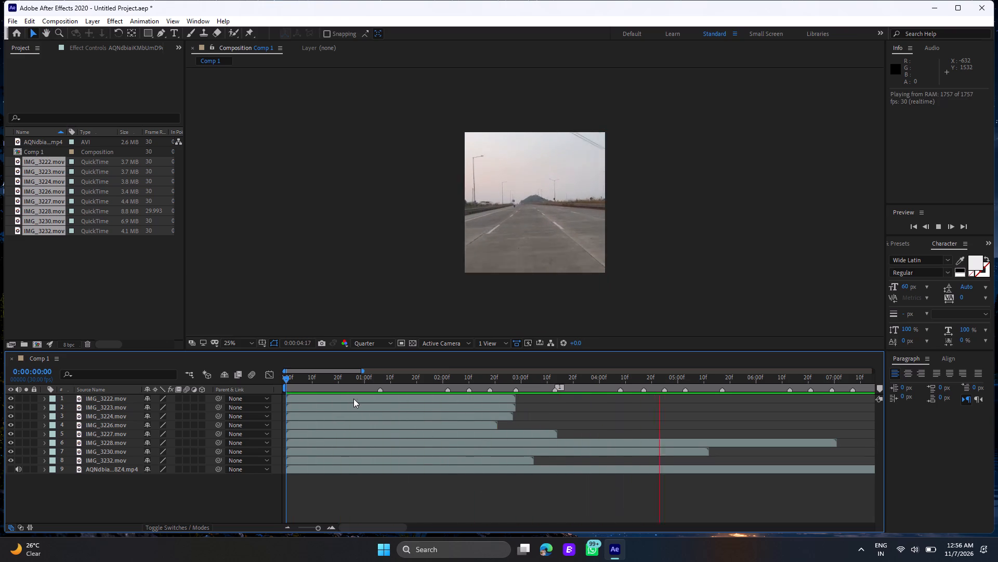
Shift the IMG_3222 layer to start at the marker at about 0:00:02:02.
left_click_drag(353, 399, 513, 403)
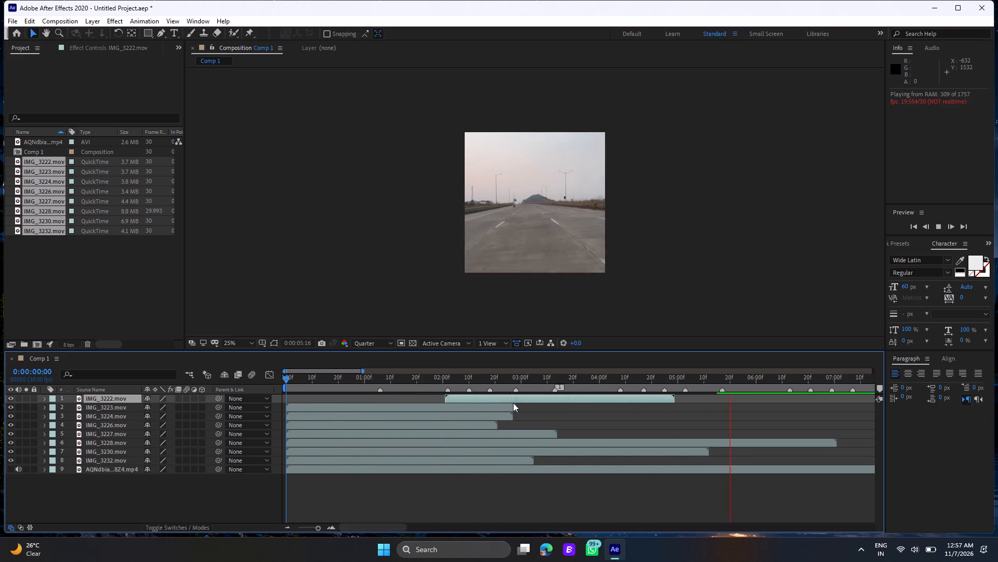
left_click_drag(513, 403, 514, 404)
Move the IMG_3232 layer to start at the first marker, 0:00:01:06, checking it against the playhead.
left_click_drag(403, 459, 527, 459)
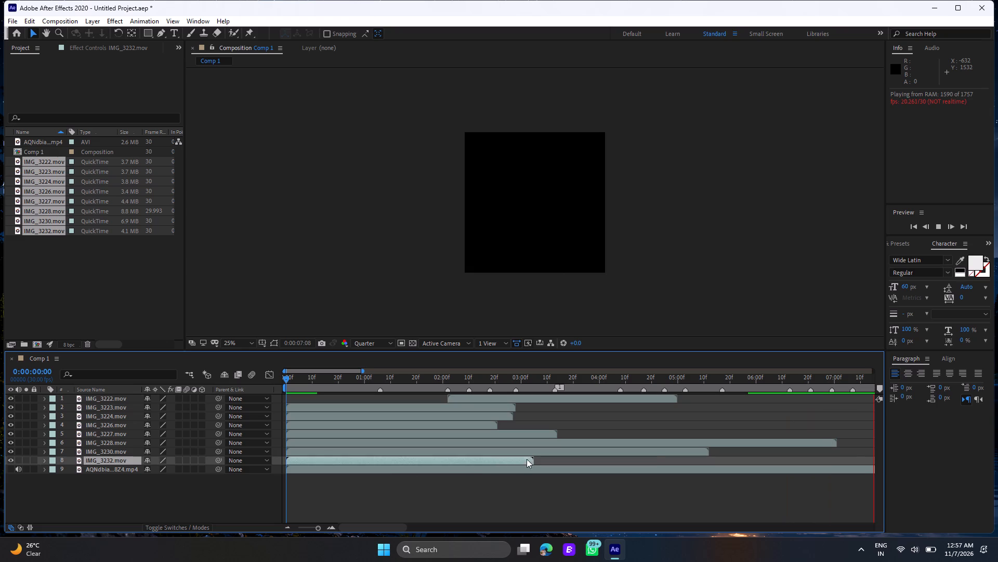
left_click_drag(527, 459, 530, 459)
left_click_drag(471, 462, 422, 465)
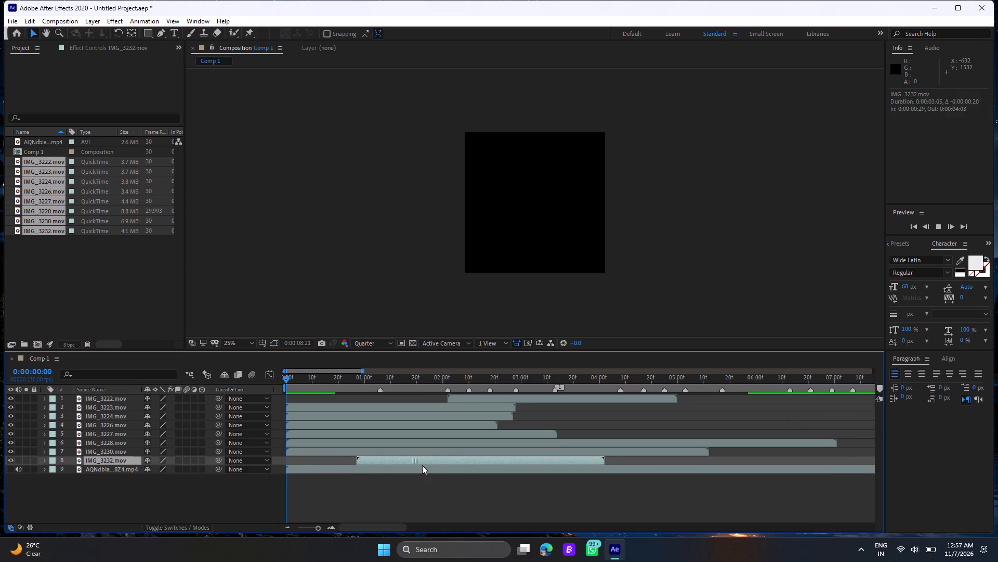
left_click_drag(422, 465, 431, 465)
left_click(379, 375)
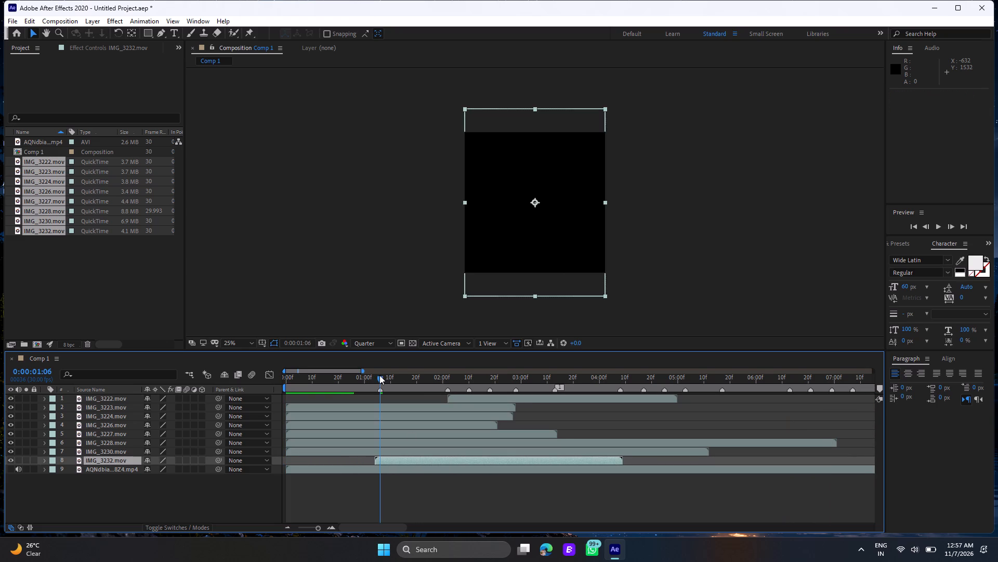
left_click_drag(394, 461, 399, 461)
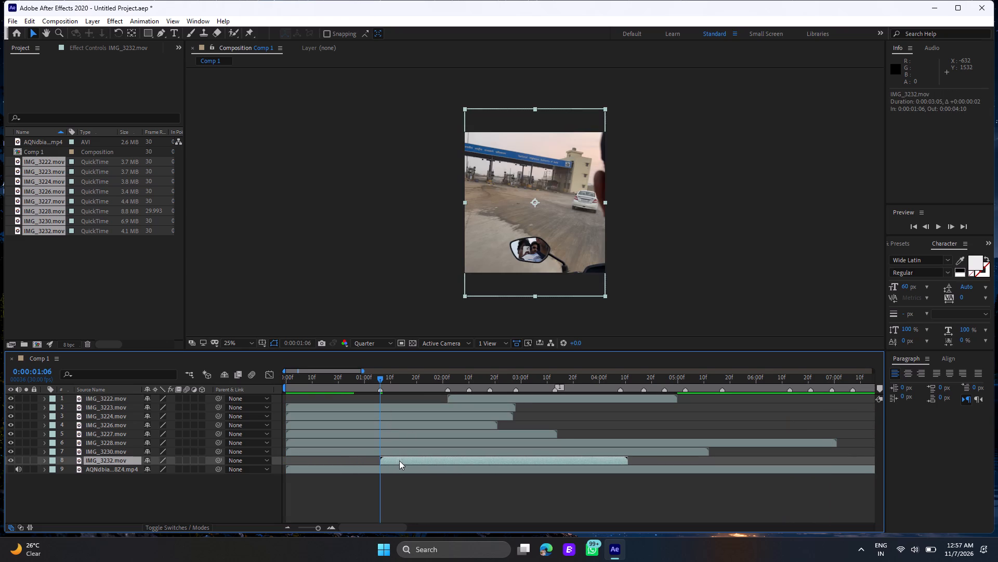
Move the IMG_3230 layer to start at the second marker, 0:00:02:02.
left_click_drag(391, 452, 542, 450)
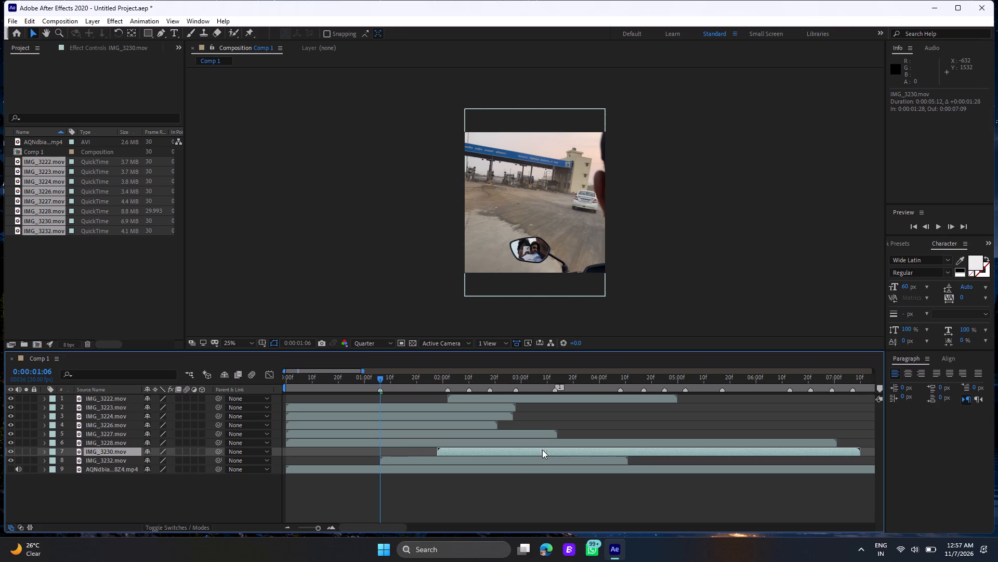
left_click_drag(542, 450, 551, 453)
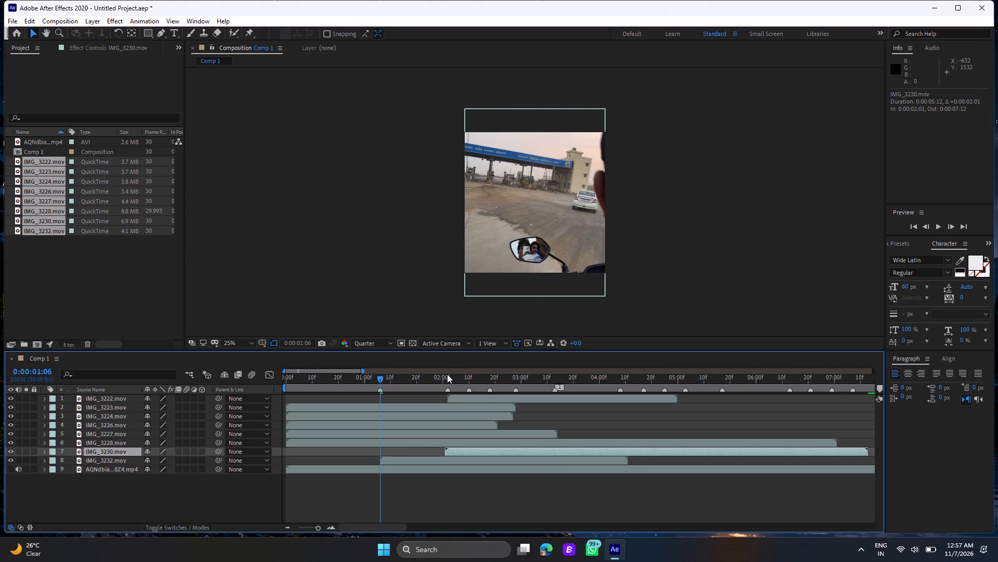
left_click(447, 374)
left_click(459, 451)
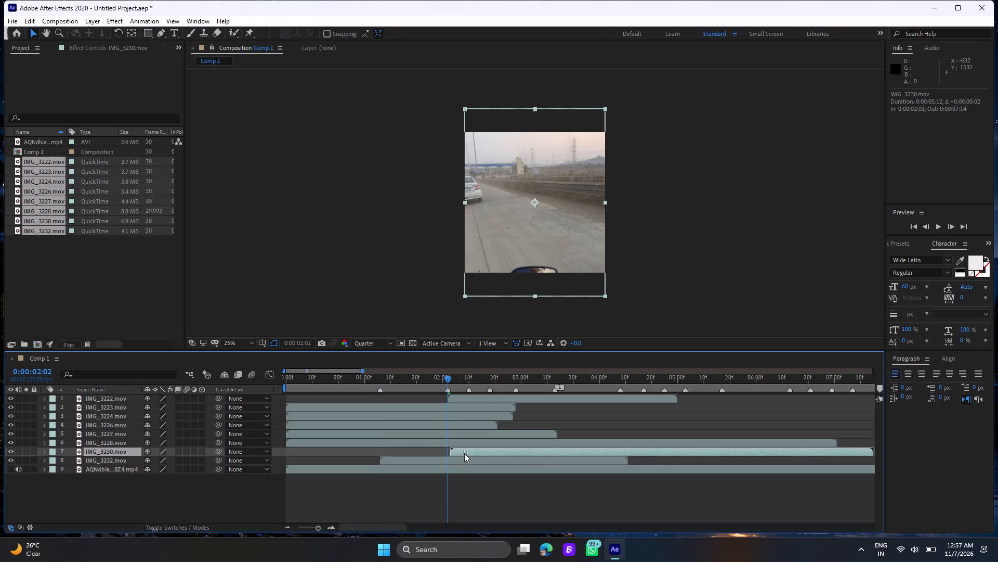
Move the IMG_3228 layer to start at the third marker, 0:00:02:10.
left_click_drag(422, 442, 424, 442)
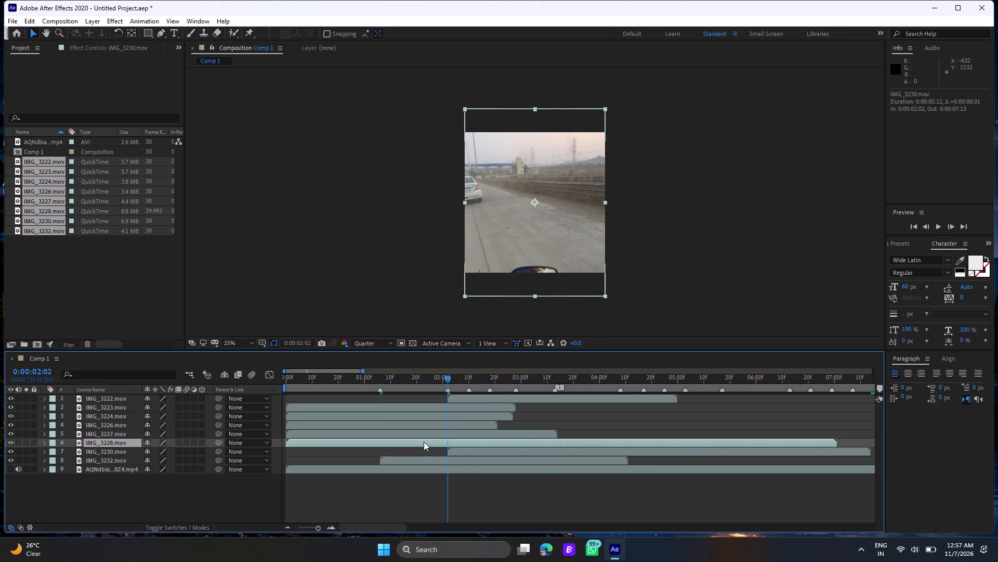
left_click_drag(424, 442, 596, 438)
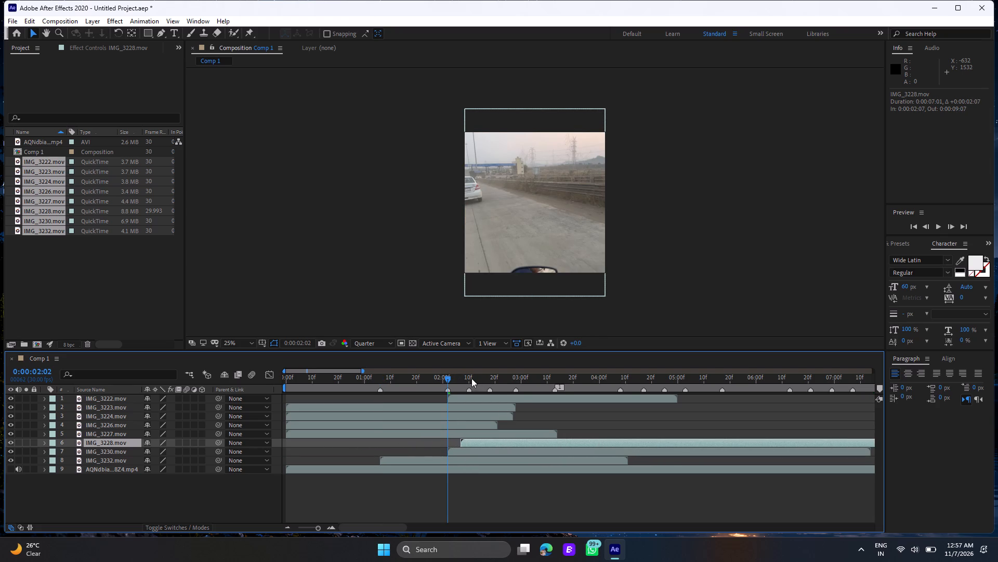
left_click(467, 377)
left_click(467, 378)
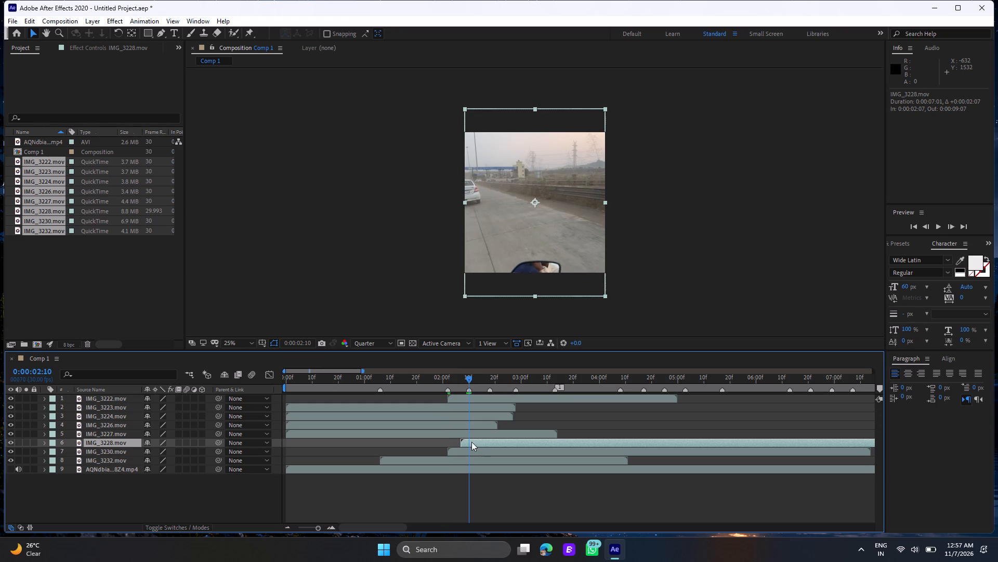
left_click_drag(472, 442, 479, 444)
Move the IMG_3227 layer to start at the fourth marker, 0:00:02:18.
left_click_drag(440, 434, 646, 423)
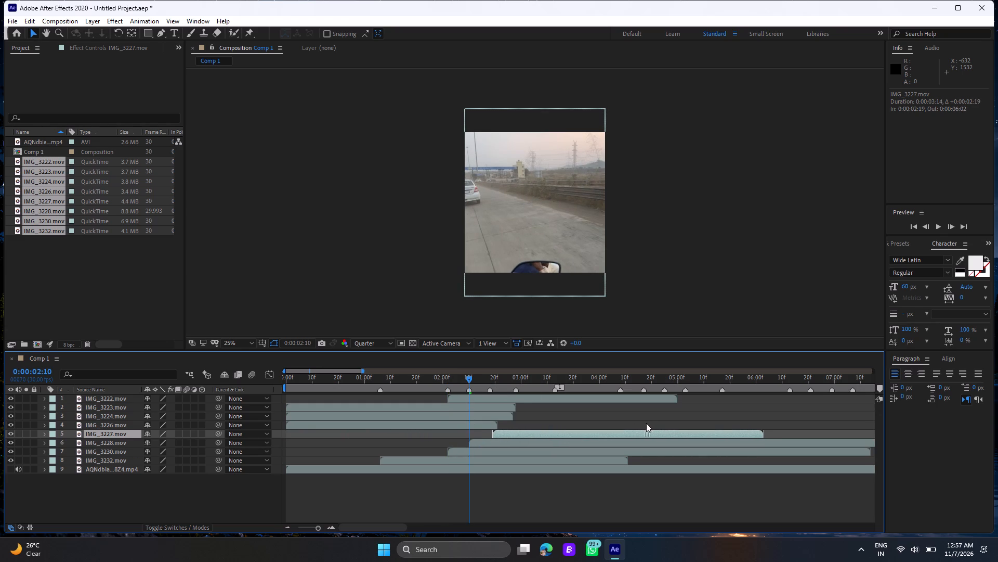
left_click_drag(646, 423, 645, 423)
left_click(489, 379)
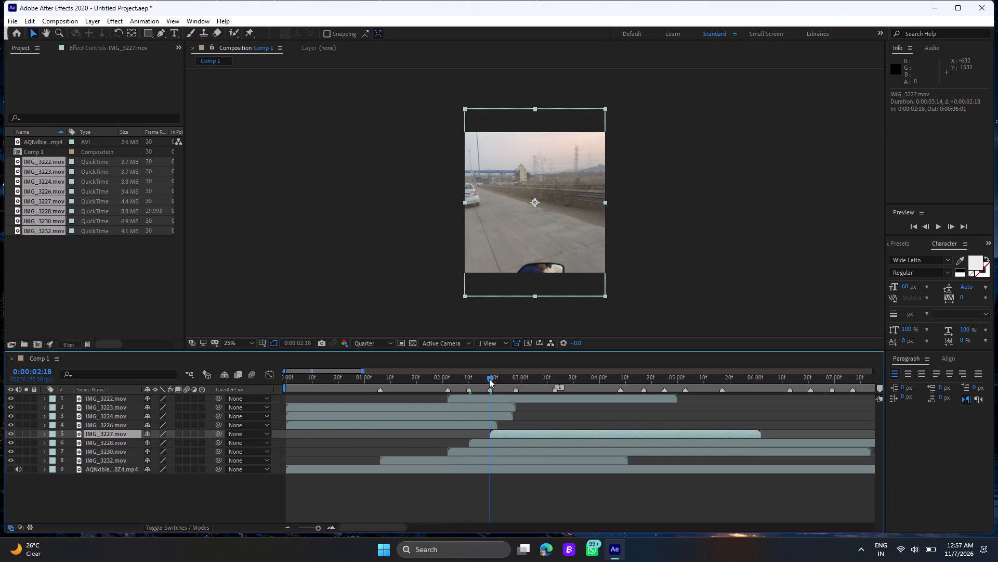
left_click(502, 432)
Move the IMG_3226 layer to start at the fifth marker, 0:00:02:28.
left_click_drag(435, 427, 522, 427)
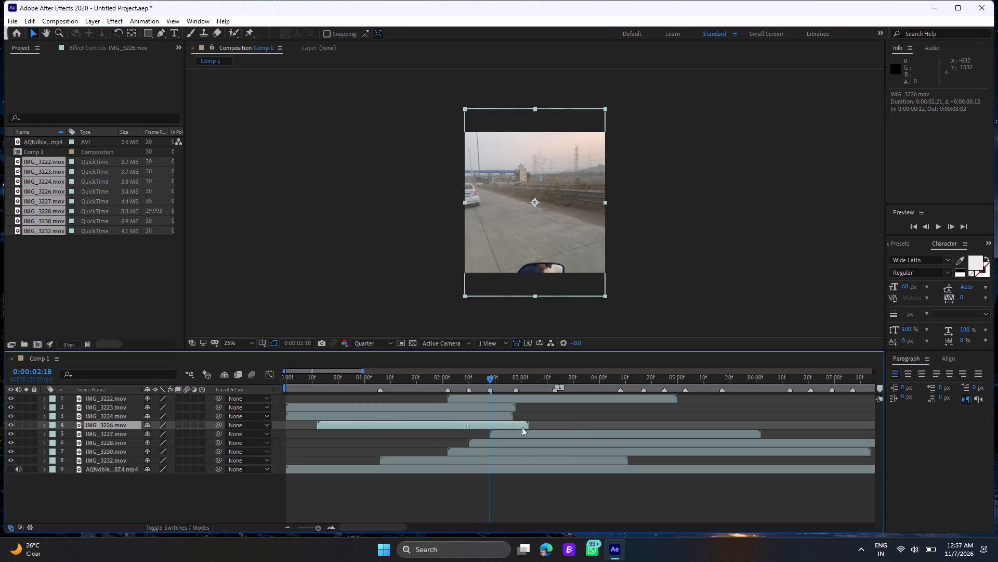
left_click_drag(522, 427, 662, 423)
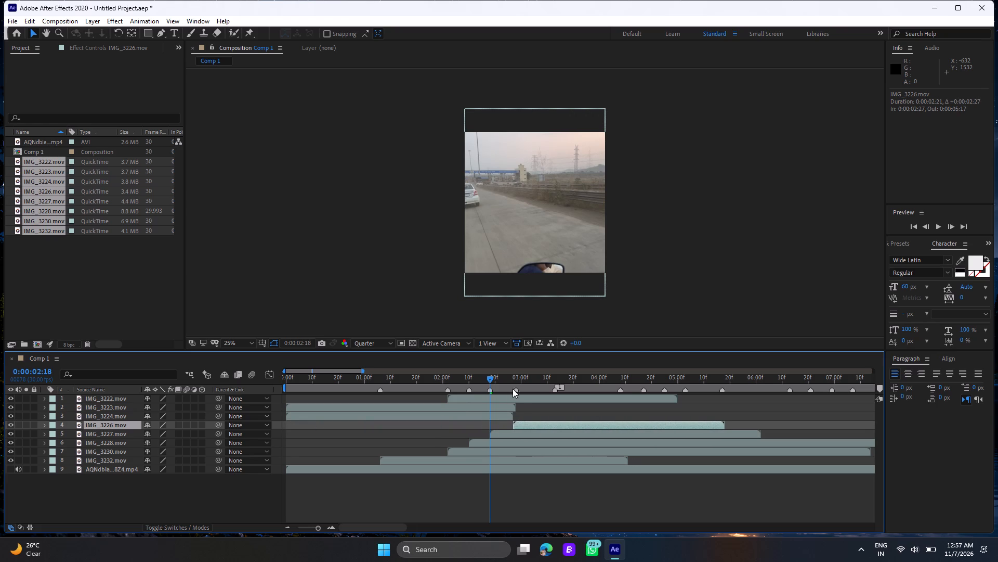
left_click(516, 378)
left_click(523, 422)
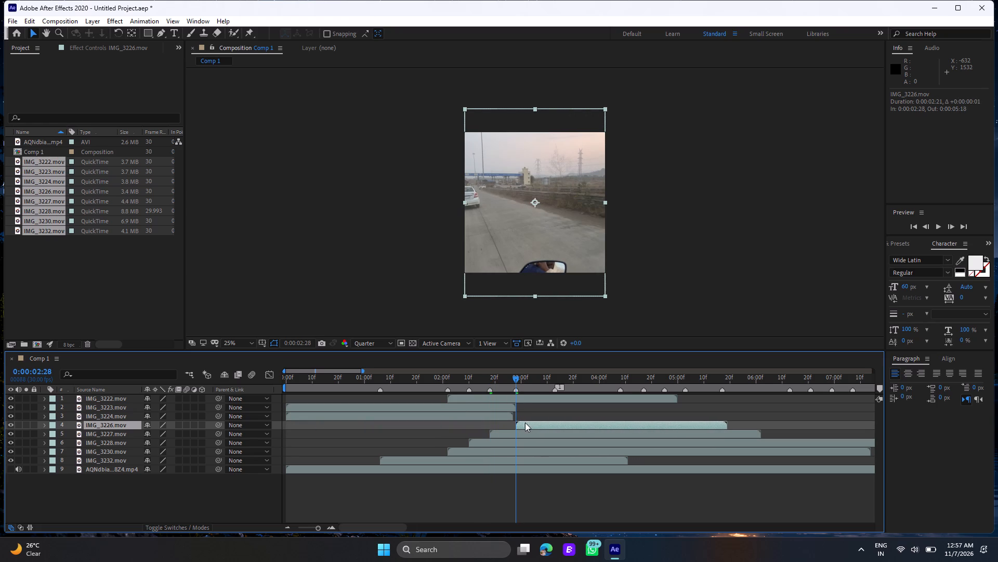
Move the IMG_3224 layer to start at the marker at 0:00:03:13 and check it with the playhead.
left_click_drag(443, 417, 656, 408)
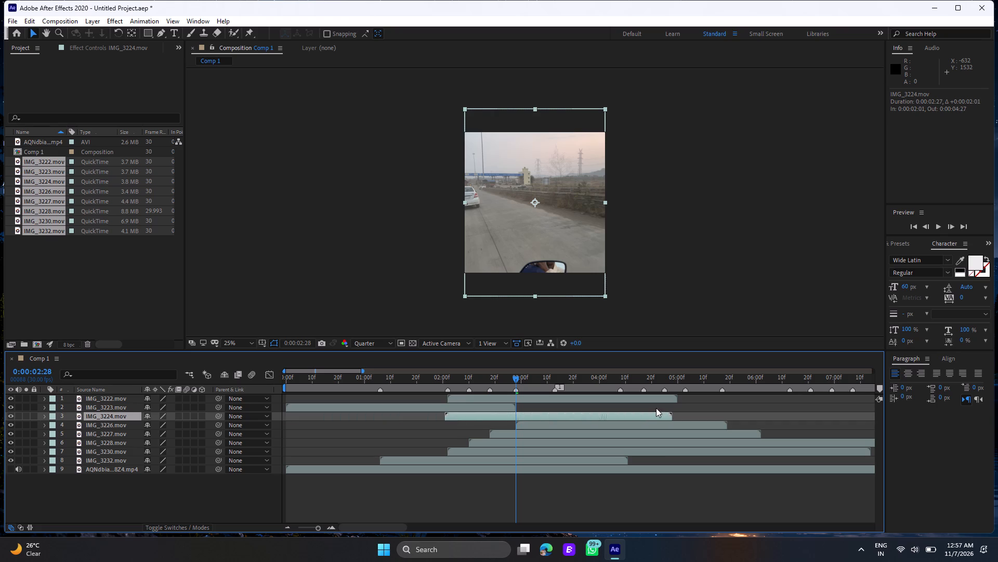
left_click_drag(656, 408, 711, 403)
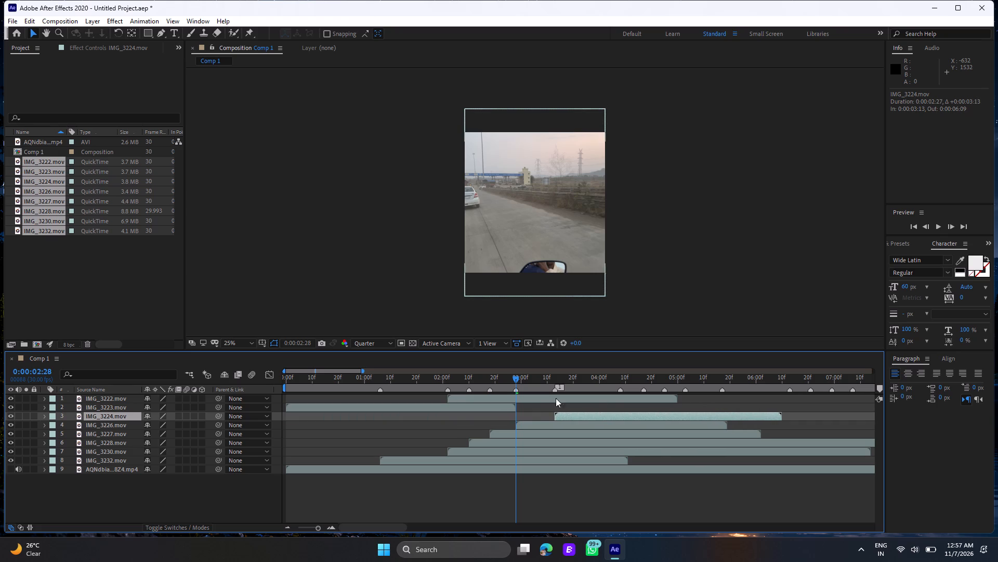
left_click(555, 376)
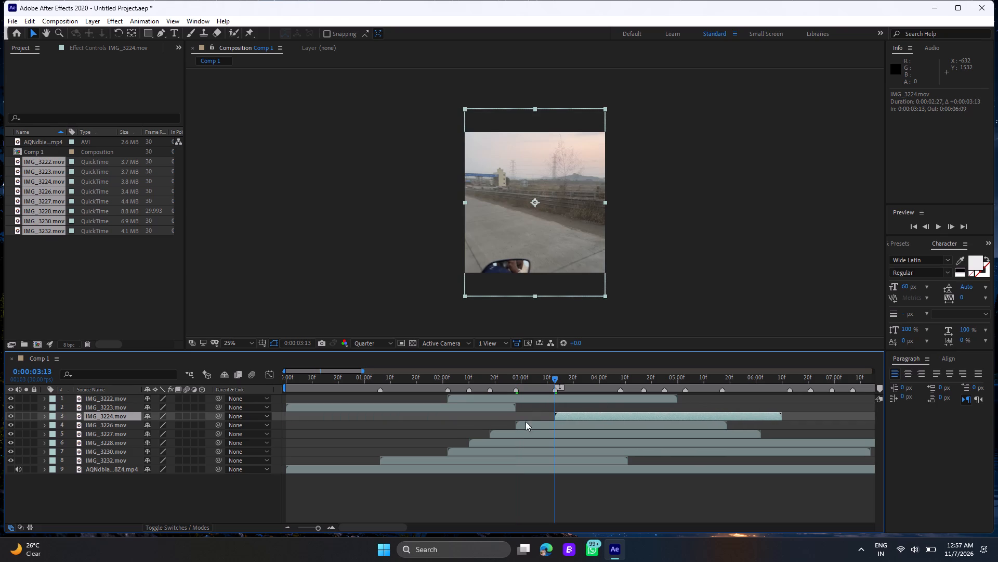
Move the IMG_3223 layer to start at the marker at 0:00:04:08 and check it with the playhead.
left_click_drag(464, 408, 753, 403)
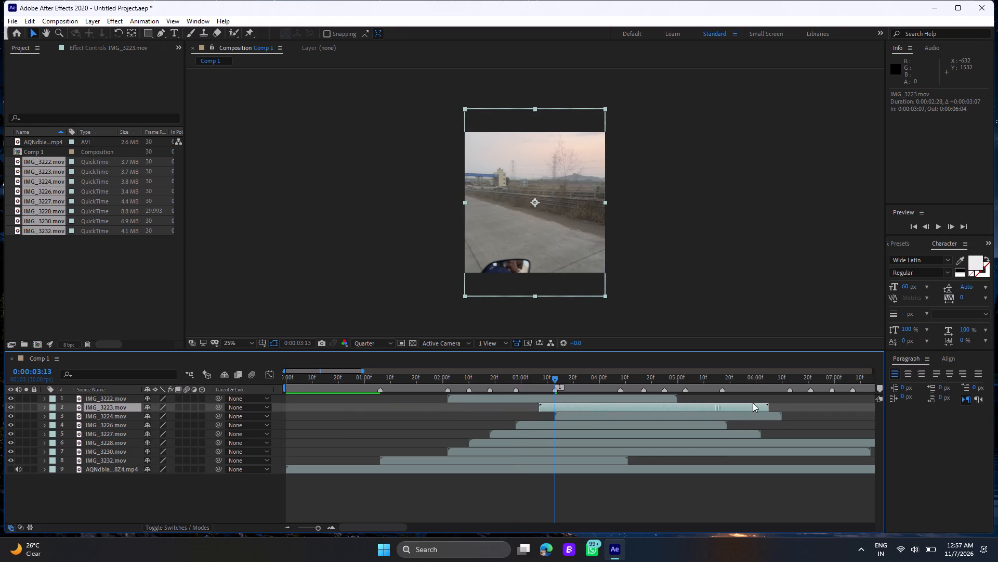
left_click_drag(753, 403, 798, 401)
left_click(621, 376)
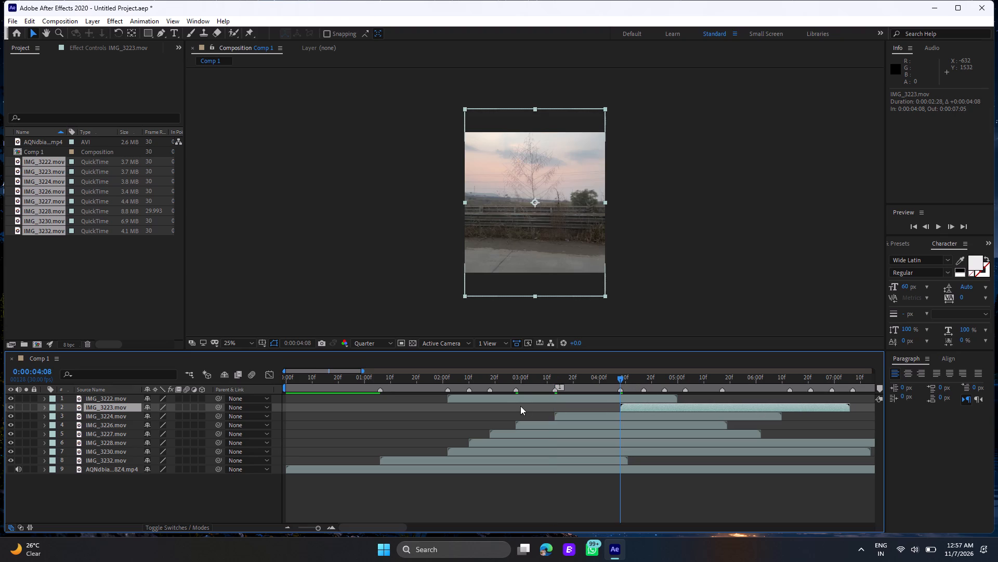
Move the IMG_3222 layer to start at the marker at 0:00:04:17 and check it with the playhead.
left_click_drag(511, 399, 712, 395)
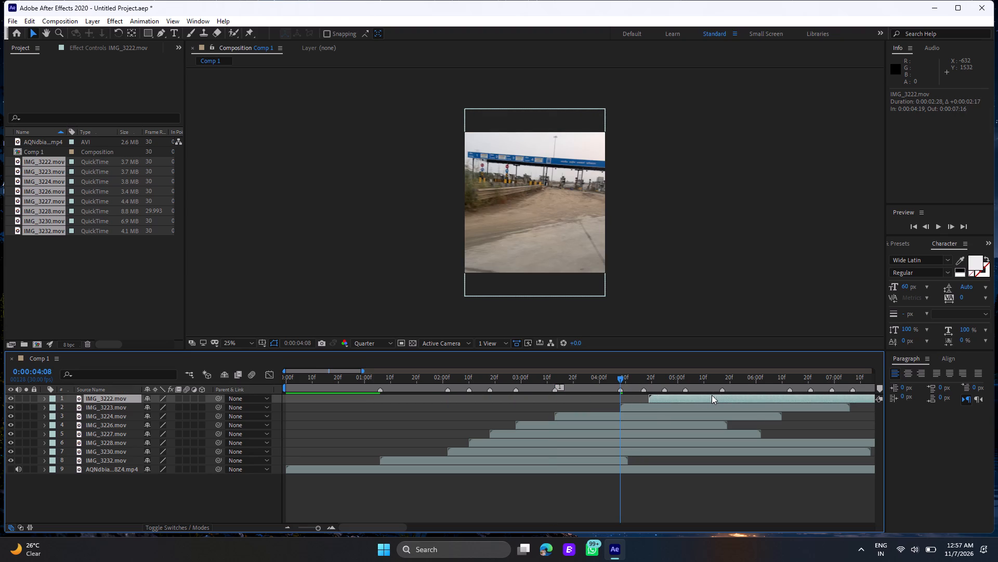
left_click_drag(712, 395, 707, 395)
left_click(645, 372)
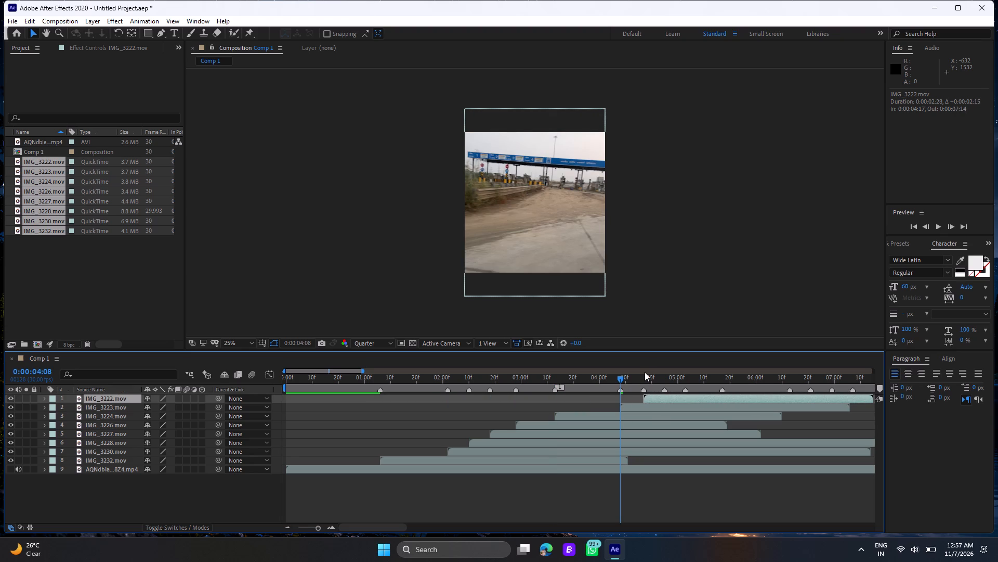
left_click(642, 377)
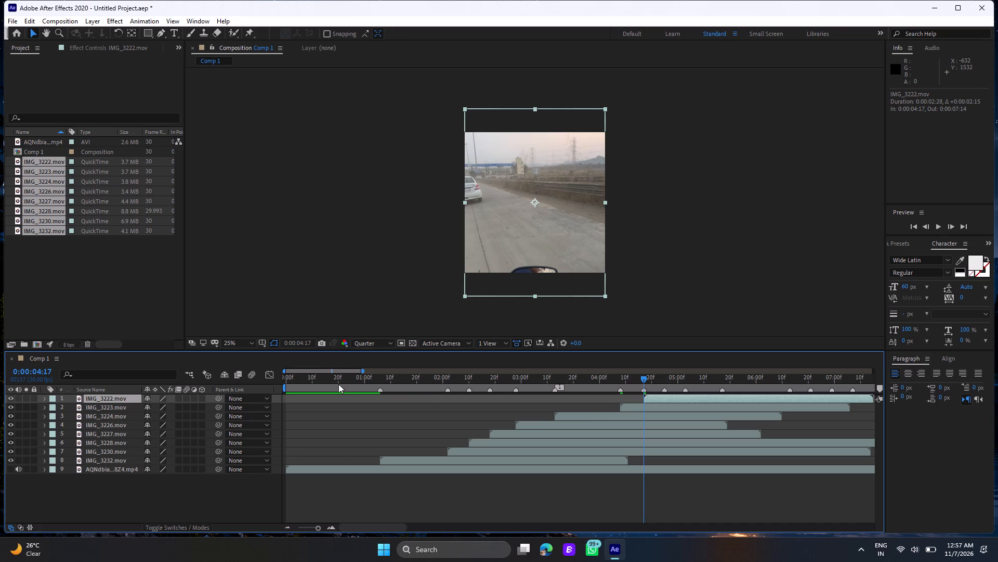
Play the composition from 0:00:00:00 to review how the staggered clips change on the markers.
left_click(338, 384)
left_click_drag(338, 384, 238, 394)
key("space")
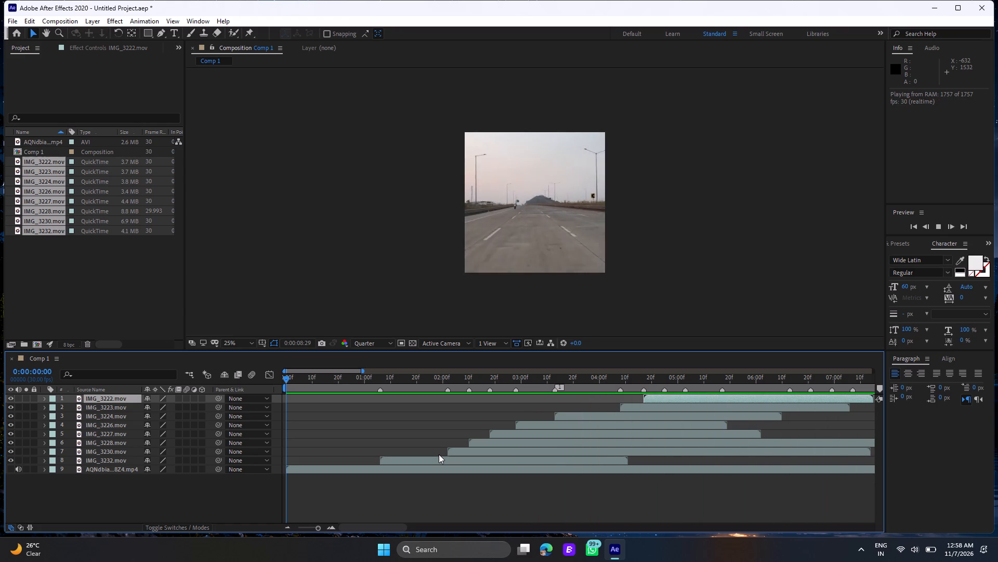
key("space")
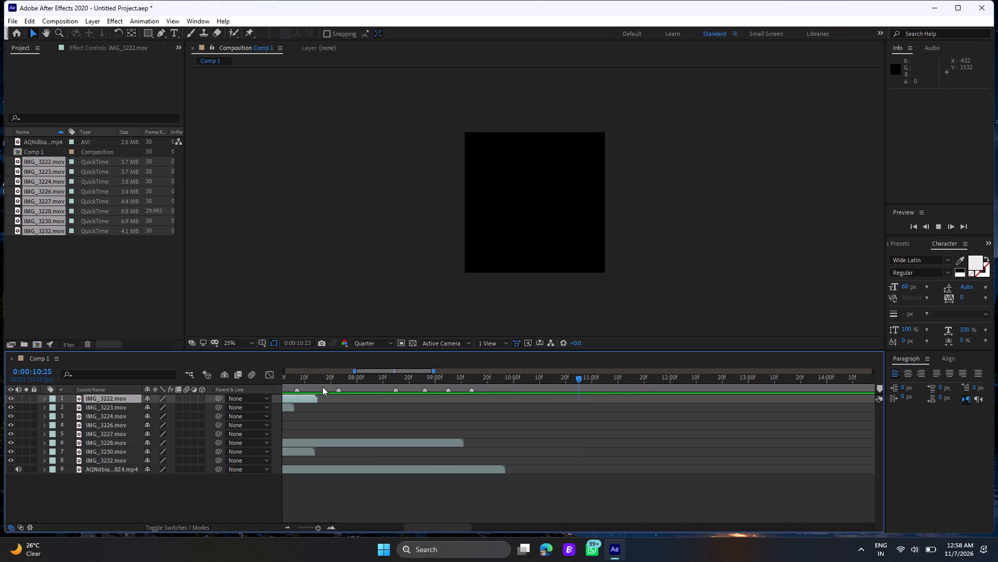
key("space")
left_click_drag(448, 526, 132, 533)
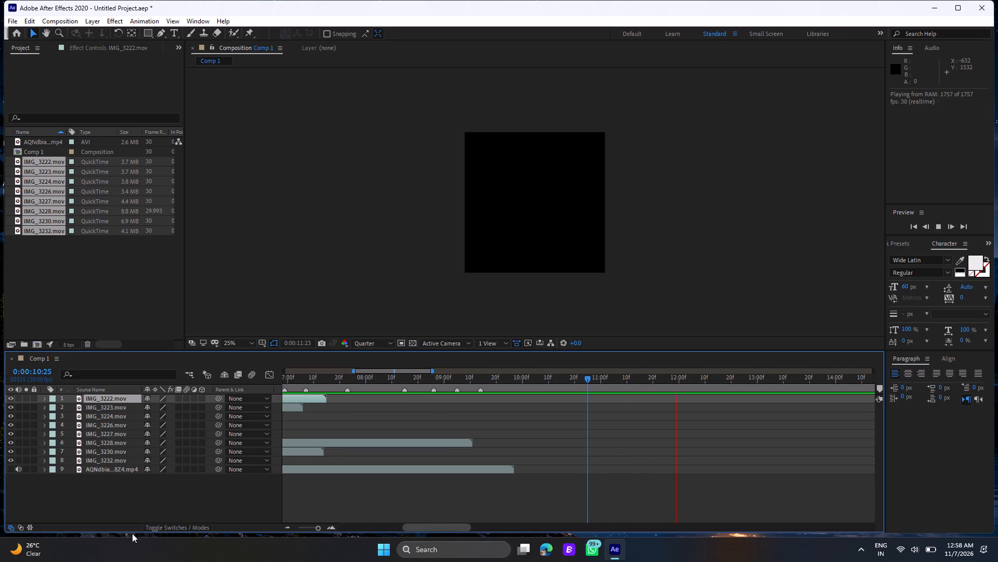
left_click_drag(132, 533, 24, 540)
left_click(289, 379)
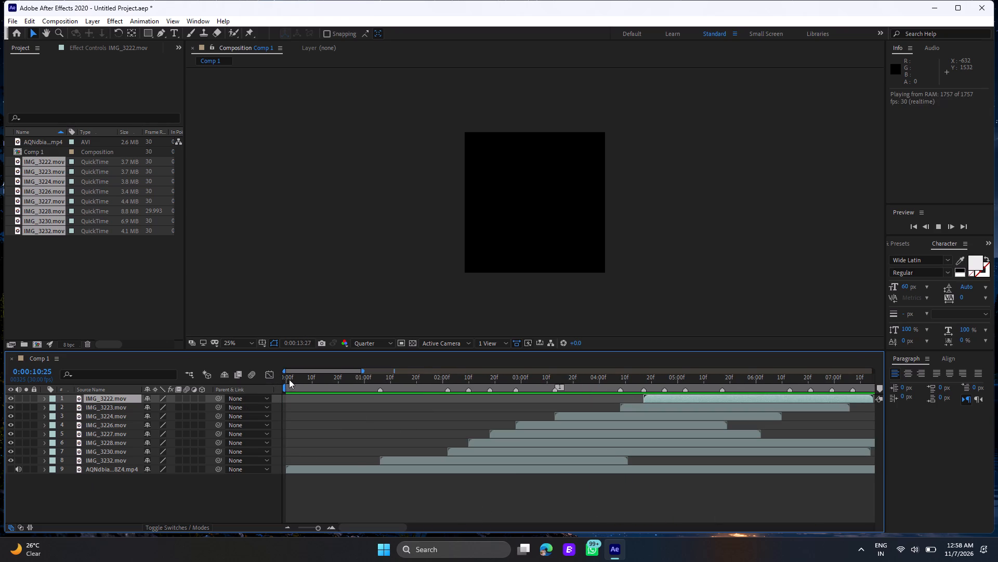
left_click_drag(288, 379, 265, 376)
key("space")
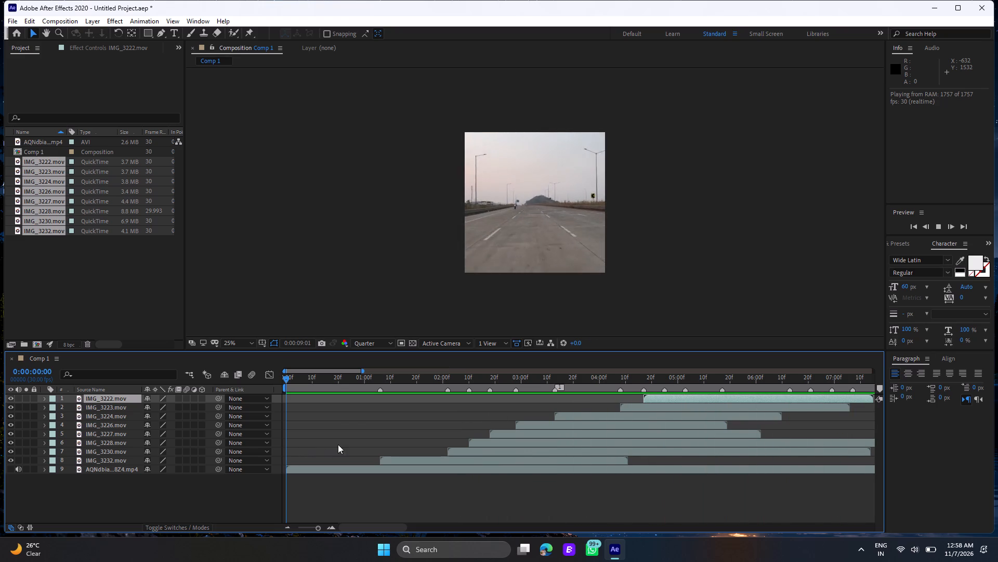
Replay the edit from the first marker at 0:00:01:06 and return the playhead to the start of IMG_3232.
left_click(371, 377)
left_click_drag(371, 377, 377, 381)
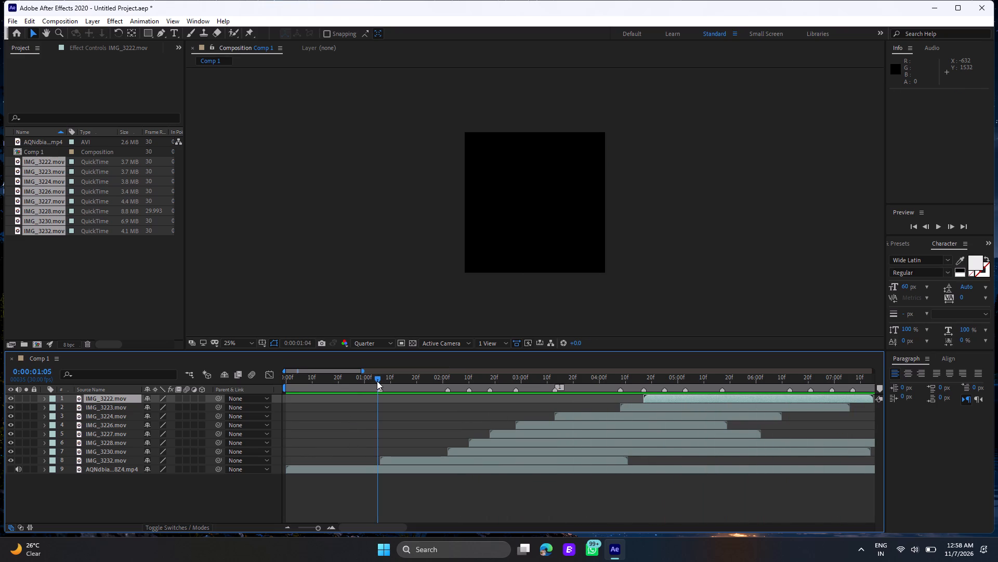
left_click_drag(377, 381, 378, 381)
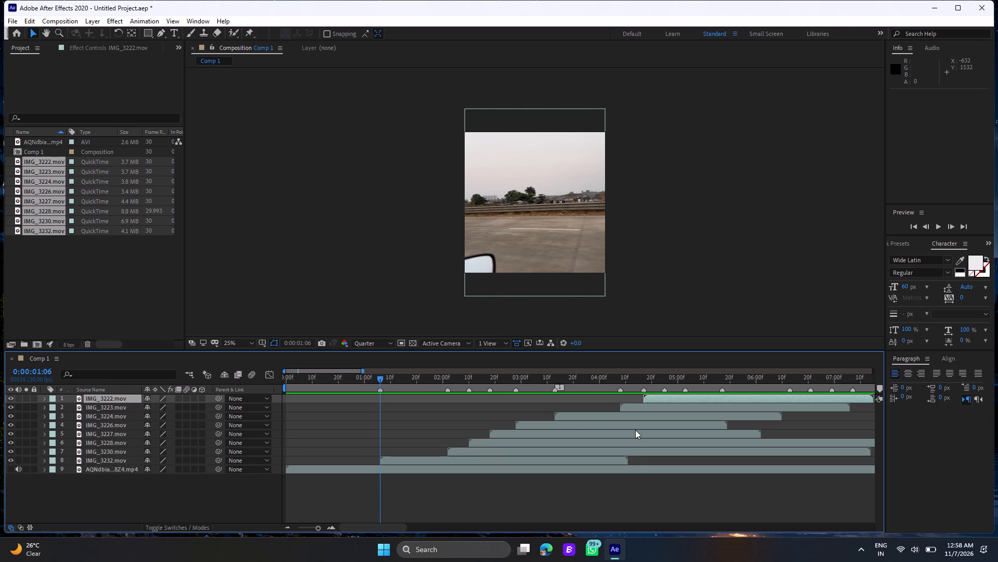
scroll(635, 458, "up", 2)
scroll(635, 458, "down", 3)
key("space")
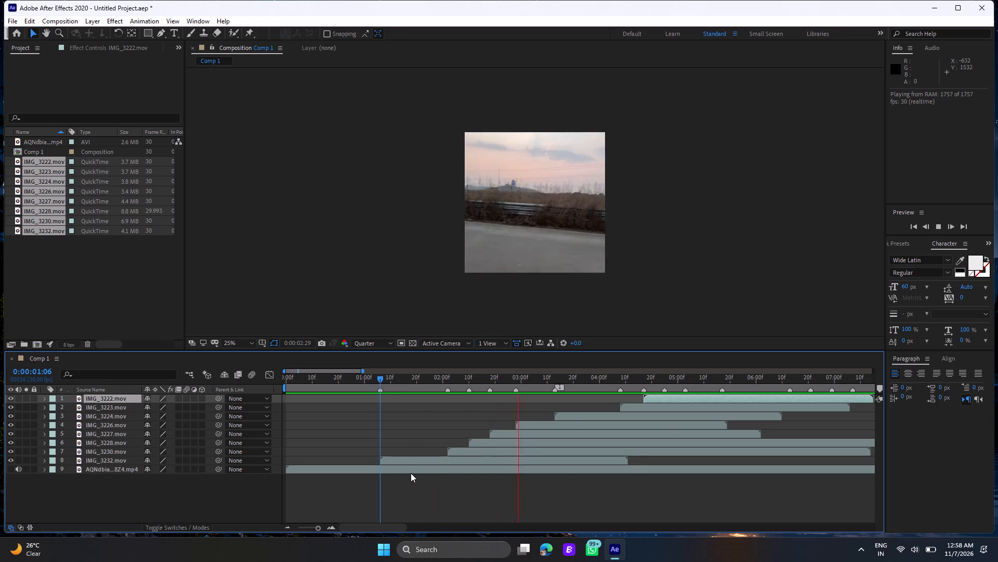
left_click(448, 379)
left_click_drag(447, 379, 384, 380)
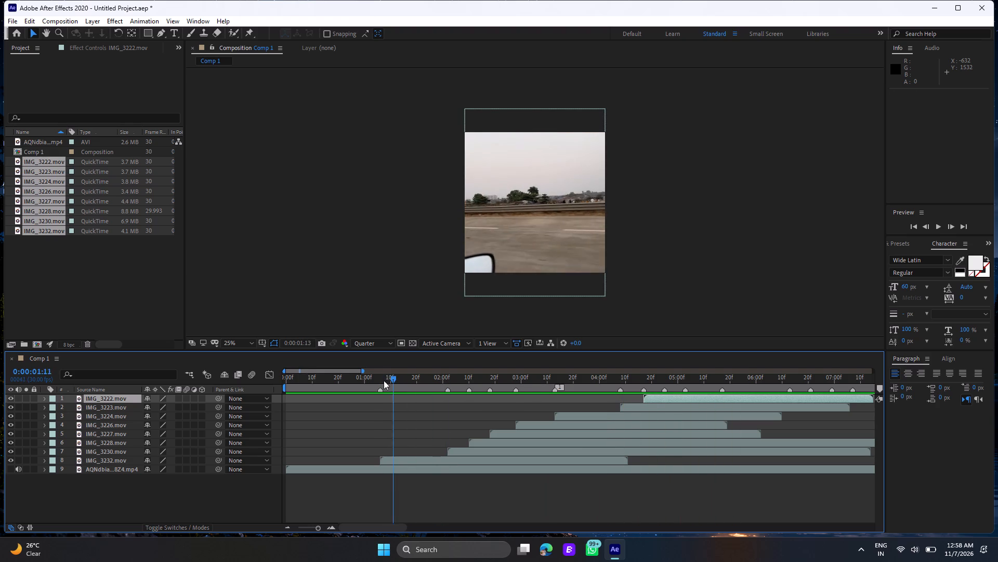
left_click_drag(384, 380, 378, 382)
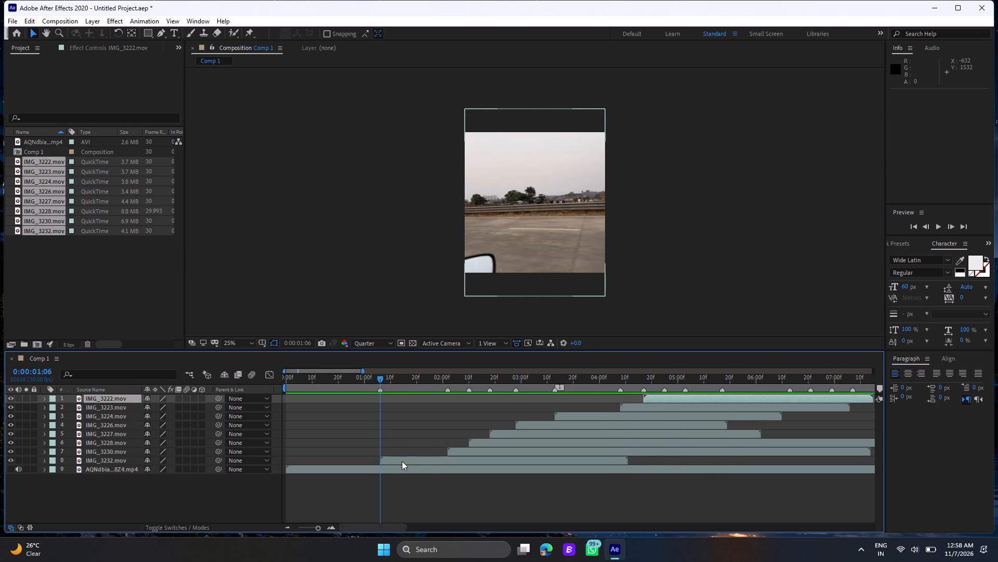
Select the IMG_3232 layer and replay the opening of the composition from 0:00:00:00.
left_click(402, 461)
right_click(402, 459)
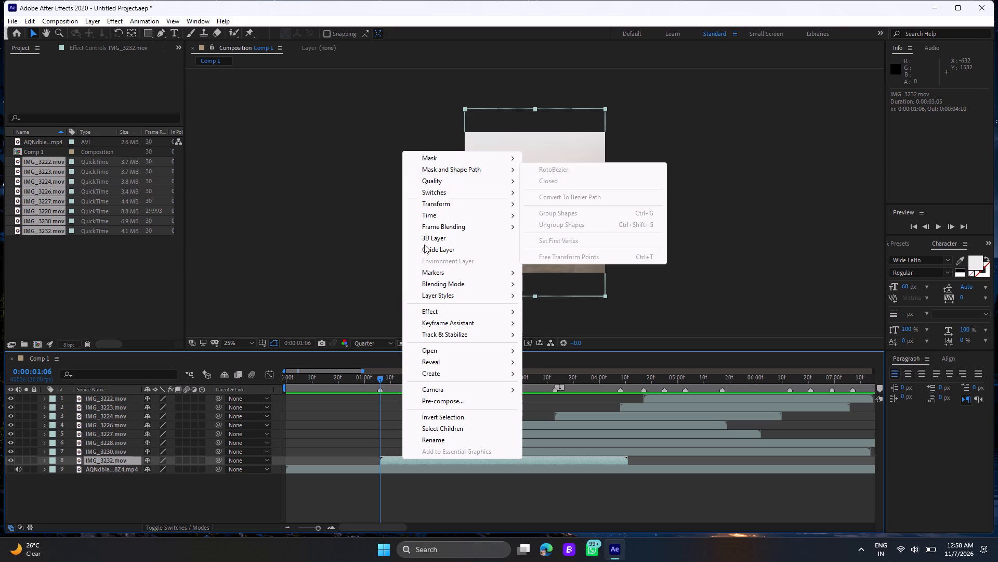
left_click(300, 380)
left_click_drag(299, 379, 244, 378)
key("space")
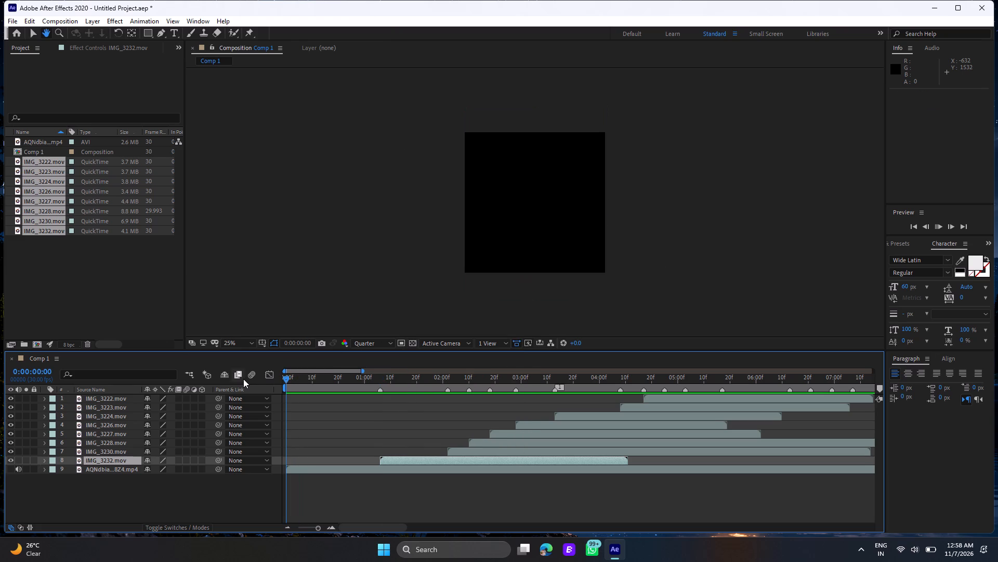
left_click(307, 380)
left_click_drag(306, 379, 274, 379)
key("space")
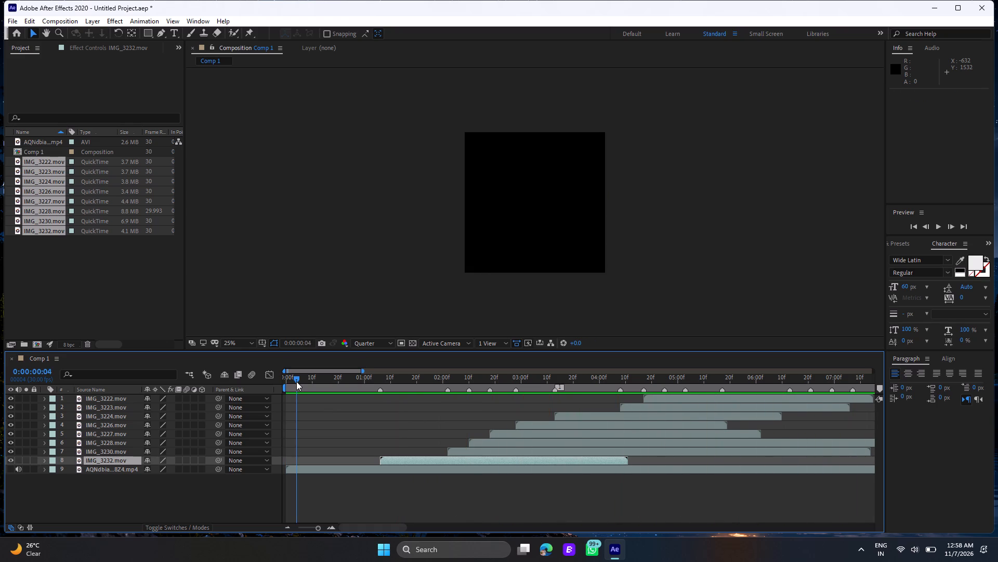
Review the cuts by playing from 0:00:01:06 and from 0:00:04:08, then return to the first marker.
left_click_drag(296, 381, 380, 392)
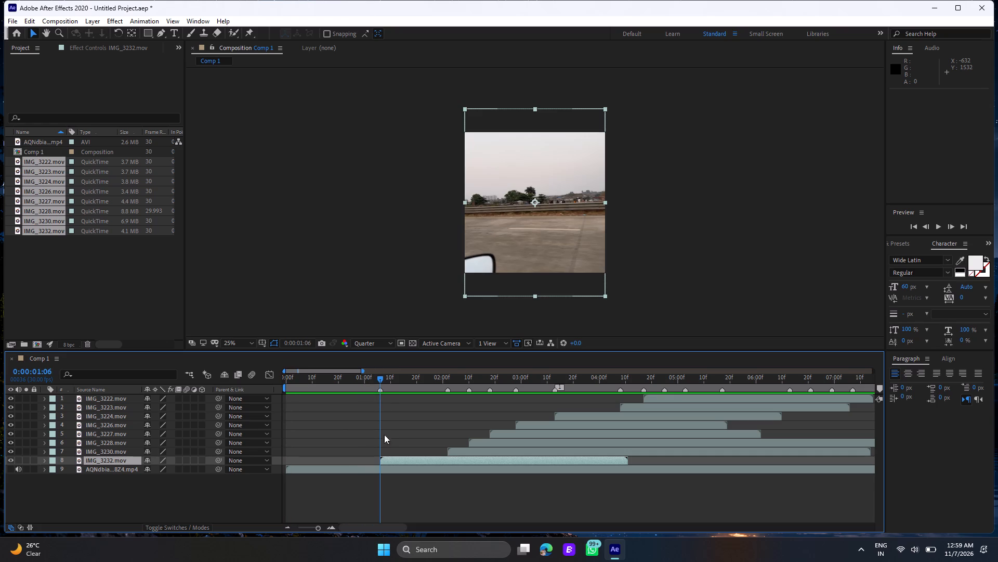
left_click(392, 456)
right_click(392, 456)
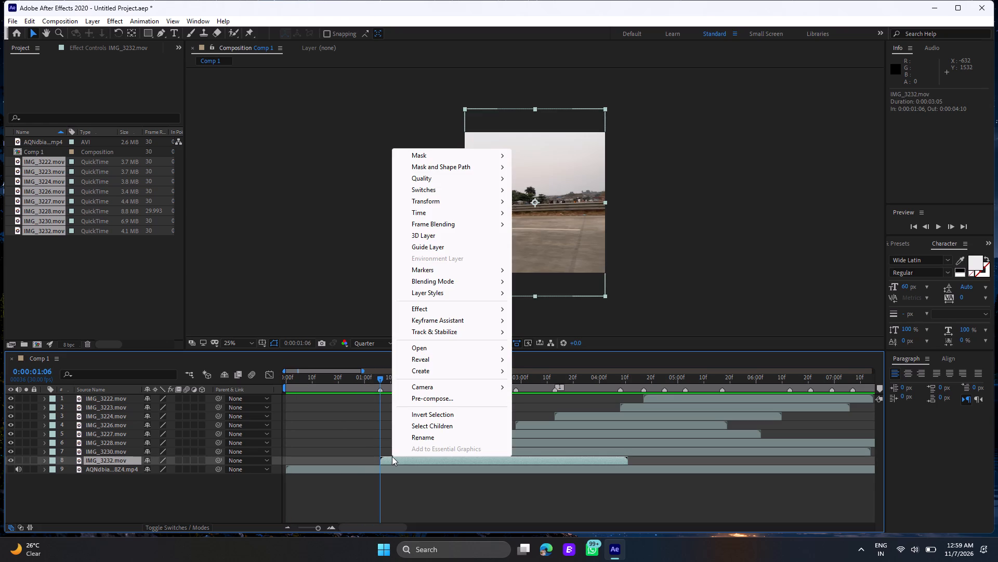
left_click(323, 407)
key("space")
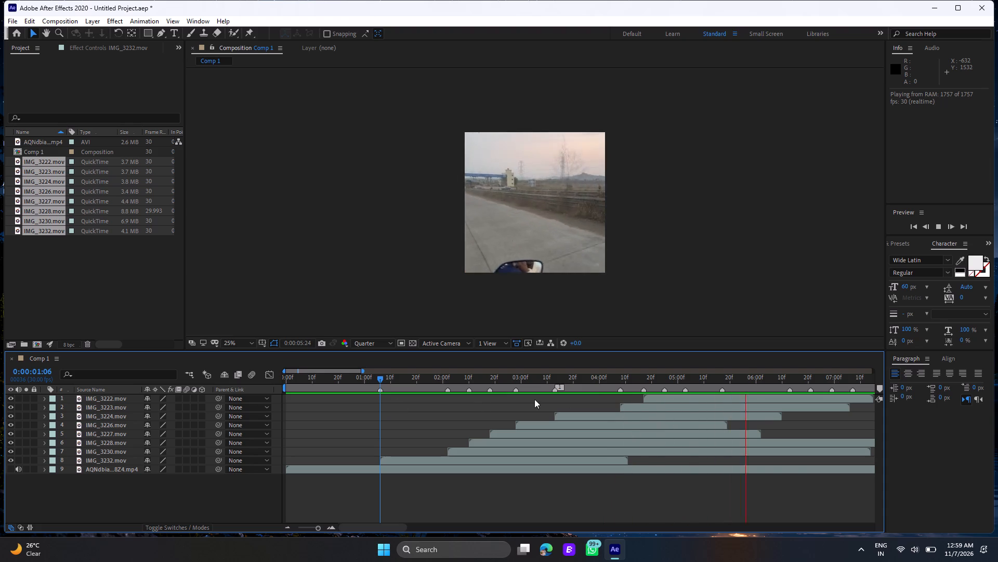
left_click(621, 378)
key("space")
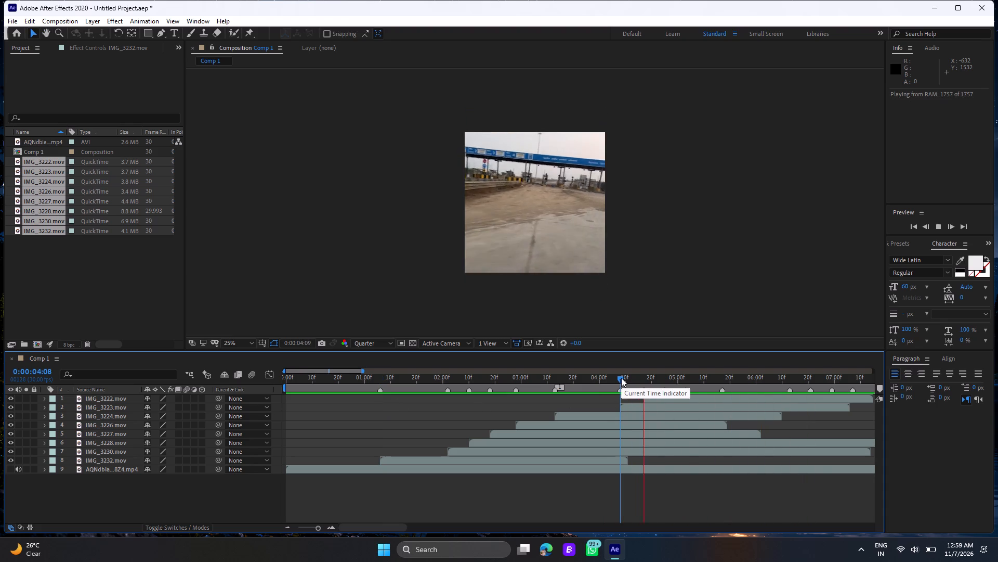
left_click(378, 374)
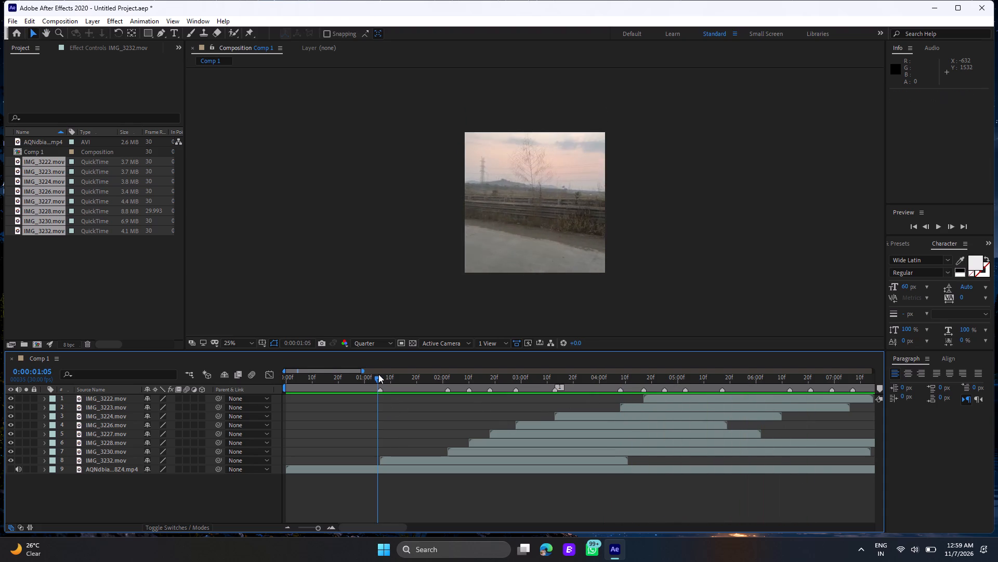
left_click(378, 377)
Select IMG_3232, play the edit from 0:00:03:13 and from 0:00:01:02, and park the playhead at 0:00:01:26.
left_click(397, 456)
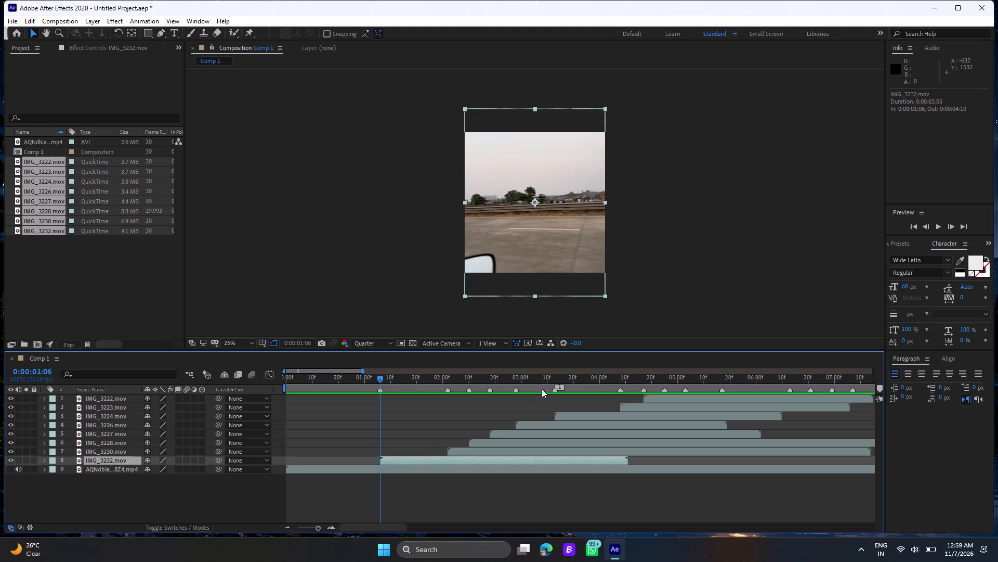
left_click(553, 377)
key("space")
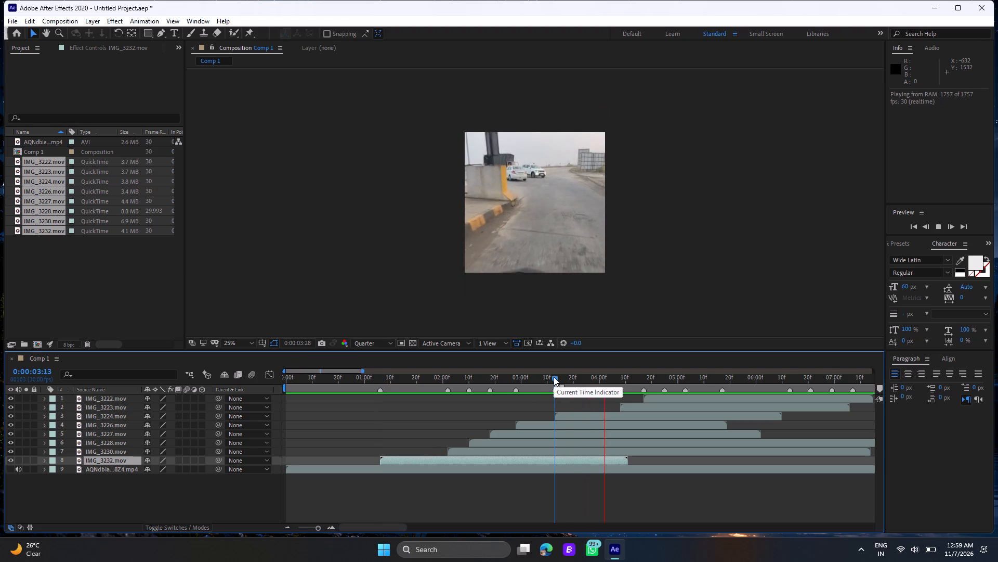
key("space")
left_click(369, 380)
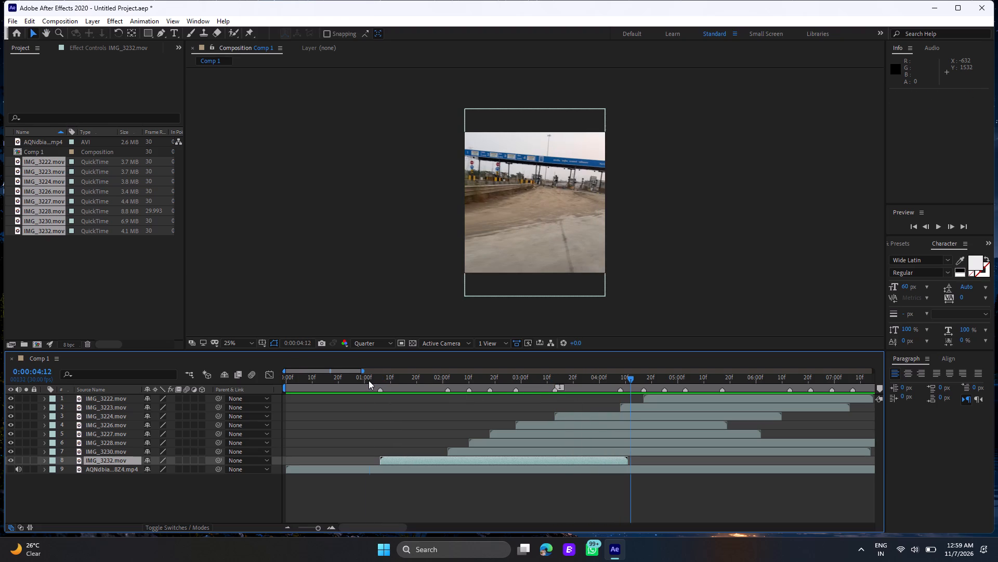
key("space")
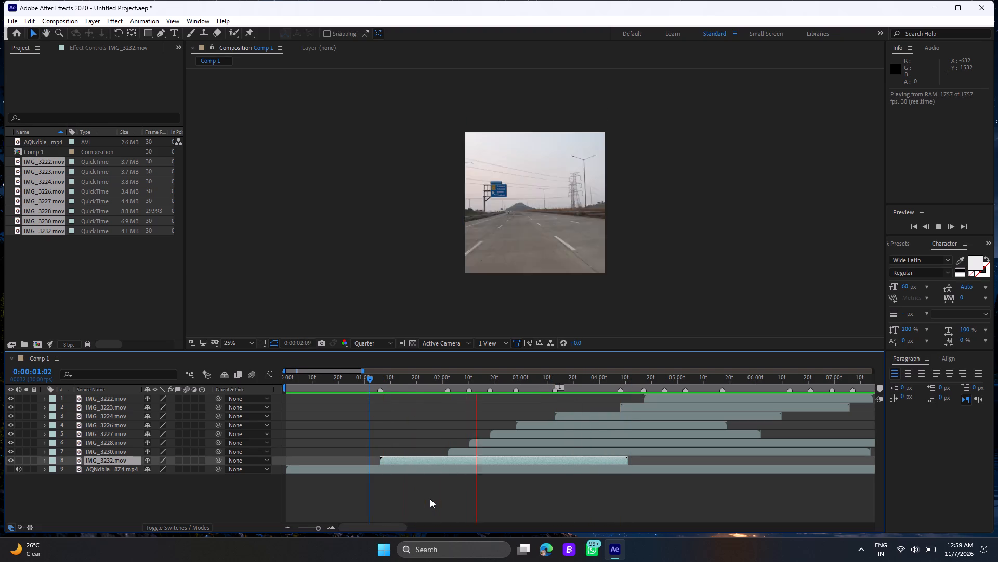
key("space")
left_click(432, 381)
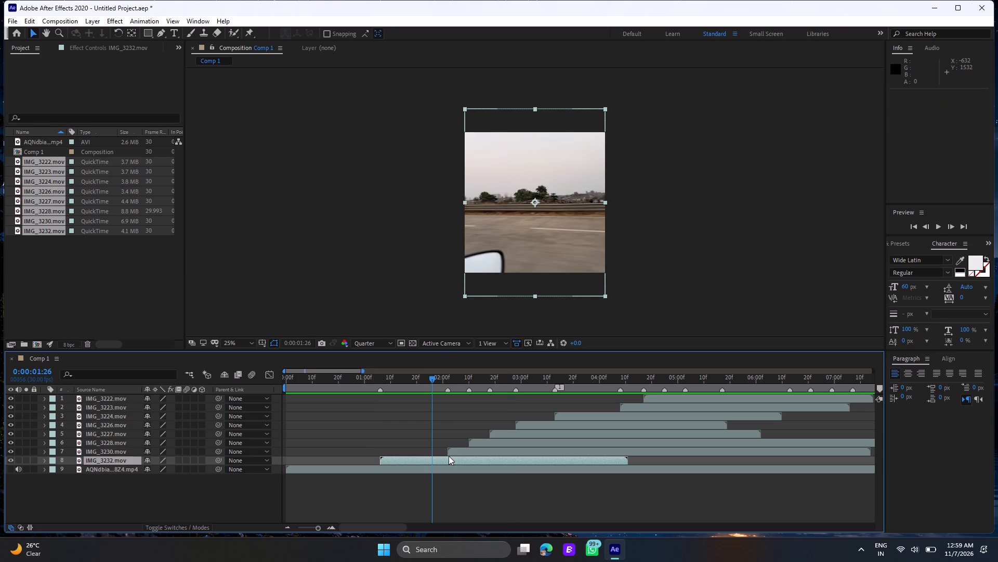
Hide the seven IMG layers above IMG_3232, from IMG_3230 up to IMG_3222, and preview IMG_3232 on its own.
left_click(10, 452)
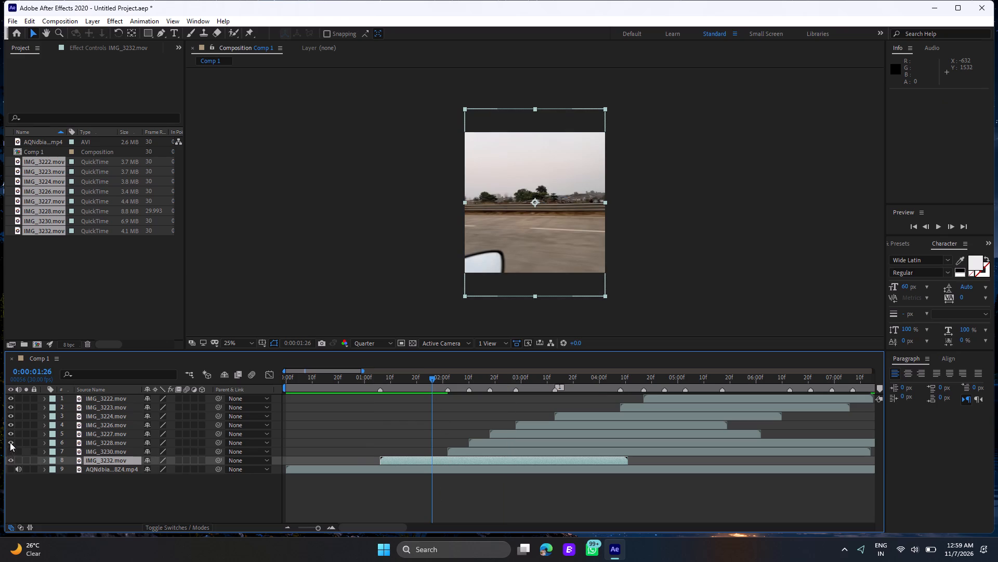
left_click(10, 442)
left_click(10, 431)
left_click(7, 424)
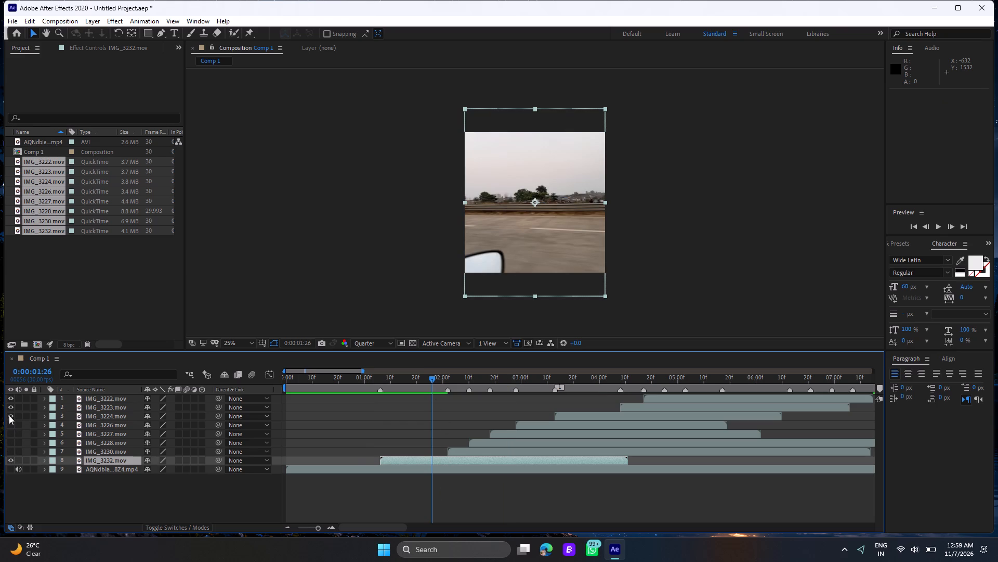
left_click(9, 415)
left_click(9, 408)
left_click(9, 398)
key("space")
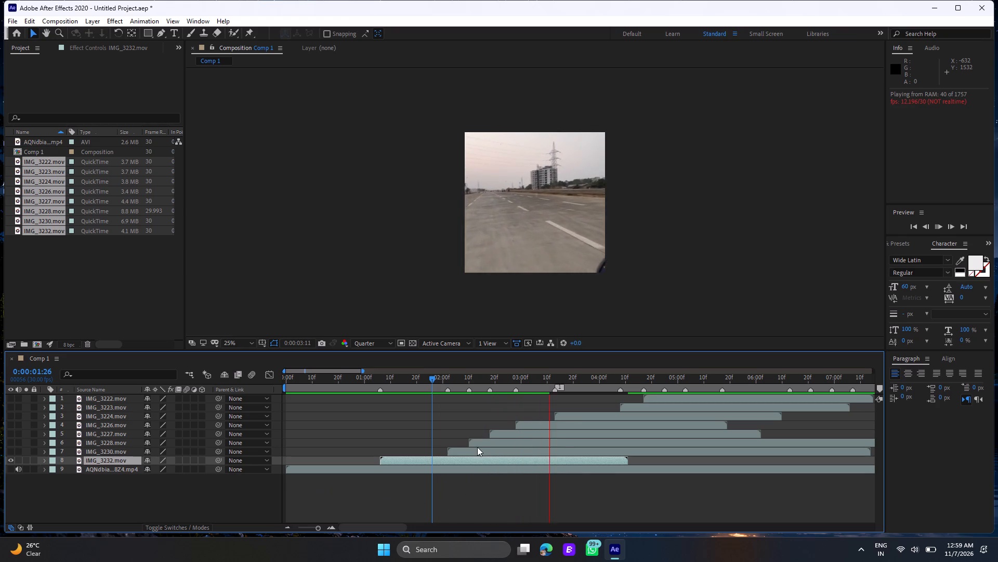
left_click(413, 379)
key("space")
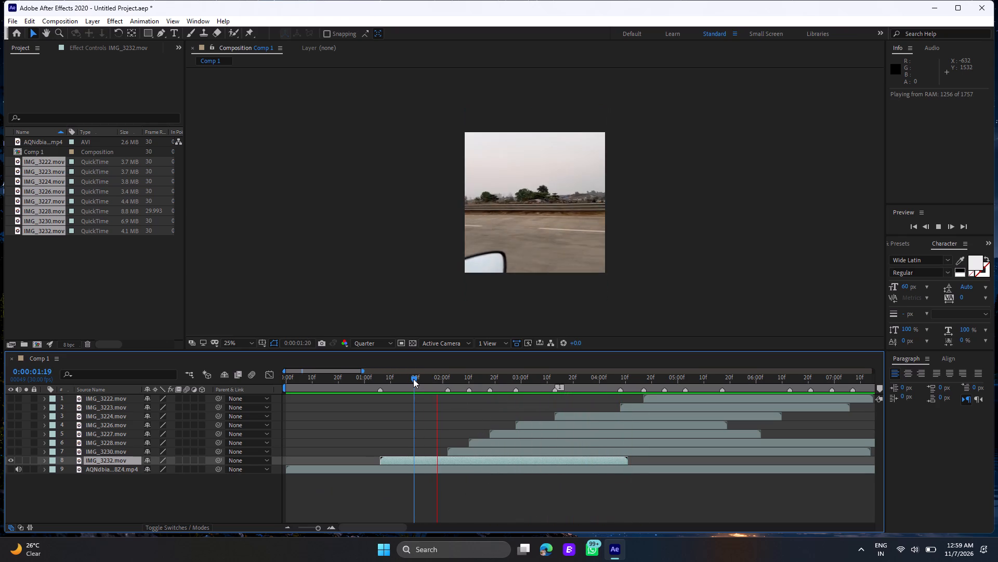
key("space")
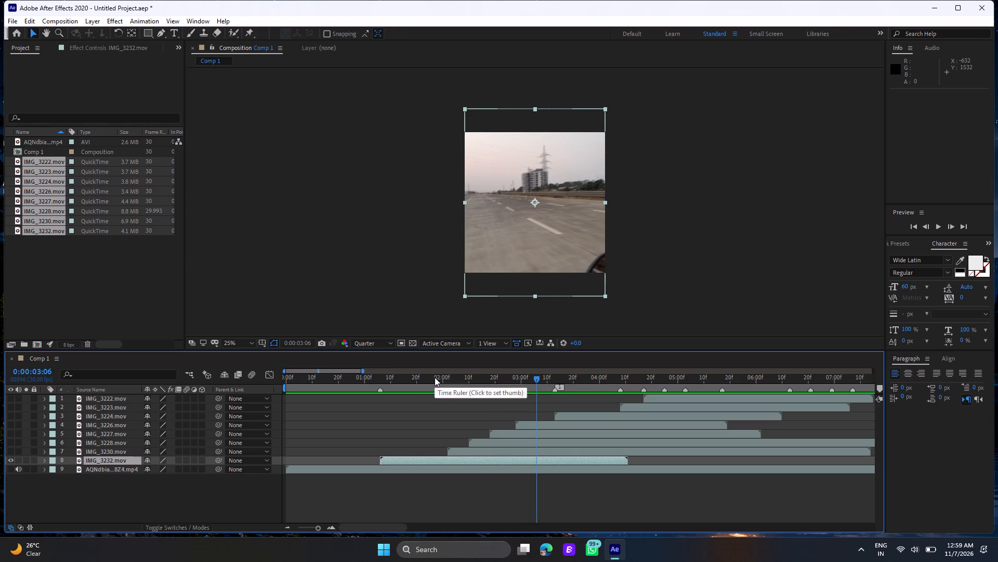
At 0:00:02:09, shift the IMG_3232 clip down 32 px in the frame to position 540, 572.
left_click(435, 377)
left_click_drag(435, 377, 466, 395)
left_click_drag(517, 227, 517, 233)
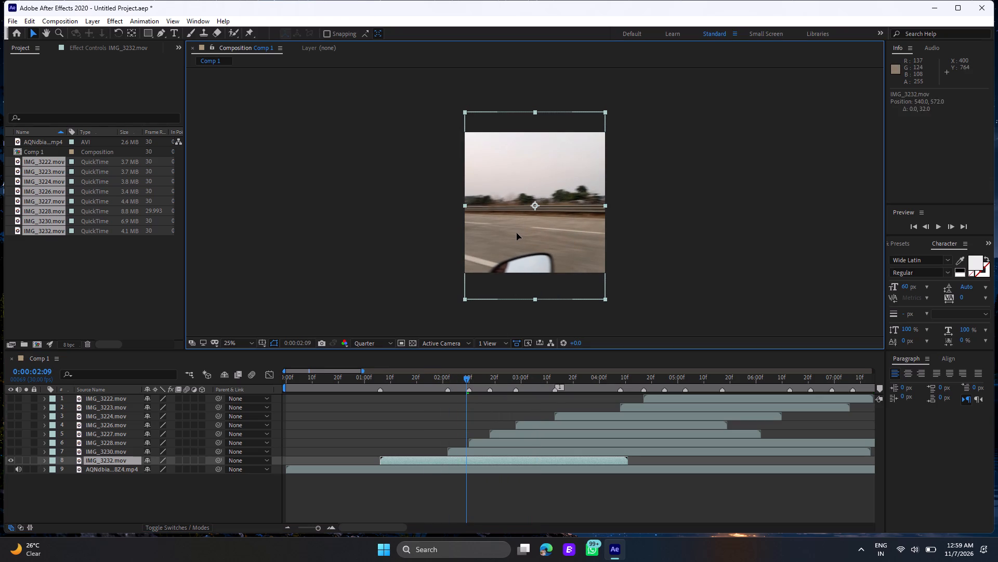
Move the IMG_3232 clip further down in the frame to position 540, 728 and preview the new framing.
left_click_drag(517, 233, 517, 252)
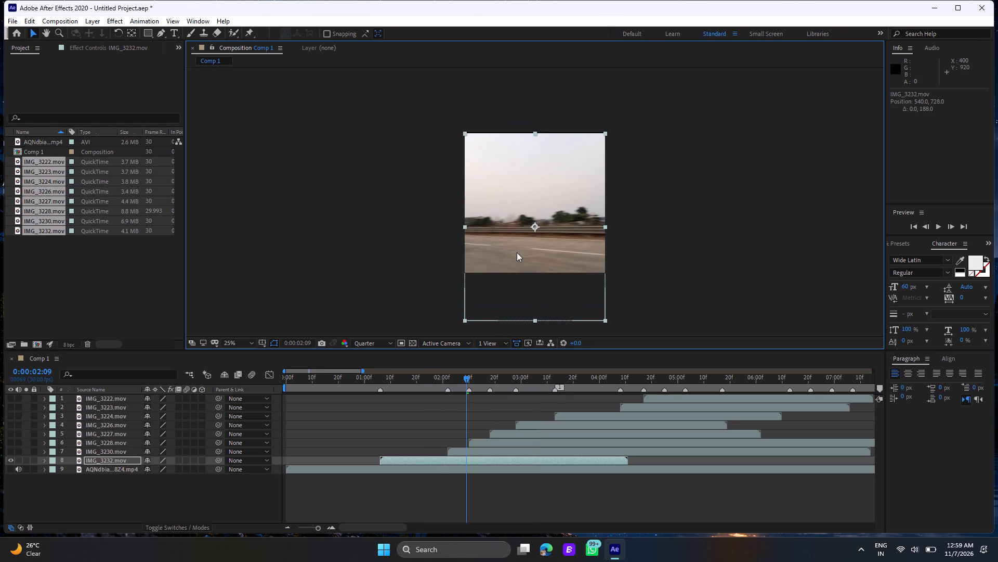
key("space")
key("space")
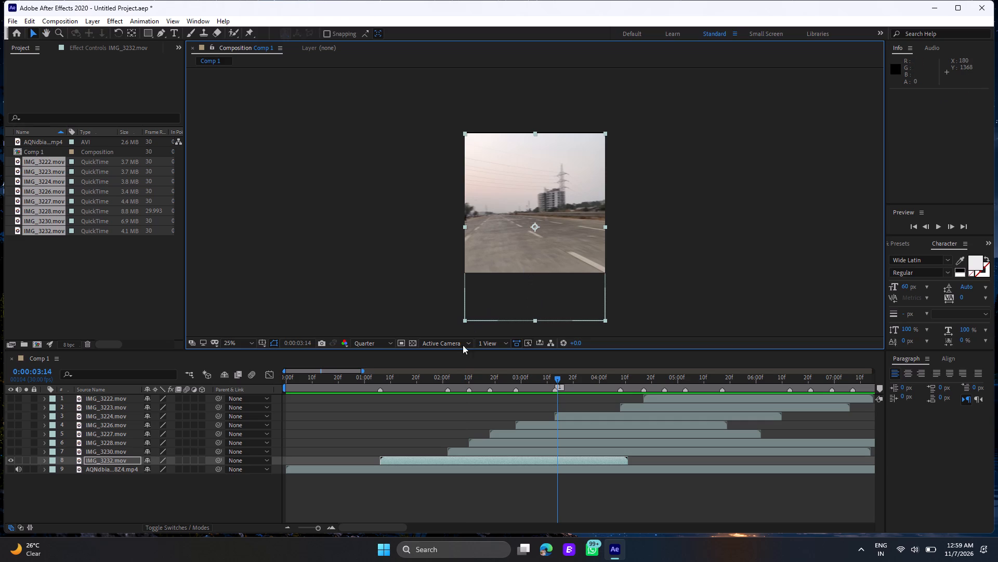
Split the IMG_3232 layer at 0:00:01:29 and delete the part before the split.
left_click(445, 378)
key("space")
key("space")
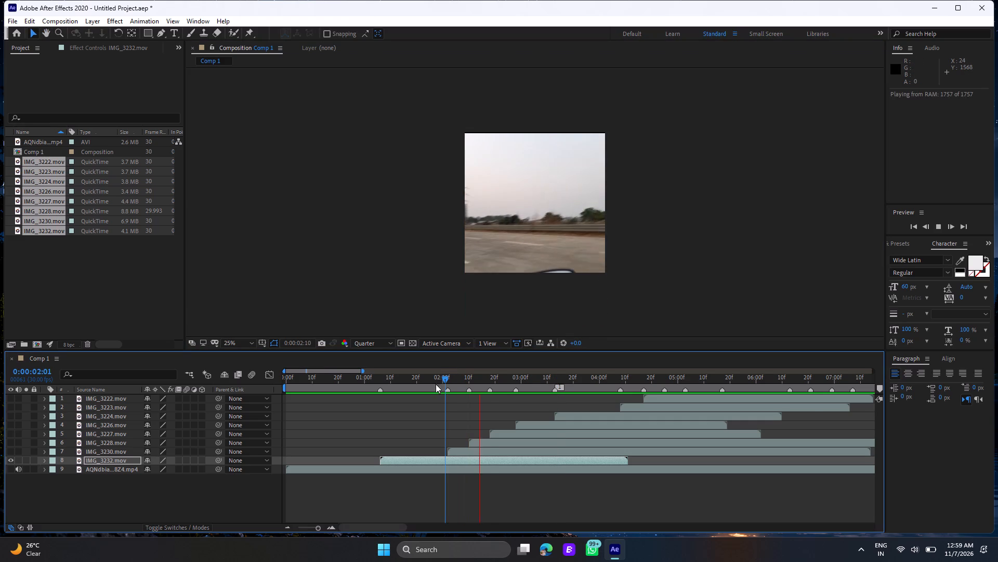
double_click(439, 377)
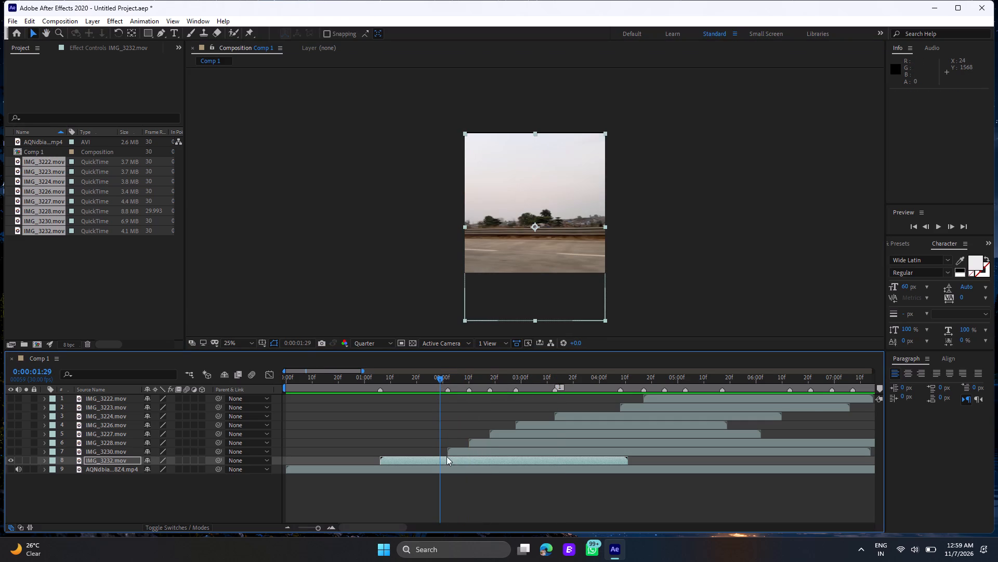
left_click(448, 459)
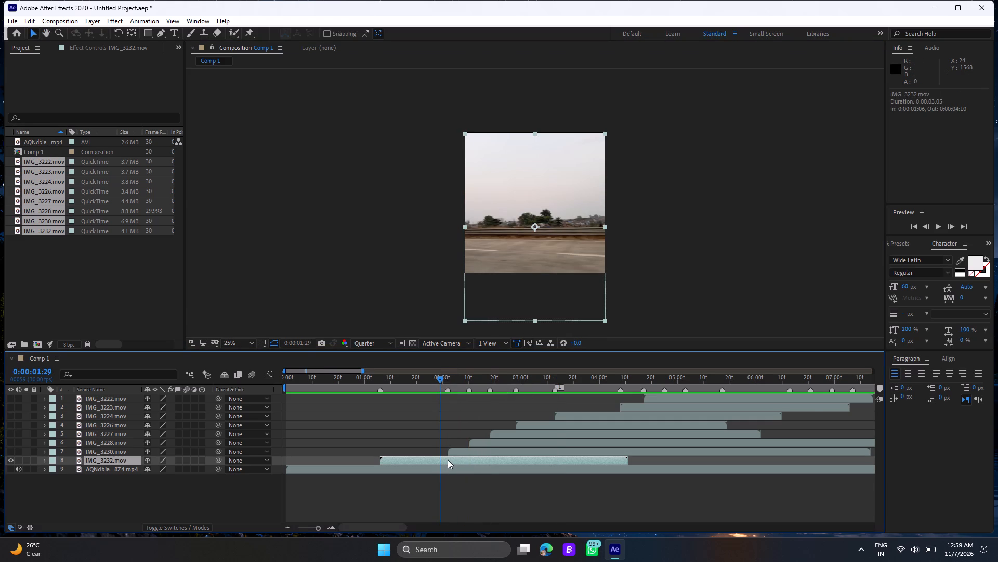
key("ctrl+shift+d")
left_click(432, 467)
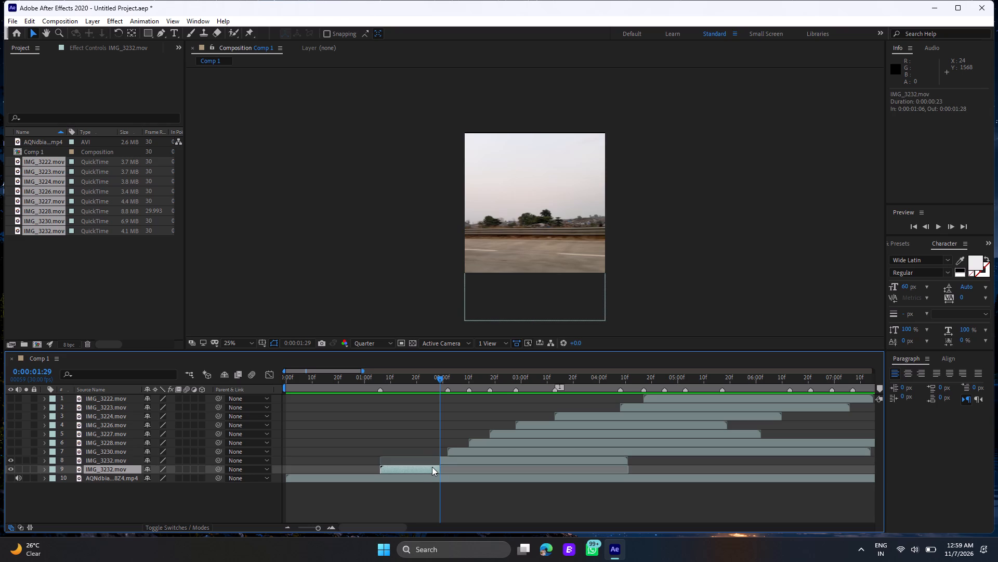
key("Delete")
Slide the remaining IMG_3232 clip earlier so it starts on the first beat marker at 0:00:01:06.
left_click_drag(449, 460, 441, 459)
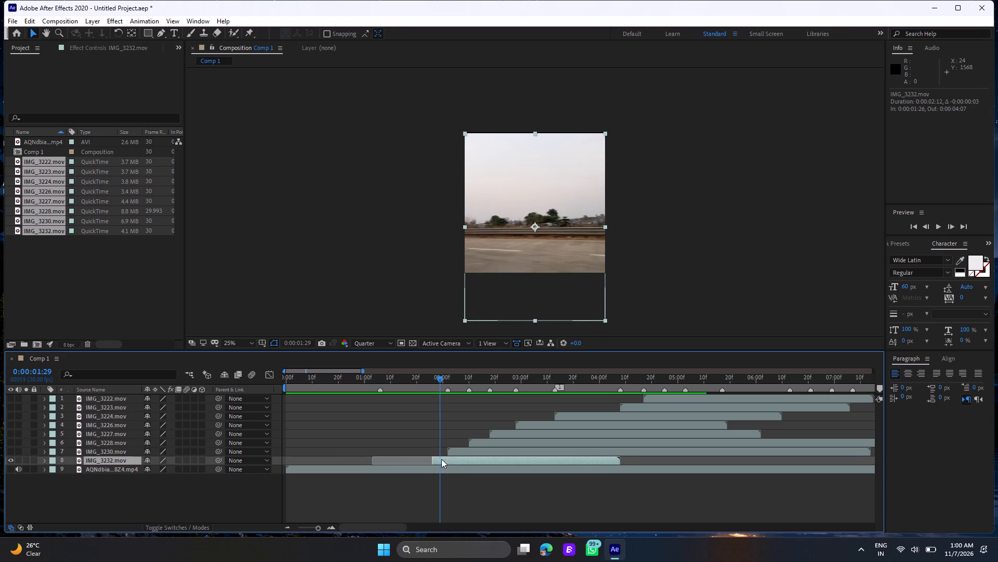
left_click_drag(441, 459, 388, 461)
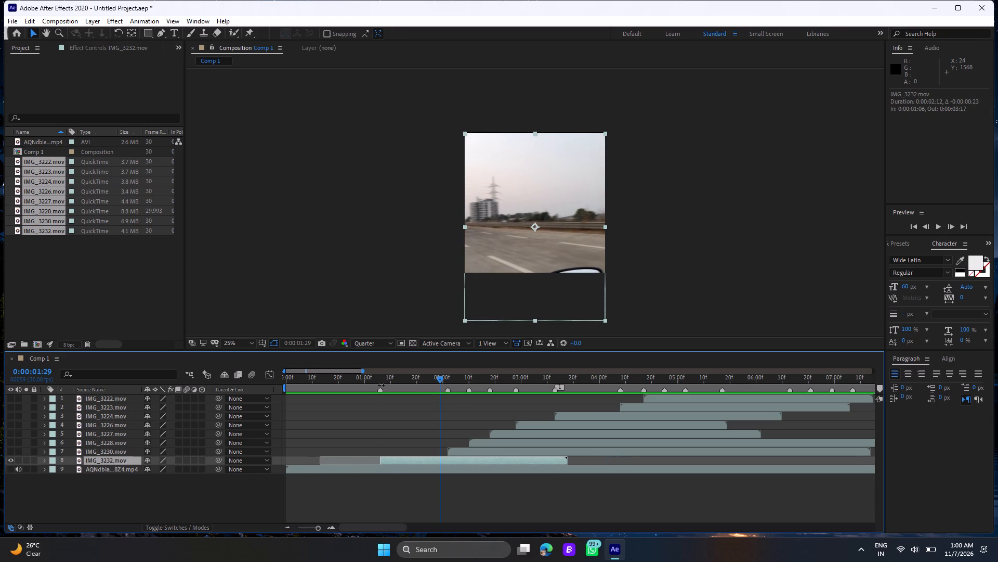
Review the trimmed IMG_3232 clip by playing from 0:00:01:06, from 0:00:00:23 and again from around the first marker.
left_click(380, 376)
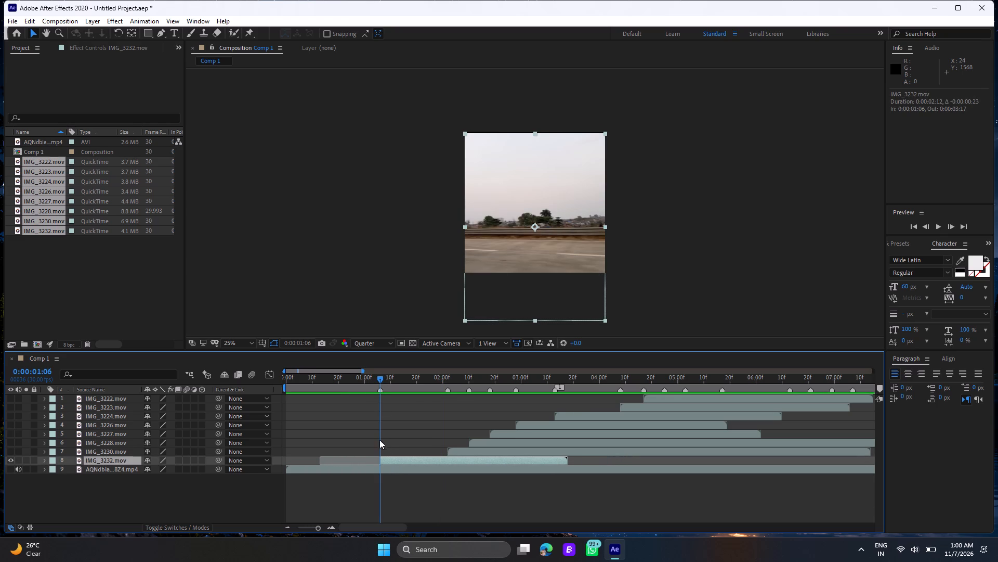
key("space")
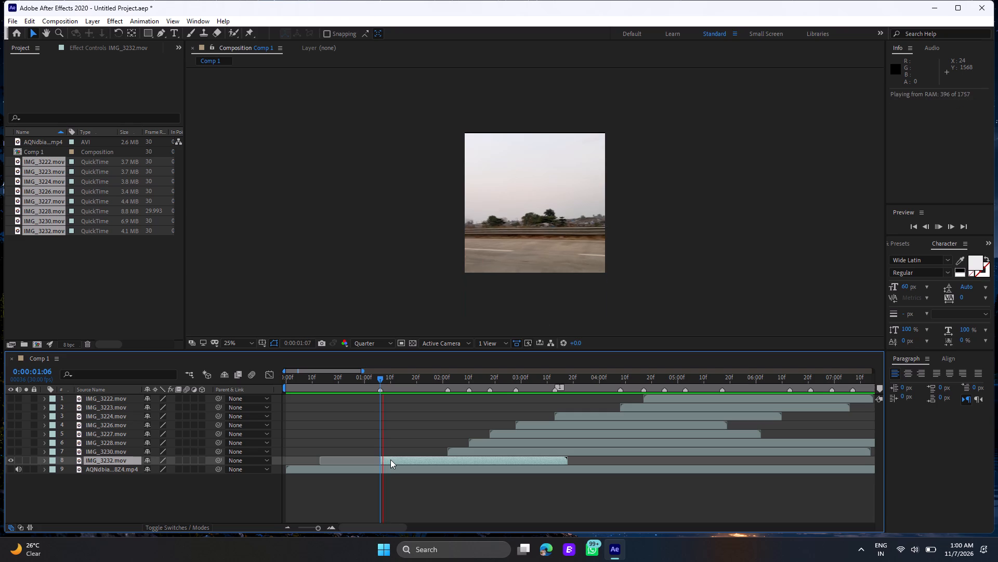
left_click(345, 379)
key("space")
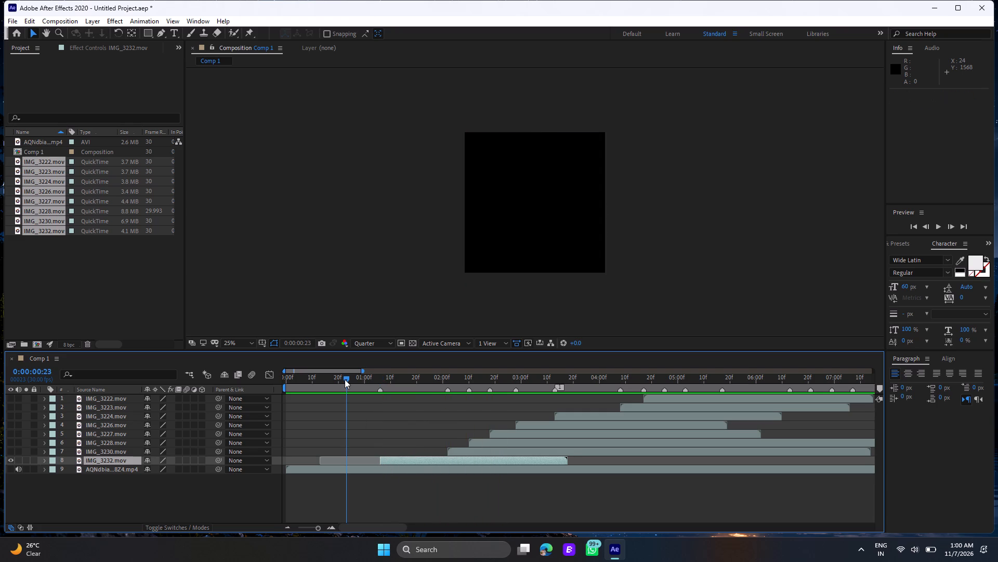
left_click(378, 379)
left_click(378, 379)
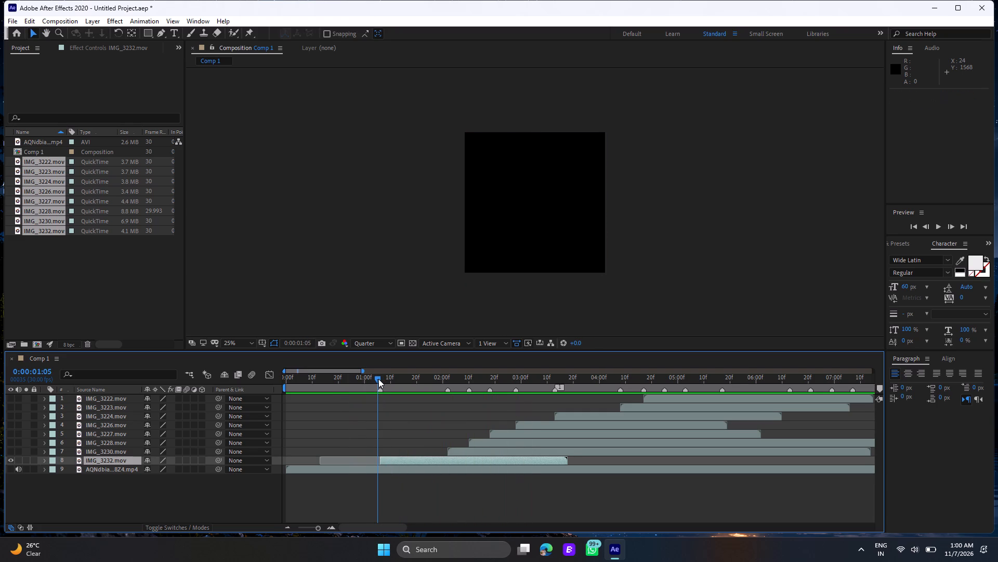
key("space")
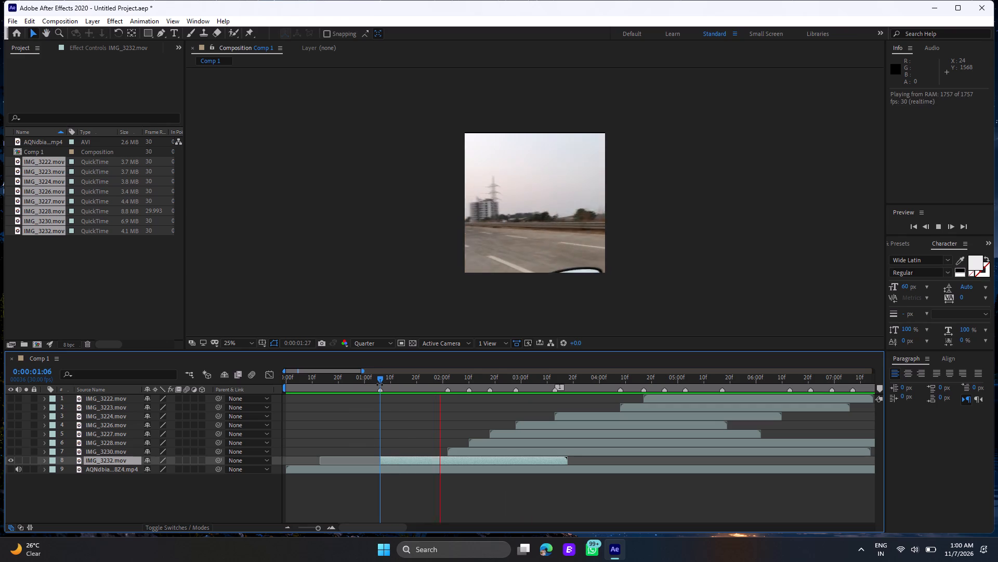
key("space")
At the 0:00:02:02 marker, hide the IMG_3232 layer and show the IMG_3230 layer.
double_click(450, 378)
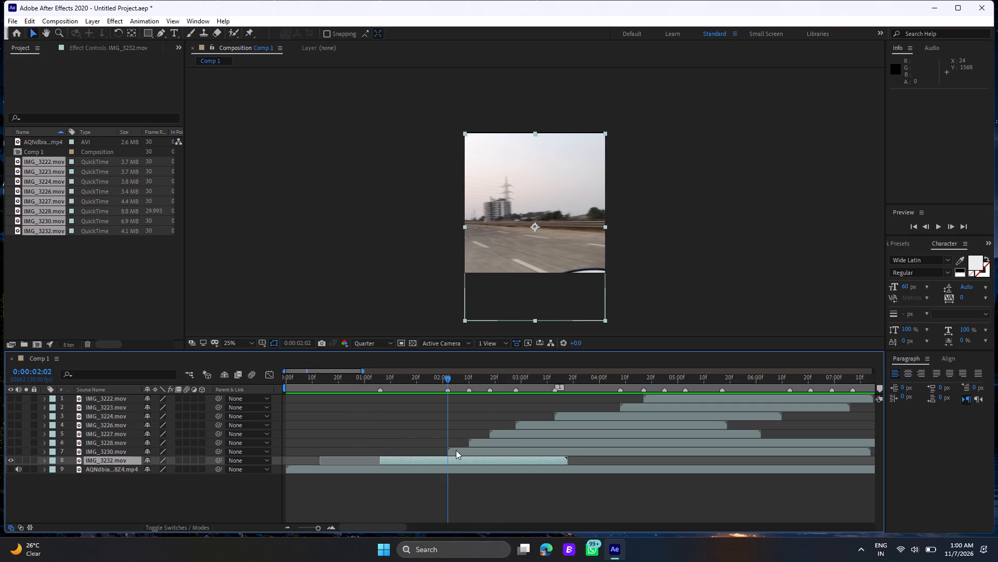
left_click(10, 458)
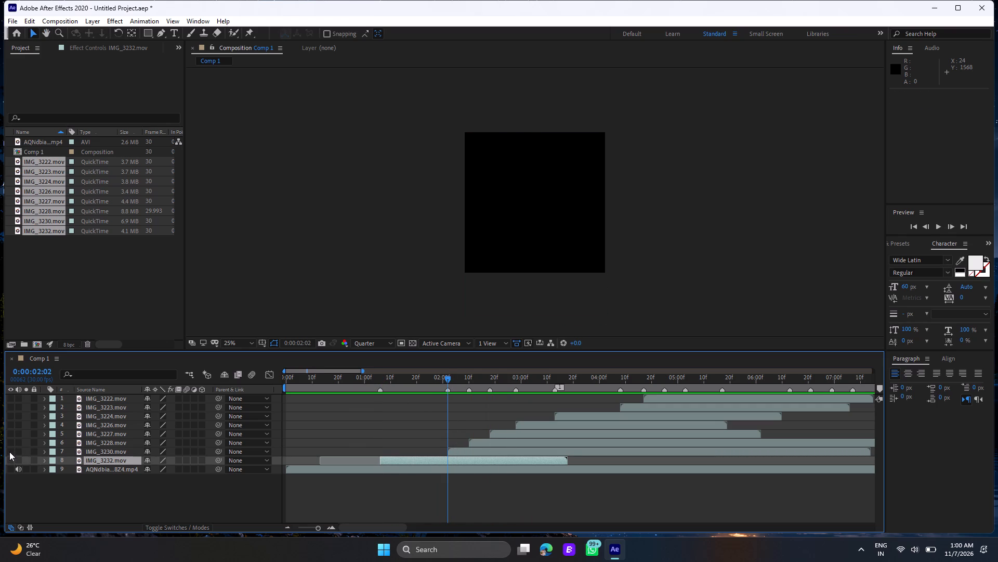
left_click(9, 452)
Preview IMG_3230 on its own, playing from 0:00:02:02 and again from 0:00:01:29, to look for a cut point.
key("space")
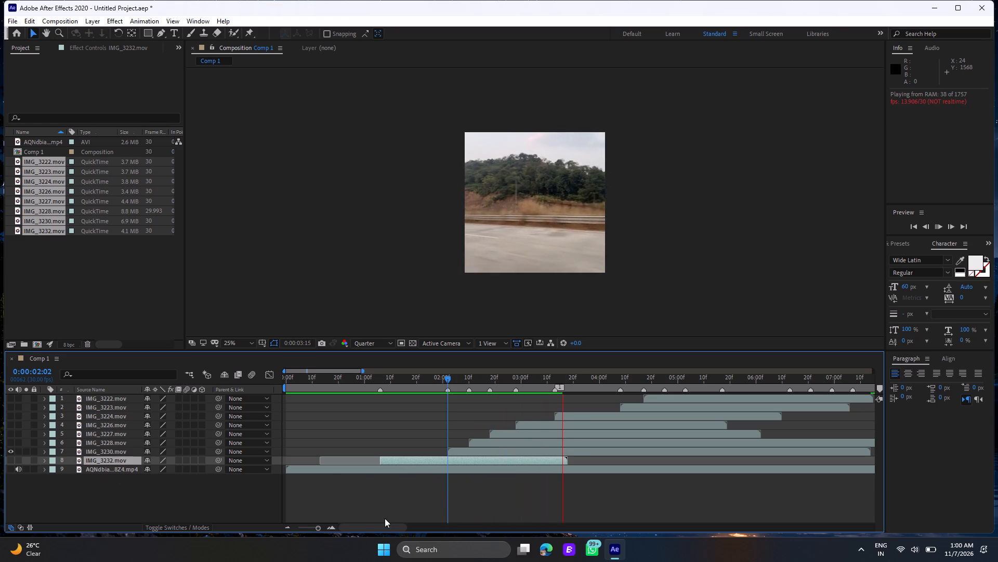
left_click_drag(373, 523, 418, 523)
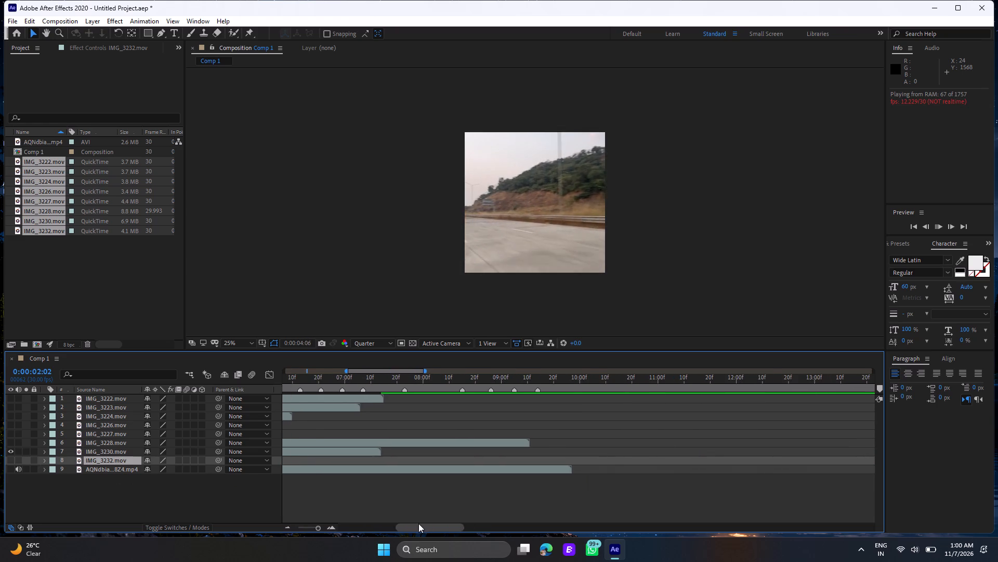
left_click_drag(418, 523, 405, 525)
left_click_drag(404, 526, 394, 527)
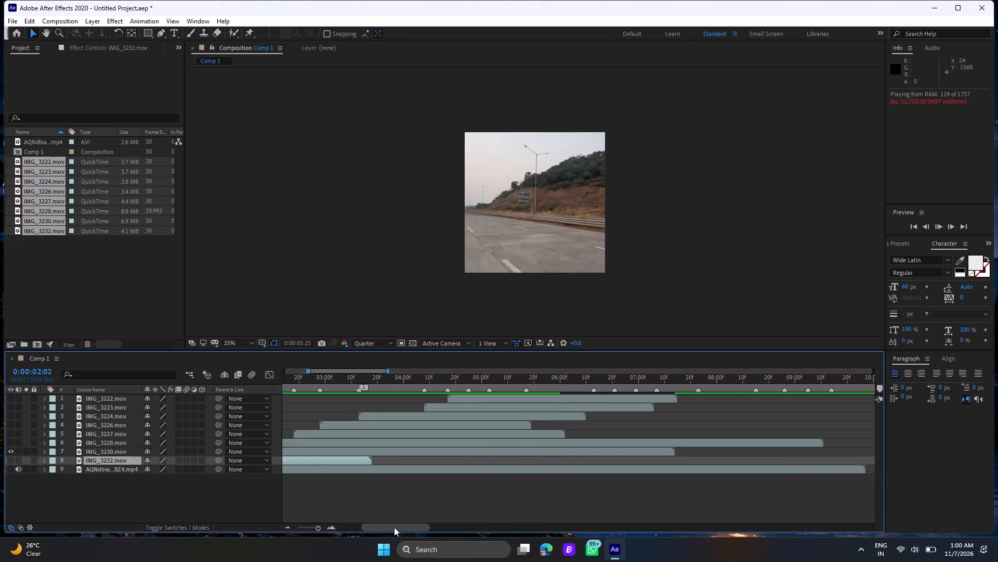
left_click_drag(394, 527, 388, 527)
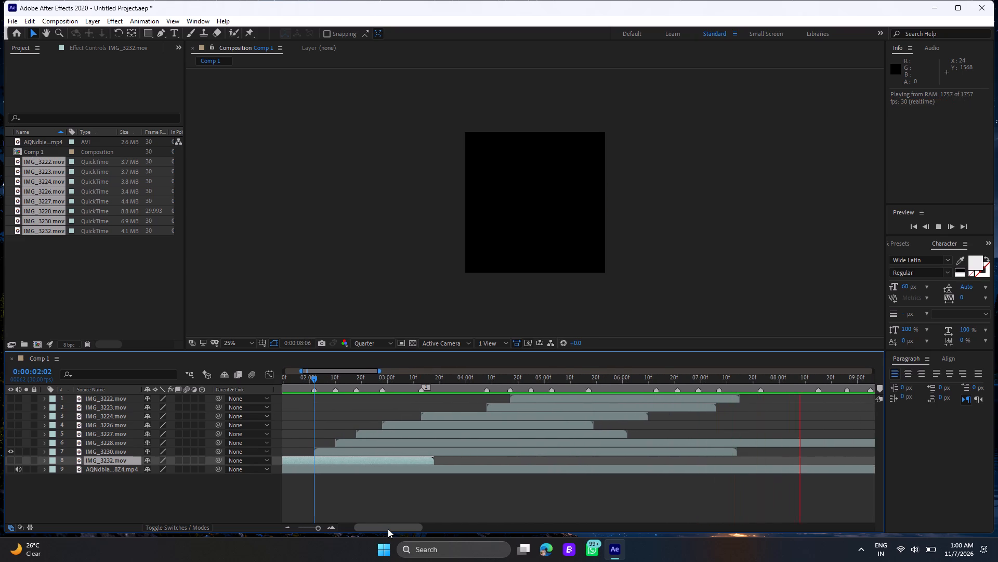
left_click(305, 385)
key("space")
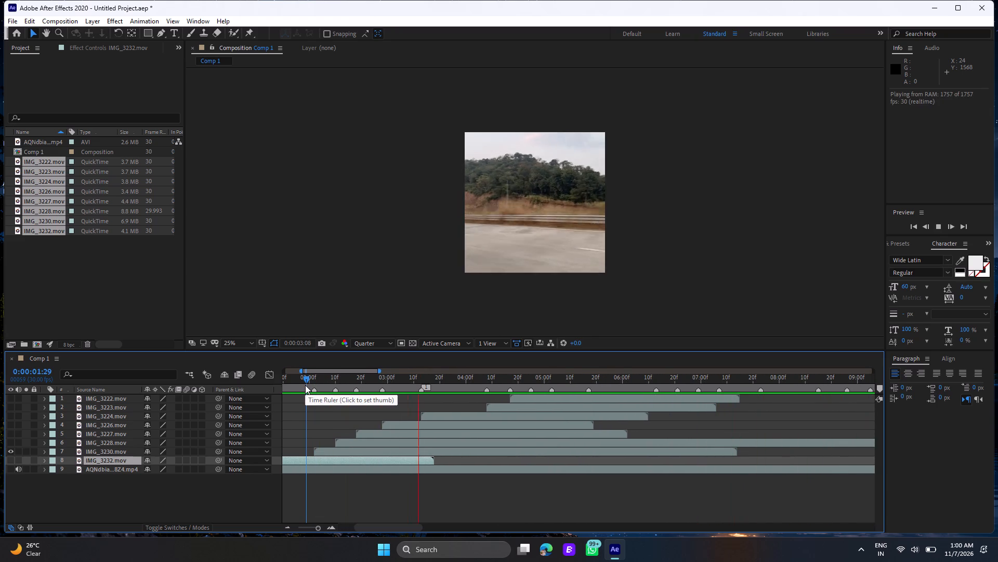
key("space")
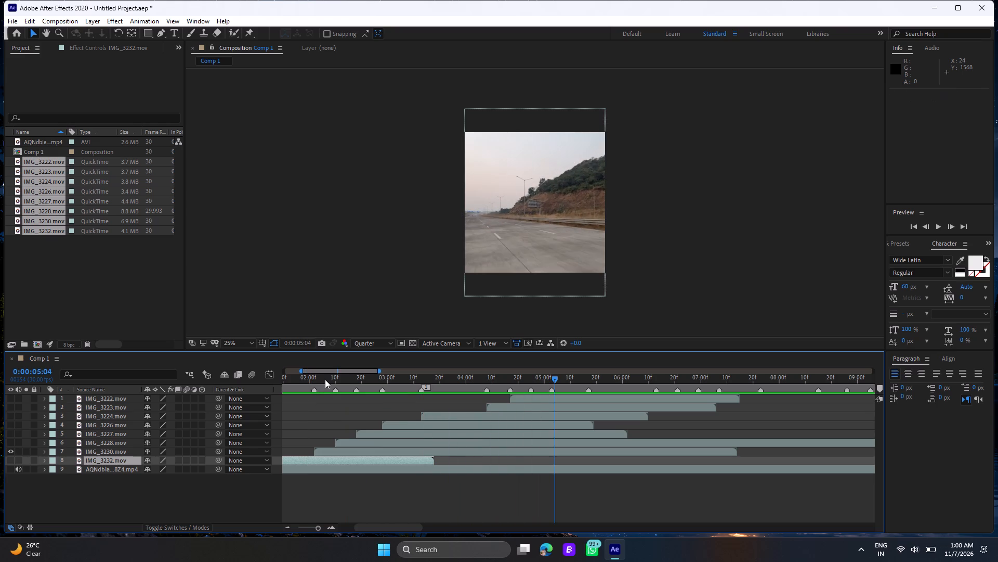
Split the IMG_3230 layer at 0:00:03:13 and delete the part before the split.
left_click(325, 379)
left_click_drag(325, 379, 387, 411)
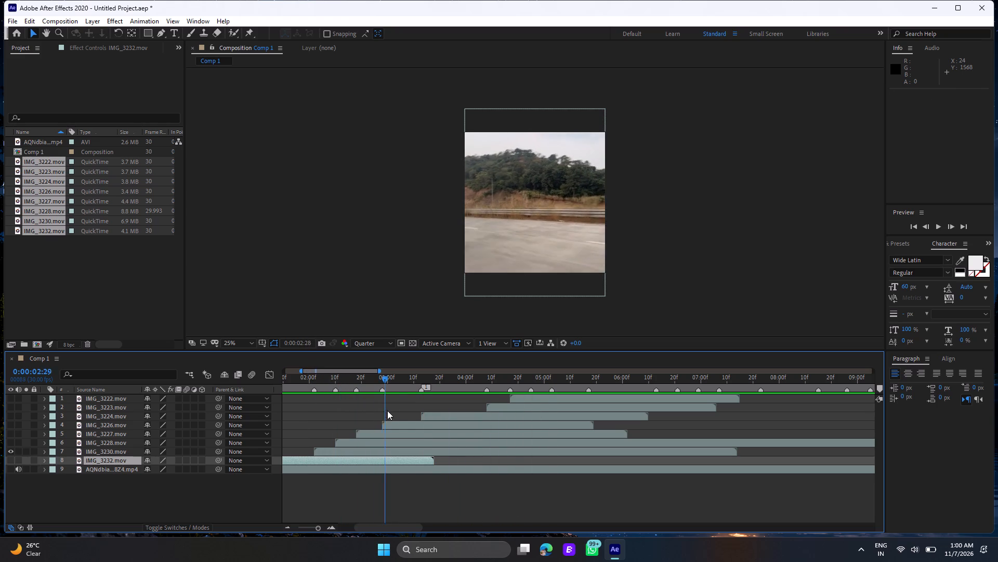
left_click_drag(387, 411, 425, 424)
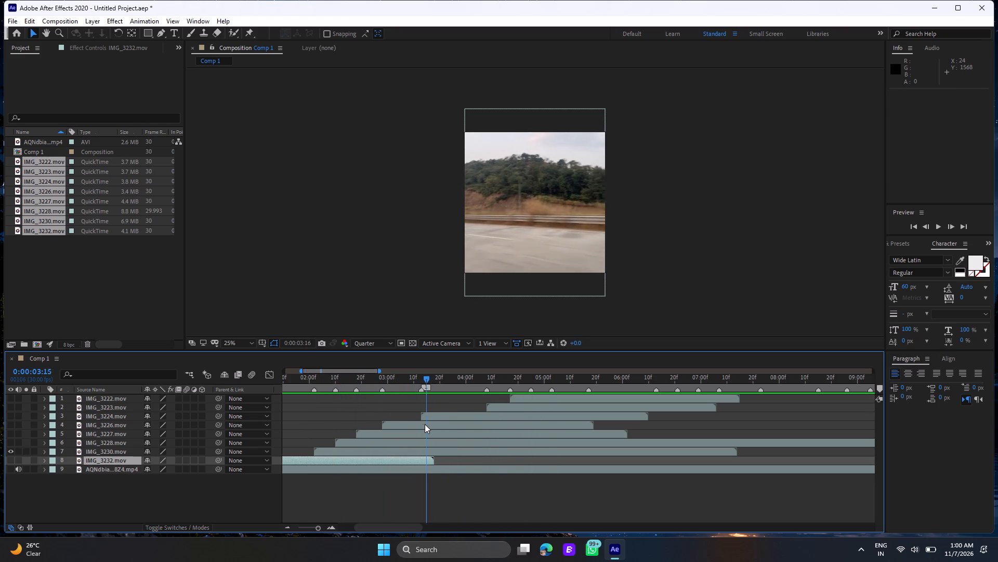
left_click_drag(425, 424, 421, 424)
left_click(421, 451)
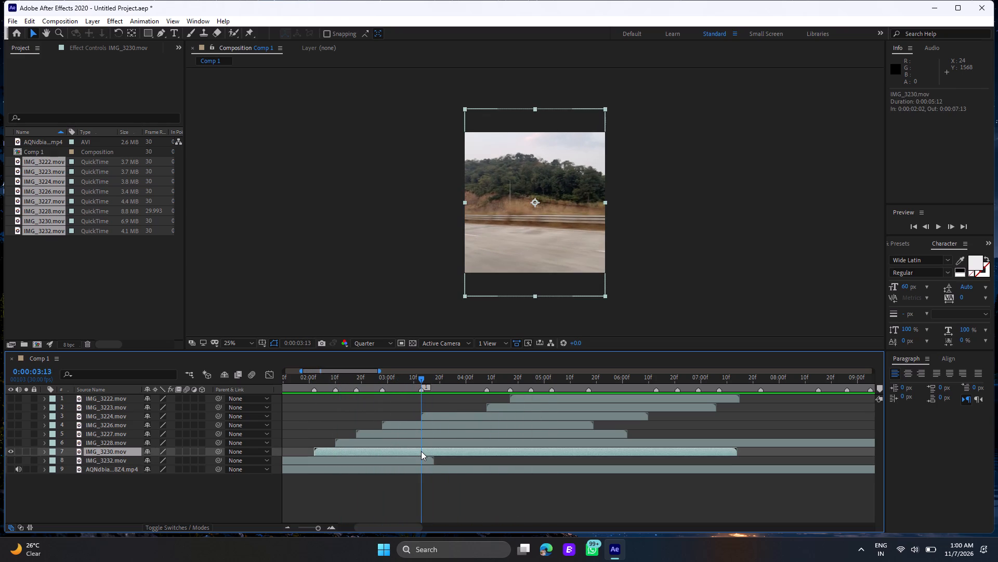
key("ctrl+shift+d")
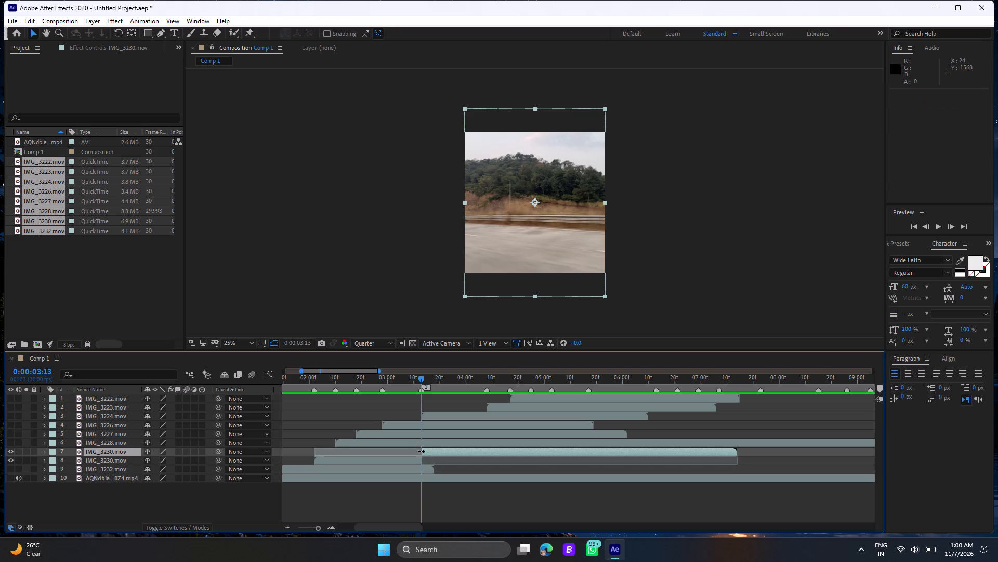
left_click(412, 461)
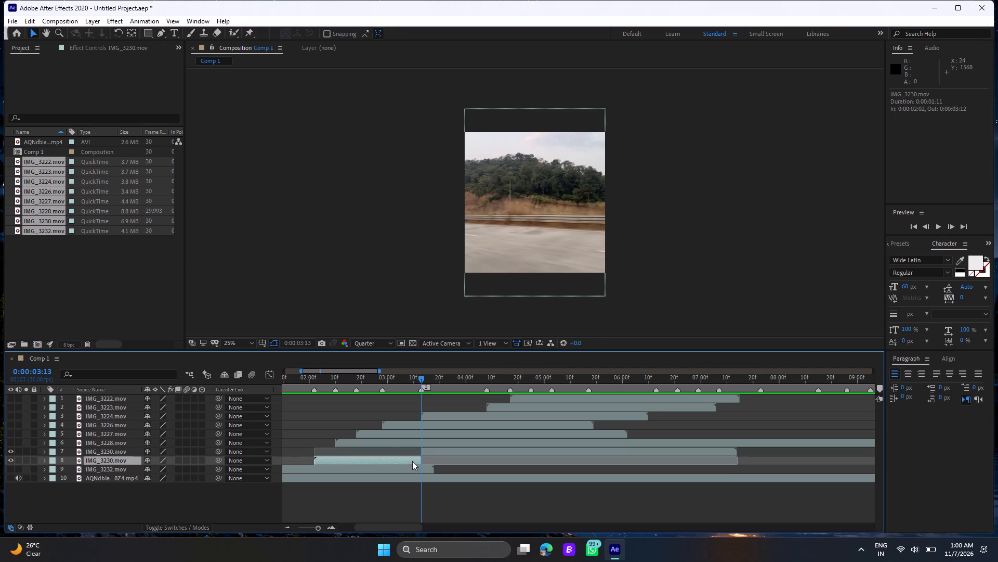
key("Delete")
Slide the remaining IMG_3230 clip earlier so it starts on the beat marker at 0:00:02:02.
left_click_drag(443, 451, 345, 451)
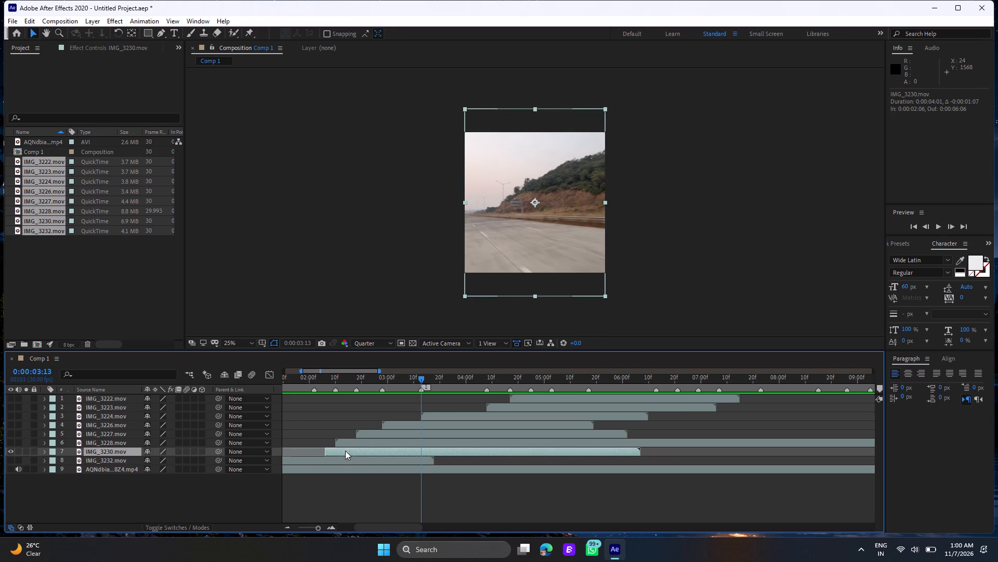
left_click_drag(345, 451, 329, 451)
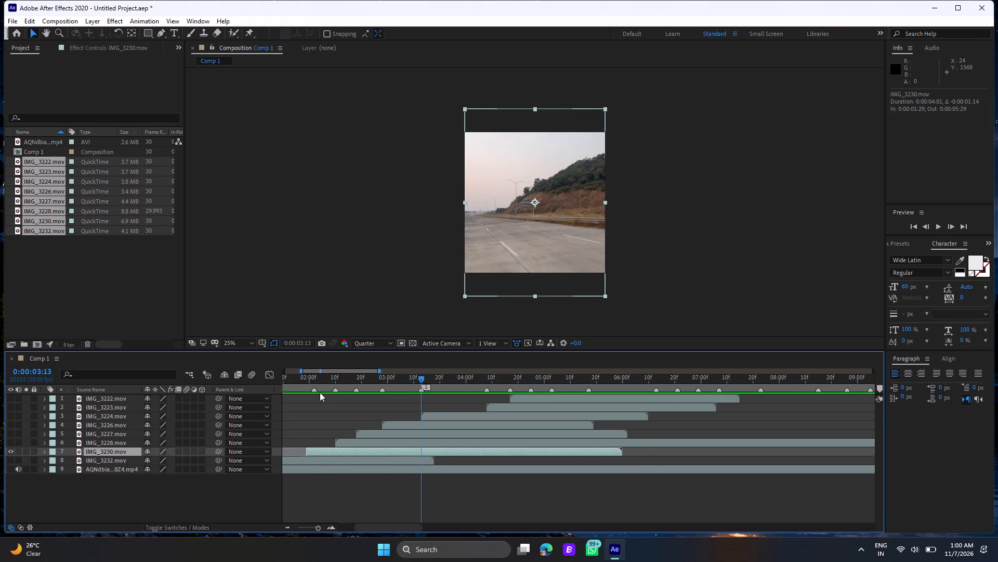
left_click(314, 378)
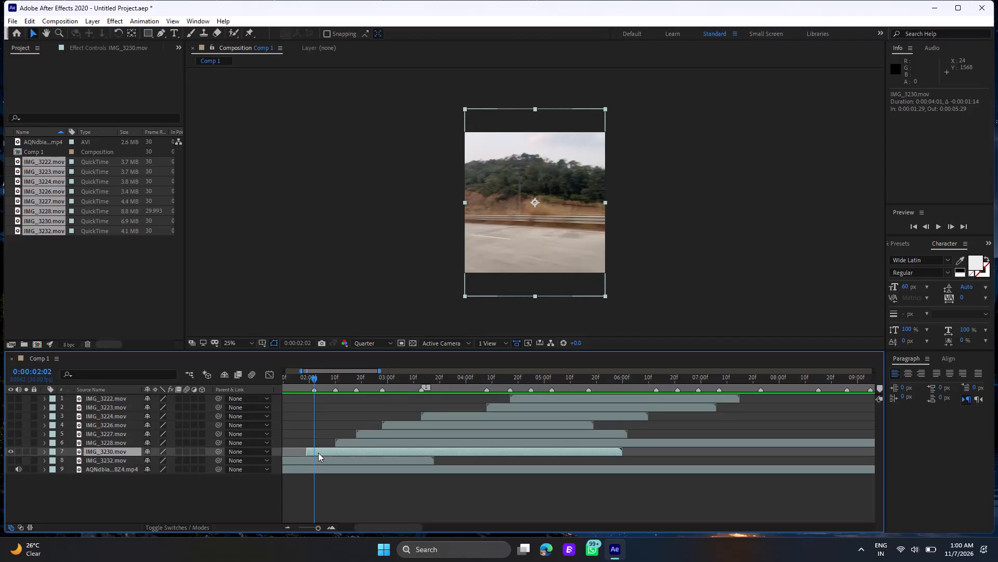
left_click_drag(318, 453, 325, 453)
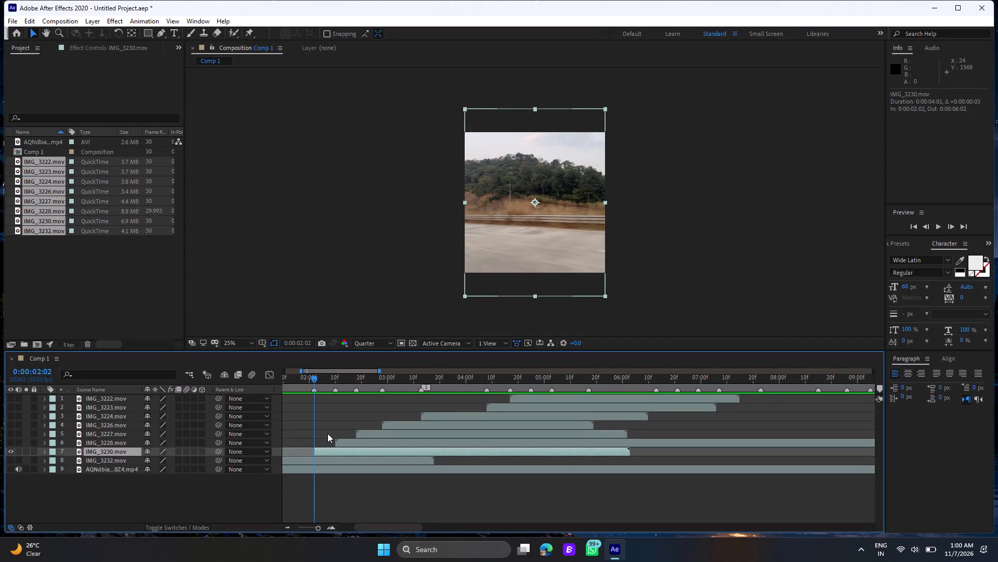
Review the trimmed IMG_3230 clip by playing it repeatedly from 0:00:02:02.
key("space")
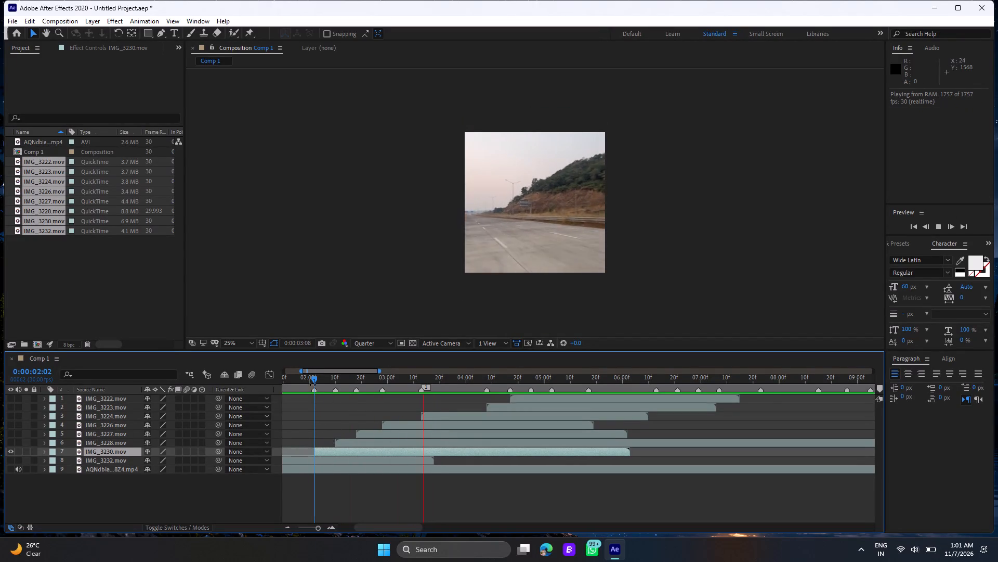
left_click(313, 377)
key("space")
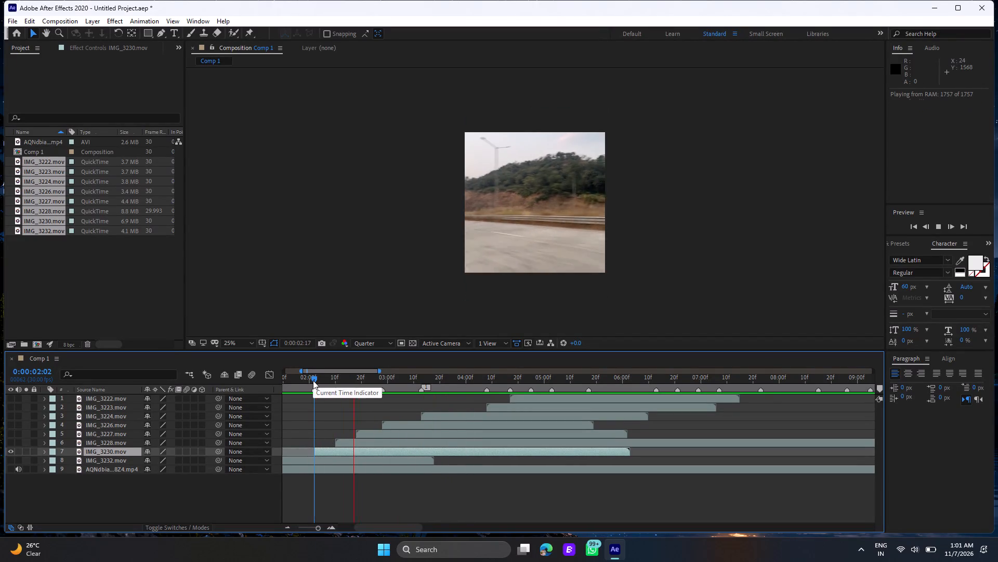
left_click(313, 381)
key("space")
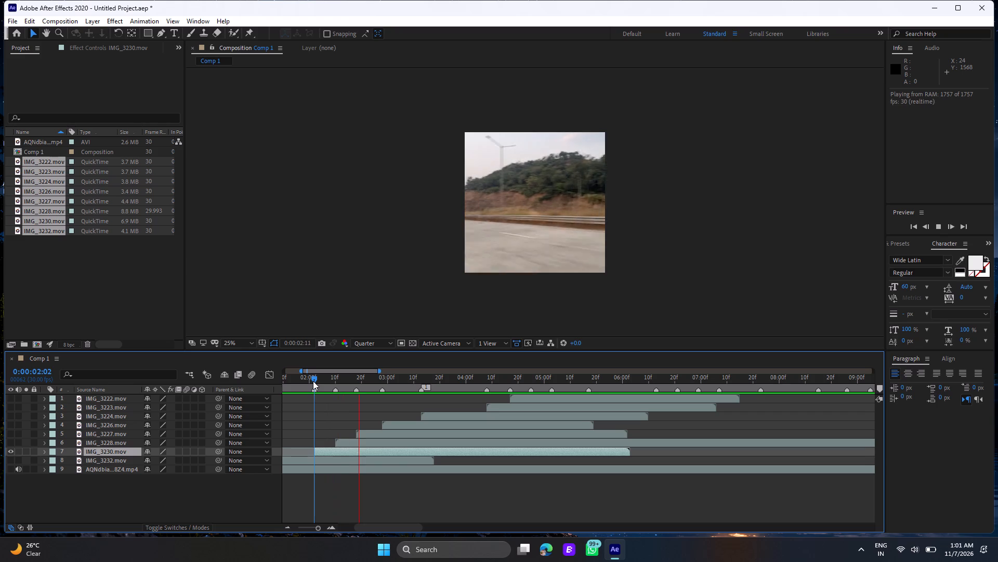
key("space")
left_click(313, 381)
key("space")
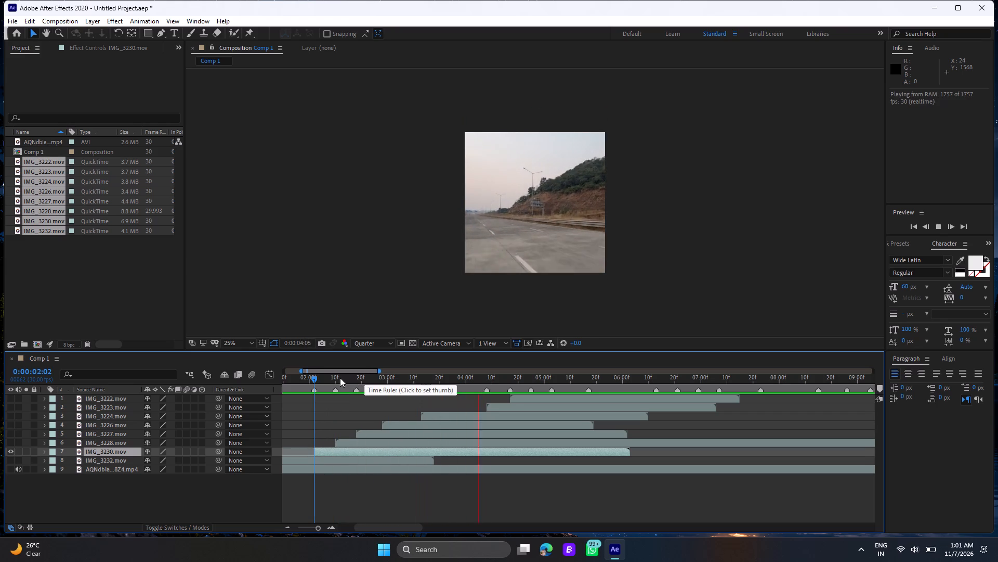
Preview IMG_3228 on its own from 0:00:02:10 and scrub along the clip to look for a cut point.
left_click(336, 378)
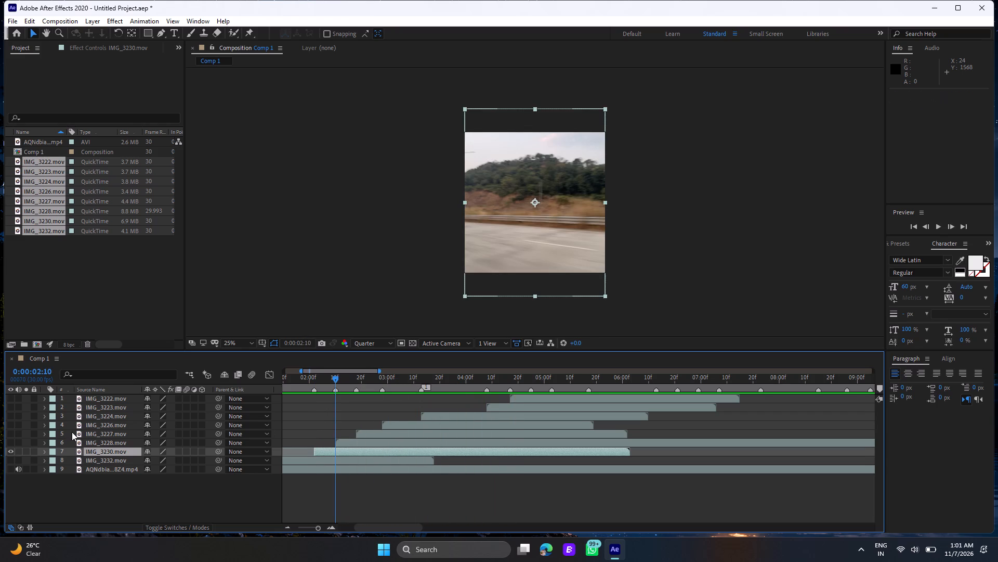
left_click(9, 451)
left_click(9, 443)
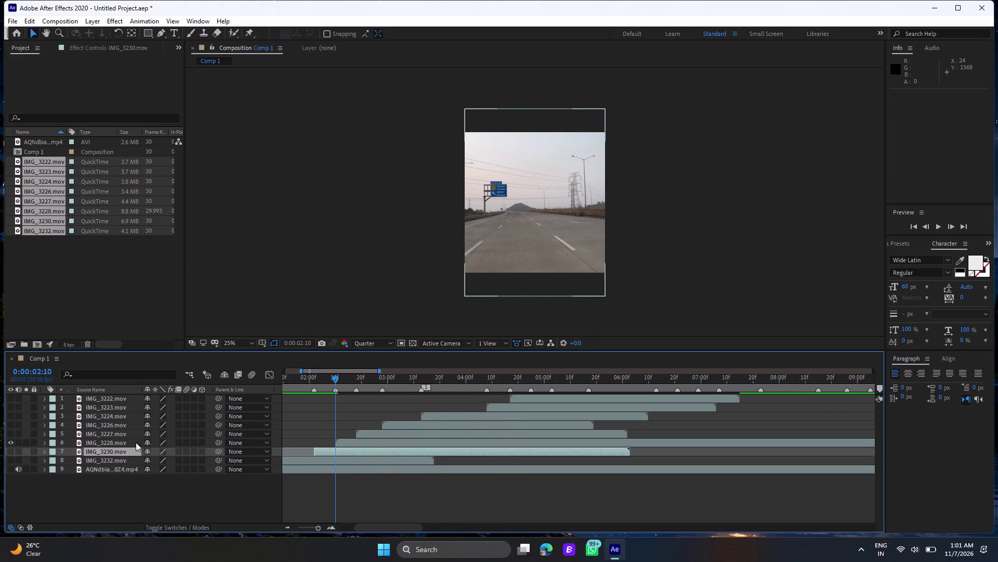
key("space")
key("space")
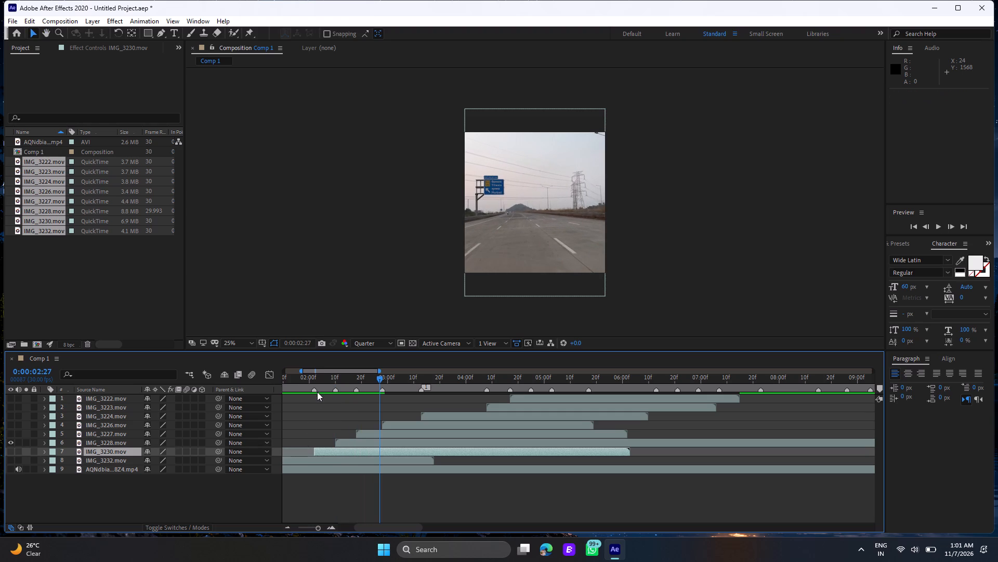
left_click(332, 378)
left_click_drag(334, 379, 336, 380)
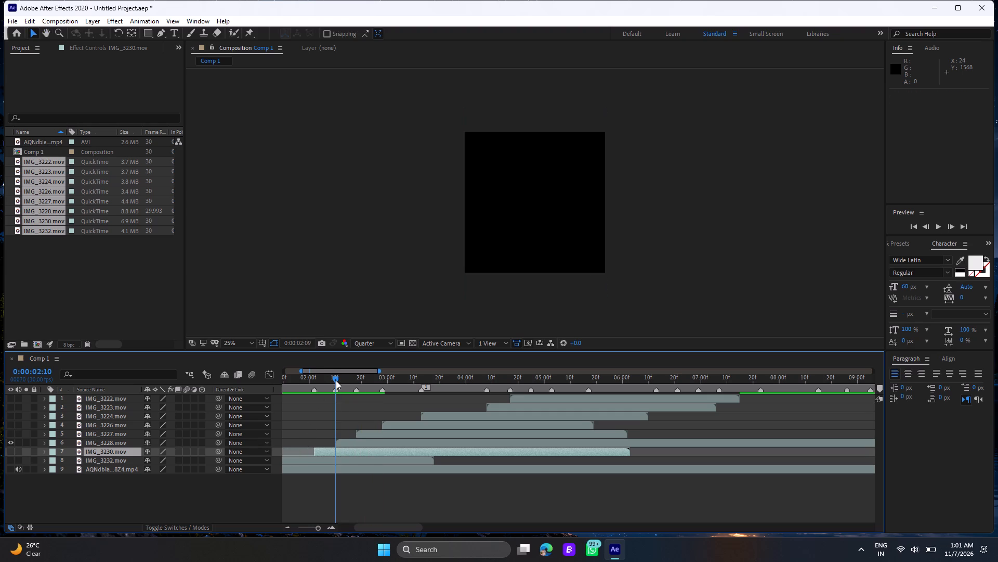
left_click_drag(336, 380, 431, 416)
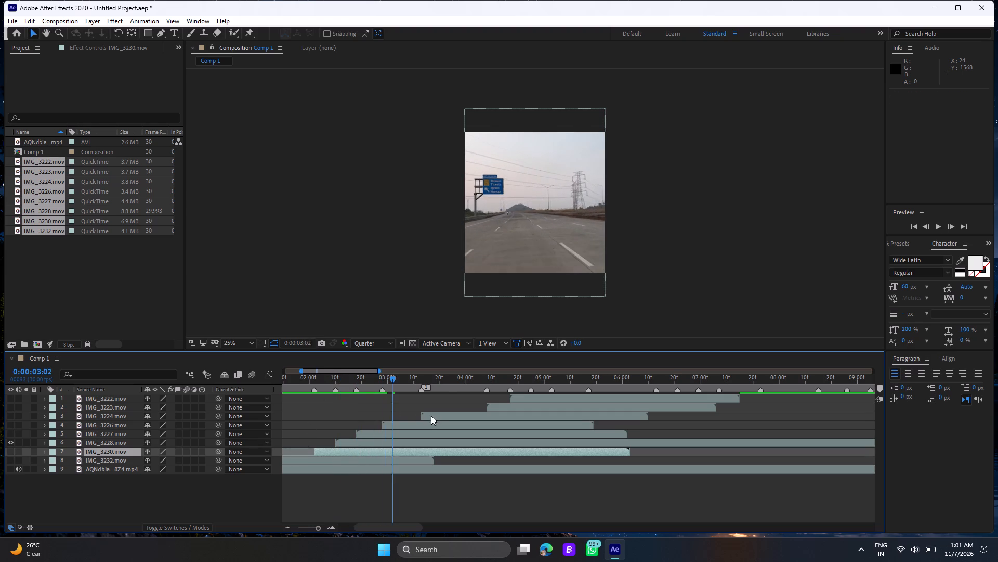
left_click_drag(431, 416, 606, 428)
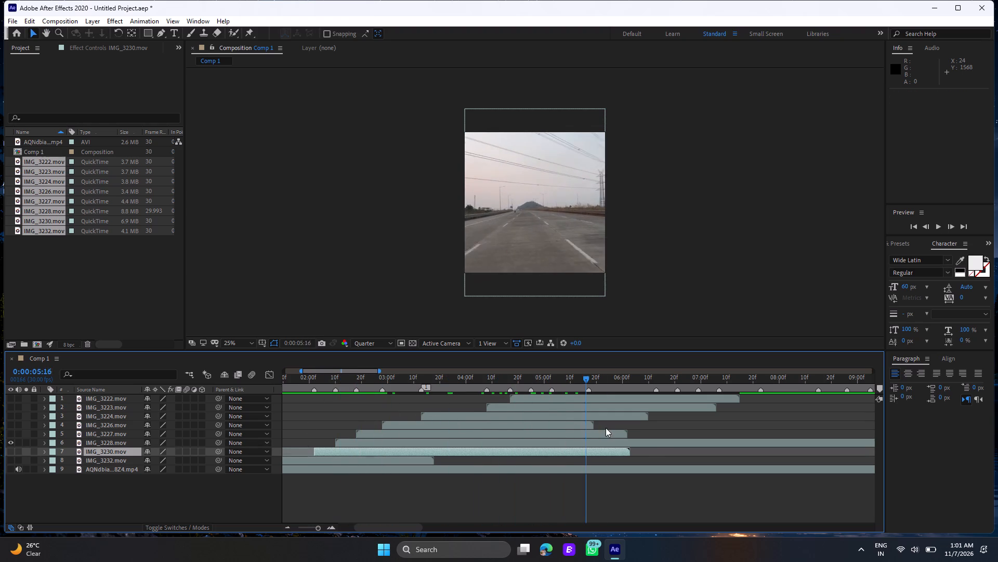
left_click_drag(606, 428, 781, 443)
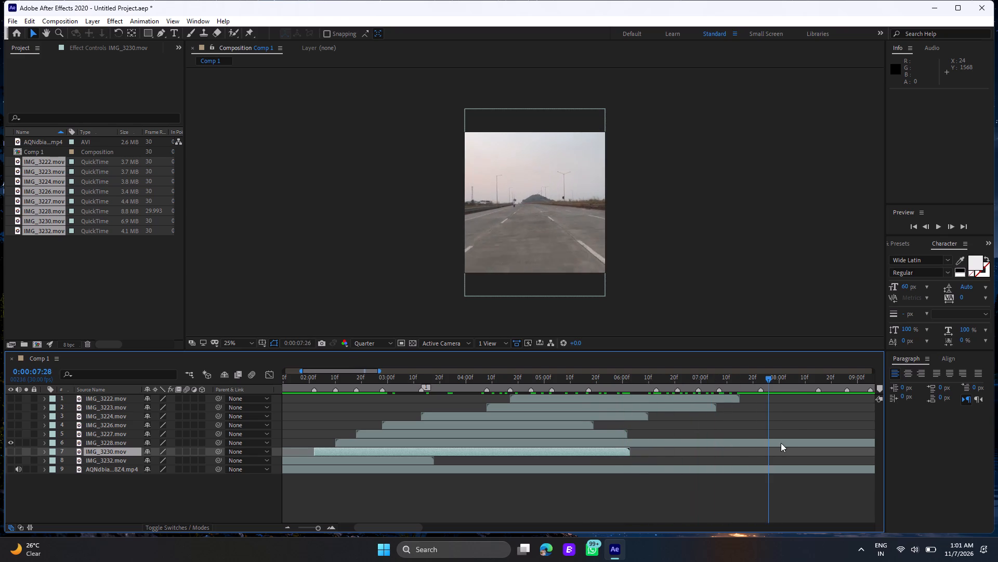
left_click_drag(781, 443, 798, 443)
Split the IMG_3228 layer at 0:00:07:02 and delete the part before the split.
left_click_drag(395, 525, 442, 526)
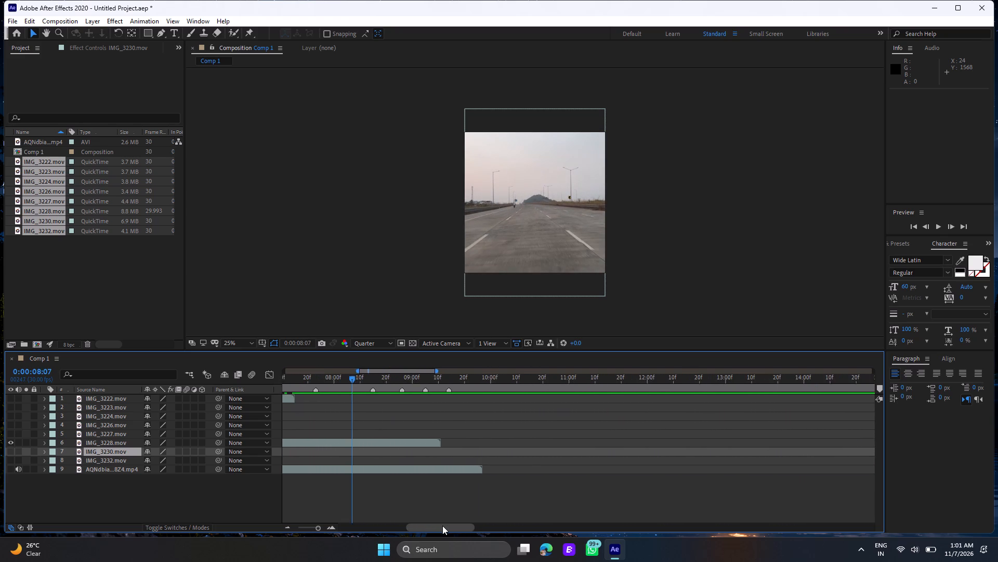
left_click_drag(442, 526, 427, 526)
left_click(435, 382)
left_click(434, 443)
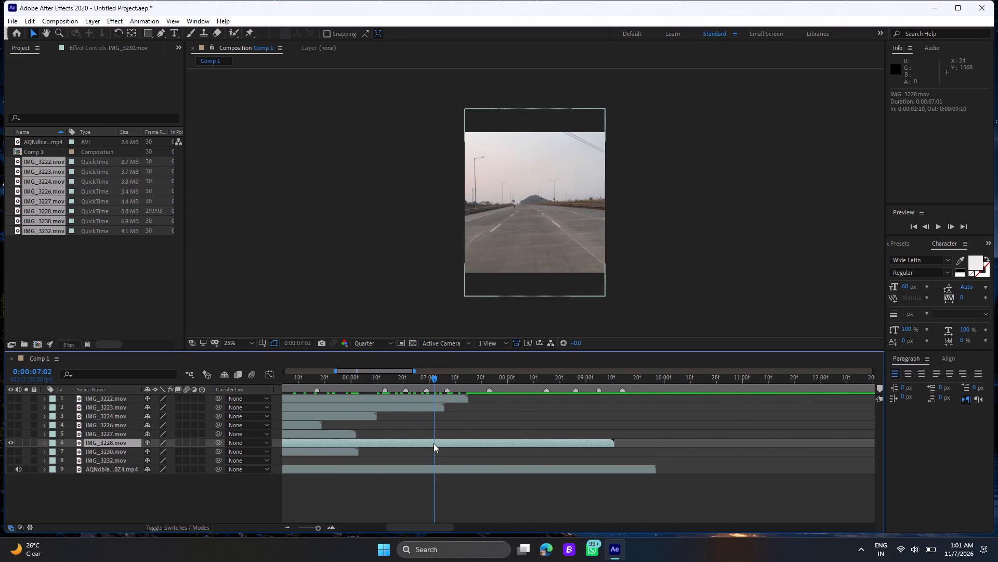
key("ctrl+shift+d")
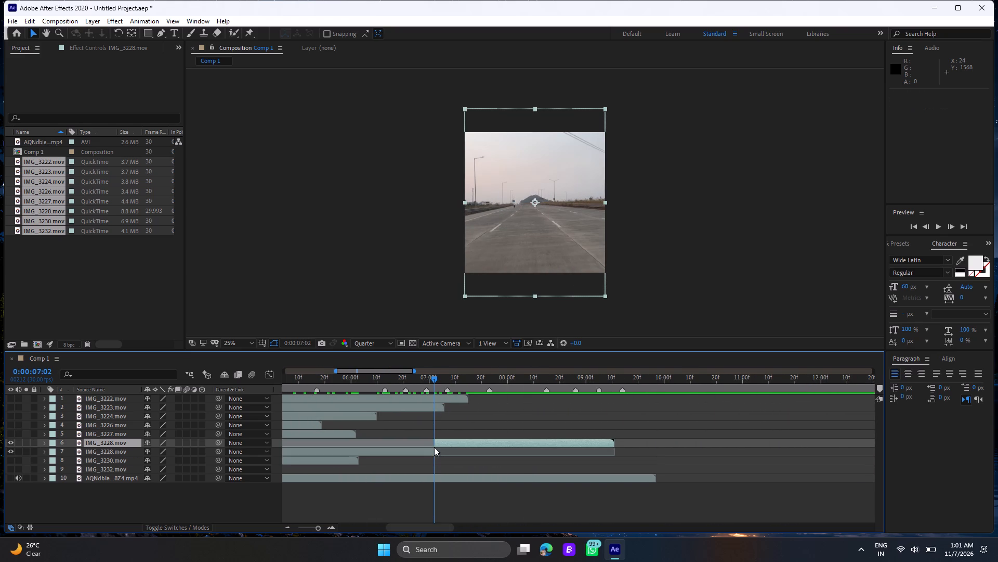
left_click(423, 450)
key("Delete")
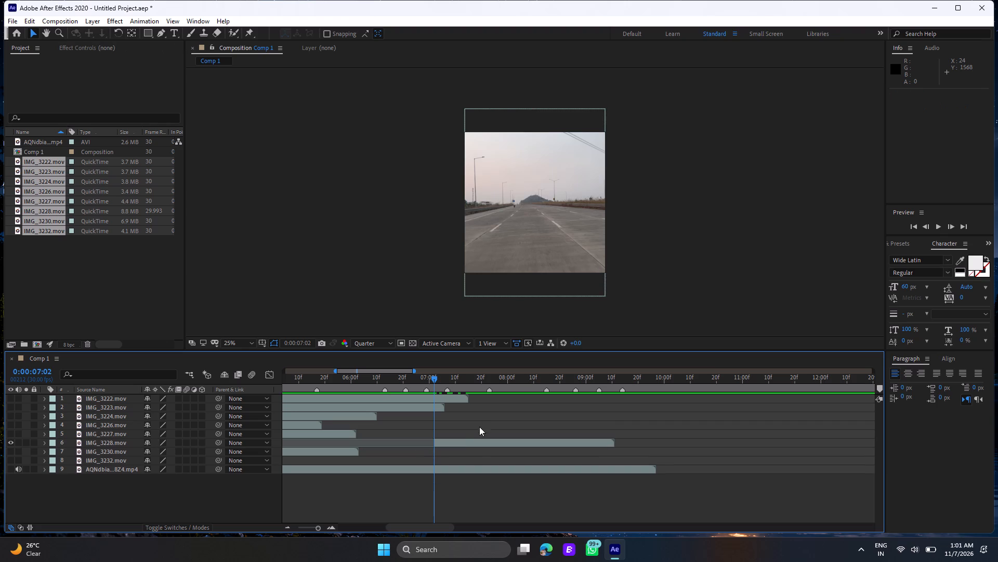
Slide the remaining IMG_3228 clip earlier so it starts on the beat marker at 0:00:02:10.
left_click_drag(469, 441, 231, 459)
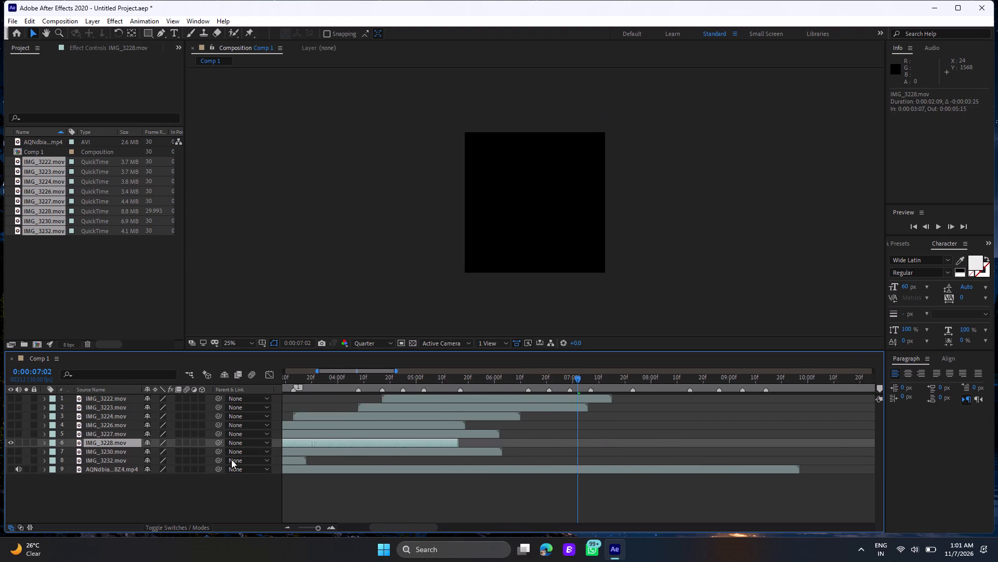
left_click_drag(231, 459, 519, 441)
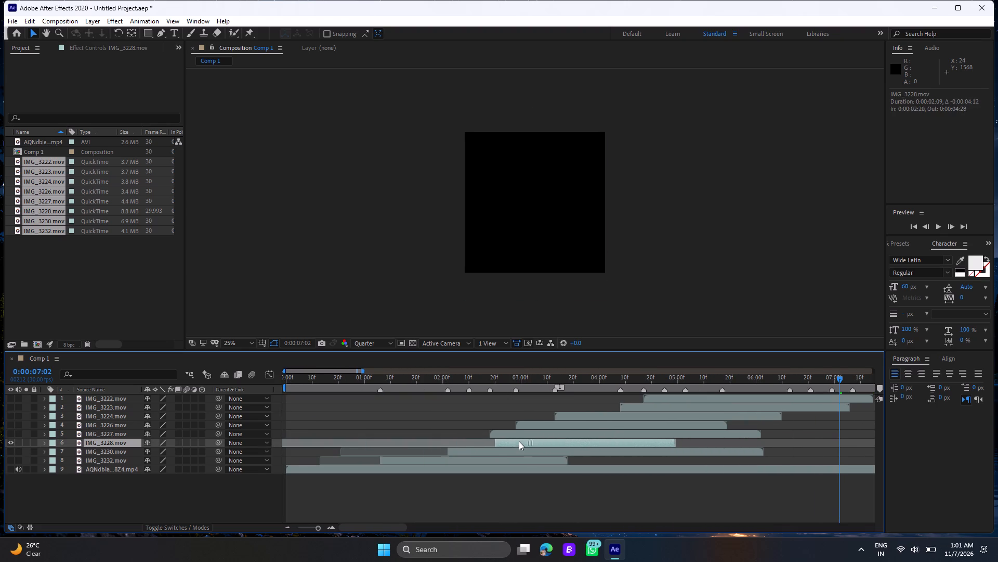
left_click_drag(519, 441, 506, 445)
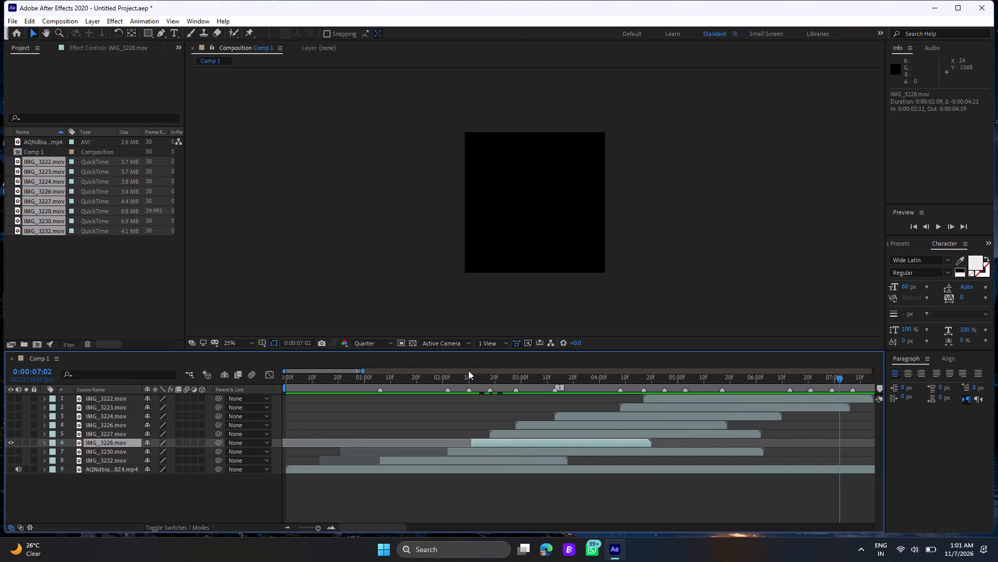
left_click(468, 372)
left_click(468, 378)
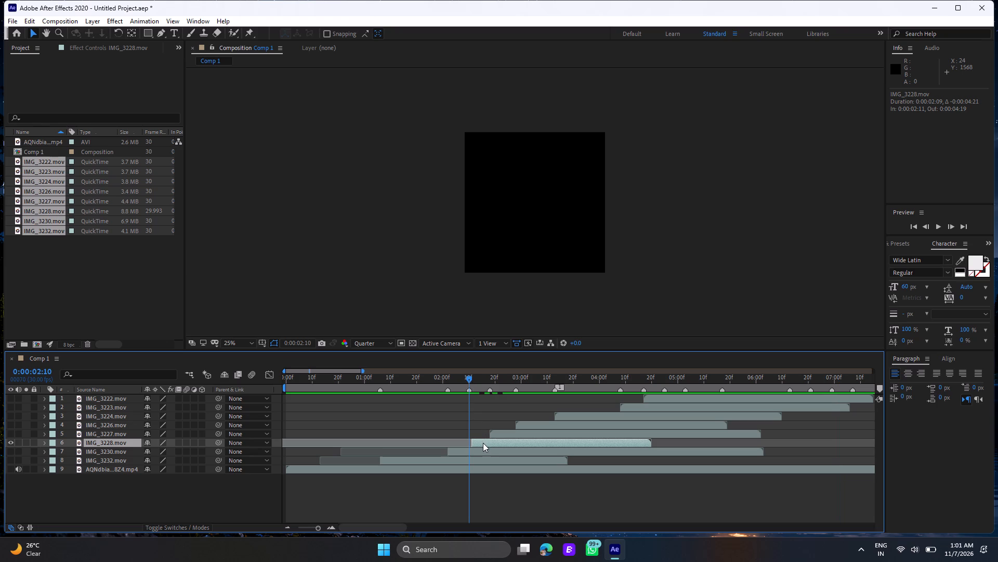
left_click(483, 443)
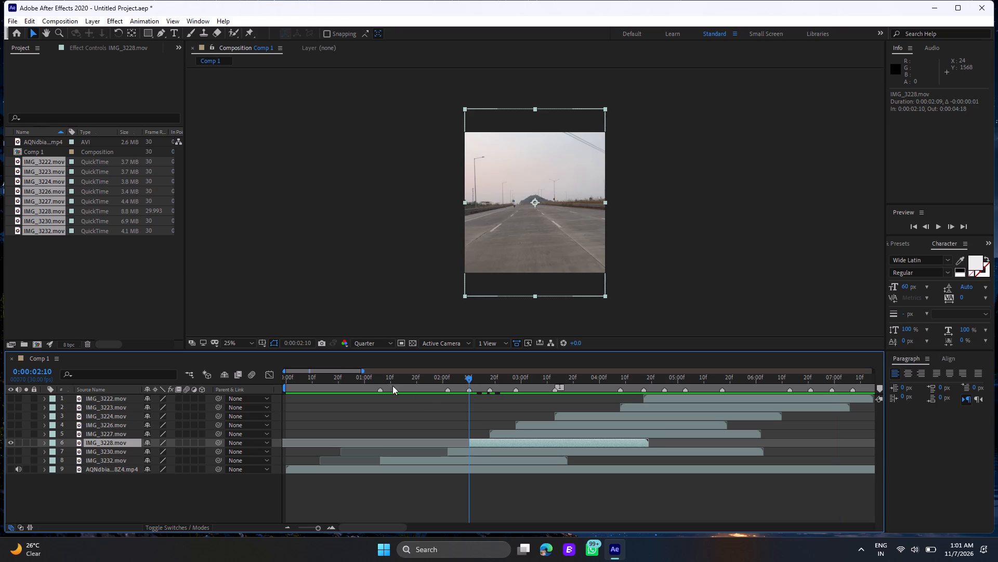
Review the trimmed IMG_3228 clip by playing from 0:00:01:03.
left_click(371, 384)
key("space")
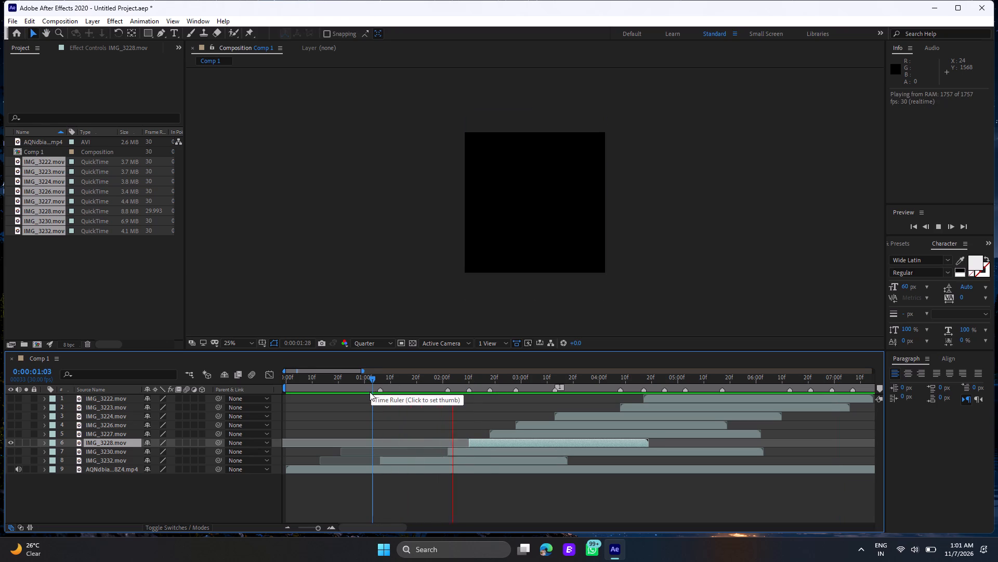
Preview IMG_3227 on its own, playing from 0:00:02:18 and replaying from nearby points, to look for a cut point.
left_click(489, 379)
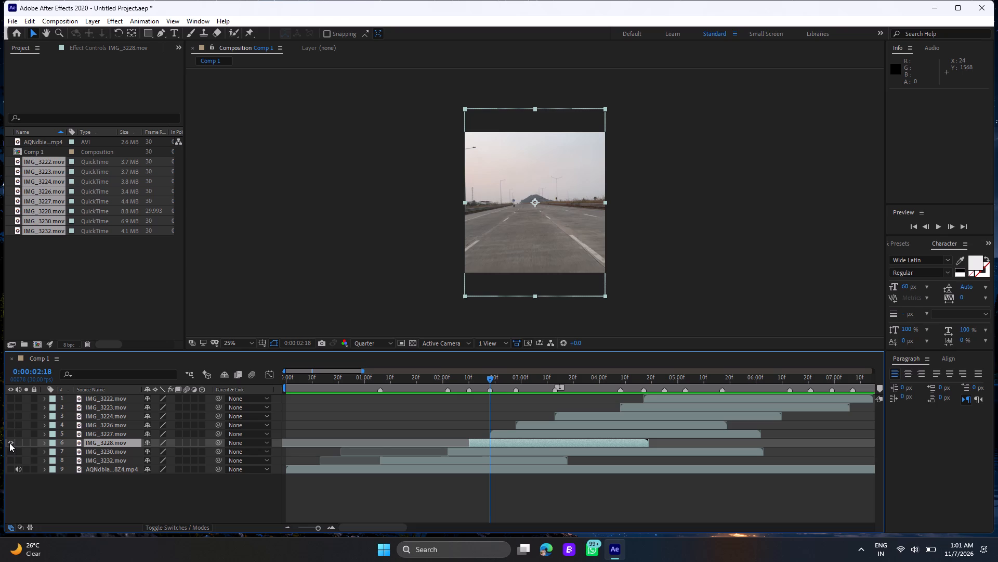
left_click(9, 443)
left_click(9, 436)
key("space")
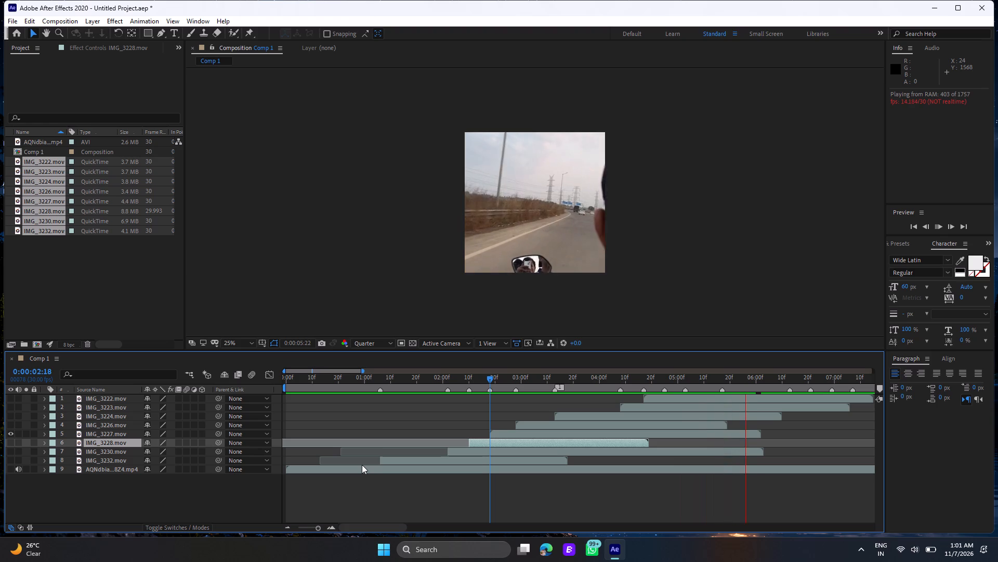
left_click(421, 381)
key("space")
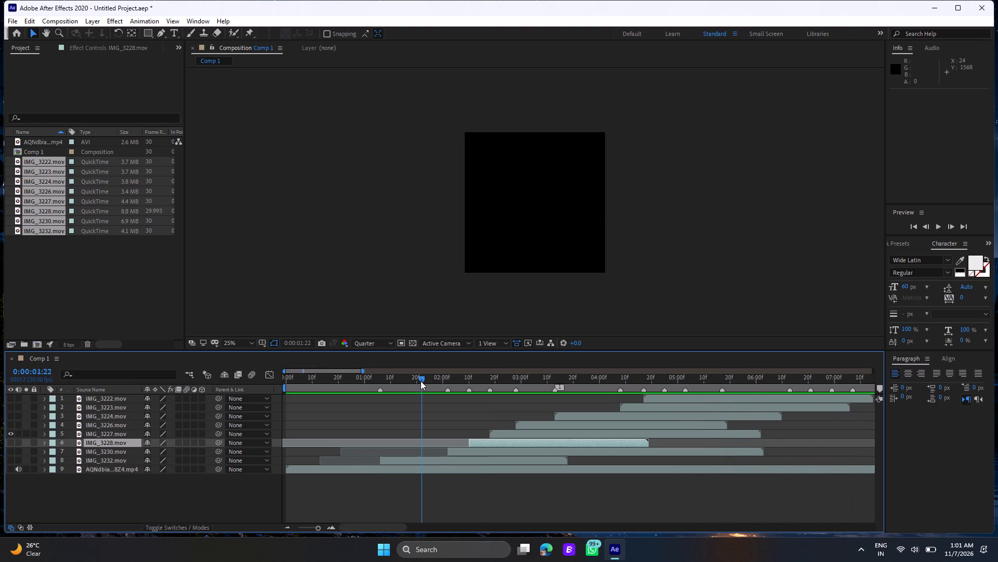
left_click(467, 381)
key("space")
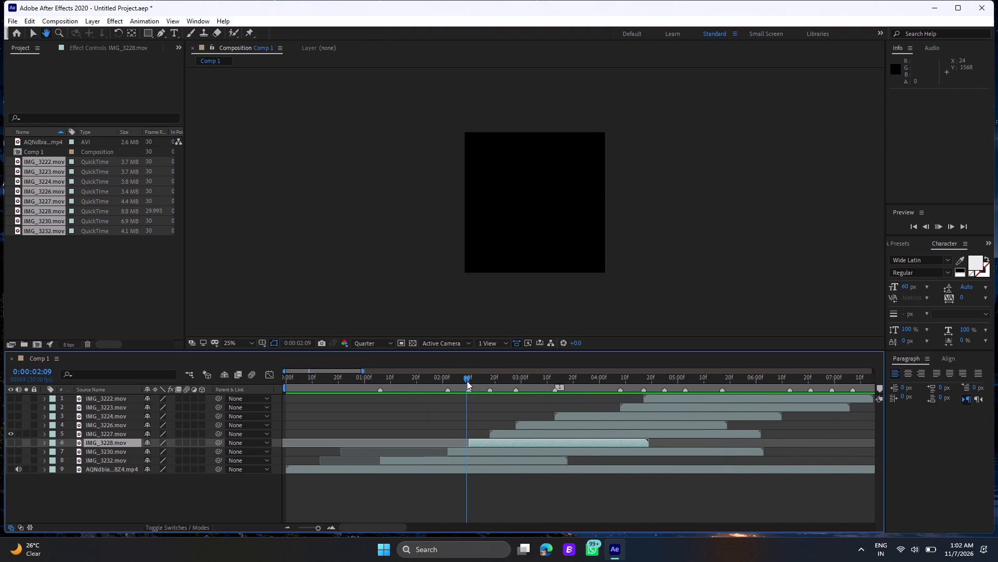
key("space")
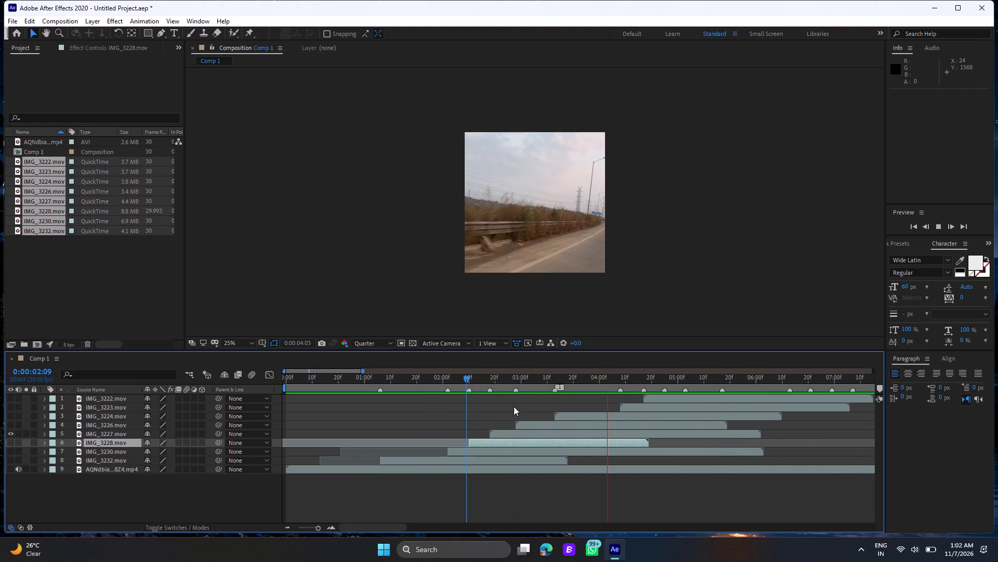
double_click(507, 374)
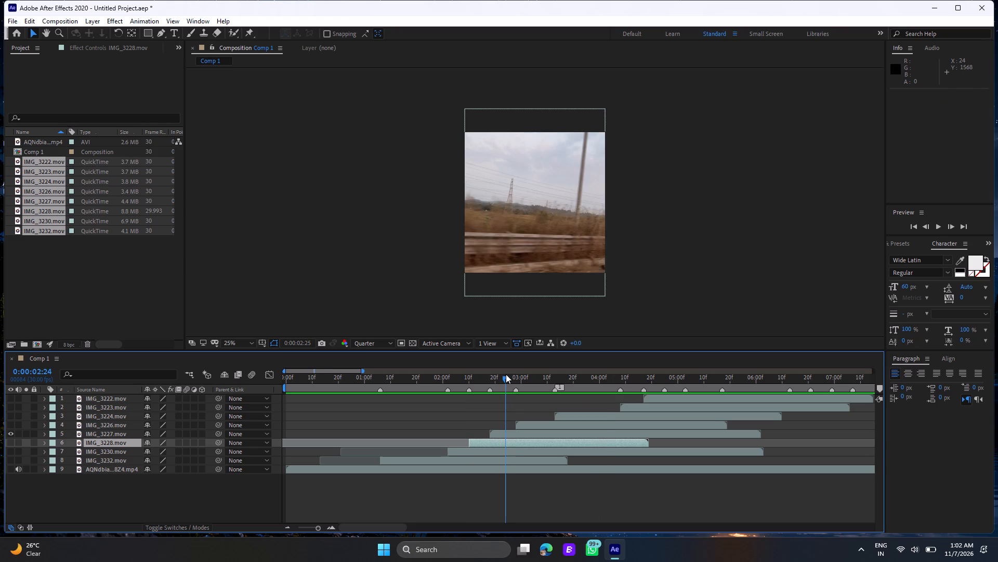
left_click(515, 435)
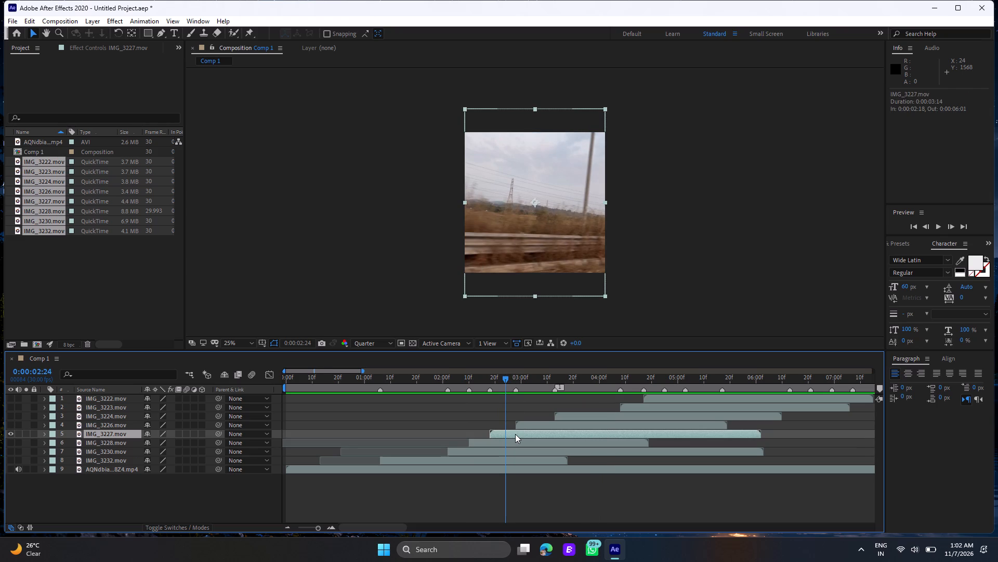
key("space")
key("space")
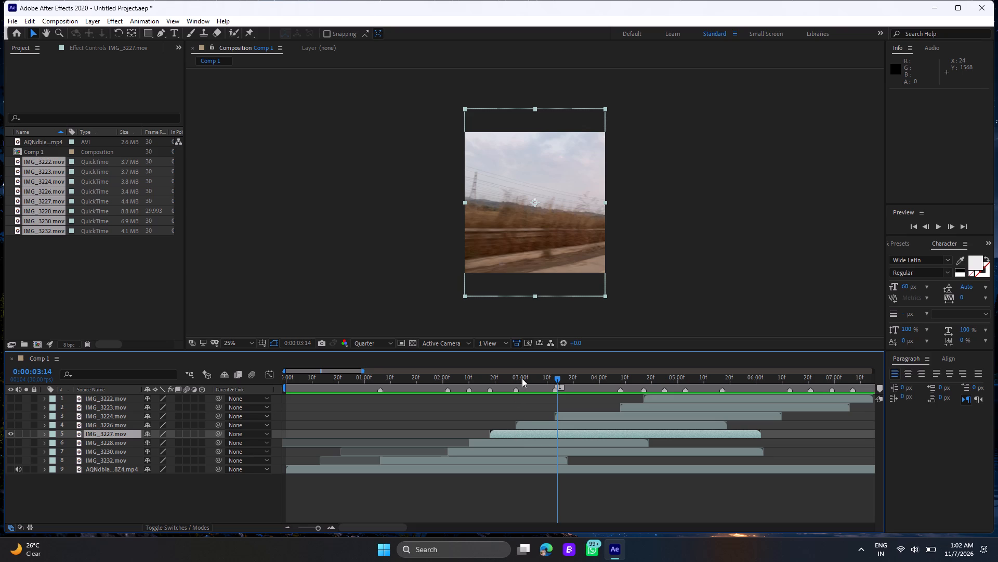
Split the IMG_3227 layer at 0:00:03:03 and delete the part before the split.
left_click(522, 378)
left_click_drag(522, 378, 531, 385)
left_click(537, 431)
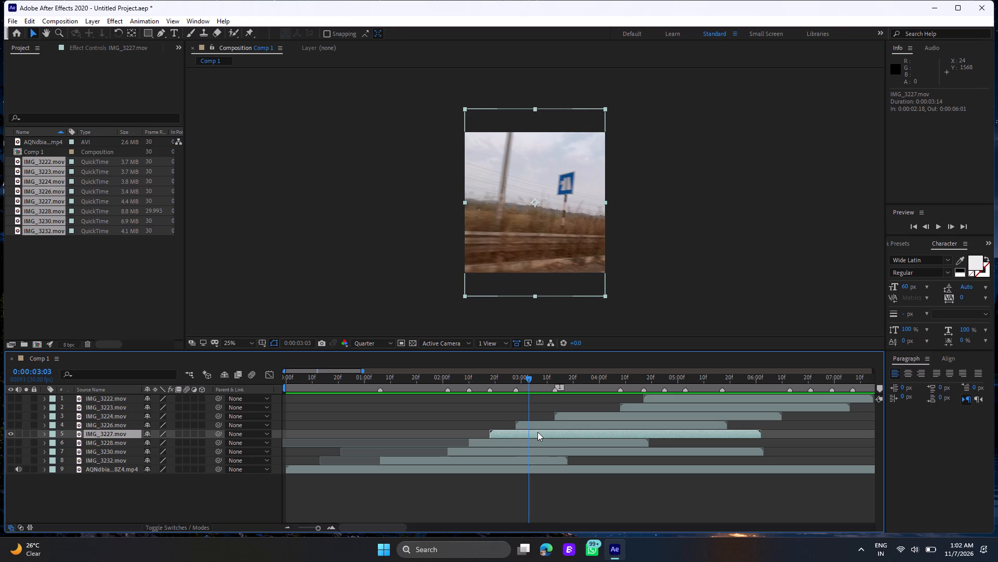
key("ctrl+shift+d")
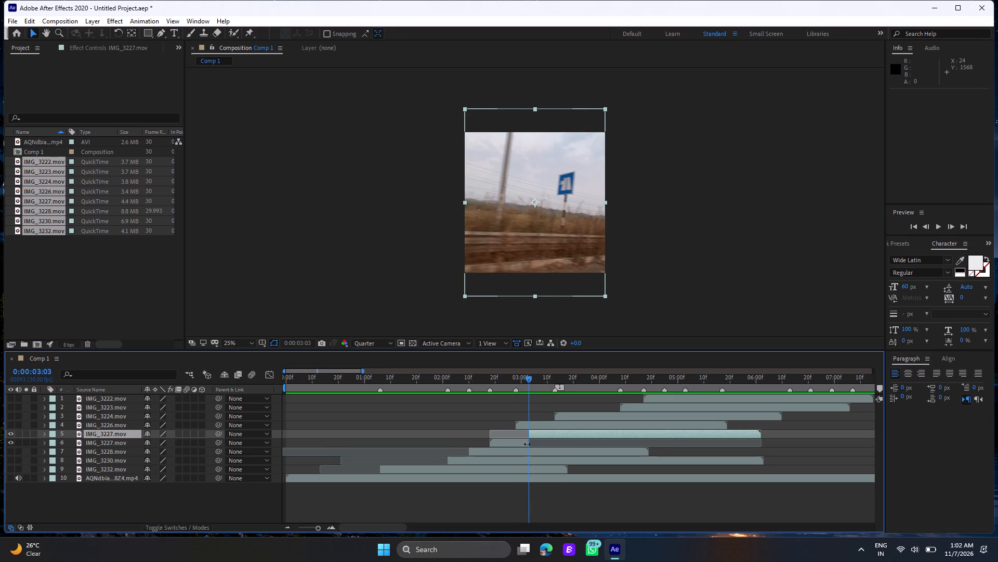
left_click(523, 443)
key("Delete")
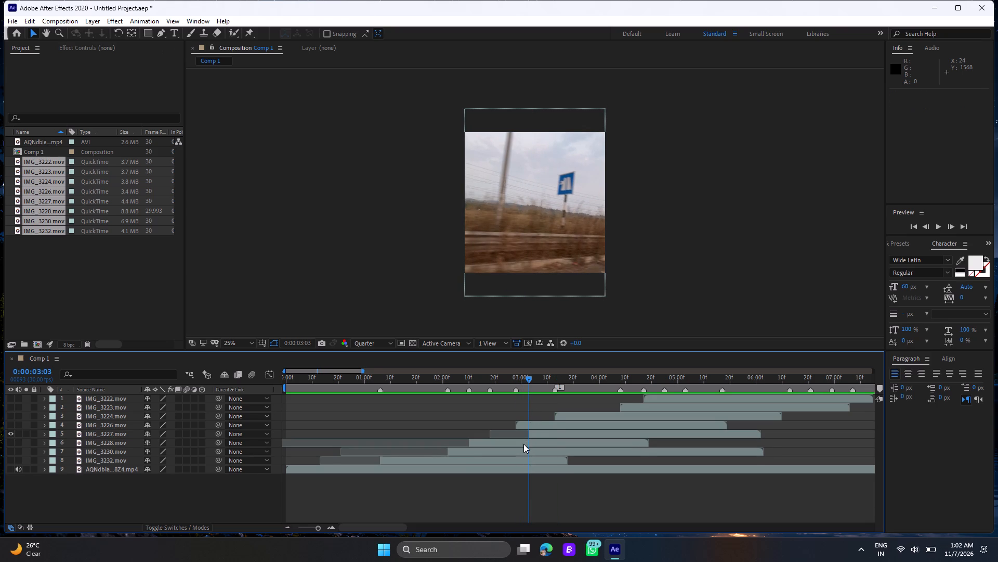
Slide the remaining IMG_3227 clip earlier so it starts on the beat marker at 0:00:02:18.
left_click_drag(551, 432, 515, 432)
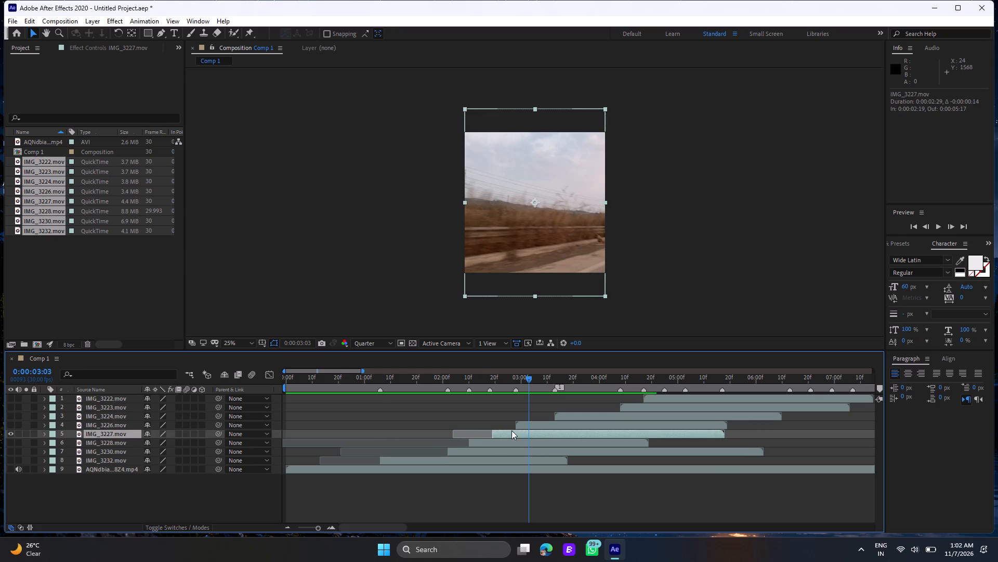
left_click(491, 378)
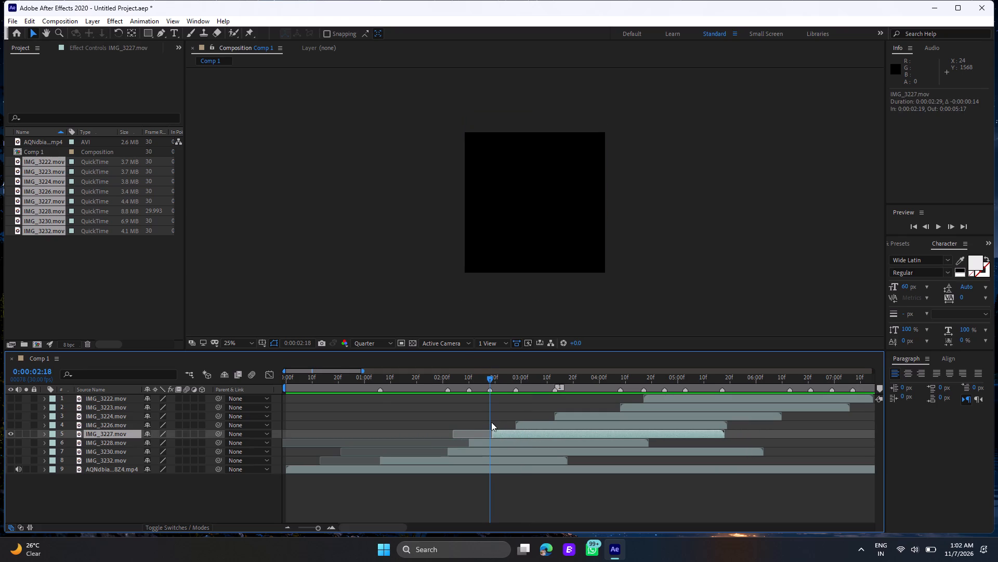
left_click(499, 431)
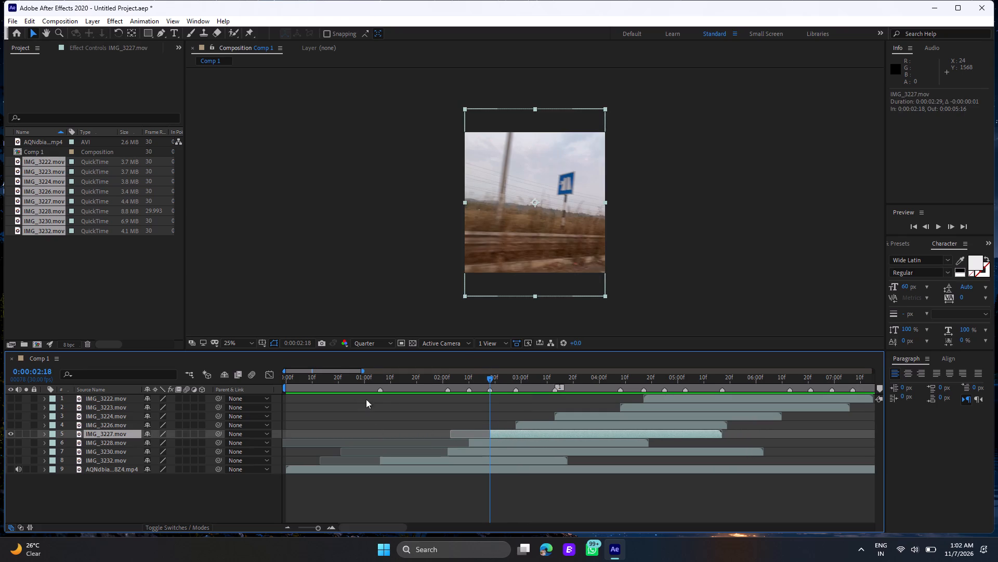
Preview IMG_3226 on its own, playing from 0:00:02:28 and replaying from 0:00:03:08, to look for a cut point.
left_click(516, 376)
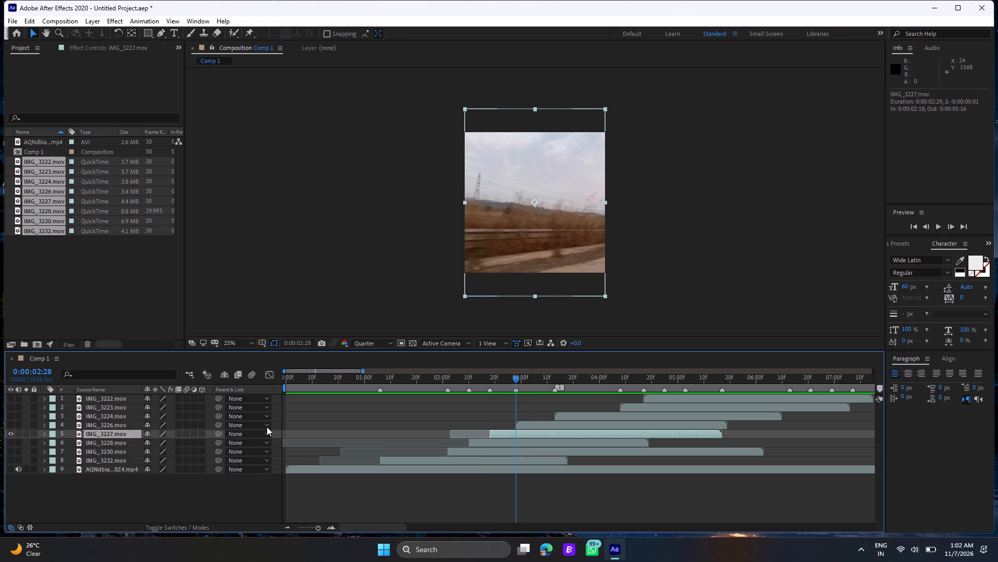
left_click(10, 431)
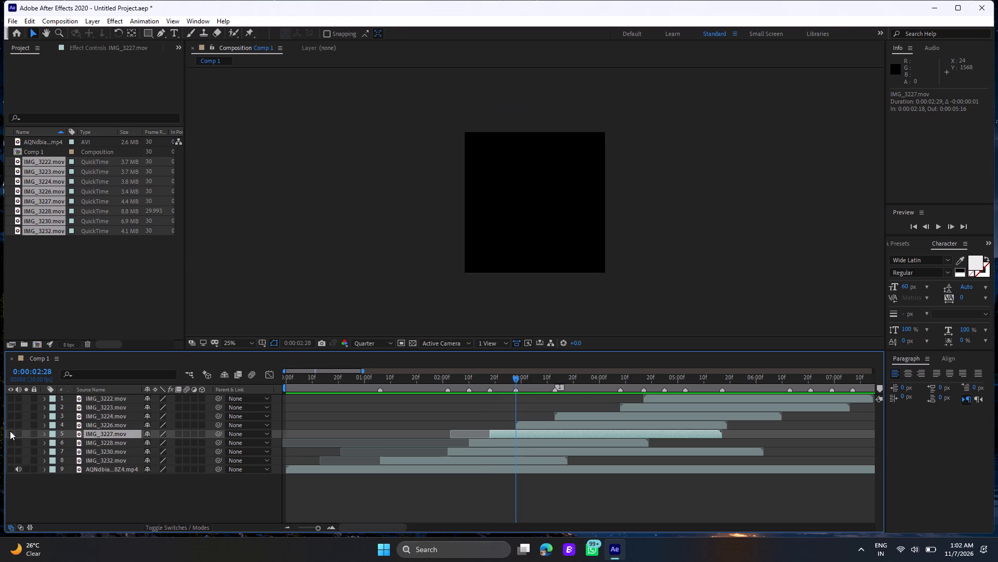
left_click(7, 426)
key("space")
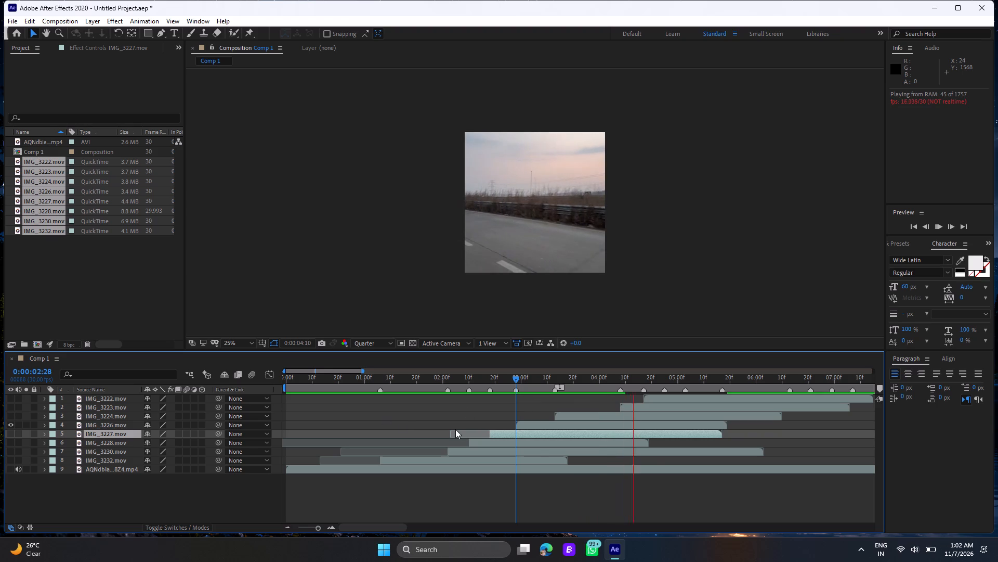
left_click(514, 379)
key("space")
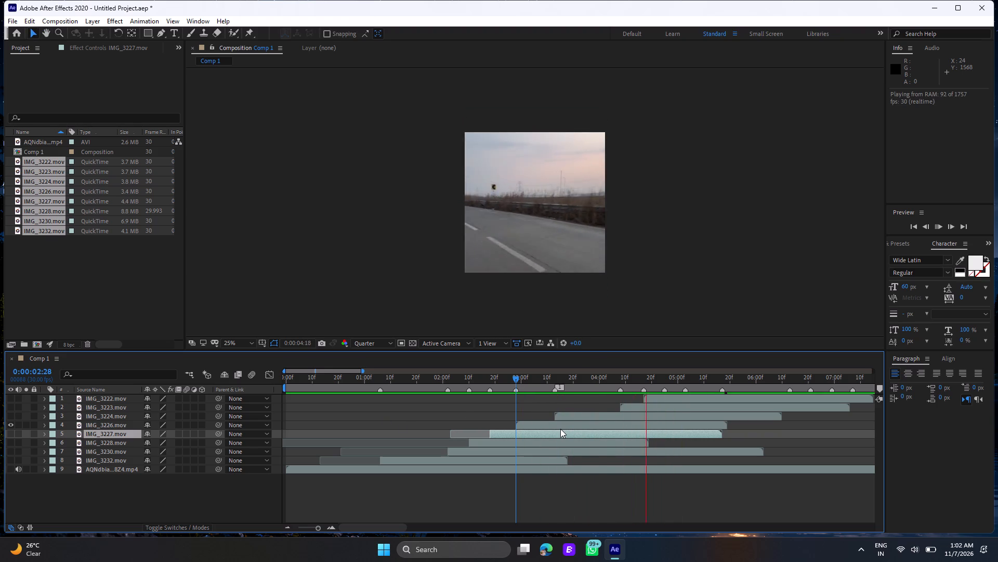
key("space")
left_click(543, 376)
key("space")
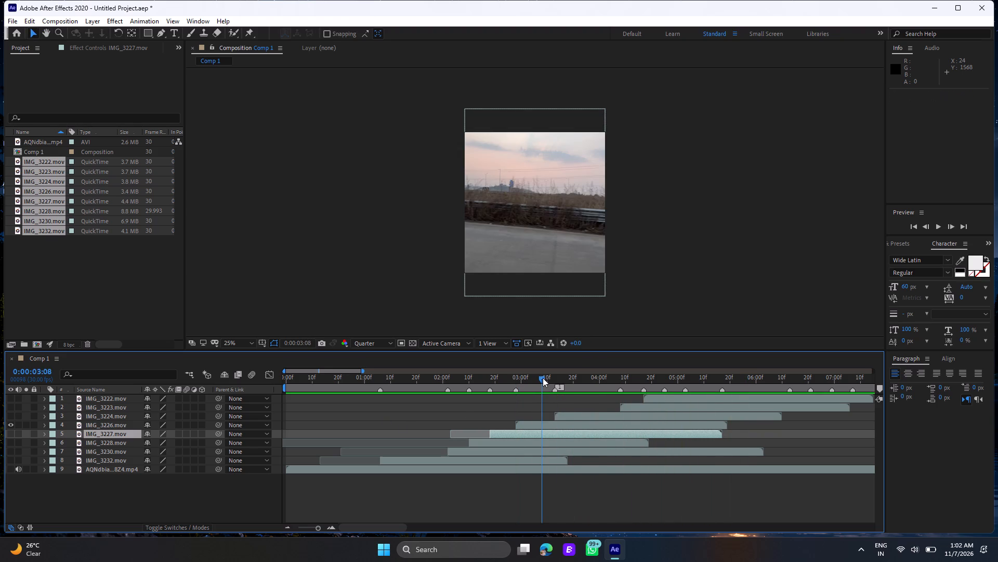
key("space")
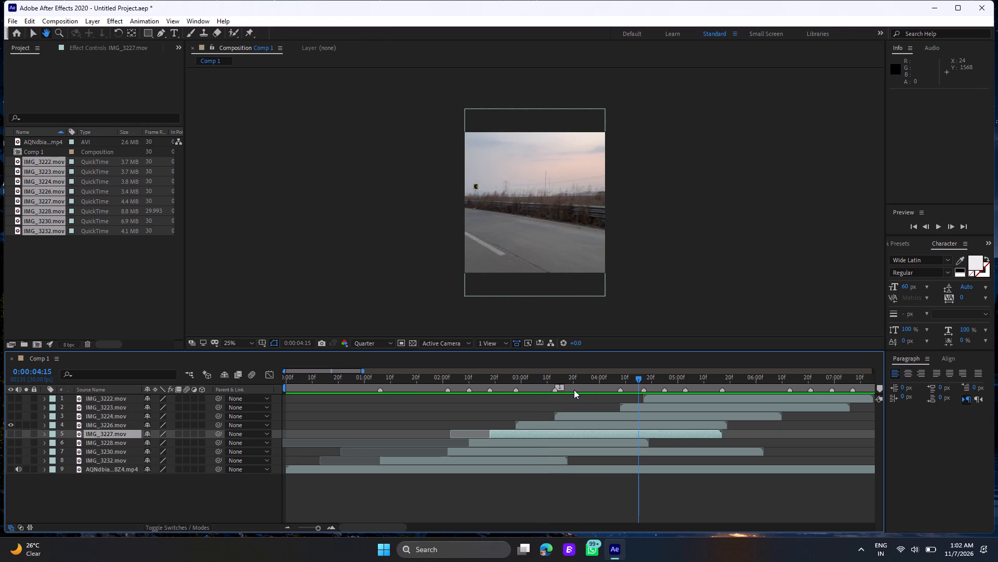
Split the IMG_3226 layer at 0:00:04:04 and delete the part before the split.
left_click(609, 372)
left_click(617, 422)
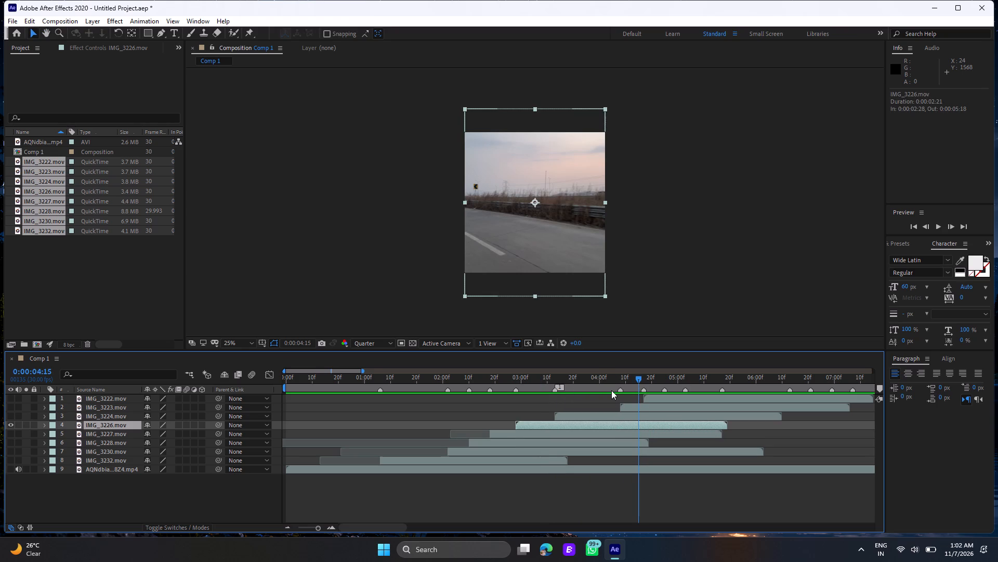
left_click(609, 386)
left_click(619, 429)
left_click(619, 423)
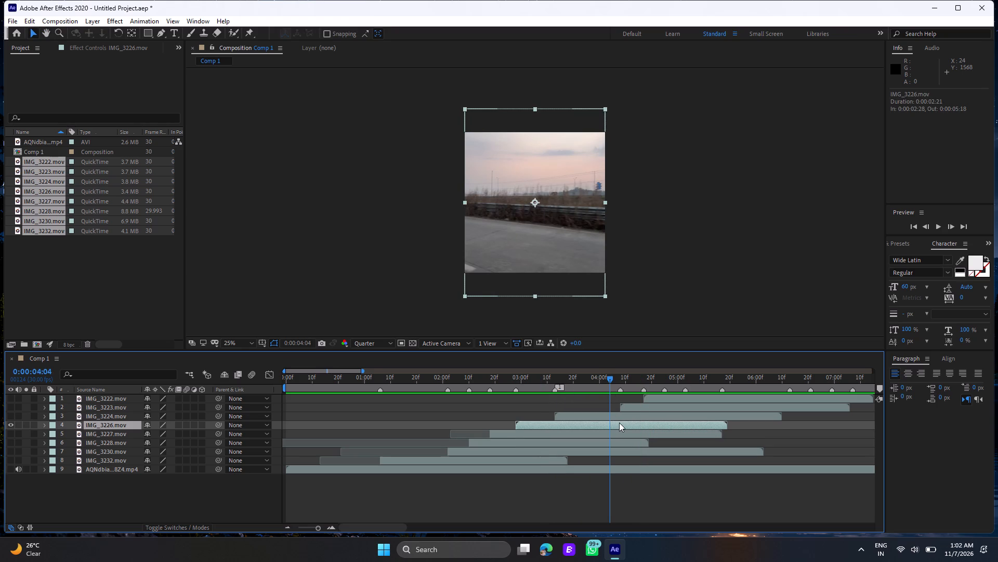
key("ctrl+shift+d")
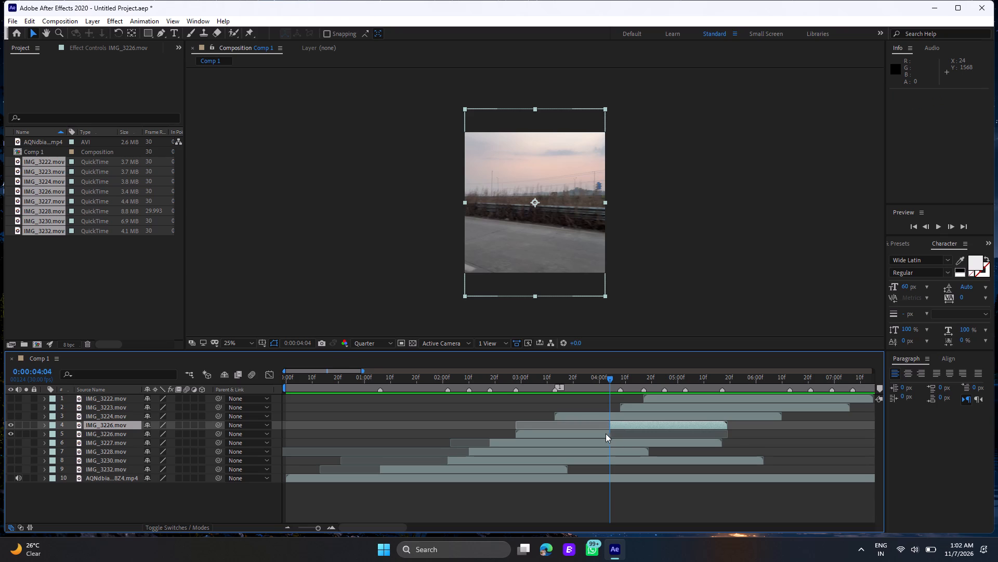
left_click(603, 435)
key("asterisk")
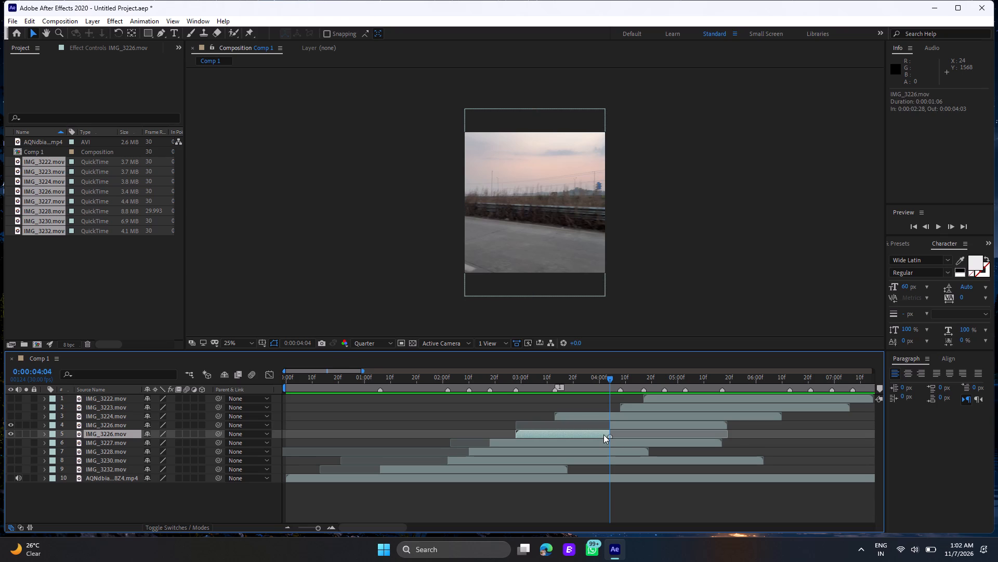
left_click(609, 437)
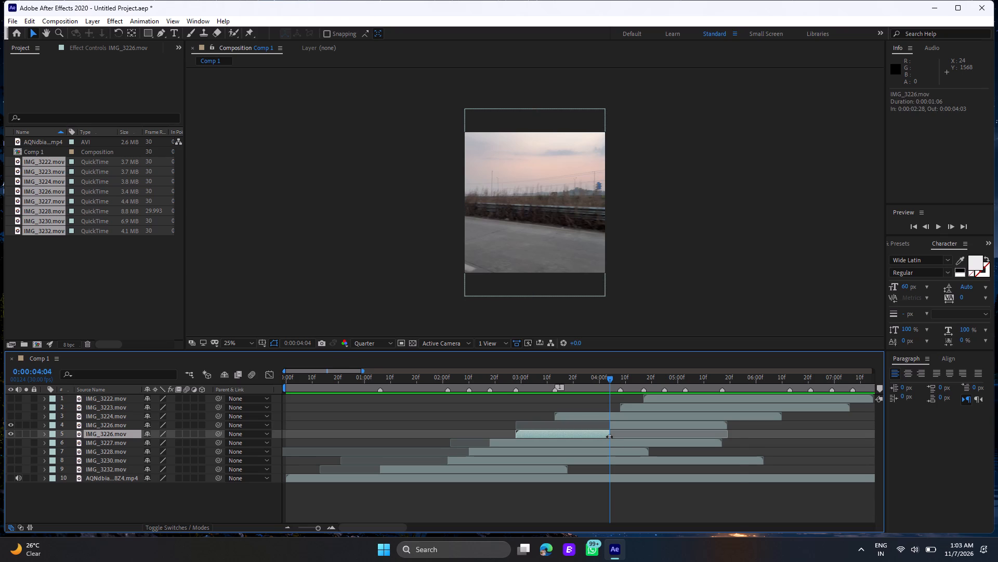
right_click(609, 437)
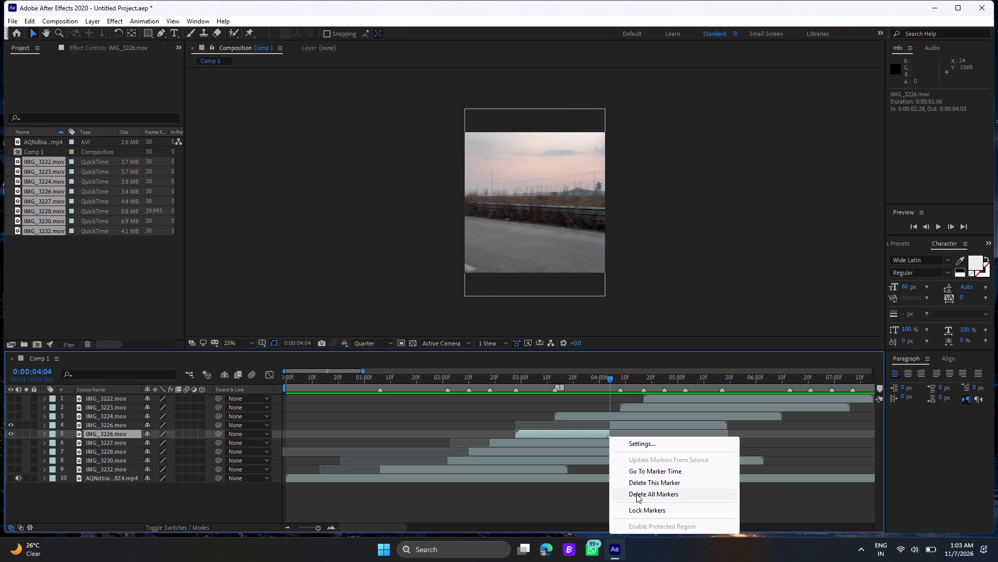
left_click(639, 481)
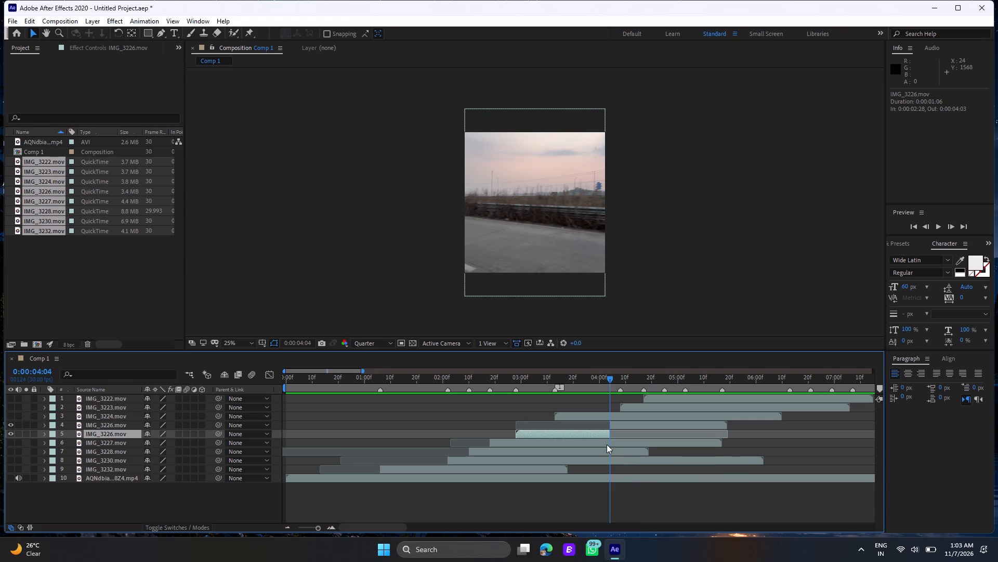
key("Delete")
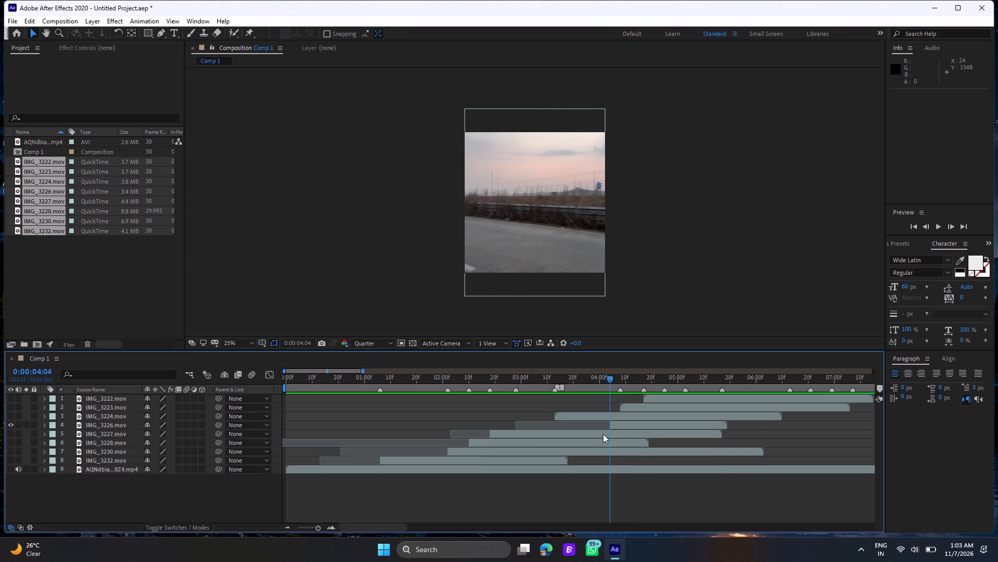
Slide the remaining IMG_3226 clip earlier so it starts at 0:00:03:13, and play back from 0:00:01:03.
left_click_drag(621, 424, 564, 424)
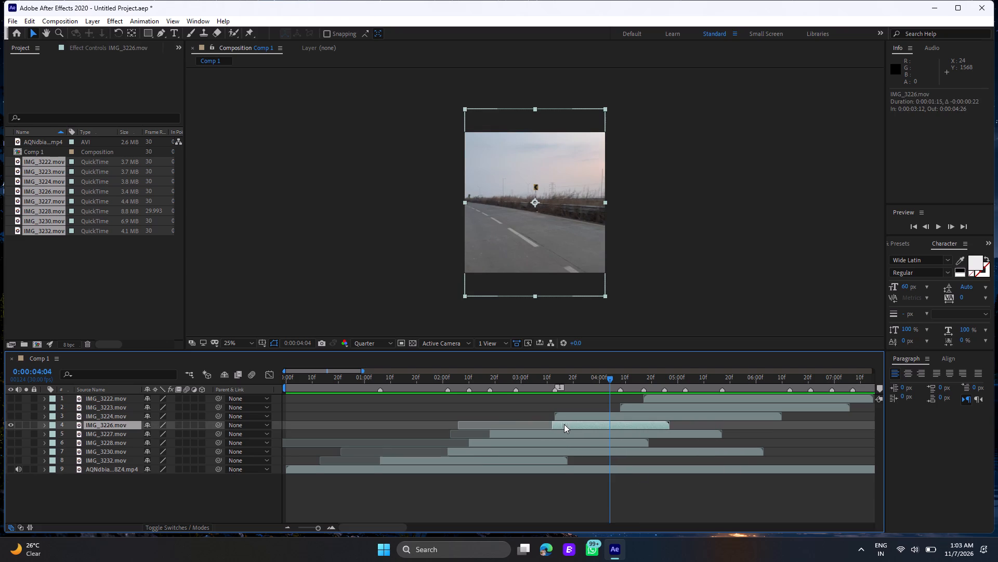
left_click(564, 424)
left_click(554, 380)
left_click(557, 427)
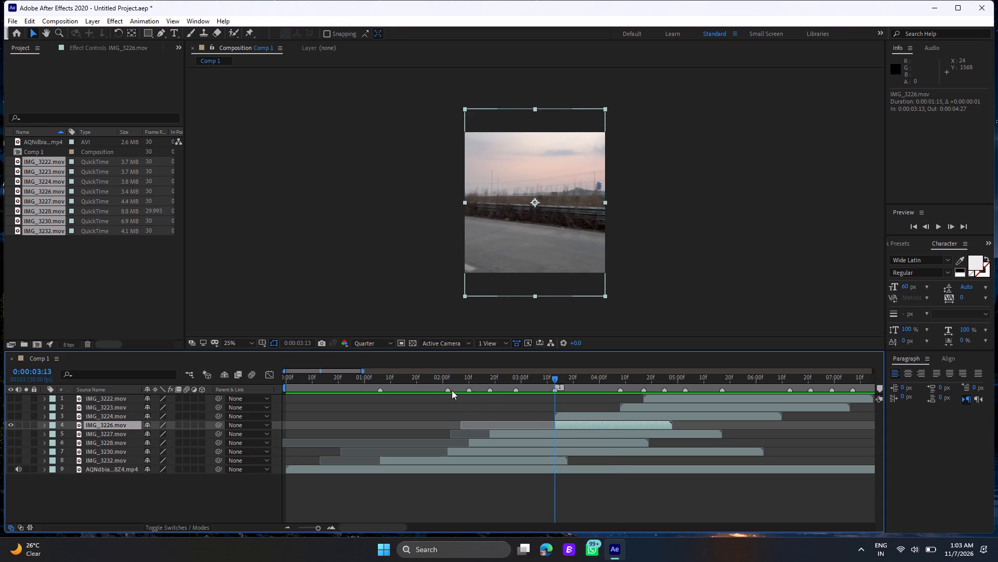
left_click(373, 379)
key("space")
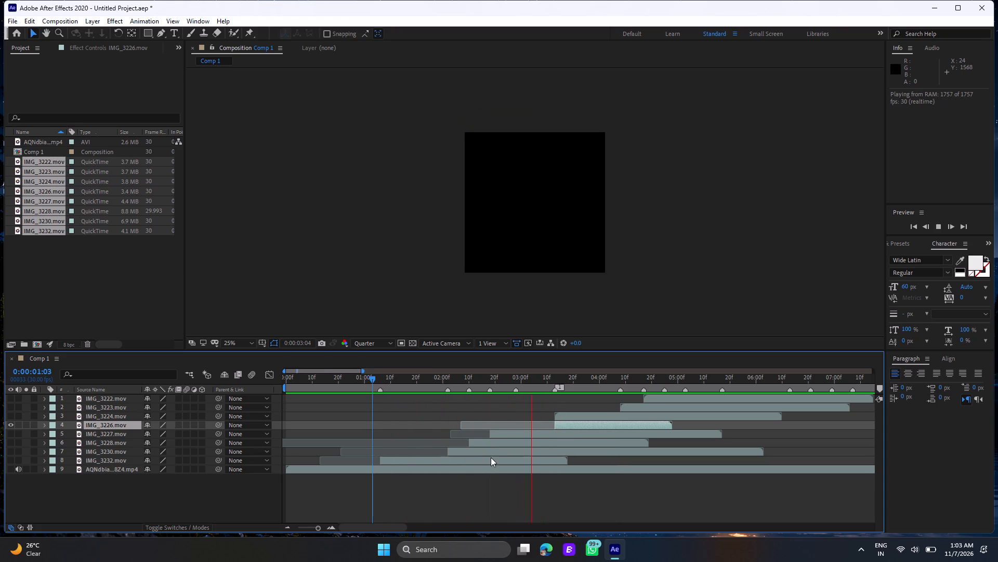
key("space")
Slide the trimmed IMG_3226 clip earlier so it starts on the beat marker at 0:00:02:28.
left_click(516, 374)
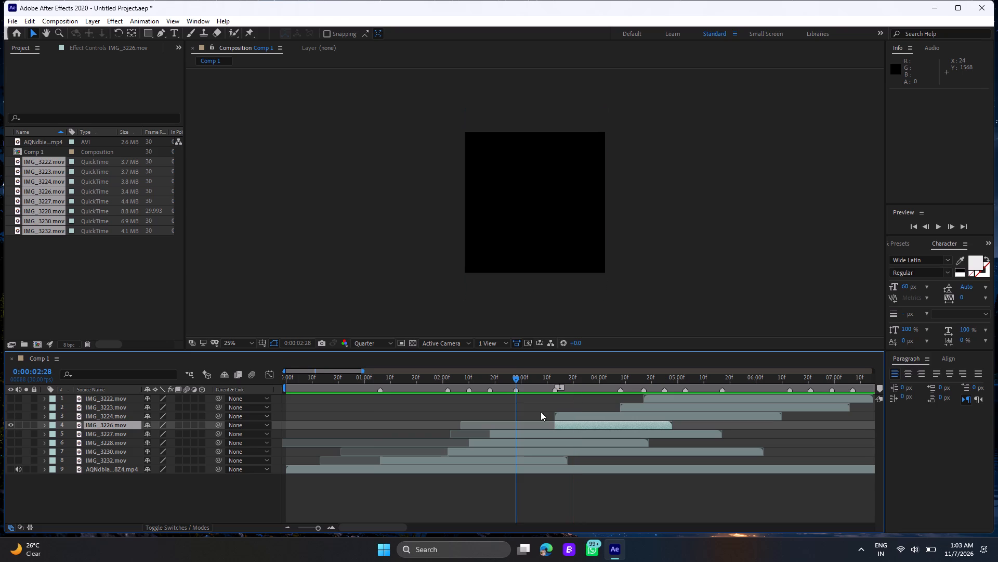
left_click_drag(561, 423, 524, 427)
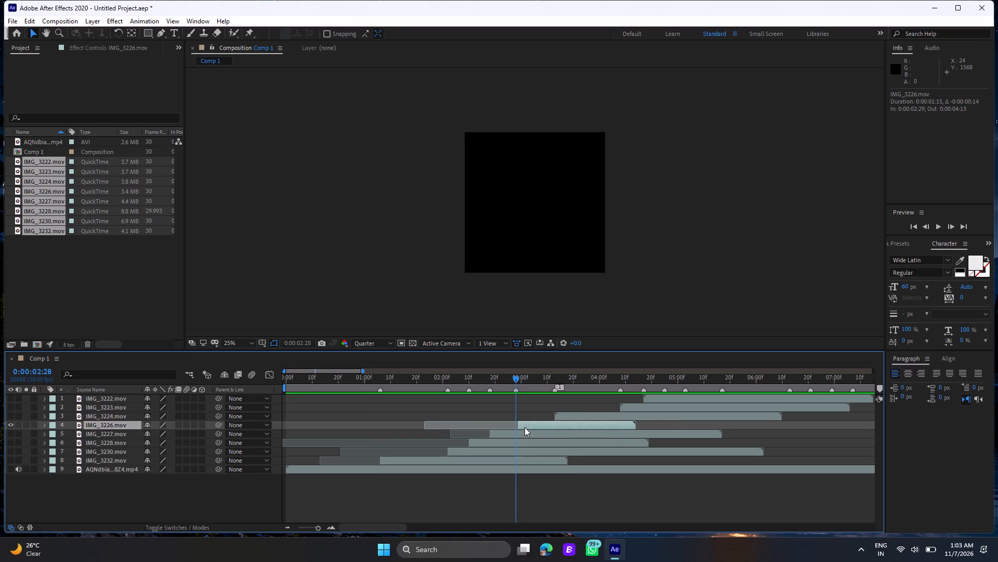
left_click_drag(524, 427, 522, 427)
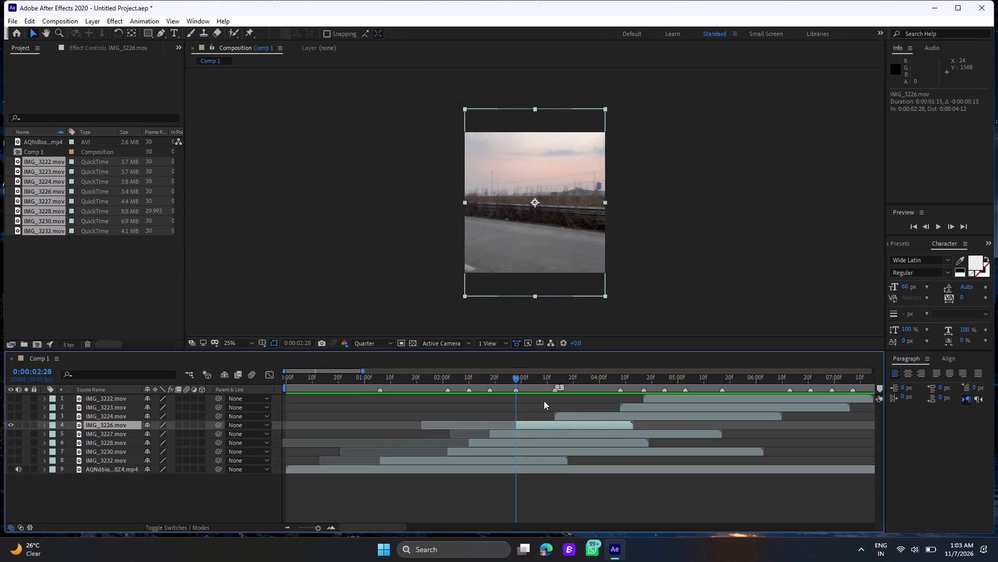
Review the trimmed IMG_3226 clip by playing from 0:00:03:13 and scrubbing through its length.
left_click(551, 379)
left_click(552, 380)
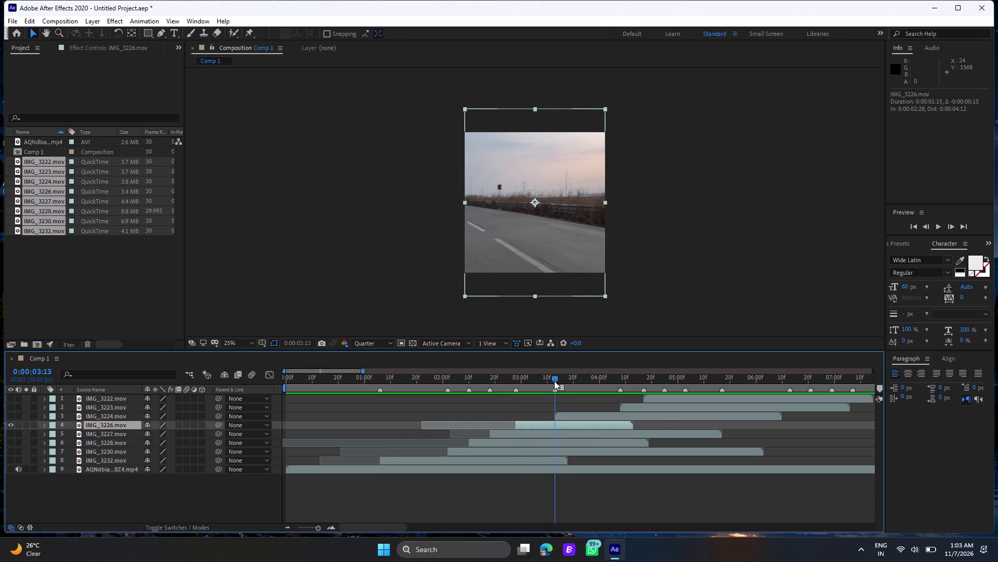
key("space")
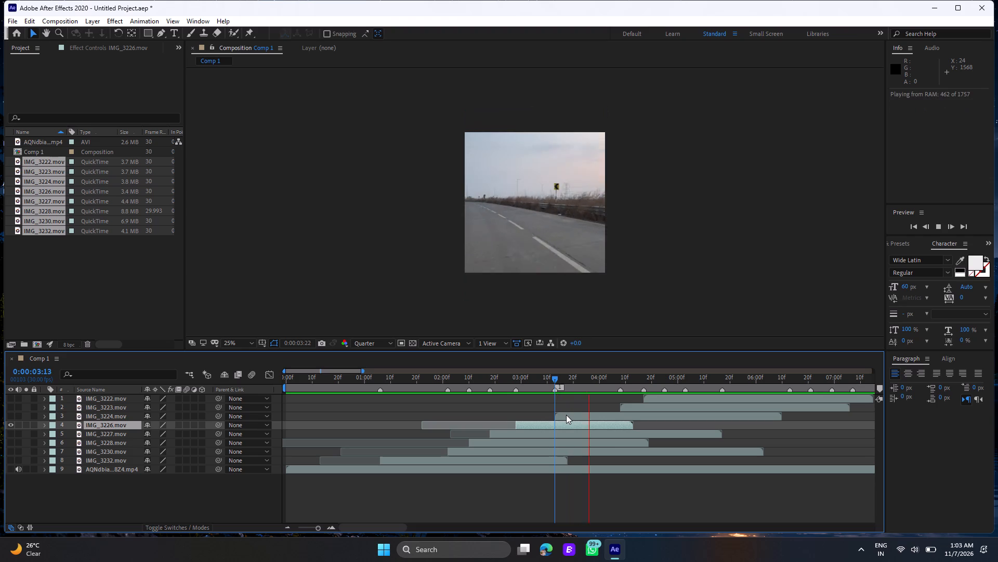
key("space")
left_click(610, 415)
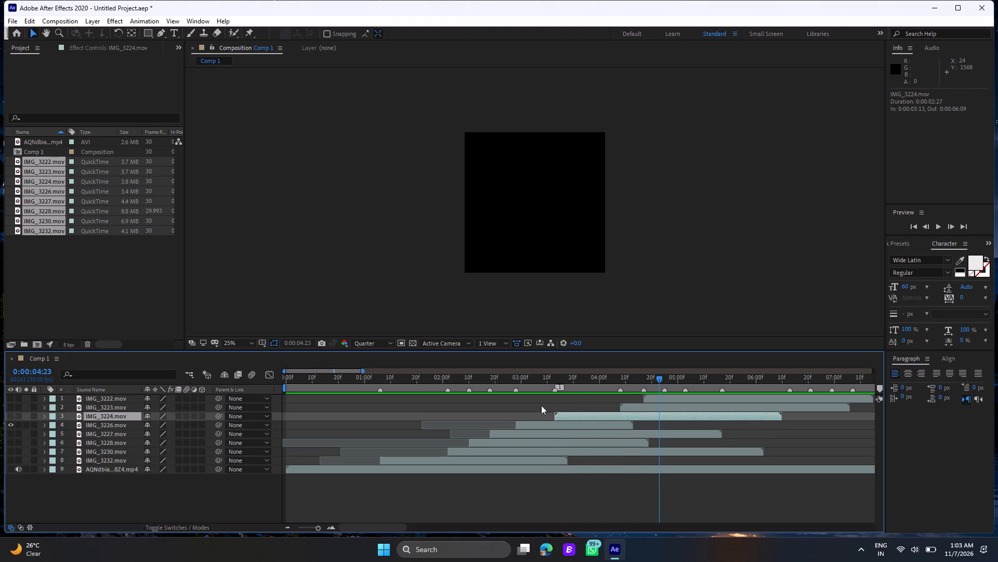
left_click(516, 384)
left_click(514, 382)
left_click_drag(514, 382, 552, 395)
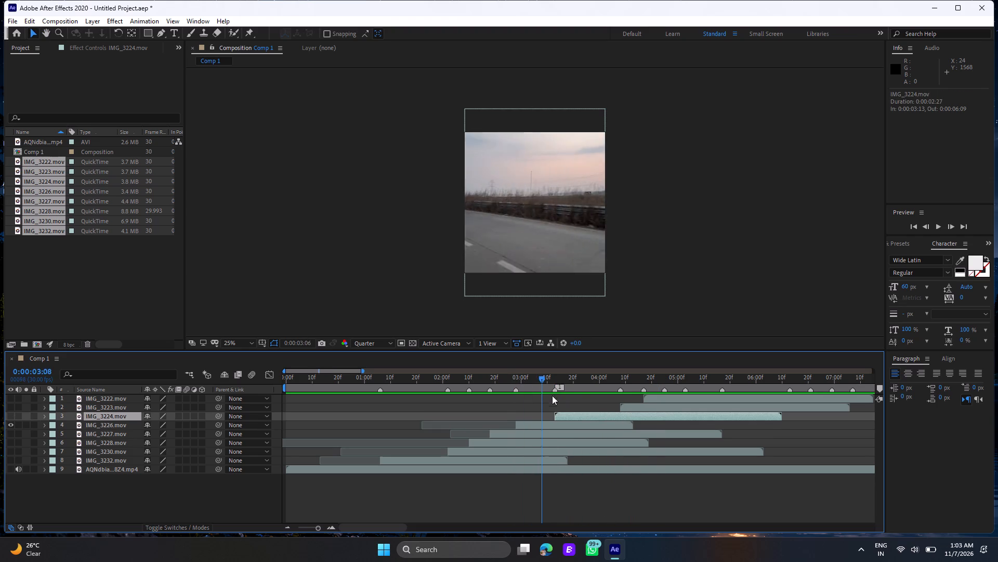
left_click_drag(552, 395, 655, 418)
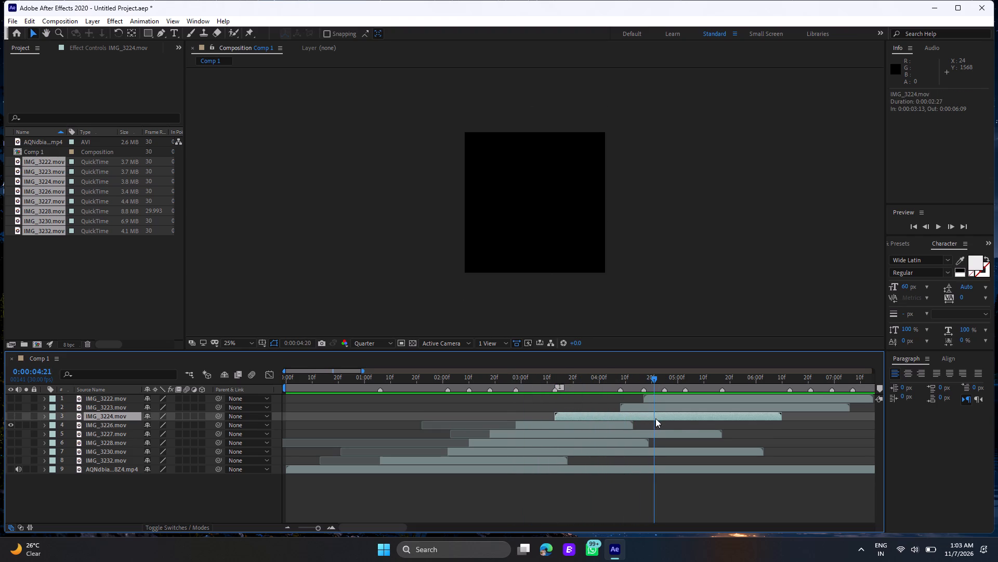
left_click_drag(655, 418, 593, 431)
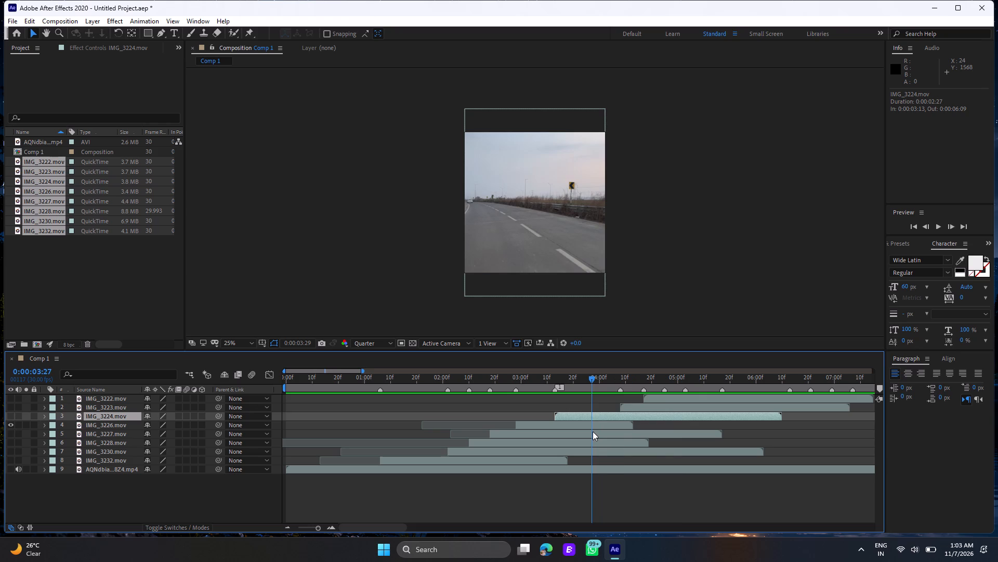
left_click_drag(593, 431, 625, 431)
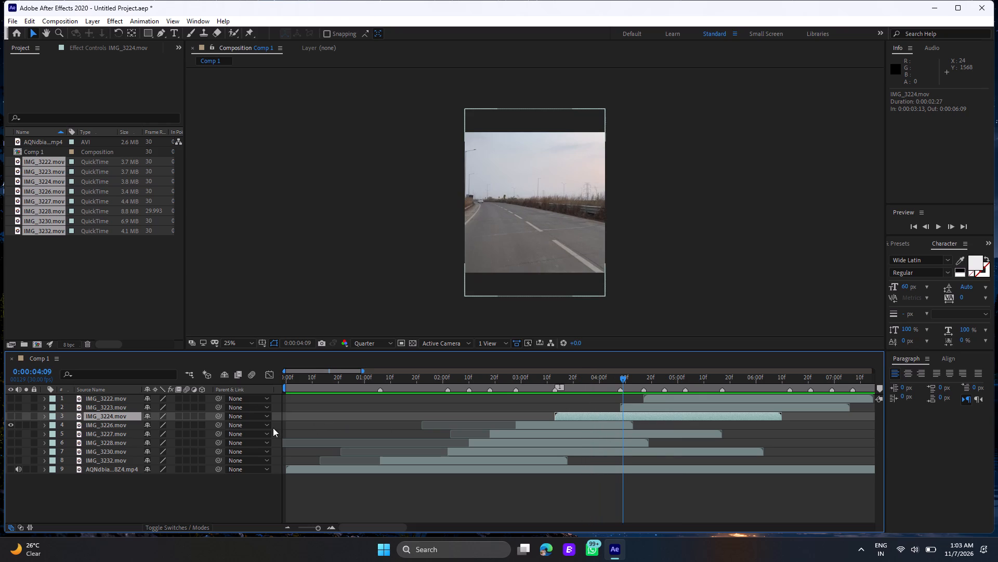
Preview IMG_3224 on its own, playing from 0:00:03:12 and scrubbing around 0:00:04:28, to look for a cut point.
left_click(10, 421)
left_click(9, 416)
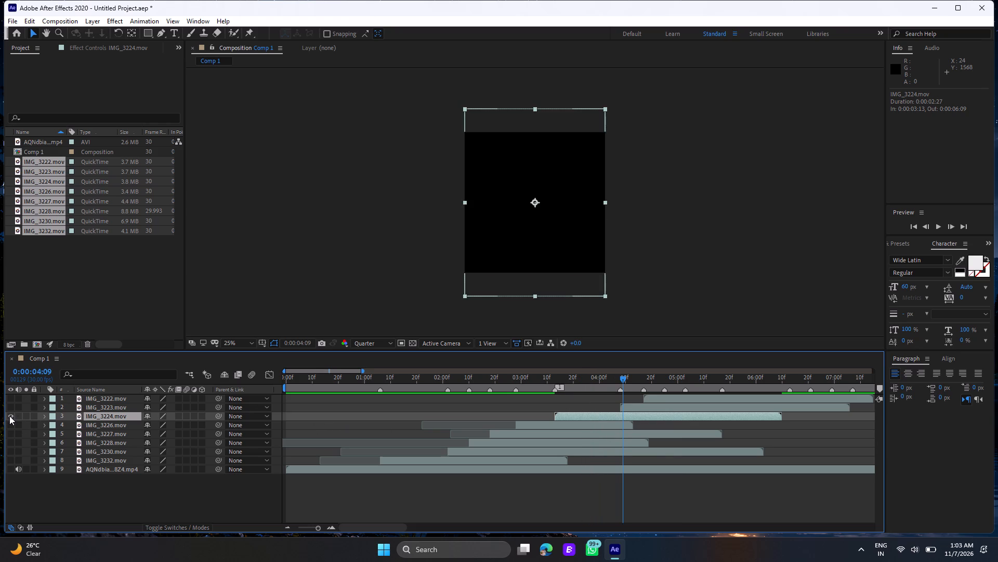
left_click(551, 378)
key("space")
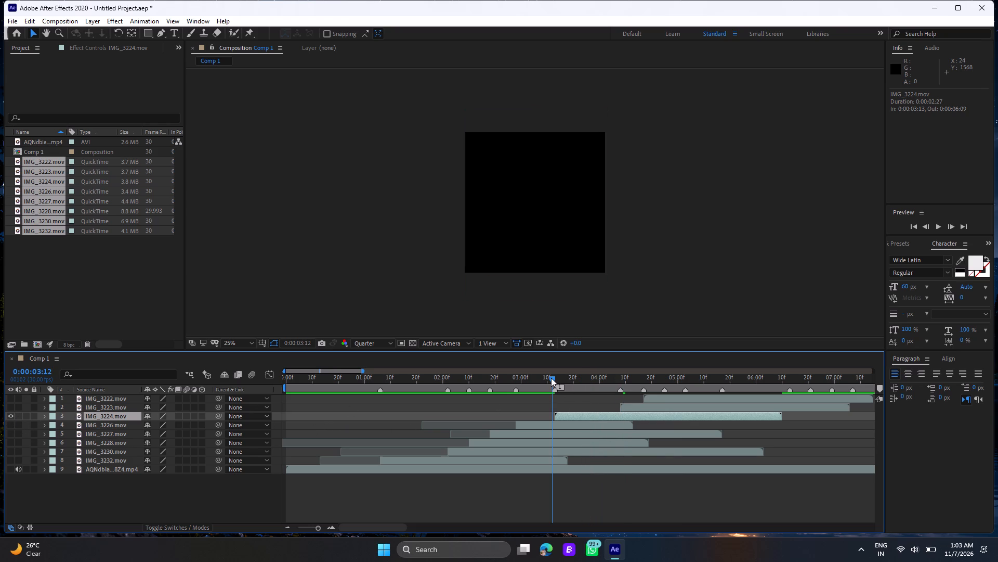
key("space")
key("space")
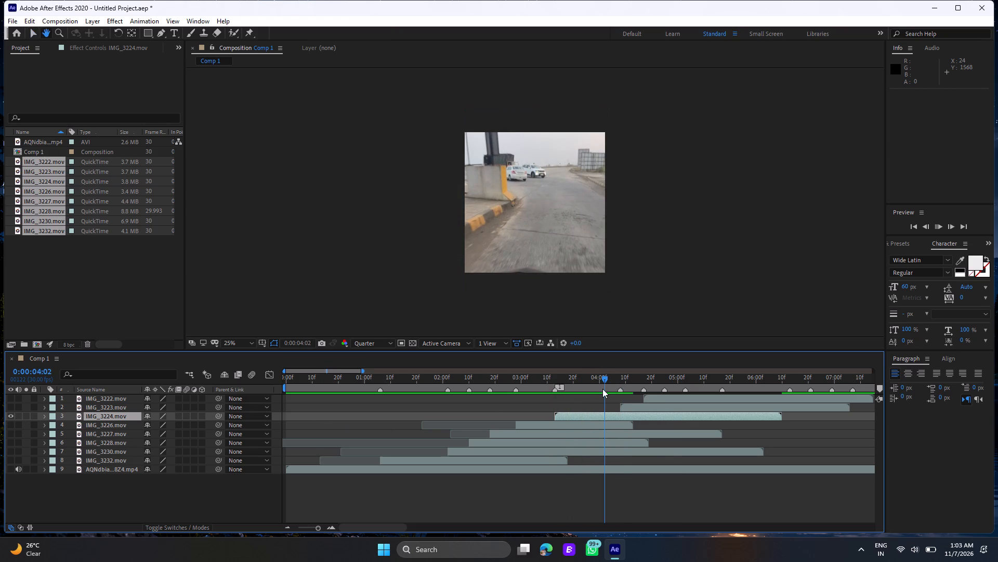
key("space")
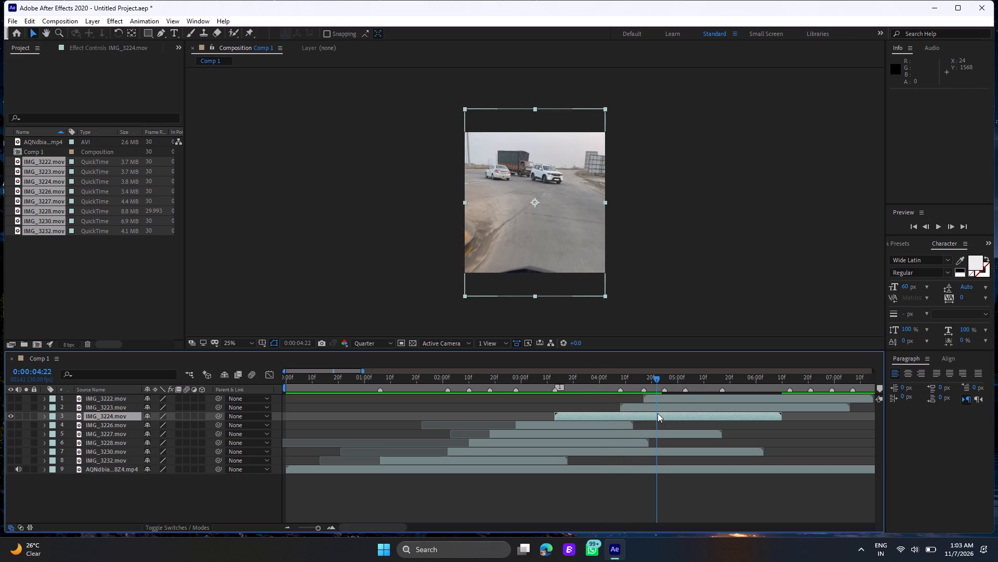
left_click(666, 416)
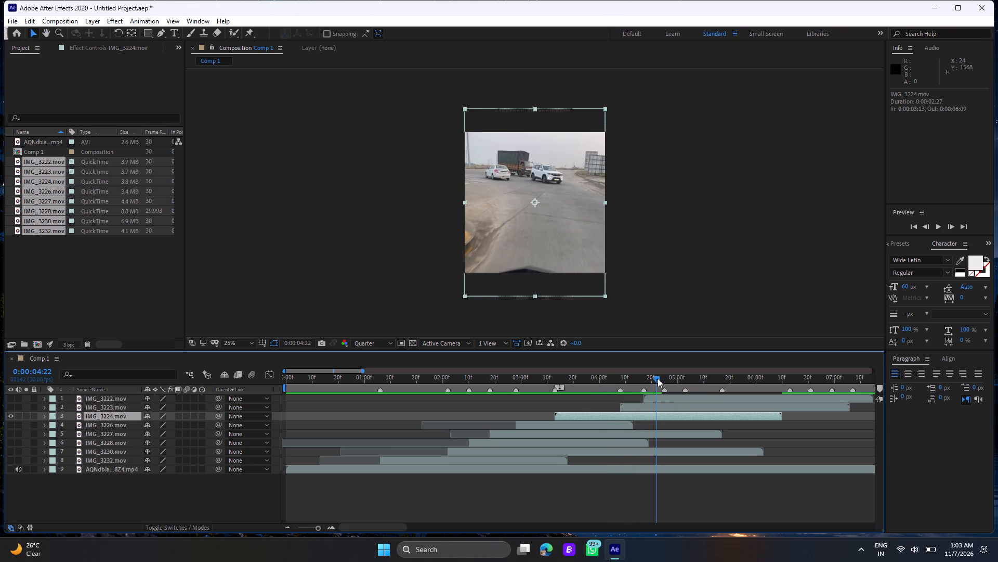
left_click_drag(658, 378, 681, 391)
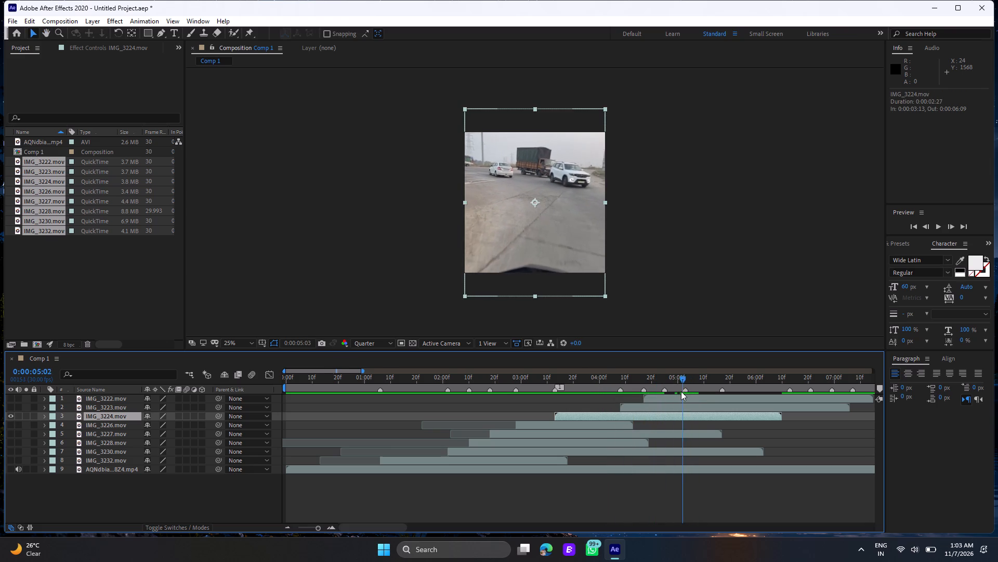
left_click_drag(681, 391, 672, 392)
Shift the IMG_3224 picture down in the frame to a position of about 532, 724.
left_click_drag(559, 232, 559, 237)
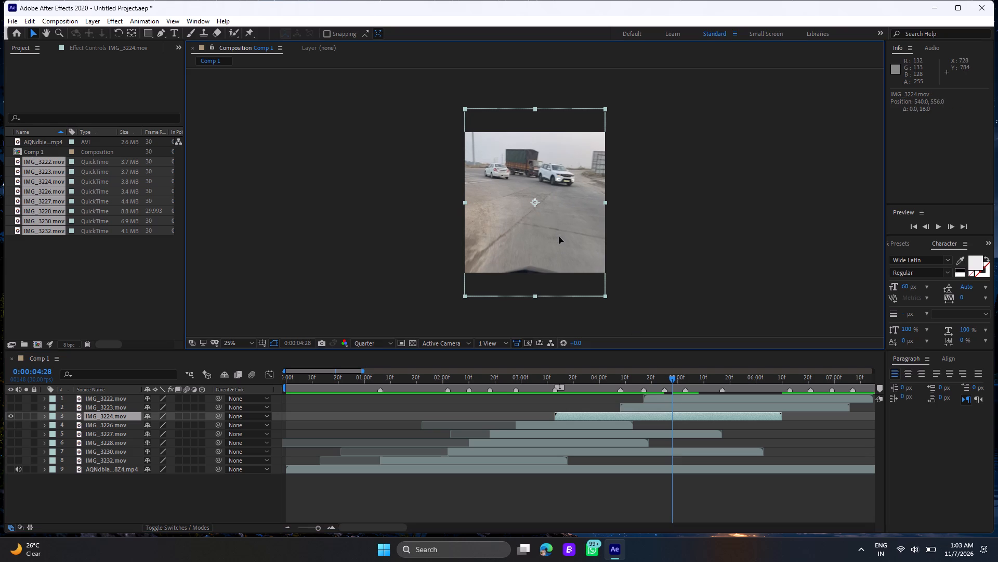
left_click_drag(559, 237, 558, 256)
Split IMG_3224 at 0:00:04:28 and delete the part before the cut.
left_click(666, 417)
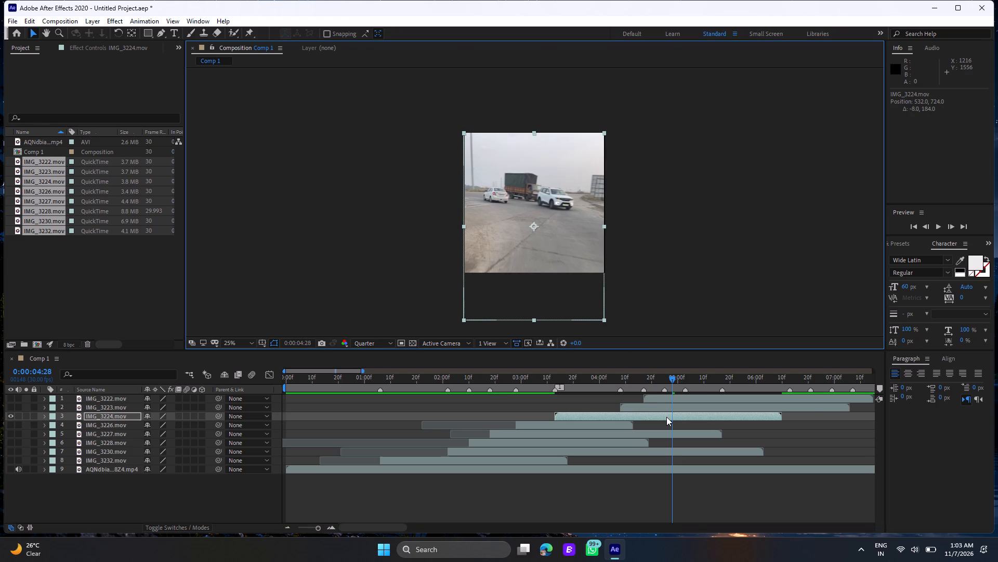
key("ctrl+shift+d")
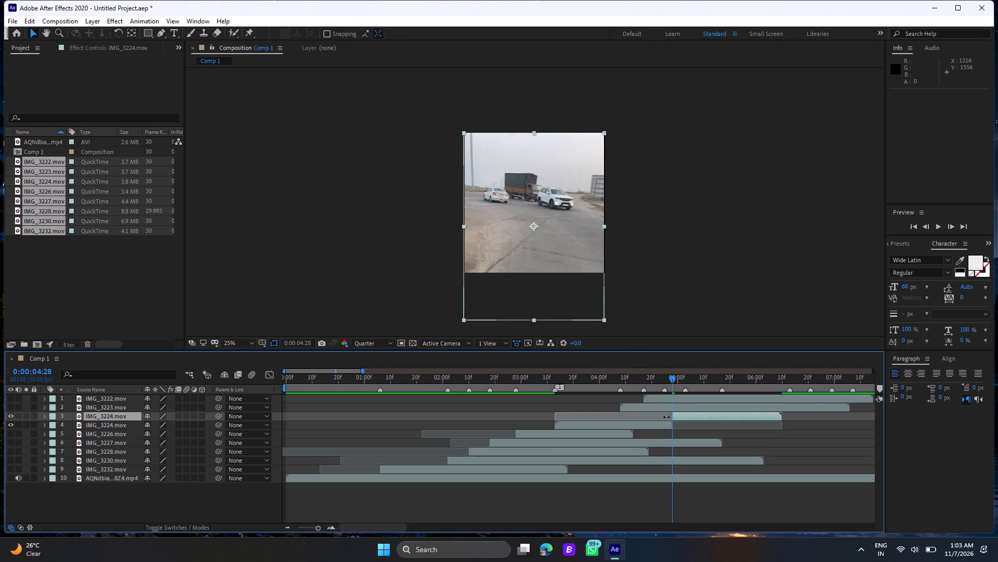
left_click(666, 423)
key("Delete")
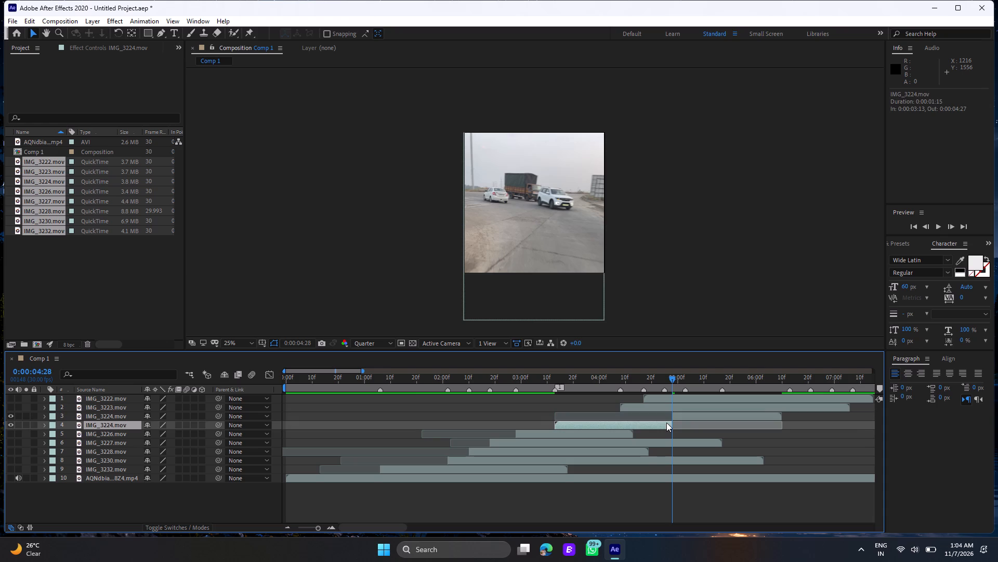
Slide the trimmed IMG_3224 clip earlier so it starts on the beat marker at 0:00:03:13.
left_click_drag(680, 414, 566, 418)
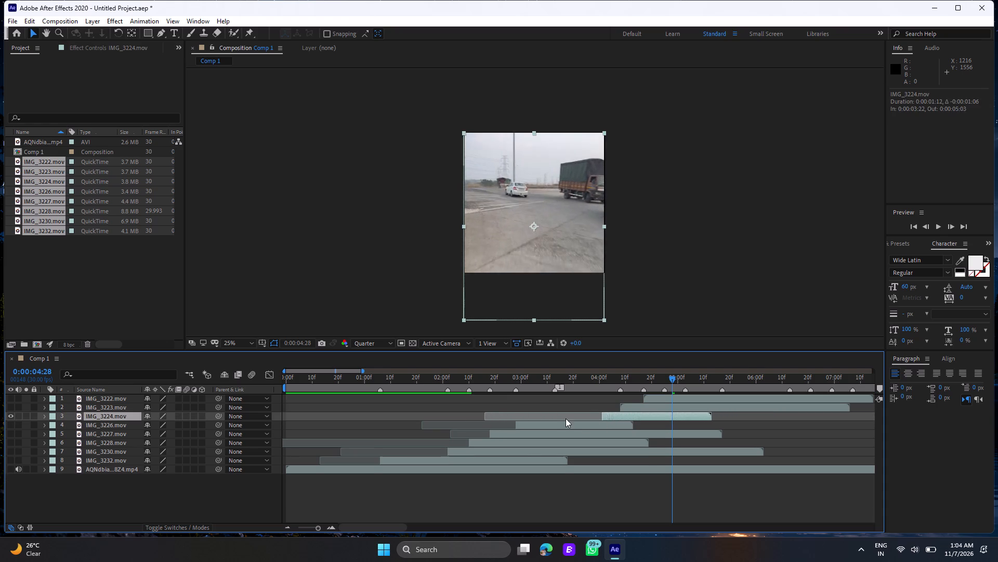
left_click_drag(566, 418, 563, 418)
left_click(554, 377)
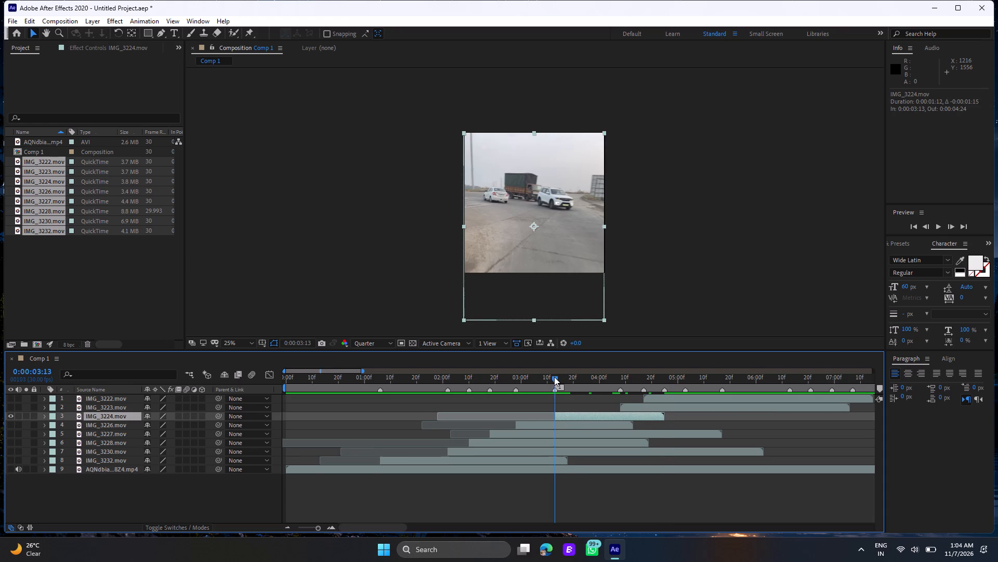
Preview the trimmed IMG_3224 clip by playing from 0:00:02:19.
left_click(492, 383)
key("space")
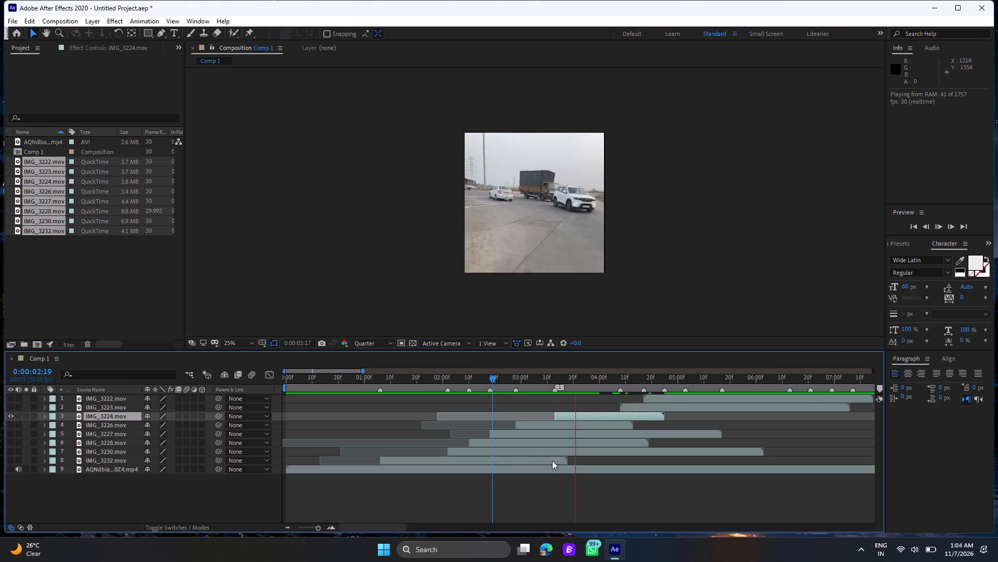
key("space")
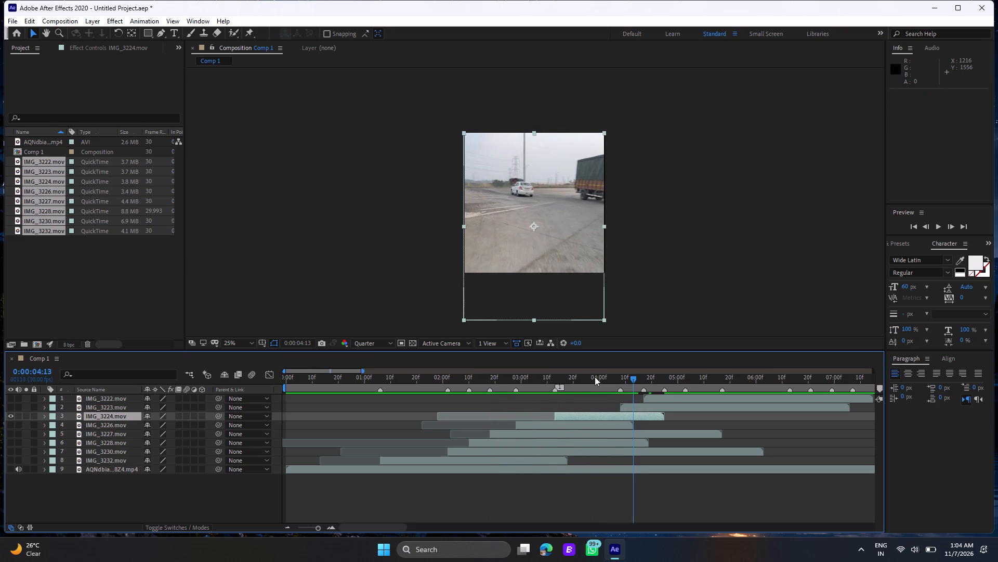
Preview IMG_3223 on its own from 0:00:04:08, playing and scrubbing to 0:00:06:08, to look for a cut point.
left_click(595, 377)
left_click_drag(595, 377, 622, 393)
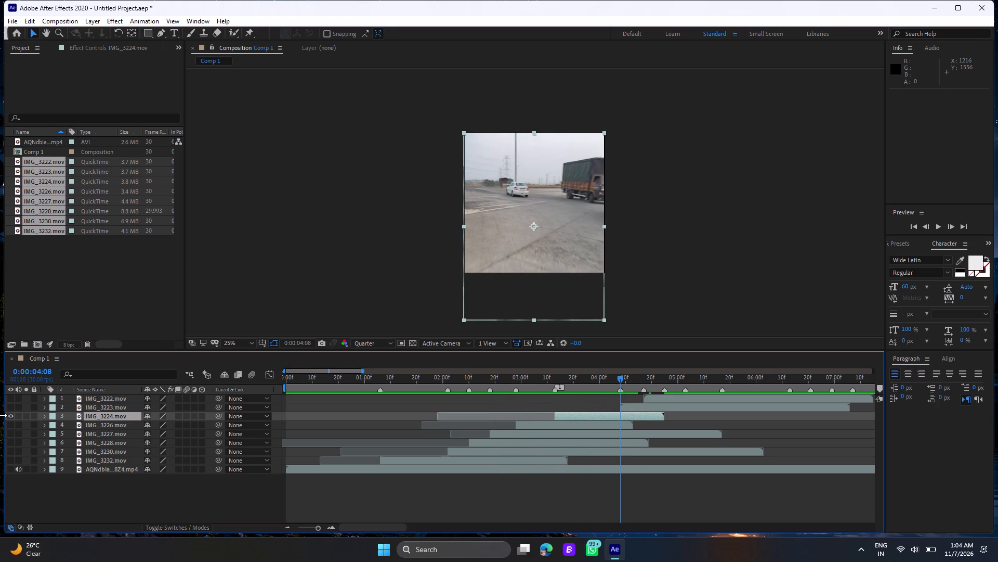
left_click(7, 418)
left_click(10, 407)
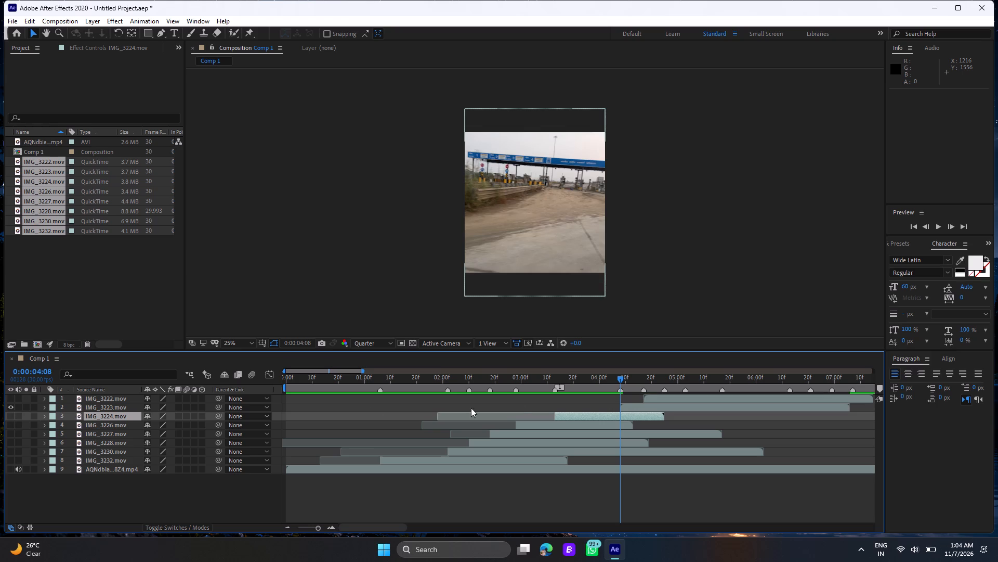
key("space")
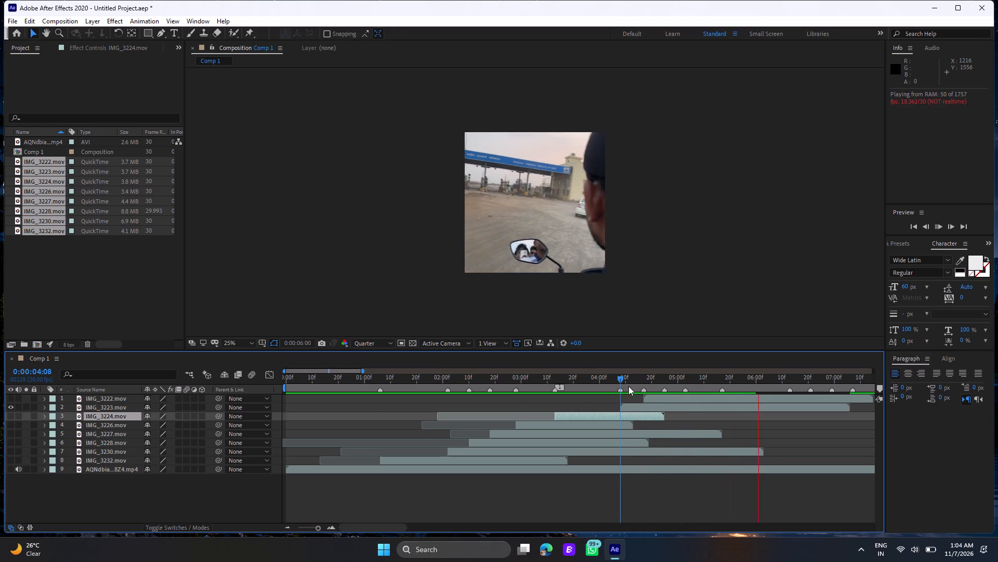
left_click(648, 379)
left_click_drag(648, 379, 672, 389)
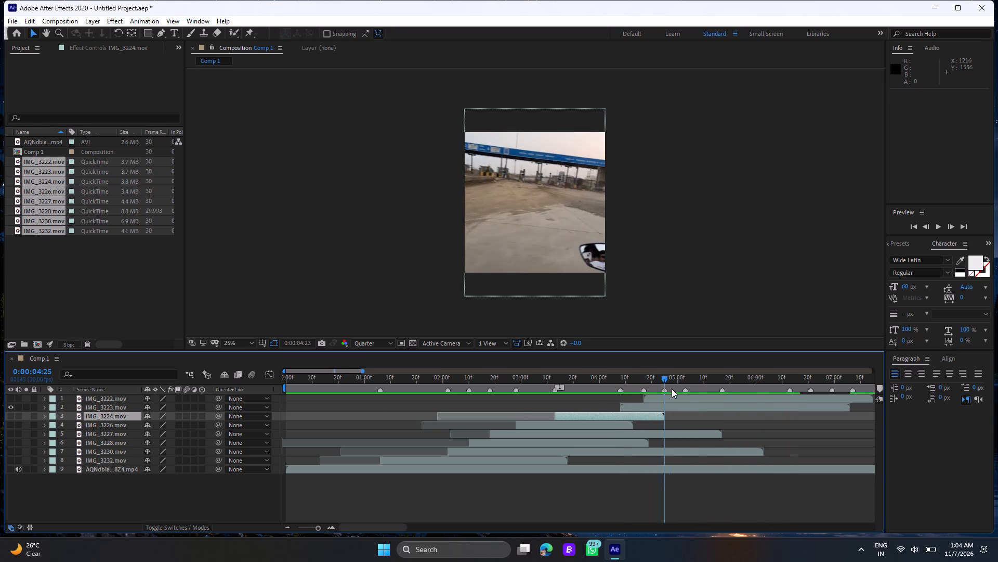
left_click_drag(672, 389, 795, 418)
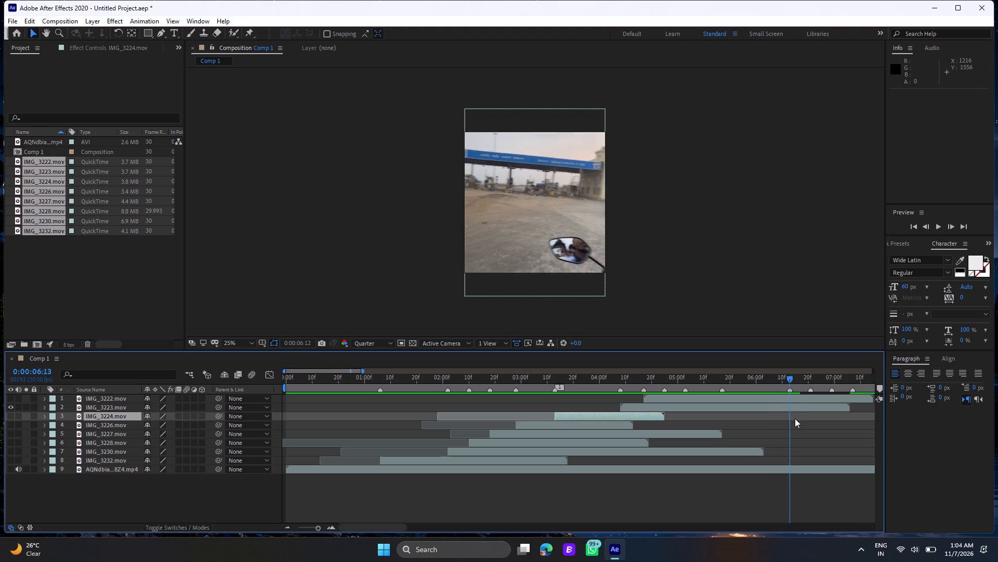
left_click_drag(795, 418, 798, 425)
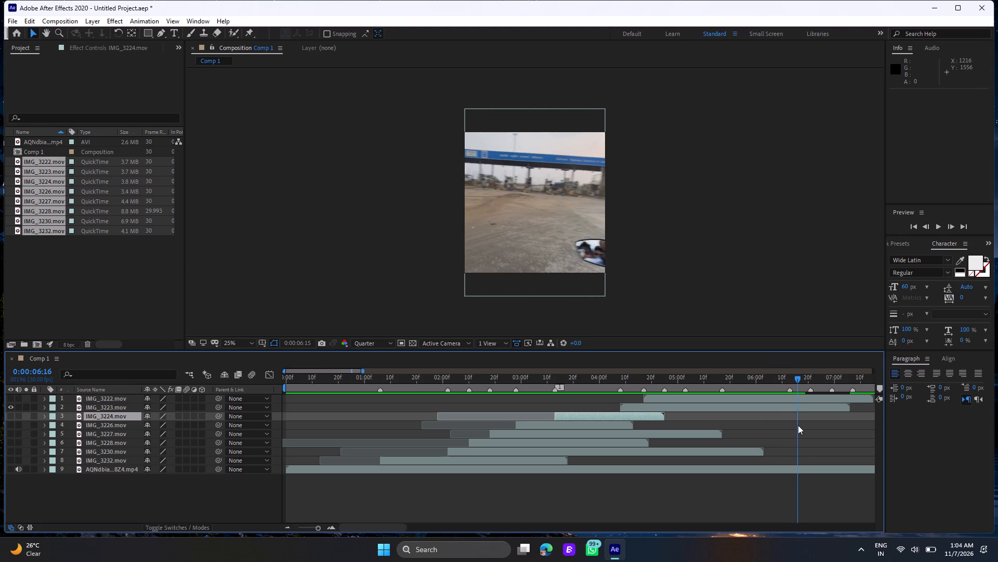
left_click_drag(798, 425, 776, 425)
Split IMG_3223 at 0:00:06:08 and delete the part before the cut.
left_click(774, 405)
key("ctrl+shift+d")
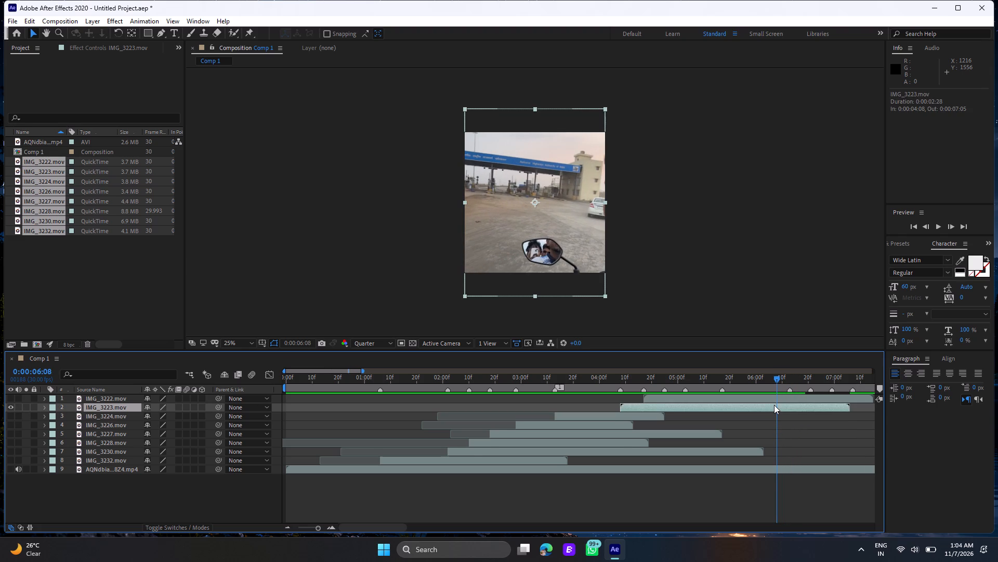
left_click(767, 419)
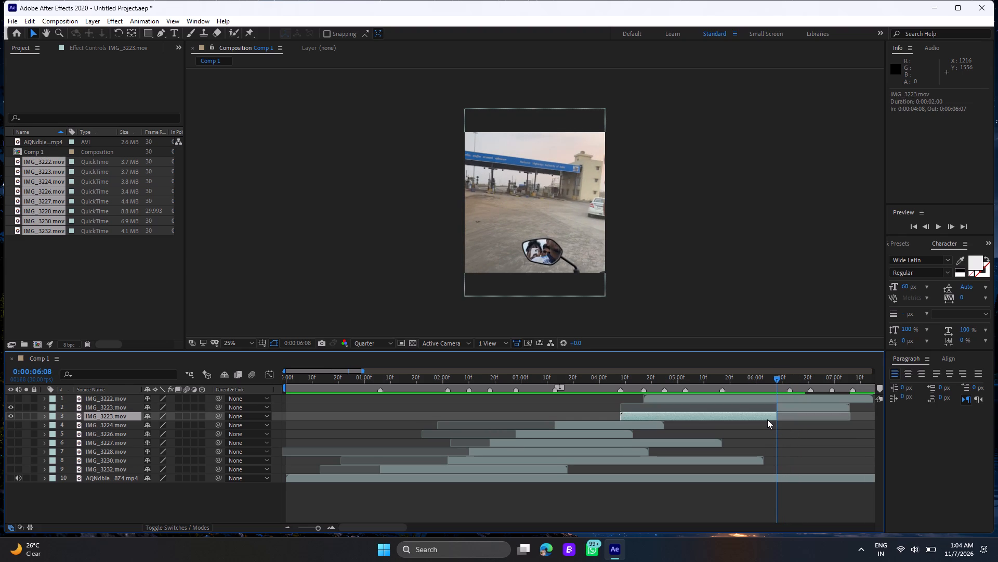
key("Delete")
Slide the trimmed IMG_3223 clip earlier so it starts on the beat marker at 0:00:04:08.
left_click_drag(787, 408, 675, 416)
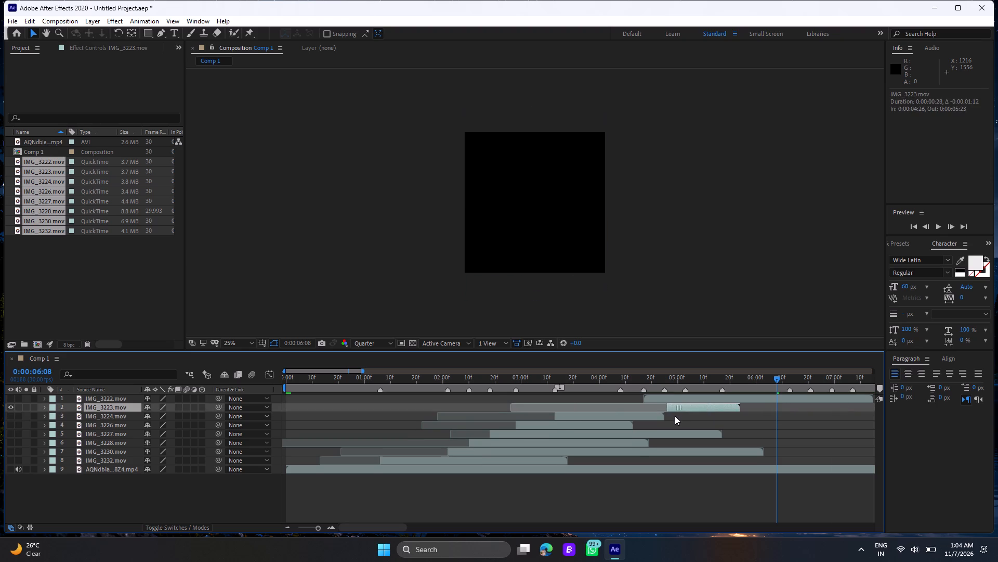
left_click_drag(675, 416, 658, 416)
left_click(643, 377)
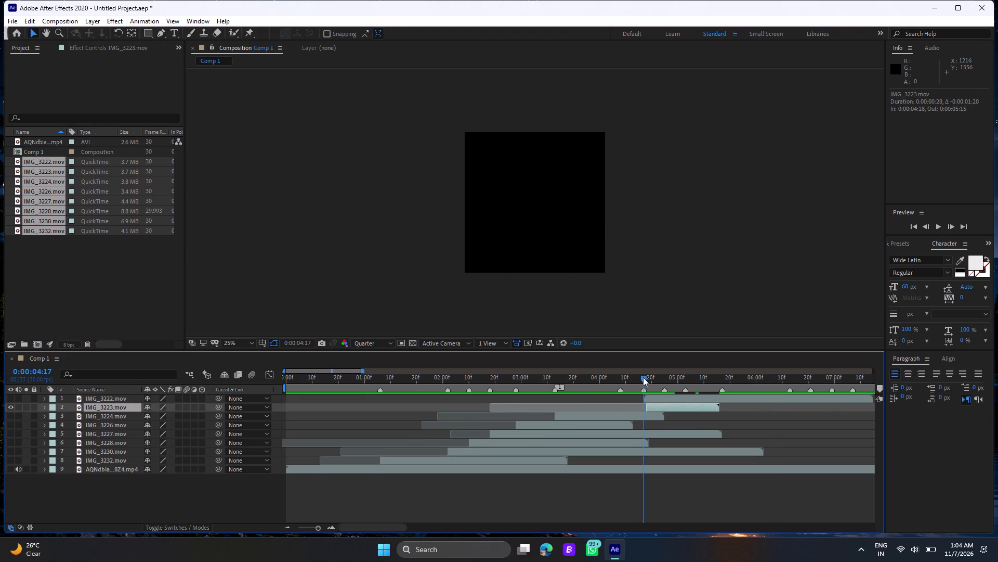
left_click(655, 407)
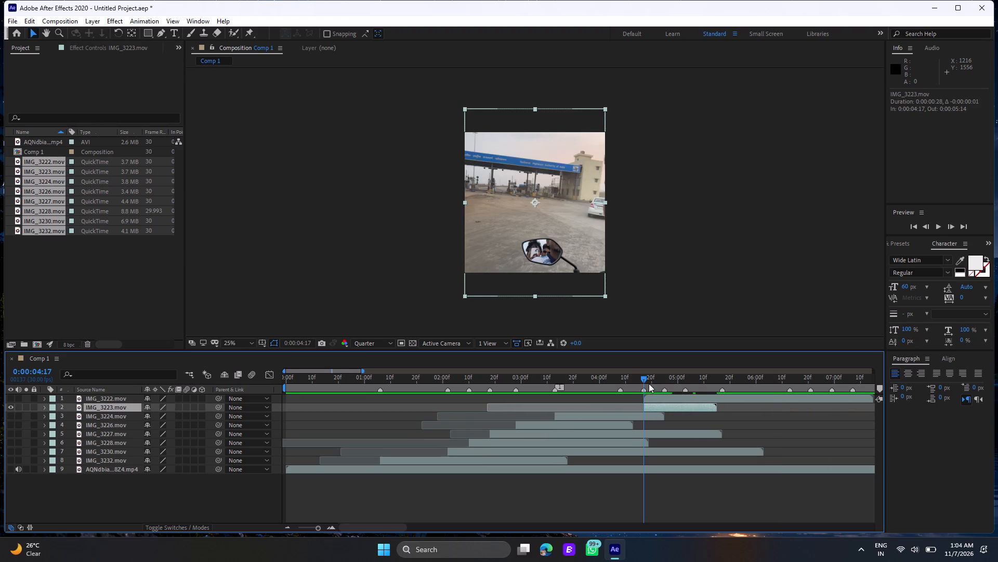
left_click_drag(655, 408, 639, 410)
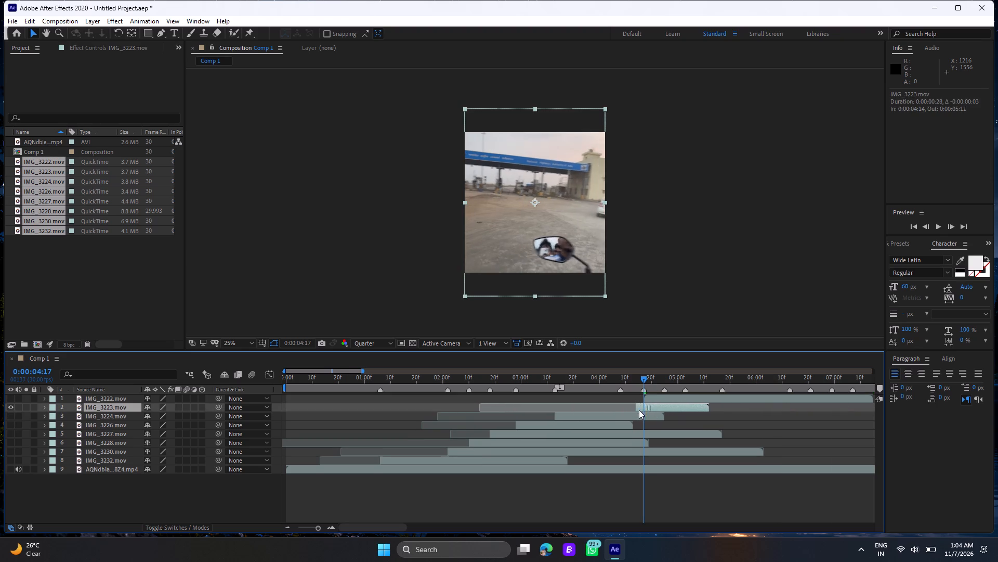
left_click_drag(639, 410, 633, 412)
left_click(621, 379)
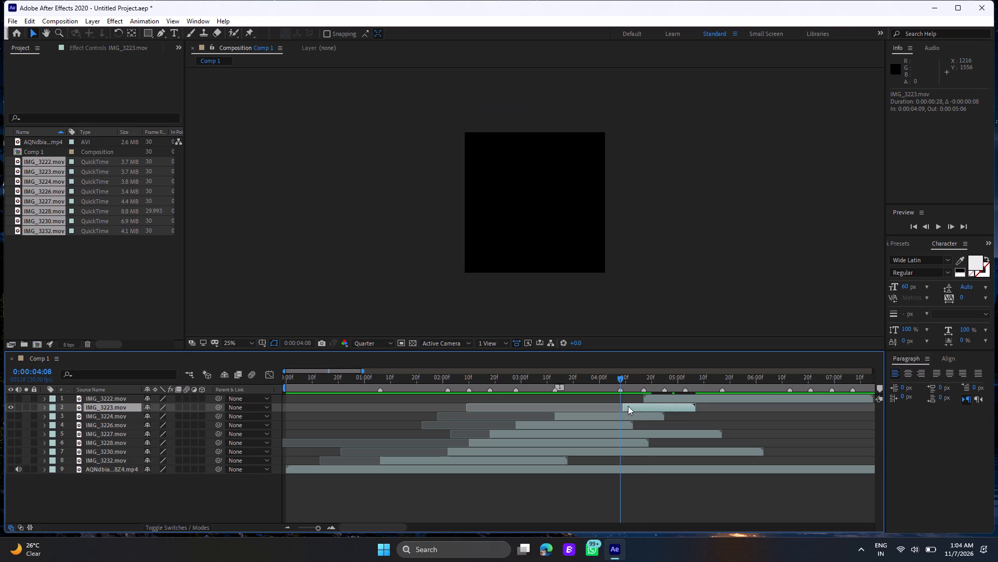
left_click(631, 408)
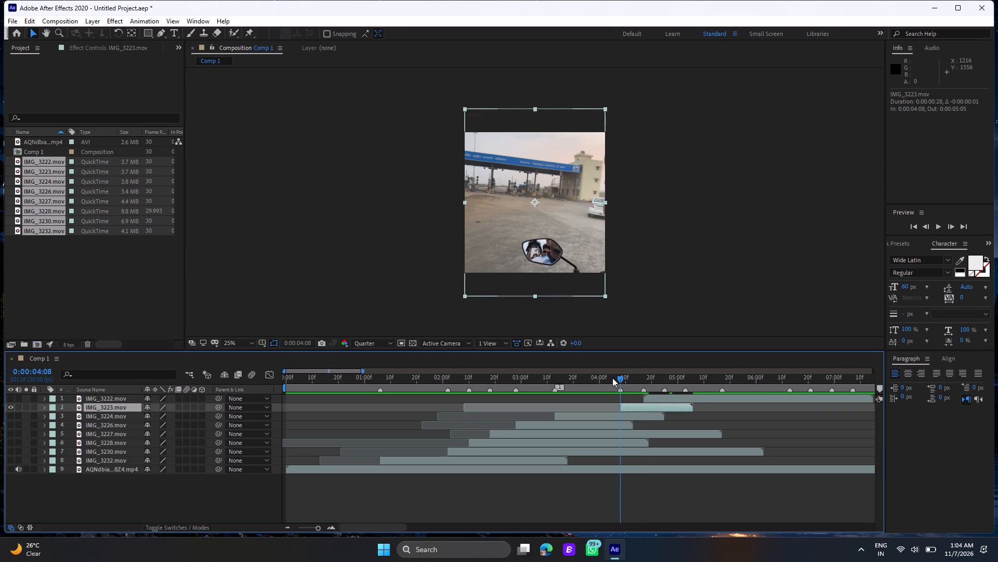
Review the start of the trimmed IMG_3223 clip by playing from 0:00:04:05 and again from 0:00:04:03.
left_click(612, 378)
key("space")
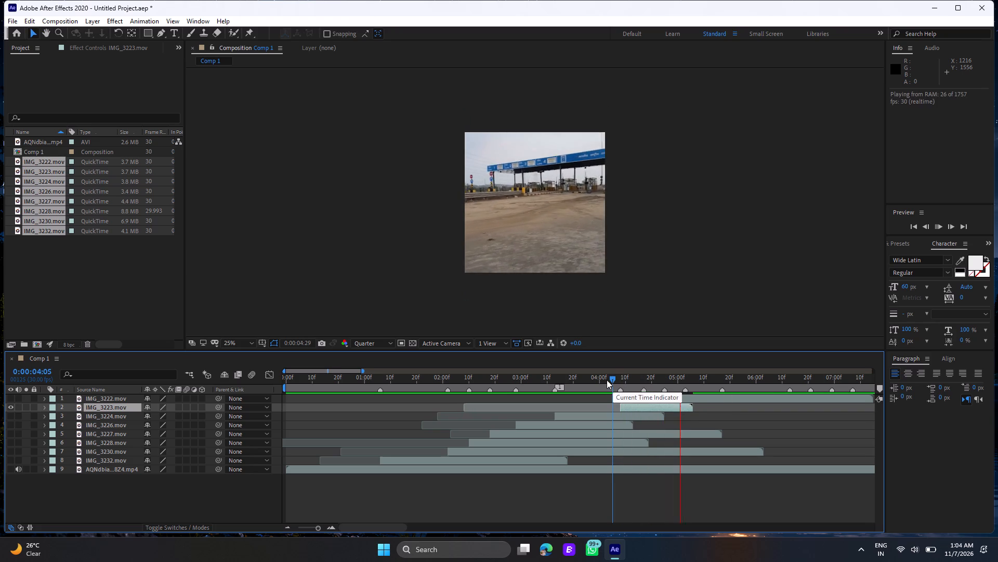
left_click(606, 380)
key("space")
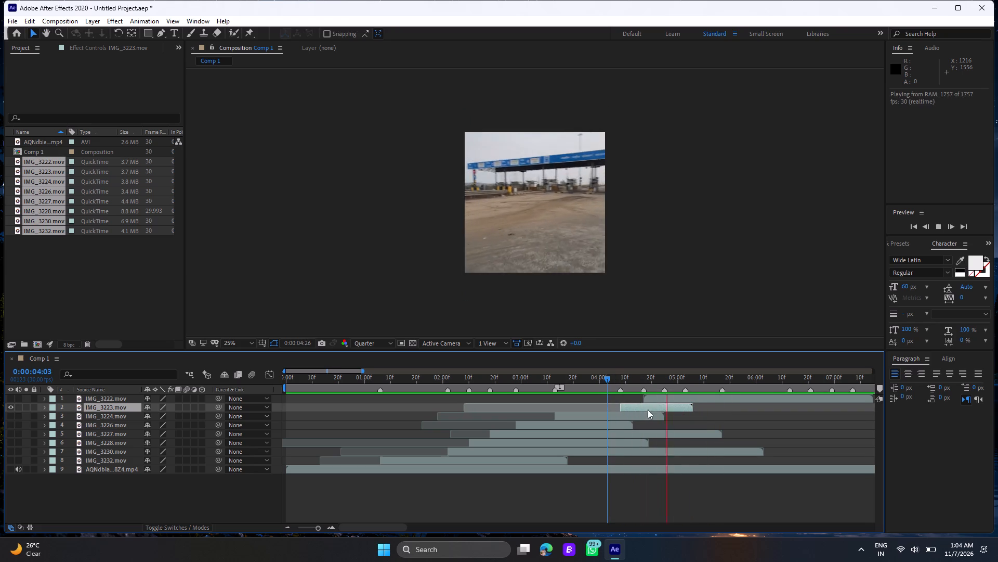
Preview IMG_3222 on its own, playing from 0:00:04:17 and from 0:00:05:07, and stop at a cut point at 0:00:06:11.
left_click(645, 377)
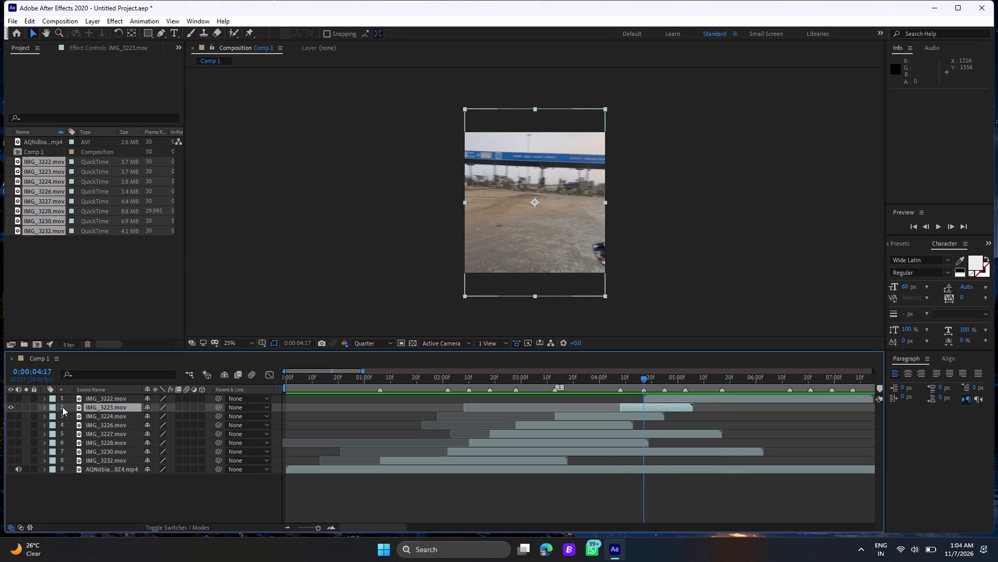
left_click(10, 404)
left_click(10, 399)
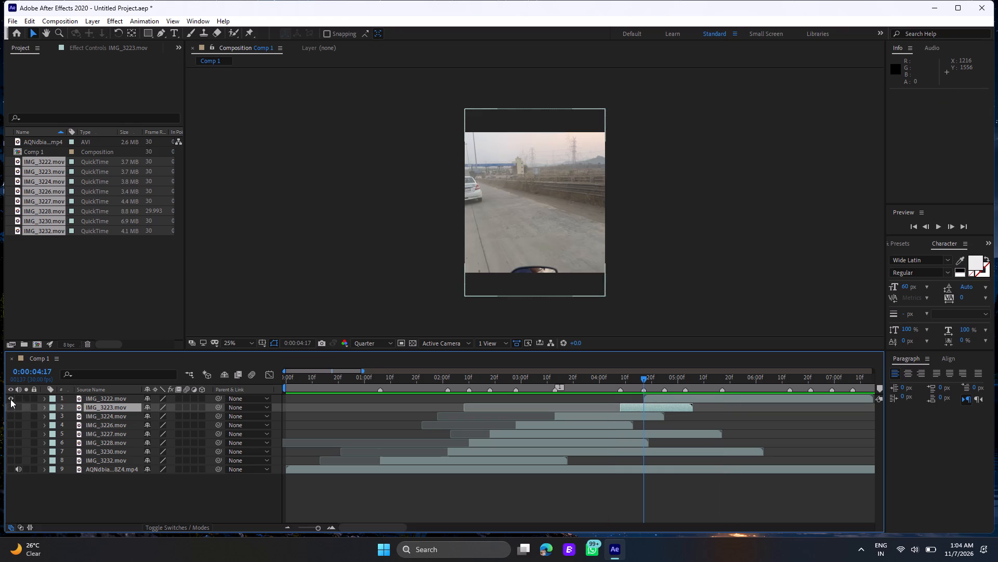
key("space")
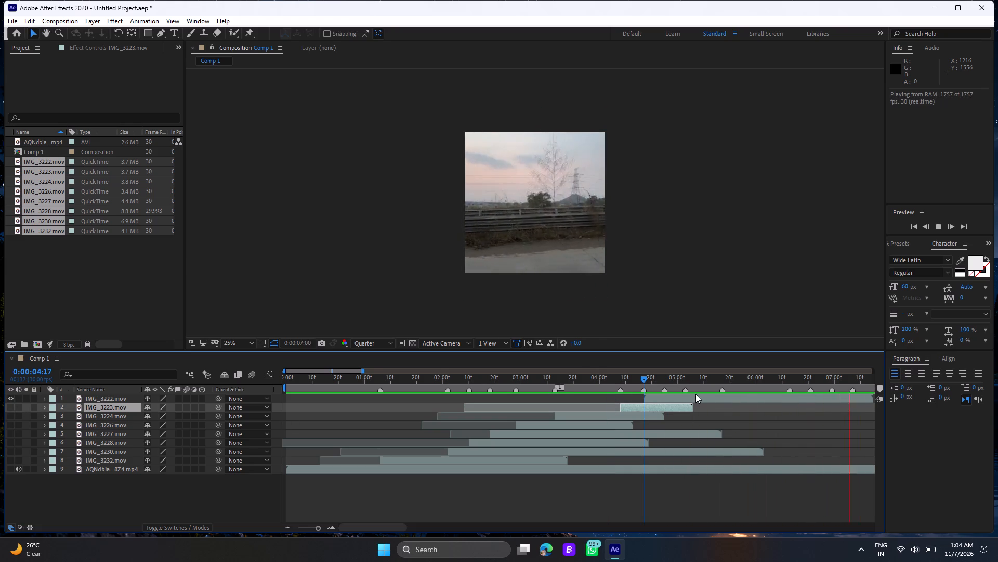
left_click(695, 380)
key("space")
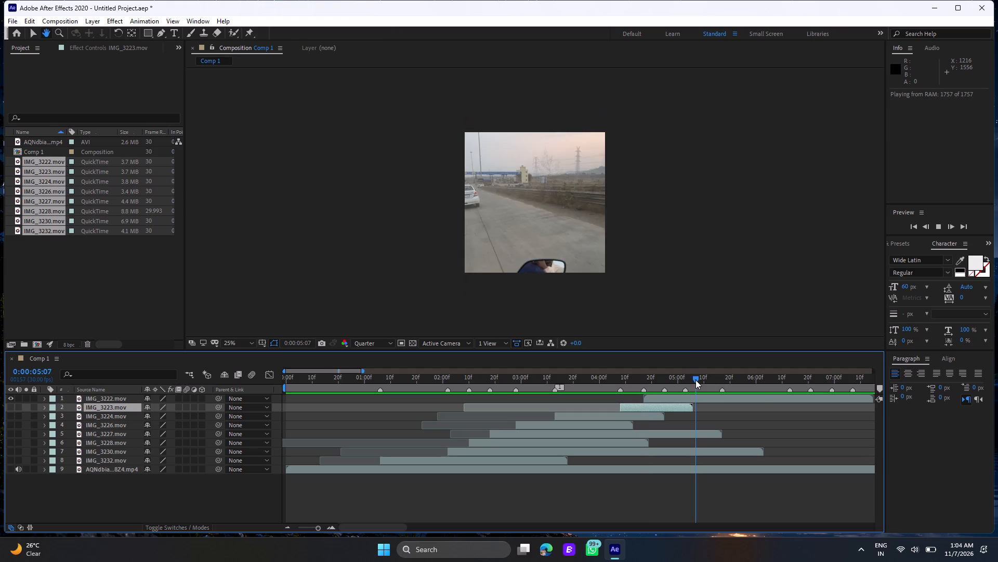
key("space")
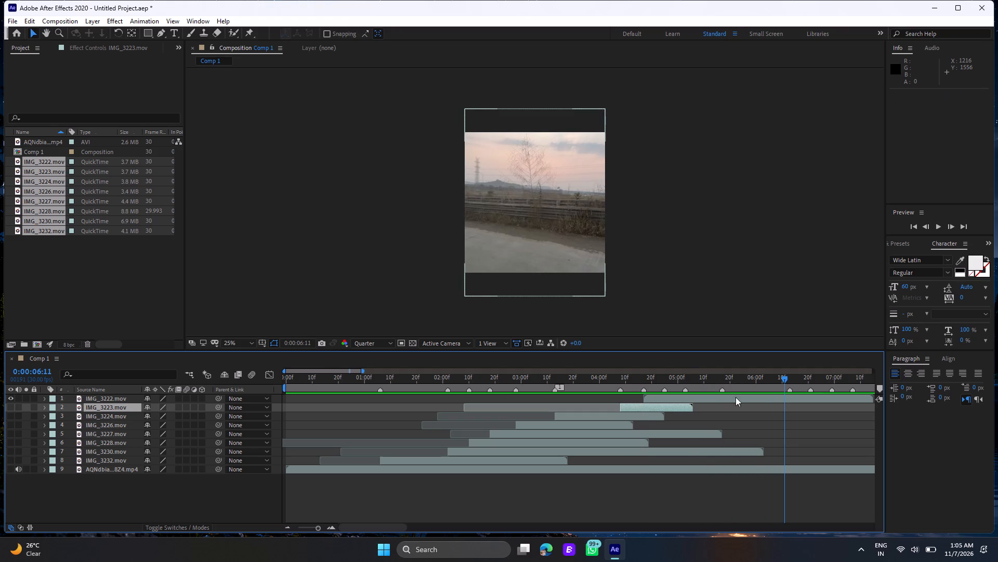
Split IMG_3222 at 0:00:06:11 and delete the part before the cut.
left_click(763, 398)
key("ctrl+shift+d")
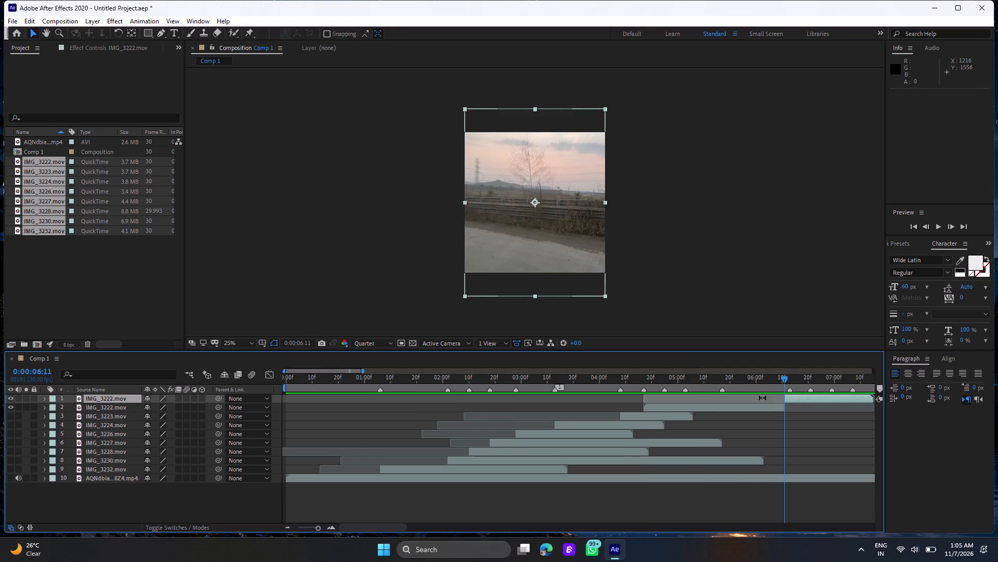
left_click(762, 408)
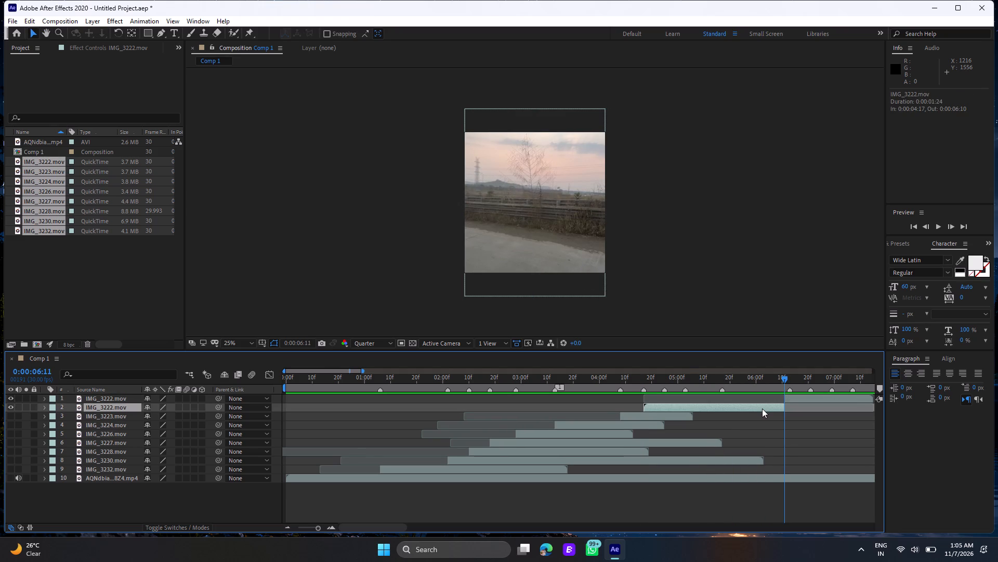
key("Delete")
Slide the trimmed IMG_3222 clip earlier so it starts on the beat marker at 0:00:04:17.
left_click_drag(791, 396, 650, 415)
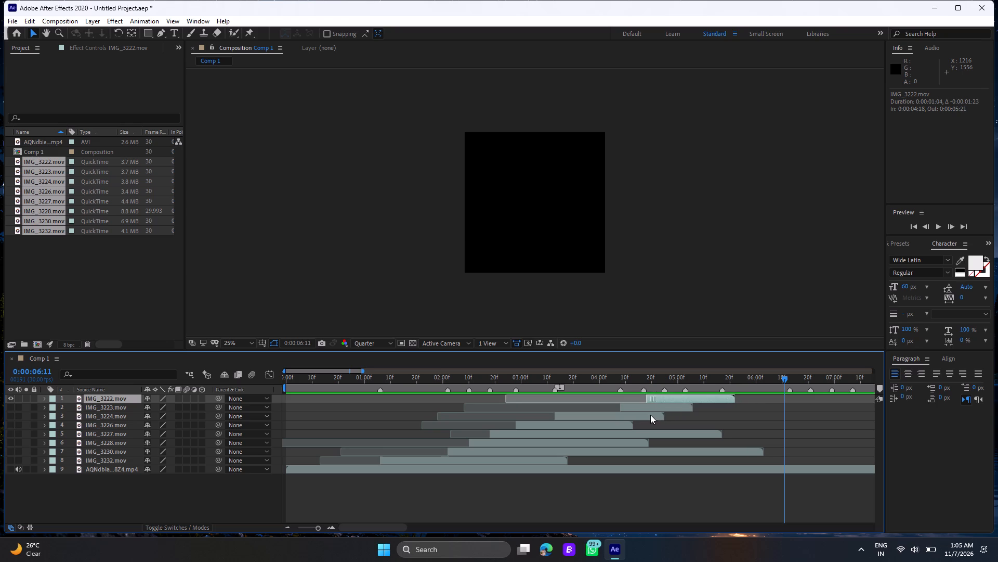
left_click_drag(650, 415, 647, 415)
left_click(654, 397)
left_click(644, 377)
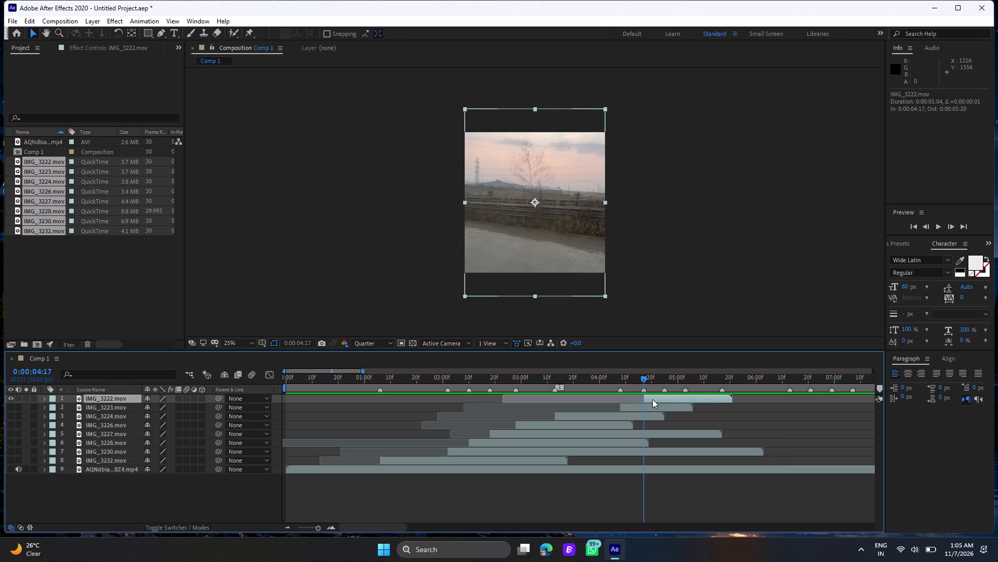
Turn visibility back on for the seven video layers from IMG_3223 down to IMG_3232.
left_click(652, 399)
left_click_drag(9, 404, 8, 458)
Preview the whole edit with all layers visible, playing from 0:00:00:00 and from 0:00:00:23.
left_click(288, 377)
left_click_drag(288, 377, 277, 378)
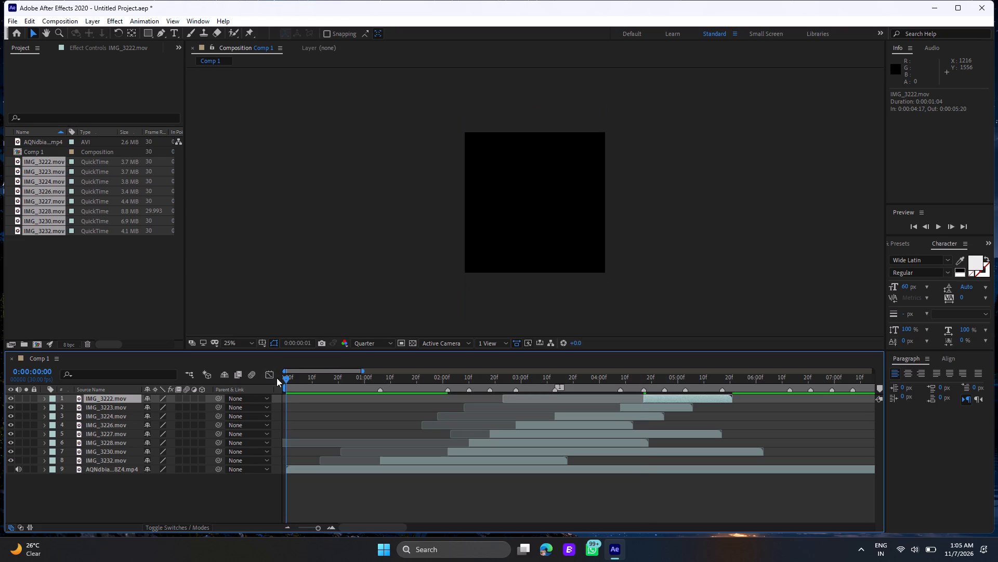
left_click_drag(277, 378, 272, 378)
key("space")
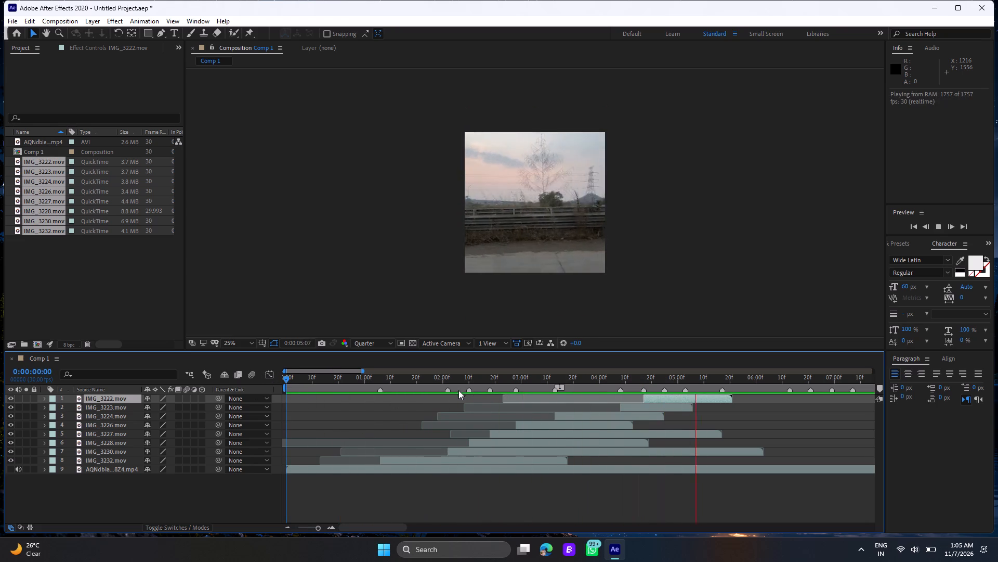
left_click(345, 385)
key("space")
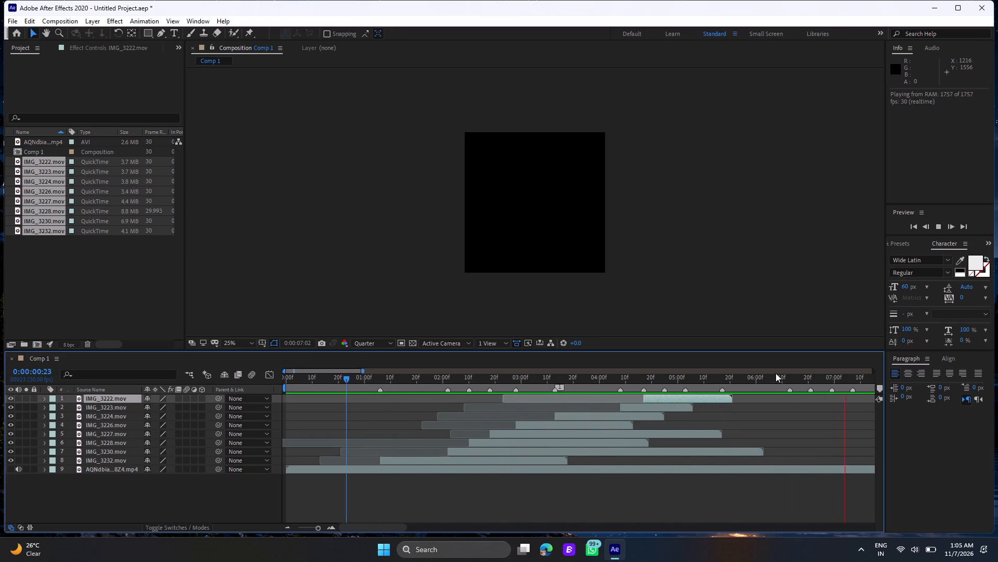
Split IMG_3230 and IMG_3222 at 0:00:05:17, where IMG_3227 ends, and delete the part after the cut of each.
left_click(722, 379)
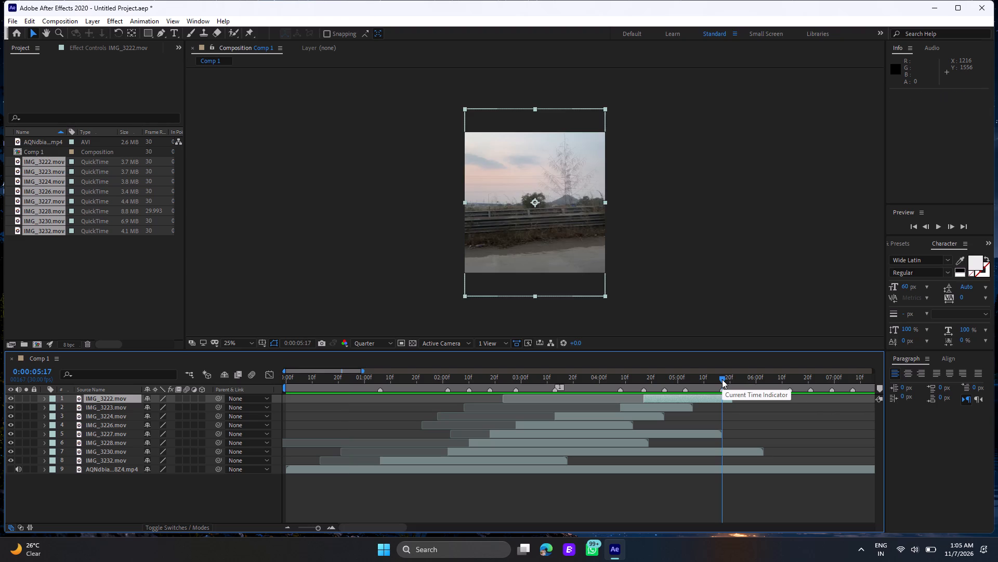
left_click(722, 379)
left_click(726, 450)
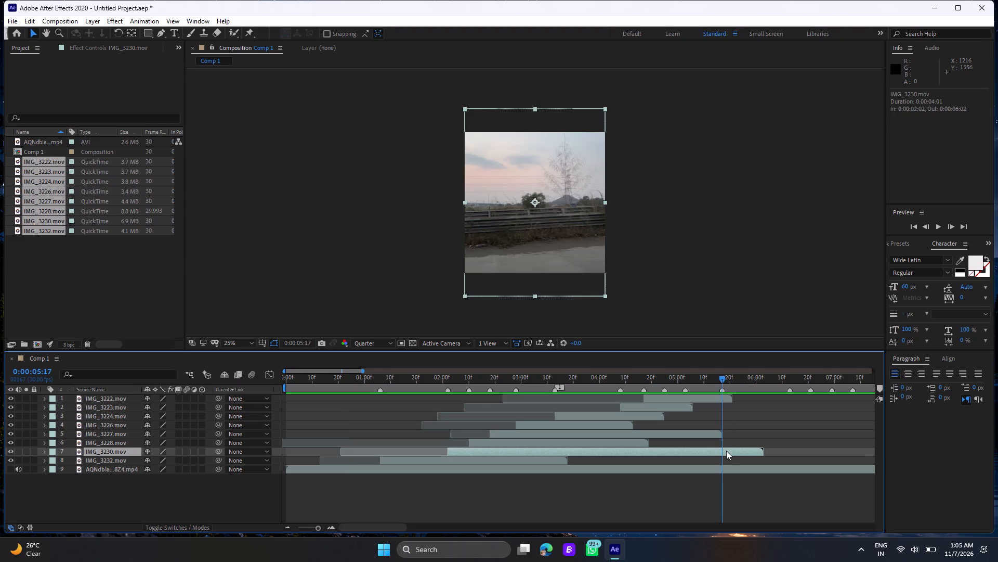
key("ctrl+shift+d")
key("Delete")
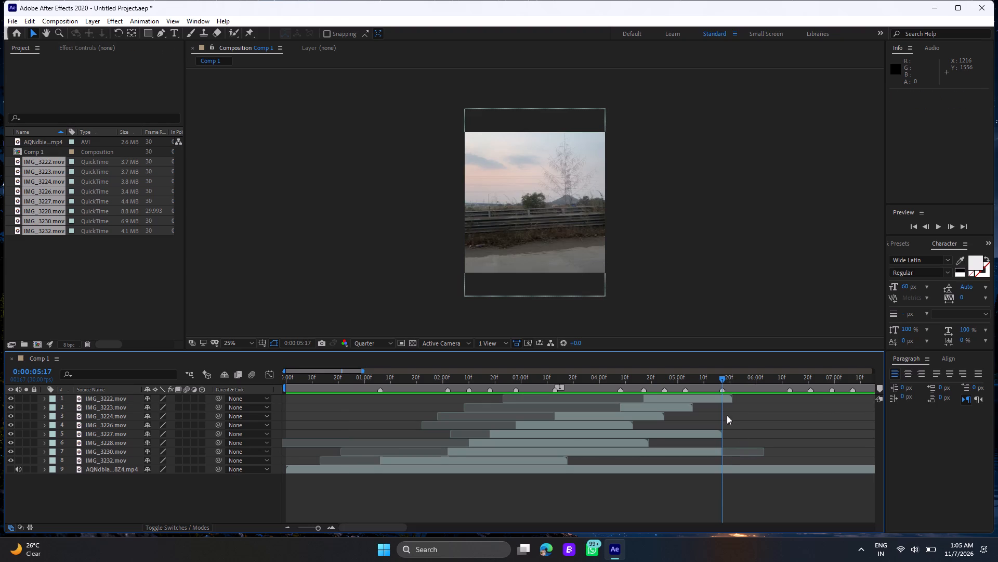
left_click(723, 397)
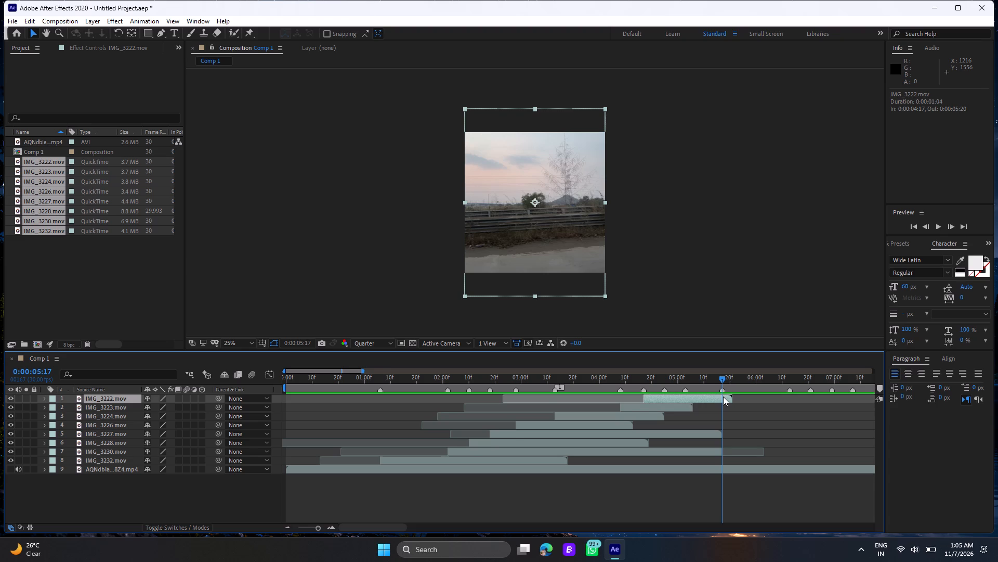
key("ctrl+shift+d")
key("Delete")
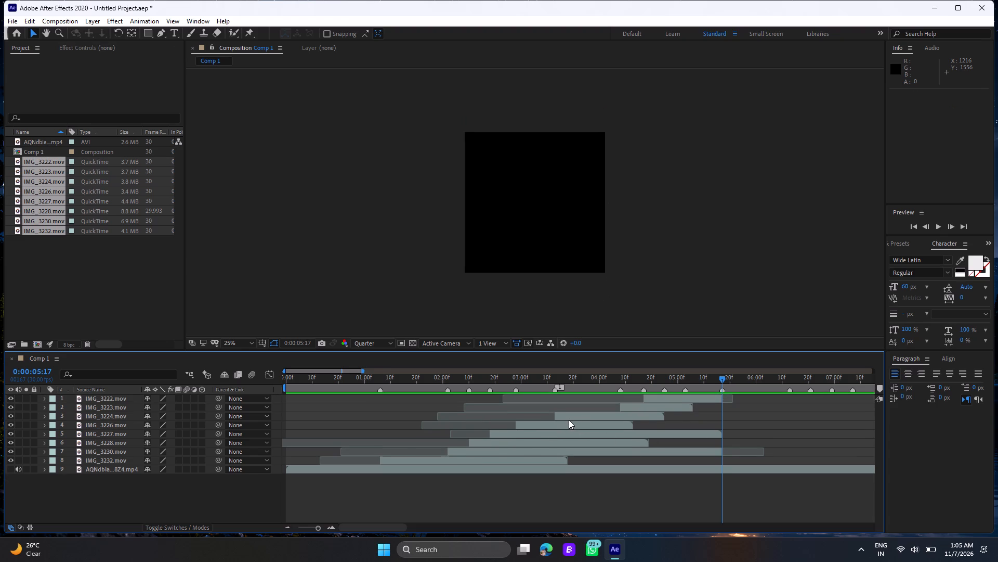
Preview the trimmed edit, playing from 0:00:01:05.
left_click(297, 378)
left_click_drag(297, 375, 283, 375)
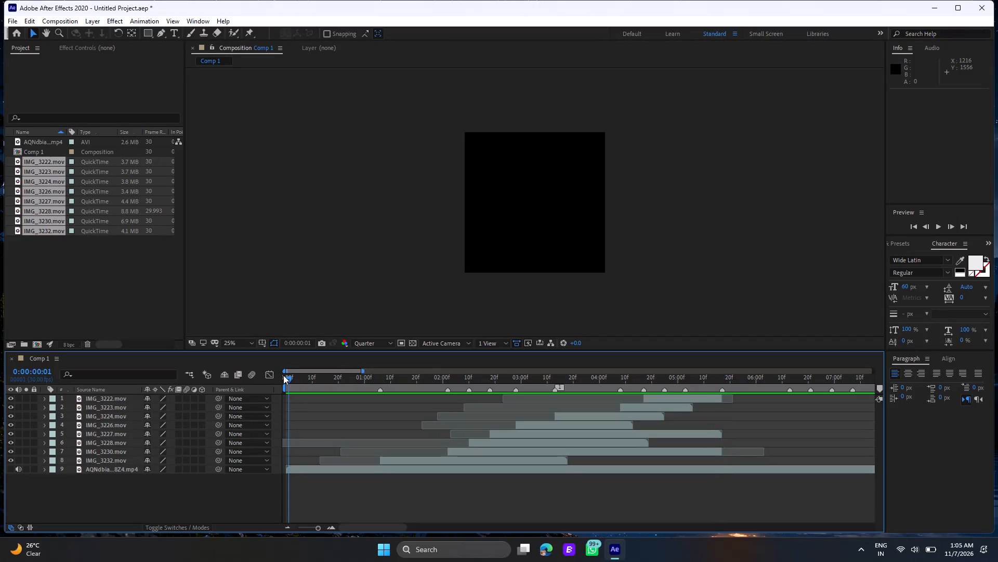
left_click_drag(283, 375, 283, 375)
left_click(378, 376)
key("space")
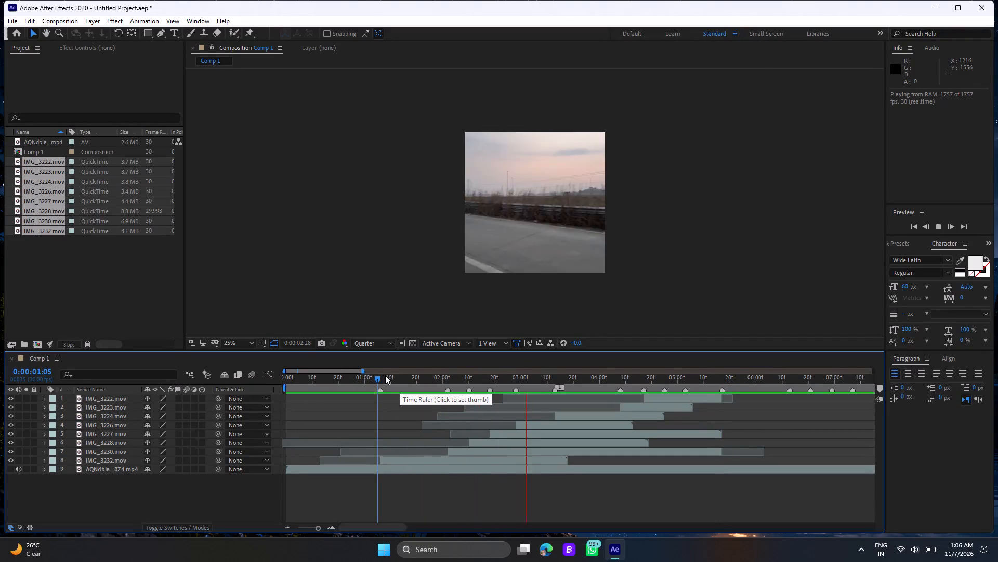
Enable time remapping on IMG_3232 and move its first Time Remap keyframe to the clip's start at 0:00:01:06.
left_click(381, 375)
left_click(406, 459)
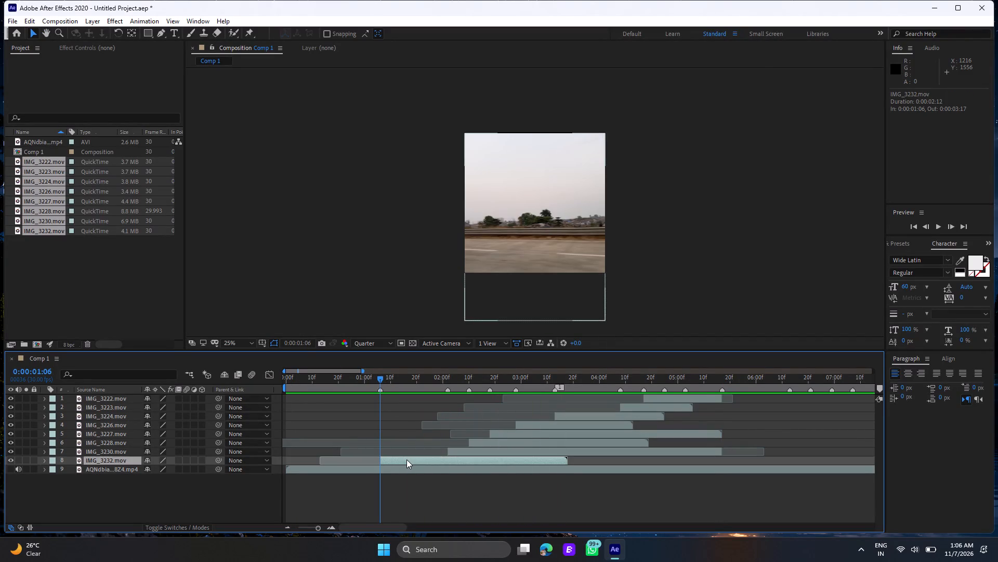
right_click(407, 459)
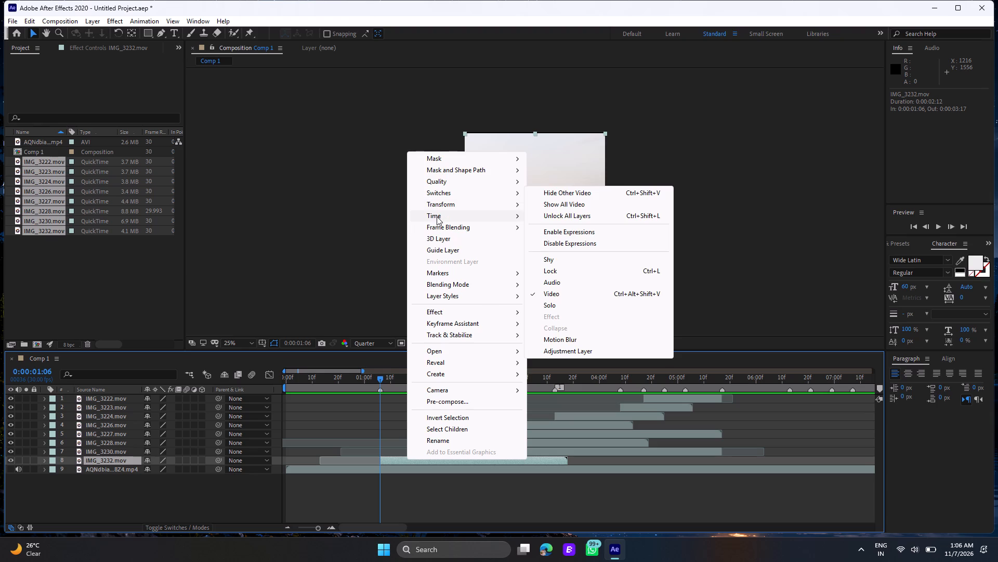
left_click(553, 214)
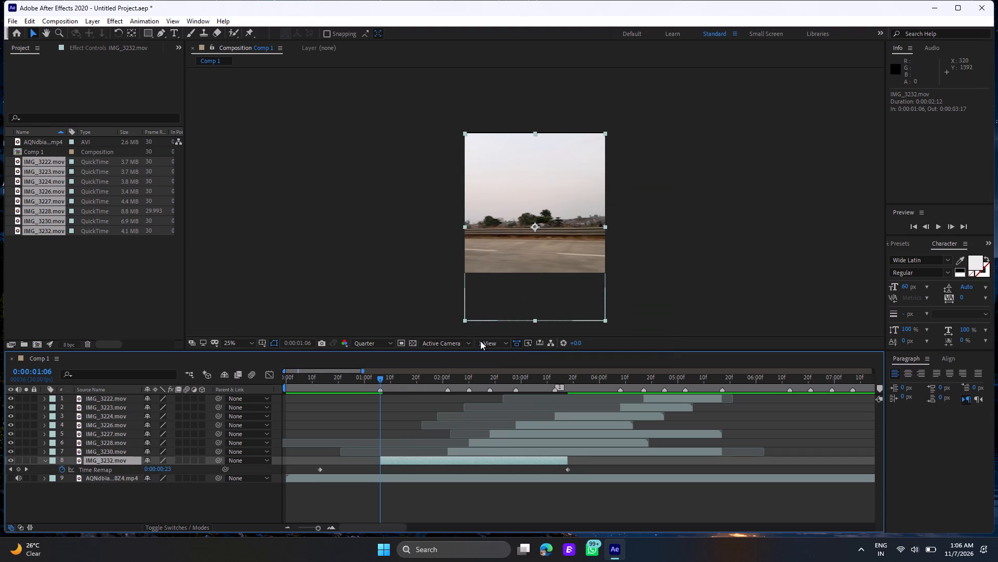
left_click_drag(320, 471, 371, 478)
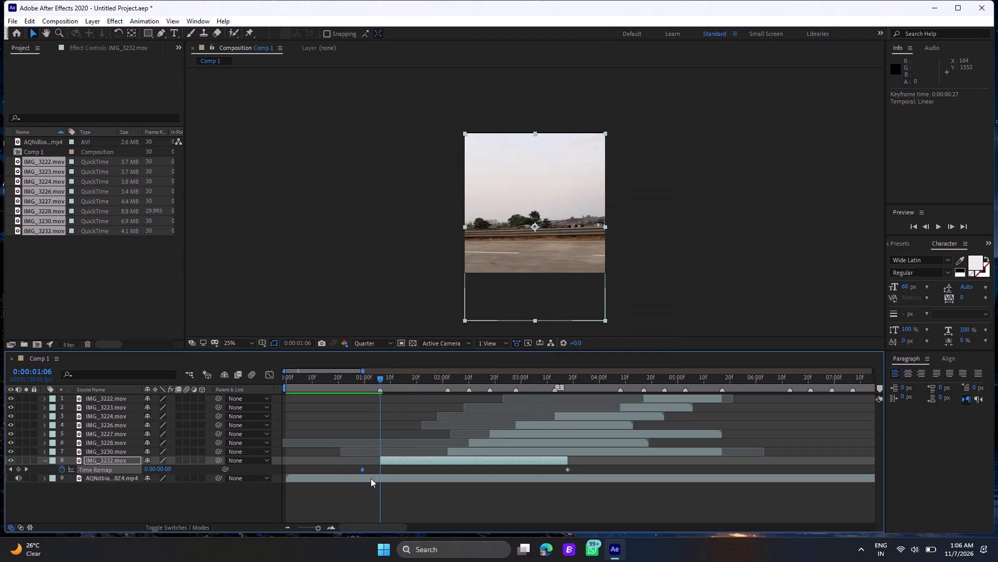
left_click_drag(371, 478, 380, 478)
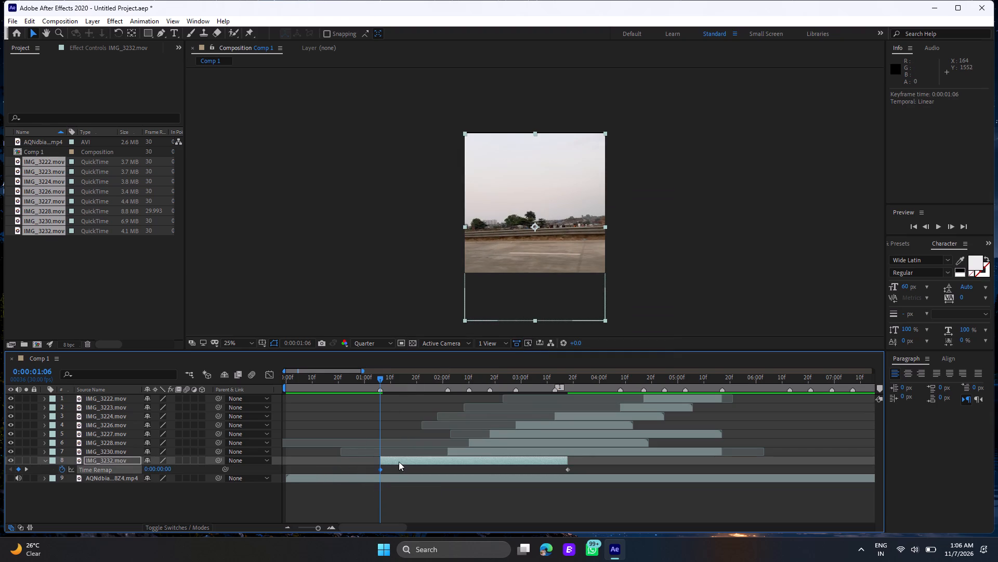
Review the remapped IMG_3232 clip up to the beat marker at 0:00:02:02, replaying from 0:00:01:06, 0:00:01:02 and 0:00:01:04.
key("space")
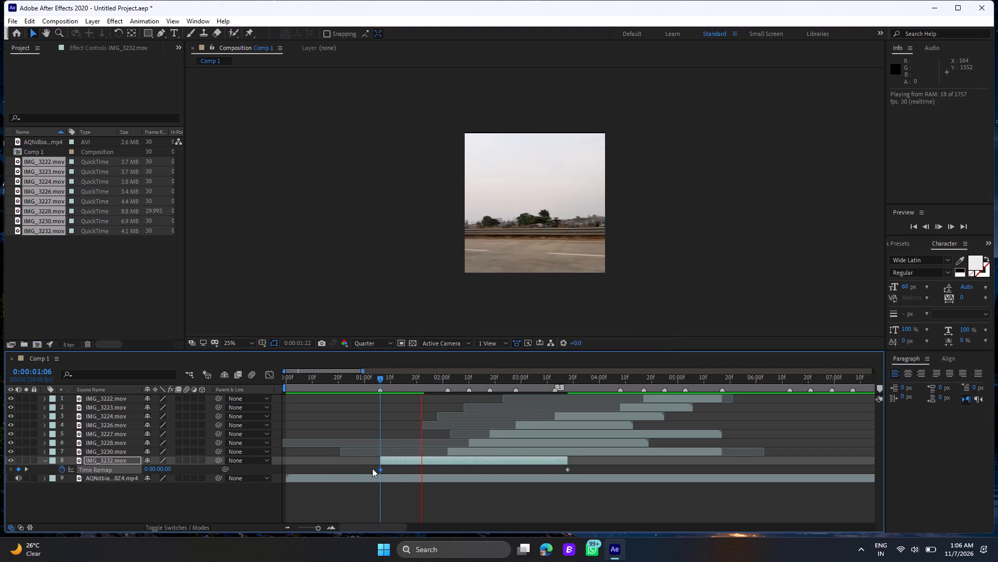
left_click(379, 380)
key("space")
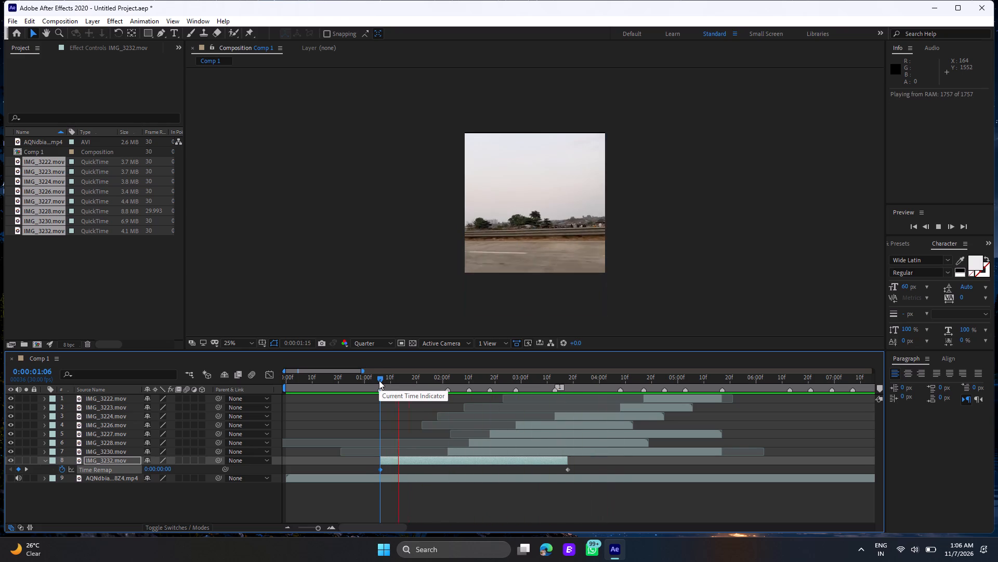
key("space")
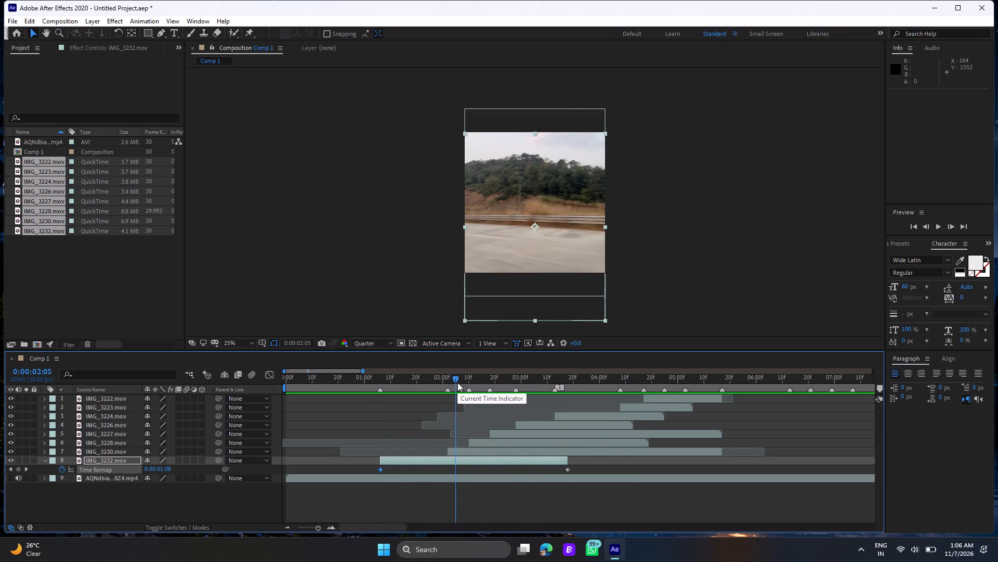
left_click_drag(455, 380, 448, 380)
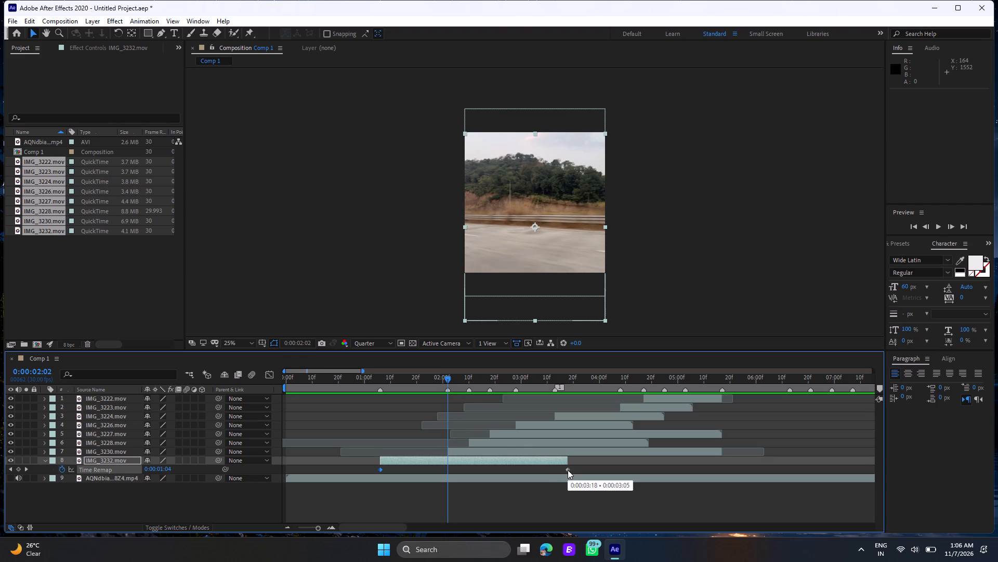
left_click(567, 470)
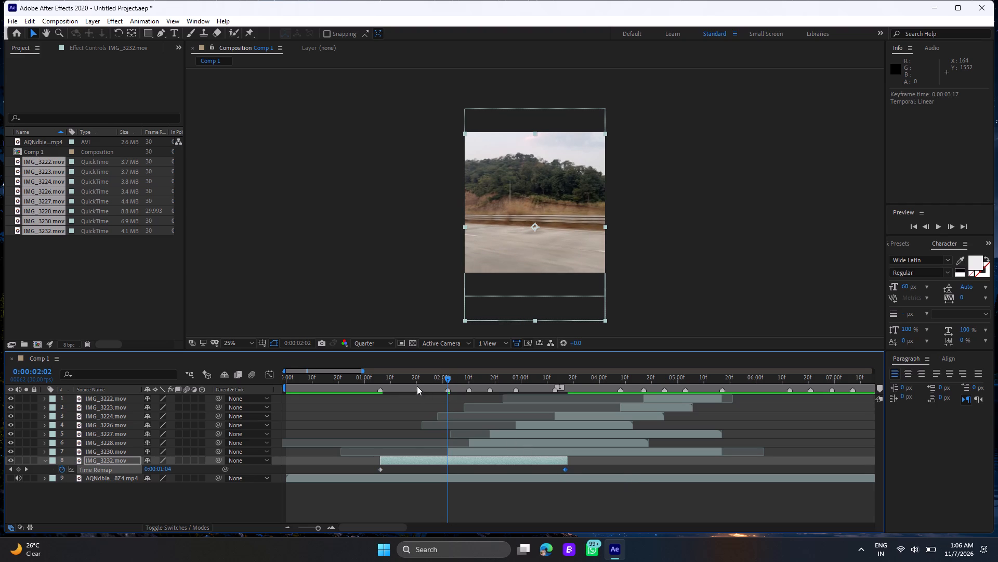
left_click(413, 384)
left_click_drag(413, 384, 370, 374)
key("space")
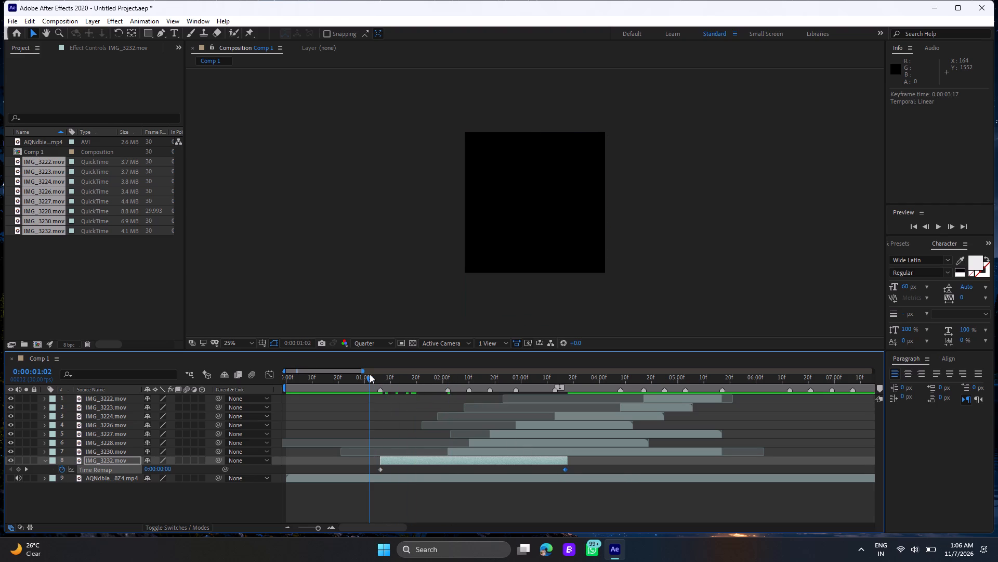
left_click(413, 377)
left_click_drag(413, 377, 374, 372)
key("space")
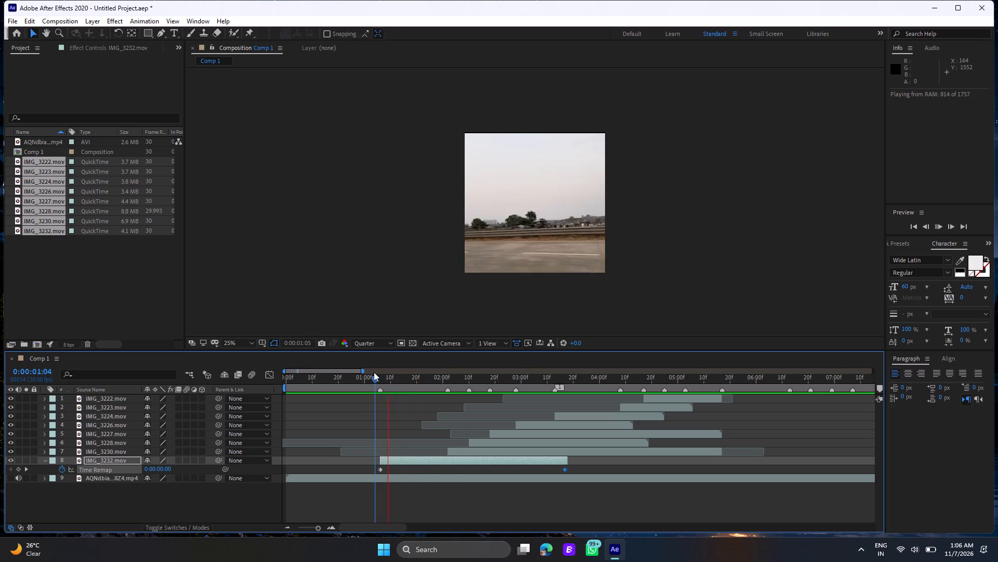
key("space")
Move IMG_3232's last Time Remap keyframe to 0:00:01:19.
double_click(413, 378)
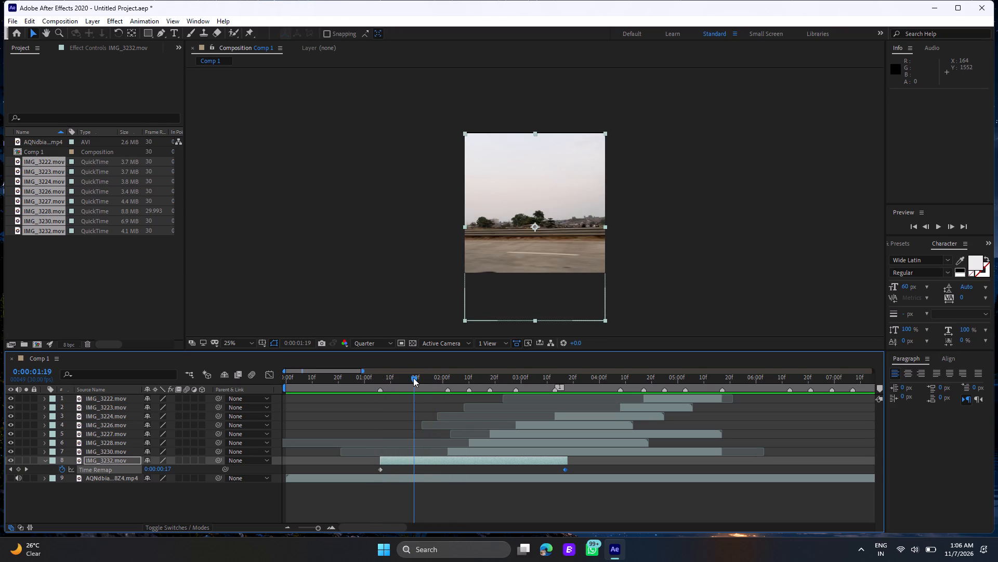
left_click_drag(564, 467, 414, 475)
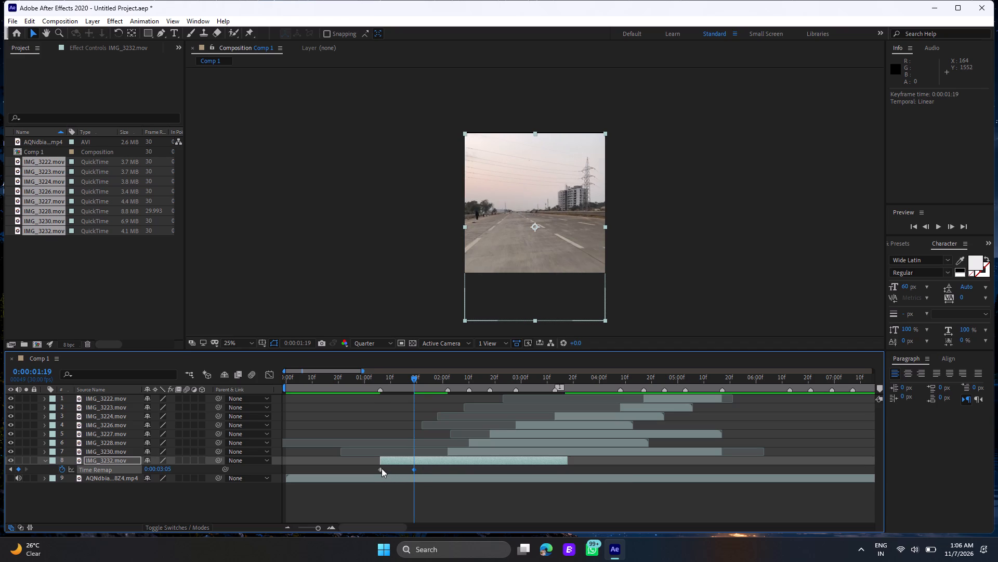
Copy IMG_3232's first Time Remap keyframe at 0:00:01:06 and paste it on the beat marker at 0:00:02:02.
left_click(378, 382)
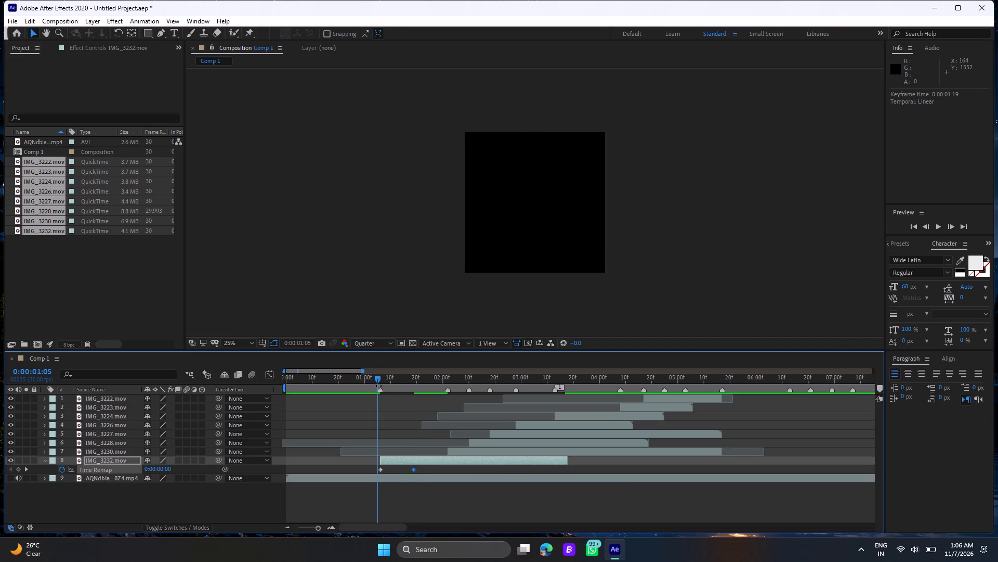
left_click(376, 379)
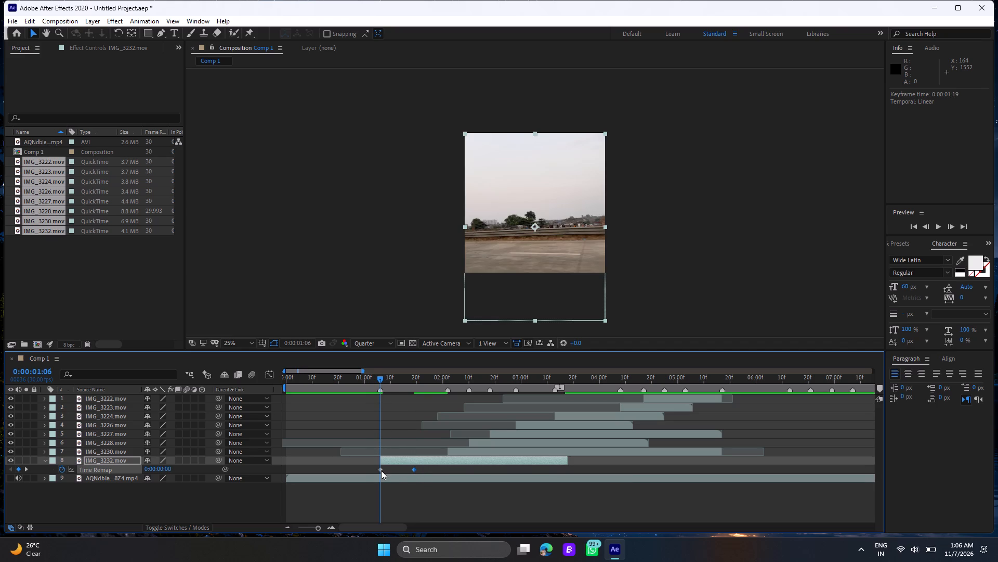
left_click(381, 470)
key("ctrl+c")
left_click(442, 380)
left_click_drag(442, 380, 444, 384)
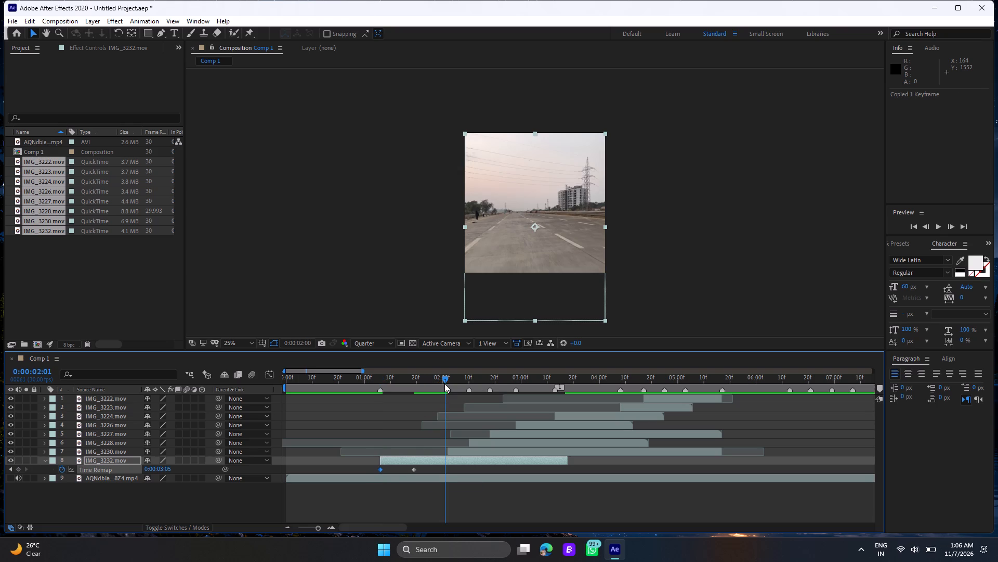
left_click_drag(444, 384, 446, 389)
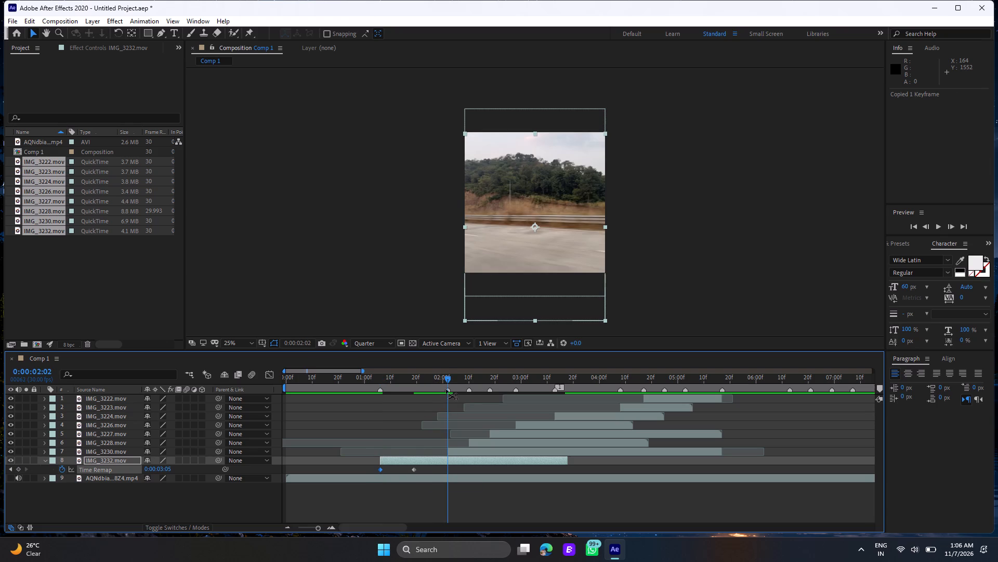
key("ctrl+v")
Preview the forward-and-back time remap of IMG_3232, playing from 0:00:01:02, 0:00:00:26 and 0:00:01:04.
left_click(369, 386)
key("space")
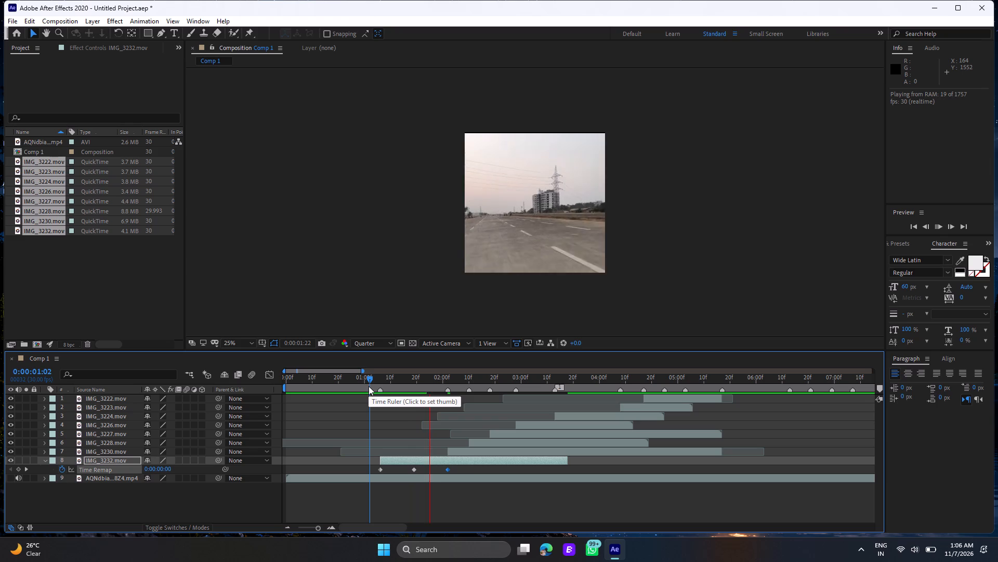
left_click(353, 379)
key("space")
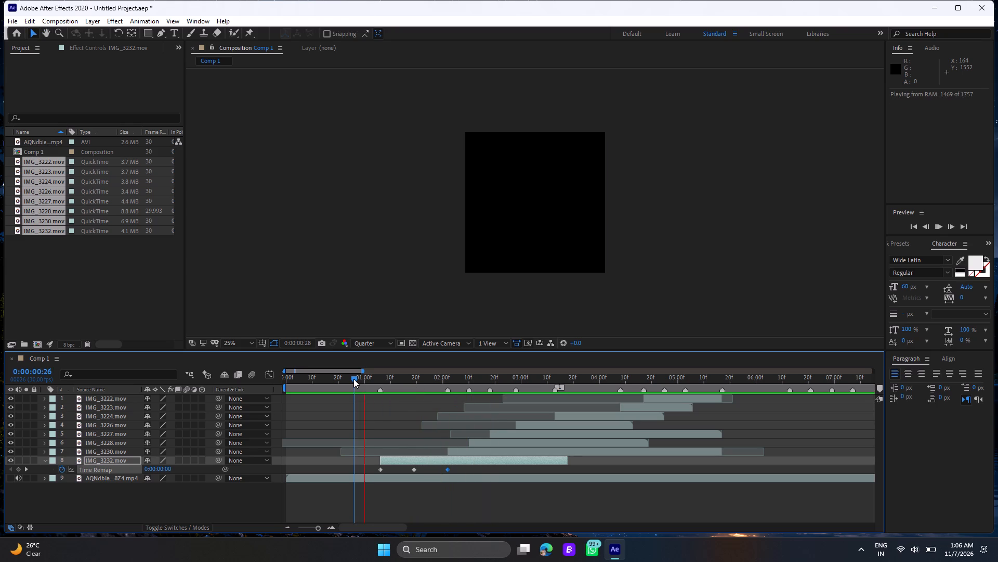
left_click(375, 377)
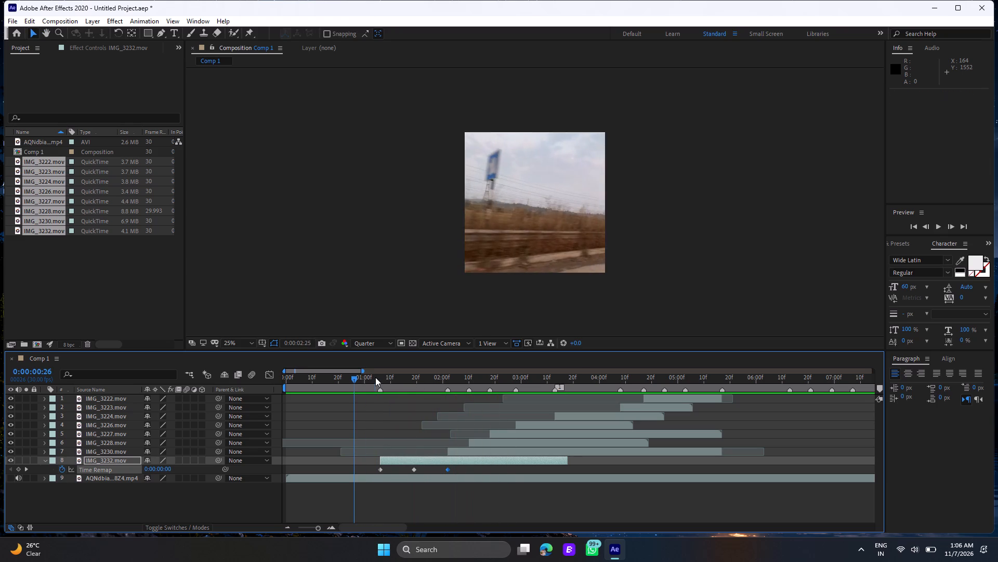
key("space")
key("space")
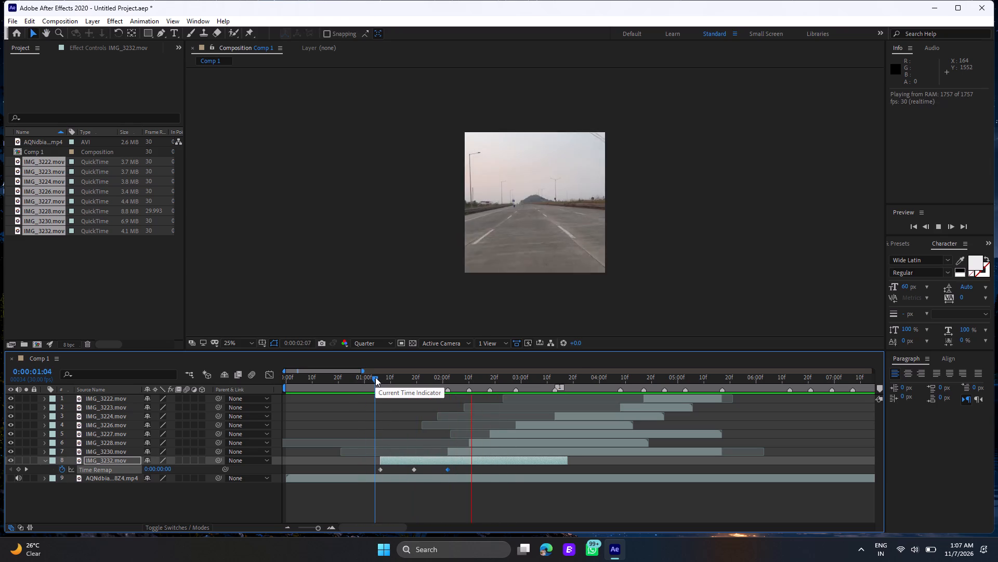
Preview IMG_3232's forward-and-back time remap, replaying from 0:00:01:02, 0:00:00:29 and 0:00:01:05.
left_click(370, 375)
key("space")
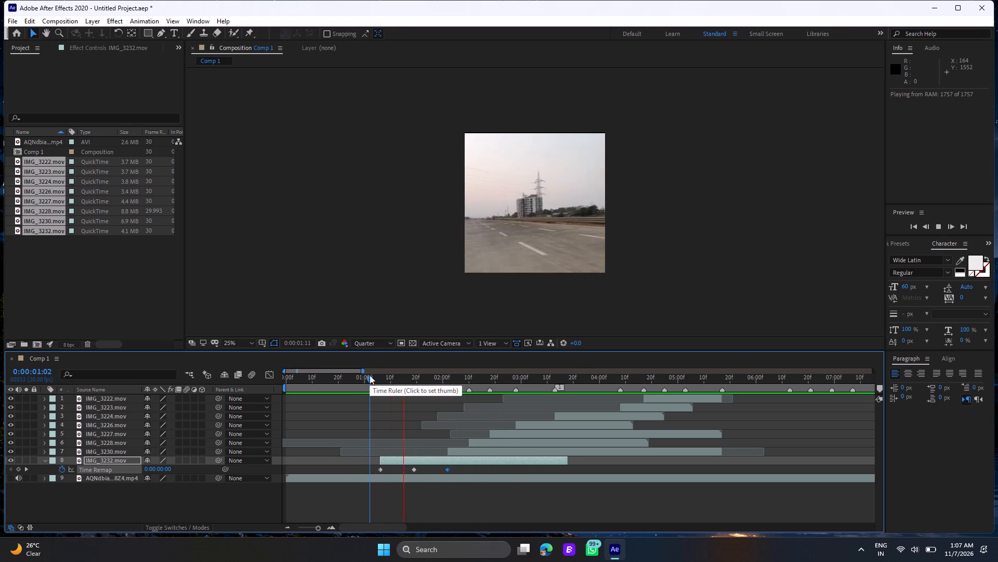
key("space")
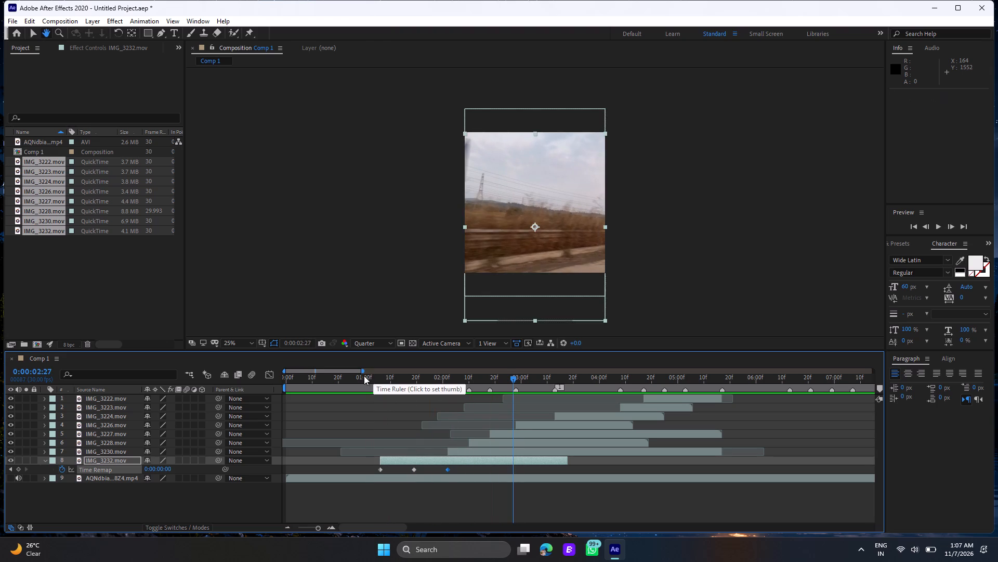
left_click(362, 377)
key("space")
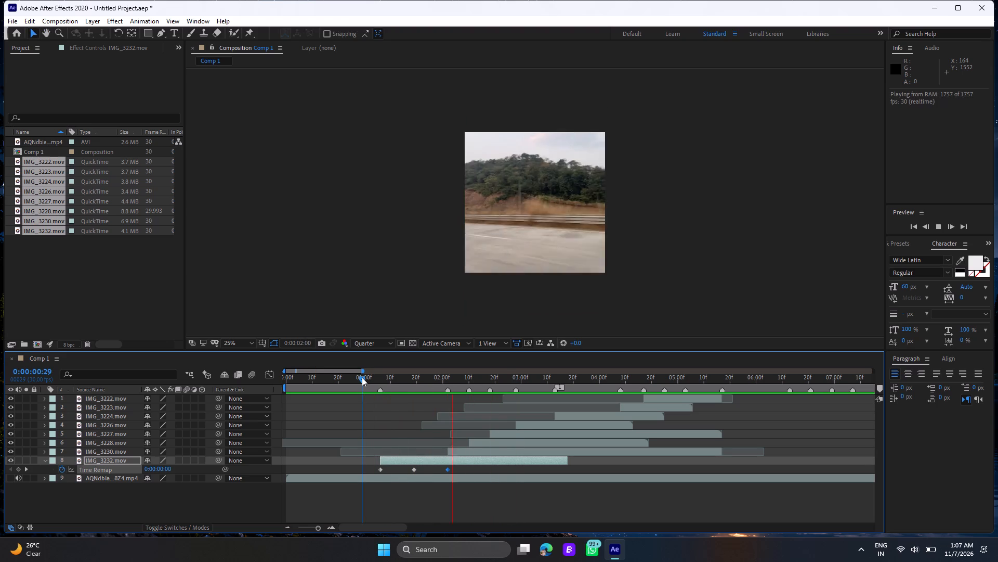
key("space")
left_click(378, 379)
key("space")
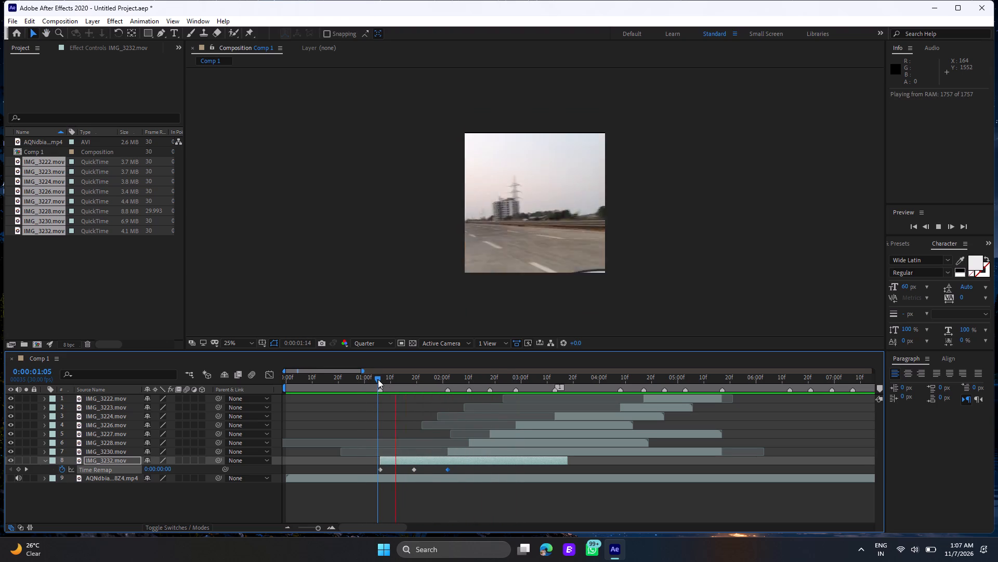
key("space")
left_click(385, 379)
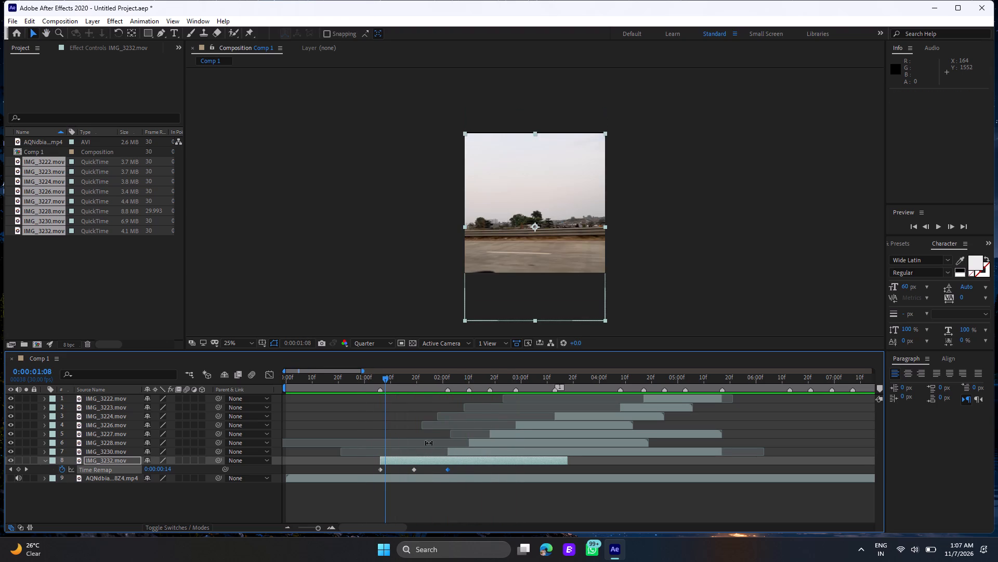
Apply Easy Ease to all three of IMG_3232's Time Remap keyframes.
left_click_drag(455, 468, 374, 473)
key("F9")
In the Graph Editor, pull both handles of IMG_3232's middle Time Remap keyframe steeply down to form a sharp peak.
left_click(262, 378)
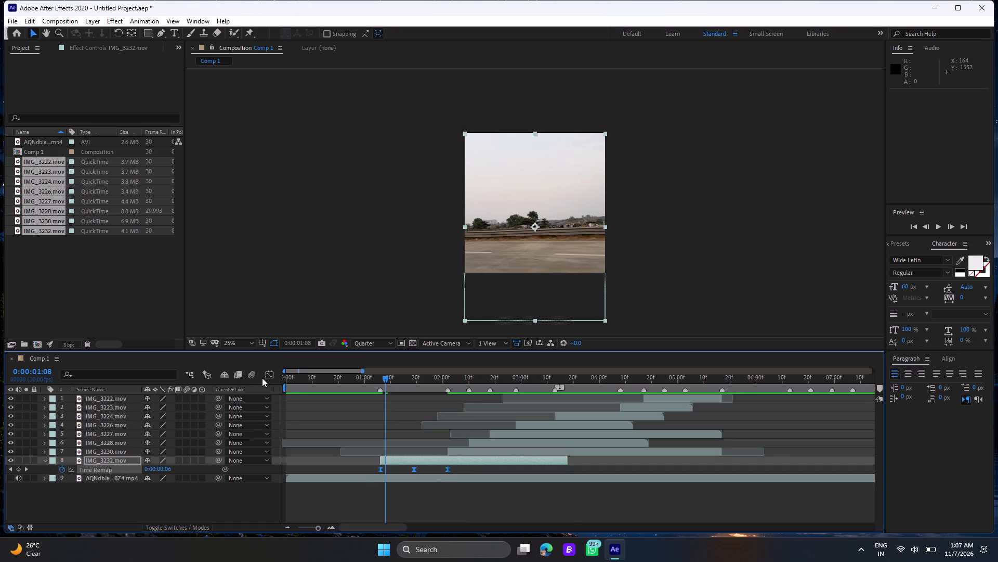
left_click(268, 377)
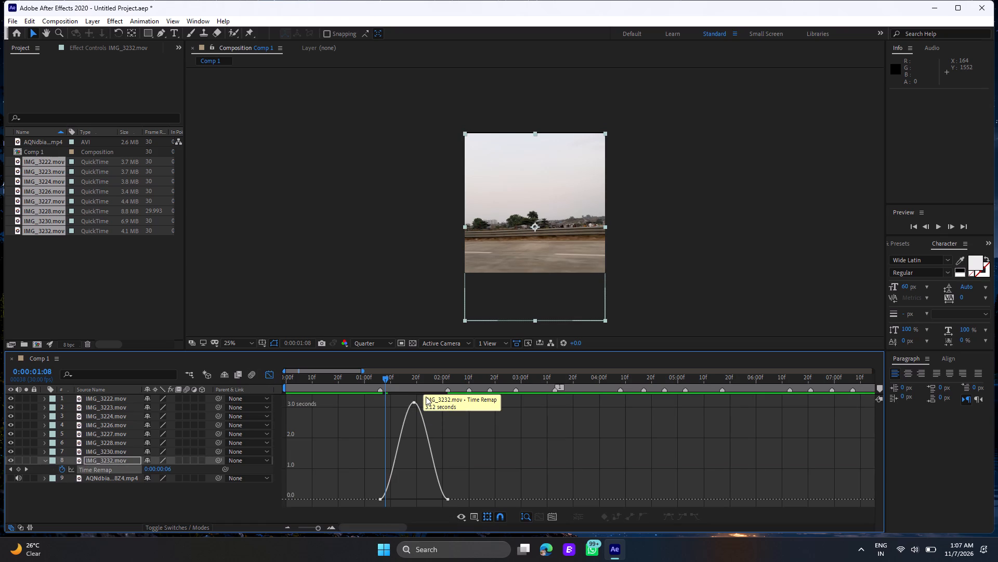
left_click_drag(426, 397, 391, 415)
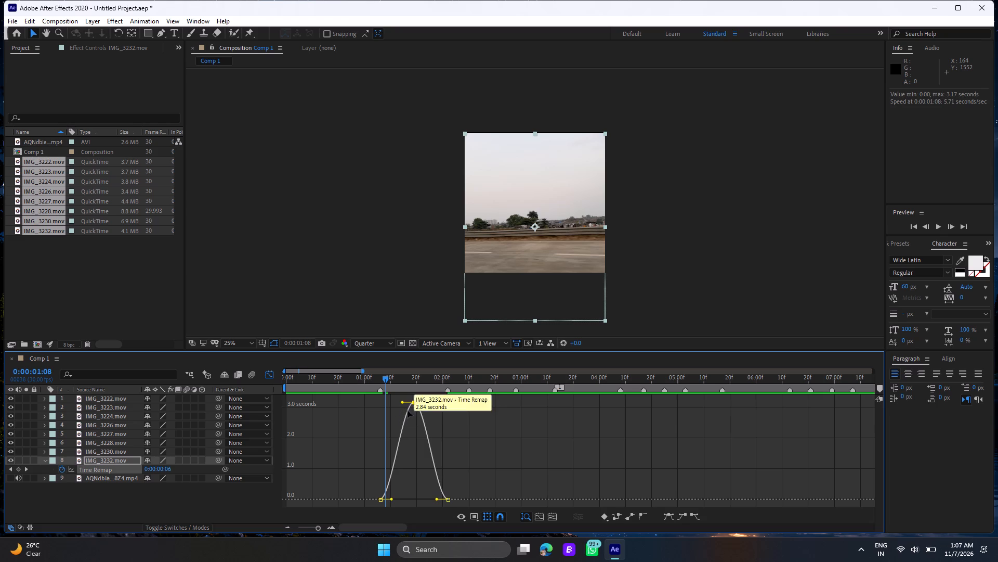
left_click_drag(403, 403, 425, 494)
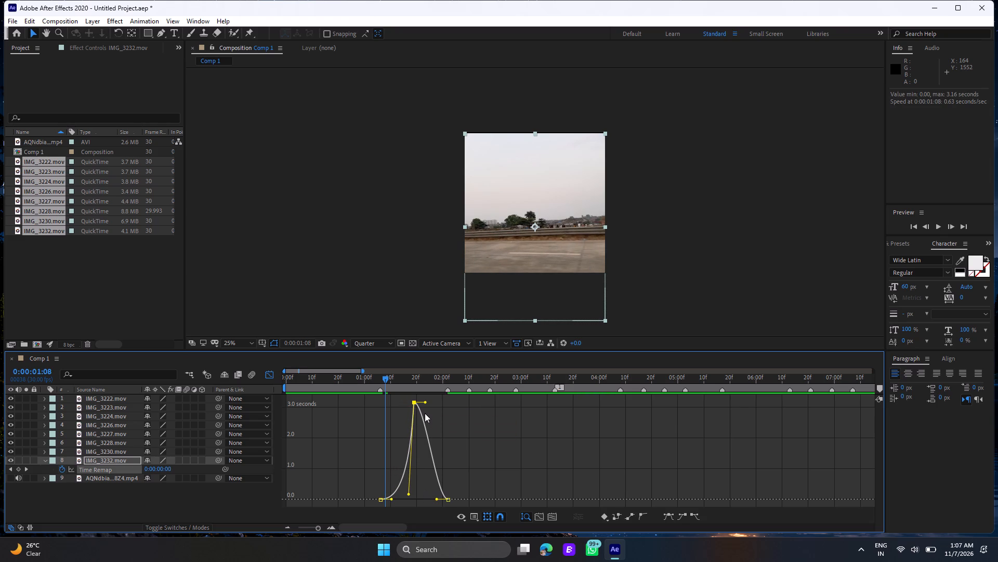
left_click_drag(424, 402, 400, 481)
Preview the sharply peaked time remap of IMG_3232 from 0:00:00:21.
left_click(341, 381)
key("space")
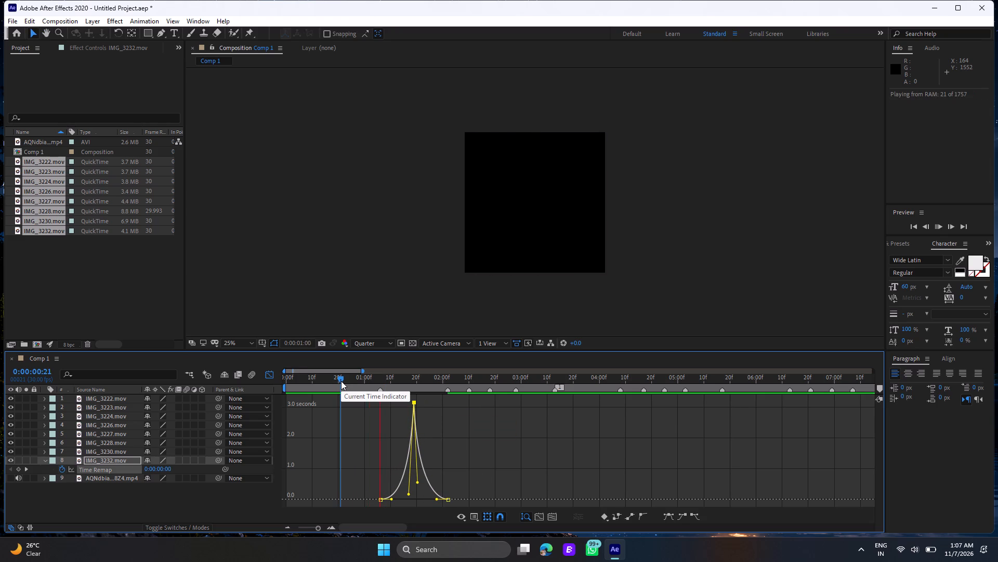
key("space")
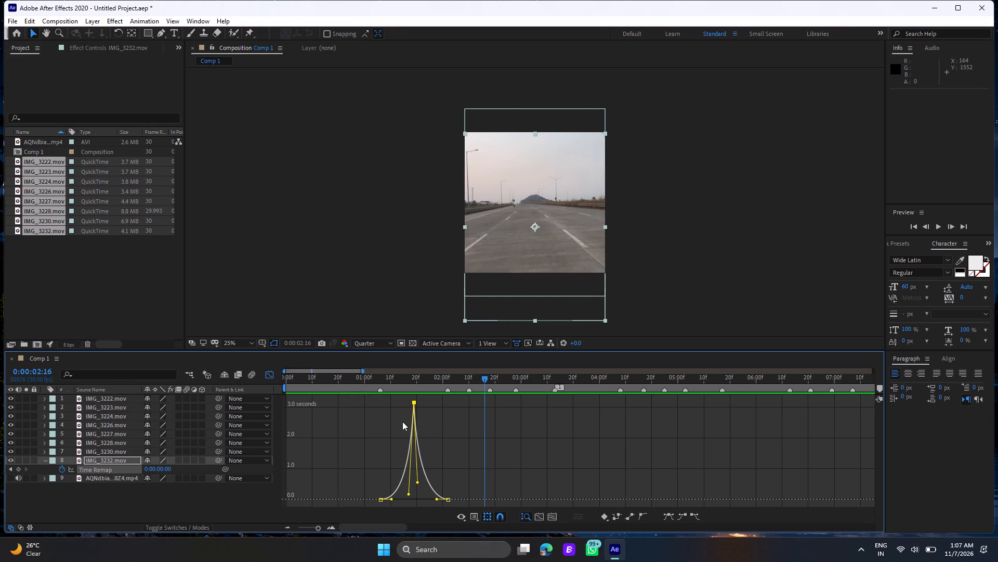
Set the Graph Editor to edit the value graph for IMG_3232's Time Remap.
right_click(402, 421)
left_click_drag(403, 413, 419, 311)
right_click(416, 411)
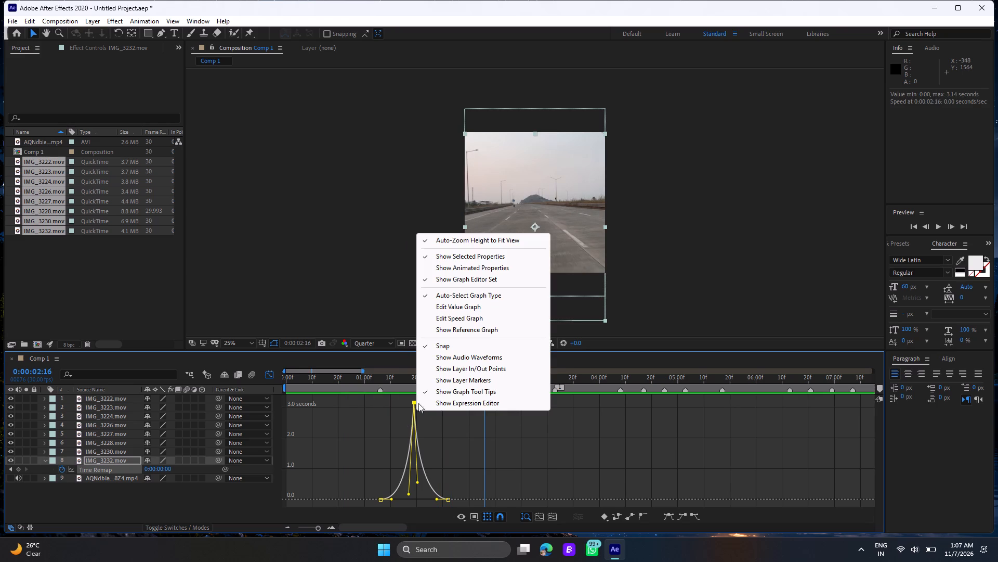
left_click(438, 303)
left_click(441, 302)
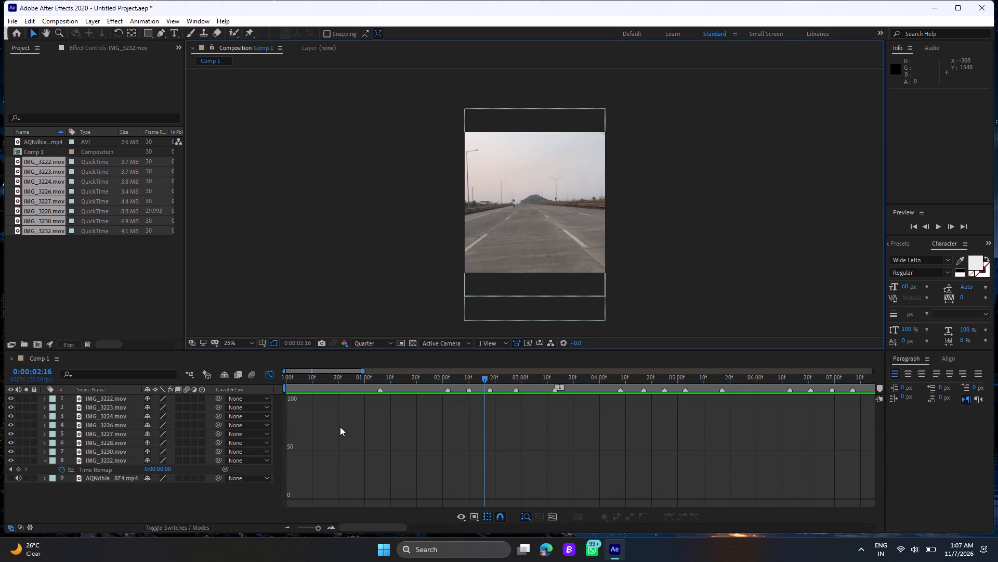
Return to the layer bars, reselect IMG_3232's three Time Remap keyframes and reopen their curve in the Graph Editor.
left_click(311, 528)
left_click(298, 528)
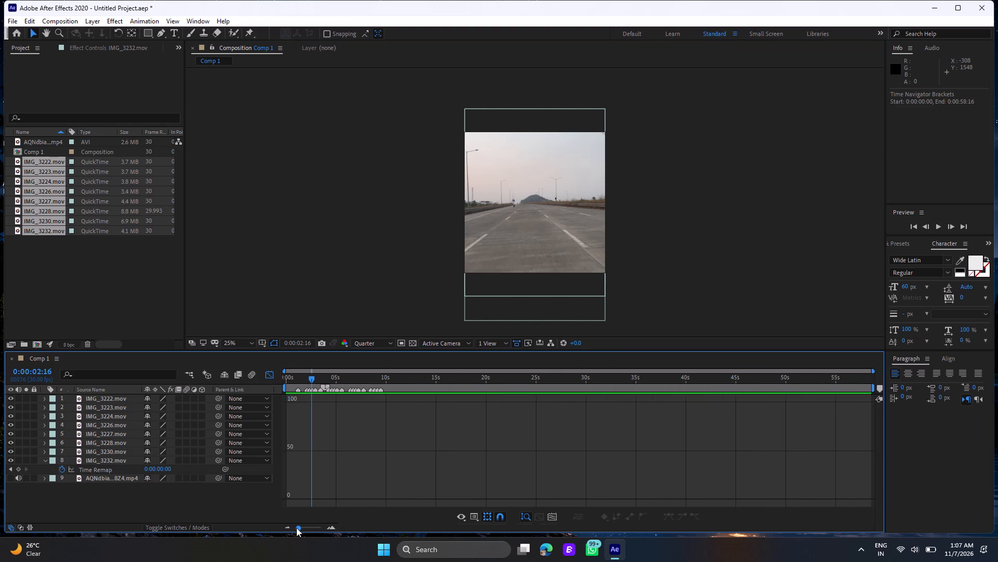
left_click(311, 530)
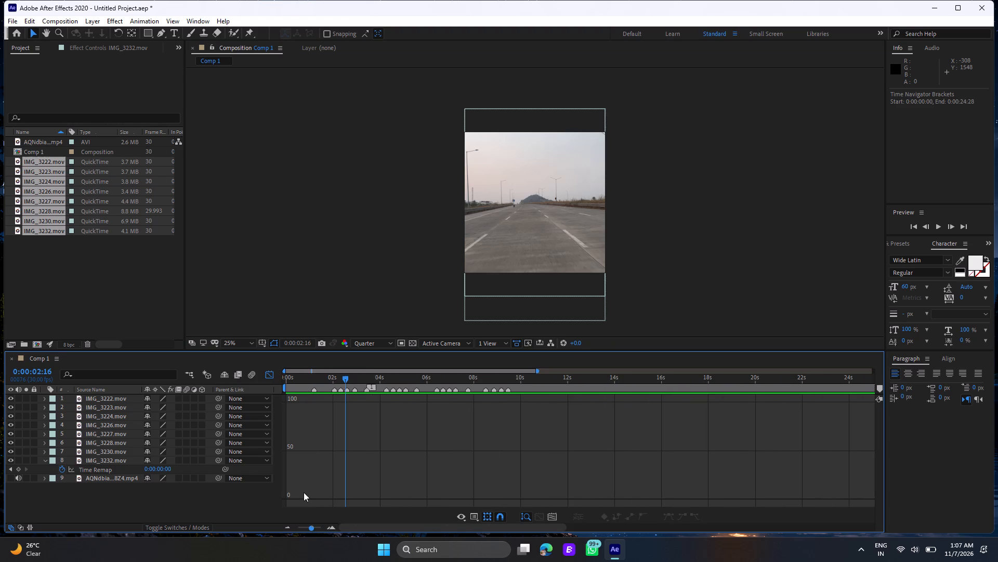
left_click(265, 382)
double_click(269, 375)
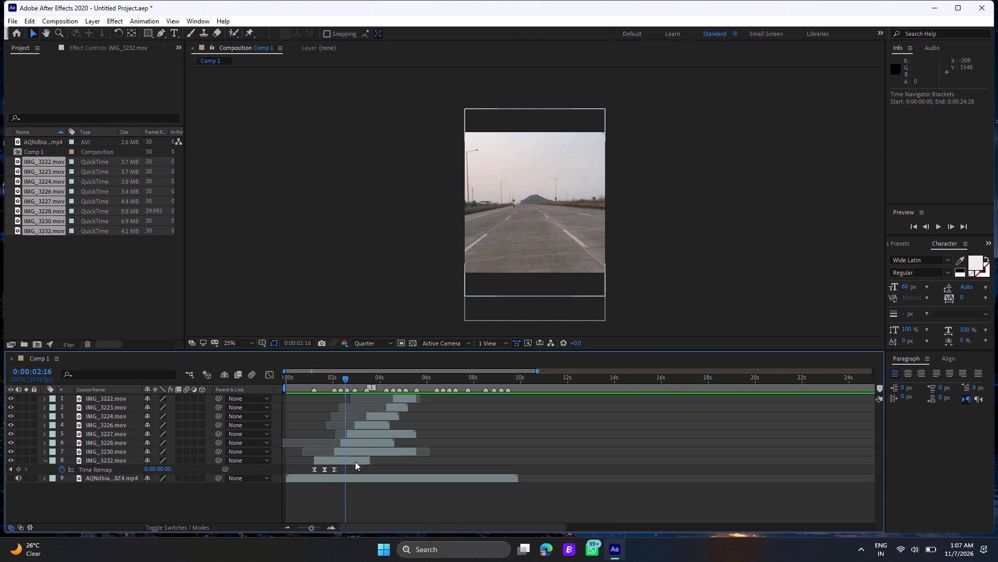
left_click(318, 528)
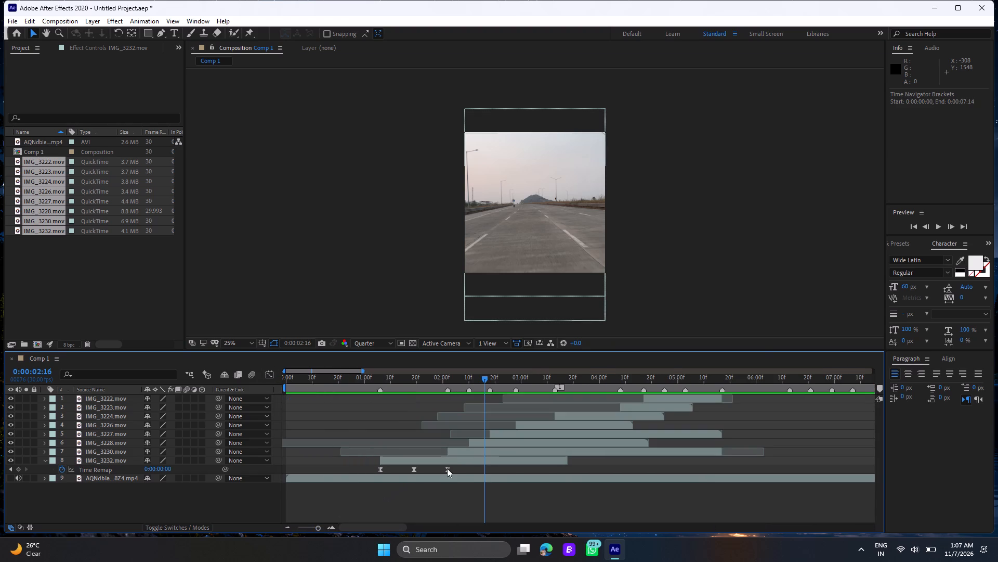
left_click_drag(456, 470, 368, 467)
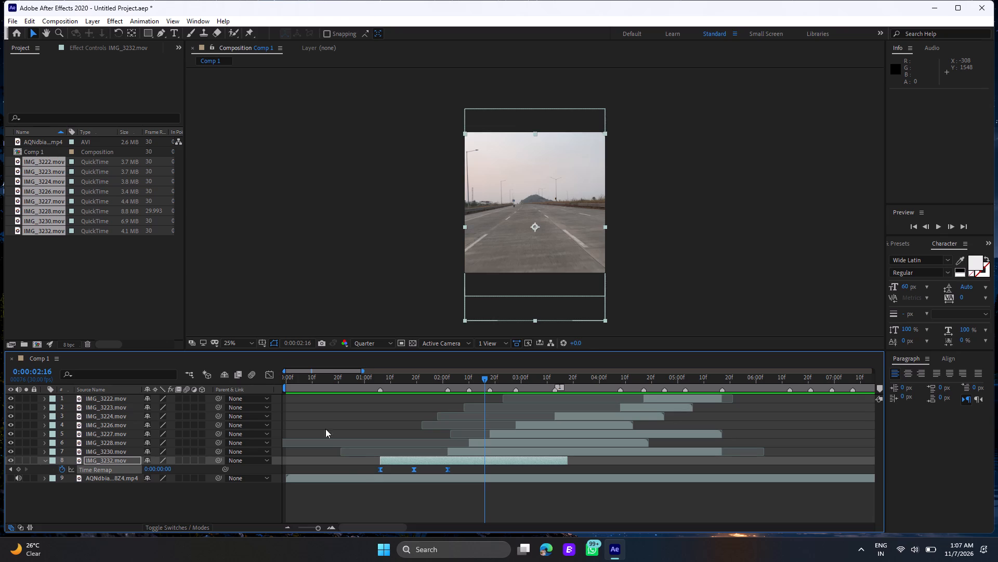
left_click(267, 375)
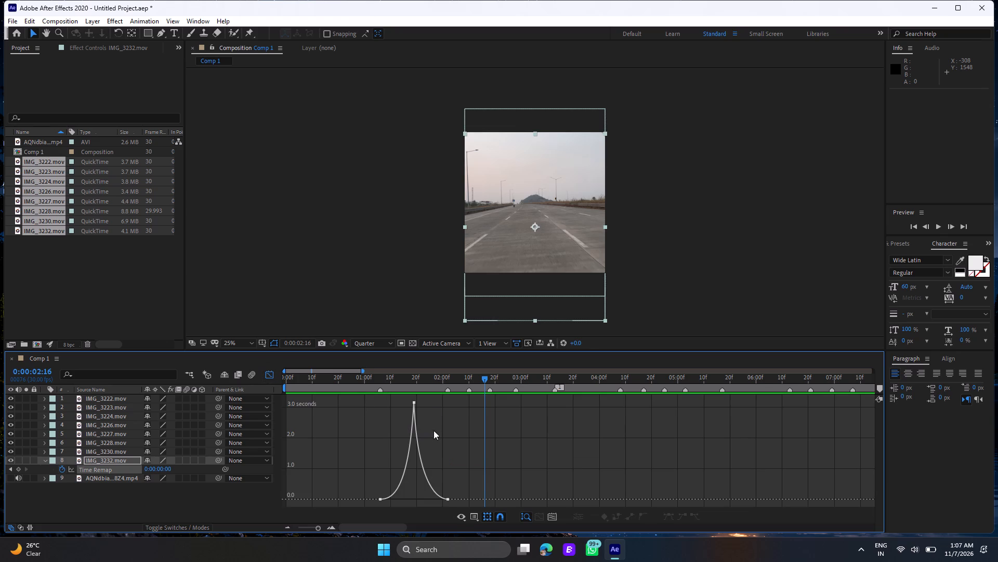
Examine IMG_3232's Time Remap as a speed graph and return to the value graph.
right_click(430, 434)
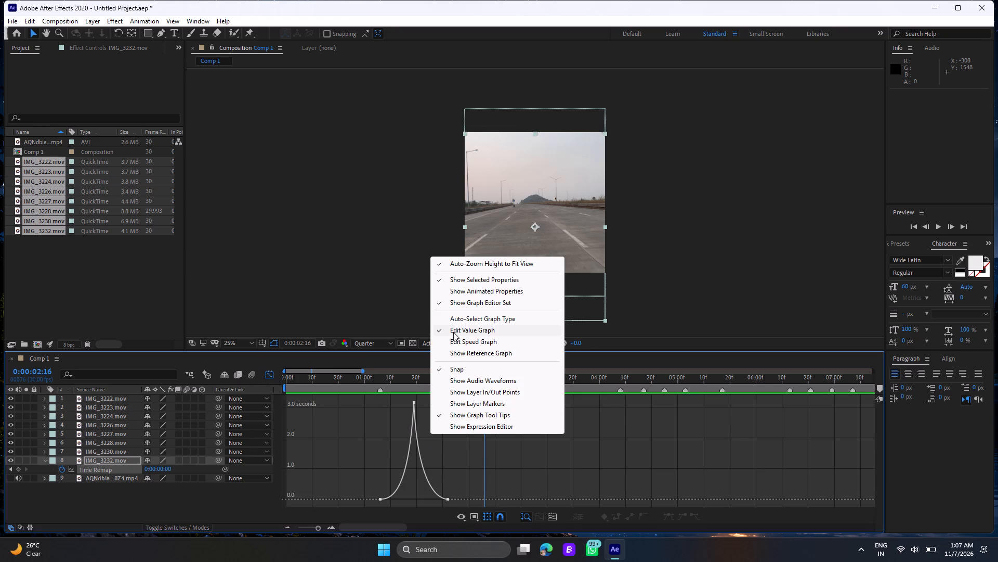
left_click(457, 343)
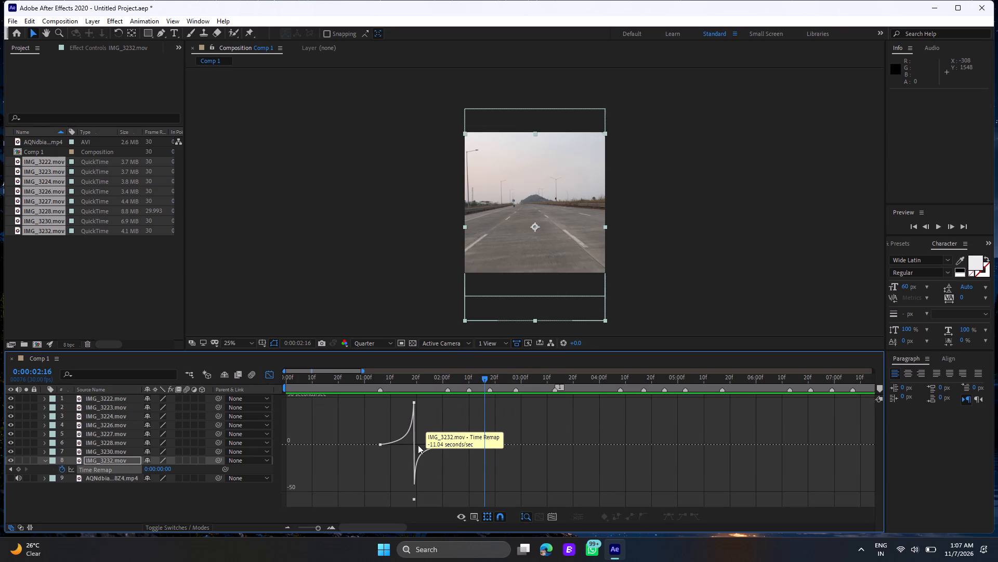
right_click(436, 423)
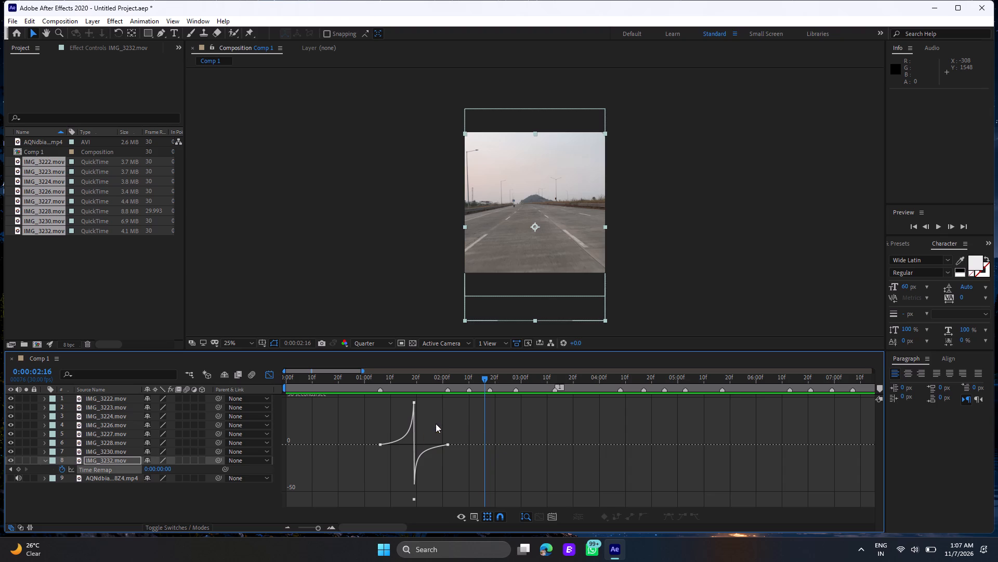
left_click(458, 318)
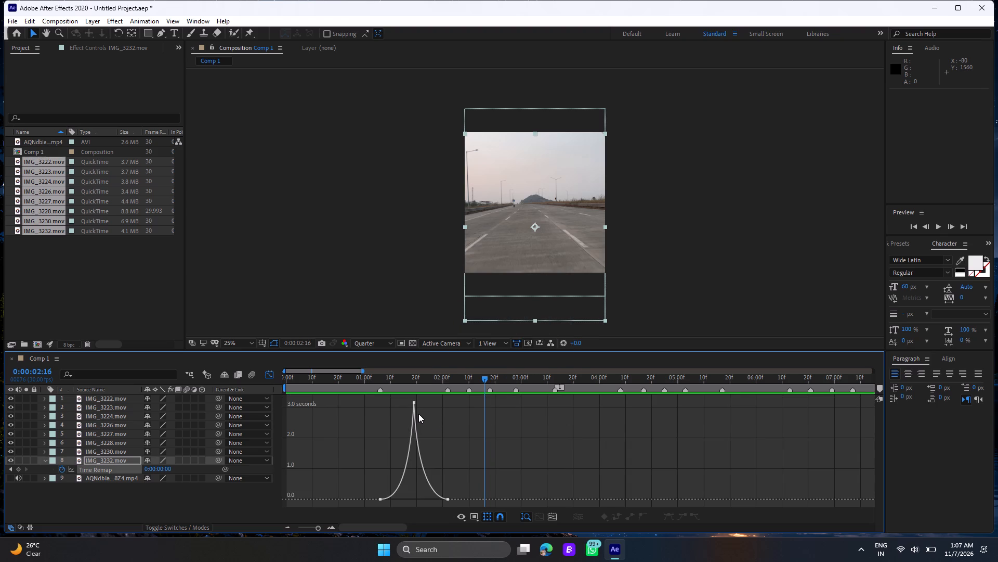
Pull both handles of IMG_3232's middle Time Remap keyframe outward to nearly horizontal, rounding the curve into a broad dome.
left_click_drag(420, 394, 393, 408)
left_click_drag(422, 399, 395, 412)
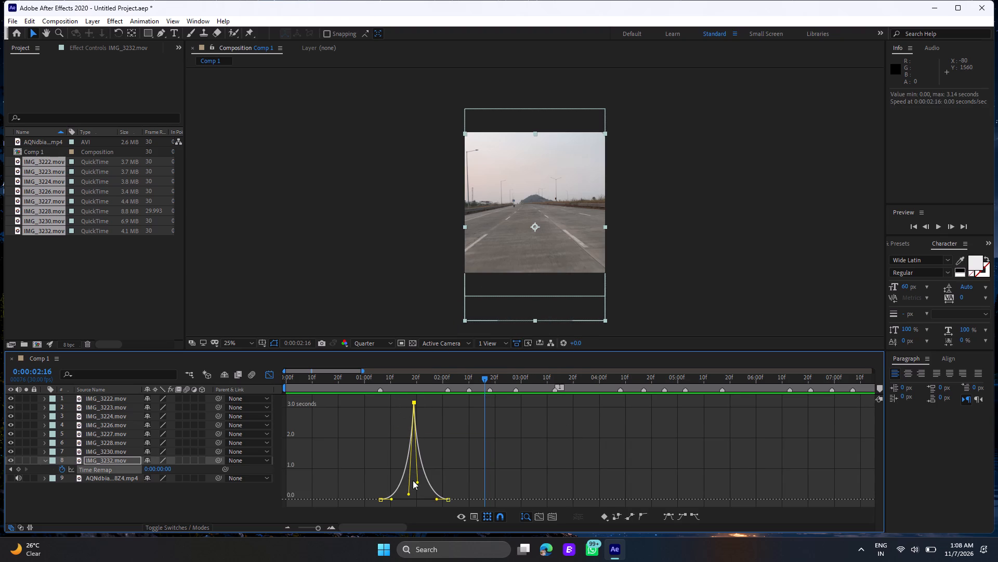
left_click_drag(417, 481, 442, 427)
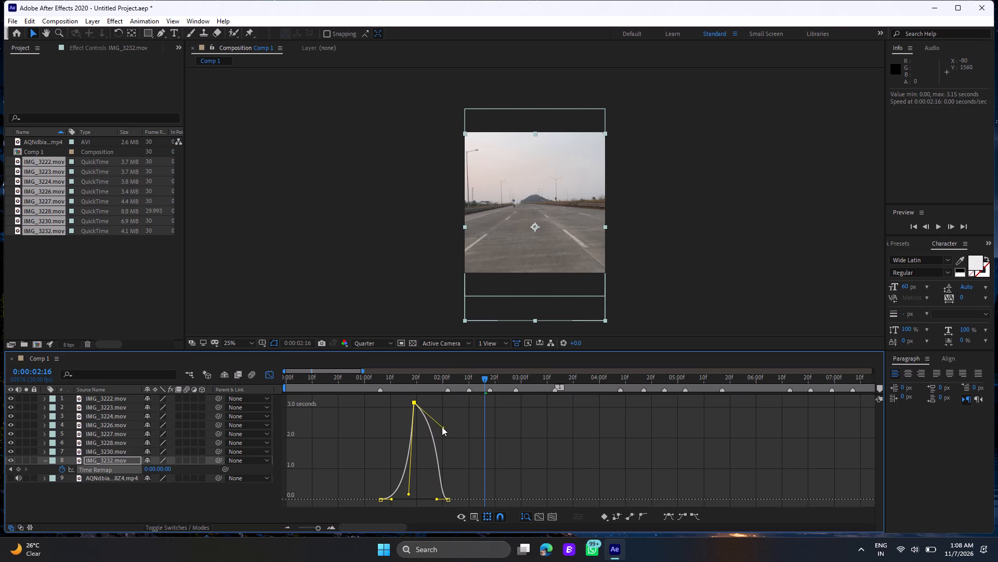
left_click_drag(442, 427, 442, 427)
left_click_drag(411, 495, 390, 412)
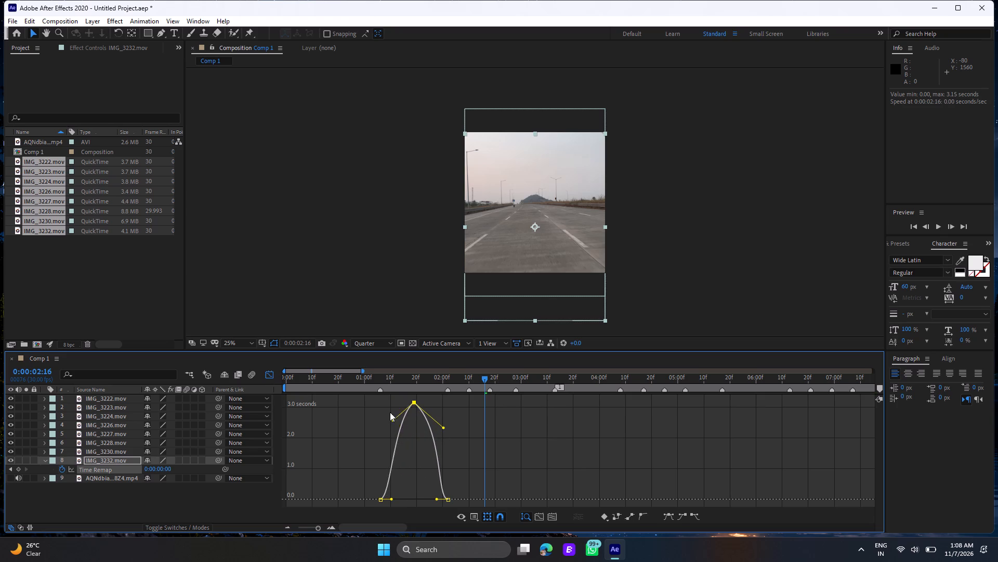
left_click_drag(390, 412, 358, 401)
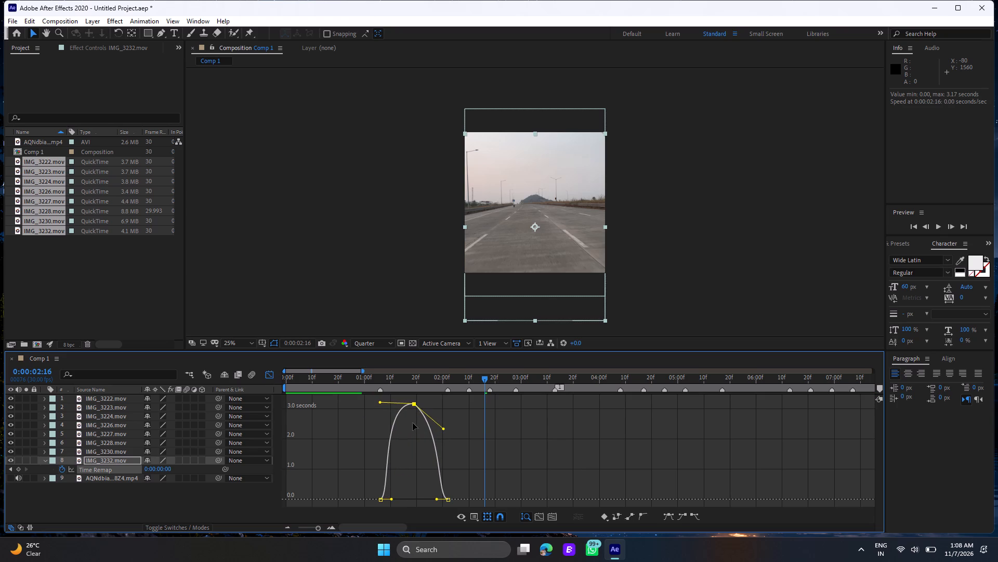
left_click_drag(443, 429, 469, 412)
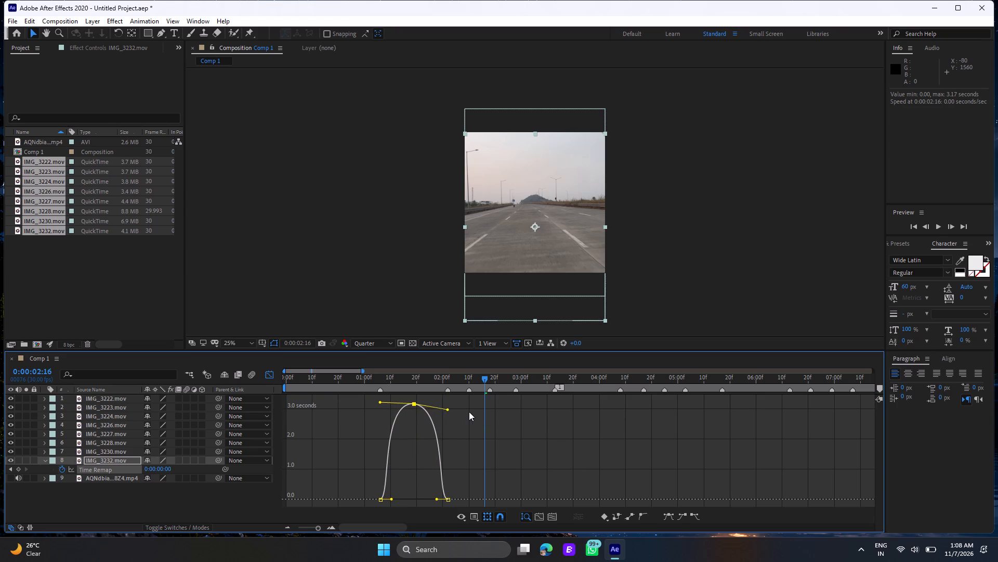
left_click_drag(469, 412, 470, 409)
Preview IMG_3232's rounded time remap curve, playing from 0:00:01:00 and repeatedly from 0:00:01:03.
left_click(364, 385)
key("space")
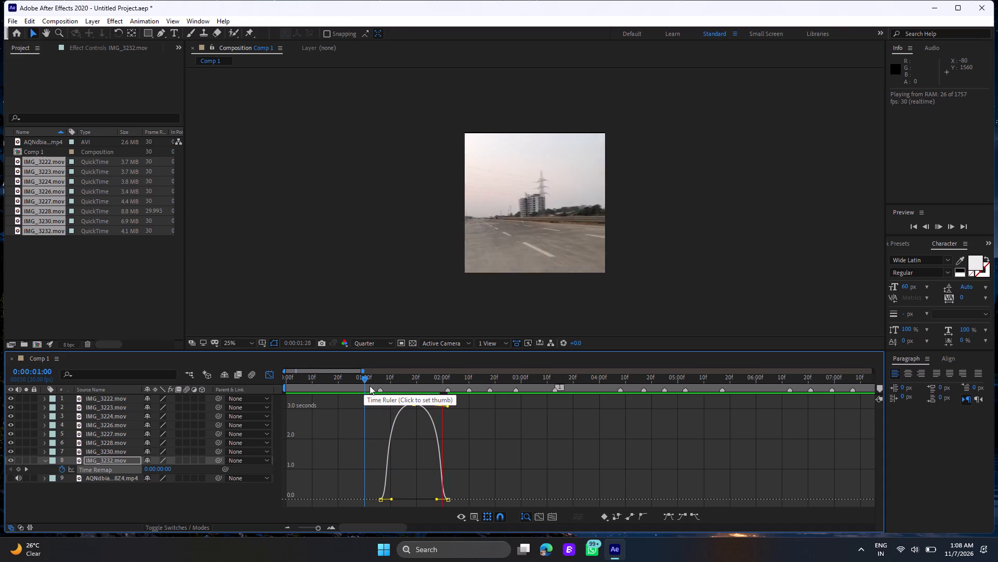
left_click(372, 384)
key("space")
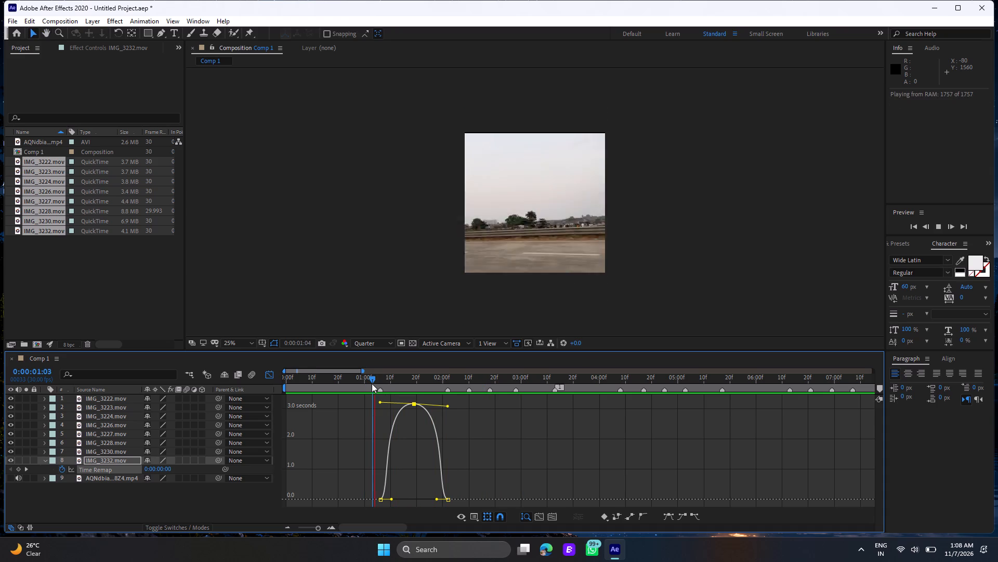
key("space")
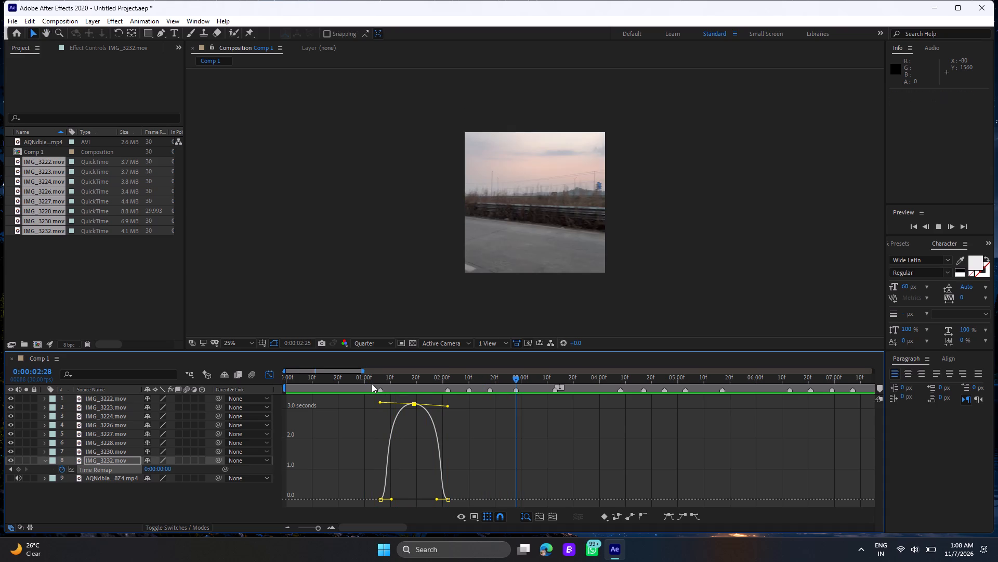
left_click(372, 384)
key("space")
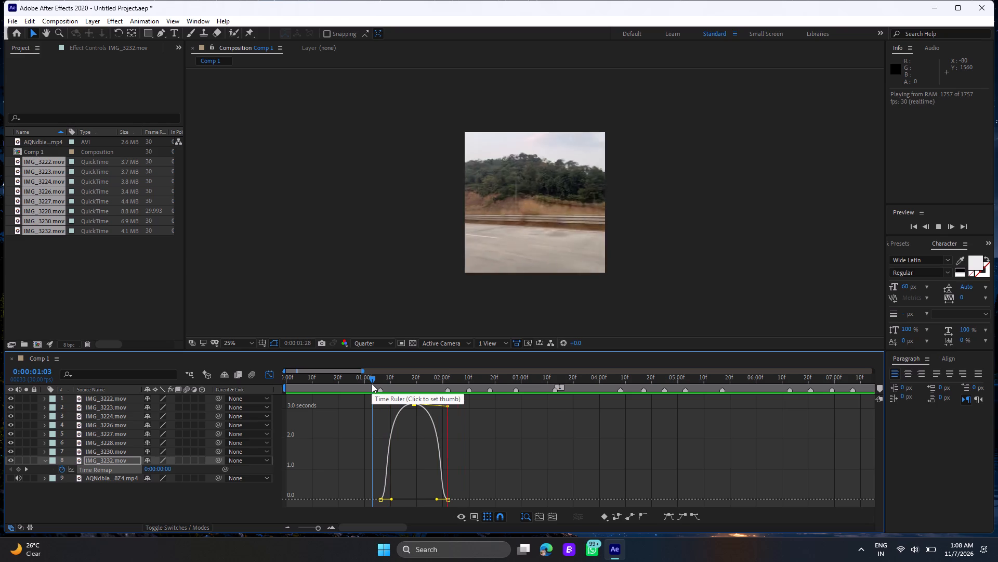
key("space")
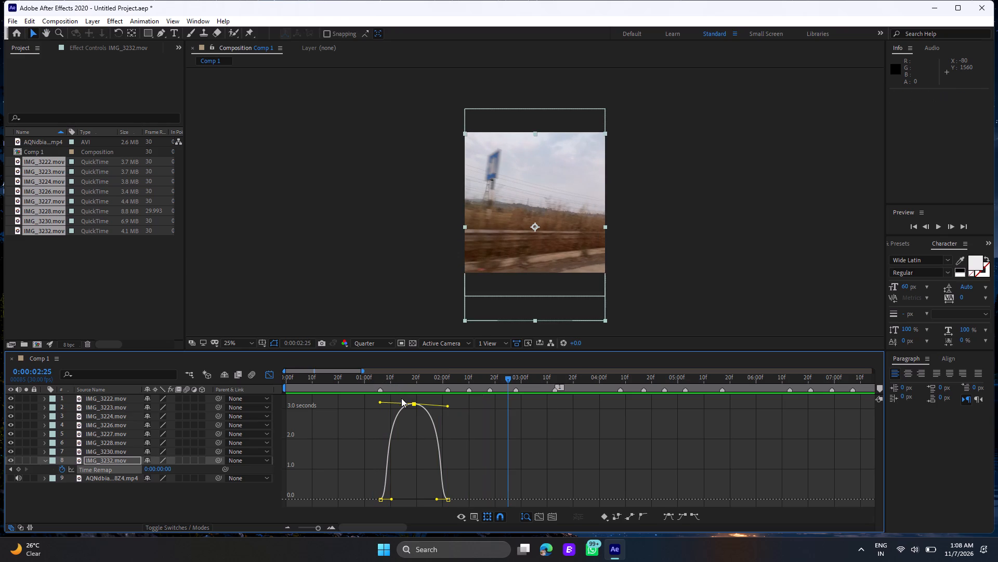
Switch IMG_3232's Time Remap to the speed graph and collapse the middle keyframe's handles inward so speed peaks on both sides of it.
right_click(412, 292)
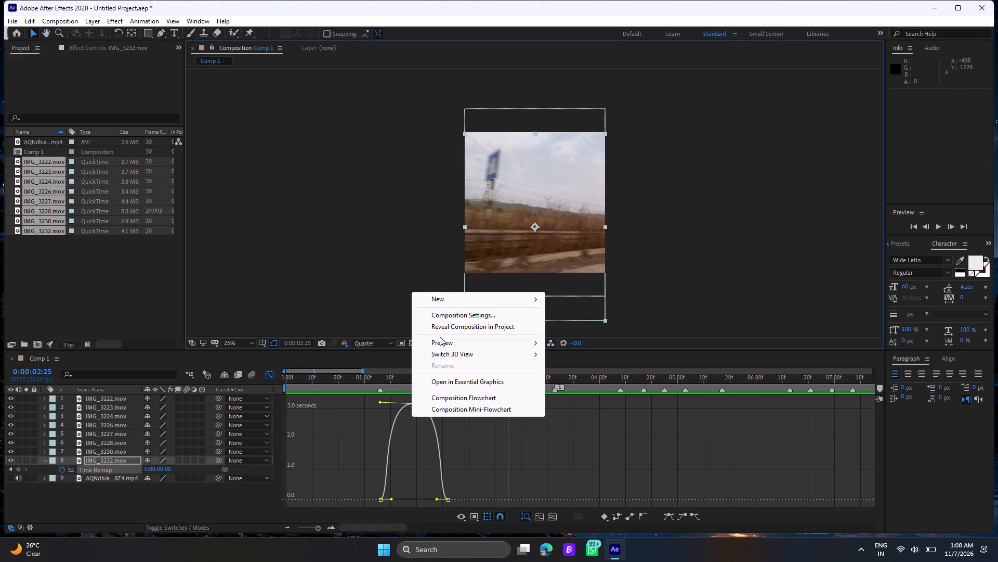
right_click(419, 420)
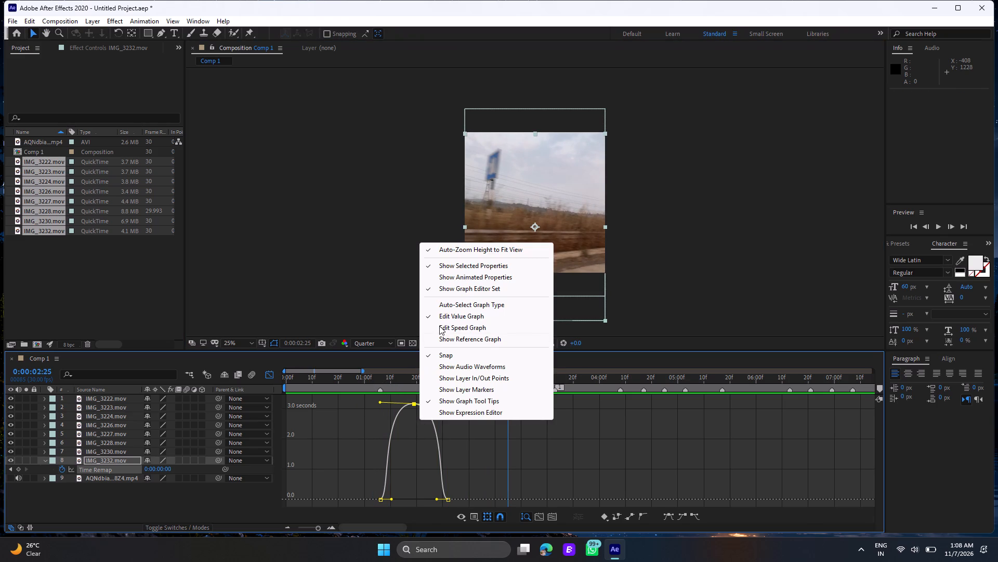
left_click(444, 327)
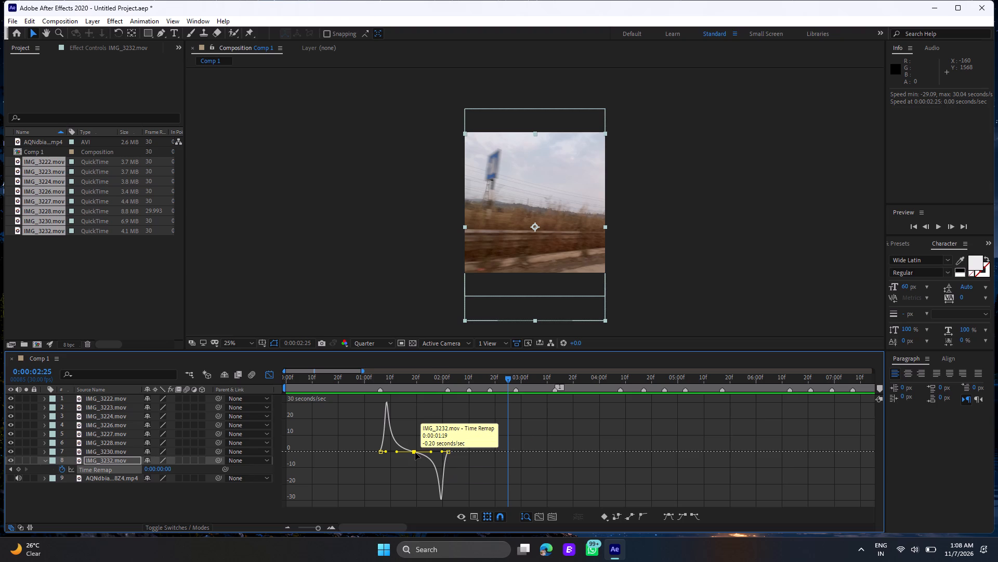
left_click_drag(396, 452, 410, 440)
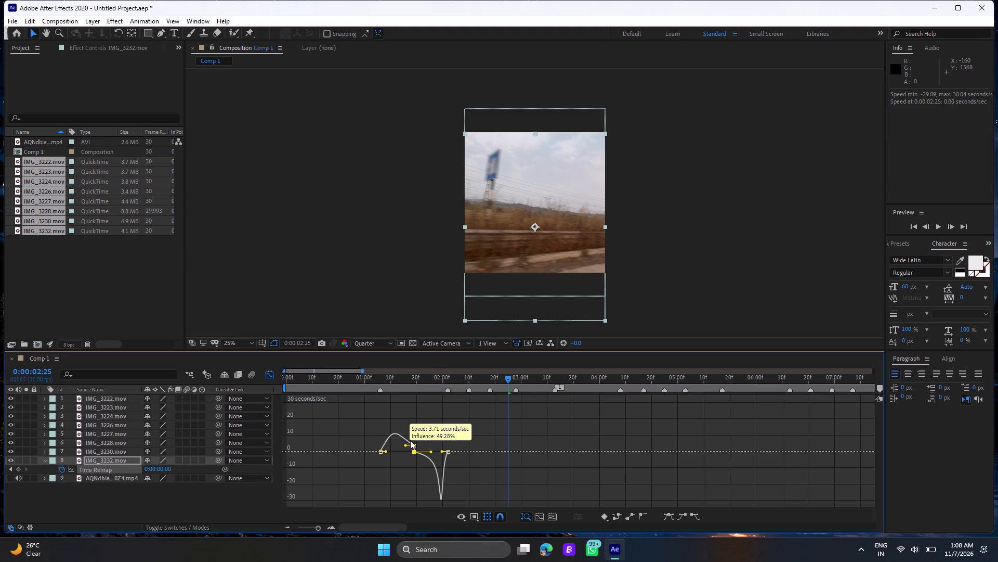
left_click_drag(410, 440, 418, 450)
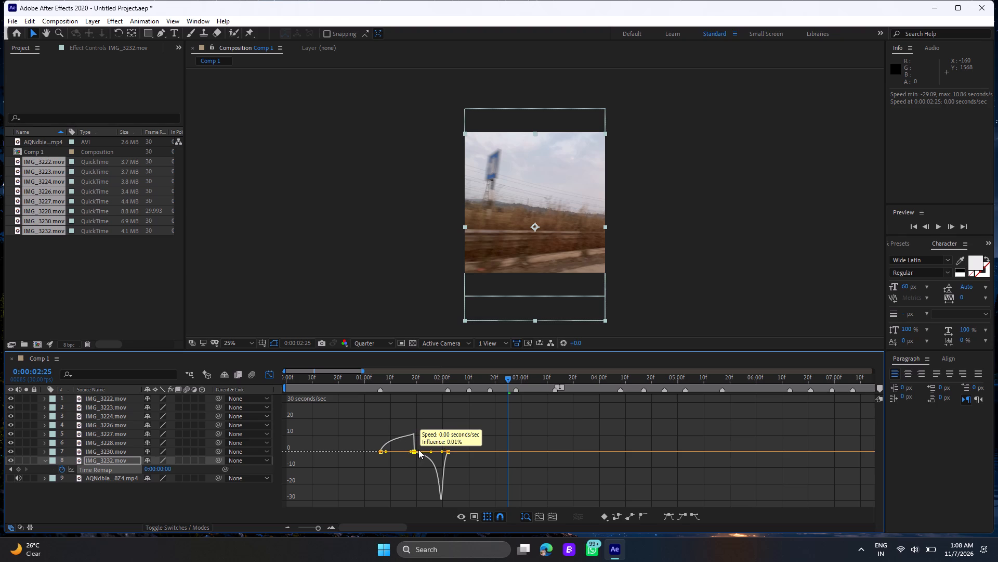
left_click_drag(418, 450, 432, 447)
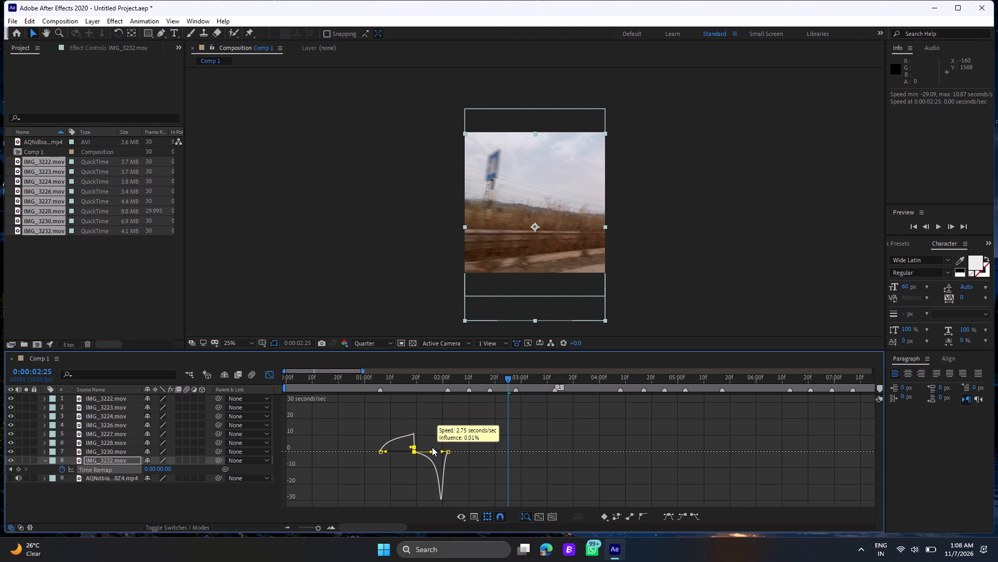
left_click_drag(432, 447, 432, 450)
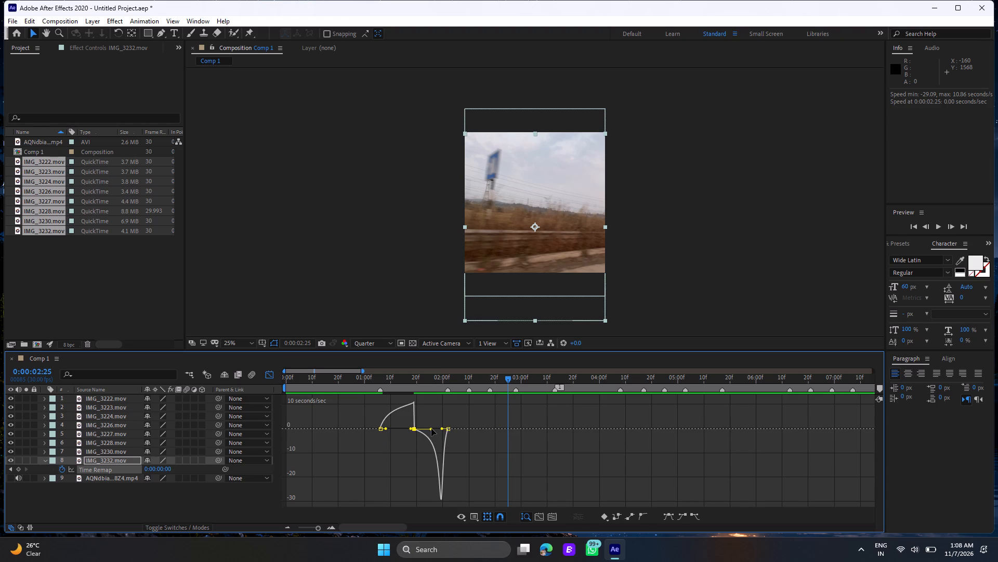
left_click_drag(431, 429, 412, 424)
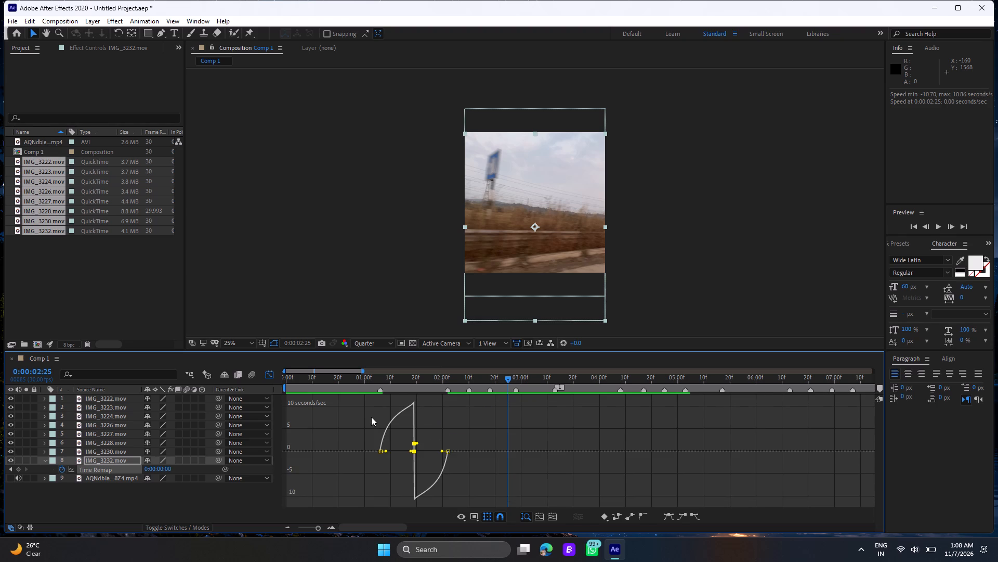
Preview IMG_3232's sharp-peaked time remap, playing from 0:00:00:29 and again from 0:00:01:03.
left_click(365, 413)
key("space")
left_click(361, 384)
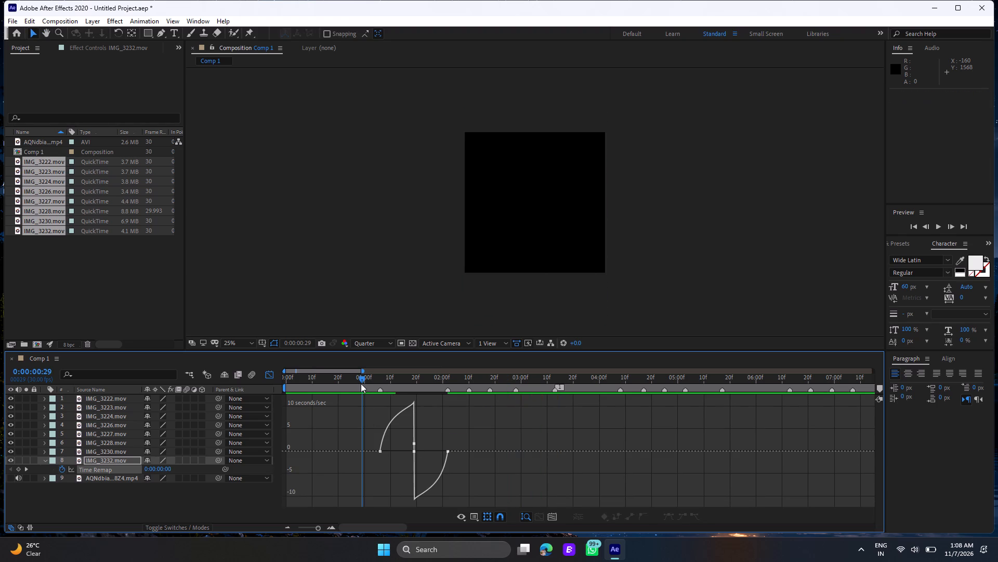
key("space")
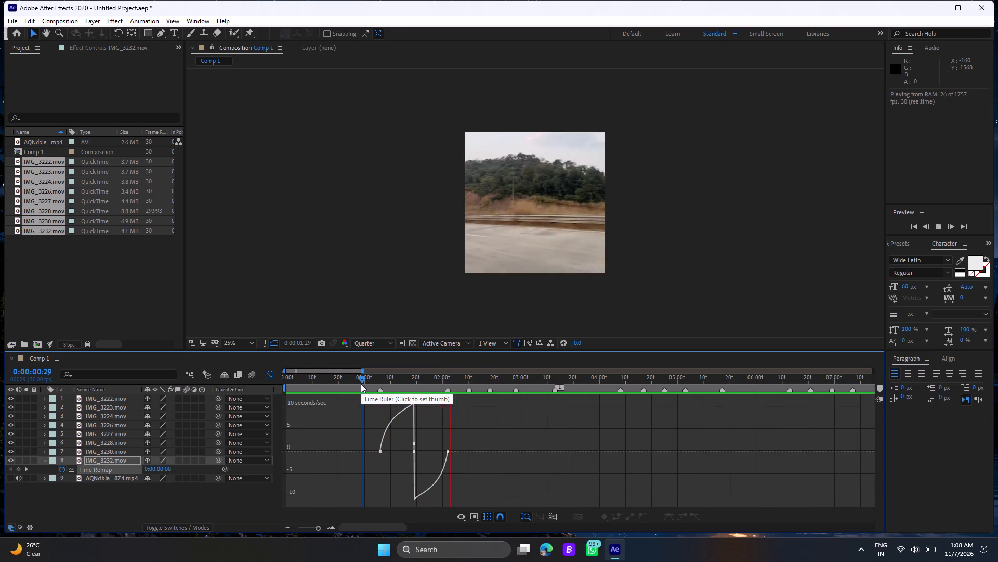
left_click(371, 379)
key("space")
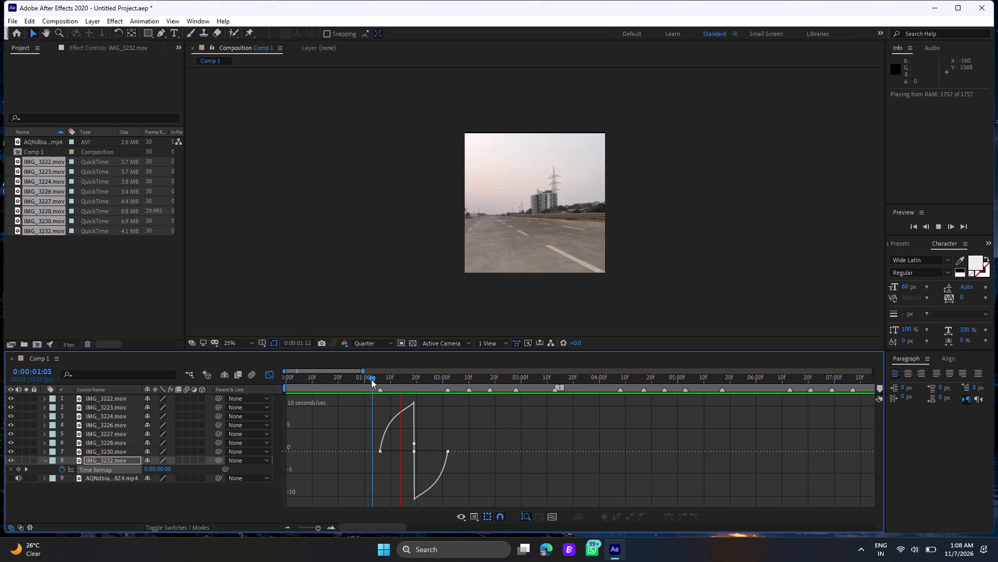
key("space")
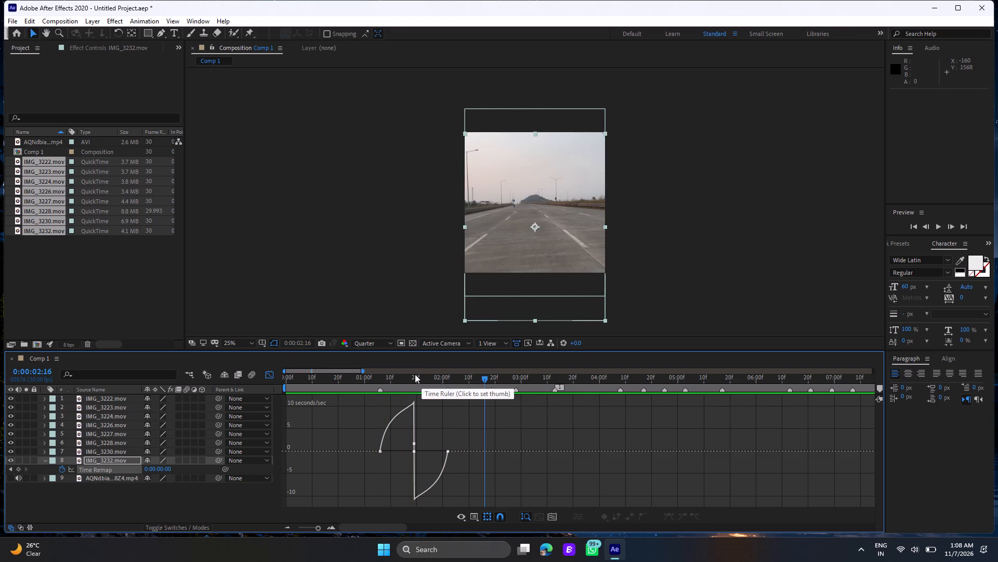
Move the playhead to 0:00:01:19 and return IMG_3232's Time Remap curve to the value graph.
left_click(415, 374)
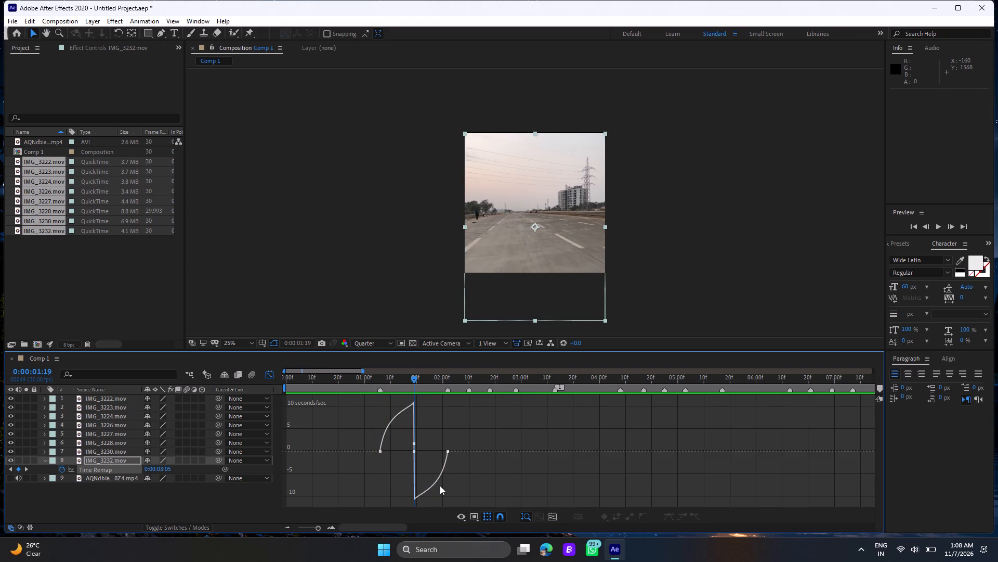
left_click_drag(440, 486, 384, 502)
left_click_drag(447, 433, 423, 477)
left_click_drag(466, 433, 391, 481)
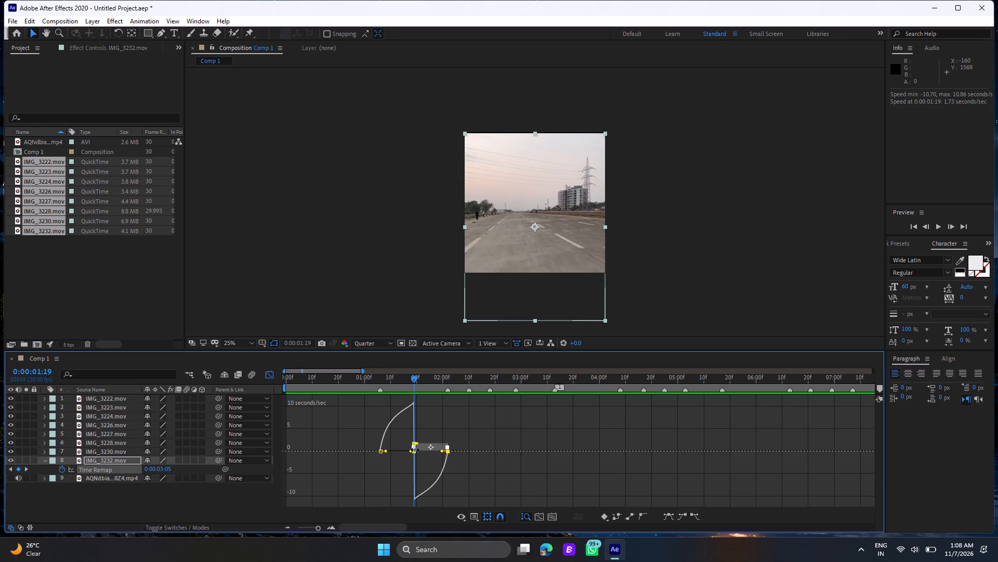
right_click(376, 464)
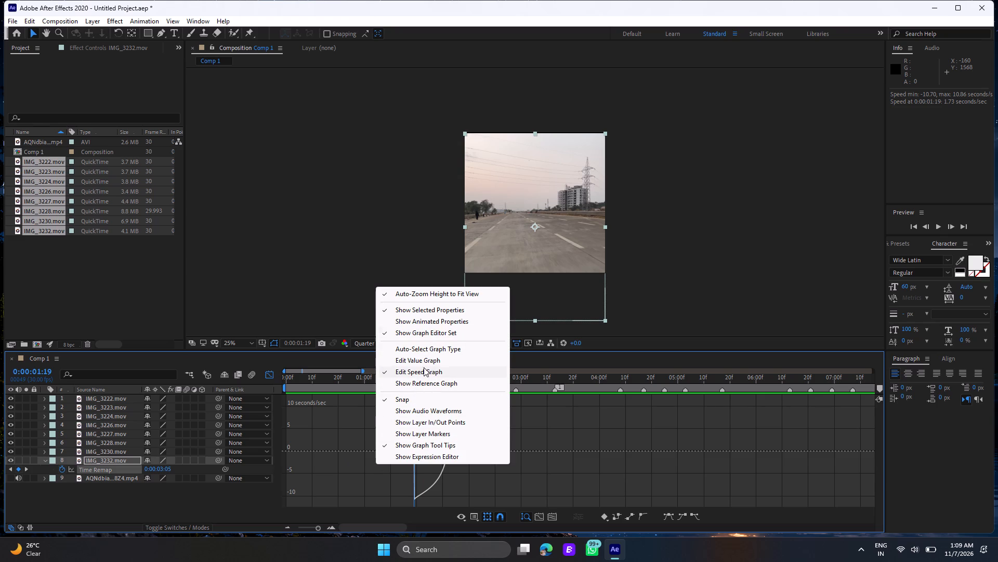
left_click(424, 360)
left_click(466, 443)
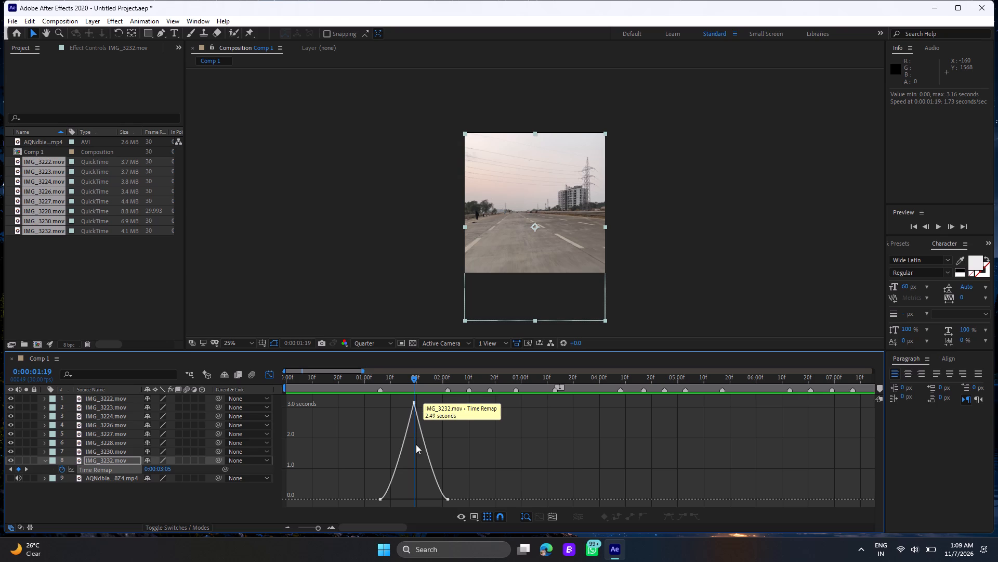
Stretch both handles of IMG_3232's middle Time Remap keyframe fully outward and tilt them slightly downward, rounding the peak into a dome.
left_click_drag(425, 395, 388, 416)
left_click_drag(410, 404, 366, 407)
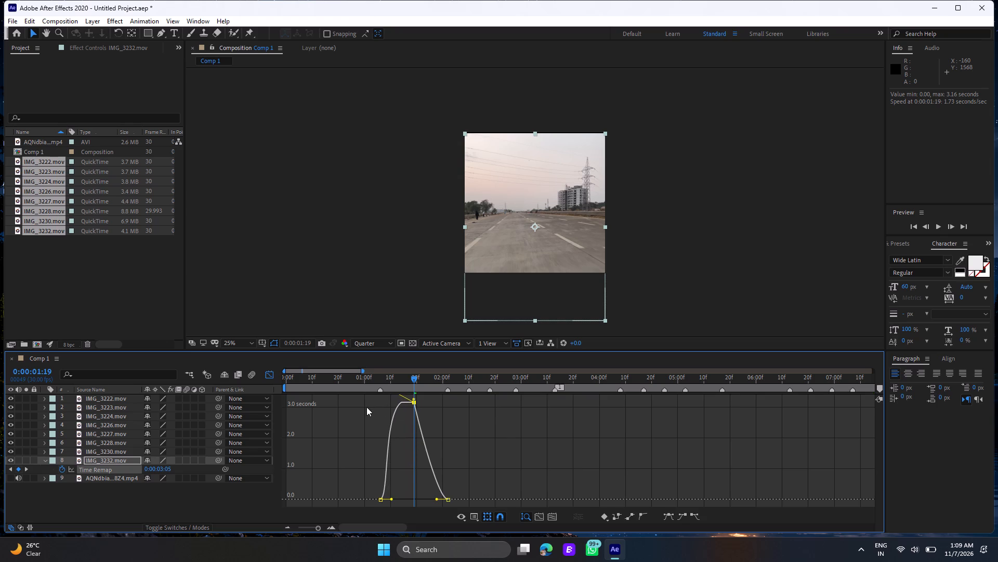
left_click_drag(366, 407, 345, 408)
left_click_drag(419, 408, 395, 431)
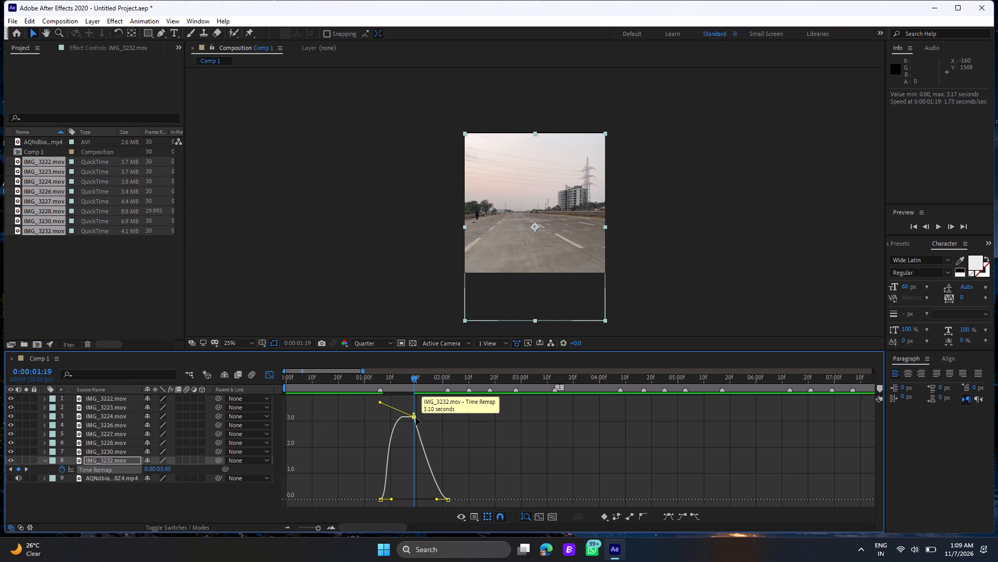
left_click_drag(415, 414, 464, 407)
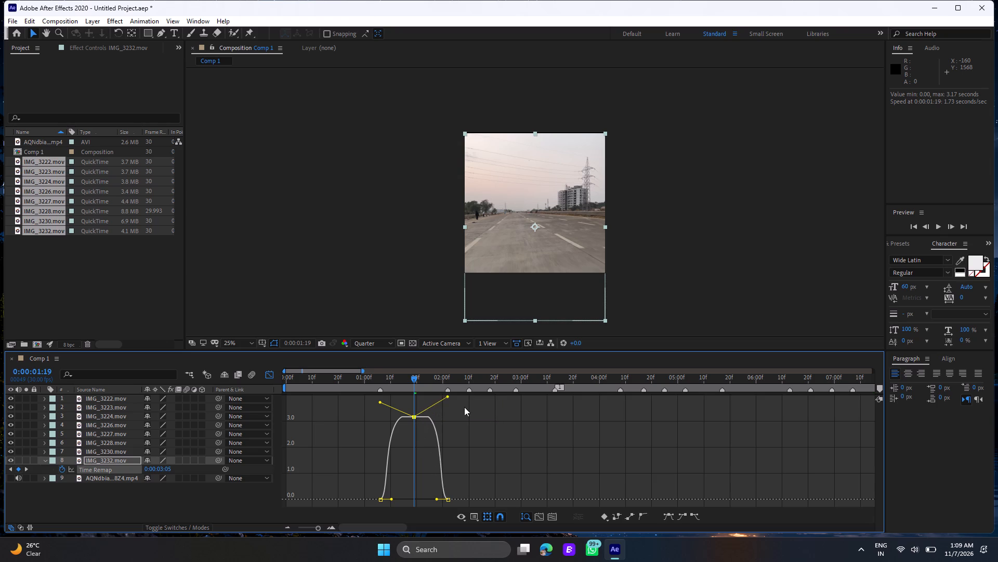
left_click_drag(464, 407, 484, 410)
left_click_drag(447, 403, 448, 419)
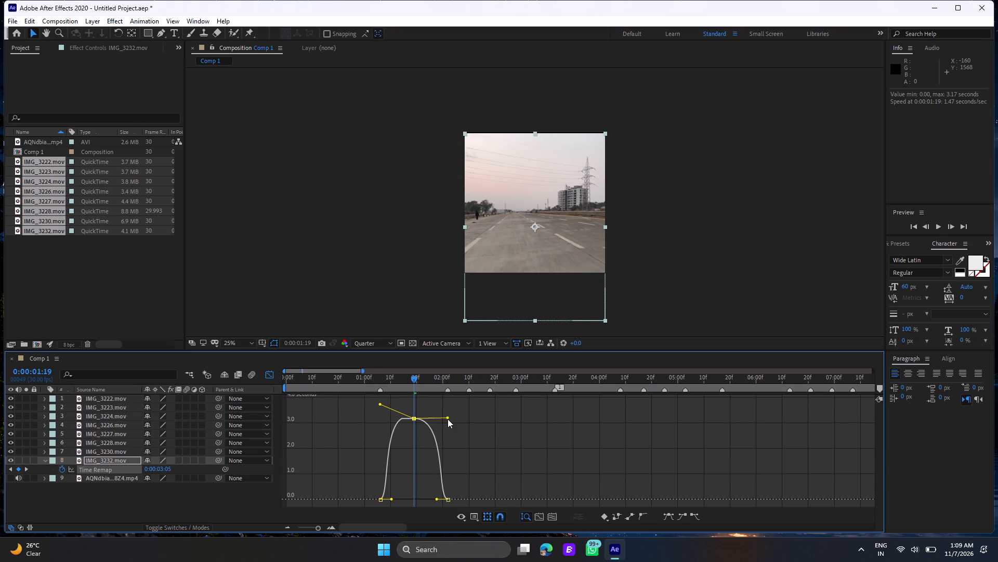
left_click_drag(448, 419, 448, 427)
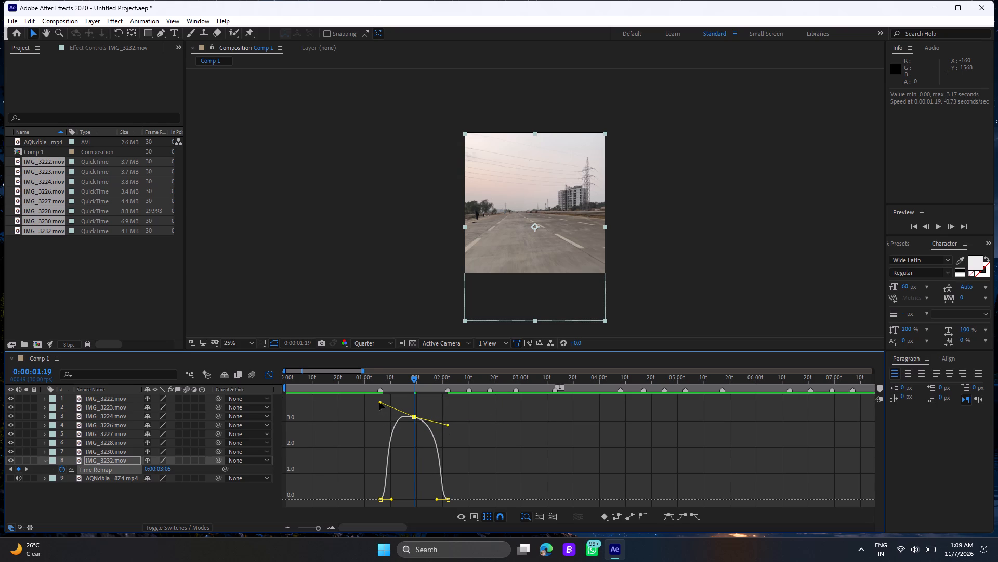
left_click_drag(380, 403, 349, 421)
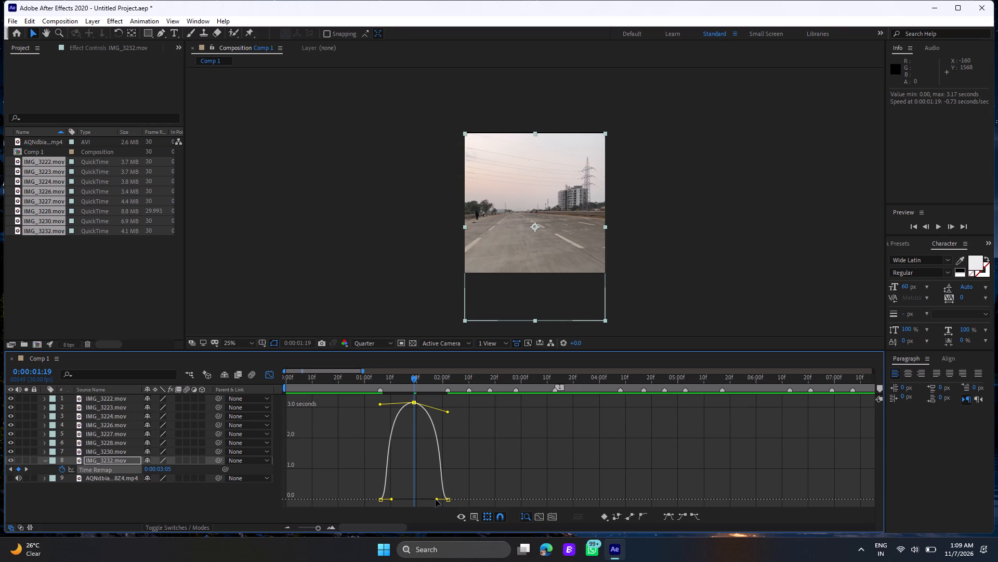
Pull the handles of IMG_3232's last and first Time Remap keyframes steeply upward, steepening both sides of the curve, and return to the layer bars.
left_click_drag(436, 500, 463, 462)
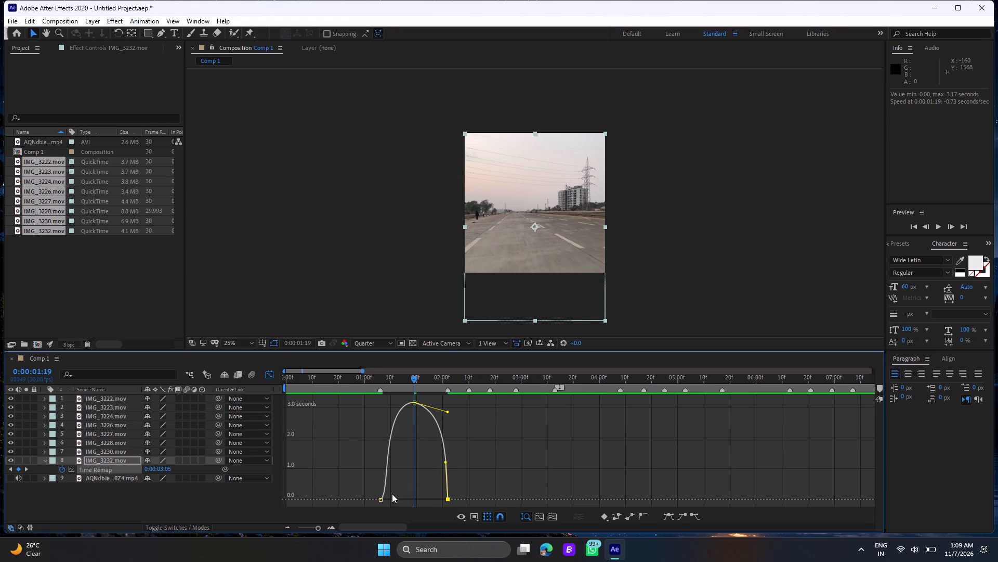
left_click_drag(390, 493, 358, 504)
left_click_drag(393, 501, 368, 443)
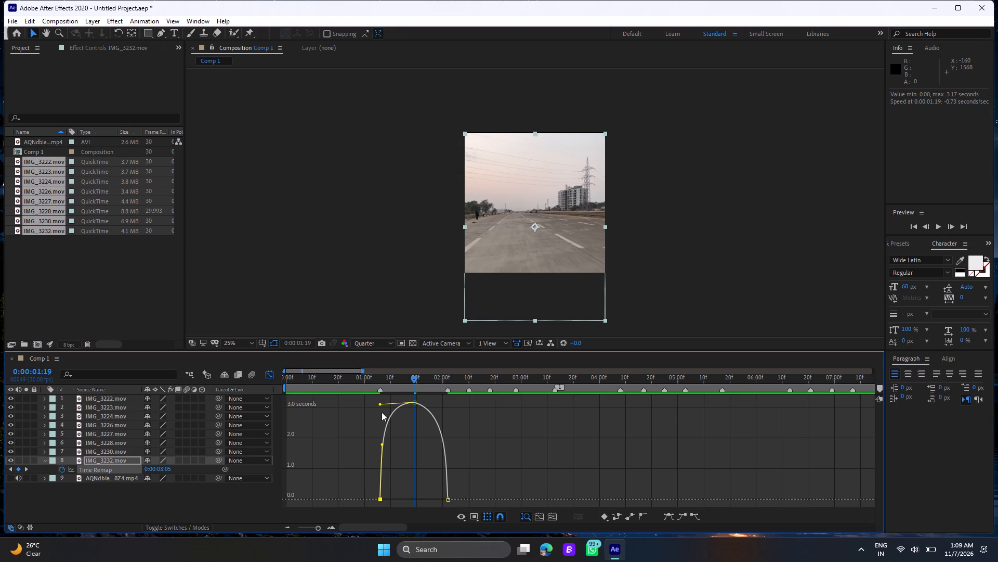
left_click(268, 380)
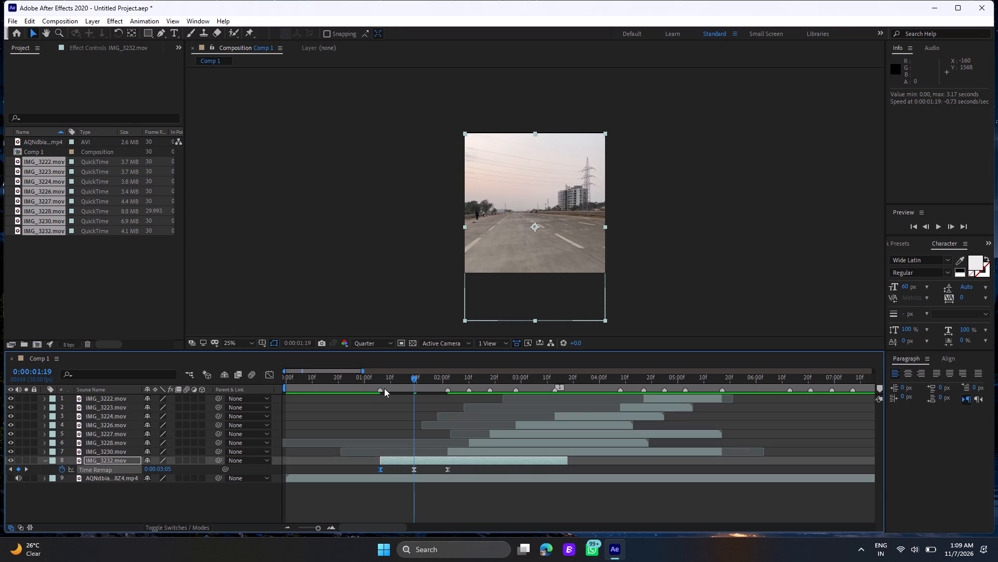
Preview IMG_3232's steepened time remap and the clips after it, playing from 0:00:00:29, 0:00:00:24, 0:00:00:27, 0:00:00:23 and 0:00:00:17.
left_click(362, 376)
key("space")
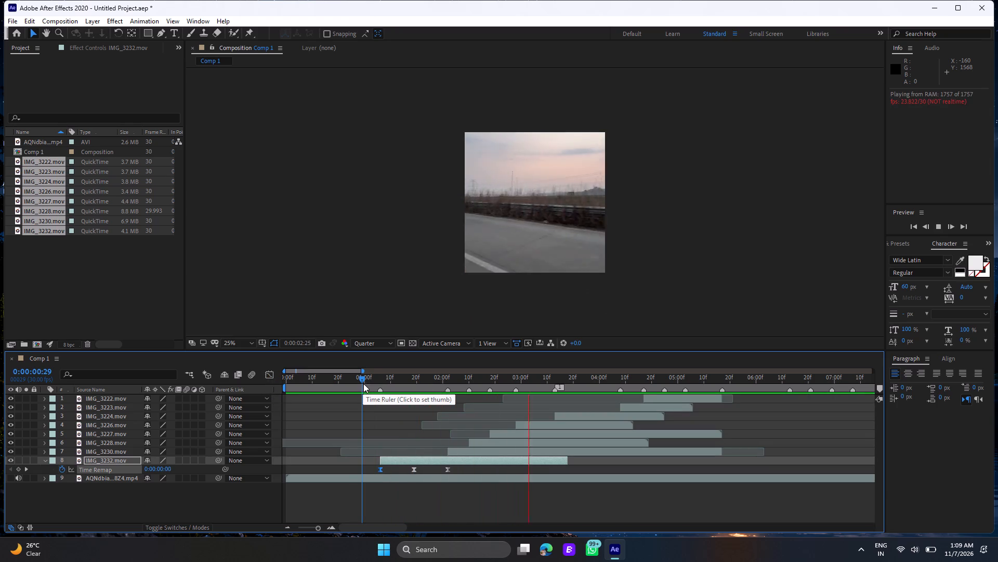
left_click(349, 377)
key("space")
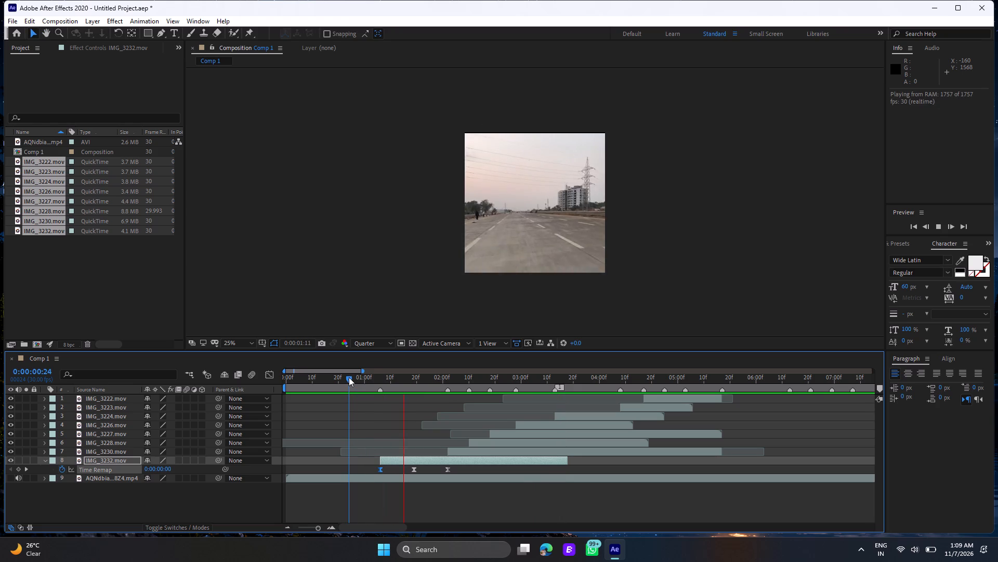
left_click(357, 381)
key("space")
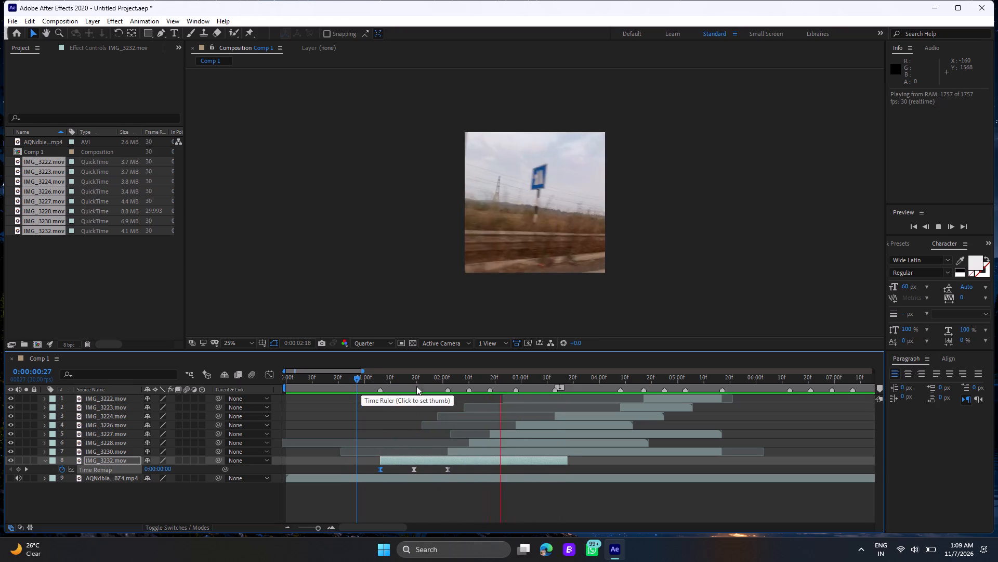
left_click(346, 384)
key("space")
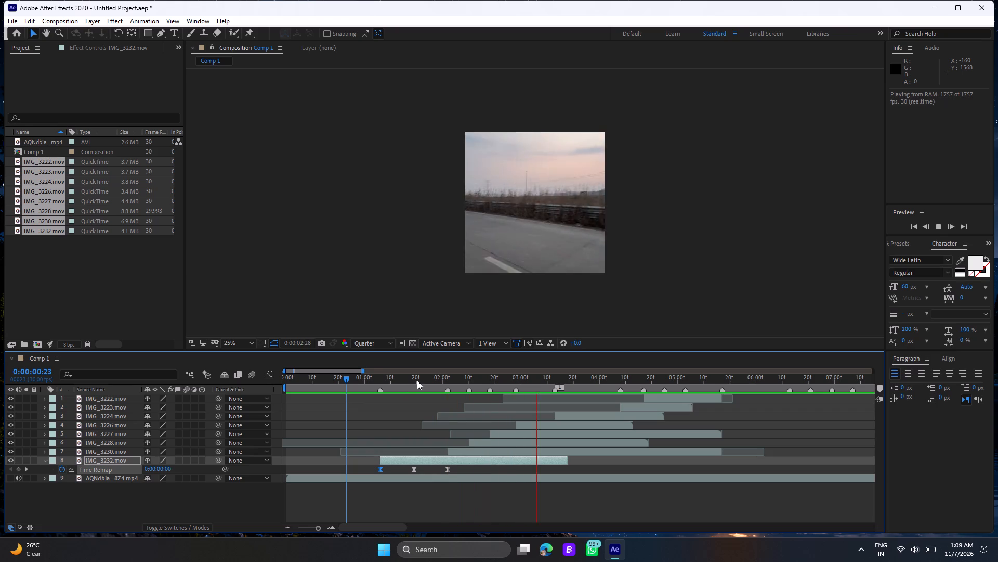
left_click(447, 377)
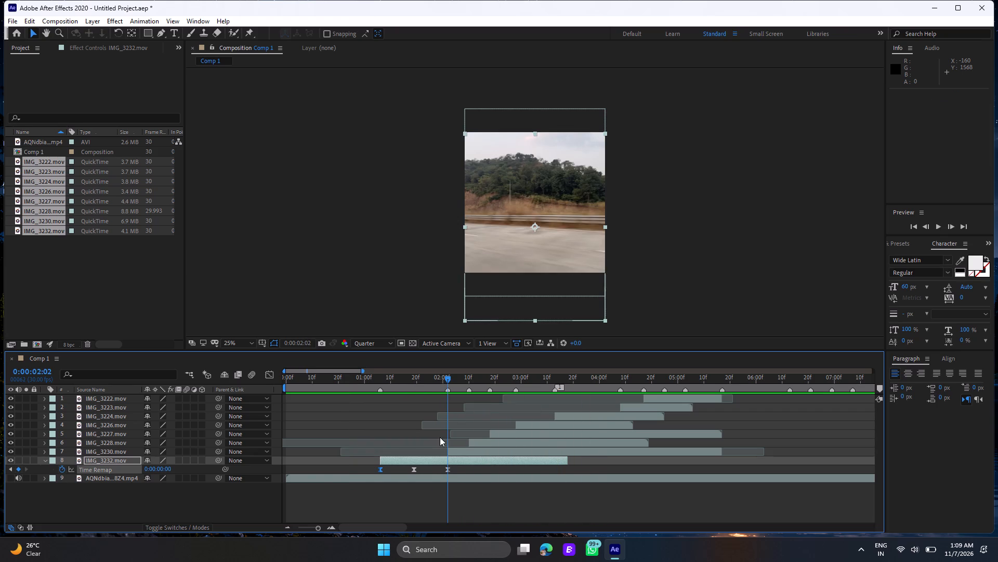
left_click(8, 477)
left_click(330, 384)
key("space")
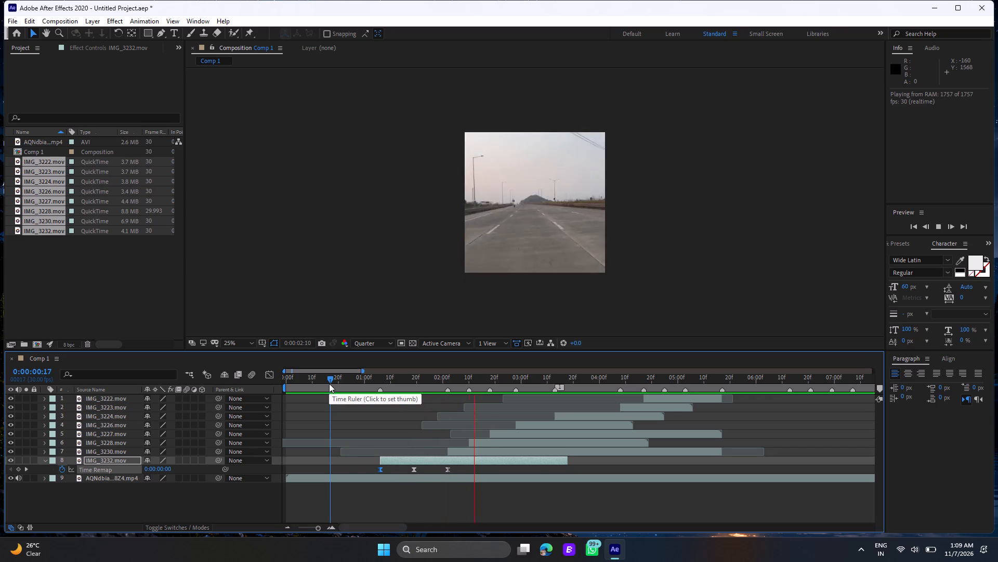
key("space")
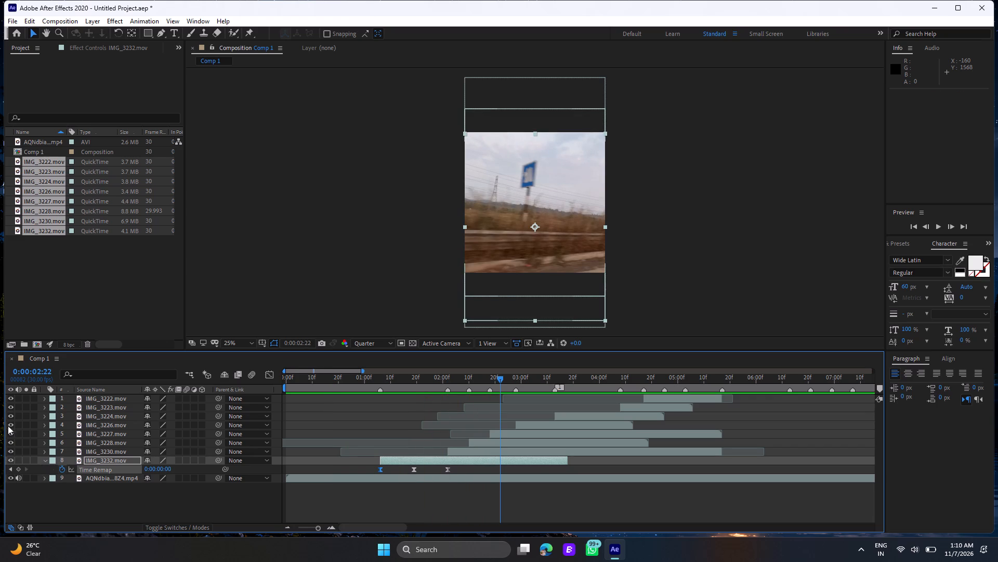
left_click(9, 386)
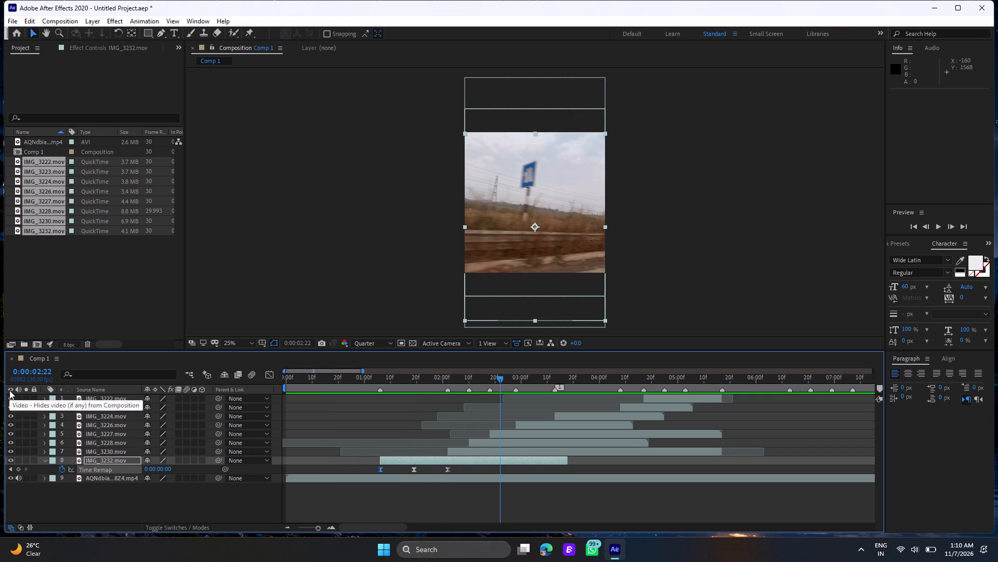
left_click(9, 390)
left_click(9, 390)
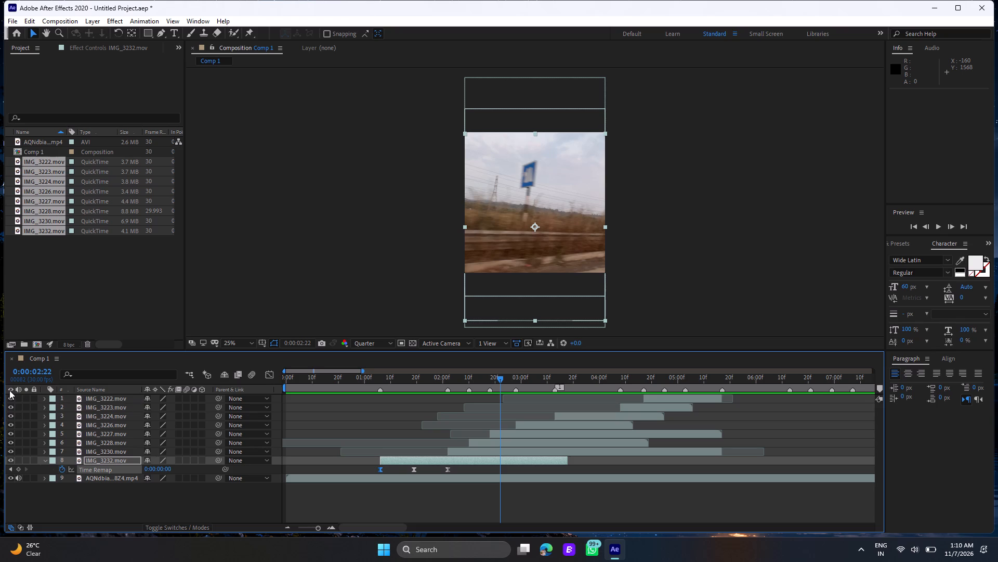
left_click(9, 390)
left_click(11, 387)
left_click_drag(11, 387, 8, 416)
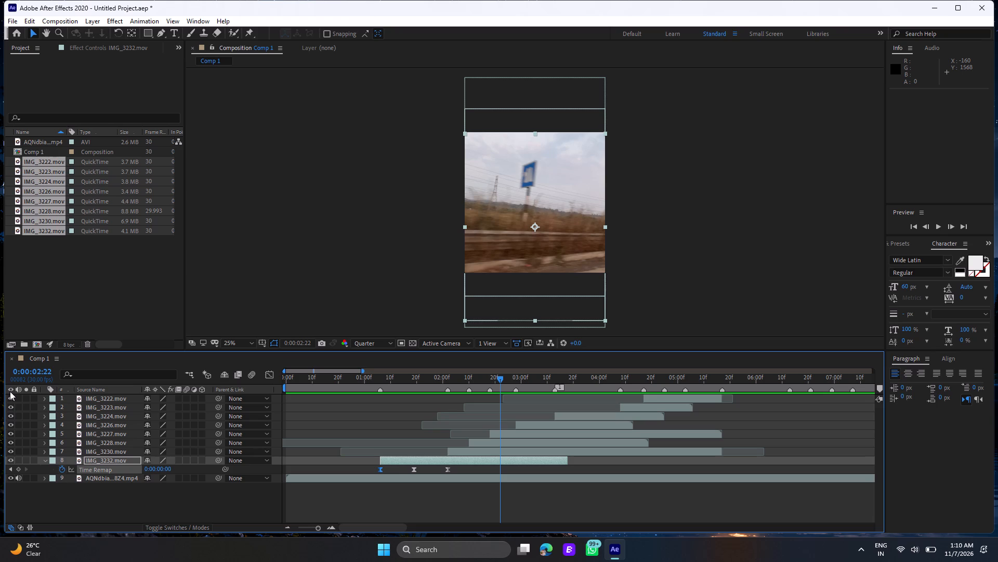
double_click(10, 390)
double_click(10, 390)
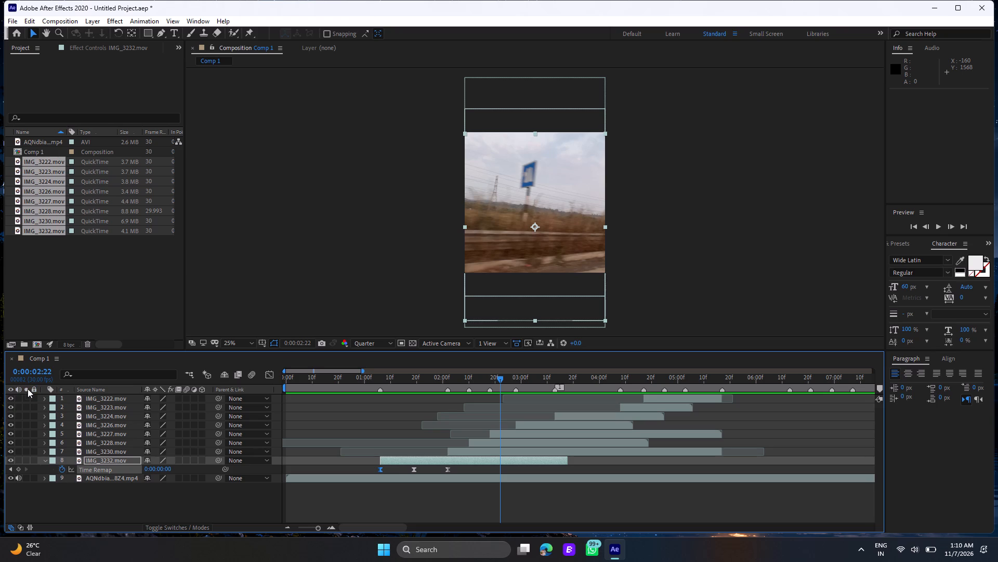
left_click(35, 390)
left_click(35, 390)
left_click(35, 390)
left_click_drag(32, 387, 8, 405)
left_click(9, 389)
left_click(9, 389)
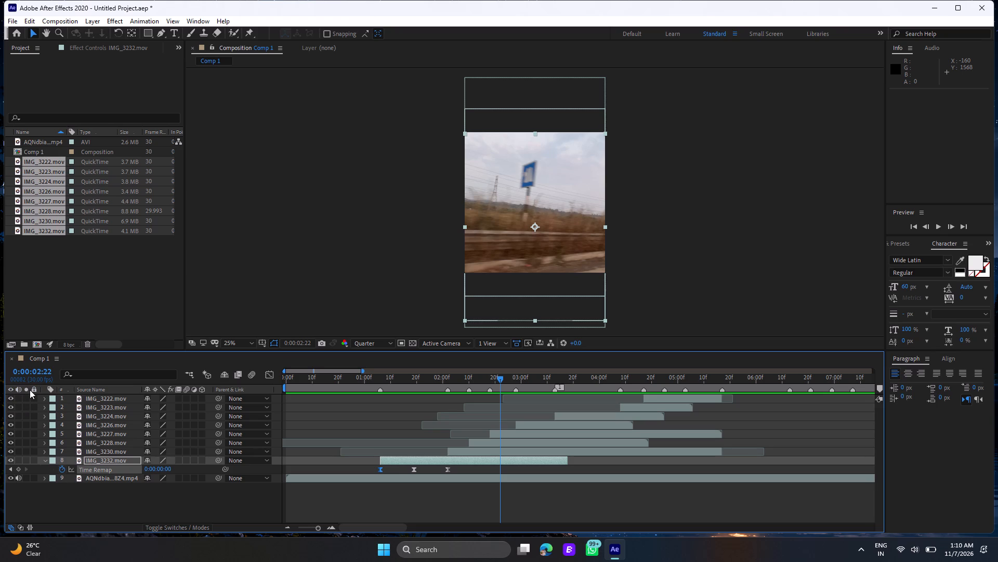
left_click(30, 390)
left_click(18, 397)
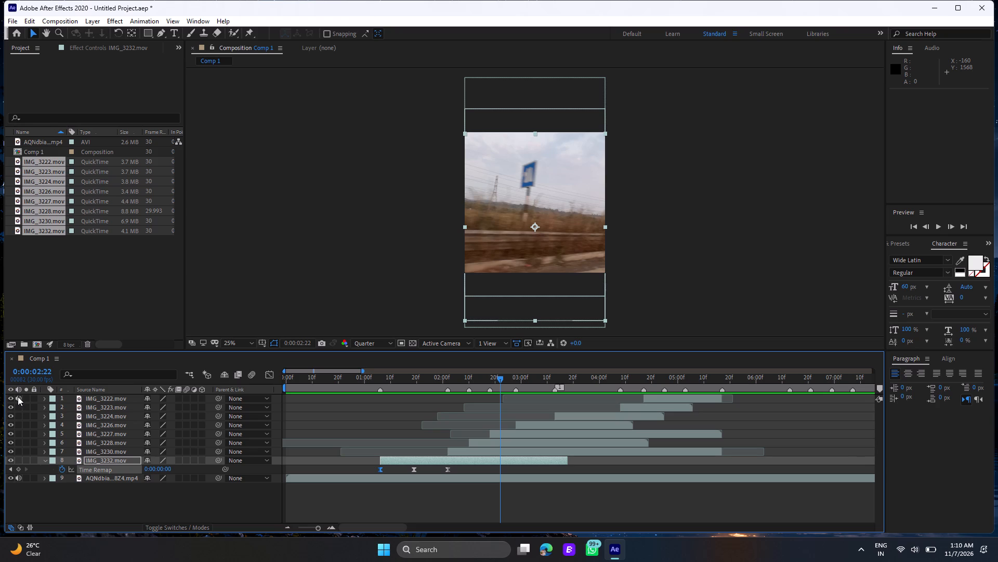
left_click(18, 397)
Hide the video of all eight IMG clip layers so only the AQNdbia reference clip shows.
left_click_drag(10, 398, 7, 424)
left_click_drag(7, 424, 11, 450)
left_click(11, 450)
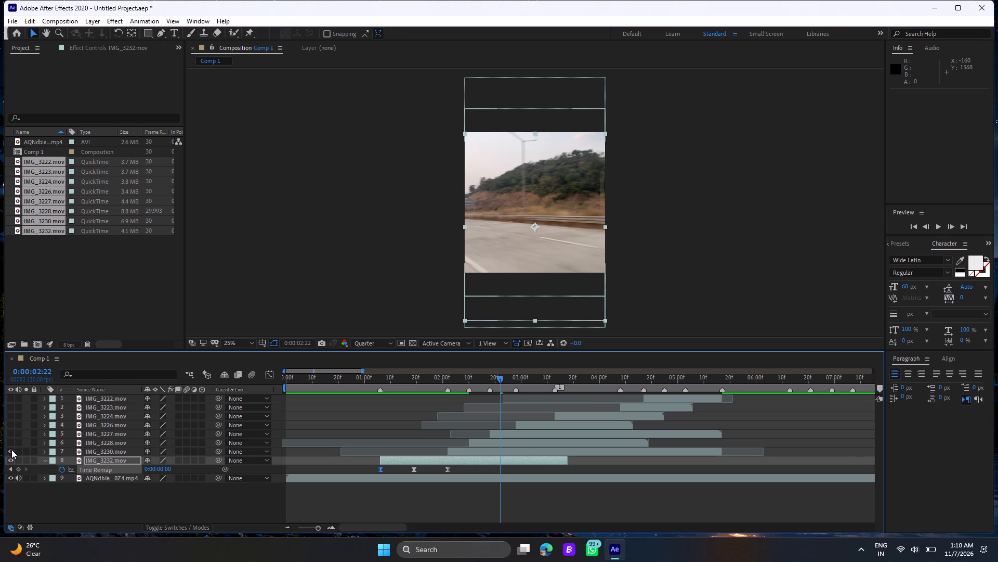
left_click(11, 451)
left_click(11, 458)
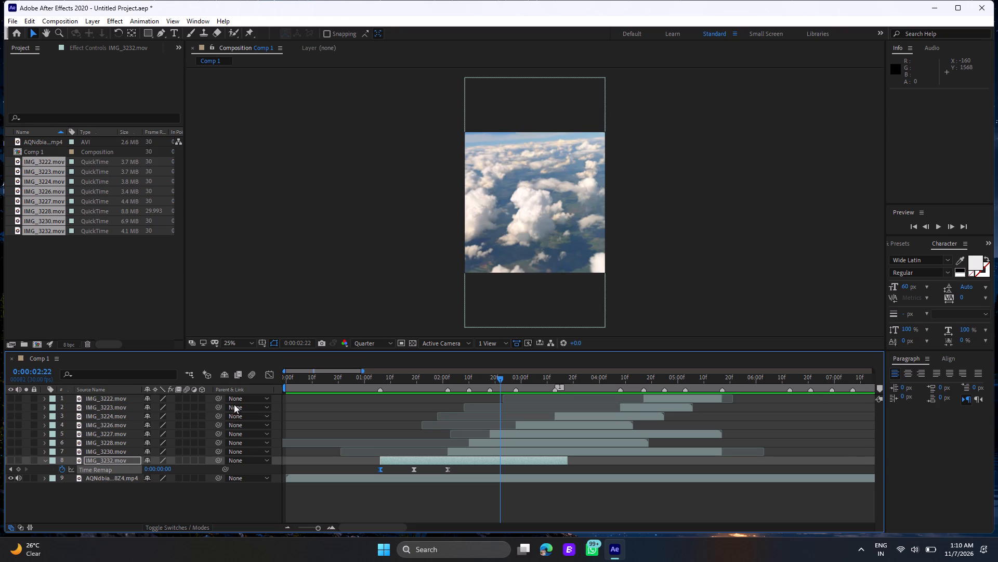
Play the AQNdbia reference clip on its own from 0:00:01:00 to study its motion, ending with the playhead at 0:00:01:06.
left_click(363, 378)
key("space")
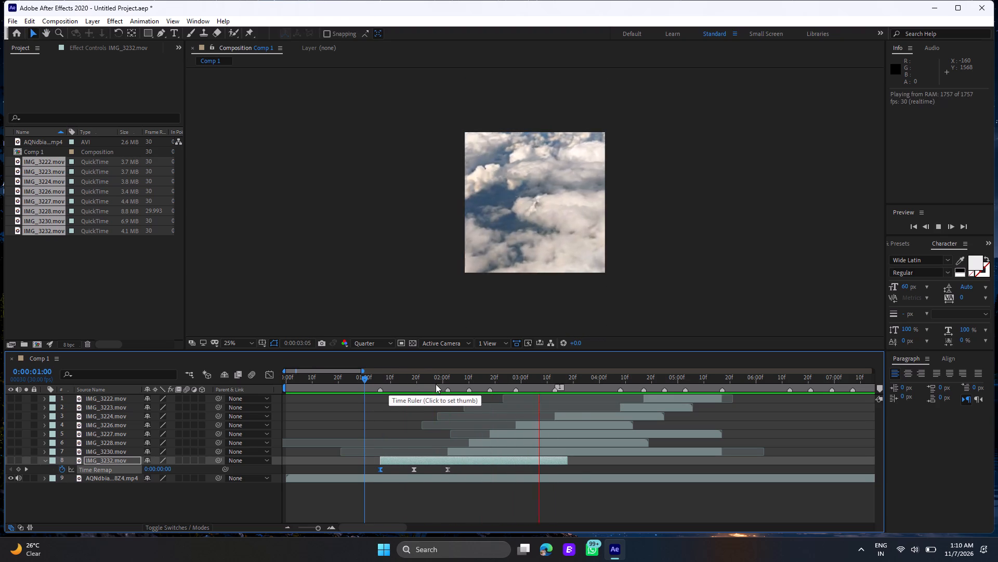
left_click(362, 377)
key("space")
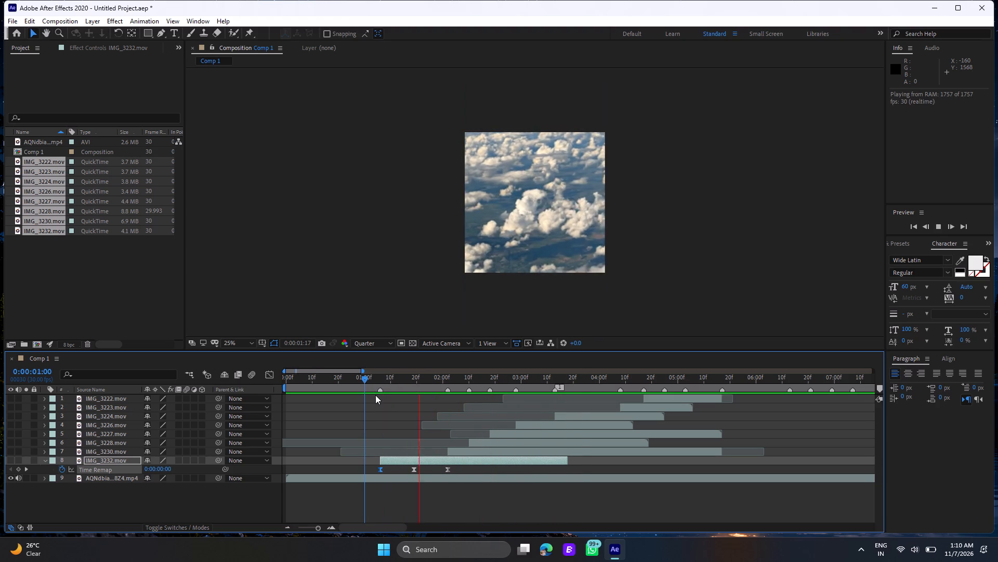
key("space")
left_click(365, 388)
key("space")
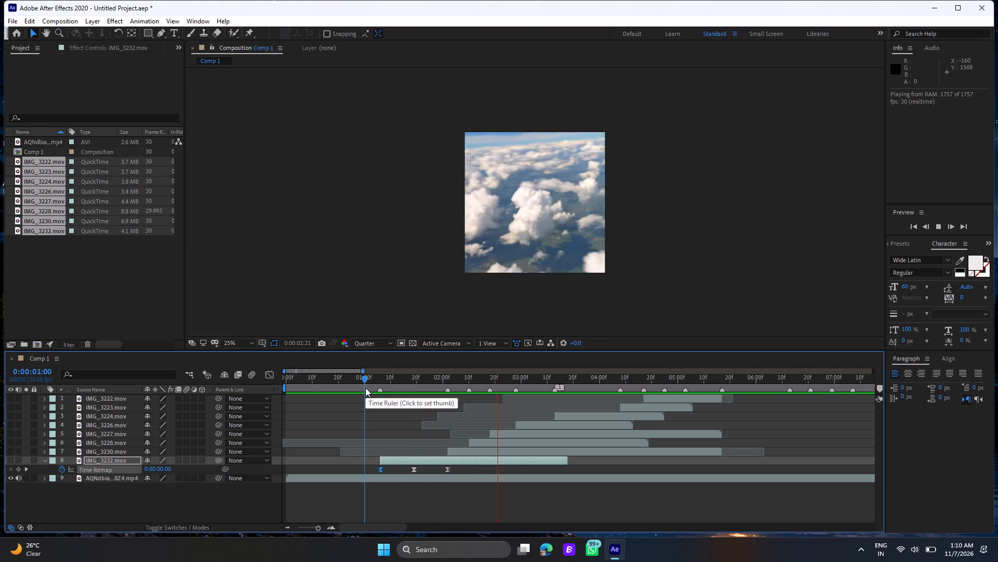
left_click(378, 379)
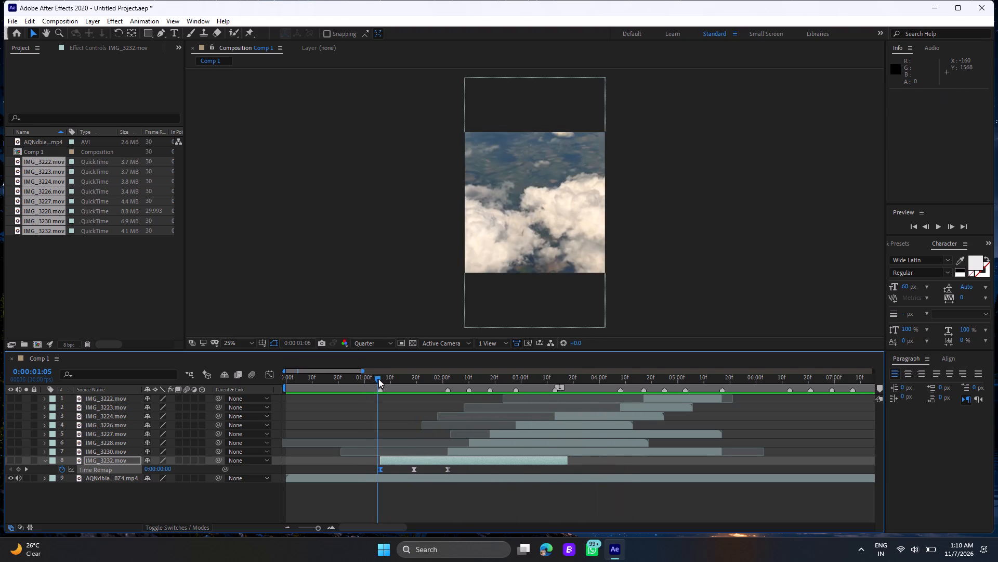
left_click(378, 379)
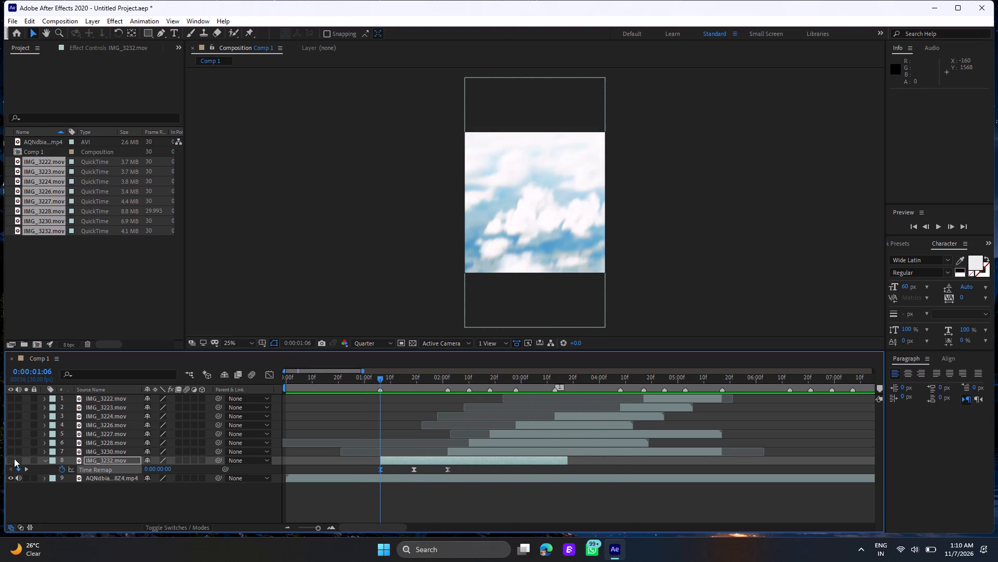
Turn off the AQNdbia reference layer's video, keeping its audio, and make all eight IMG layers visible again.
left_click(9, 477)
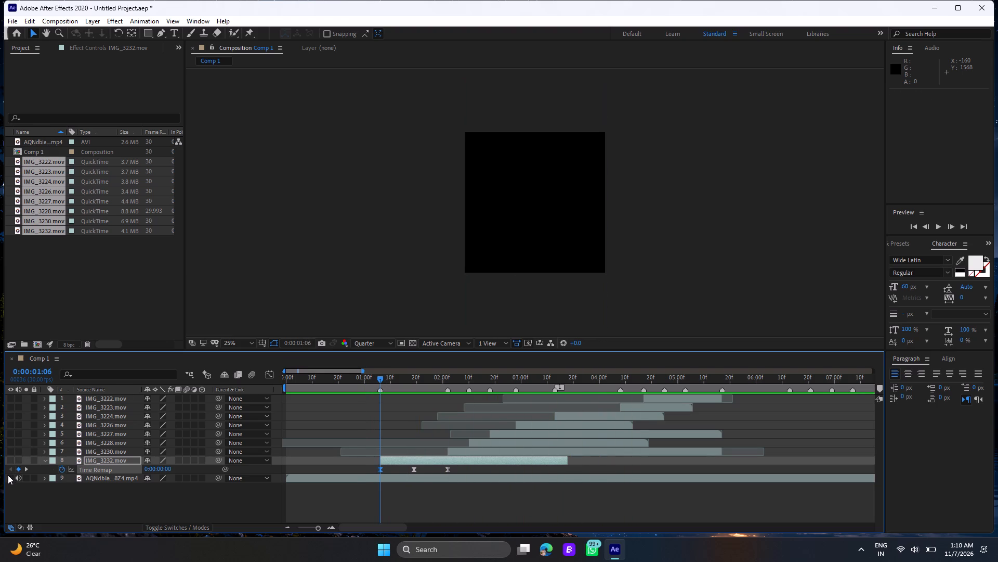
left_click_drag(9, 461, 12, 417)
left_click_drag(12, 417, 12, 402)
Preview the IMG clips against the reference audio, playing from 0:00:01:06, 0:00:00:27, 0:00:00:24 and 0:00:00:26.
key("space")
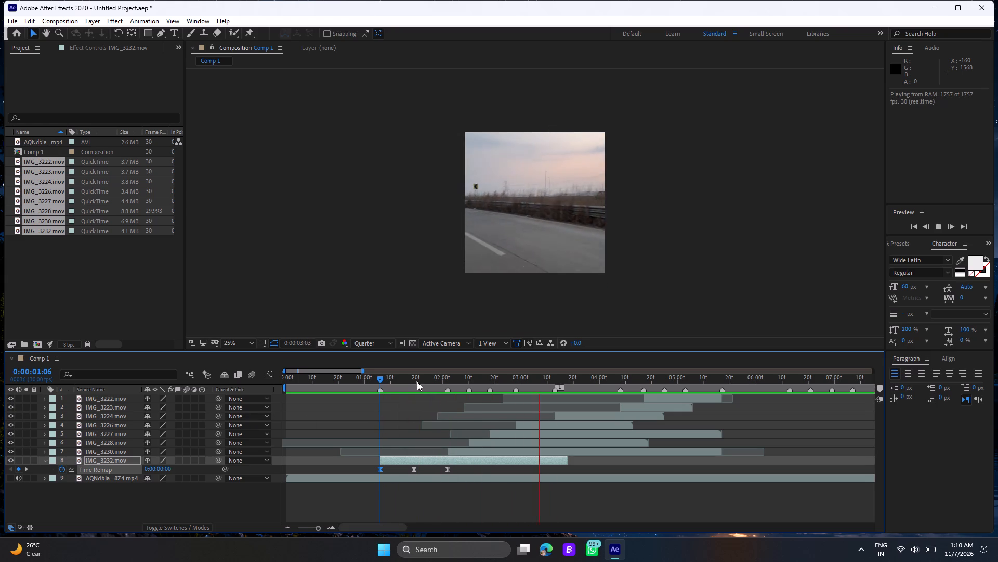
left_click(358, 379)
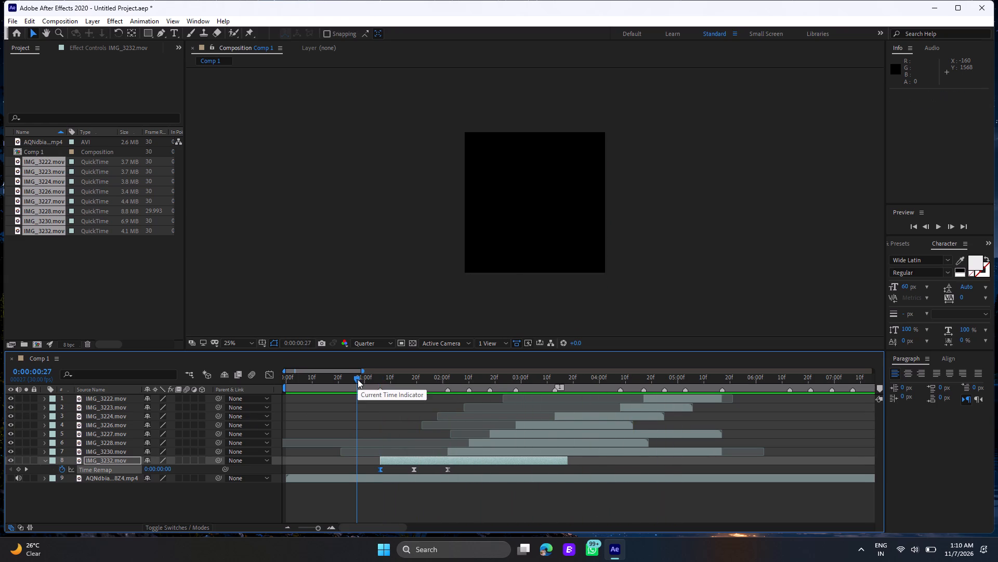
key("space")
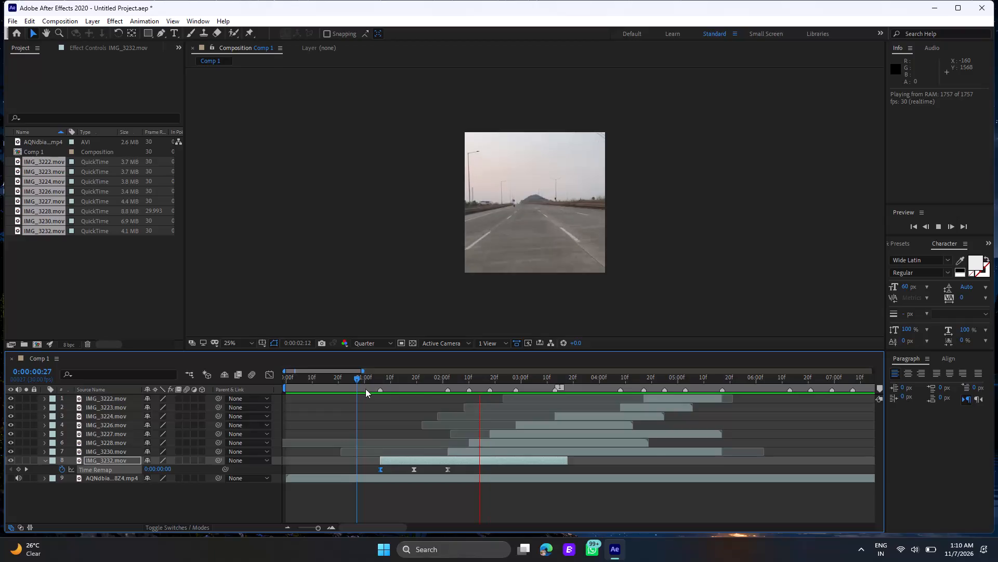
left_click(349, 386)
key("space")
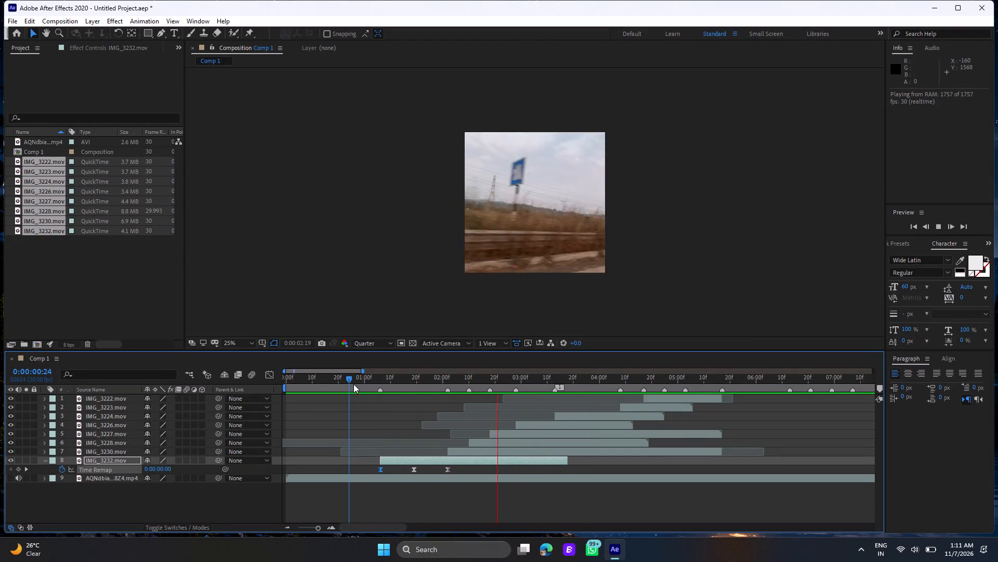
left_click(354, 382)
key("space")
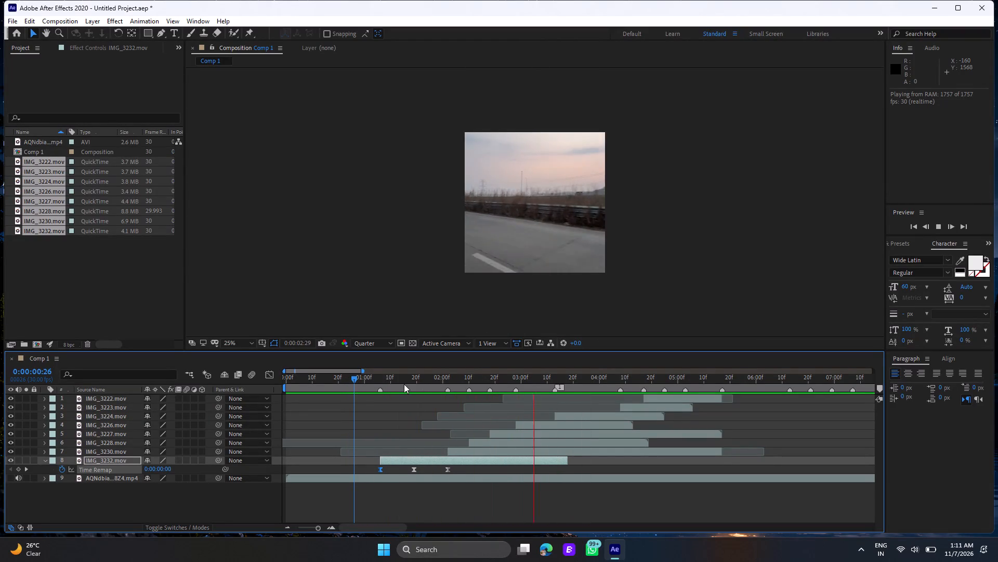
Move the playhead to the marker at 0:00:02:02 and collapse IMG_3232's Time Remap property.
left_click(445, 377)
left_click(445, 377)
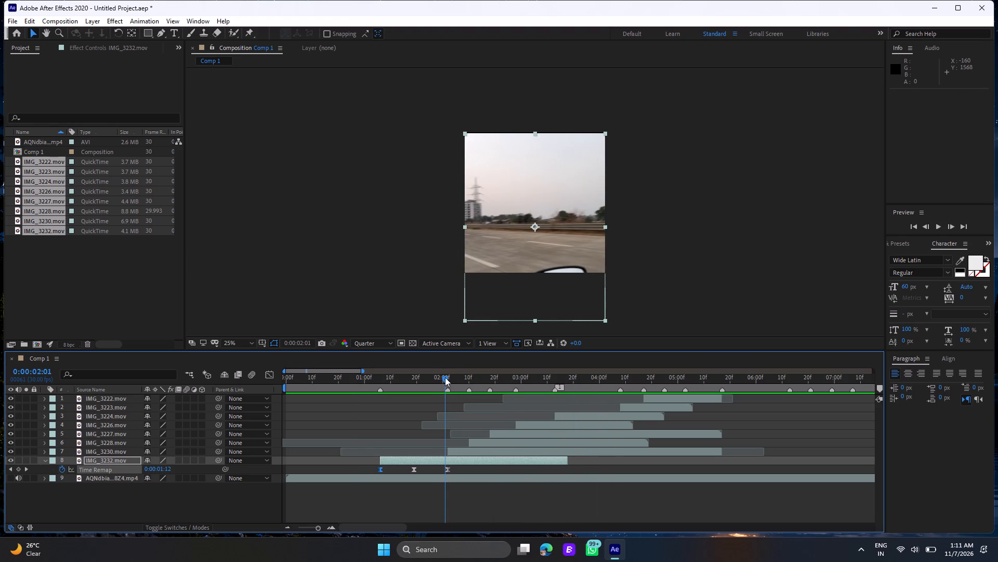
left_click(453, 461)
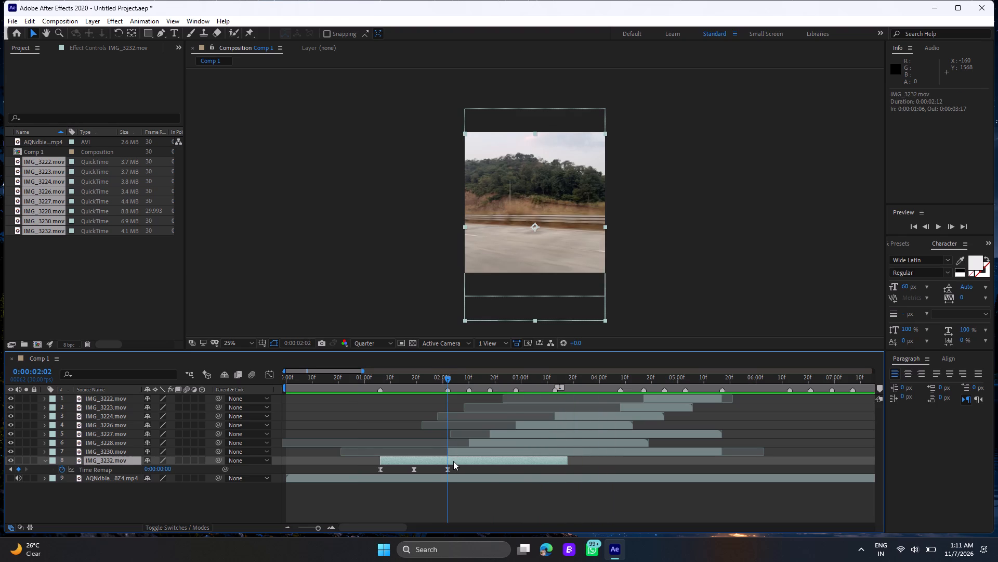
key("u")
Split the IMG_3230 layer at 0:00:02:20 and delete the portion after the cut.
left_click(453, 453)
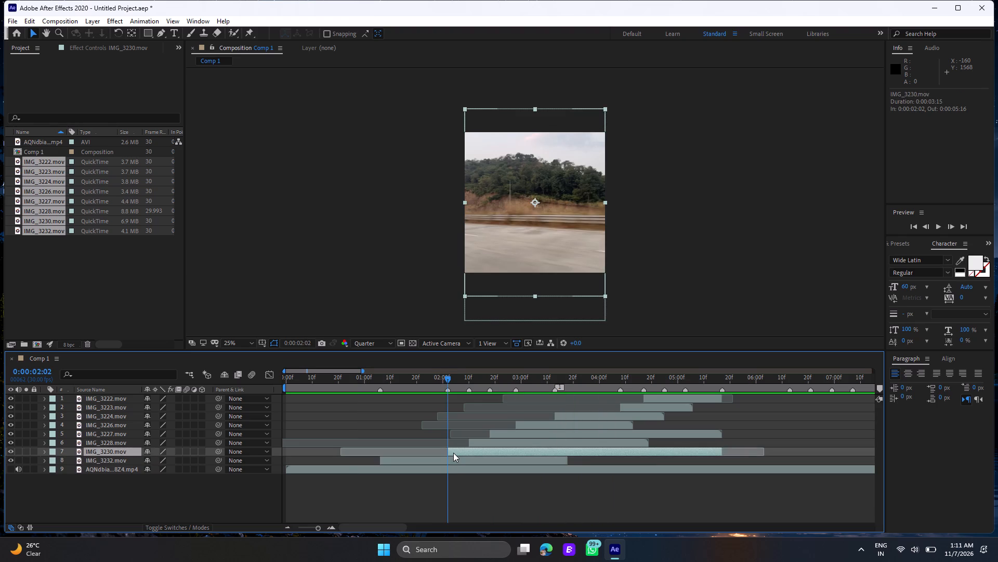
left_click(453, 453)
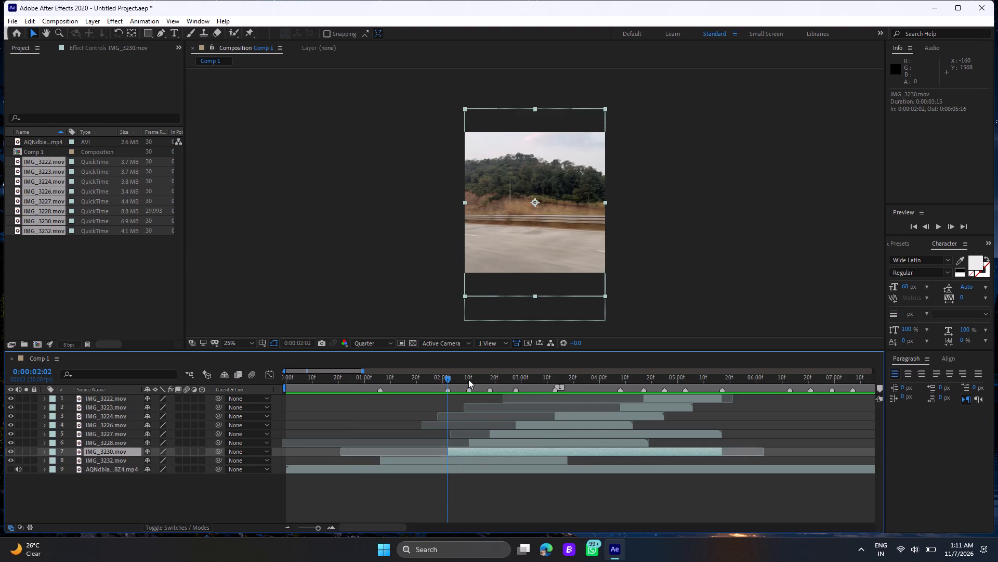
left_click(468, 379)
left_click(476, 451)
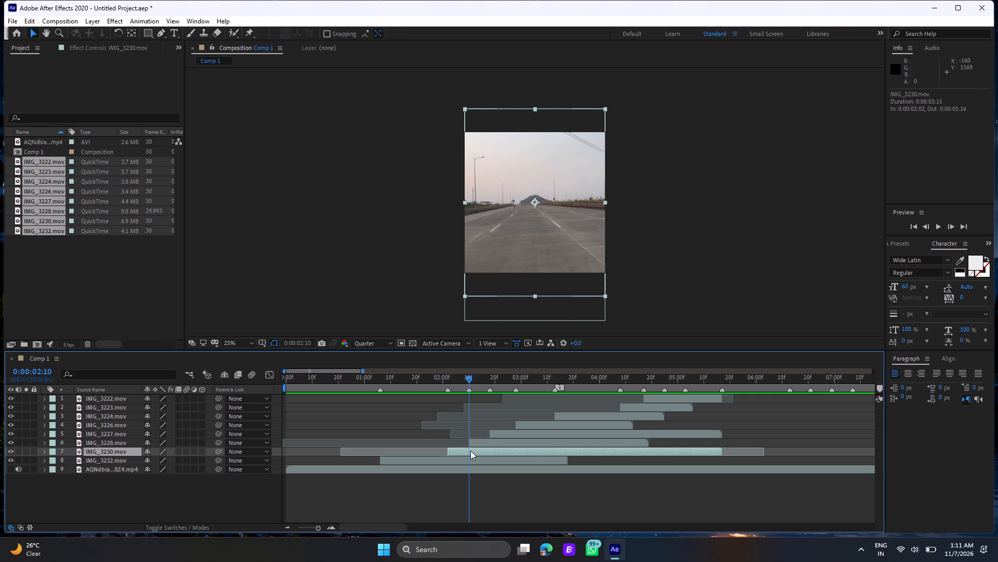
left_click(495, 377)
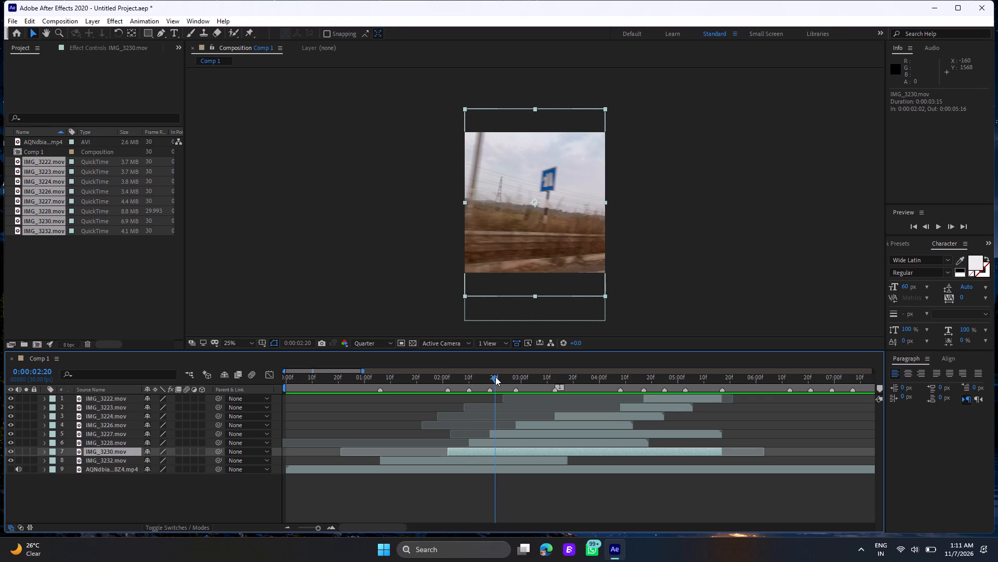
left_click(508, 452)
key("ctrl+shift+d")
key("Delete")
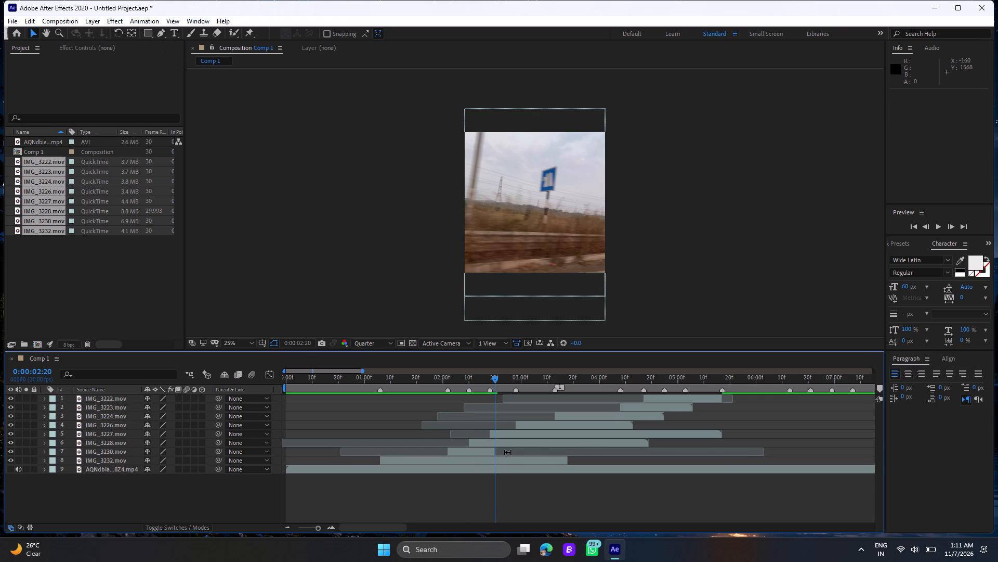
Preview the trimmed IMG_3230 clip from 0:00:02:02 and return the playhead to that frame.
left_click(447, 379)
key("space")
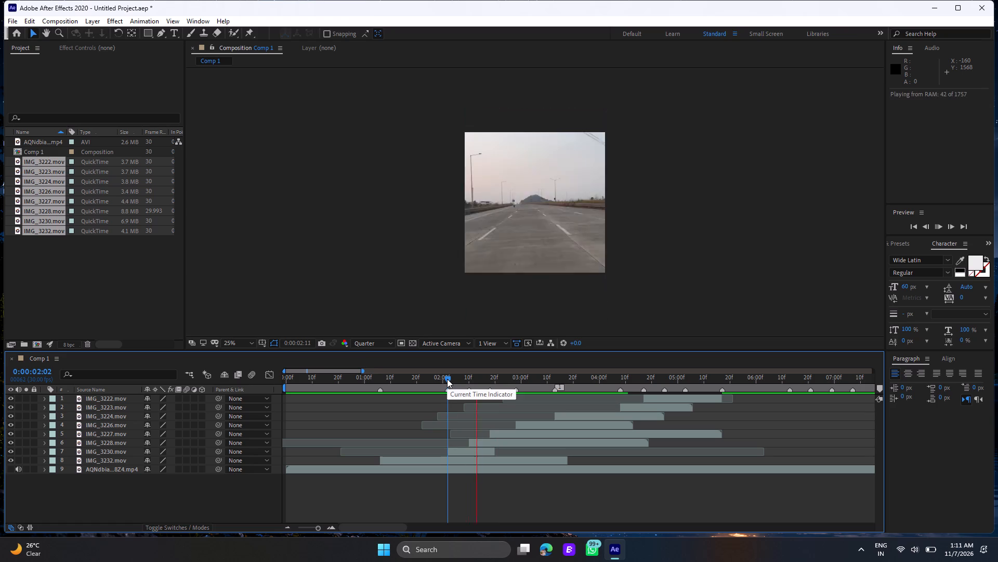
key("space")
left_click(447, 378)
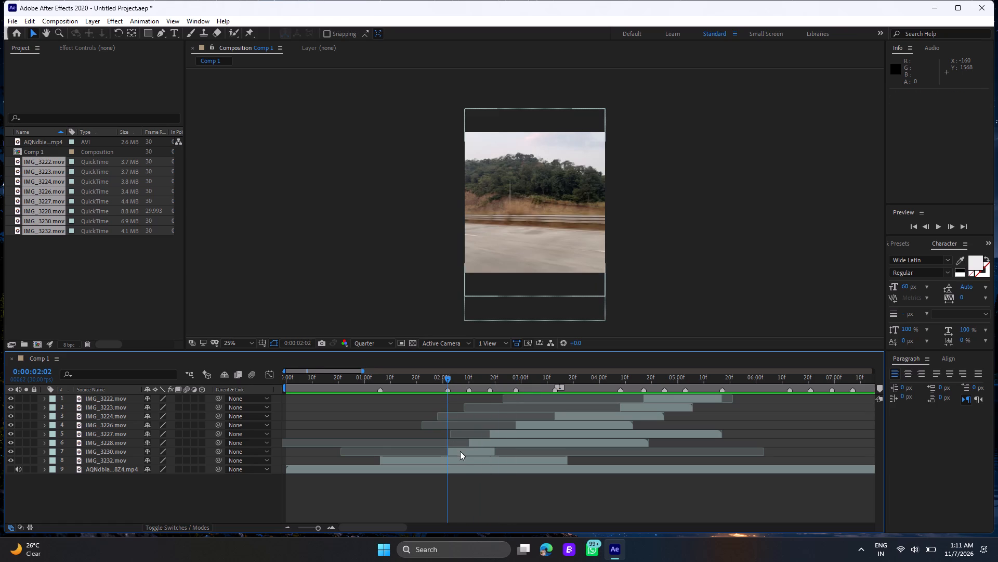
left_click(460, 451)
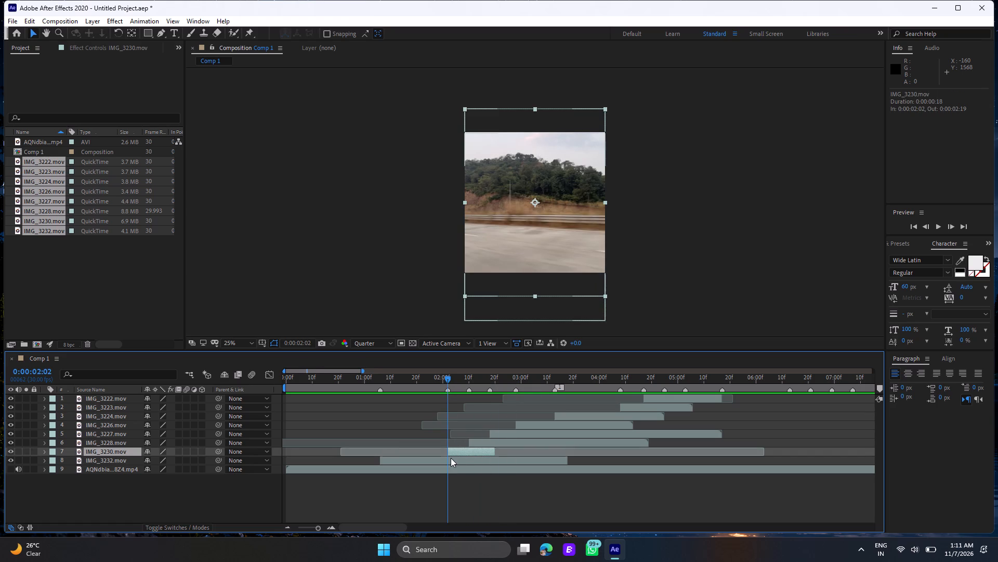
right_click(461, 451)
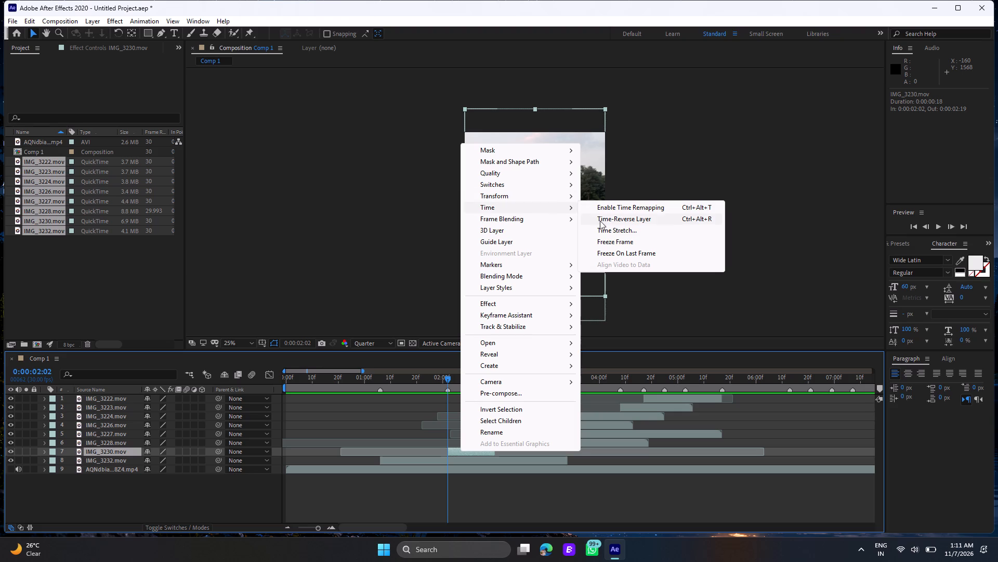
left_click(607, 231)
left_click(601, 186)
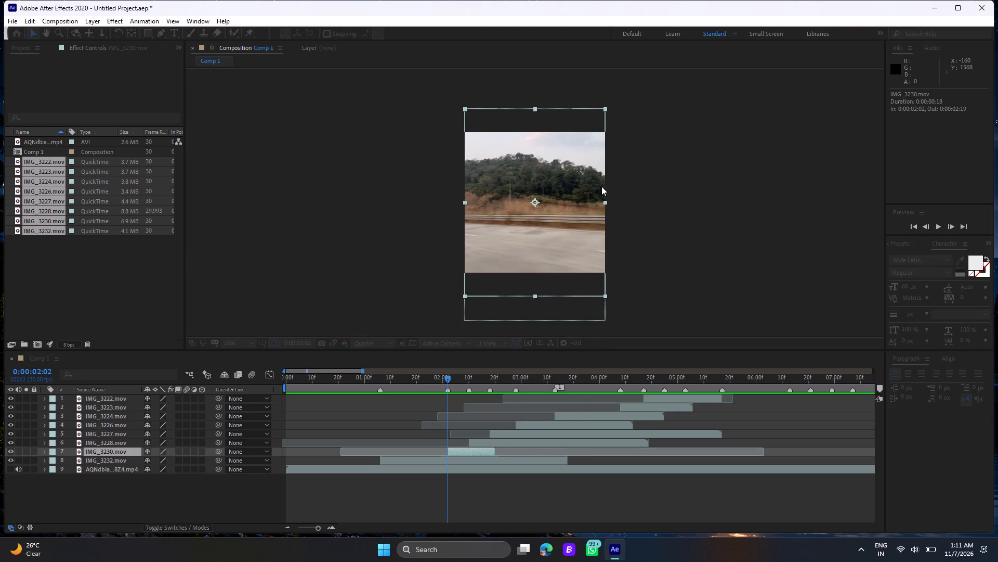
Enable time remapping on IMG_3230, placing its keyframes at 0:00:02:02 and the trimmed clip's end, and preview the result.
right_click(466, 449)
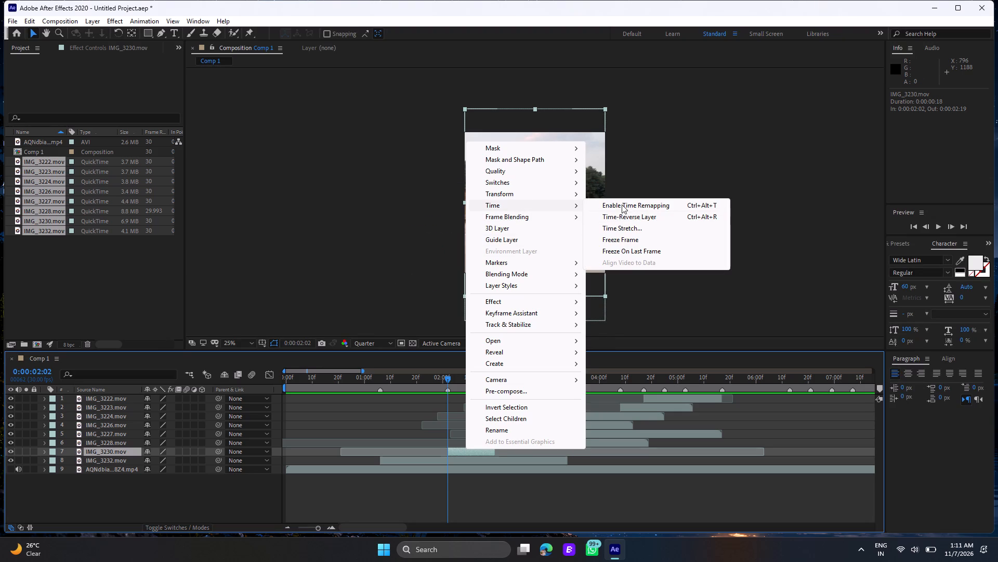
left_click(622, 205)
left_click_drag(340, 461, 406, 460)
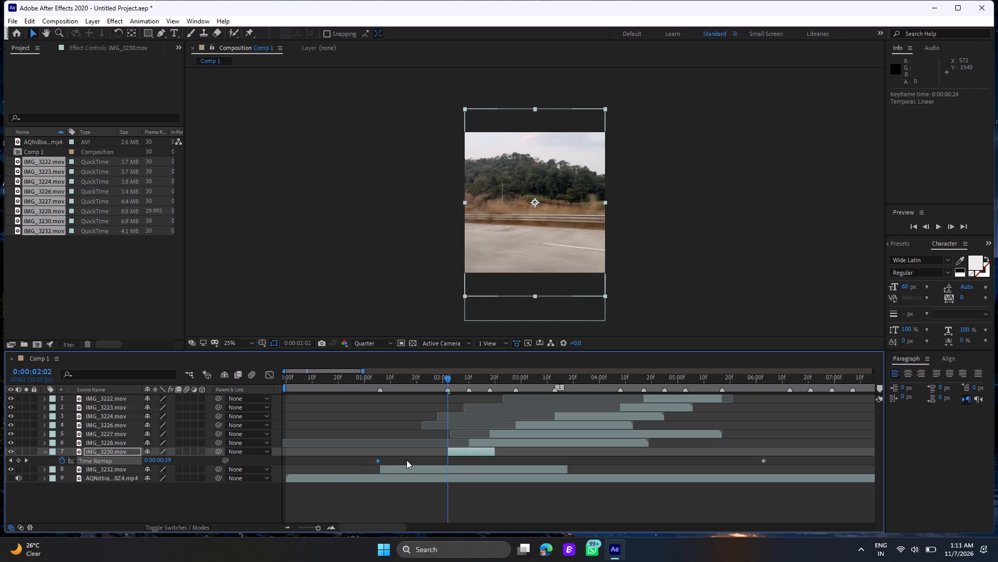
left_click_drag(406, 460, 447, 461)
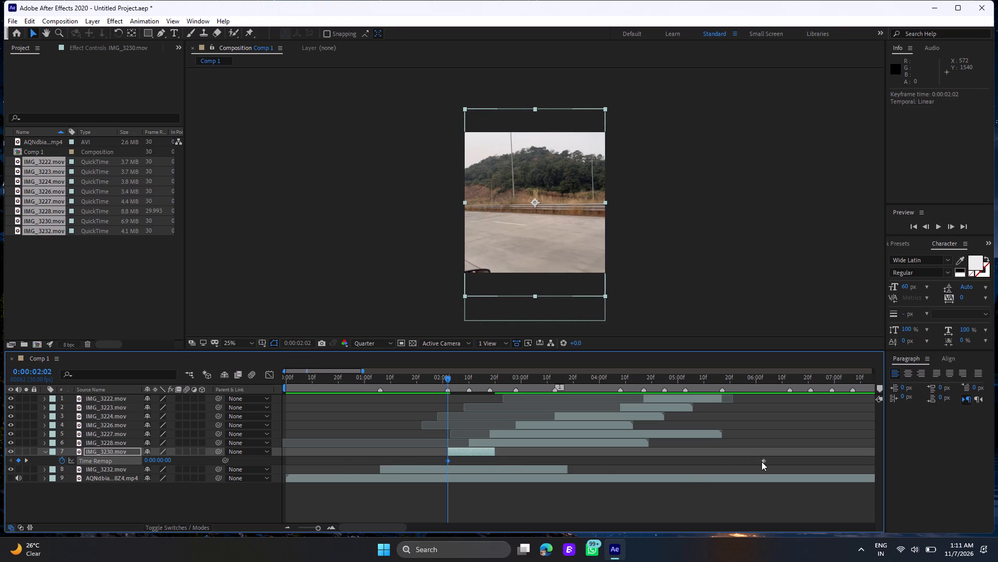
left_click_drag(762, 462, 493, 467)
key("space")
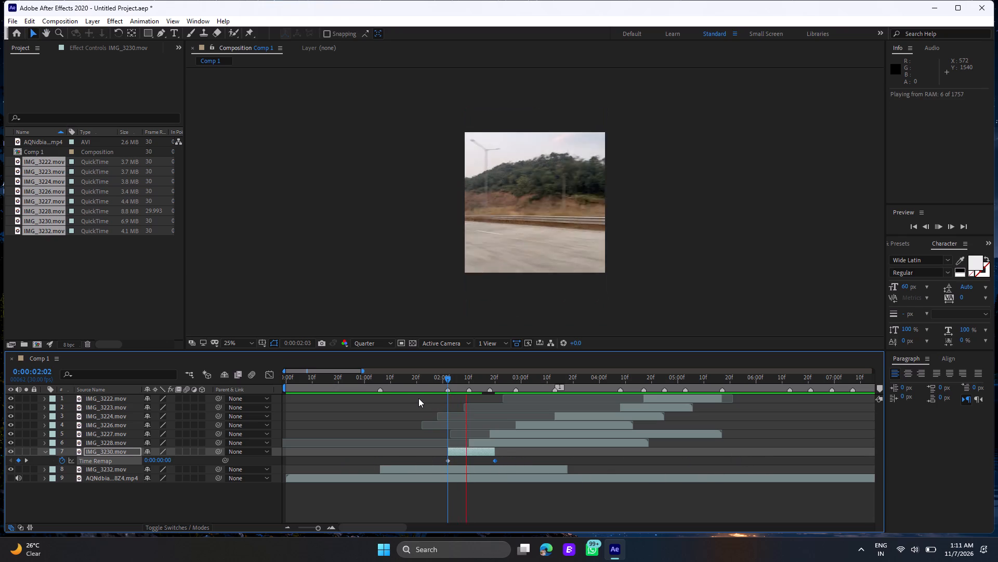
left_click(417, 379)
key("space")
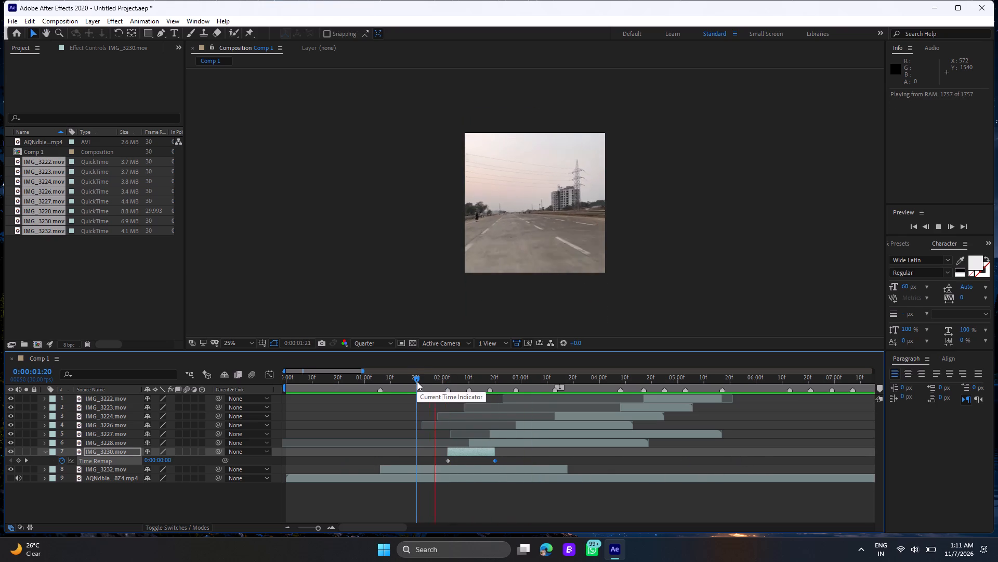
left_click(449, 379)
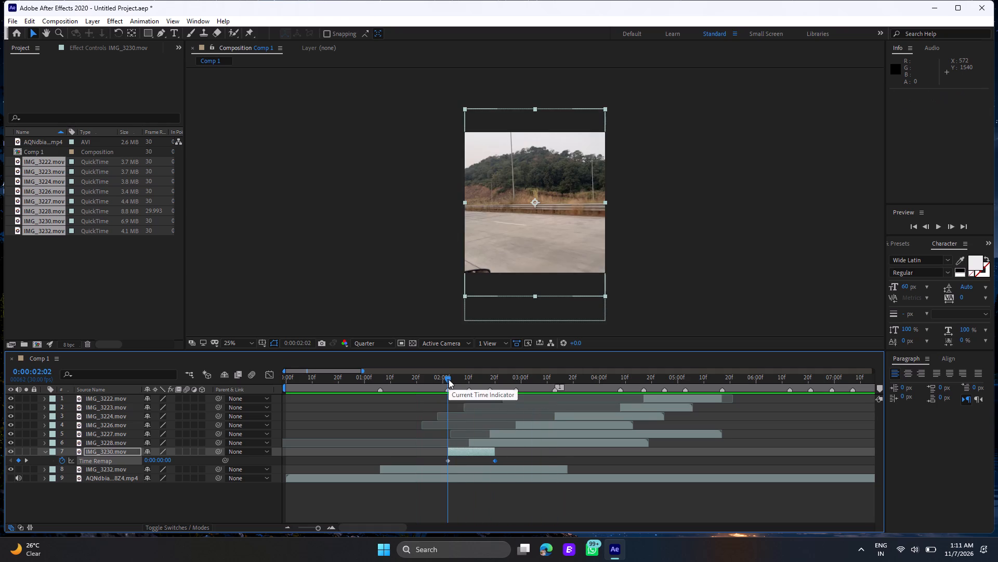
Move IMG_3230's ending Time Remap keyframe to 0:00:02:10, preview the change, and return the playhead to 0:00:02:02.
left_click_drag(449, 379, 479, 398)
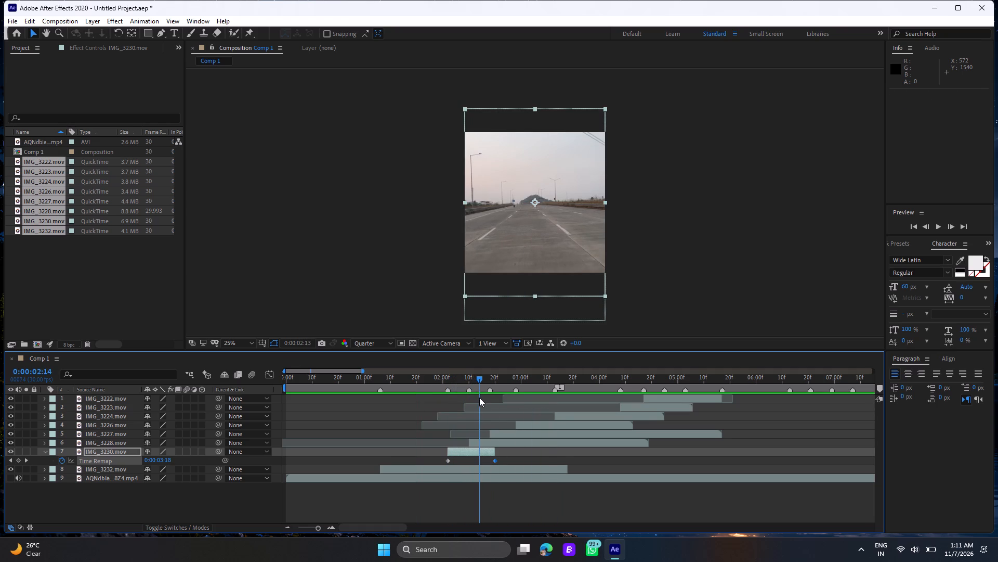
left_click_drag(479, 398, 471, 397)
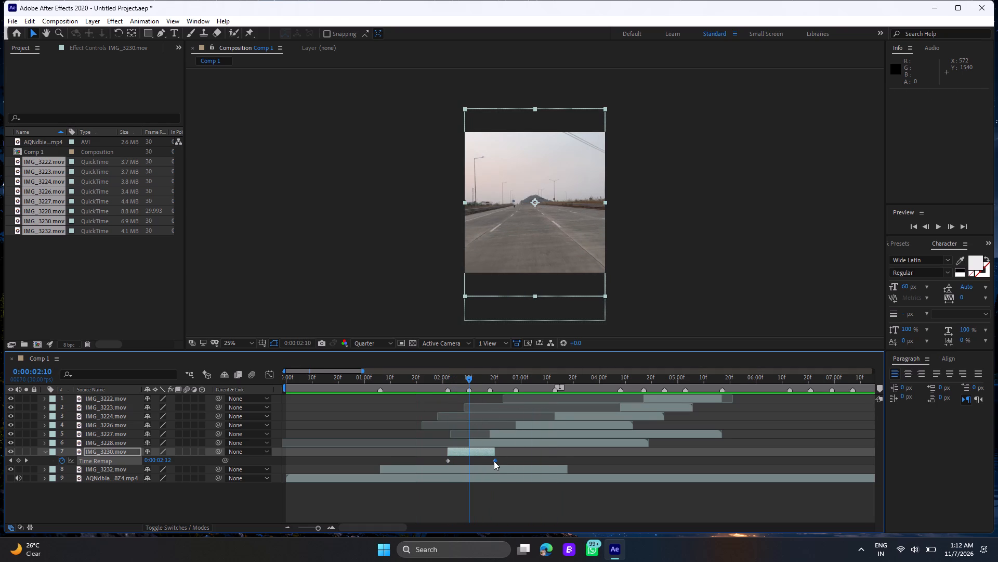
left_click_drag(494, 461, 469, 456)
left_click(413, 385)
key("space")
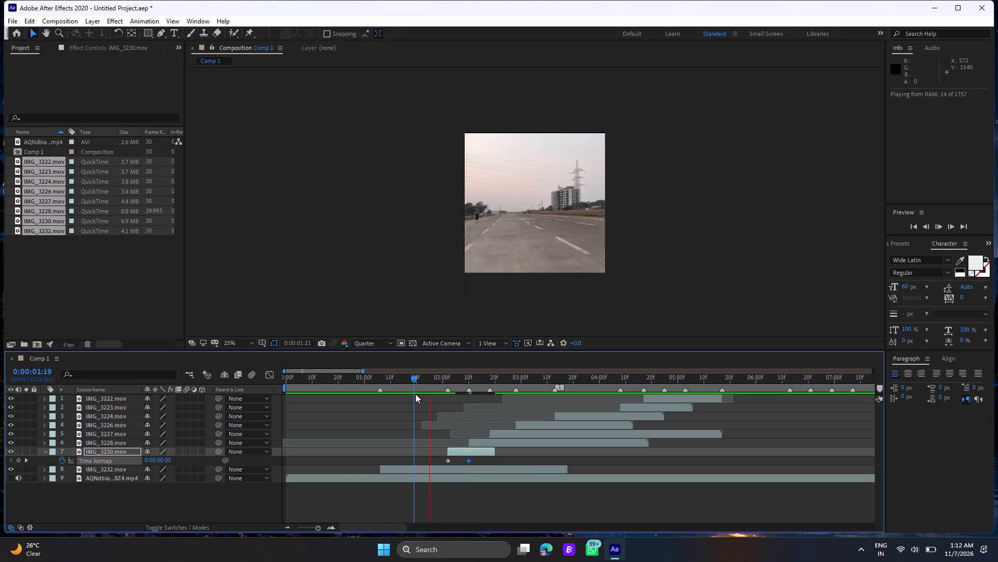
left_click(419, 392)
key("space")
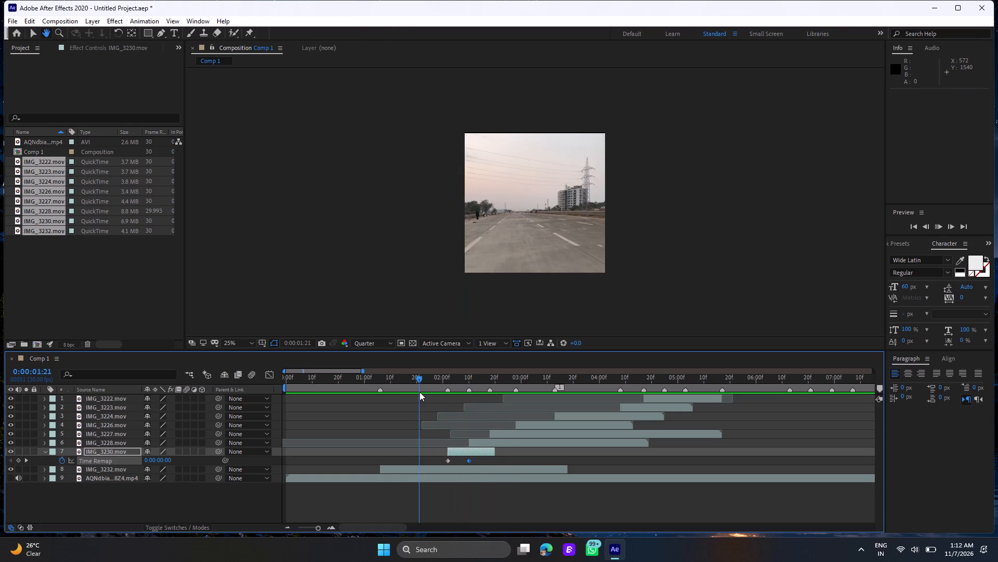
left_click(448, 378)
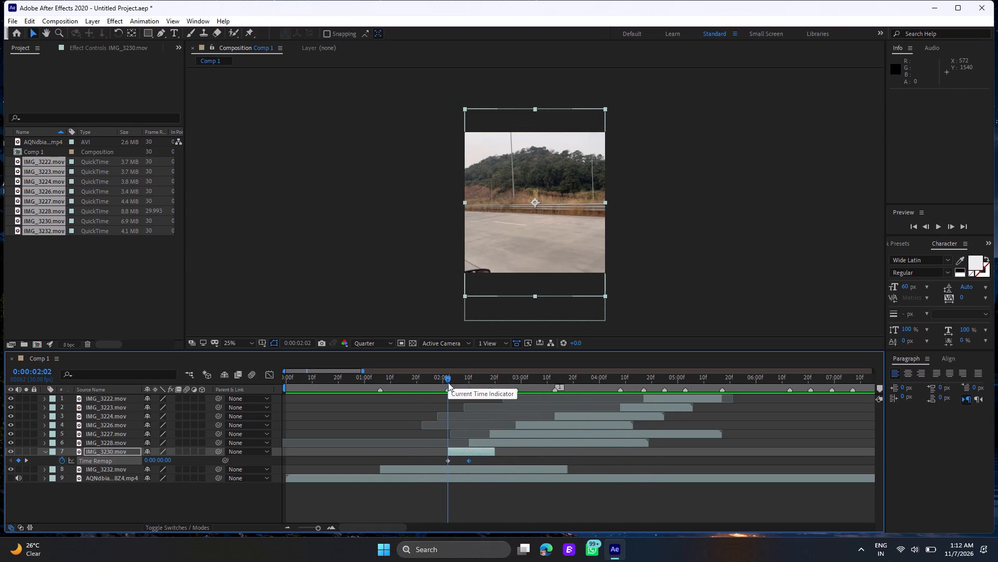
Apply Easy Ease to both IMG_3230 Time Remap keyframes and show their value curve with handles in the Graph Editor.
left_click(475, 457)
left_click_drag(475, 457, 440, 464)
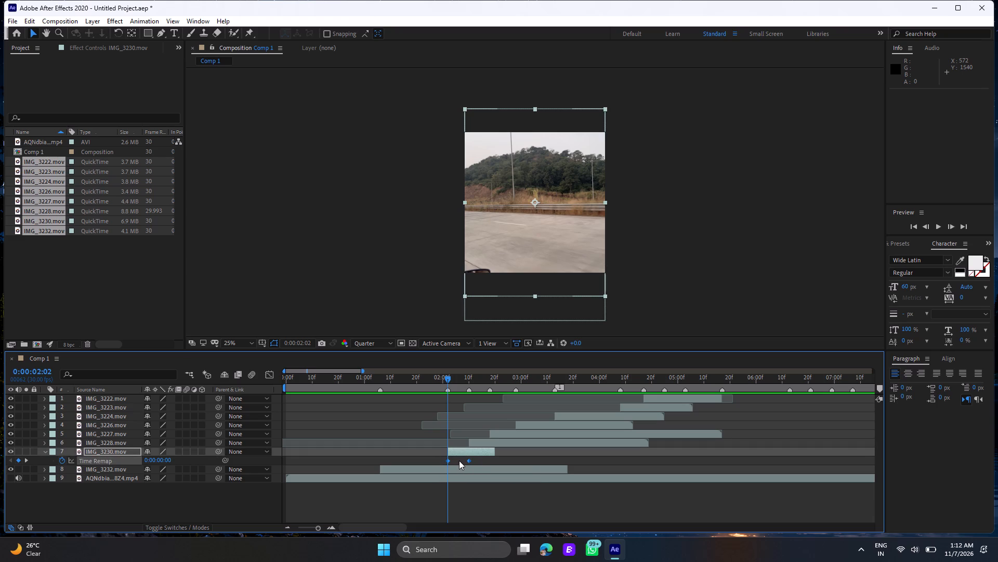
key("F9")
left_click(276, 375)
left_click(270, 370)
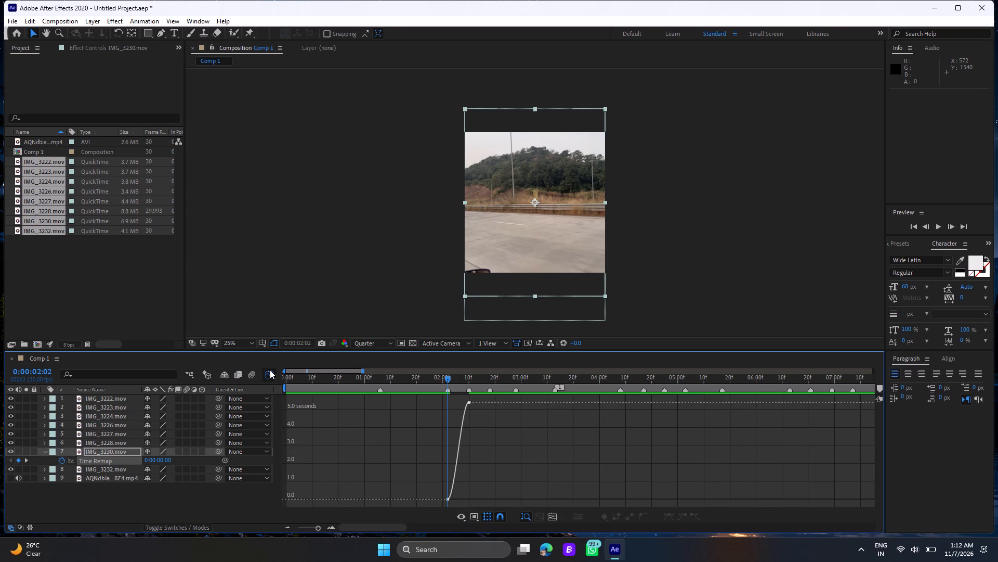
right_click(475, 431)
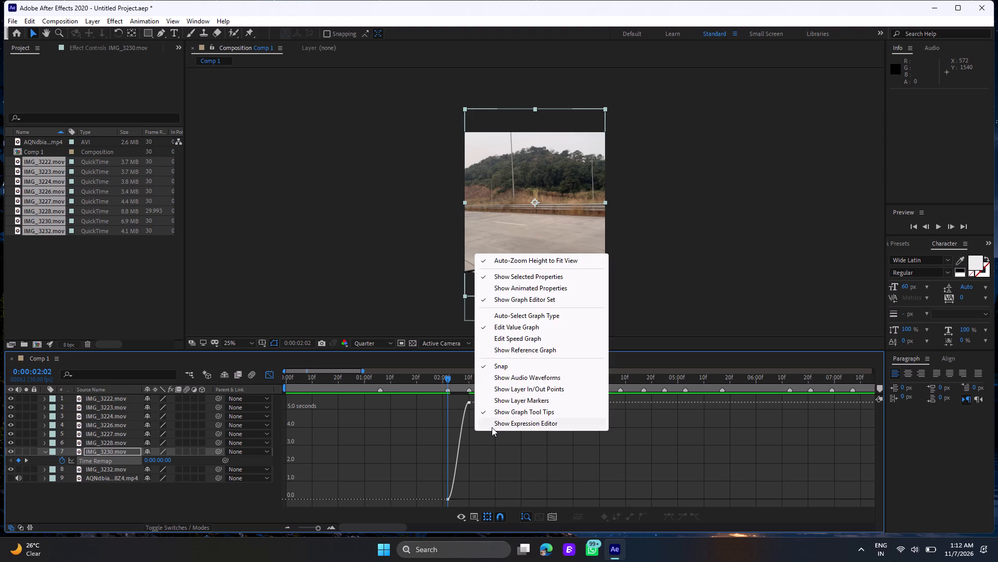
left_click(492, 428)
left_click_drag(478, 393, 453, 411)
left_click_drag(476, 395, 456, 415)
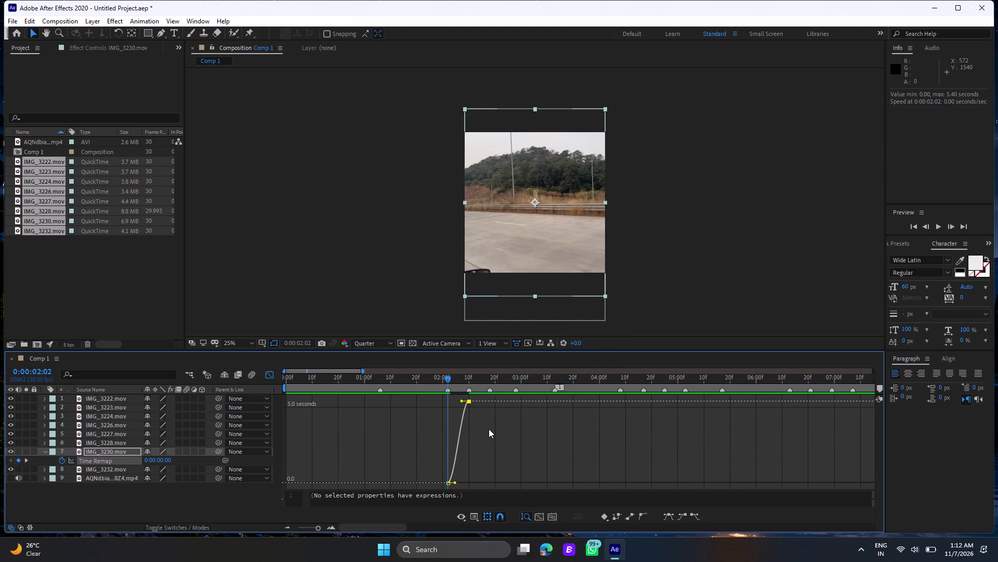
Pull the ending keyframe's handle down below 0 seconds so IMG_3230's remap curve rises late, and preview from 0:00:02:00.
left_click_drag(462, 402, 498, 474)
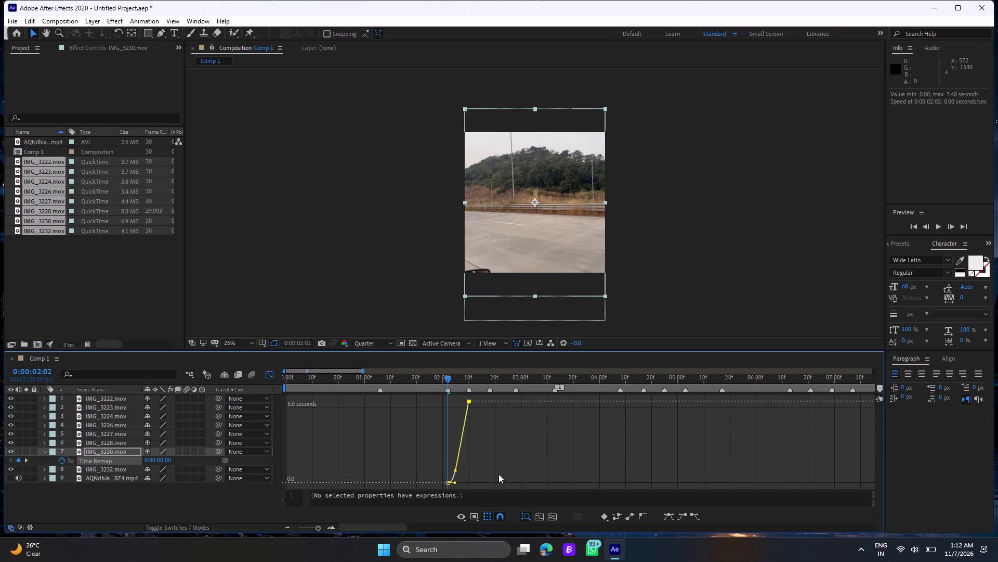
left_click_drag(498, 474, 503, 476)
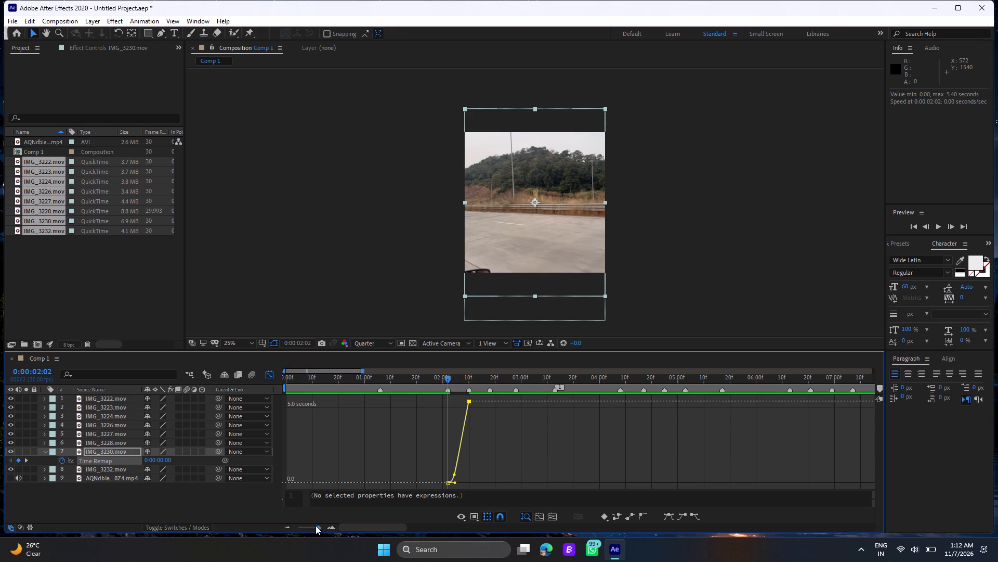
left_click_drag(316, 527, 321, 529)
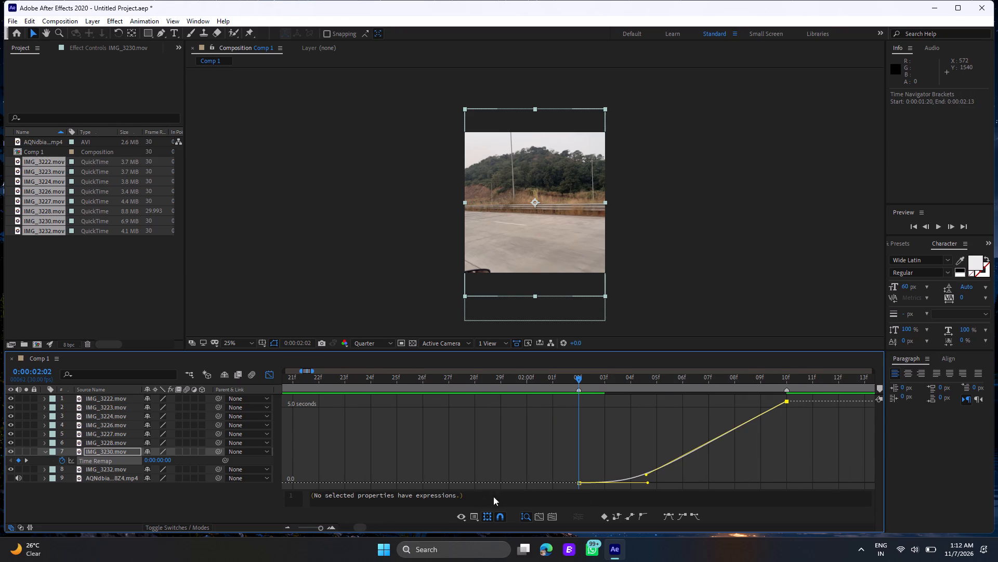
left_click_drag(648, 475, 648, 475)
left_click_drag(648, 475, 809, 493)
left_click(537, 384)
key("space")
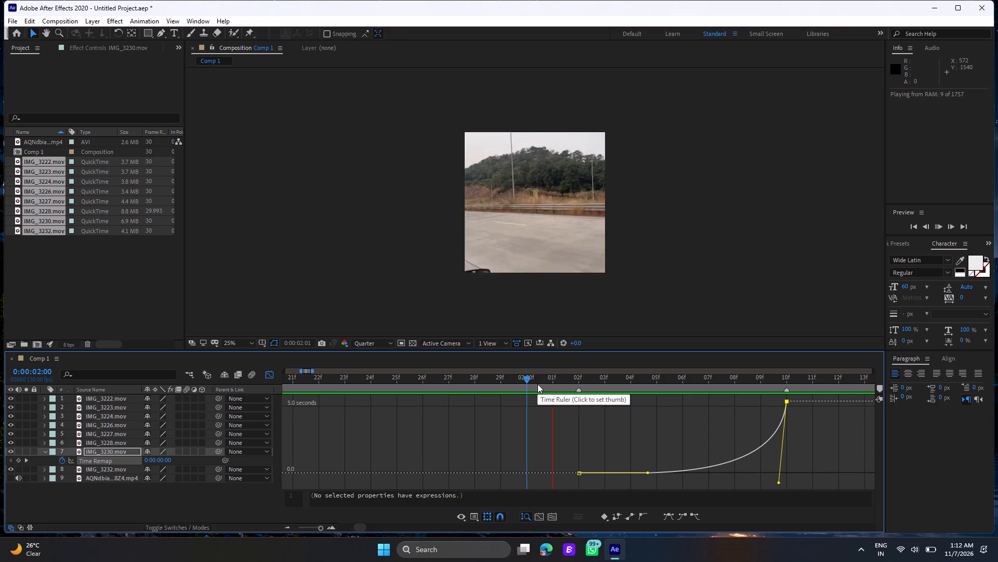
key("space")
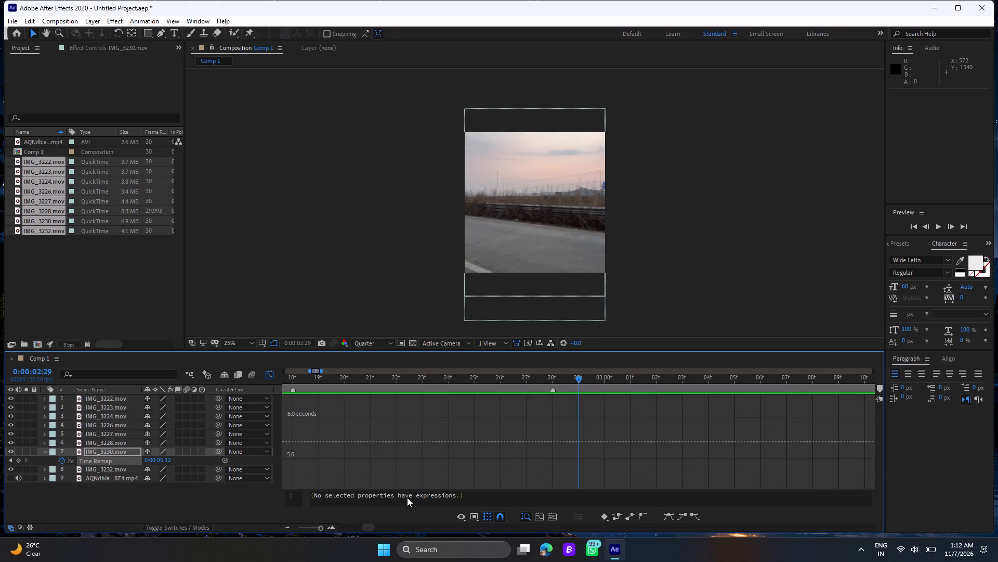
Reshape IMG_3230's remap curve to rise fast and level off, flattening the ending handle and steepening the starting handle, and preview it.
left_click(318, 527)
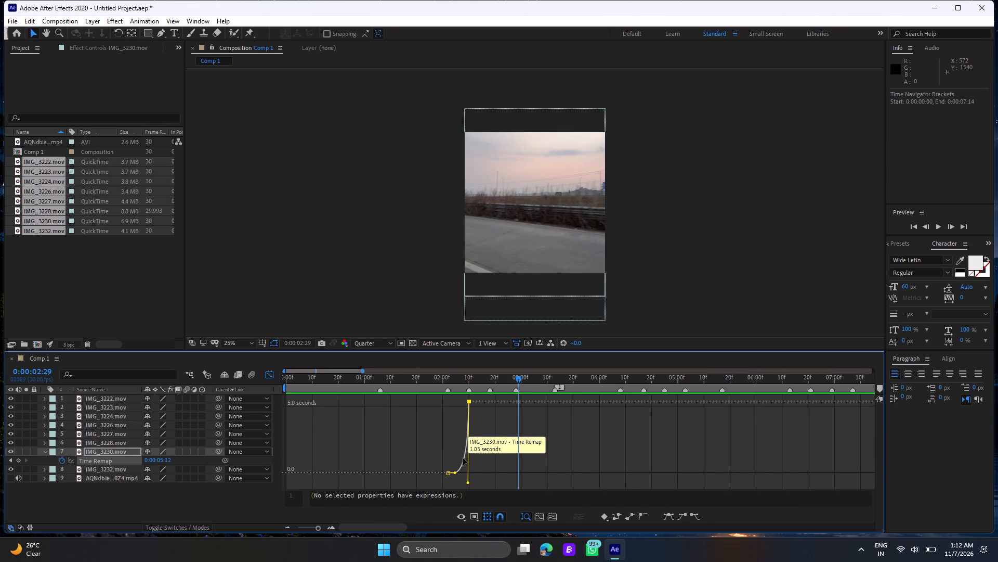
left_click_drag(468, 484, 459, 476)
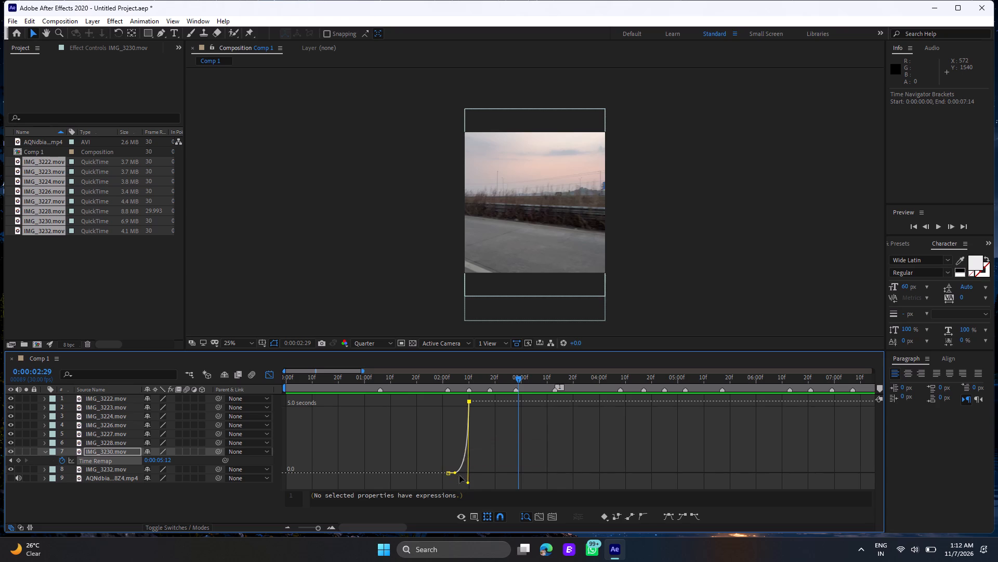
left_click_drag(459, 476, 421, 397)
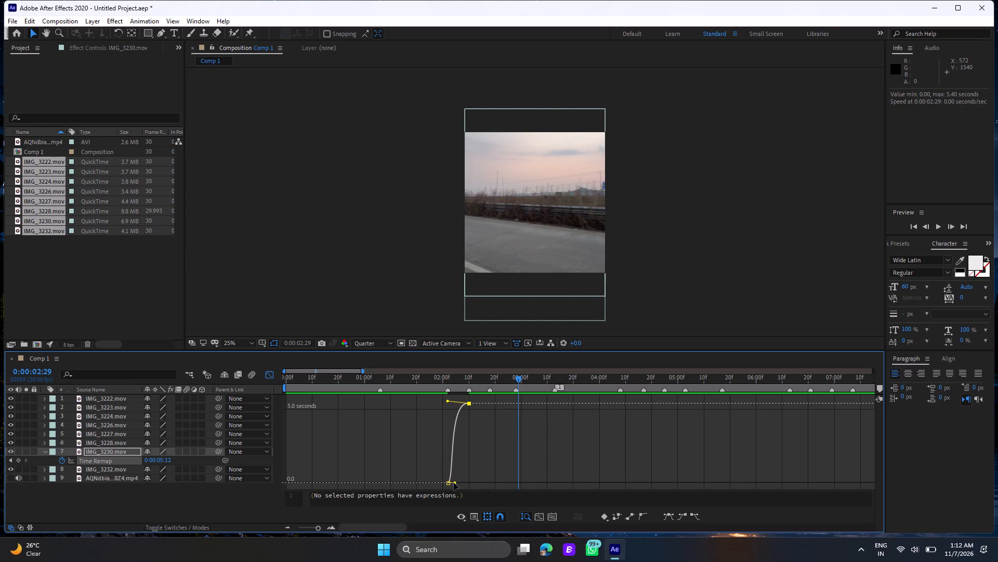
left_click_drag(456, 483, 428, 437)
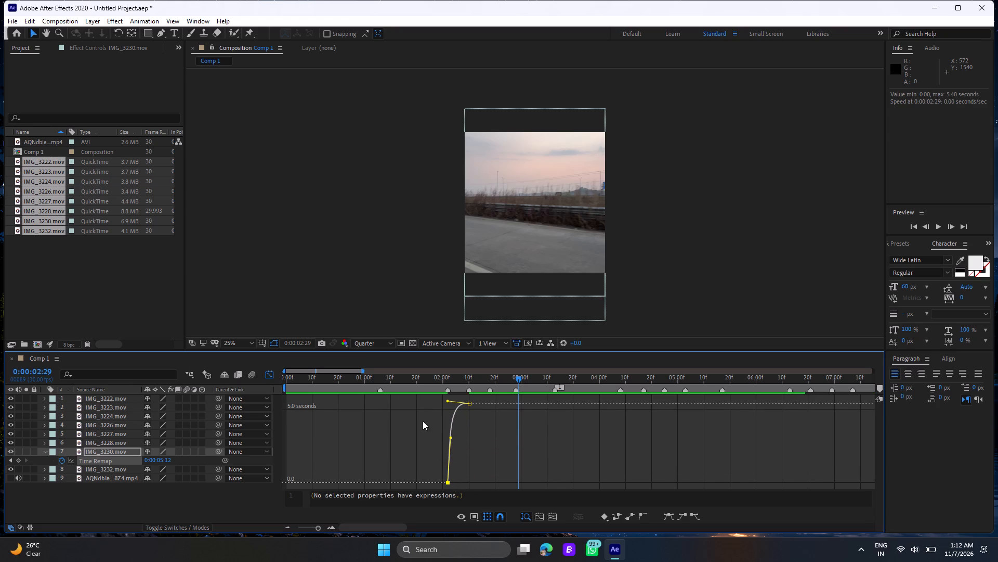
left_click(406, 385)
key("space")
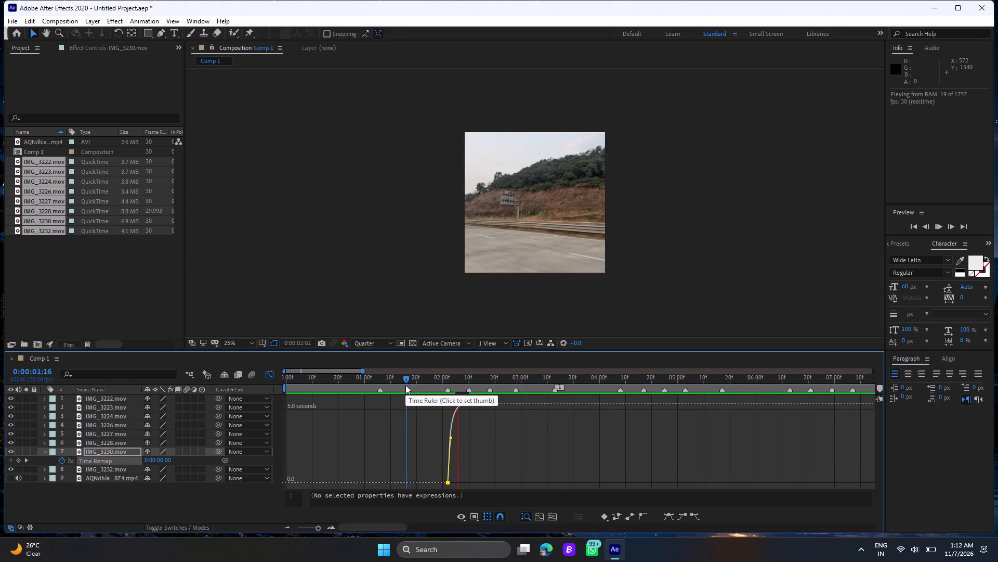
left_click(419, 380)
key("space")
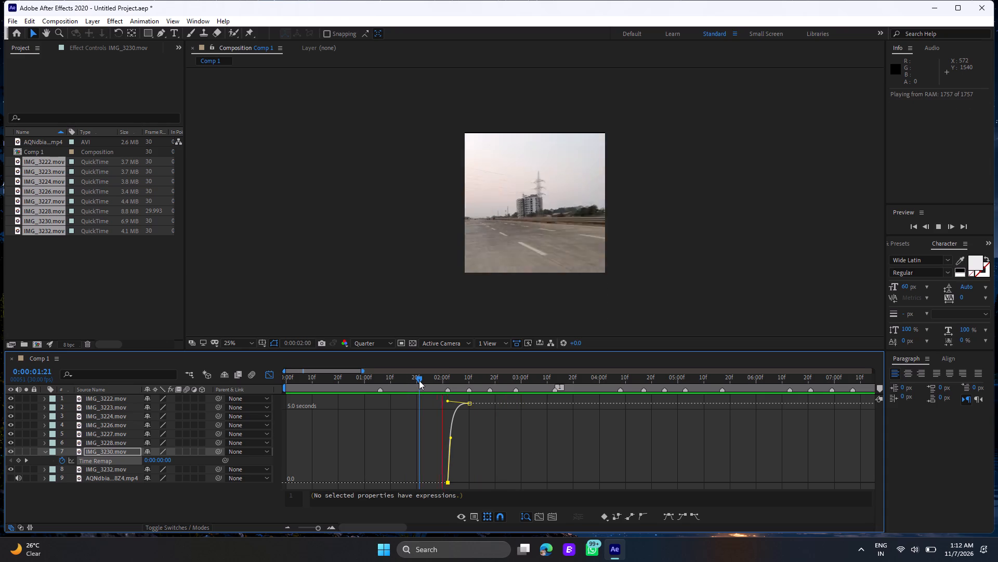
Pull the starting keyframe's handle out to about 0:00:02:10, forming an S-shaped remap curve, and preview from 0:00:01:28.
left_click(448, 384)
left_click(445, 380)
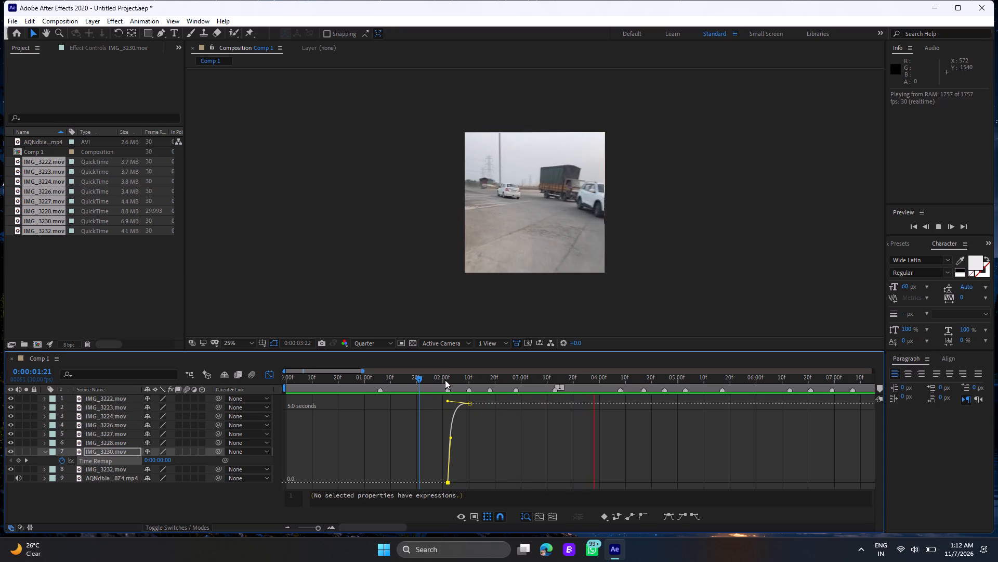
left_click_drag(445, 380, 461, 388)
left_click_drag(451, 438, 477, 454)
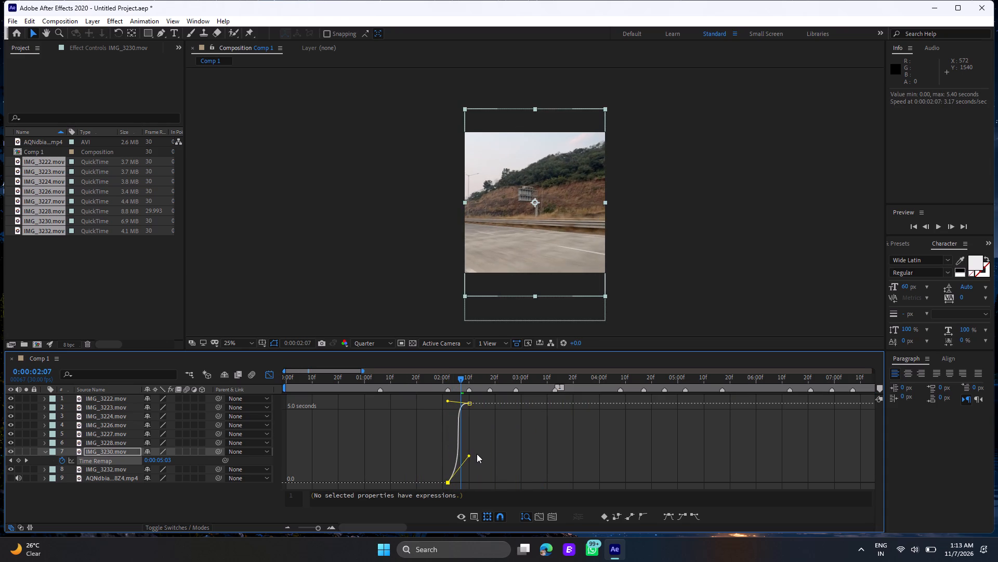
left_click_drag(477, 454, 478, 455)
left_click(437, 382)
key("space")
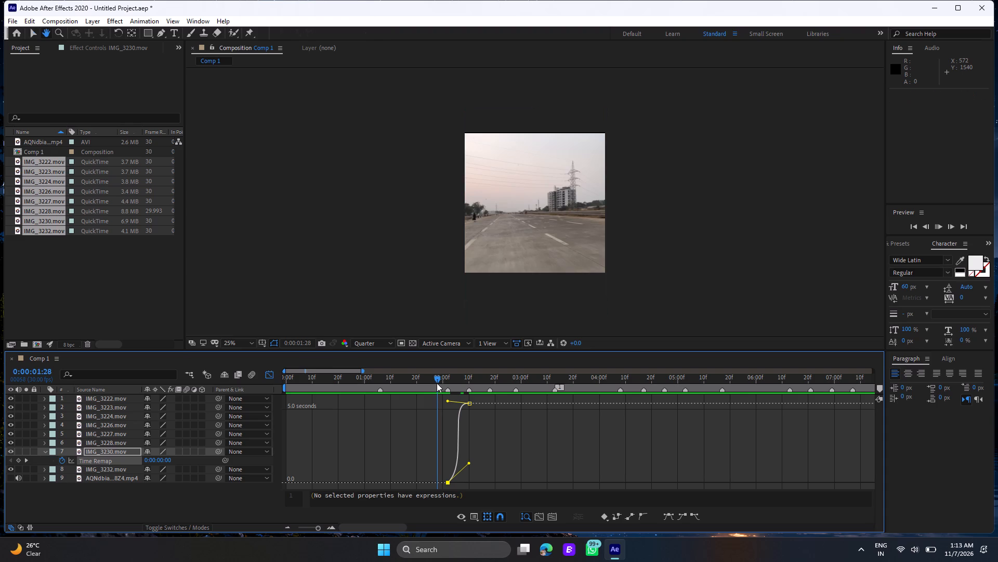
key("space")
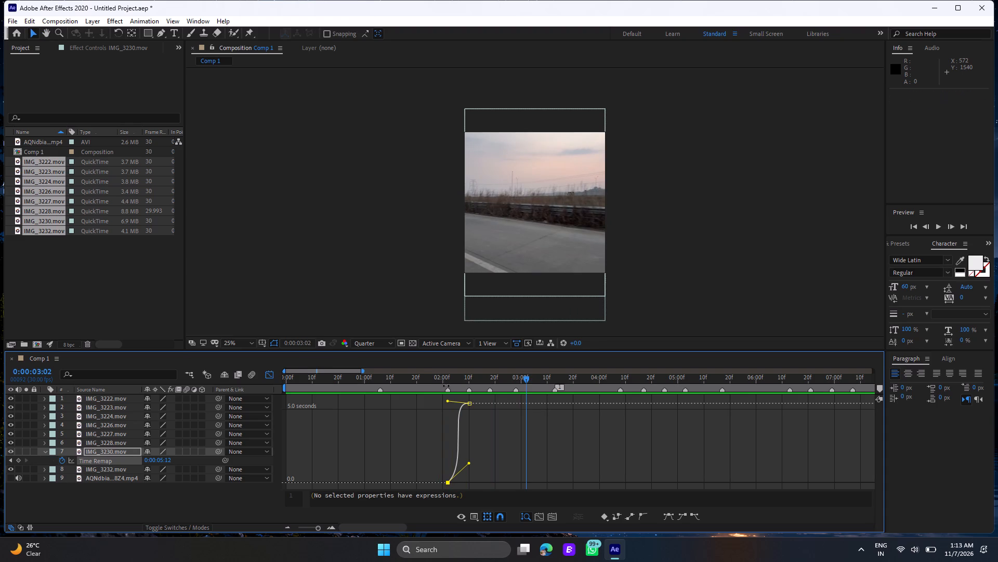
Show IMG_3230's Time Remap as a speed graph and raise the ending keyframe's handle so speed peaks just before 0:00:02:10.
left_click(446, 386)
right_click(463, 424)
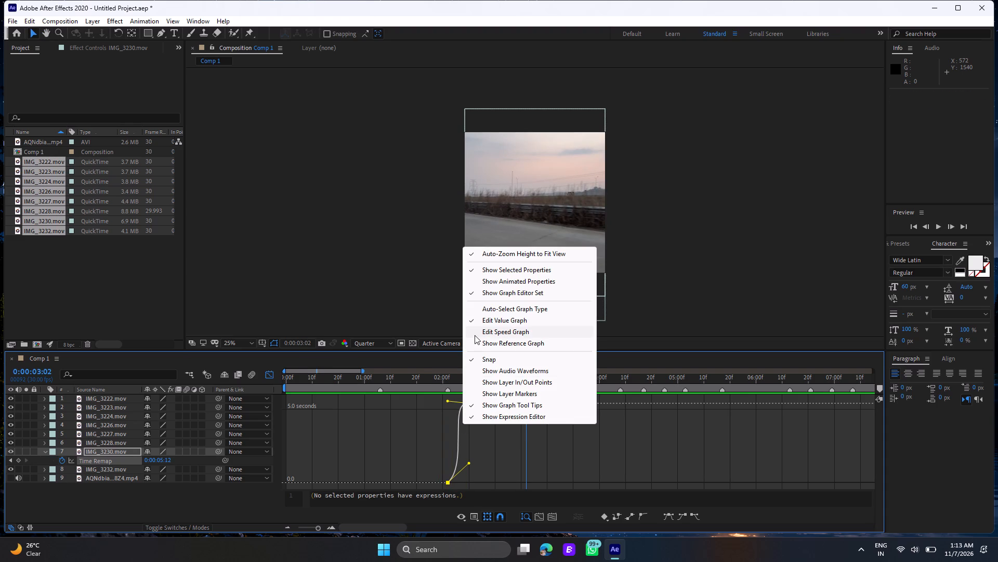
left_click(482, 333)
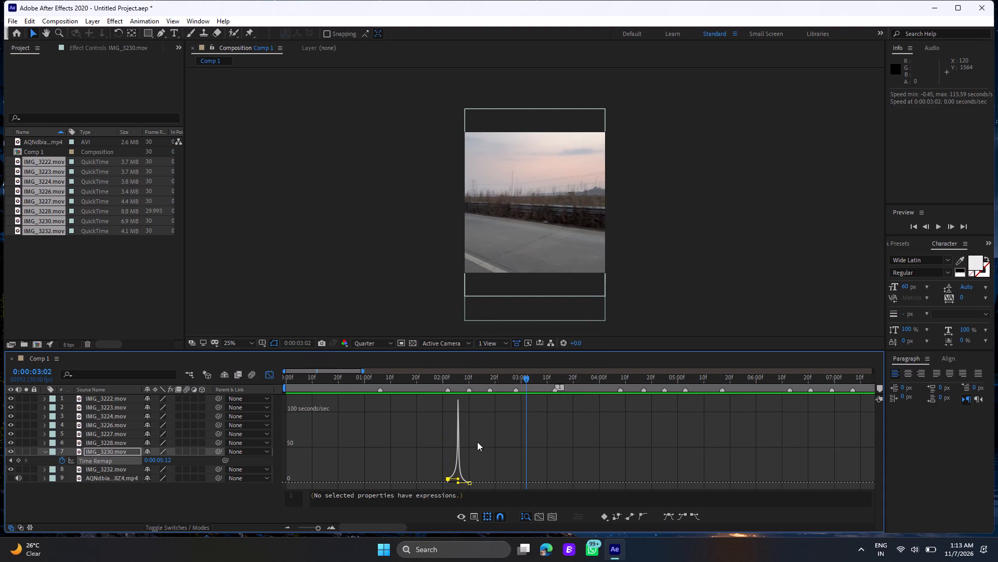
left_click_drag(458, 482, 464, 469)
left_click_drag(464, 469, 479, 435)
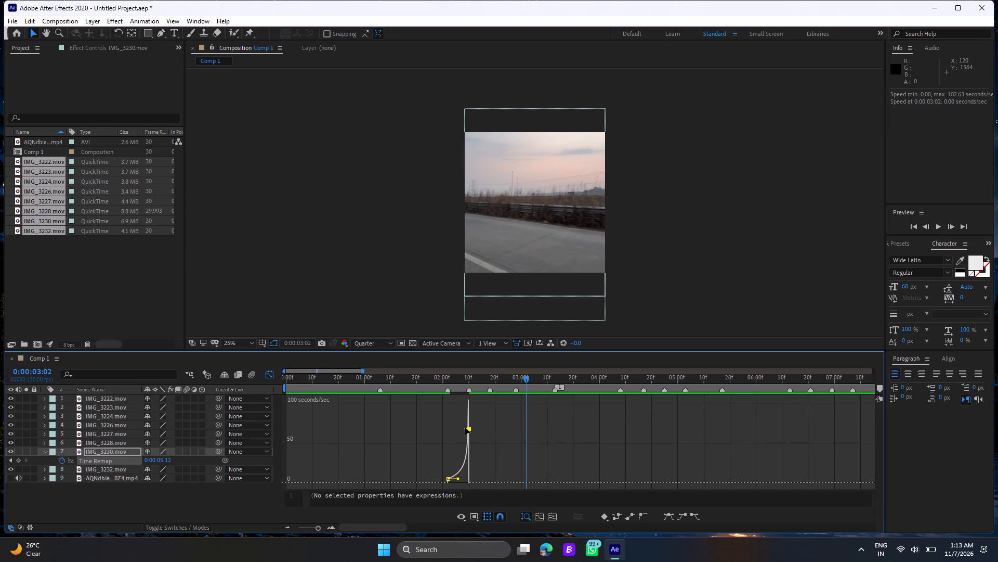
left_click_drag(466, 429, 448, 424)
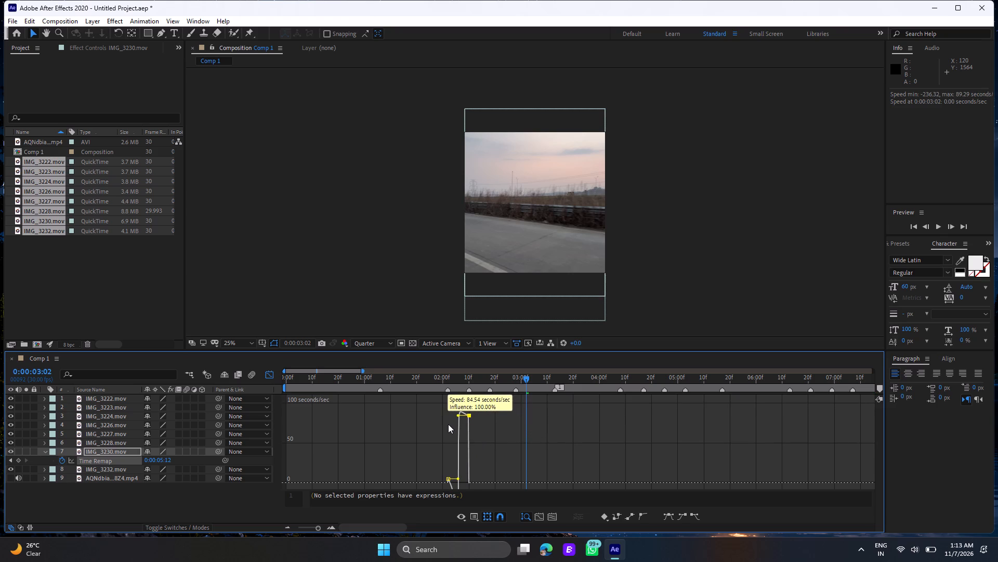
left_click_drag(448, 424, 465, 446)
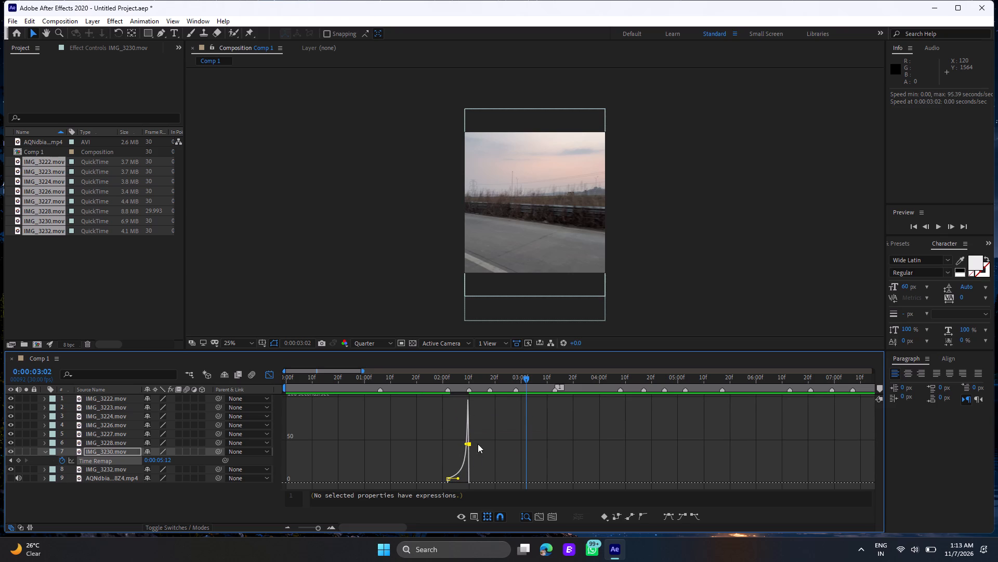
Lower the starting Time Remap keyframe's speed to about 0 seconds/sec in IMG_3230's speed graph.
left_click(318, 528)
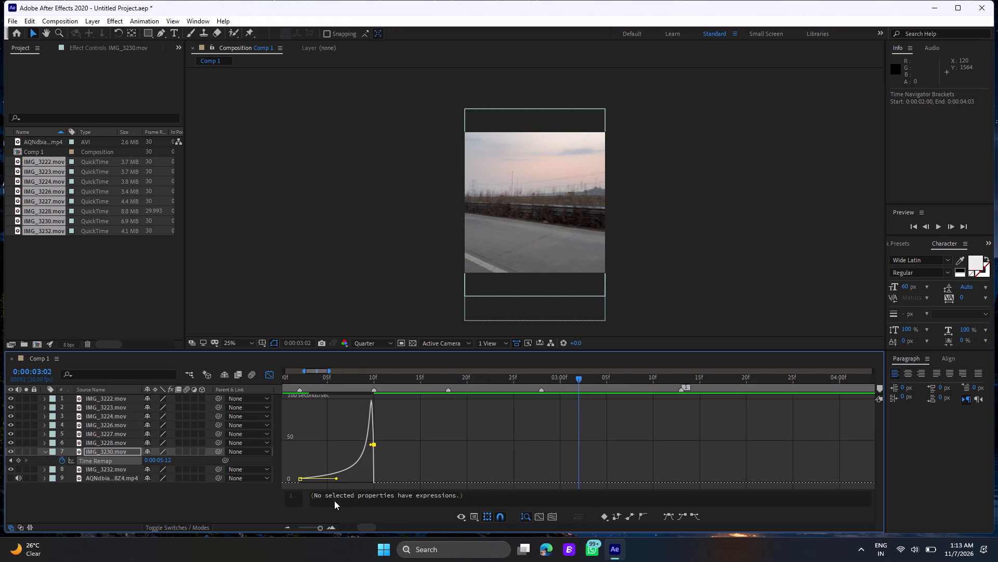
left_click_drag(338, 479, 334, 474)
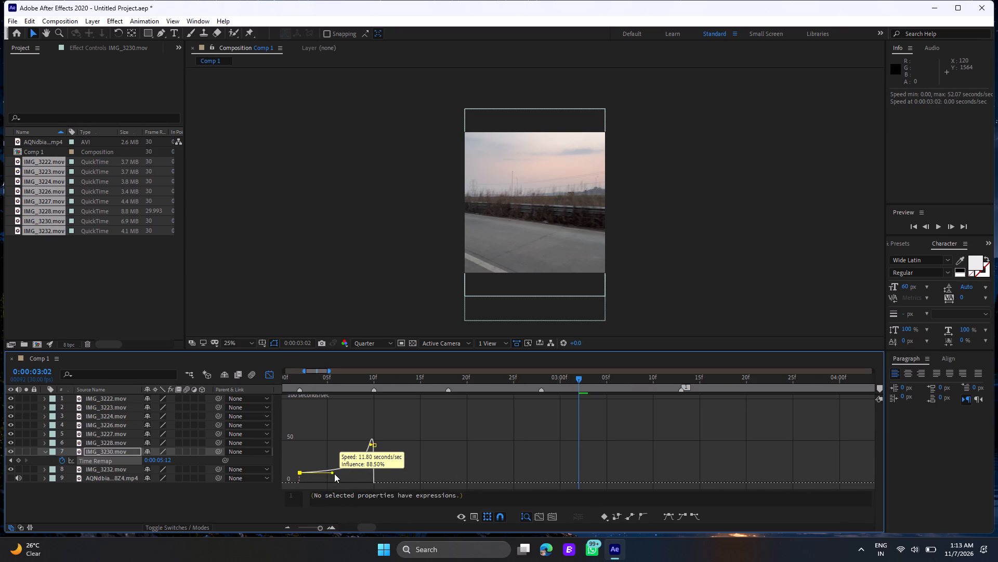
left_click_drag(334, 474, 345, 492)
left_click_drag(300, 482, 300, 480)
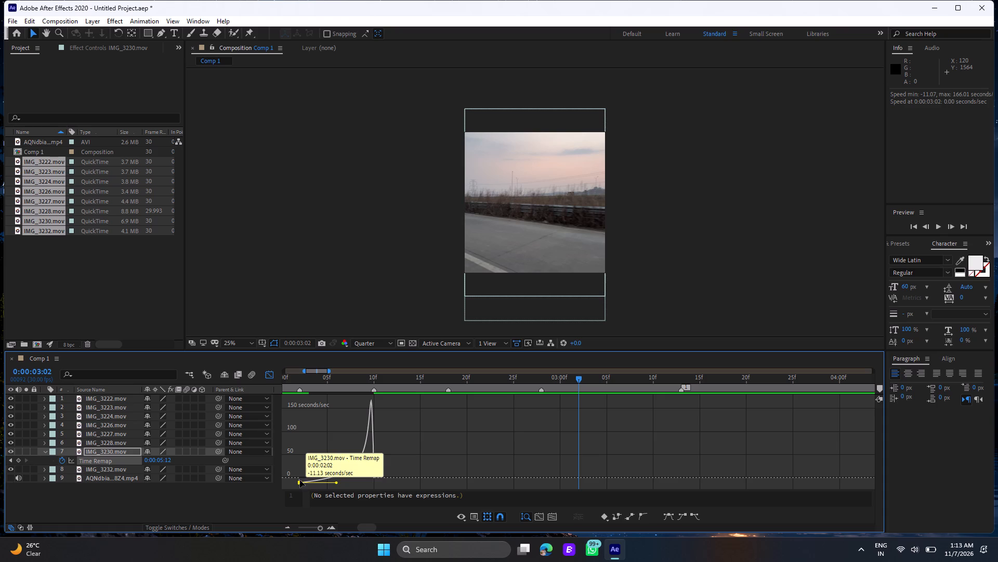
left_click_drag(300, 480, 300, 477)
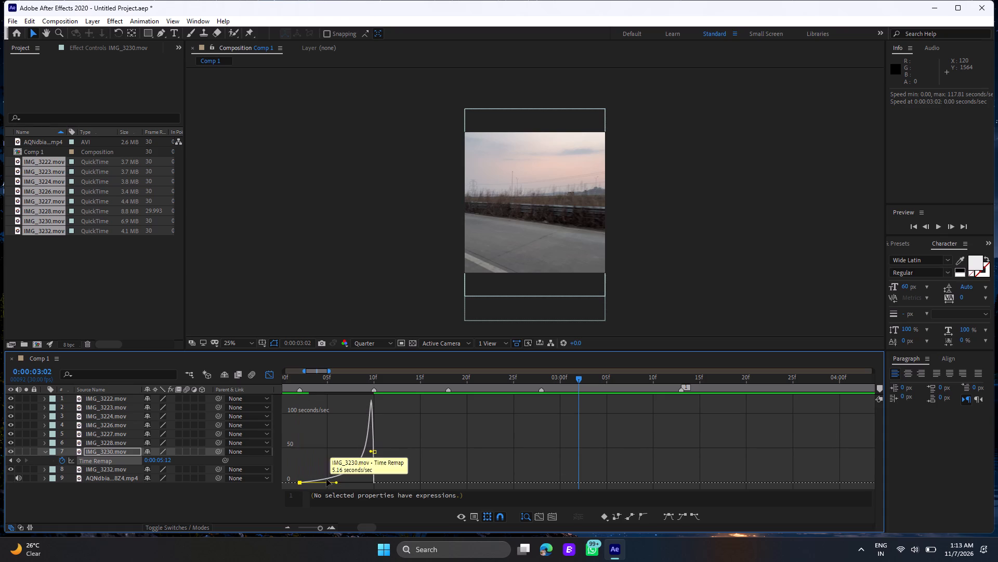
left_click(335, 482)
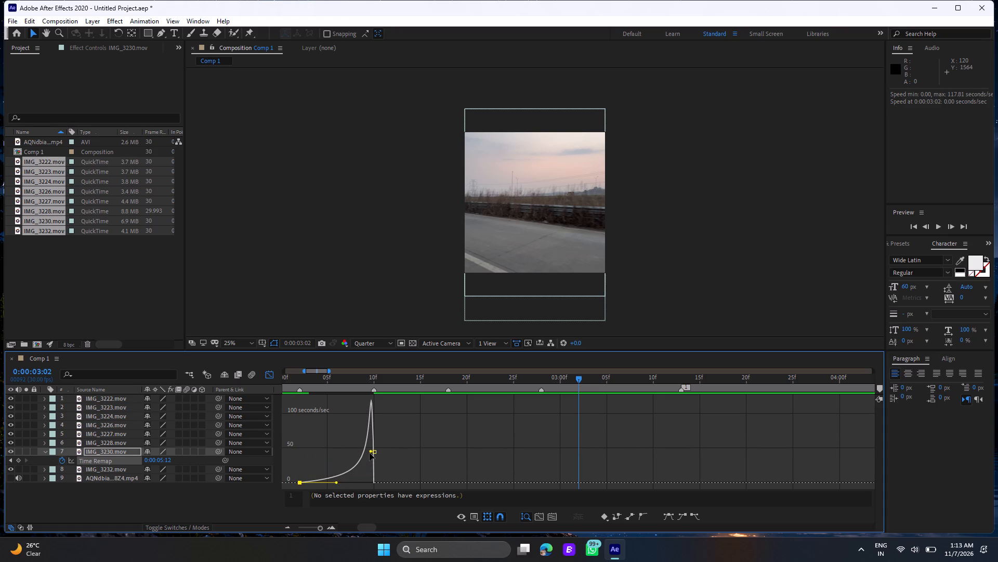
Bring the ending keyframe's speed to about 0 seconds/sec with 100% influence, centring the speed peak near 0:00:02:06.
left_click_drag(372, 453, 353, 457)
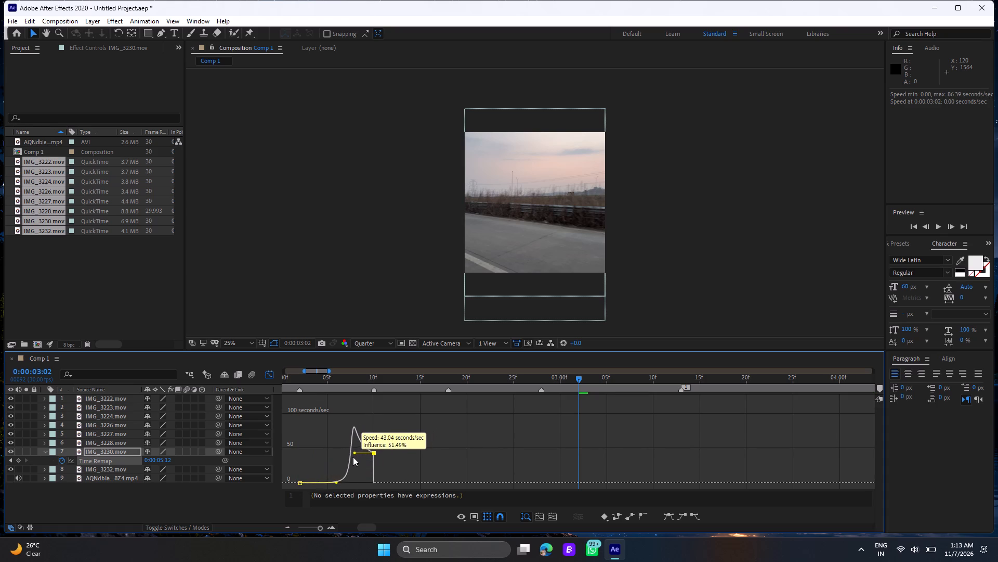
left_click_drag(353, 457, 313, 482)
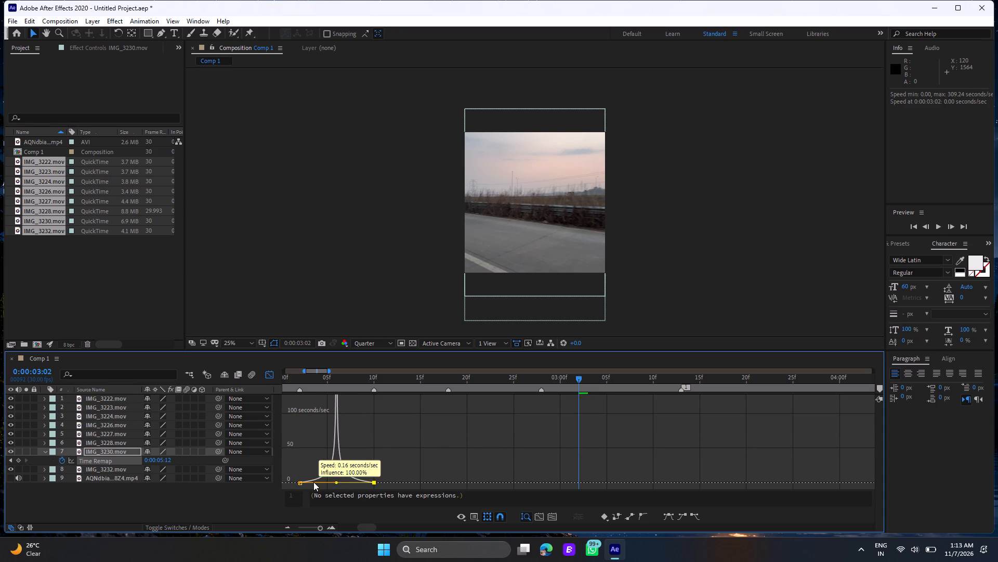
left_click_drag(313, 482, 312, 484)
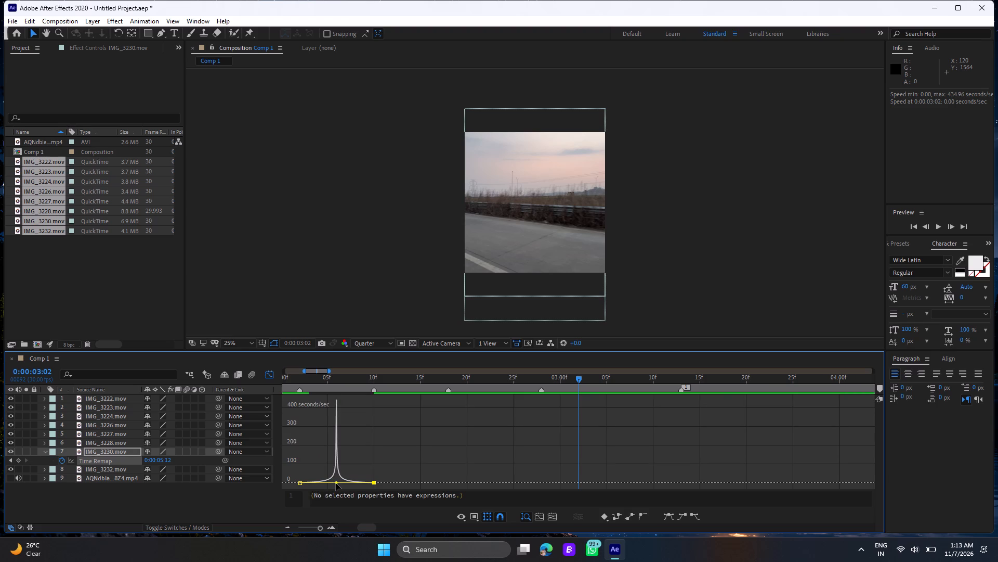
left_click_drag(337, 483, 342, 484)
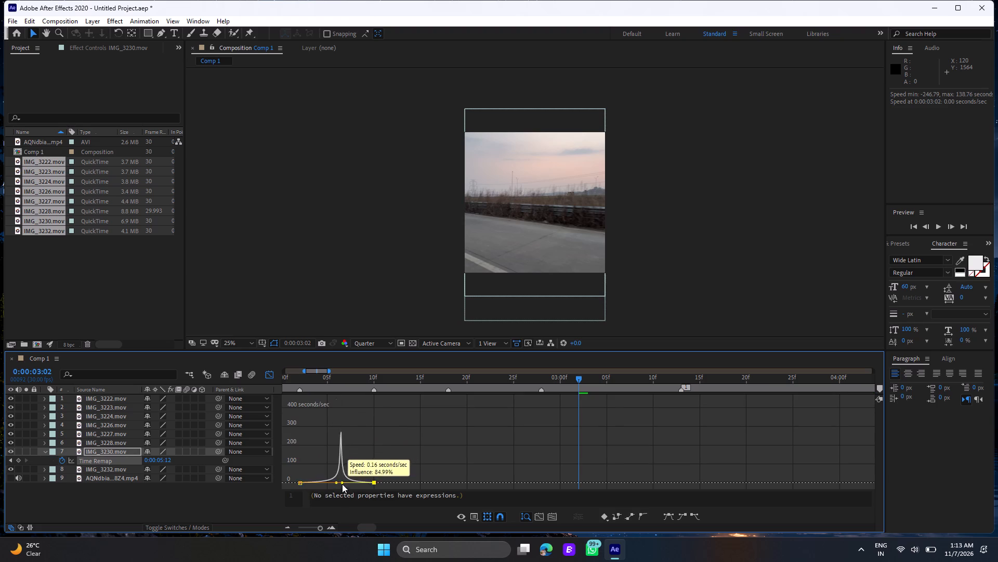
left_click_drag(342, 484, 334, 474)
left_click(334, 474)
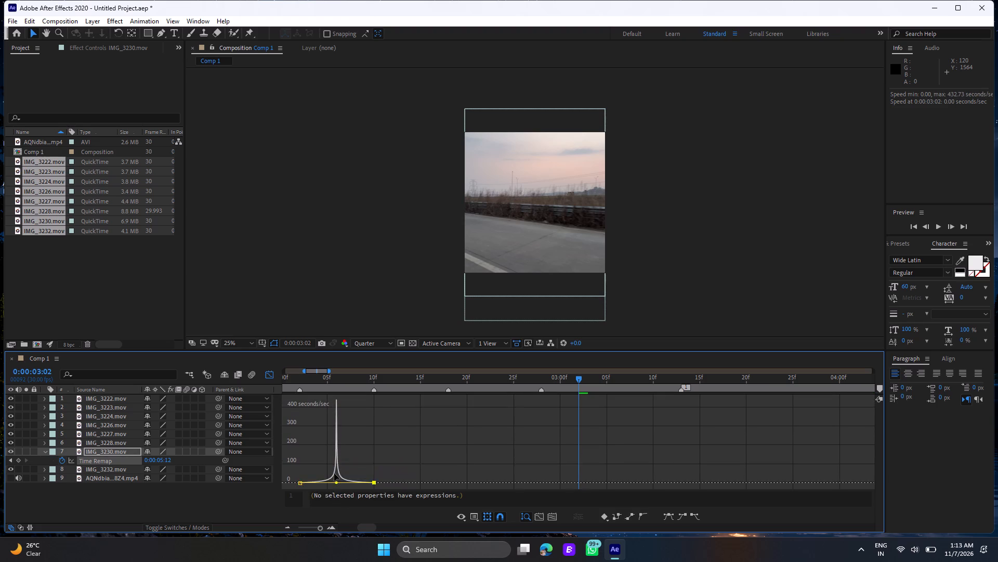
Preview the centred speed peak from 0:00:02:02 and 0:00:02:04, and check the frame at 0:00:02:06.
left_click(298, 381)
key("space")
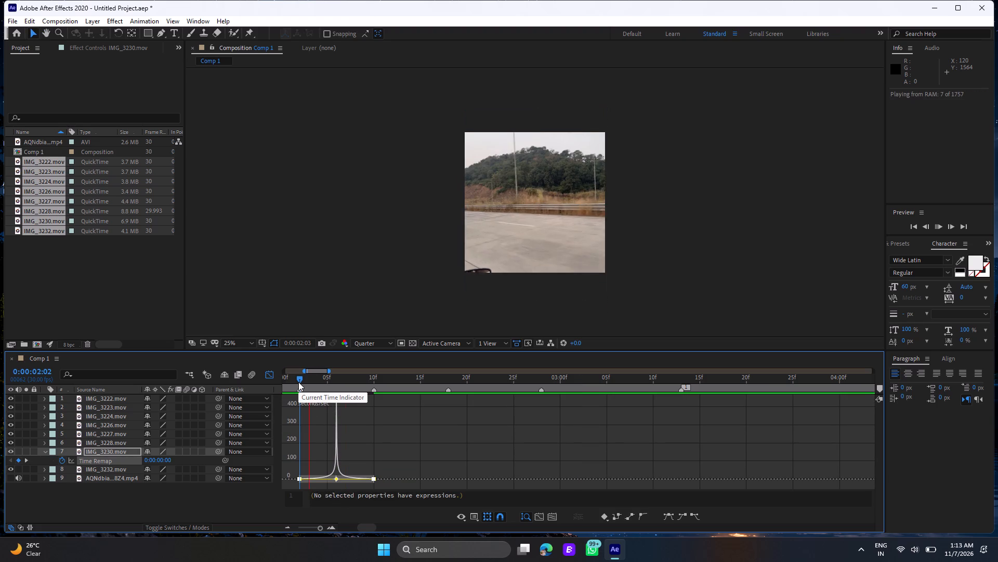
left_click(314, 378)
left_click(314, 378)
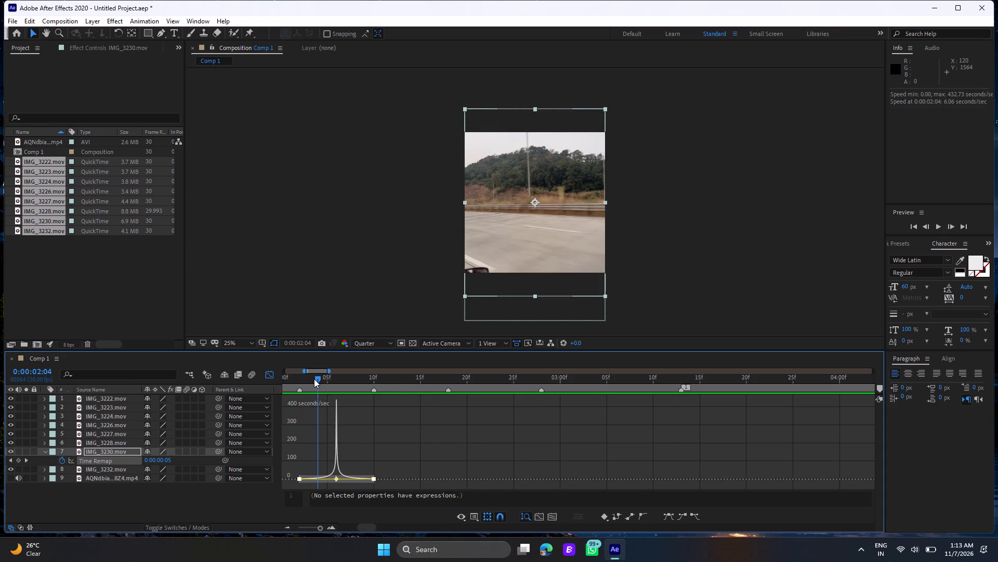
key("space")
key("space")
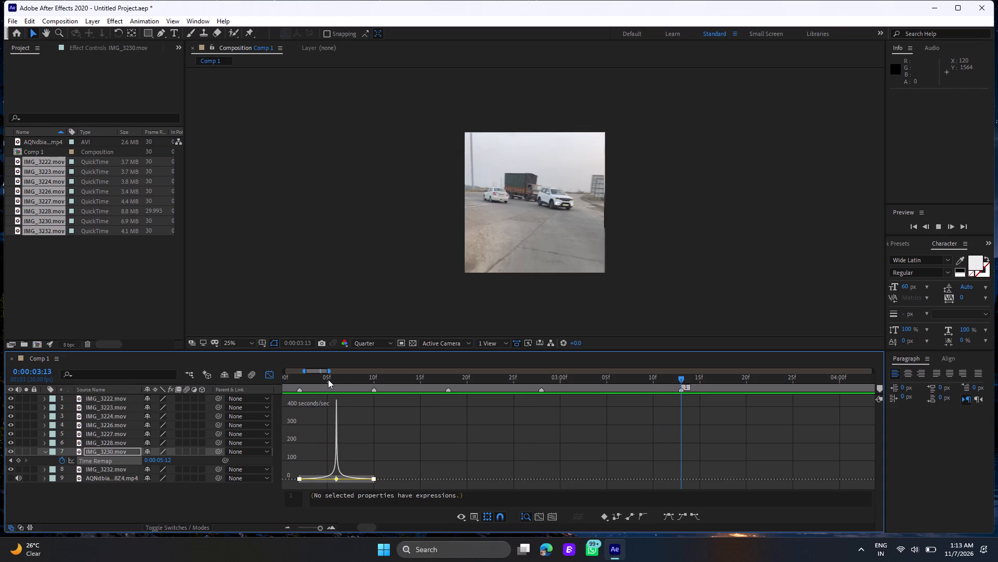
left_click(337, 382)
left_click(337, 383)
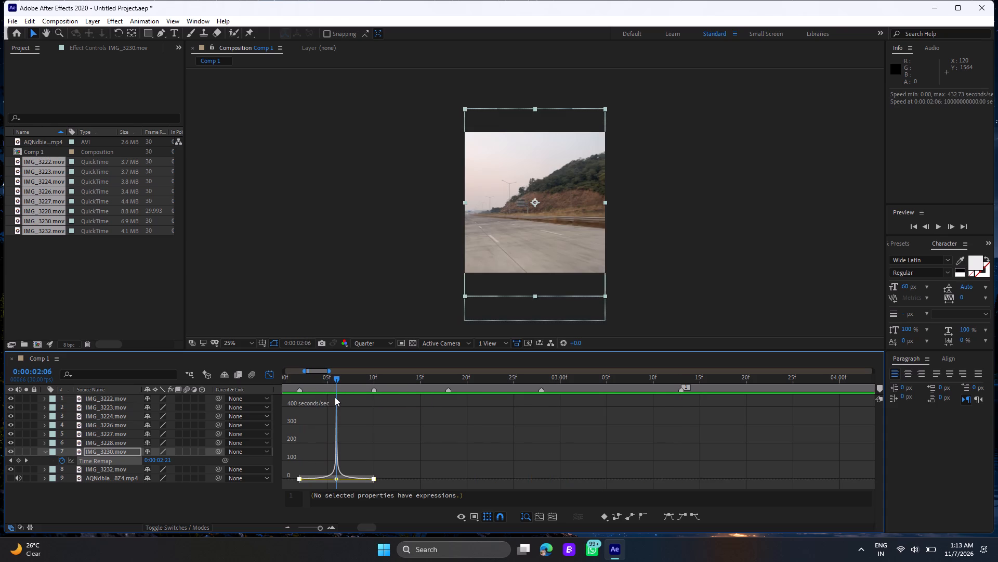
Switch IMG_3230's Time Remap back to the value graph and preview the curve from 0:00:02:02.
right_click(358, 424)
left_click(393, 318)
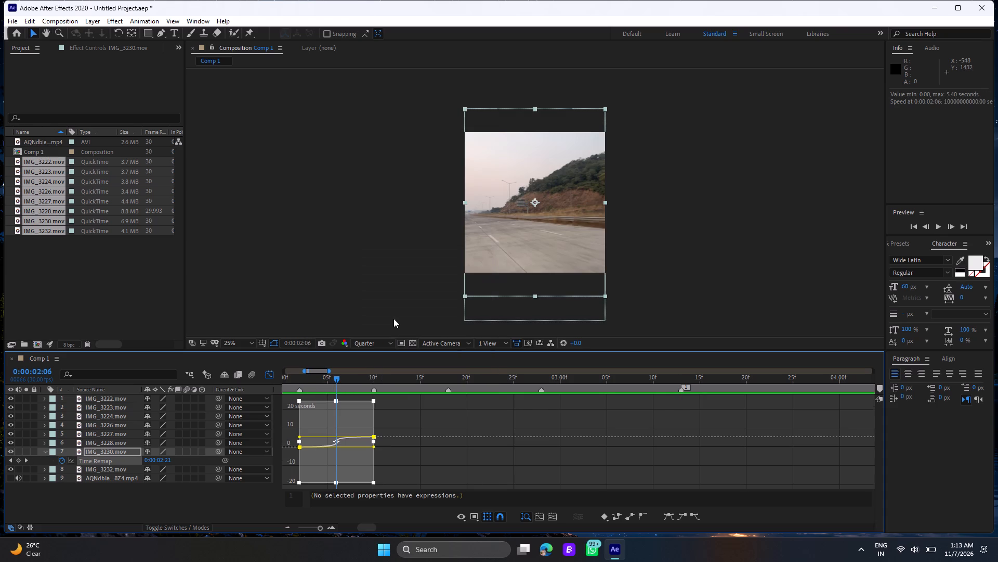
left_click(364, 457)
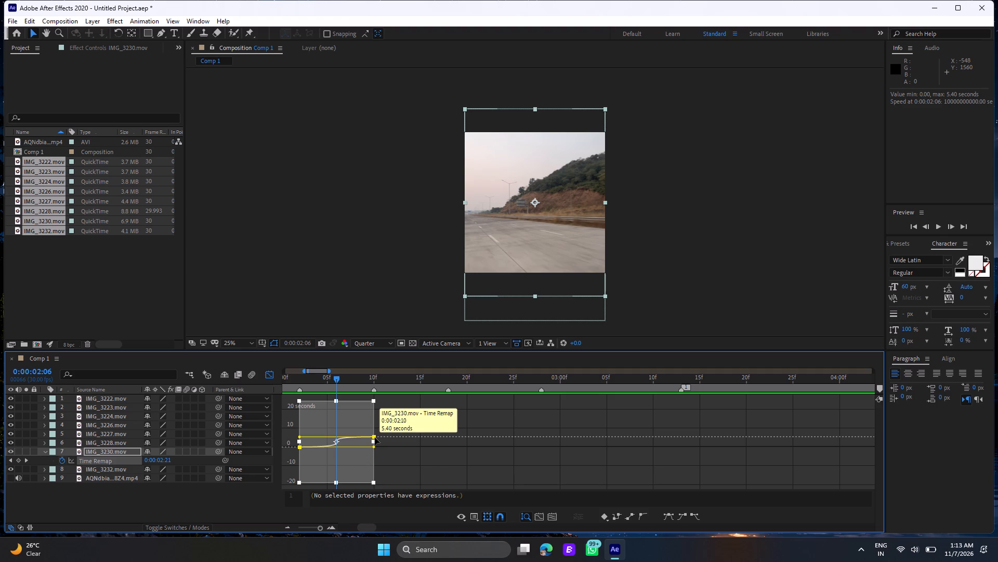
left_click(403, 461)
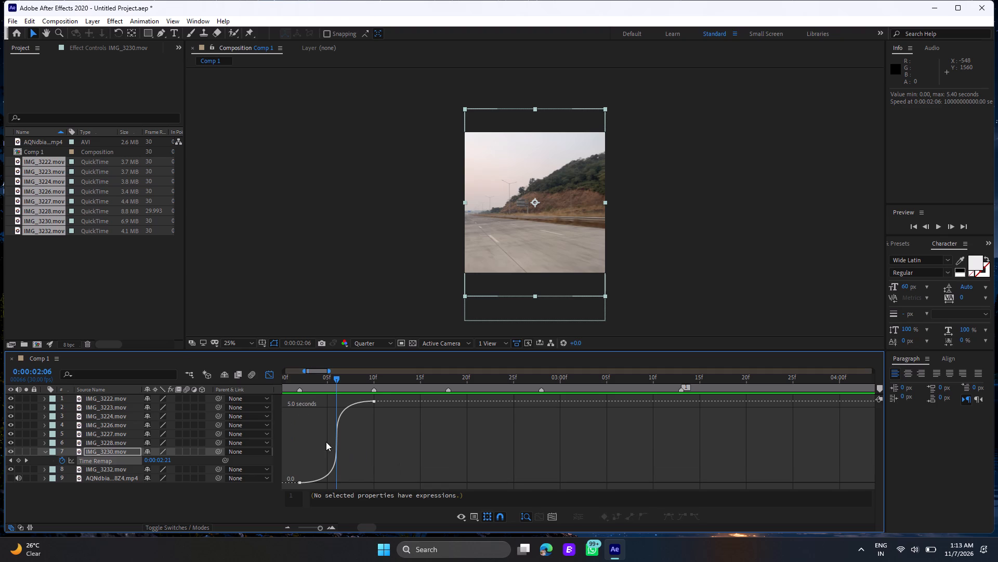
left_click(295, 386)
key("space")
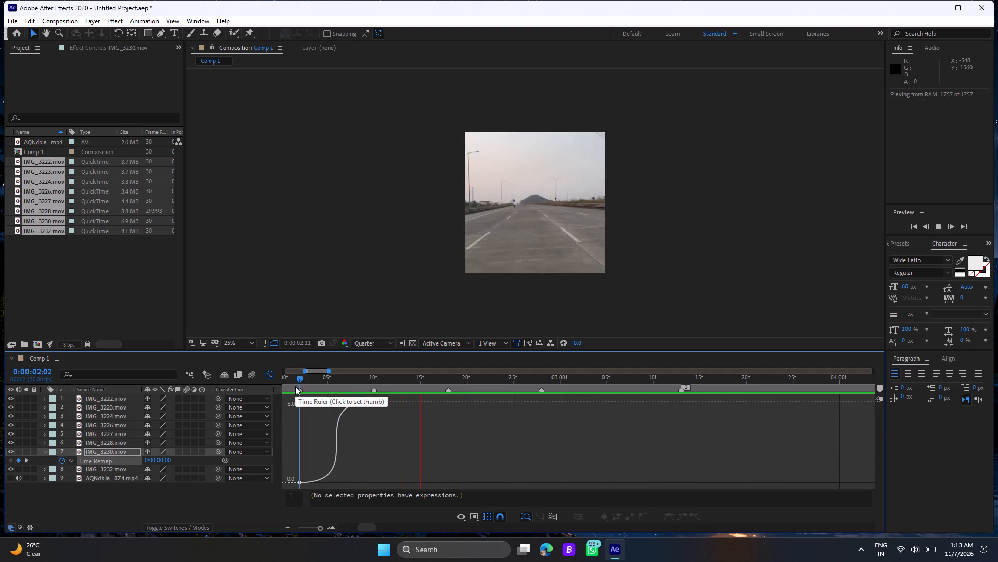
key("space")
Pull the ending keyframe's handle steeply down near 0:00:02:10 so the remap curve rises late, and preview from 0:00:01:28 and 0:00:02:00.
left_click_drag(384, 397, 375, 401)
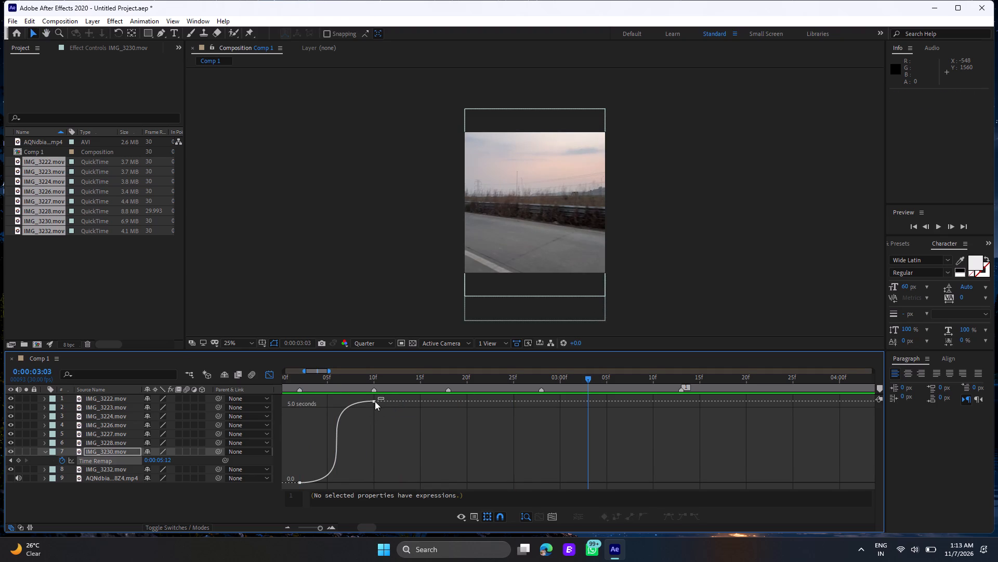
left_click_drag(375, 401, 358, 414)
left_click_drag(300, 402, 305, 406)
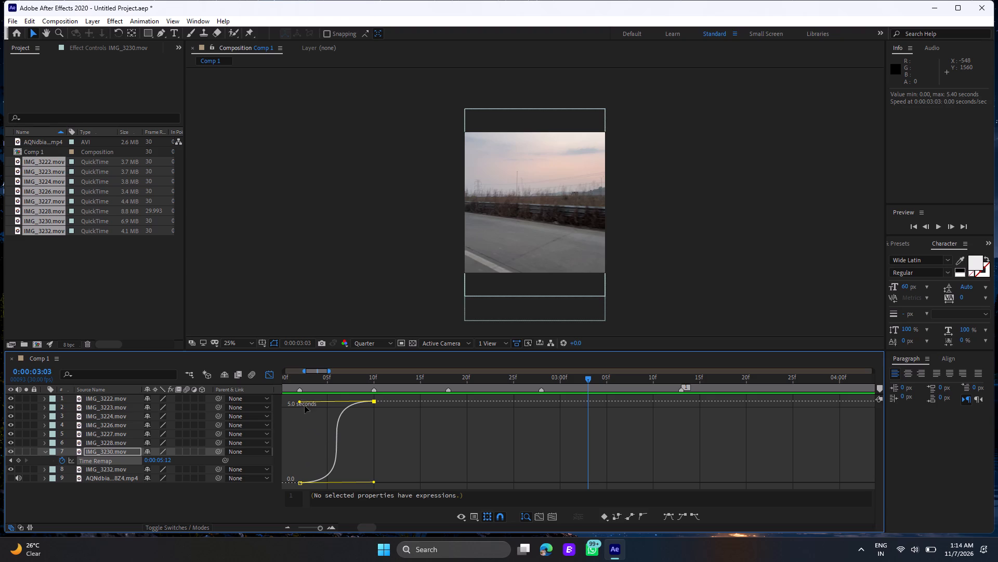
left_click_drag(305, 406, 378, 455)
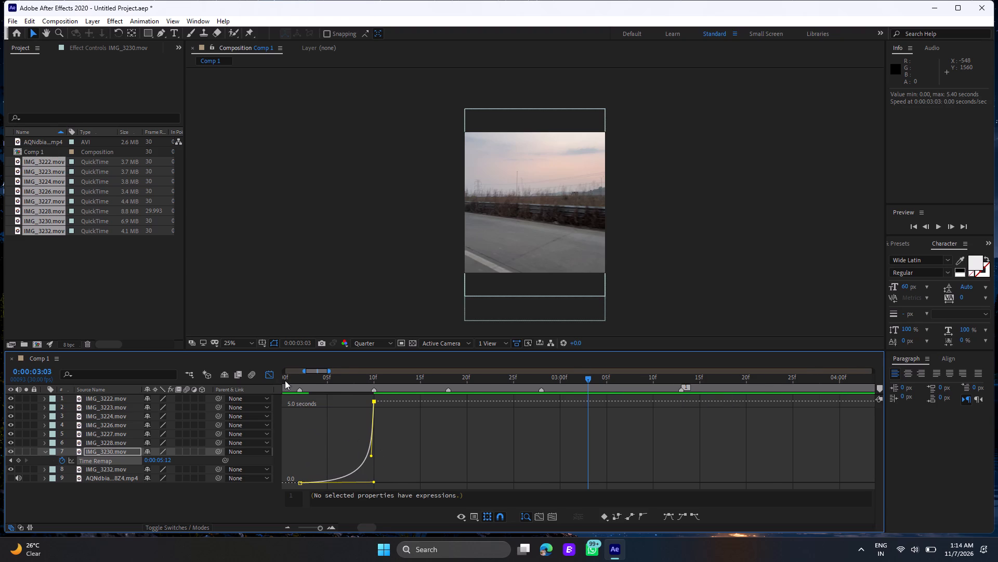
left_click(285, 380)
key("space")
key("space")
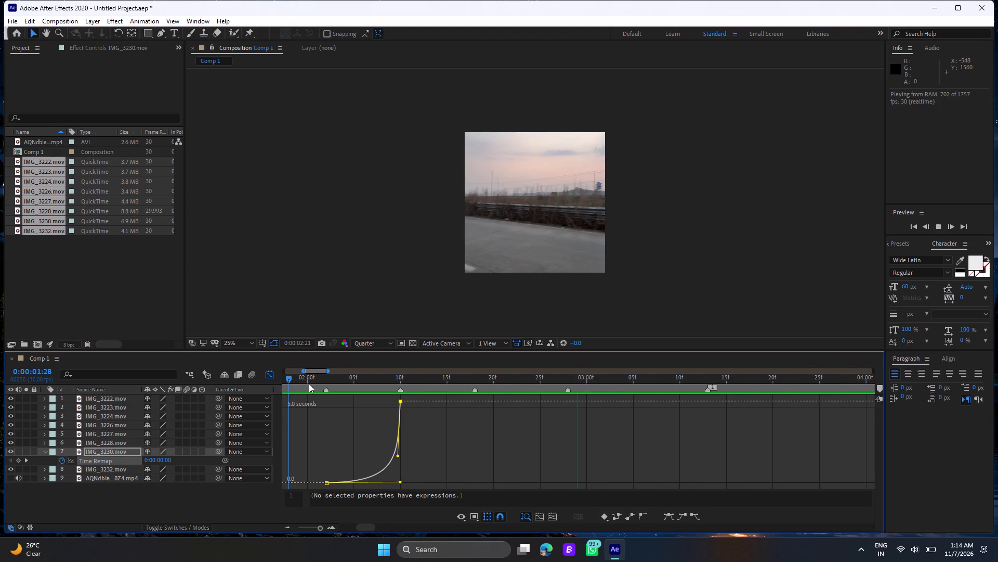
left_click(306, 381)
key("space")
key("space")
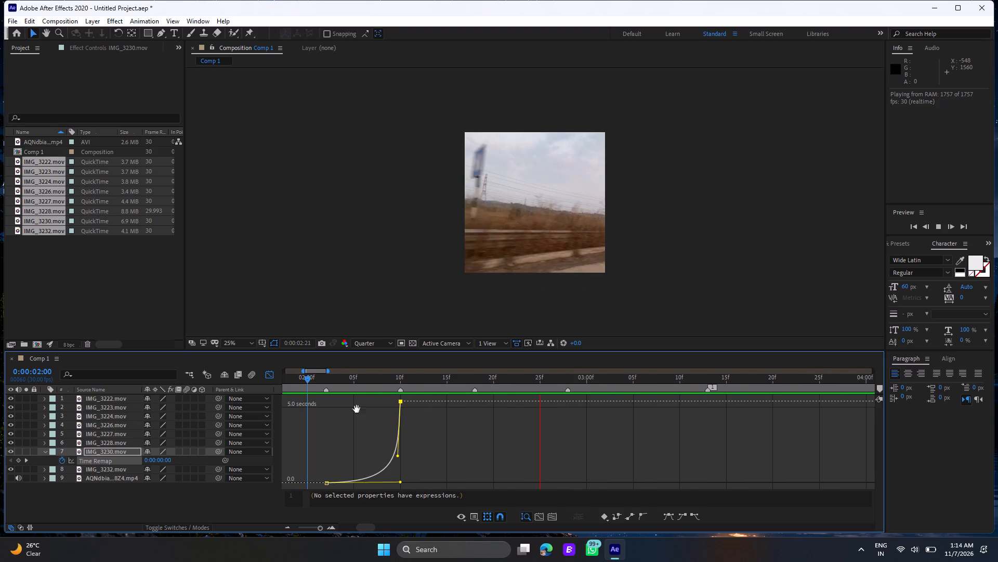
Raise the starting keyframe's handle almost vertically so IMG_3230's remap curve climbs immediately, and preview from 0:00:02:00.
left_click_drag(400, 482, 354, 421)
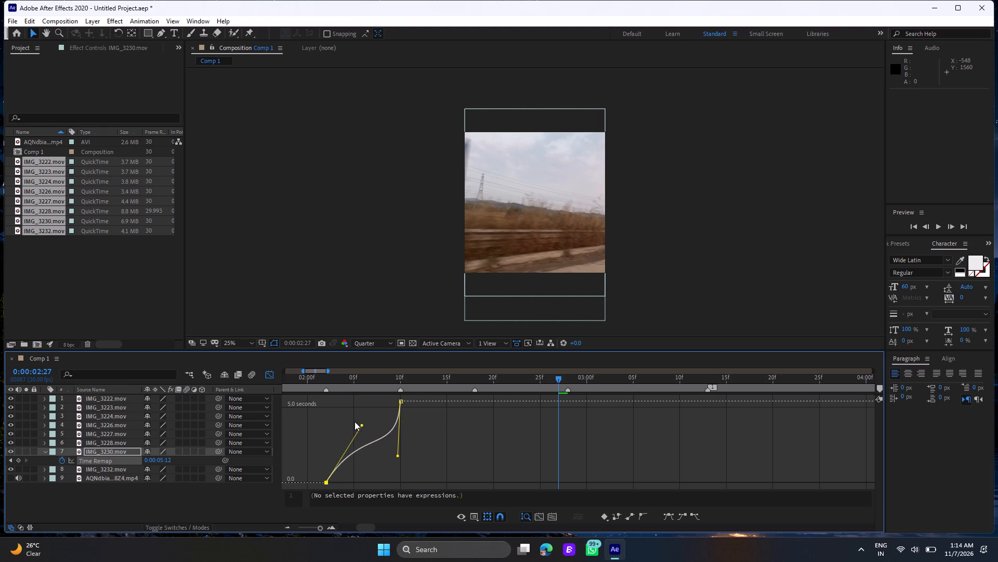
left_click_drag(354, 421, 320, 412)
left_click(305, 385)
key("space")
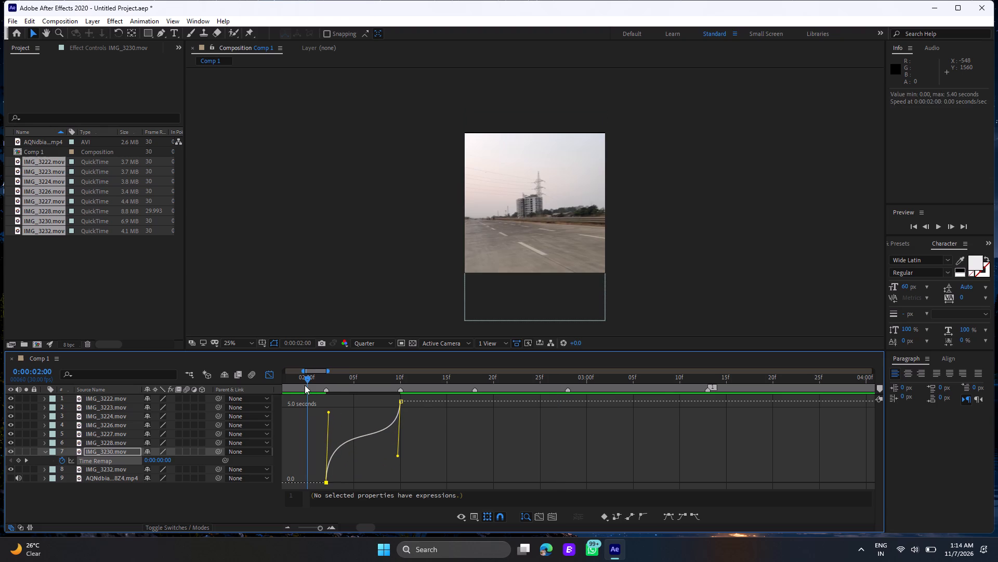
key("space")
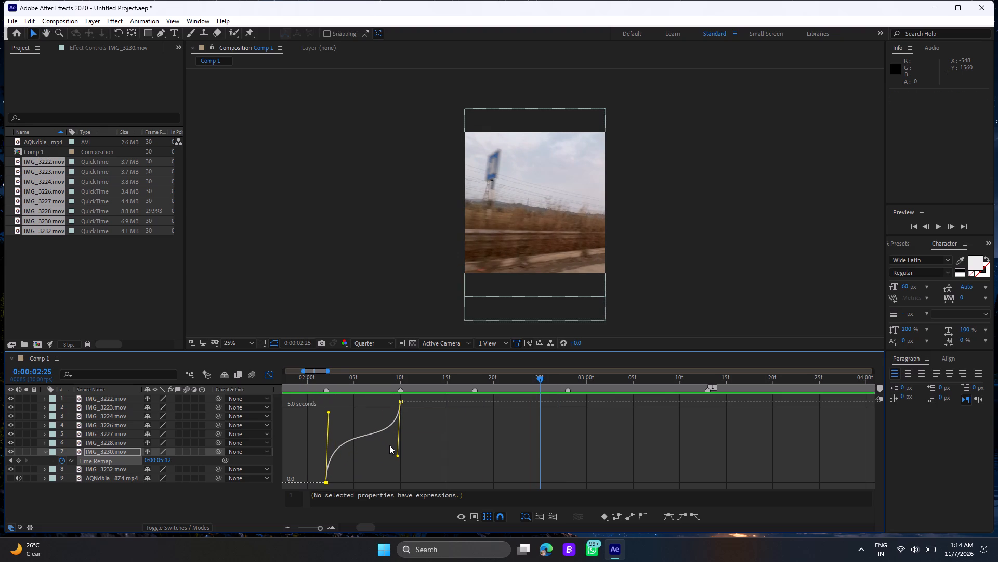
Extend the ending keyframe's handle back to just below the 5-second level near the start, levelling off the curve, and preview from 0:00:02:00.
left_click_drag(398, 456, 334, 401)
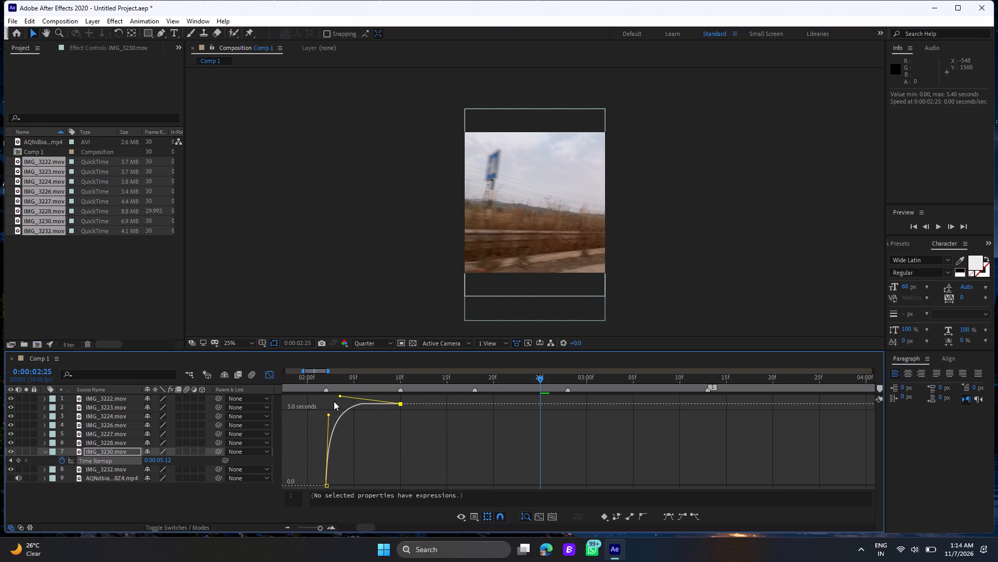
left_click_drag(334, 401, 327, 411)
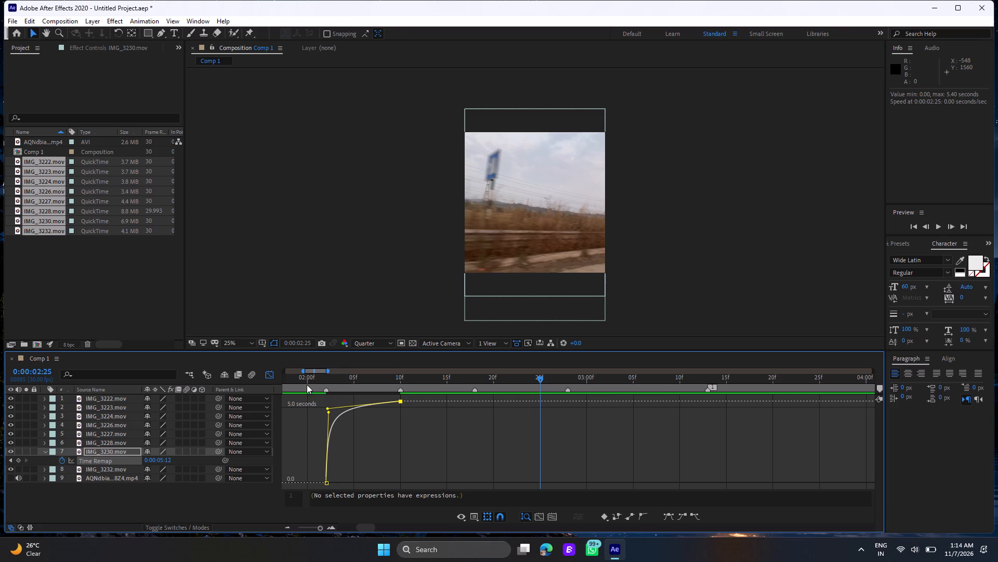
left_click(307, 384)
key("space")
key("space")
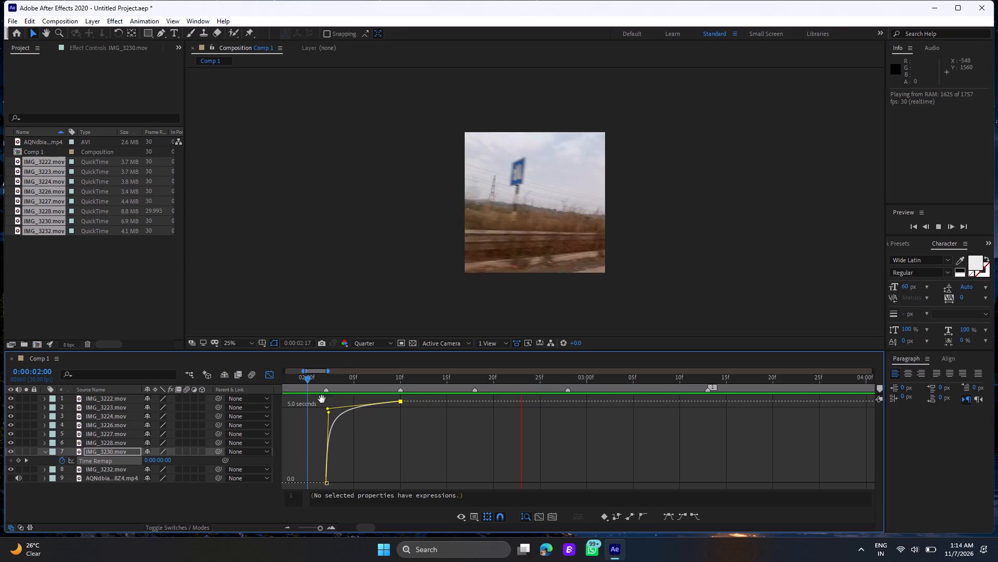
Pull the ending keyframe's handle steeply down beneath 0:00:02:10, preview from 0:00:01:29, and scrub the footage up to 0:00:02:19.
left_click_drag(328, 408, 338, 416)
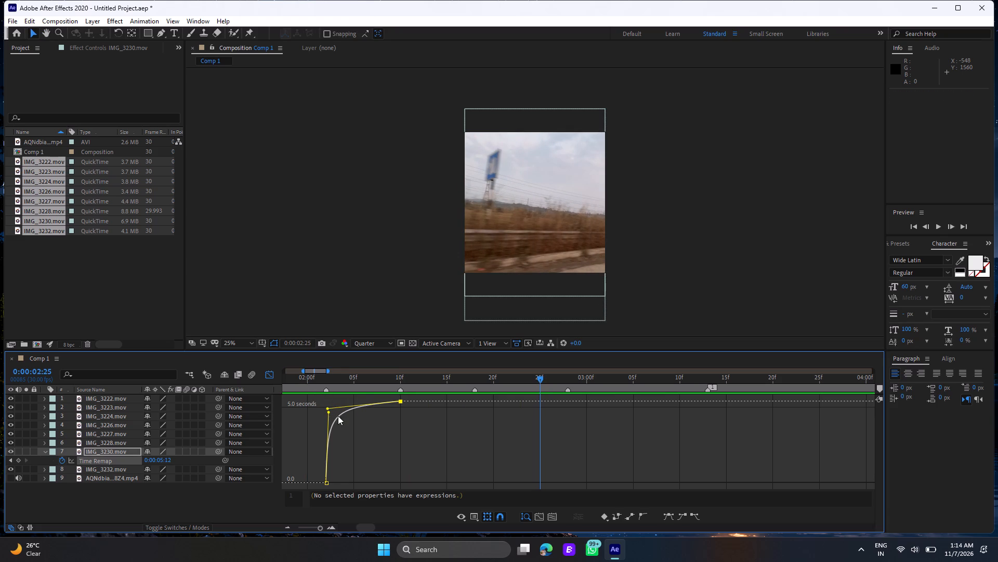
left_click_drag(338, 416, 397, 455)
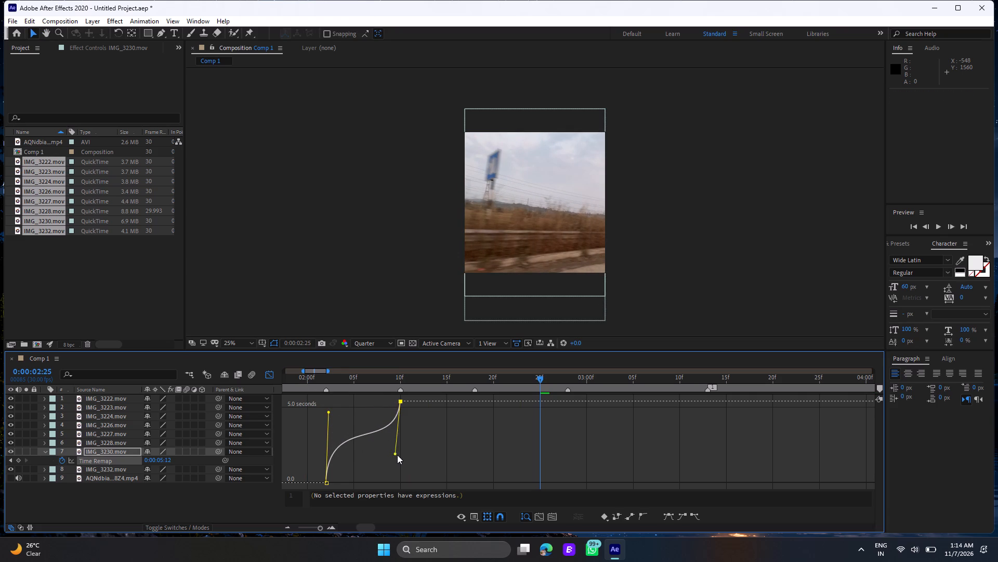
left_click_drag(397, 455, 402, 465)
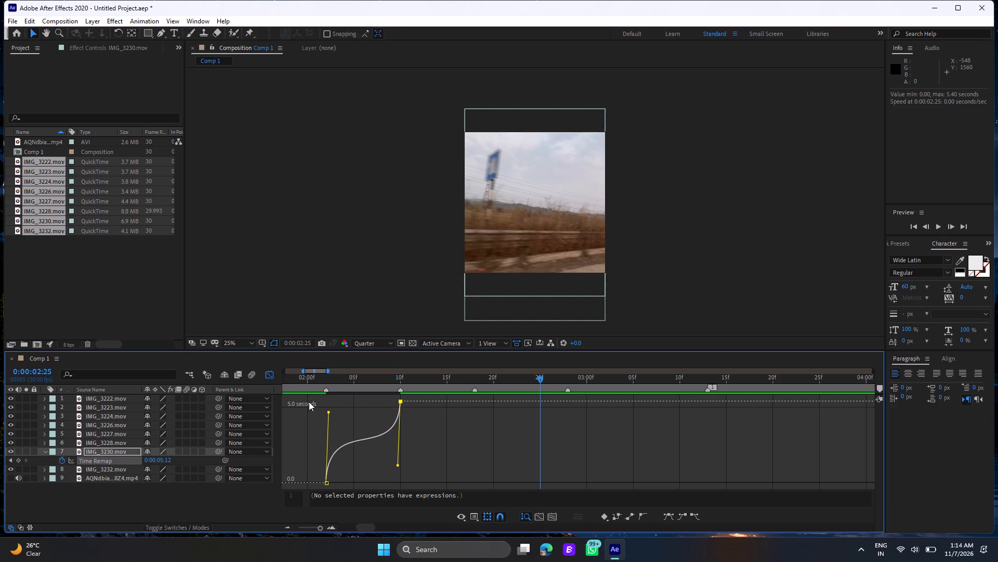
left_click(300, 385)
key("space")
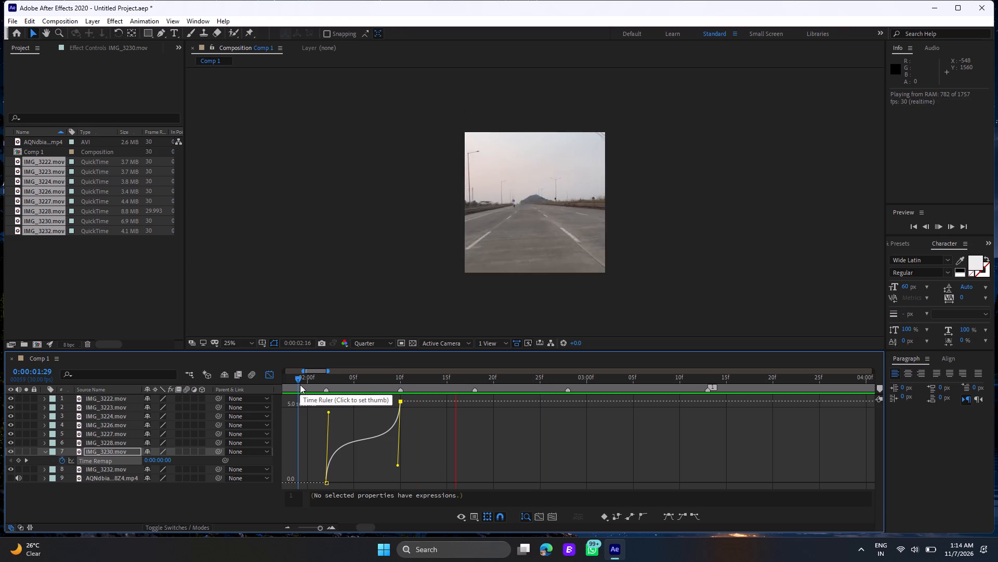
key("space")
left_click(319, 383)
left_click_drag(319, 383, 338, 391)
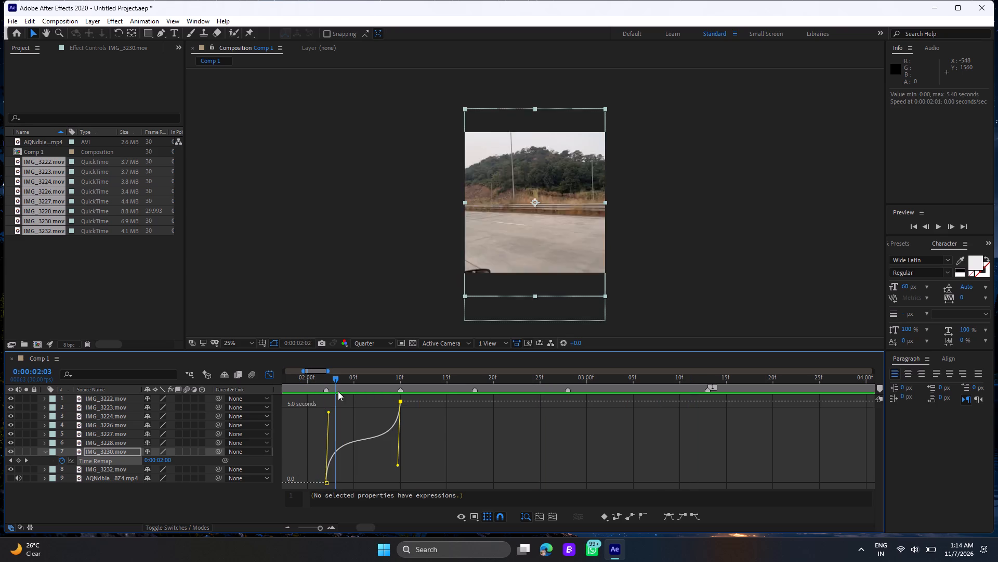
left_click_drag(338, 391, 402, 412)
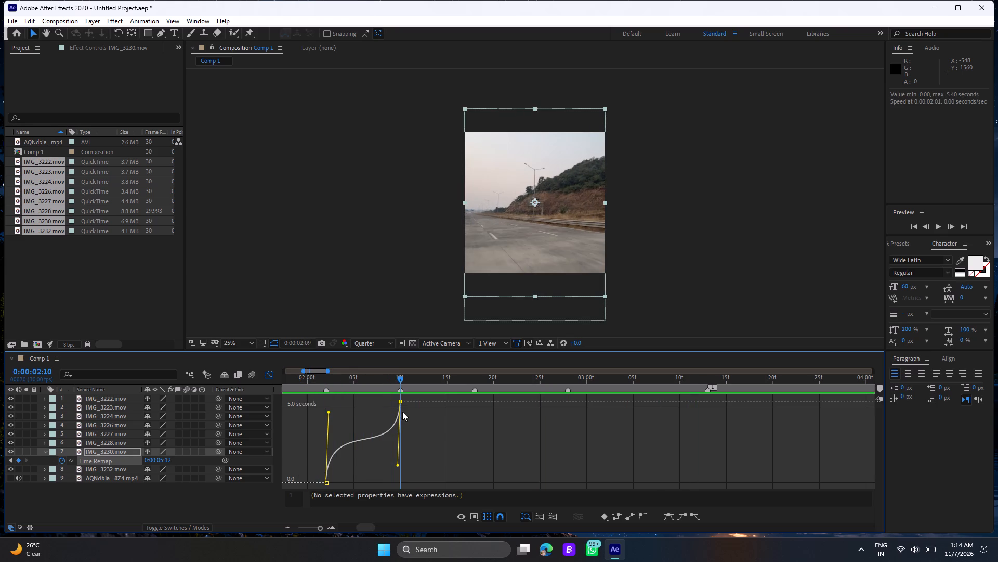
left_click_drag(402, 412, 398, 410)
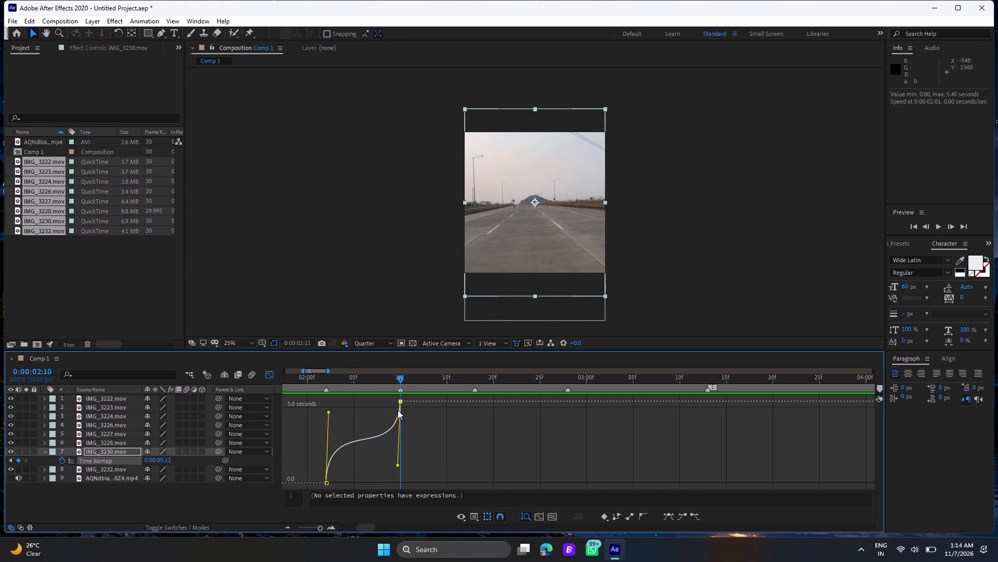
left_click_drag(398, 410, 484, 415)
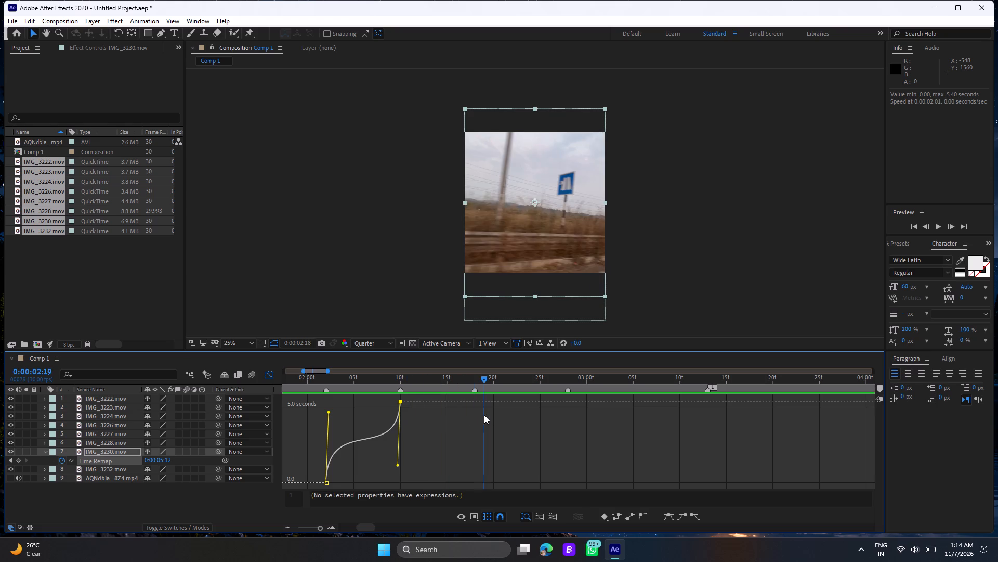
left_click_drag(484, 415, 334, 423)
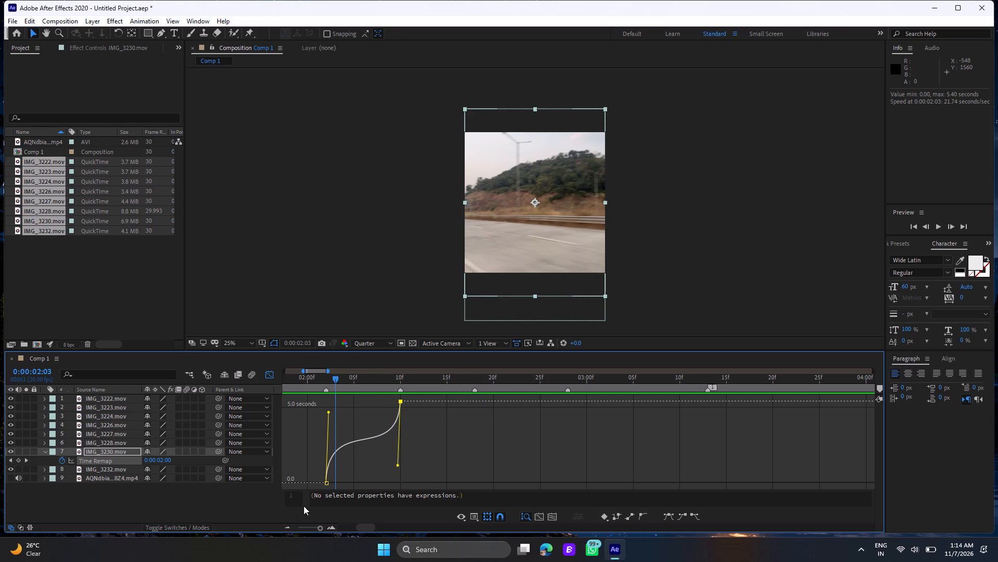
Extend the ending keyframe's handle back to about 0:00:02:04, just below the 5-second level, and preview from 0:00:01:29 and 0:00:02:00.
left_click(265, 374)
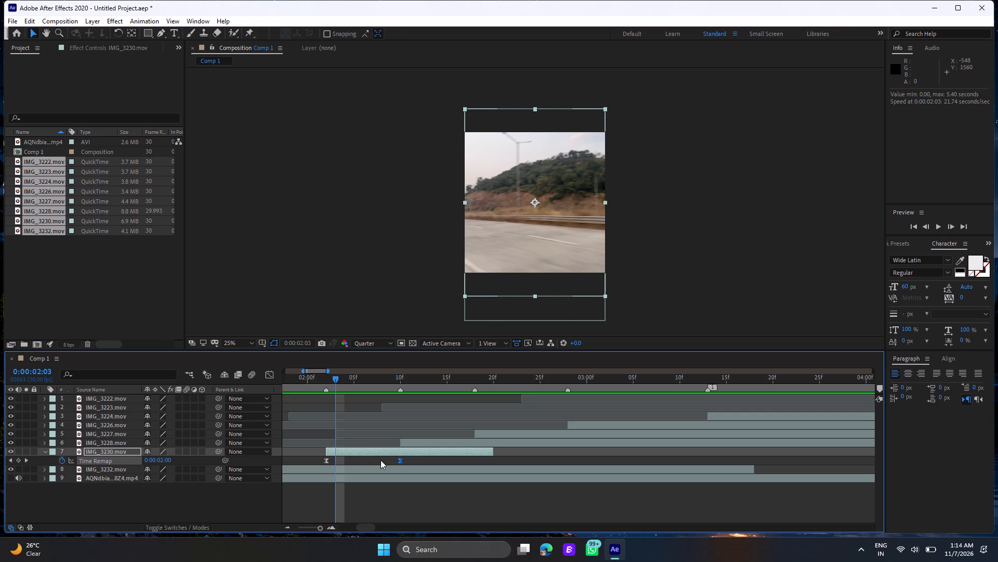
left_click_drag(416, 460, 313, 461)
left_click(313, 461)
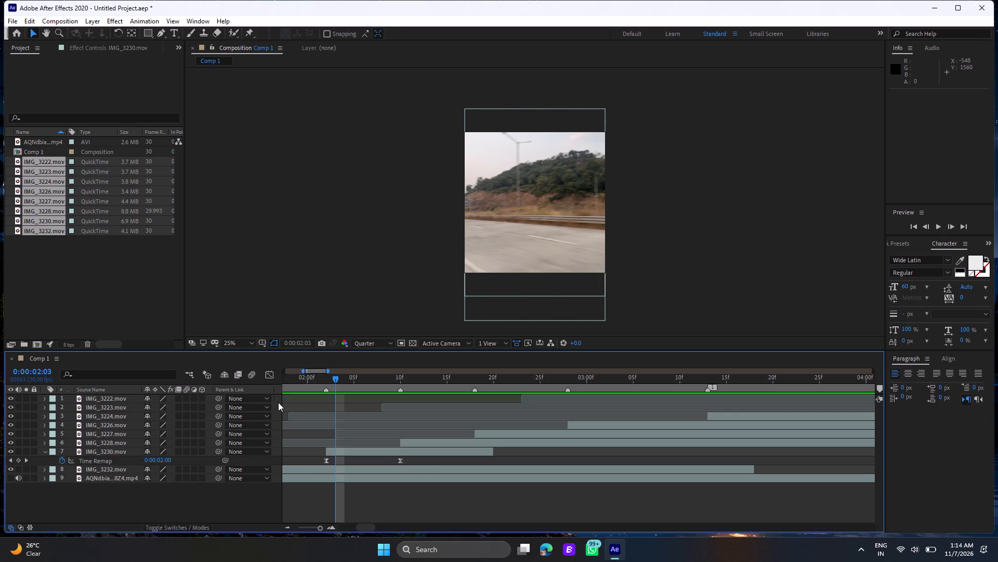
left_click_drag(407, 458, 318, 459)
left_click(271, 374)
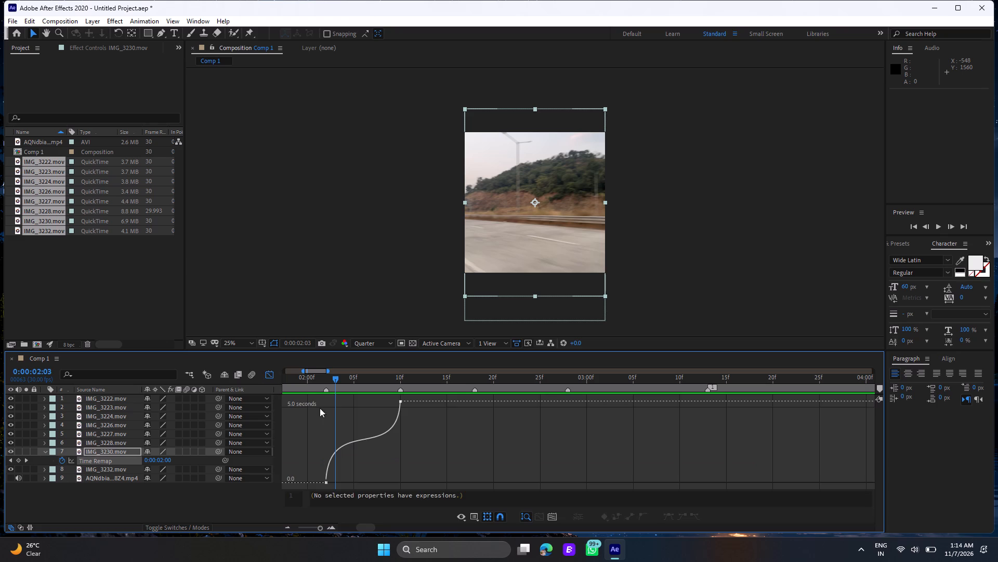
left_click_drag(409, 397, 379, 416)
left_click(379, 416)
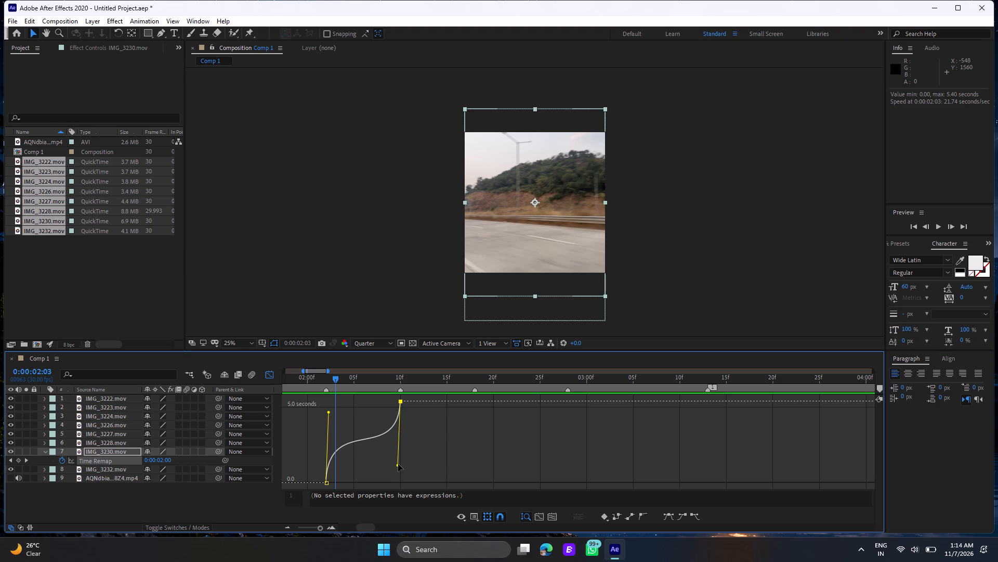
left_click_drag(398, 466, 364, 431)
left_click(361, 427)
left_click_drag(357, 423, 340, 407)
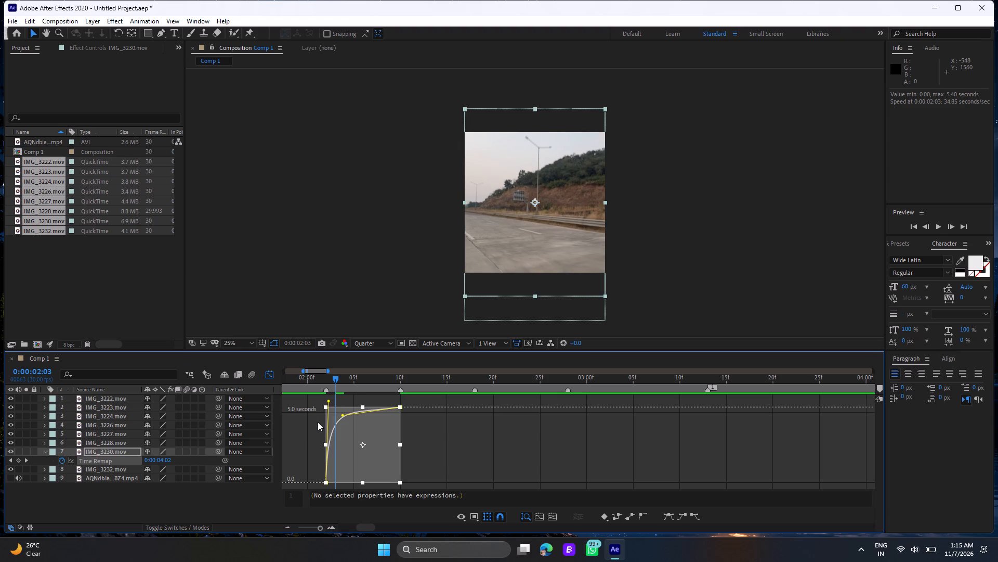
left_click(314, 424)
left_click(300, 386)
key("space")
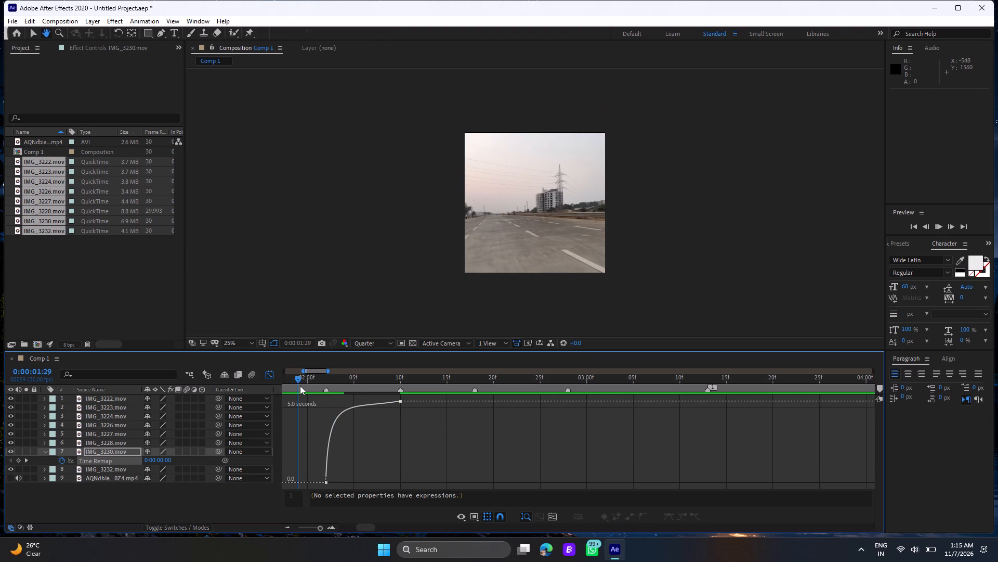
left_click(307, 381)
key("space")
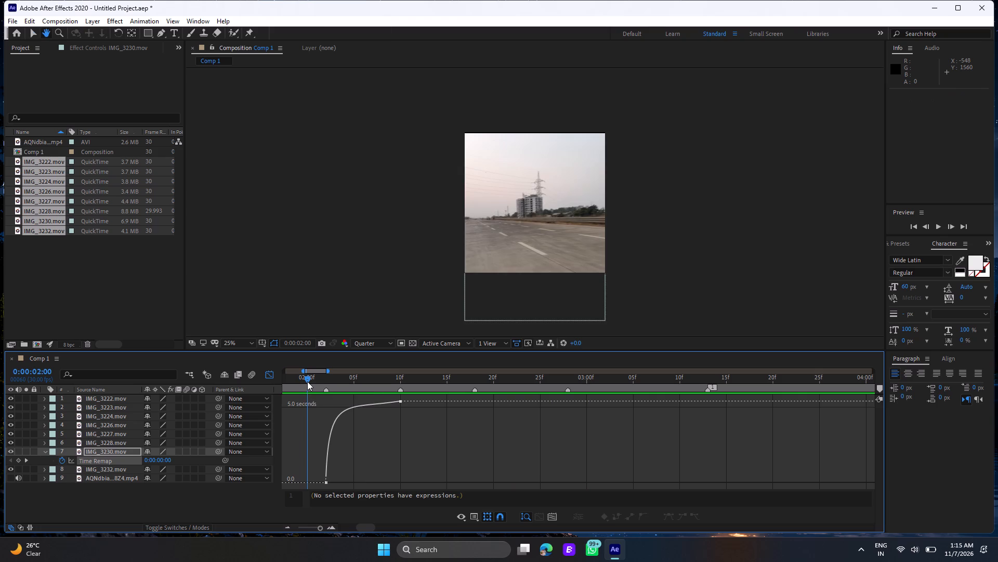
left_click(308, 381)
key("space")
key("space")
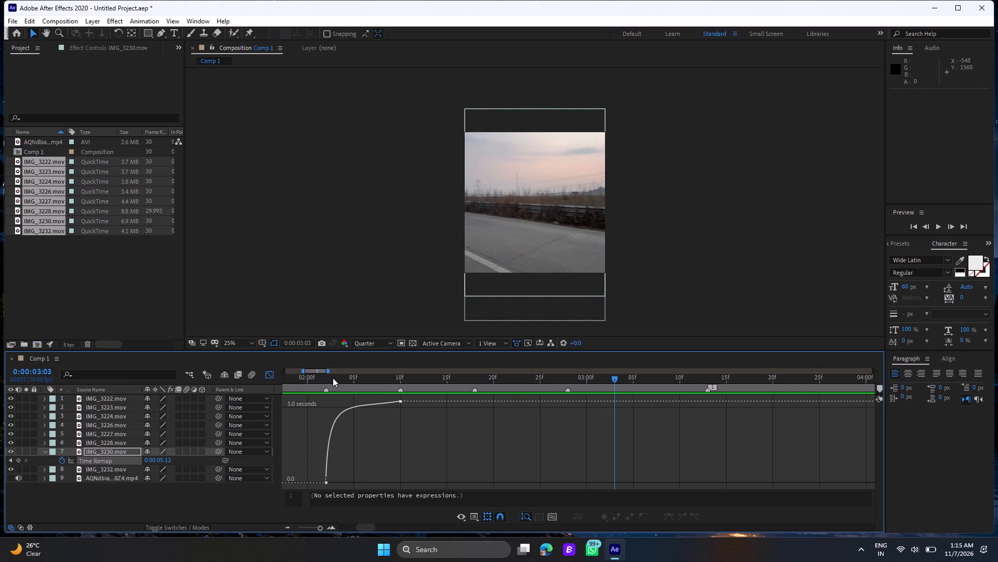
Pull the ending handle almost straight down to the zero level, keep the starting handle near-vertical, and preview IMG_3230 from 0:00:02:01.
left_click(327, 374)
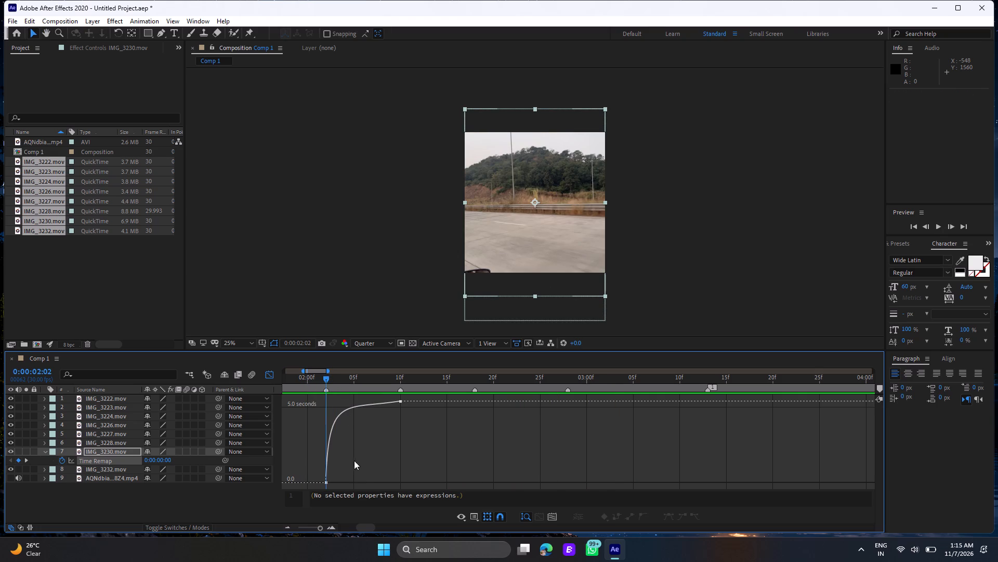
left_click_drag(351, 469, 304, 488)
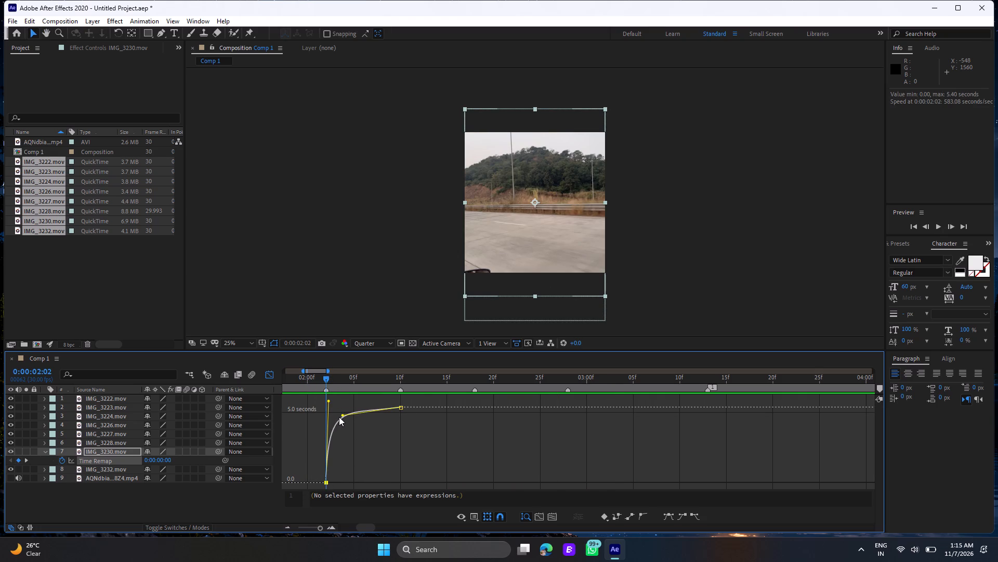
left_click_drag(342, 417, 399, 481)
left_click(399, 481)
left_click_drag(328, 402, 324, 402)
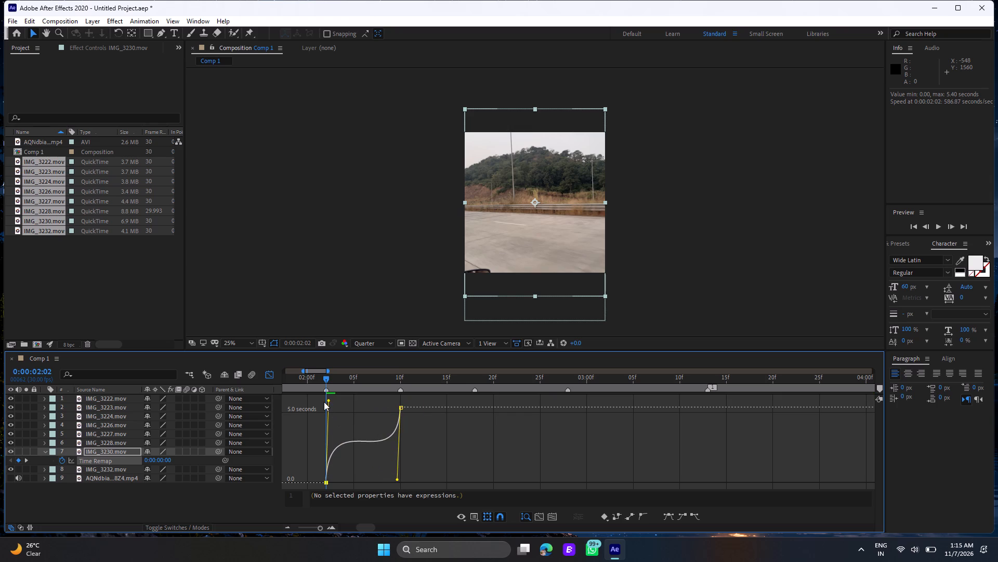
left_click_drag(324, 402, 321, 402)
left_click(313, 381)
key("space")
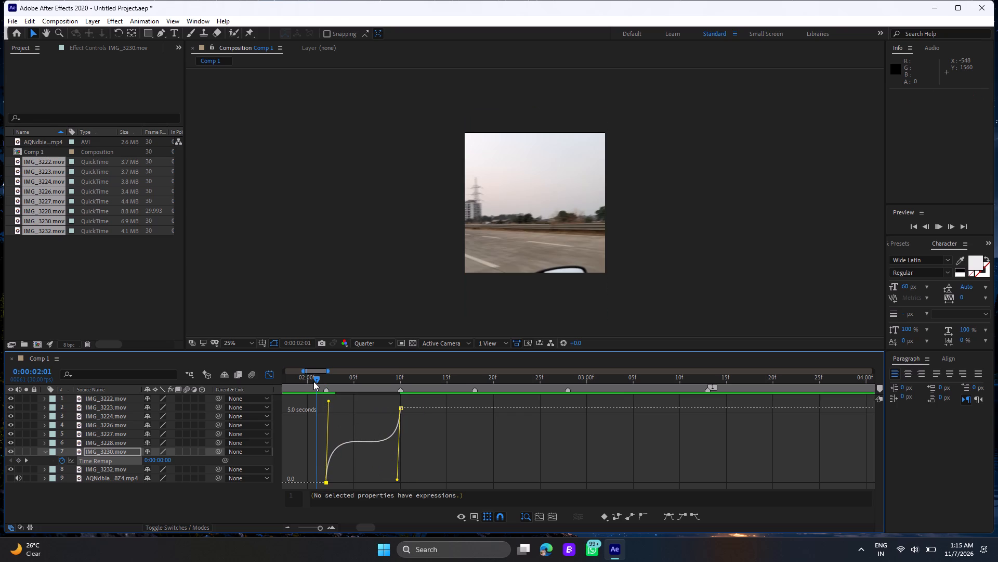
left_click(318, 384)
key("space")
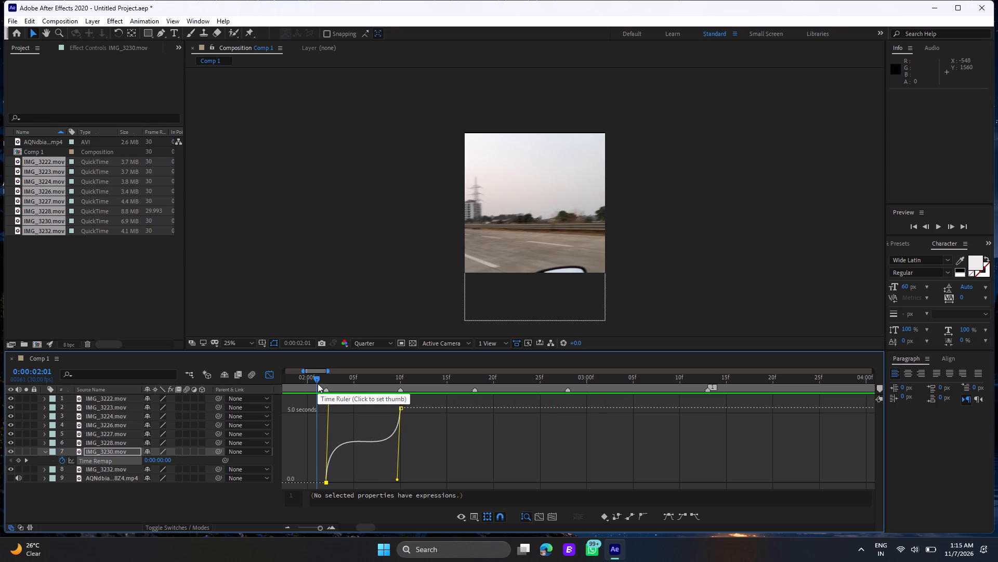
key("space")
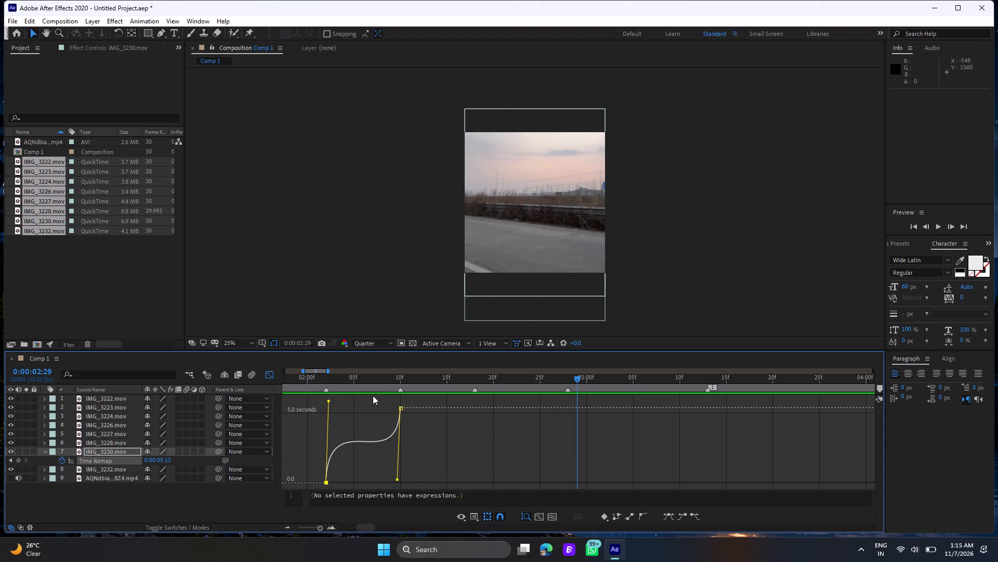
Move IMG_3230's ending Time Remap keyframe earlier to 0:00:02:06 in the layer timeline, and preview from 0:00:02:00 and 0:00:02:01.
left_click(270, 375)
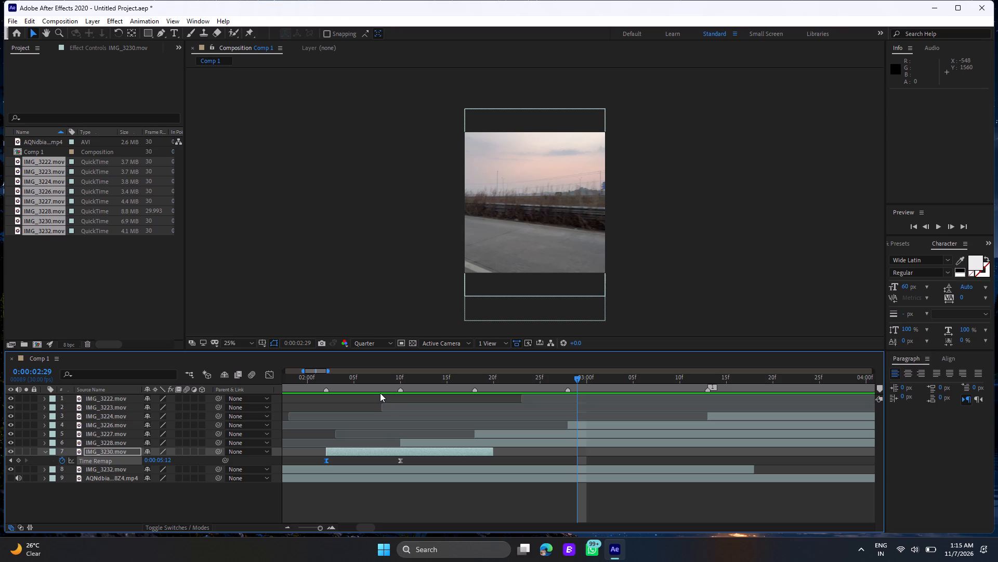
left_click_drag(400, 459, 364, 458)
left_click(364, 458)
left_click(309, 379)
key("space")
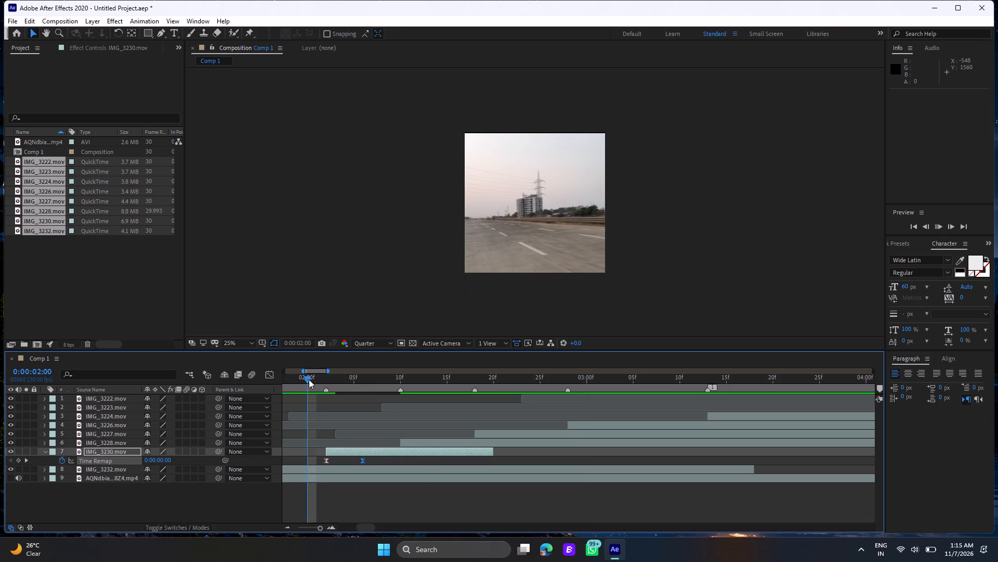
key("space")
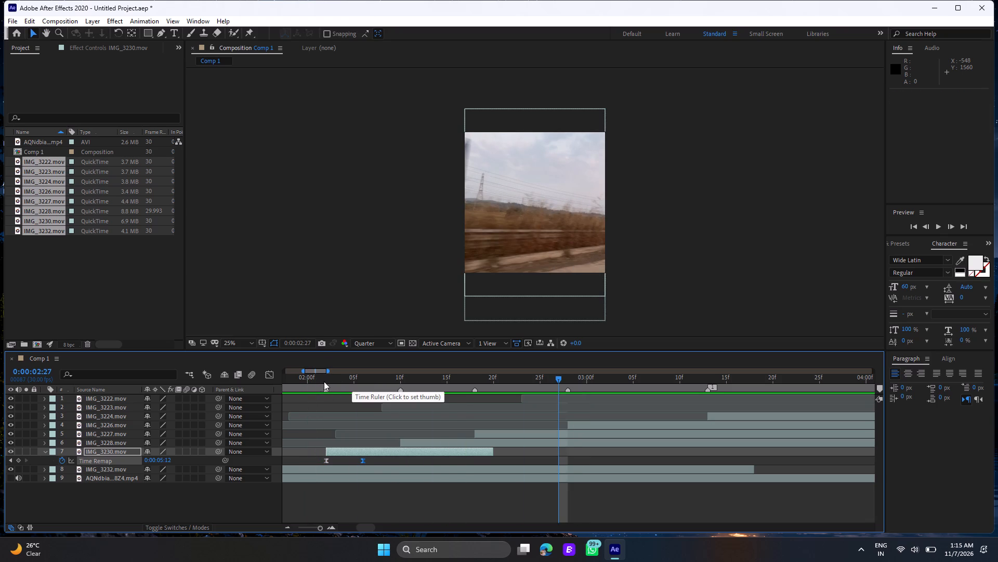
left_click(314, 382)
key("space")
key("space")
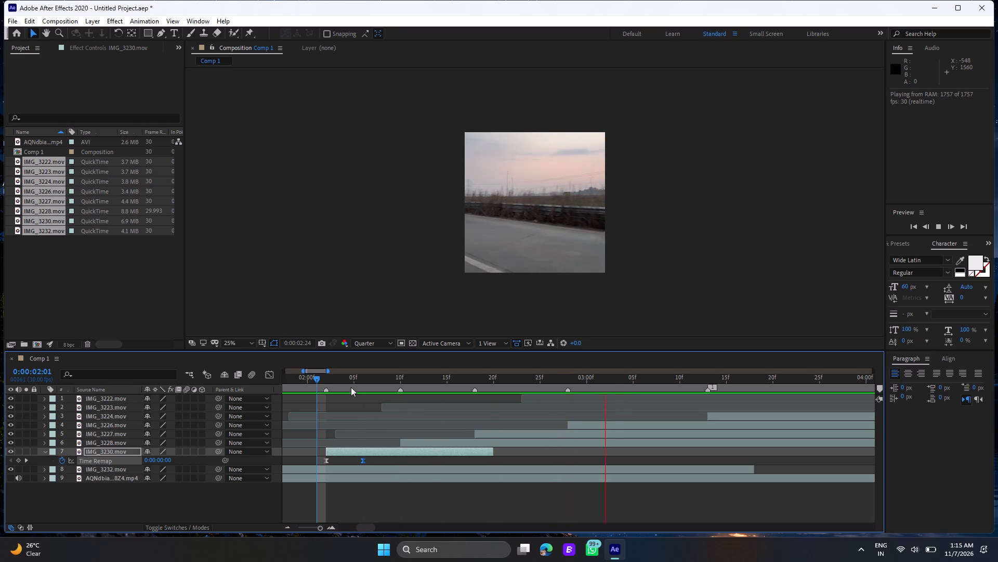
Copy IMG_3230's starting Time Remap keyframe and paste it at 0:00:02:10.
left_click_drag(374, 458, 316, 464)
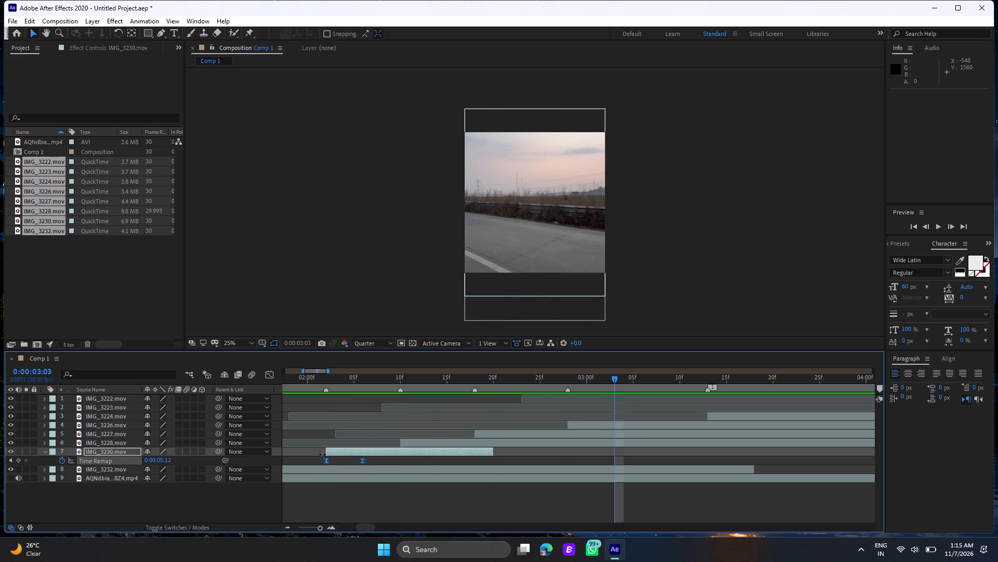
left_click(385, 458)
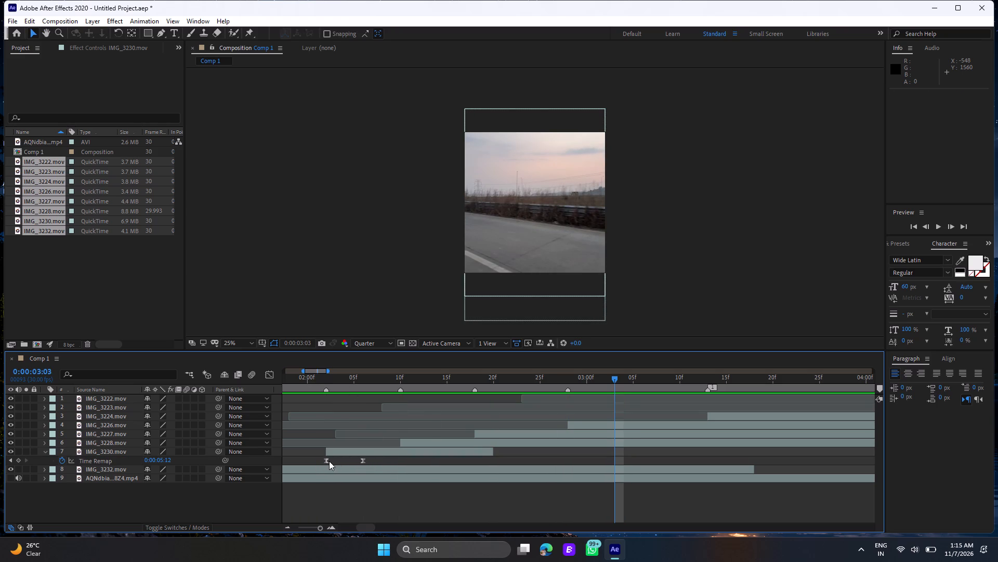
left_click(324, 459)
key("ctrl+c")
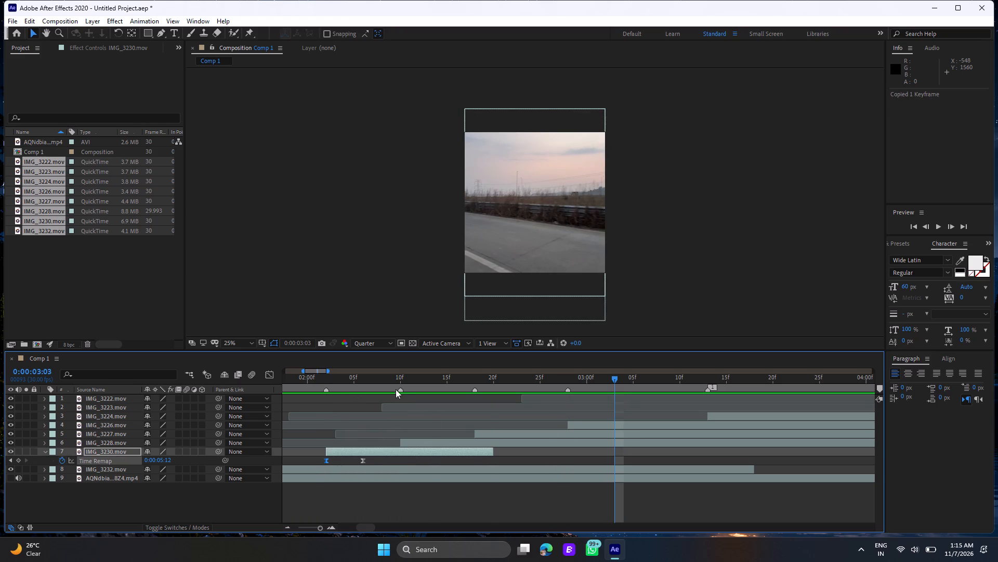
left_click(400, 380)
key("ctrl+v")
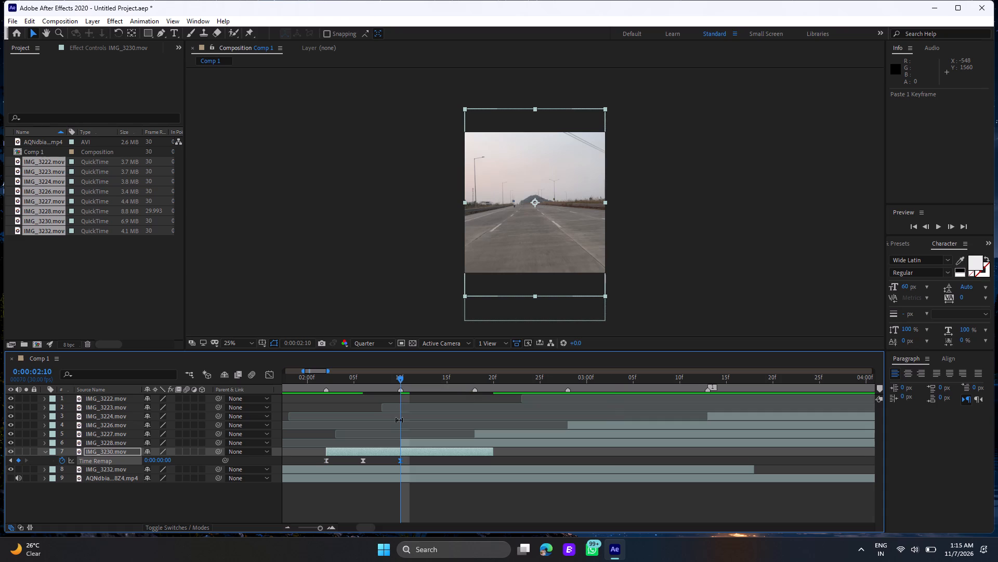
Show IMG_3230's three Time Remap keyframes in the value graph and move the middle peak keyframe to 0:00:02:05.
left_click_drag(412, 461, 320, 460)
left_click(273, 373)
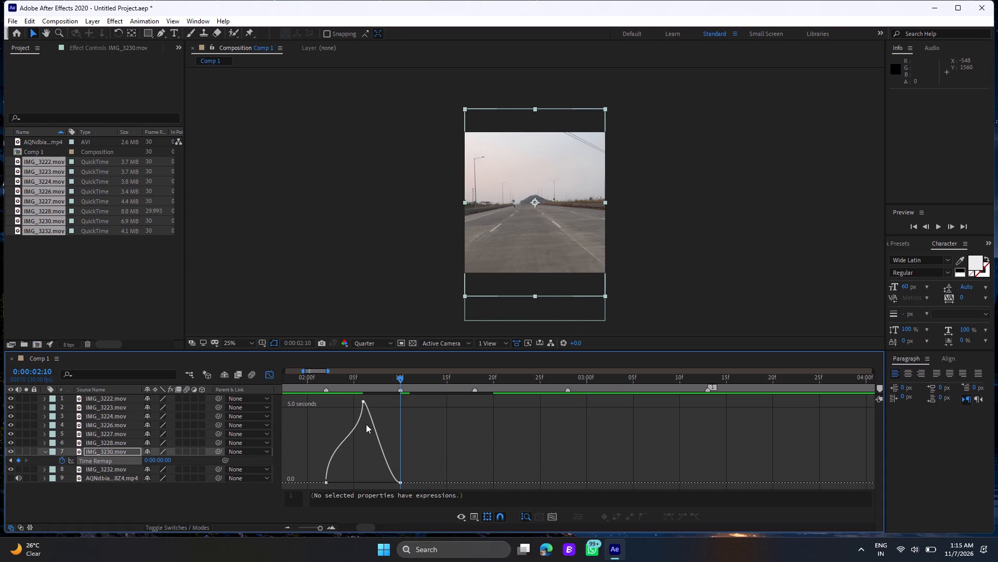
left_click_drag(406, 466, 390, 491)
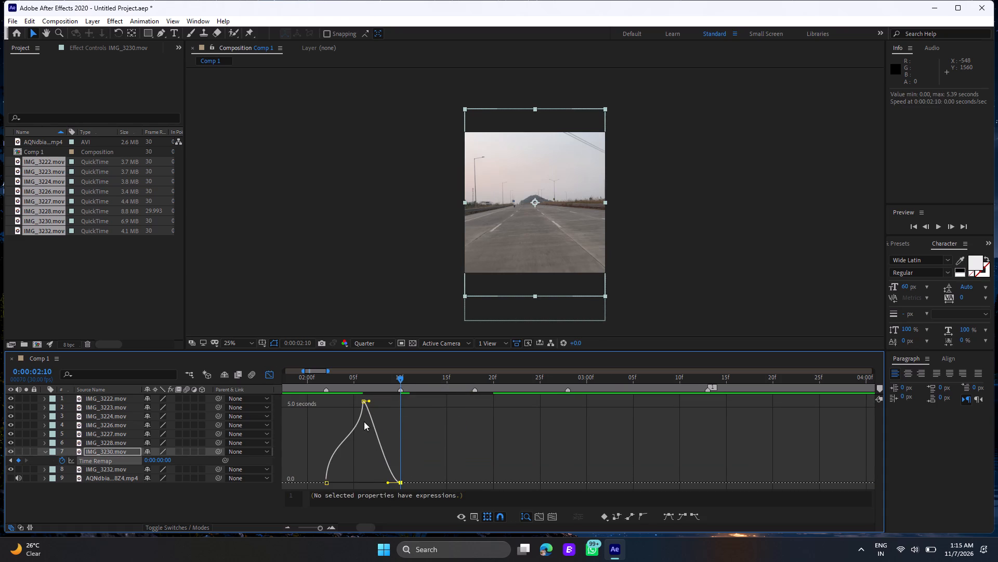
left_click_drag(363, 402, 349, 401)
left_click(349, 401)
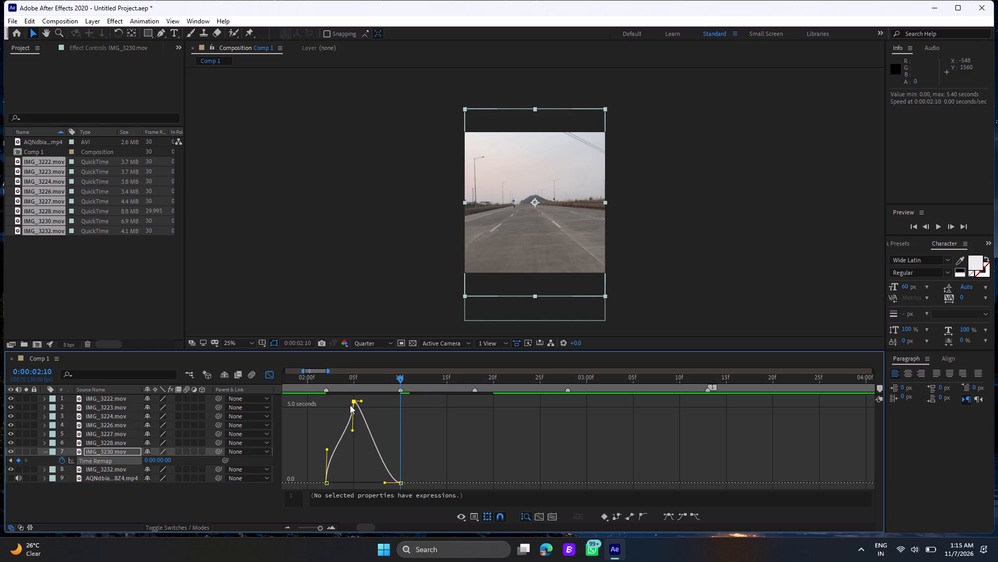
Shape IMG_3230's curve into a plateau: raise the start and end handles near-vertically to the 5-second level and stretch both peak handles flat outward.
left_click(349, 425)
left_click_drag(362, 400, 363, 400)
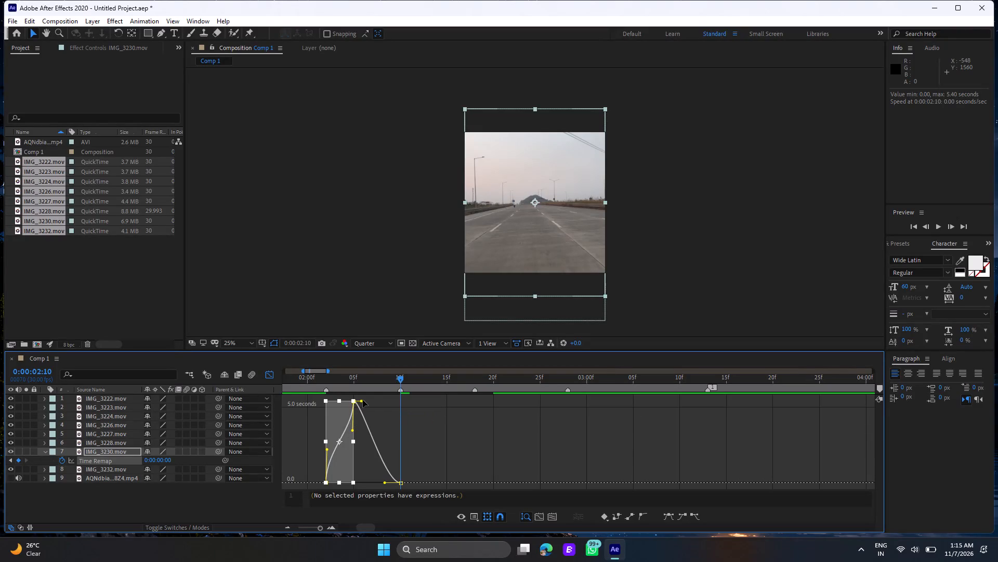
left_click_drag(363, 400, 411, 395)
left_click(363, 421)
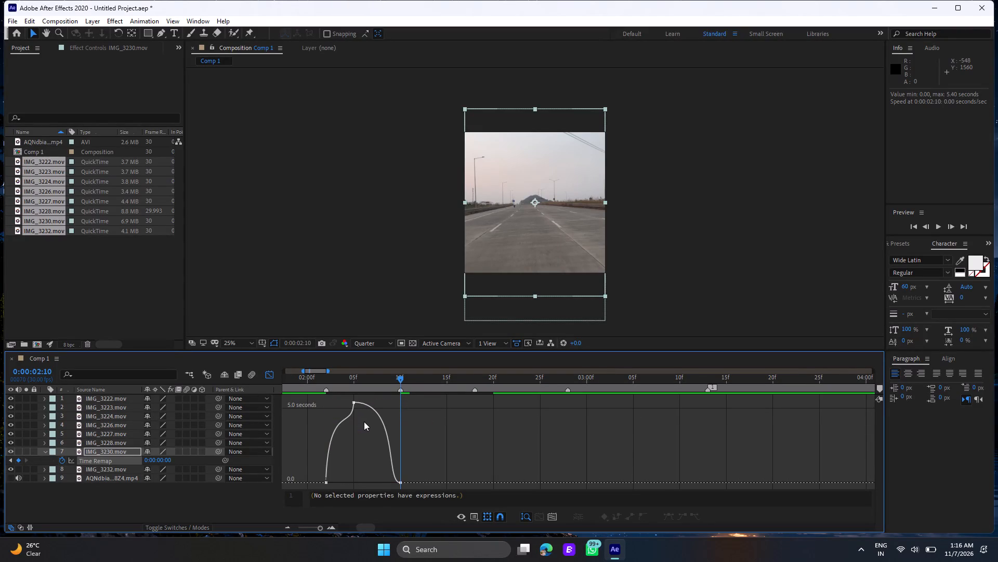
left_click_drag(365, 393, 343, 410)
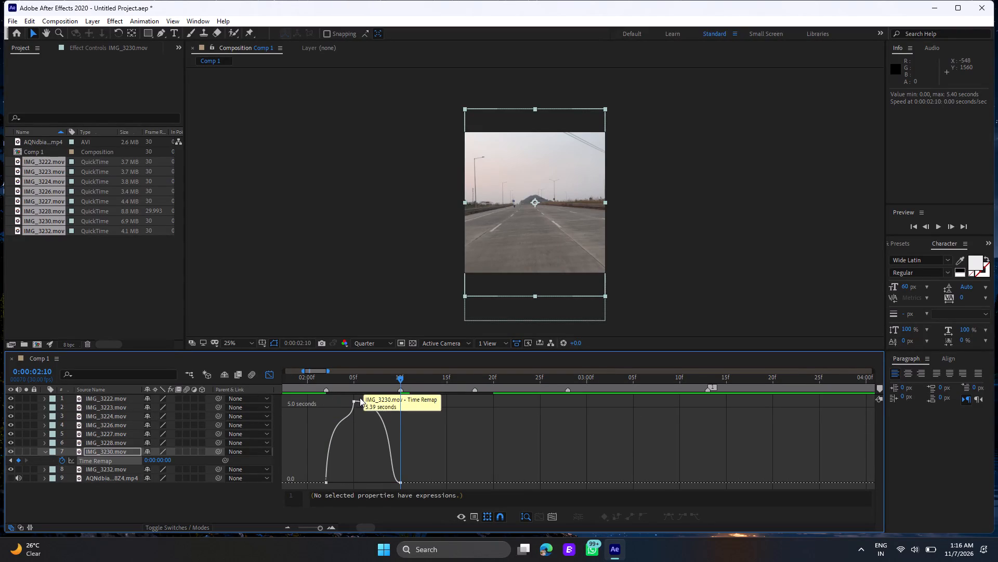
left_click_drag(362, 397, 339, 411)
left_click_drag(352, 430, 344, 423)
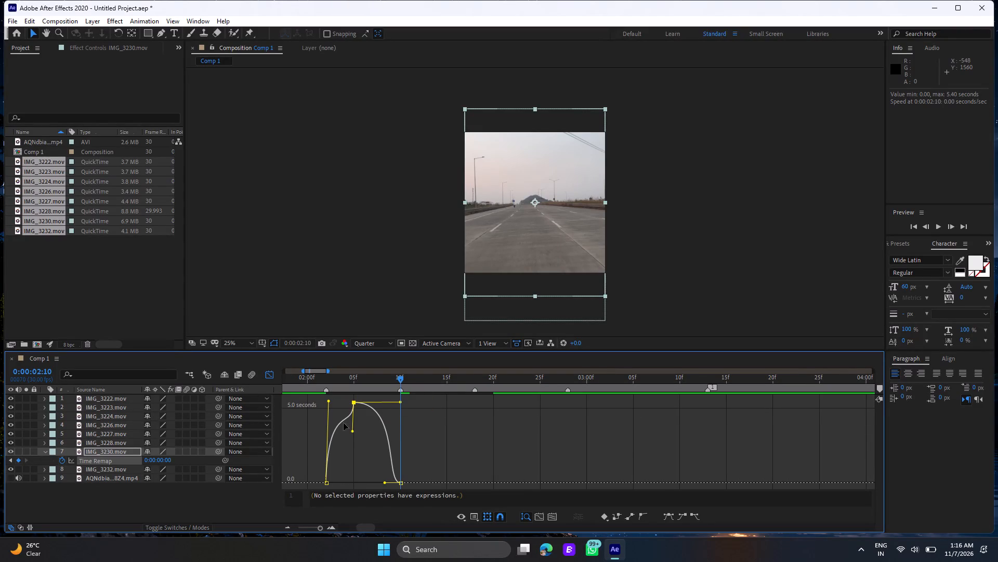
left_click_drag(344, 423, 316, 406)
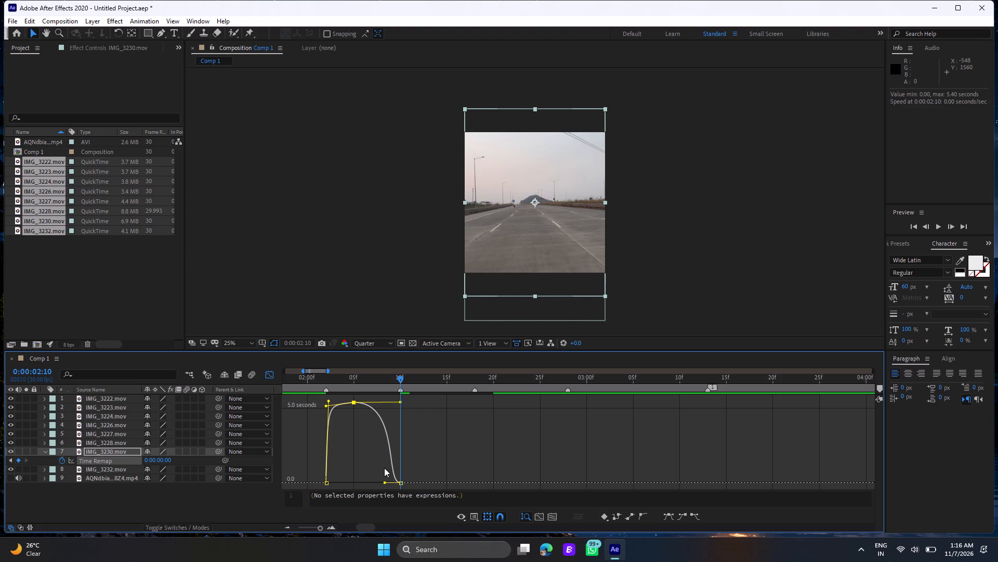
left_click_drag(384, 483, 434, 418)
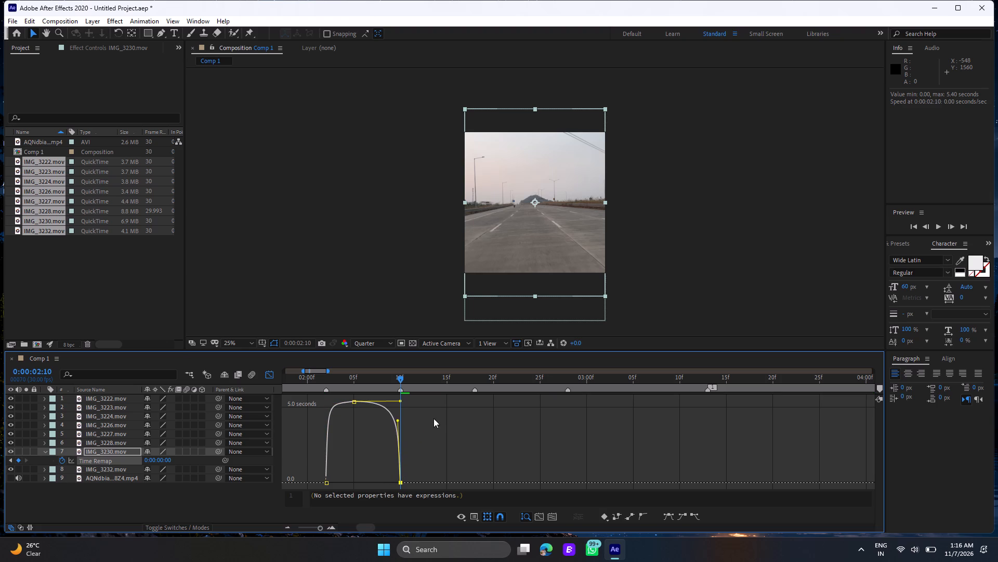
left_click_drag(434, 418, 444, 398)
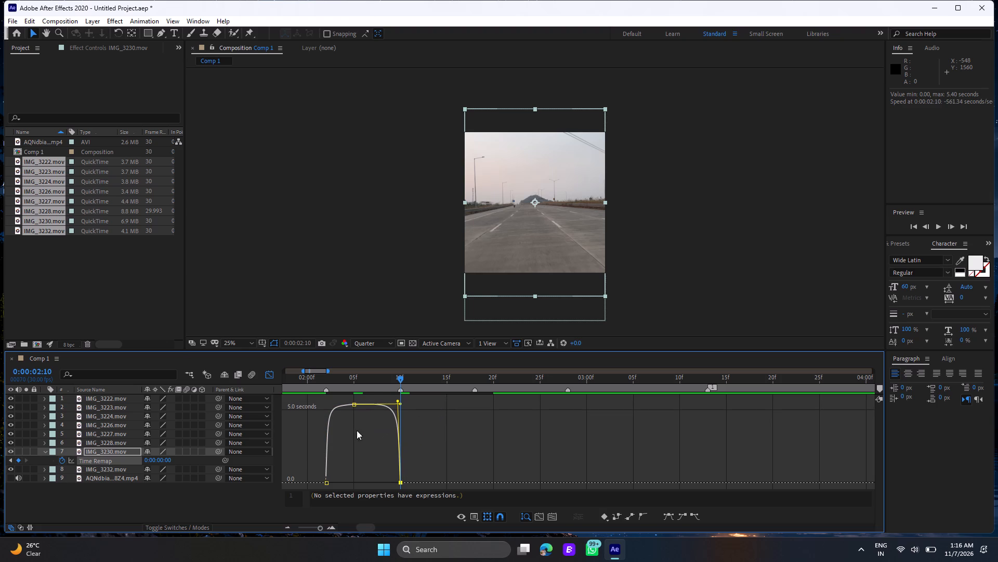
Return to the layer timeline and preview the edit from 0:00:02:01, from the beginning, and from 0:00:01:04.
left_click(270, 375)
left_click(319, 384)
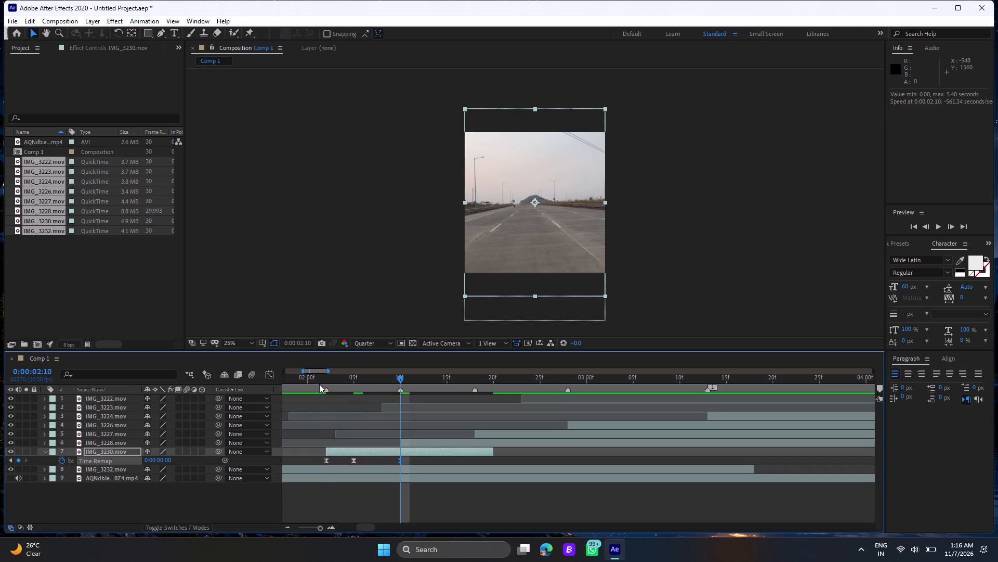
key("space")
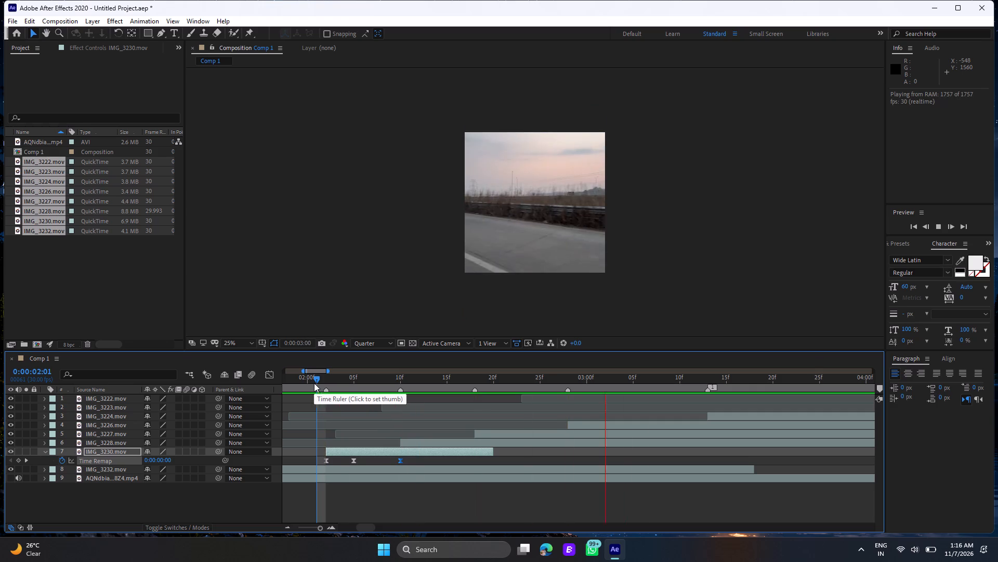
left_click(314, 383)
left_click_drag(314, 383, 181, 405)
key("space")
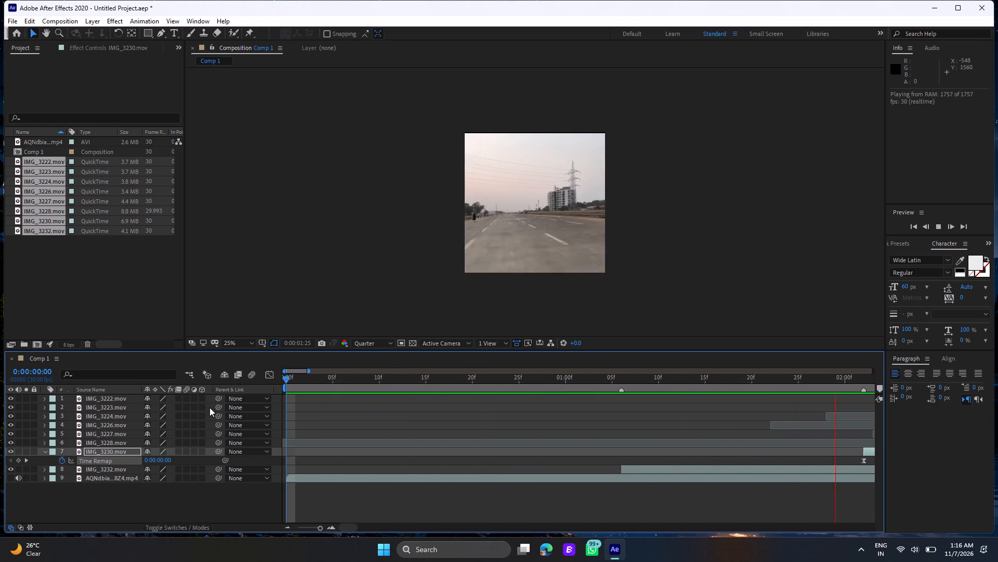
key("space")
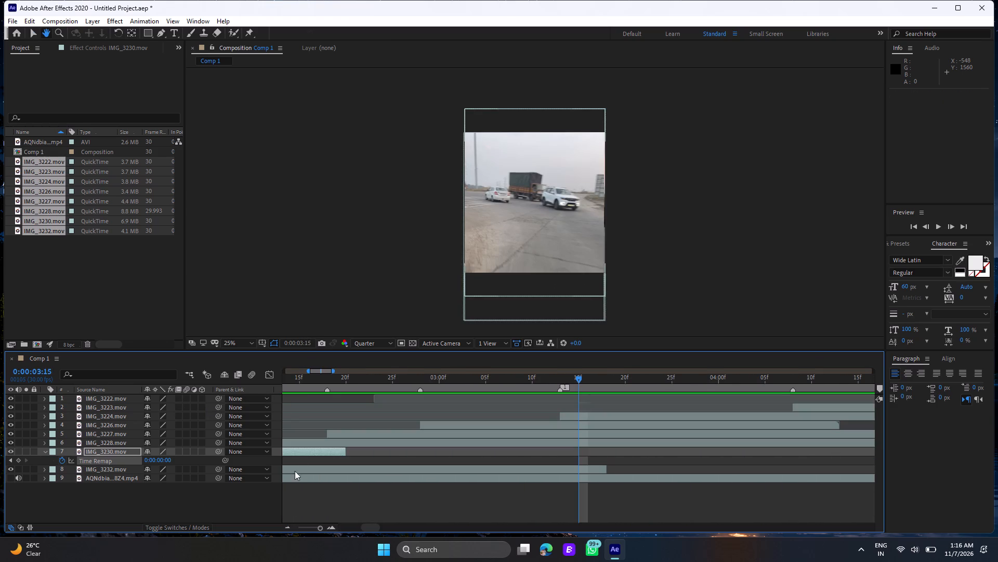
left_click(314, 525)
left_click(312, 526)
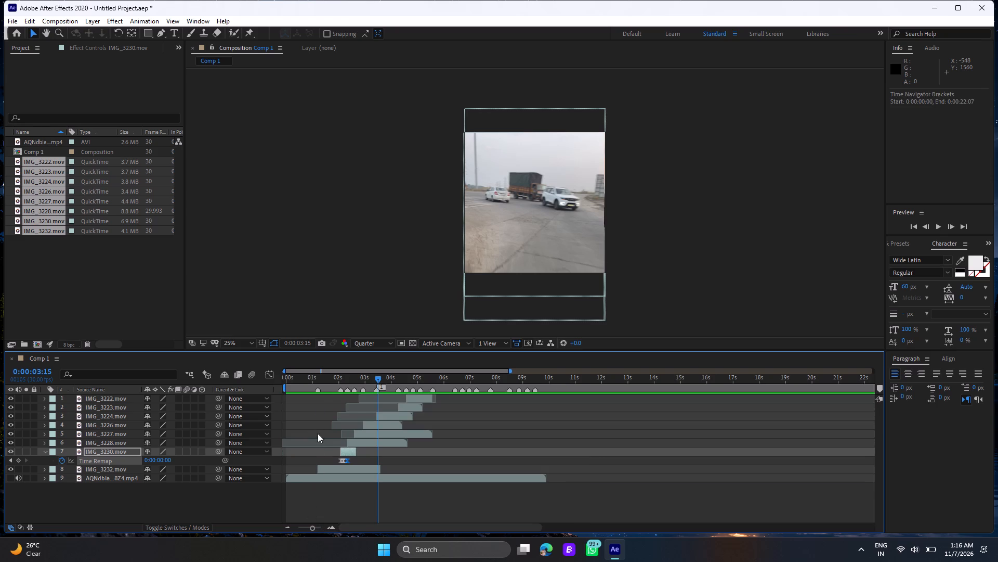
left_click(316, 386)
left_click(316, 383)
key("space")
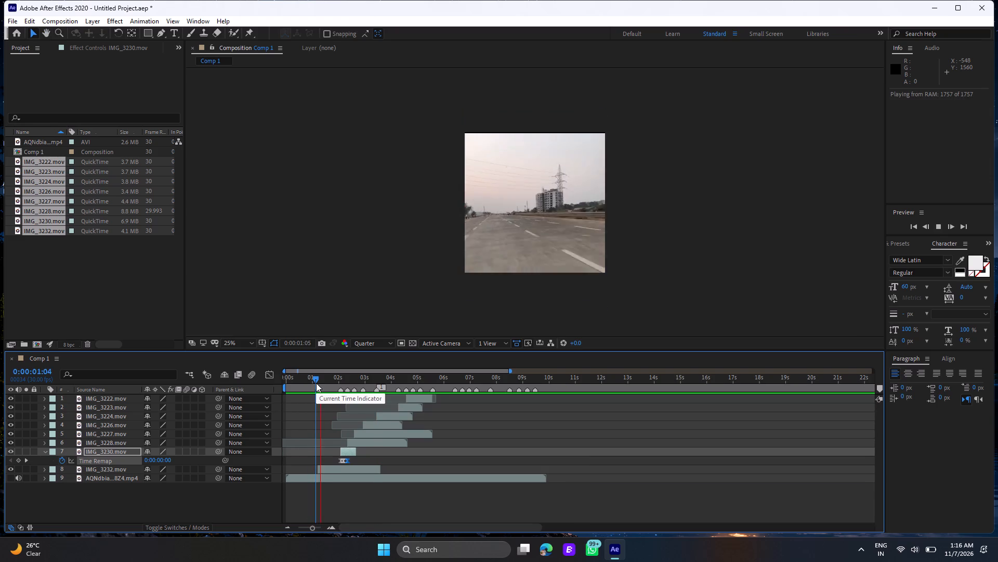
key("space")
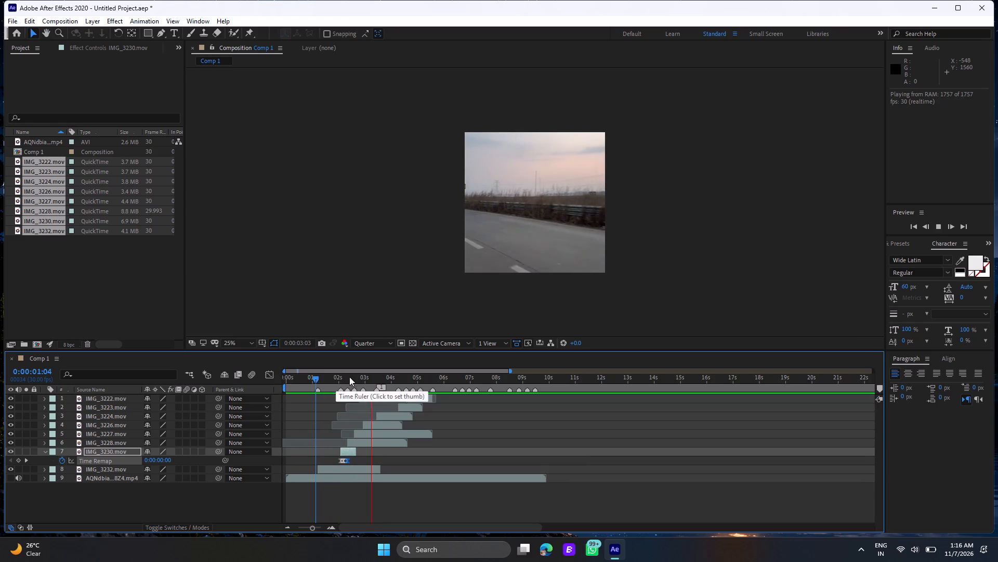
Move IMG_3230's middle Time Remap keyframe to 0:00:02:06 in the layer timeline, and preview from 0:00:01:25.
left_click(350, 451)
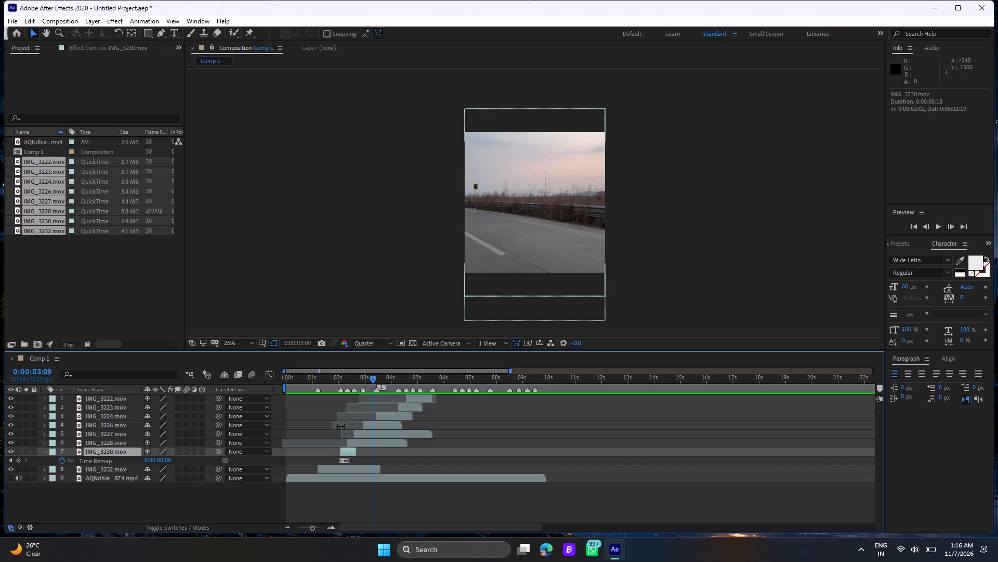
left_click(317, 526)
left_click(317, 526)
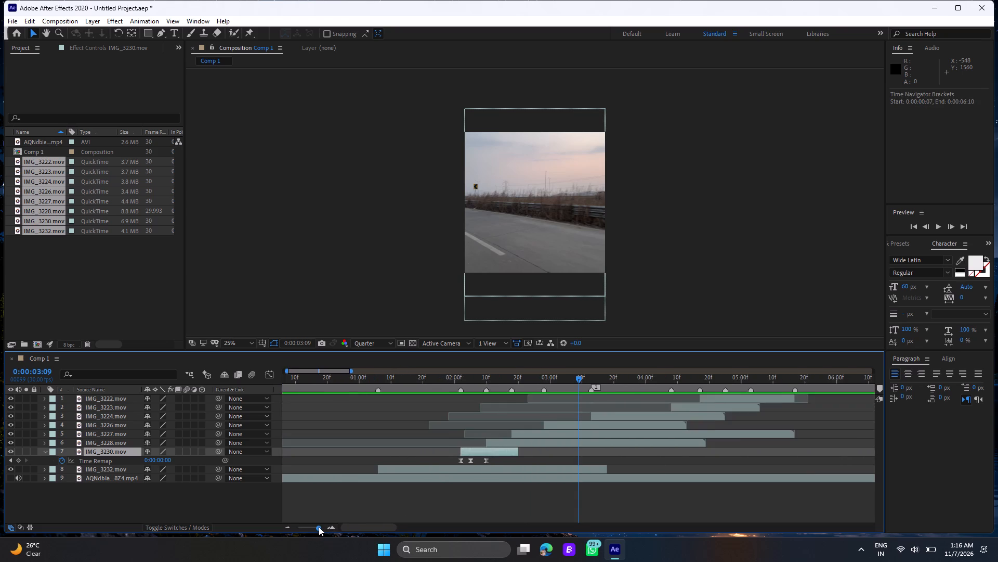
left_click(319, 527)
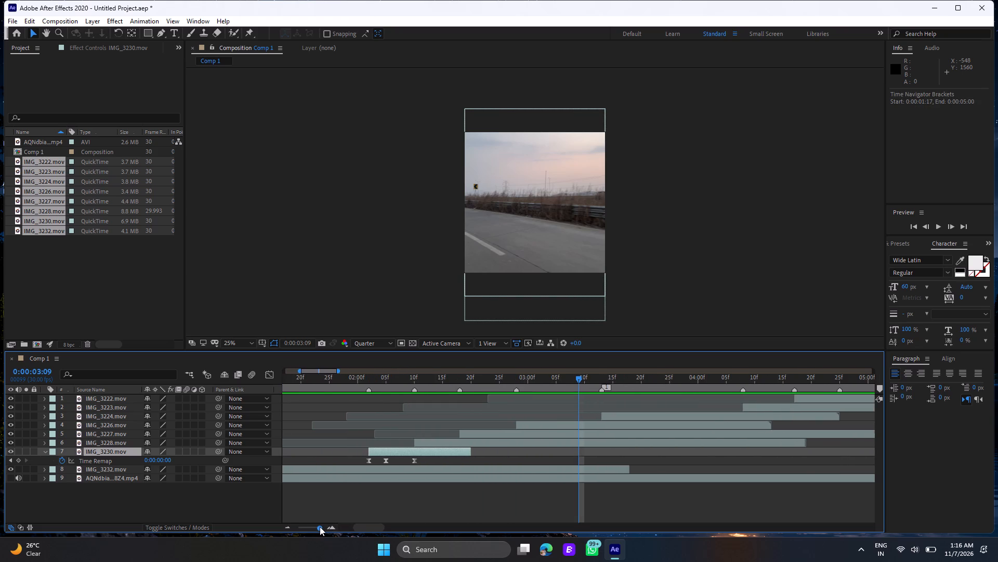
left_click(385, 378)
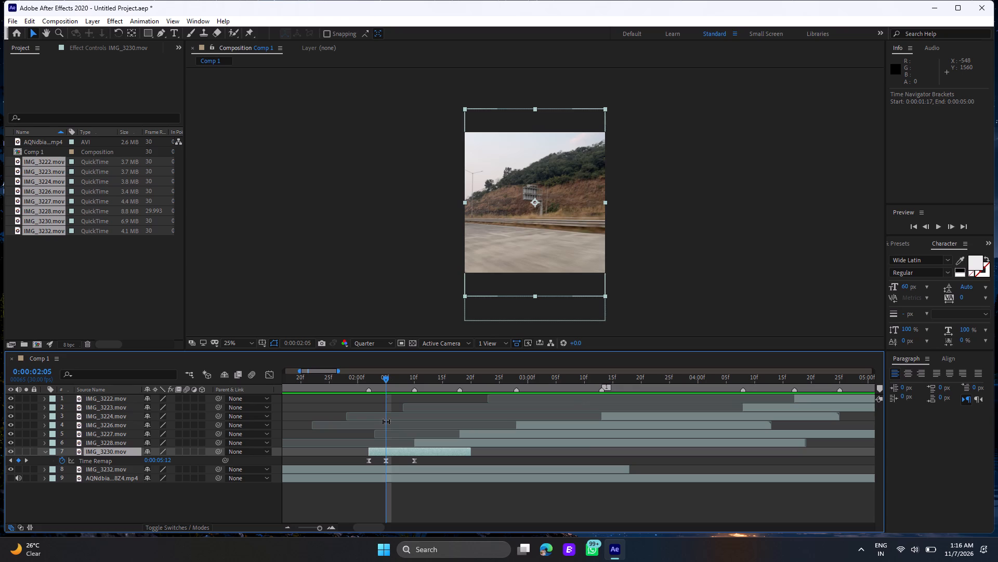
left_click(386, 459)
left_click_drag(386, 459, 389, 460)
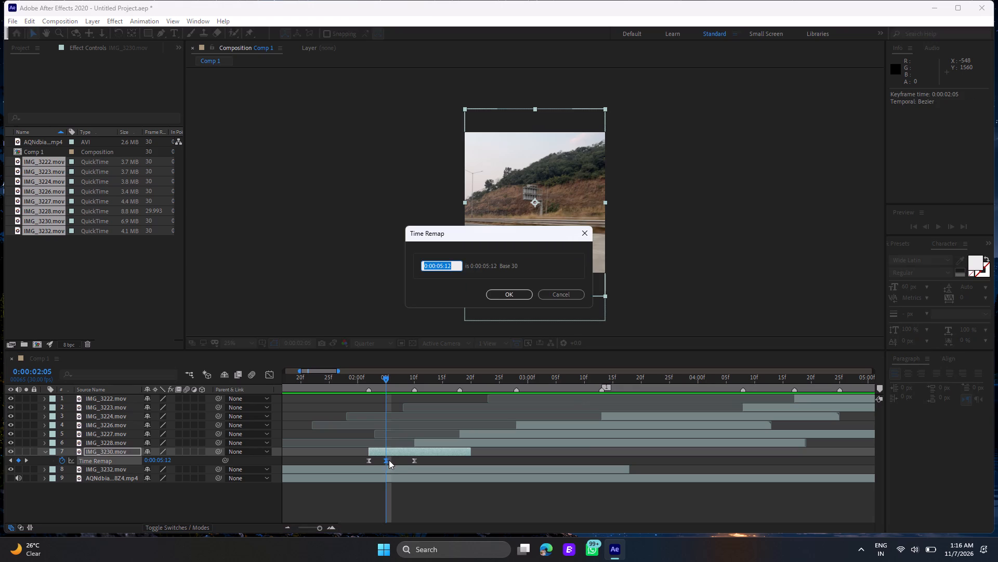
left_click_drag(389, 460, 391, 461)
left_click(548, 299)
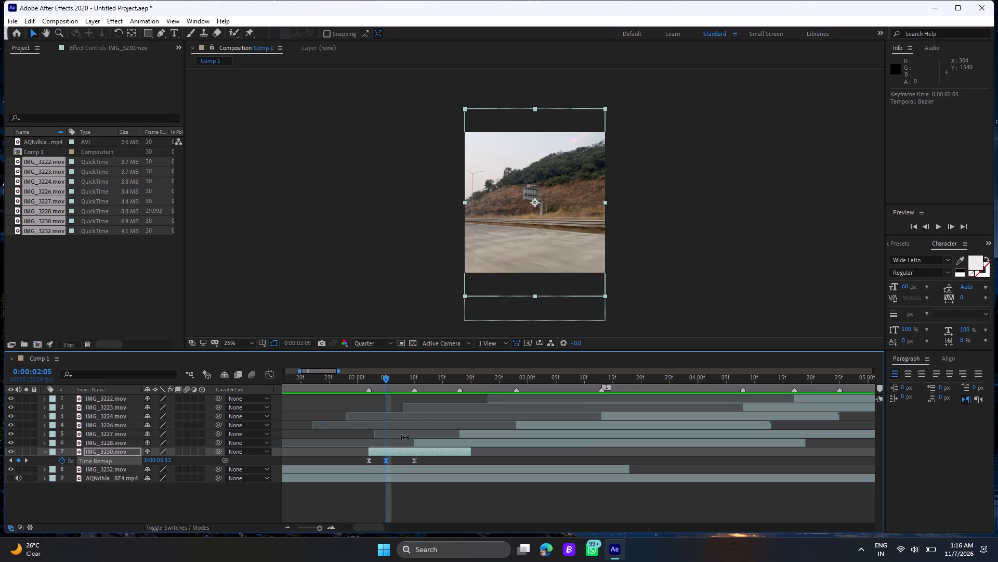
left_click_drag(385, 462, 390, 462)
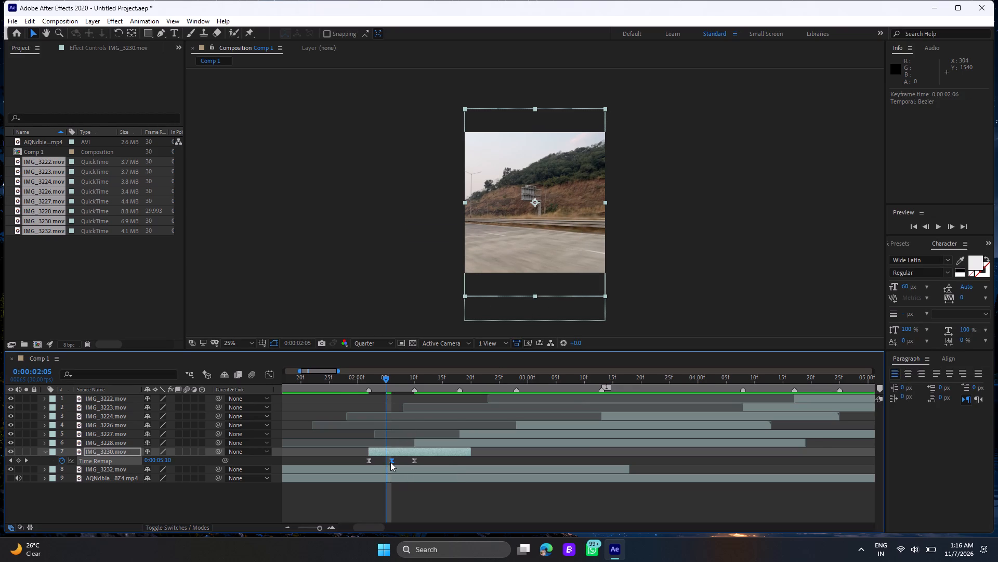
left_click(327, 382)
key("space")
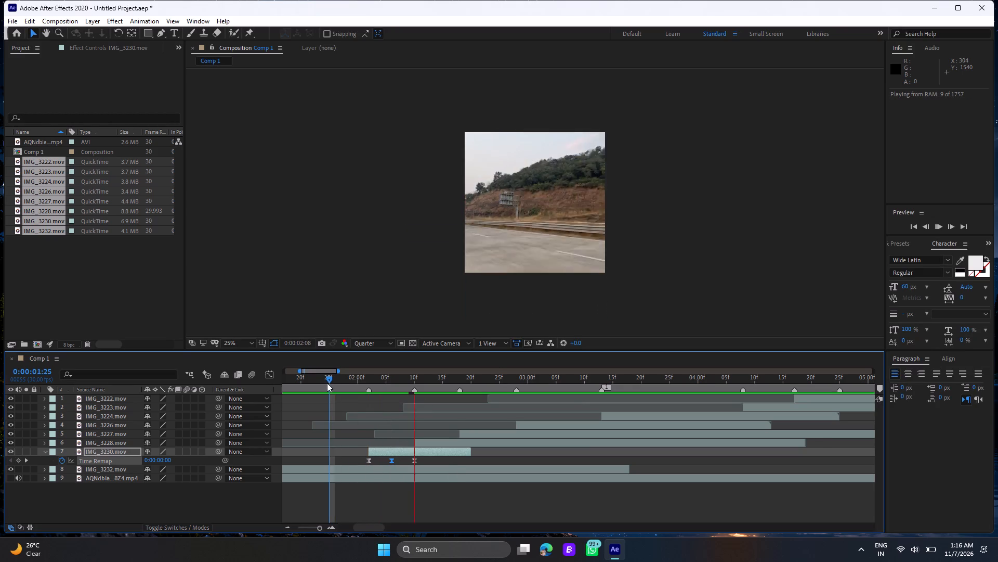
key("space")
In IMG_3230's value graph, shorten the peak's incoming handle to just above the keyframe and lower the starting handle to about 3 seconds.
left_click(392, 376)
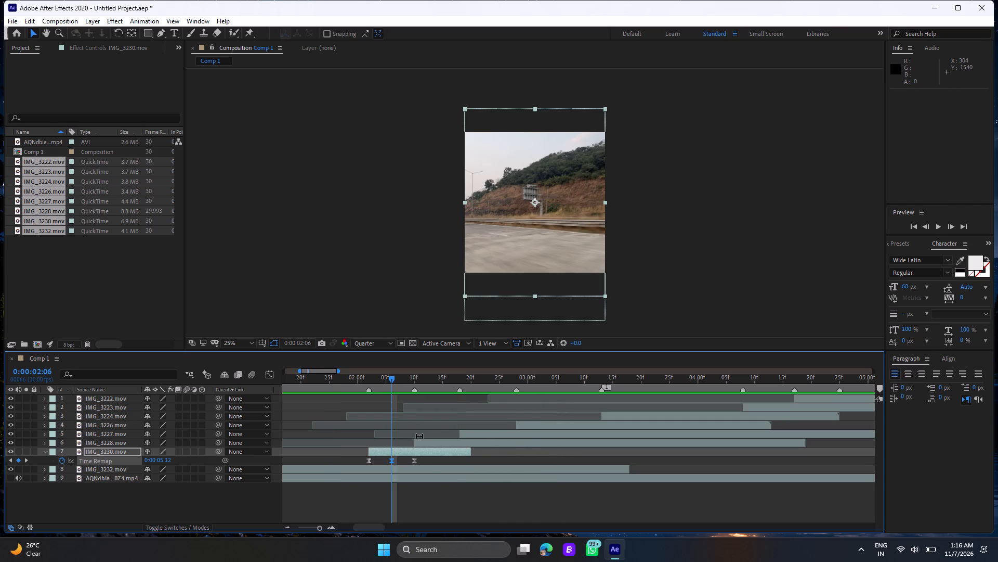
left_click_drag(421, 461, 363, 461)
left_click(265, 370)
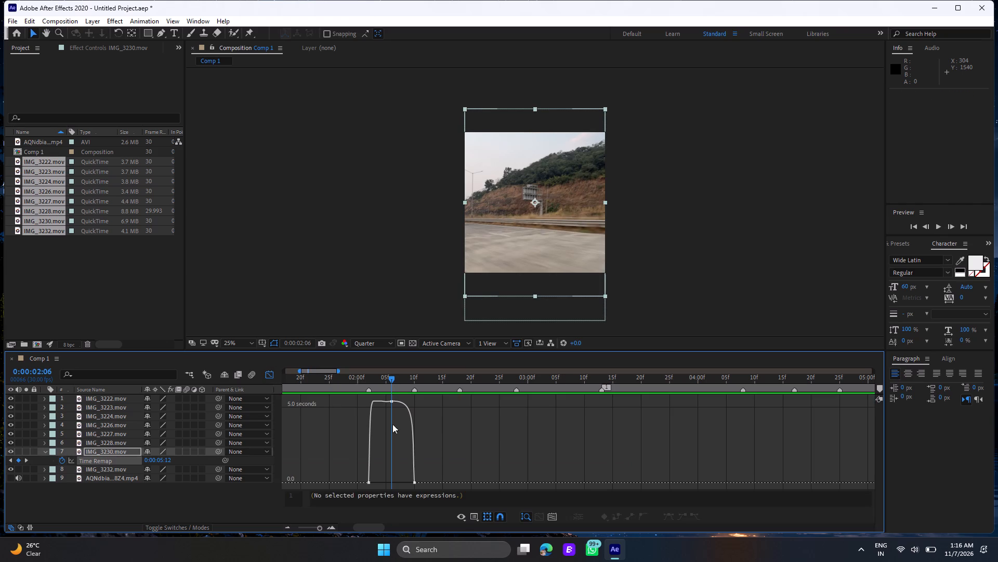
left_click(317, 527)
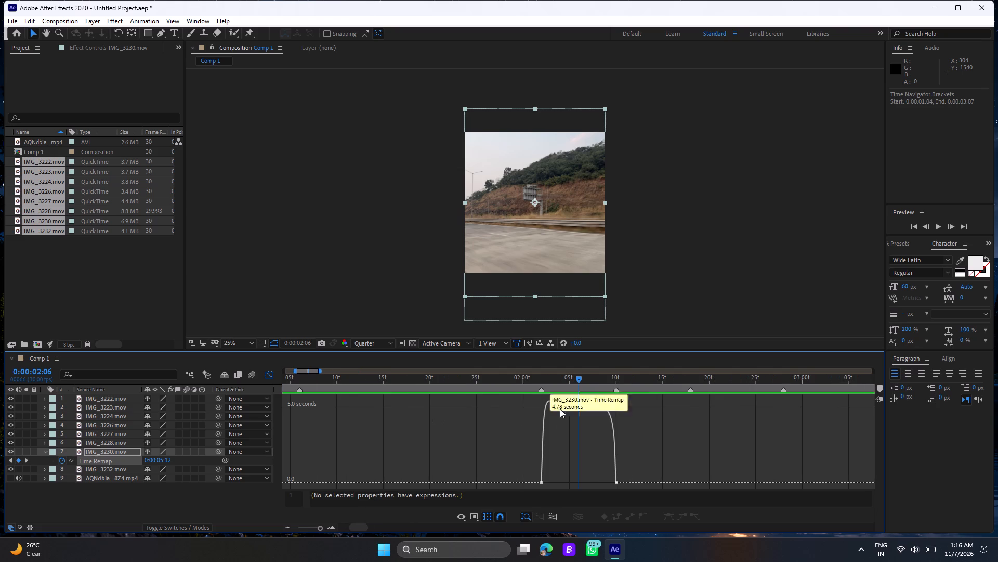
left_click_drag(603, 394, 542, 408)
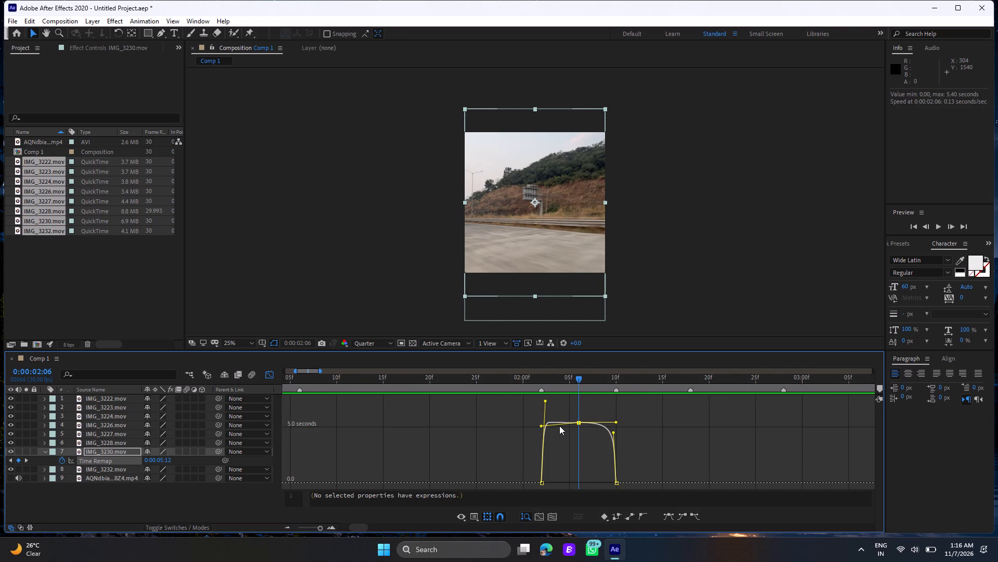
left_click_drag(543, 427, 560, 413)
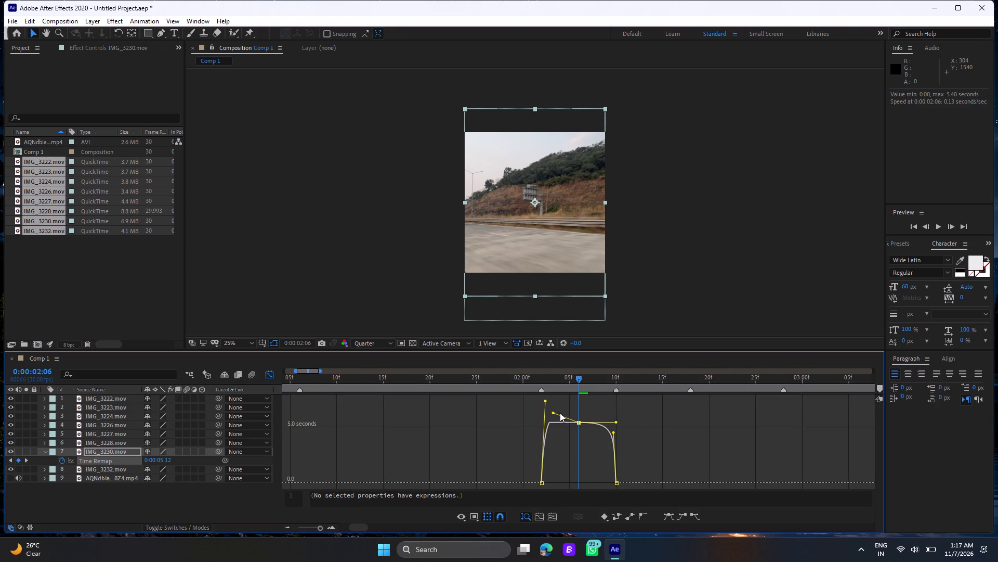
left_click_drag(560, 413, 576, 414)
left_click_drag(545, 402, 540, 417)
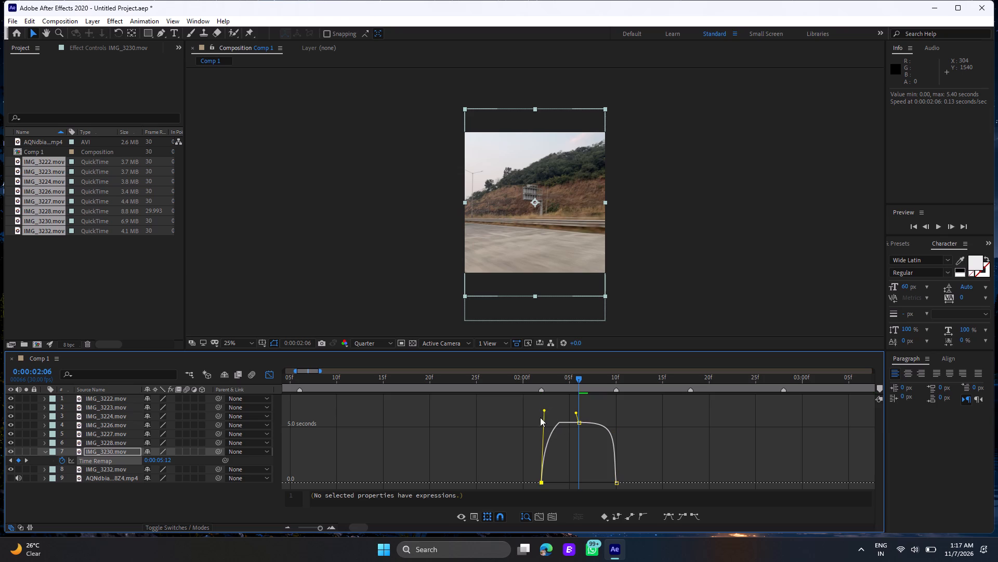
left_click_drag(540, 417, 469, 440)
left_click_drag(469, 440, 470, 452)
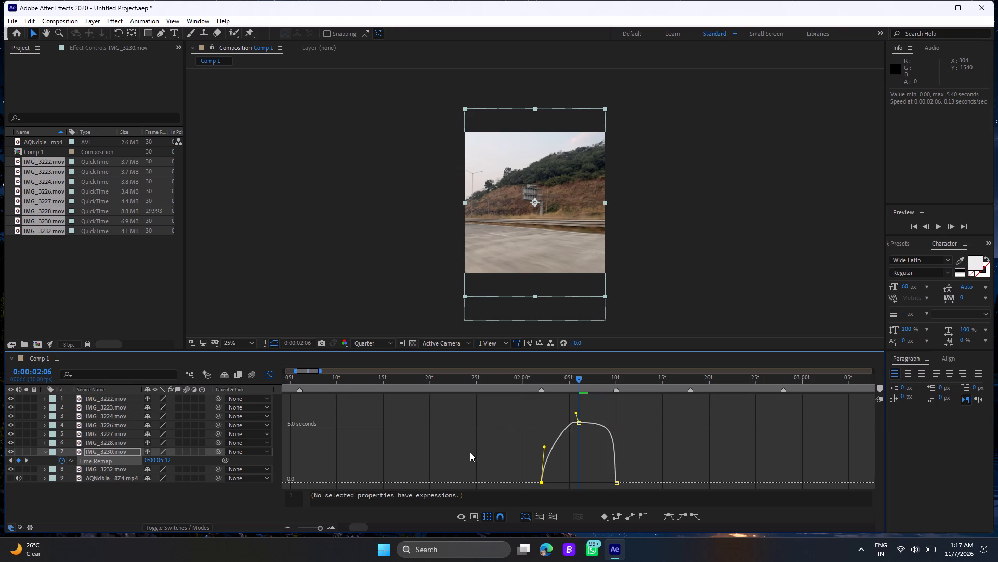
Stretch the incoming handle of IMG_3230's peak flat back to the start keyframe's time, raise the starting handle steeply, and return to the layer timeline.
left_click_drag(470, 452, 468, 455)
left_click_drag(587, 406, 561, 424)
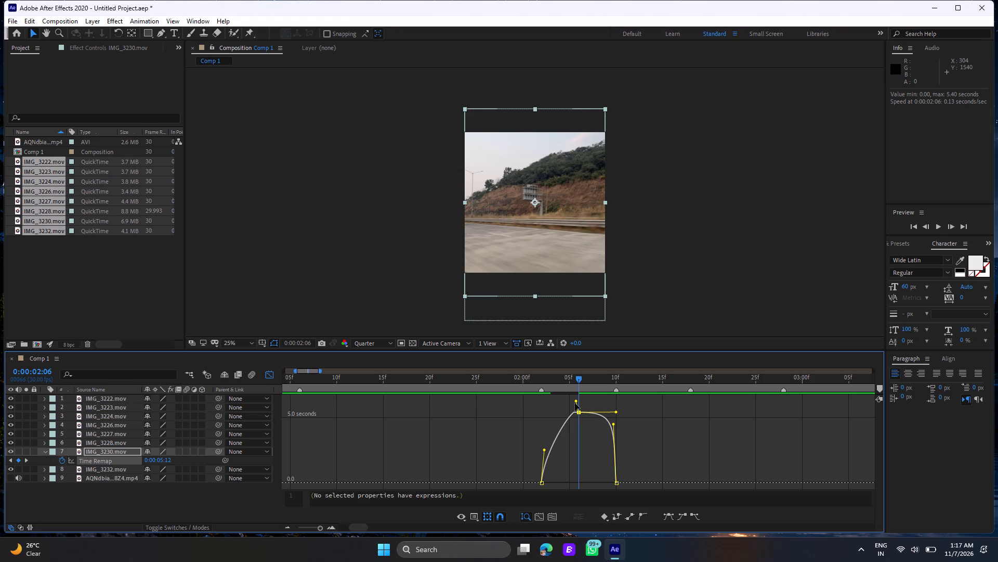
left_click_drag(576, 403, 542, 416)
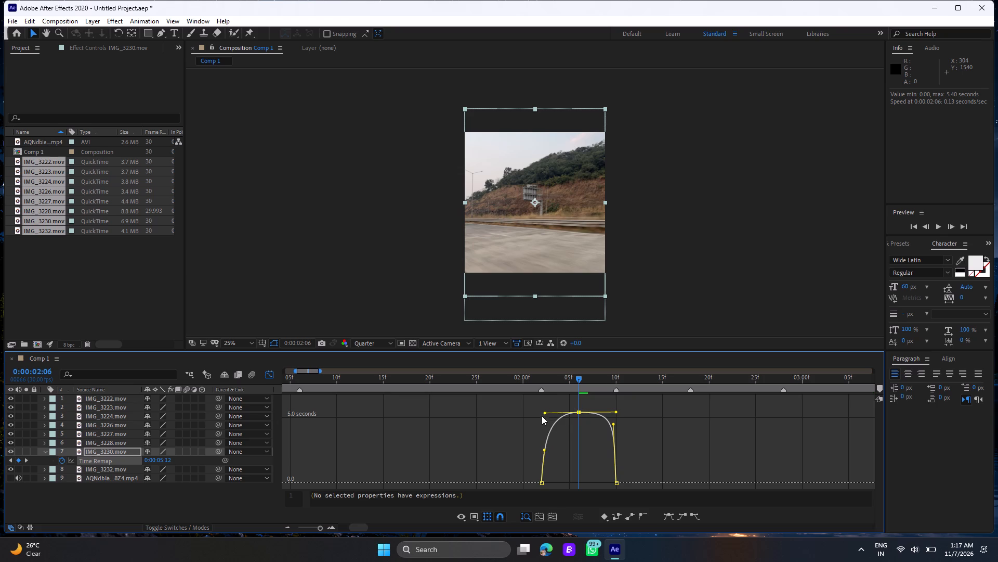
left_click_drag(542, 416, 514, 417)
left_click(514, 417)
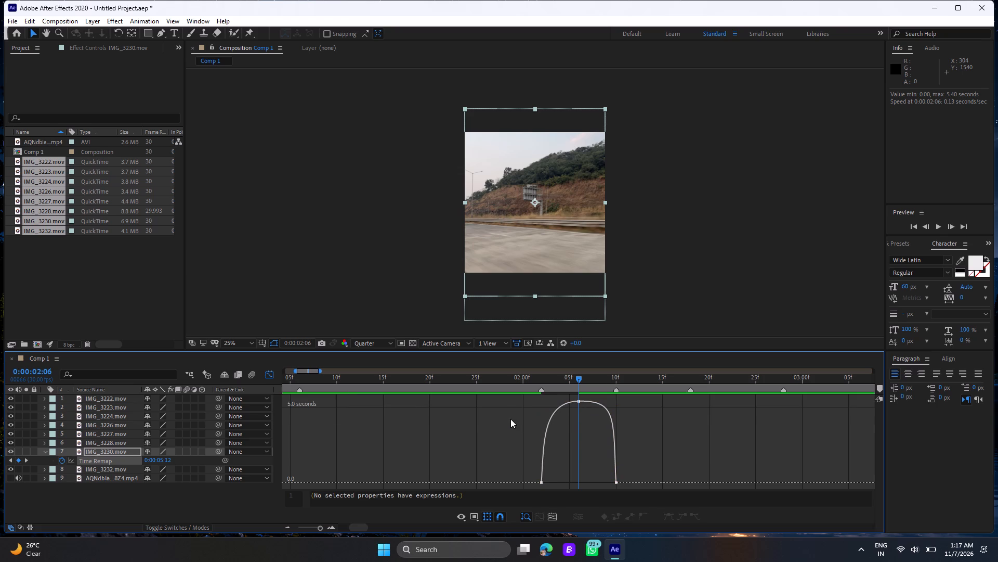
left_click_drag(559, 466, 532, 487)
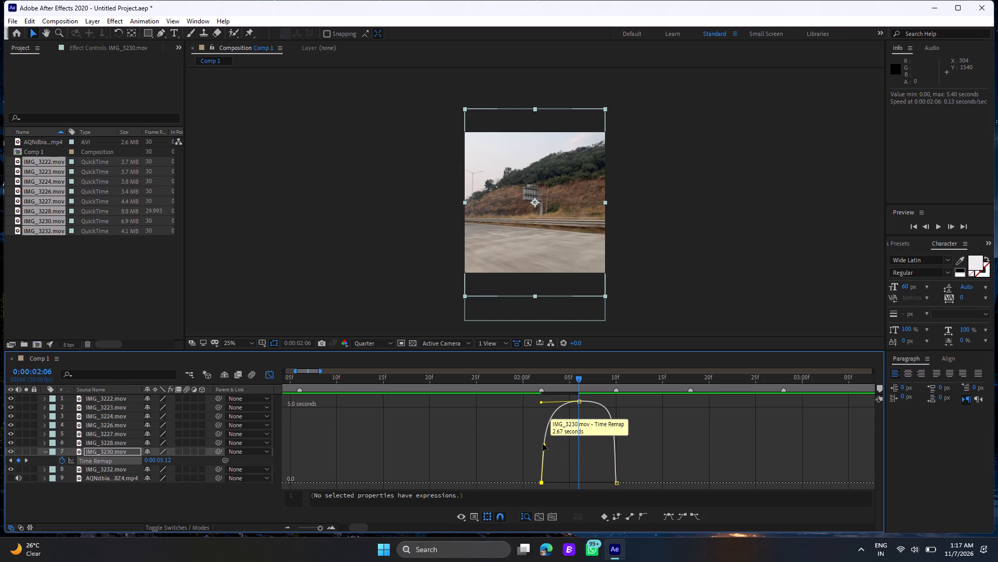
left_click_drag(544, 445, 534, 425)
left_click(268, 376)
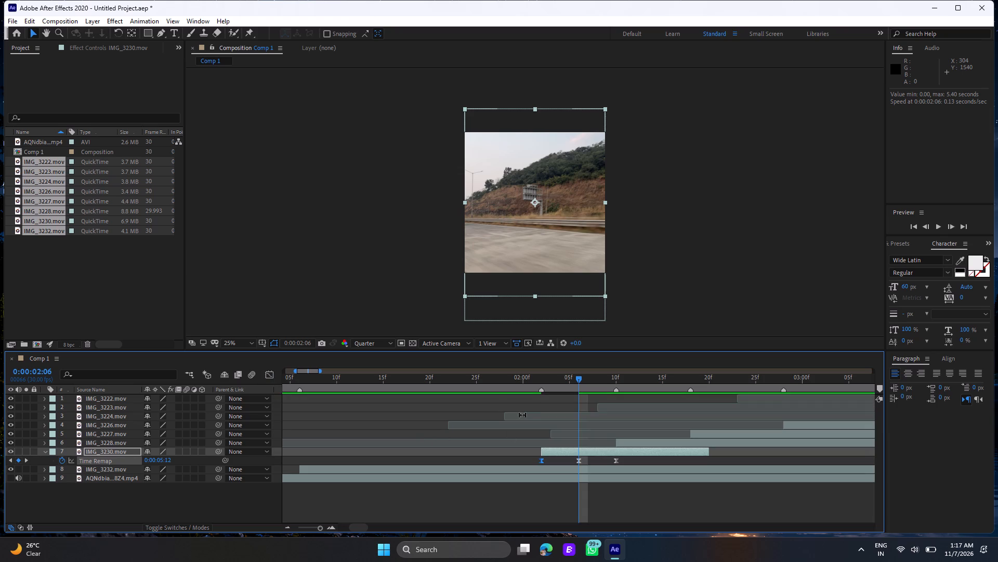
Preview the edit around IMG_3230's new speed curve from 0:00:01:27, 0:00:01:05, 0:00:01:25 and 0:00:01:20.
left_click(494, 389)
key("space")
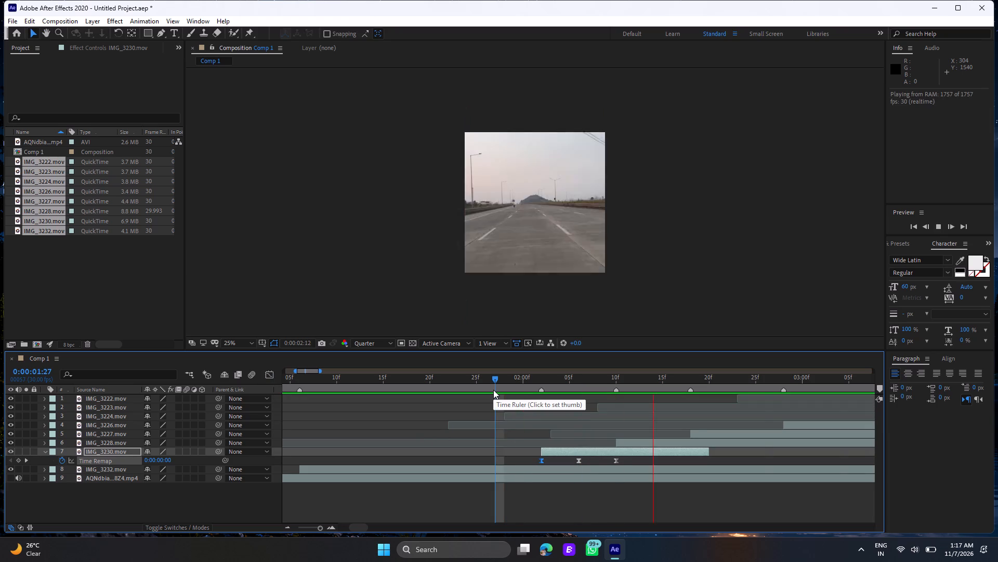
left_click(337, 397)
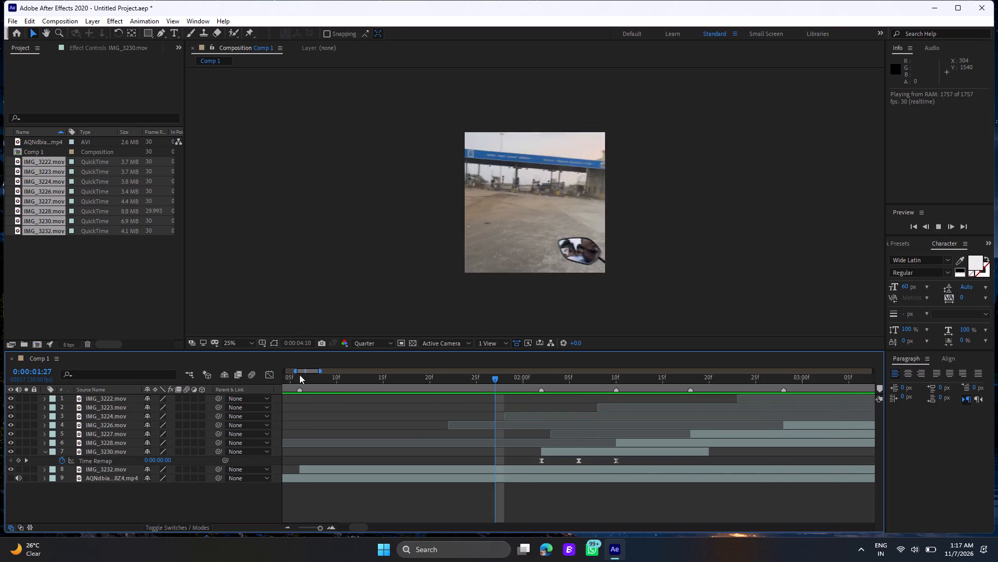
left_click(293, 381)
key("space")
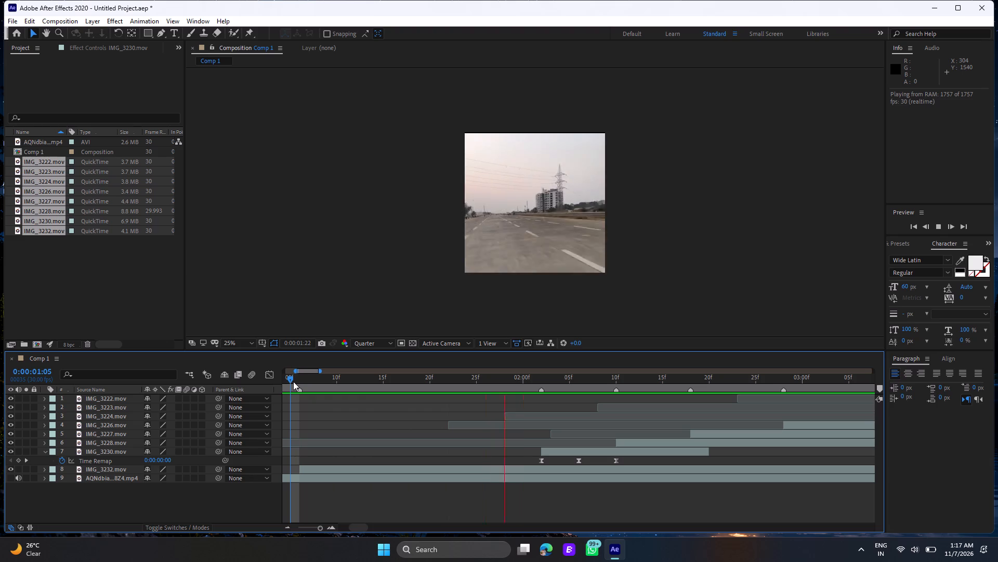
left_click(479, 379)
key("space")
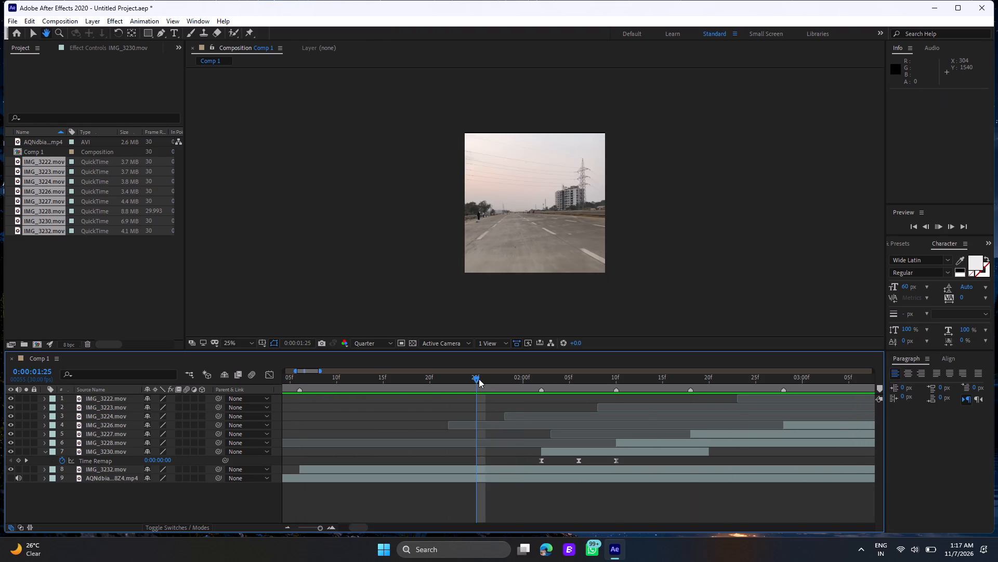
key("space")
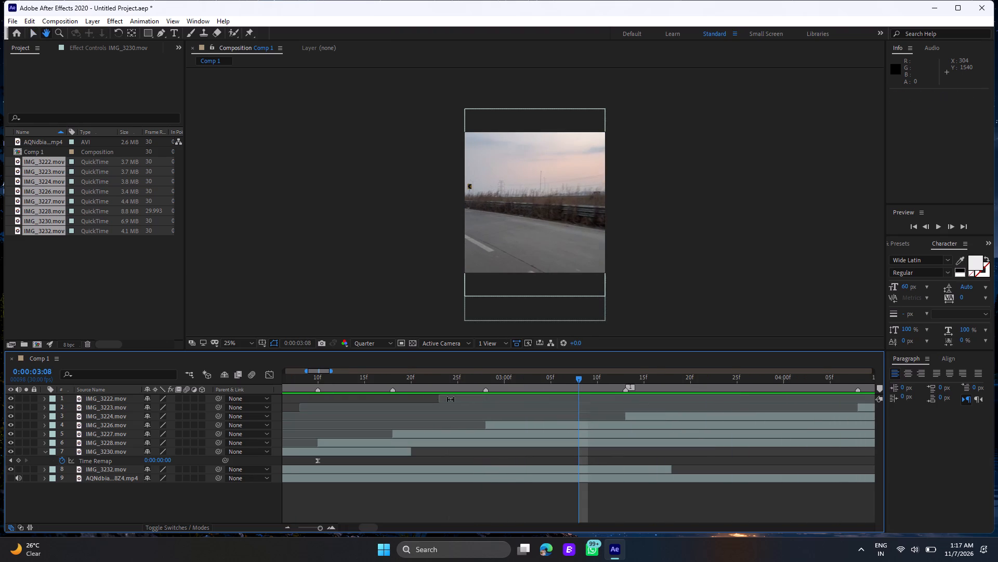
left_click_drag(363, 526, 354, 526)
left_click(354, 526)
left_click(389, 385)
key("space")
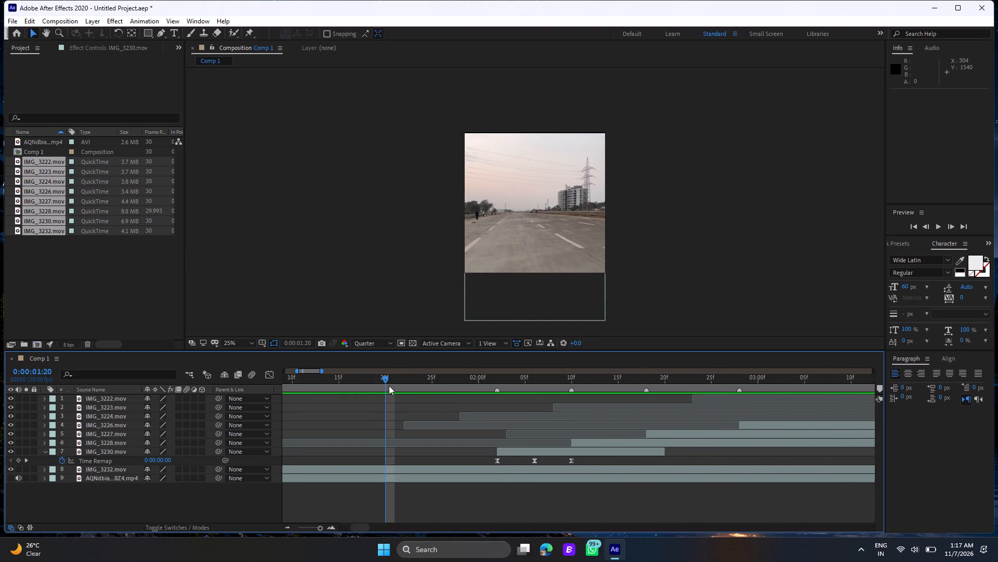
key("space")
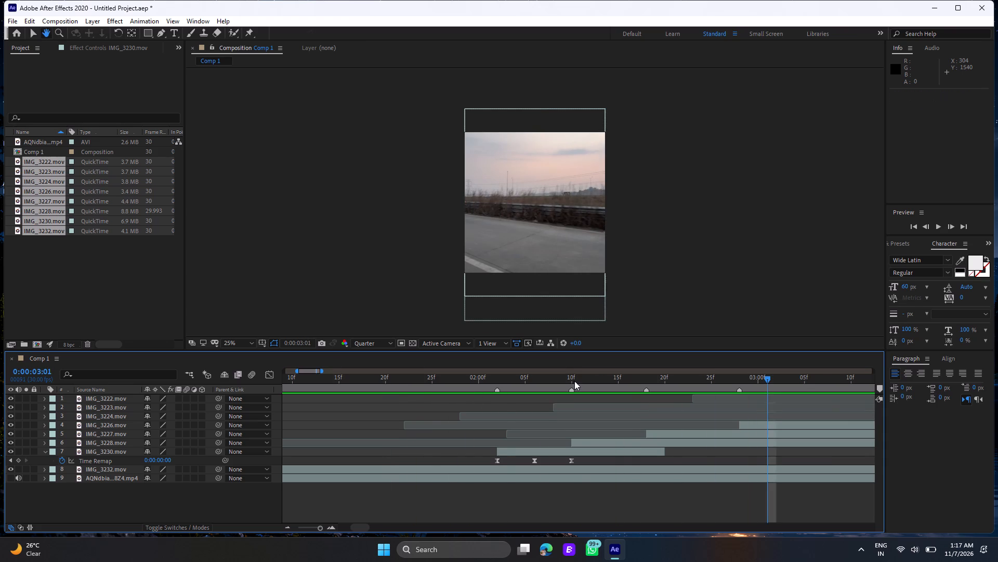
Copy IMG_3230's three Time Remap keyframes and paste them onto IMG_3228 starting at 0:00:02:10.
left_click(571, 378)
left_click_drag(579, 459, 506, 460)
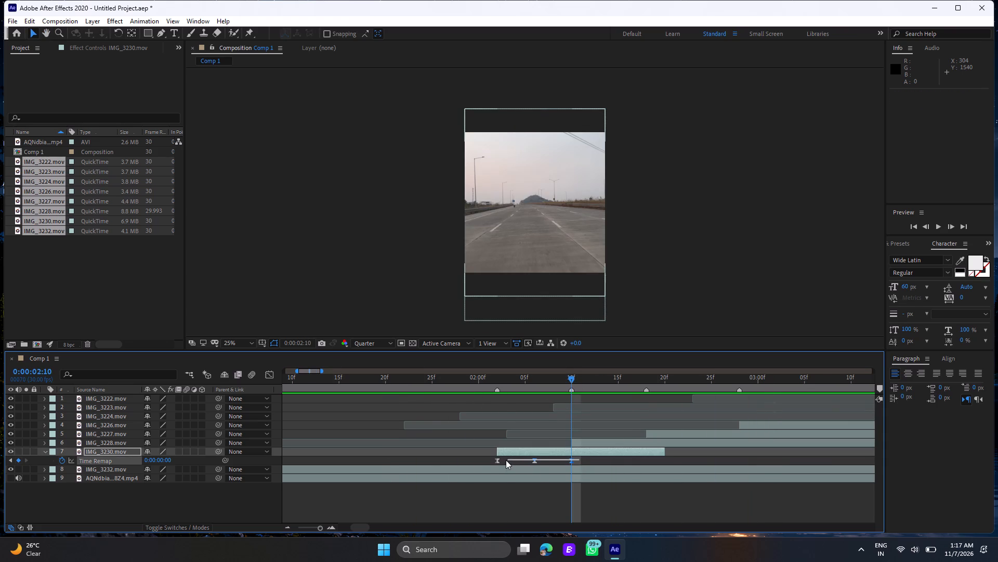
left_click_drag(506, 460, 495, 460)
left_click_drag(494, 460, 486, 461)
left_click(486, 461)
left_click_drag(591, 458, 487, 467)
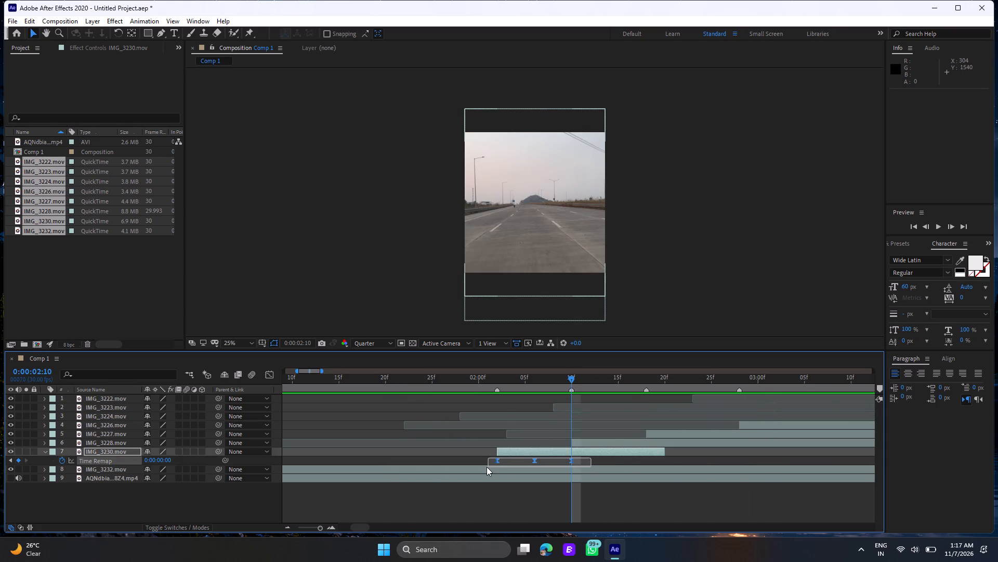
left_click_drag(487, 467, 485, 459)
double_click(485, 459)
left_click_drag(577, 459, 517, 460)
left_click_drag(517, 460, 481, 462)
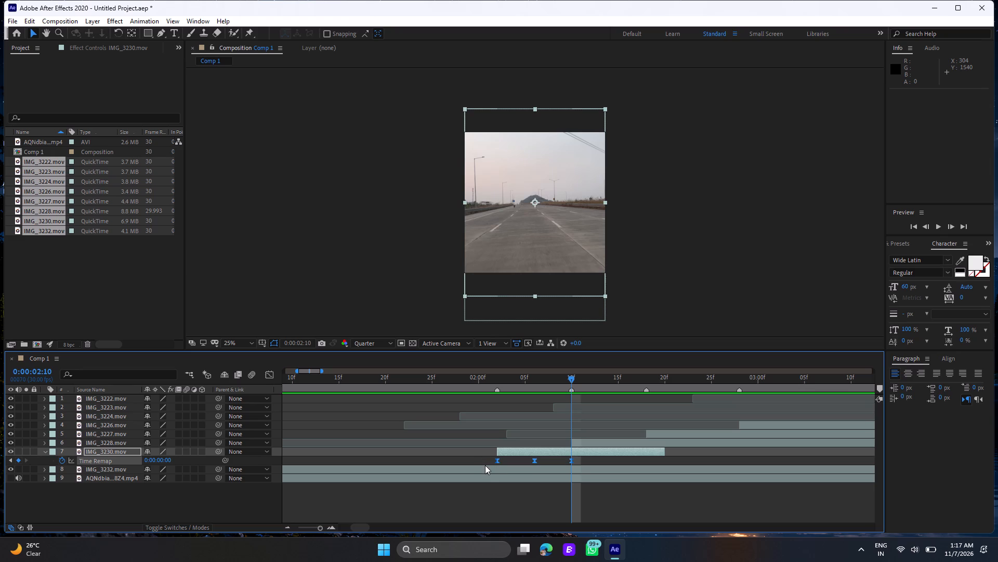
key("ctrl+c")
left_click(590, 443)
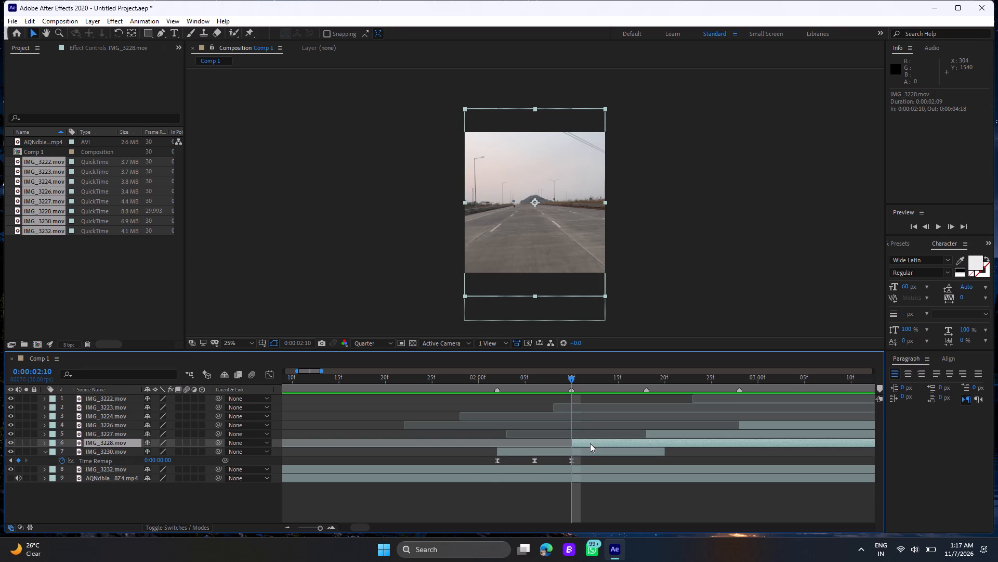
key("ctrl+v")
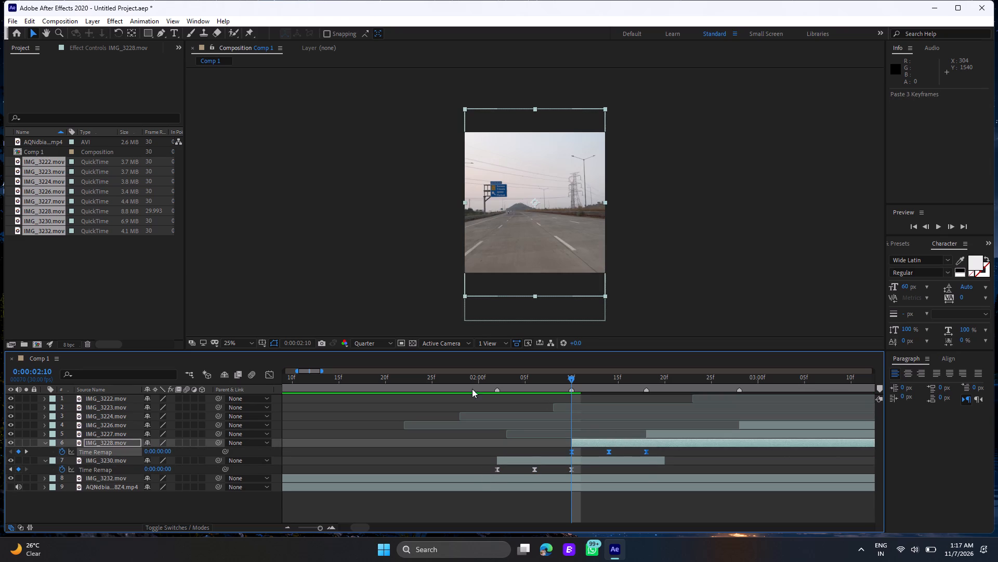
Preview the transition from IMG_3230 into IMG_3228 from 0:00:01:23, 0:00:01:19 and 0:00:02:02.
left_click(409, 380)
key("space")
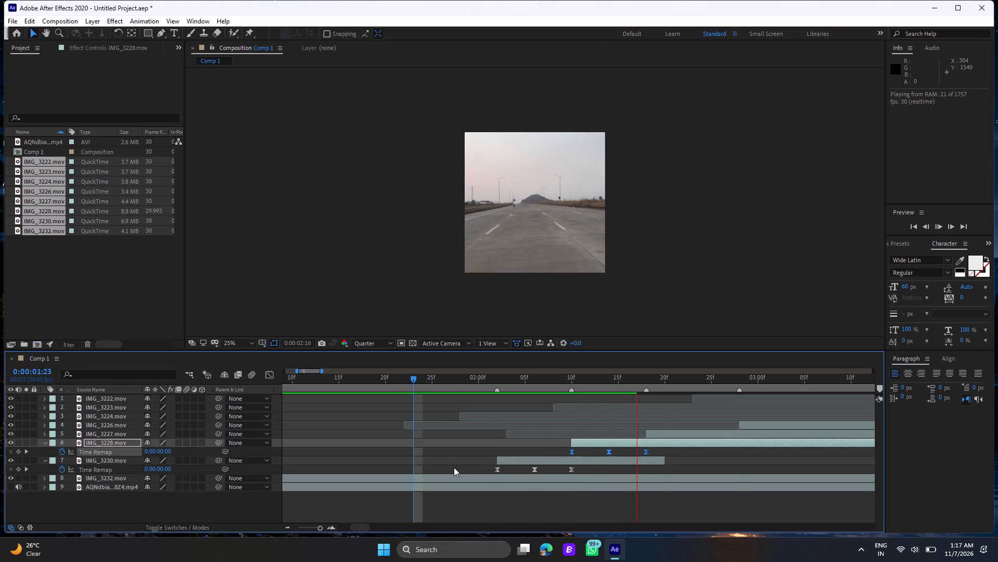
left_click(377, 382)
key("space")
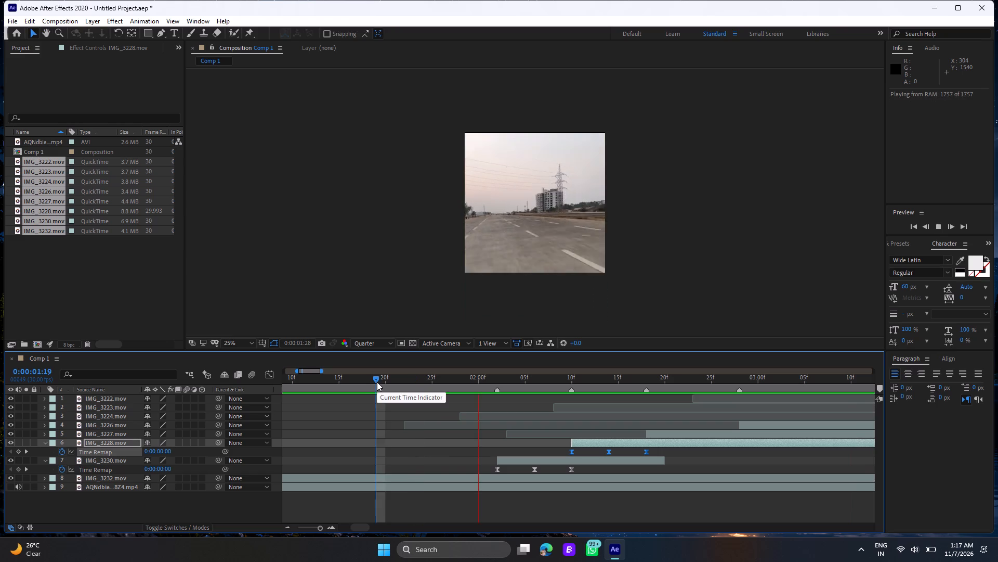
left_click(496, 376)
key("space")
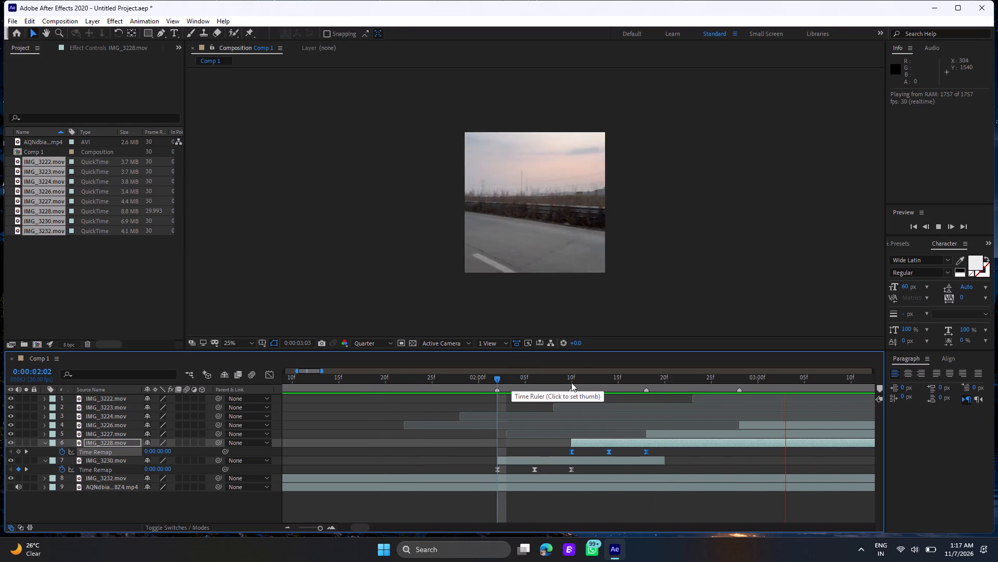
Examine IMG_3228's Time Remap curve in the Graph Editor while scrubbing and previewing from 0:00:02:00 and 0:00:01:21, and return to the layer timeline.
left_click(569, 379)
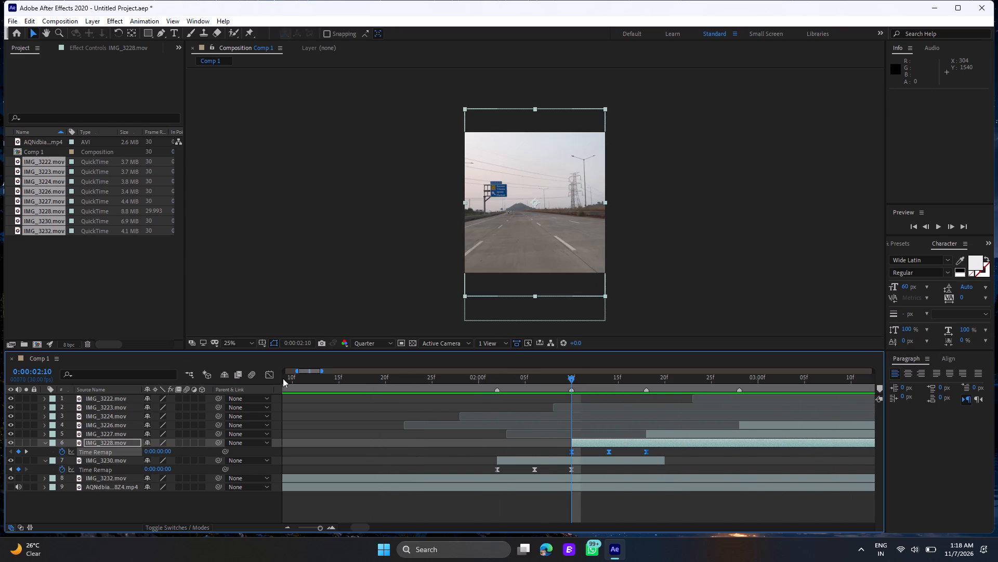
left_click(273, 371)
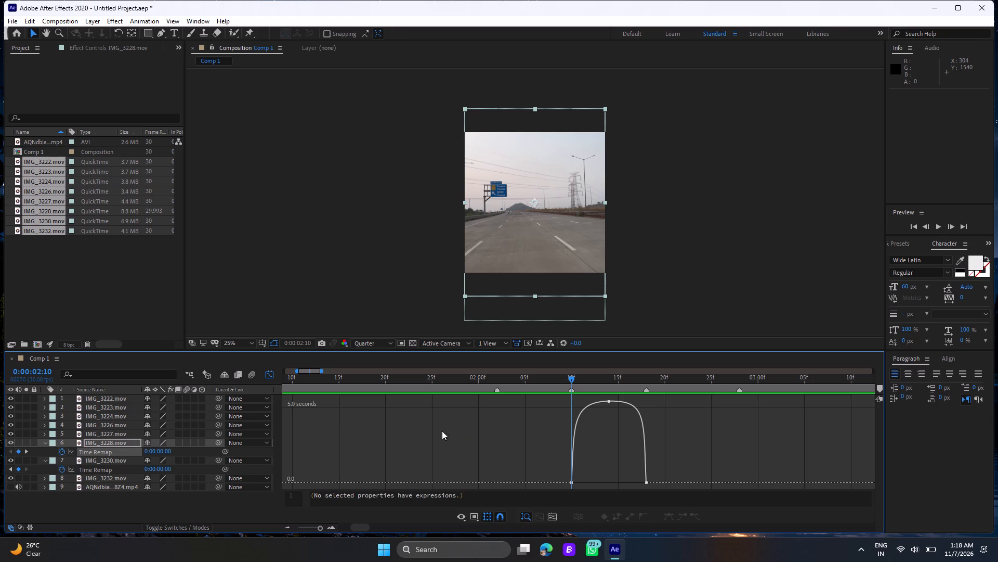
left_click(479, 390)
key("space")
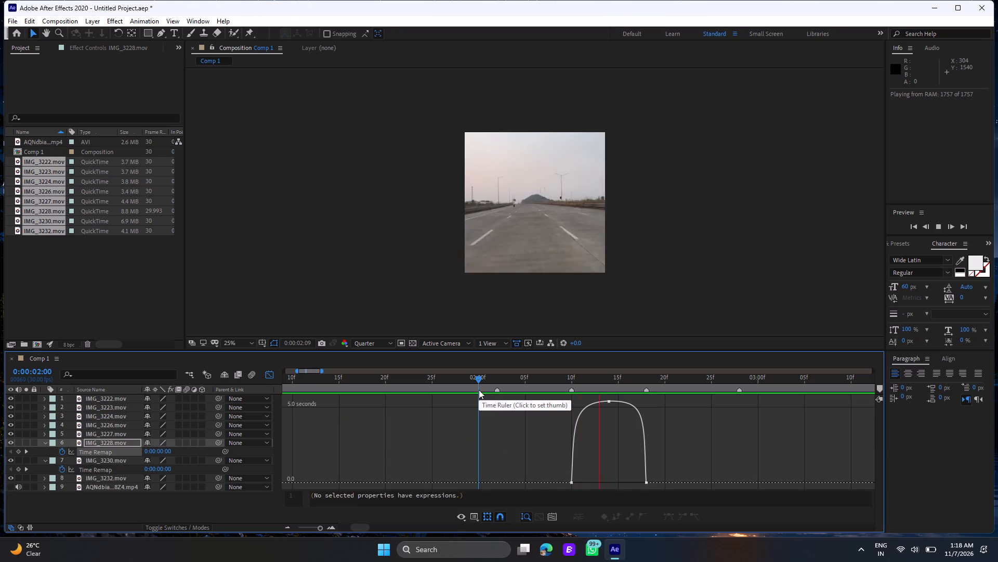
left_click(559, 376)
left_click_drag(559, 376, 580, 387)
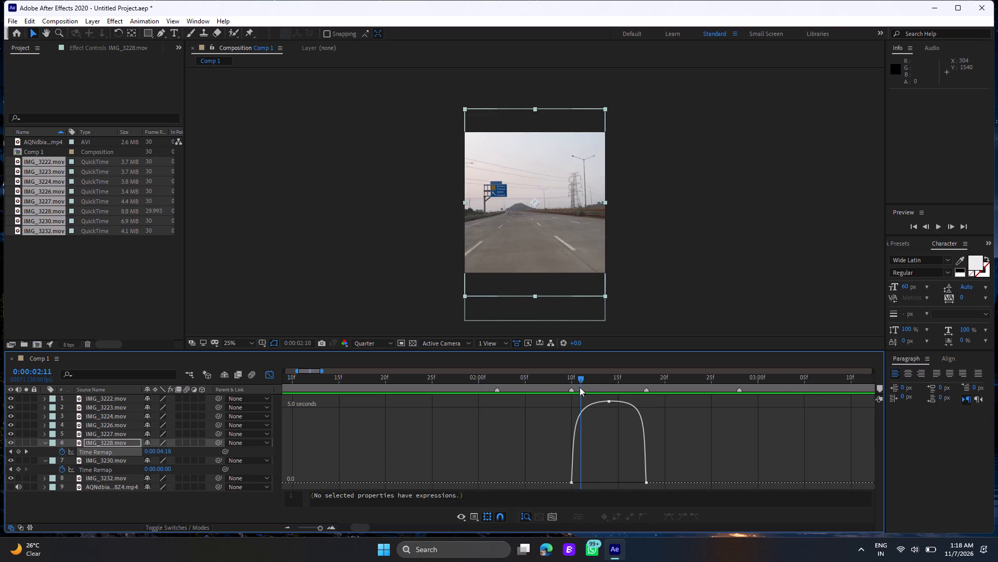
left_click_drag(580, 387, 640, 399)
left_click_drag(618, 399, 513, 399)
left_click_drag(487, 399, 449, 399)
left_click_drag(416, 399, 404, 400)
left_click_drag(389, 401, 382, 401)
double_click(379, 401)
left_click(397, 377)
key("space")
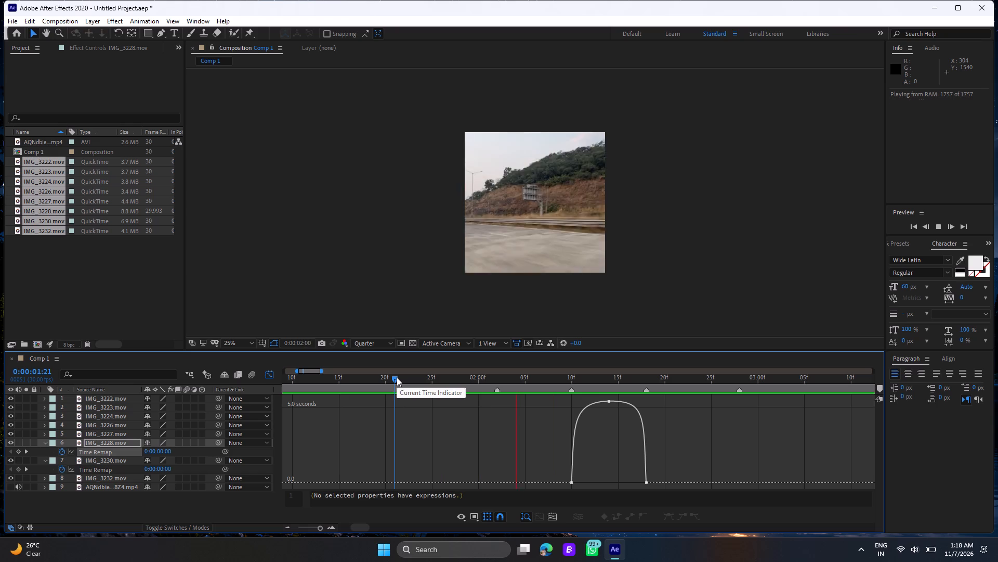
left_click(649, 373)
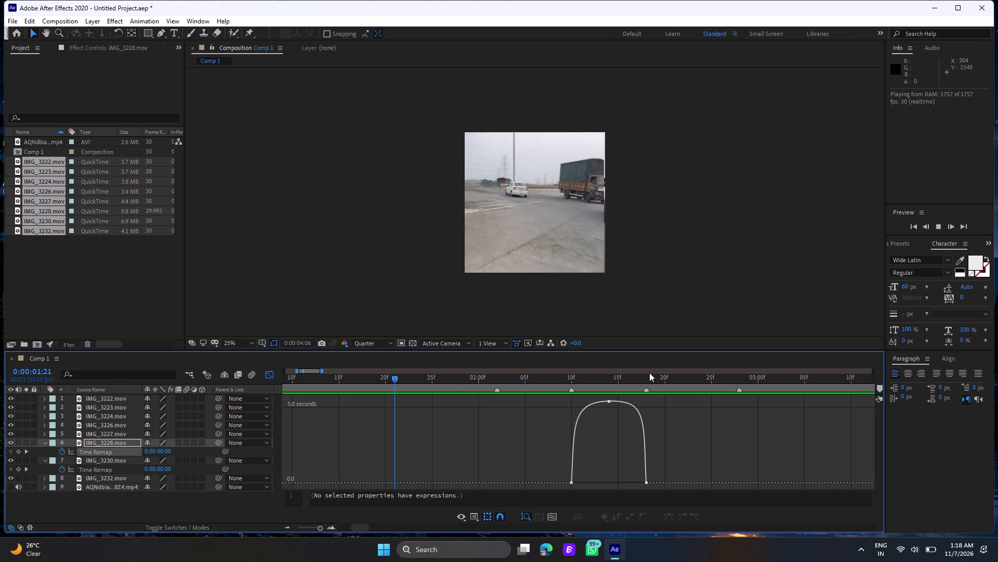
left_click(272, 375)
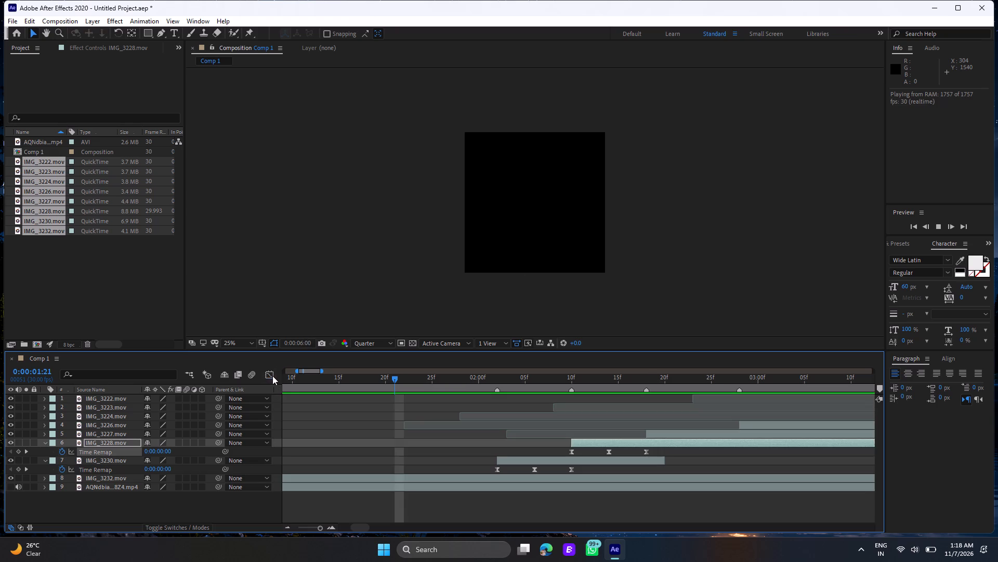
Preview both time-remapped clips from 0:00:00:23, 0:00:00:27 and 0:00:02:02.
left_click(338, 372)
left_click(339, 376)
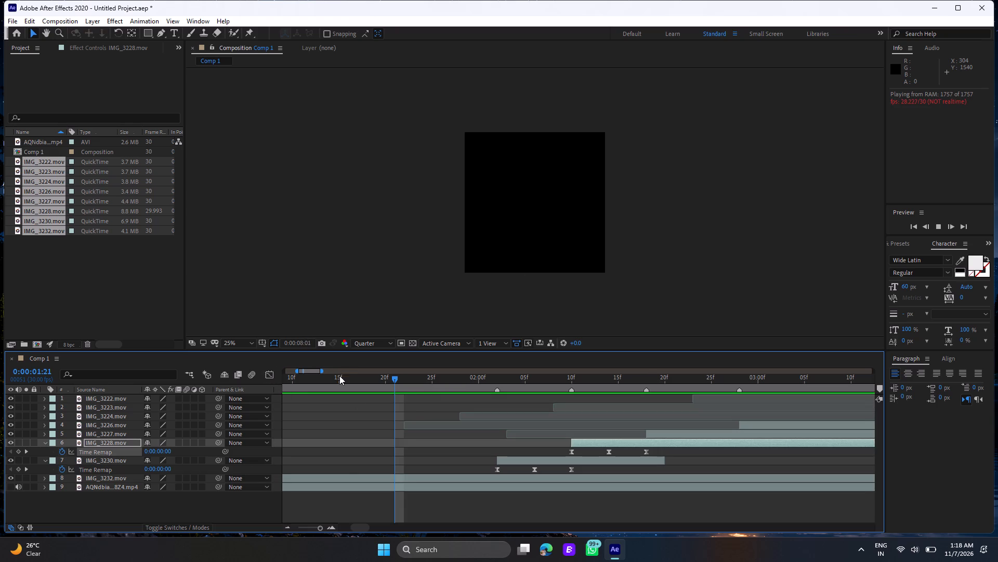
left_click_drag(338, 380, 272, 391)
left_click(272, 392)
key("space")
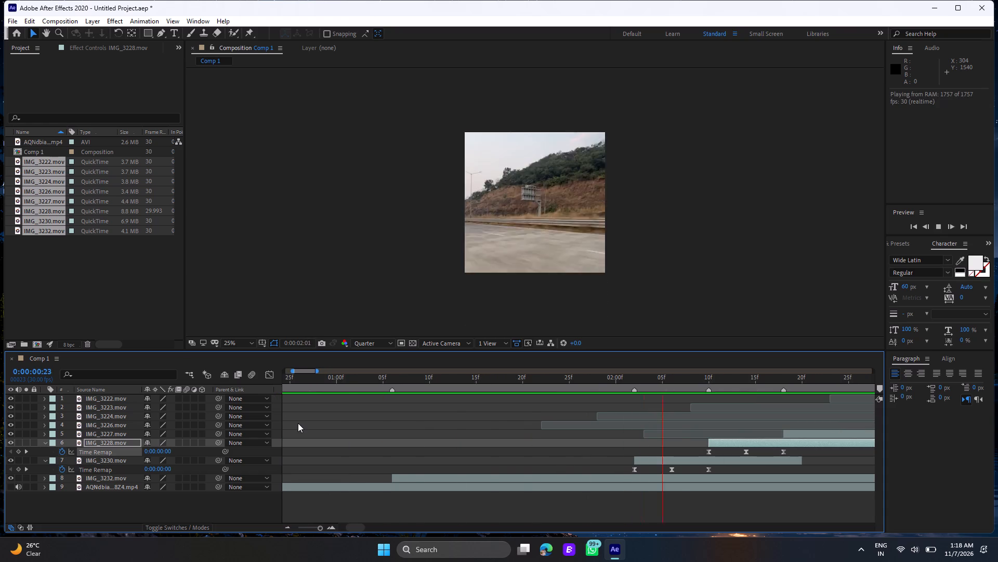
left_click(307, 377)
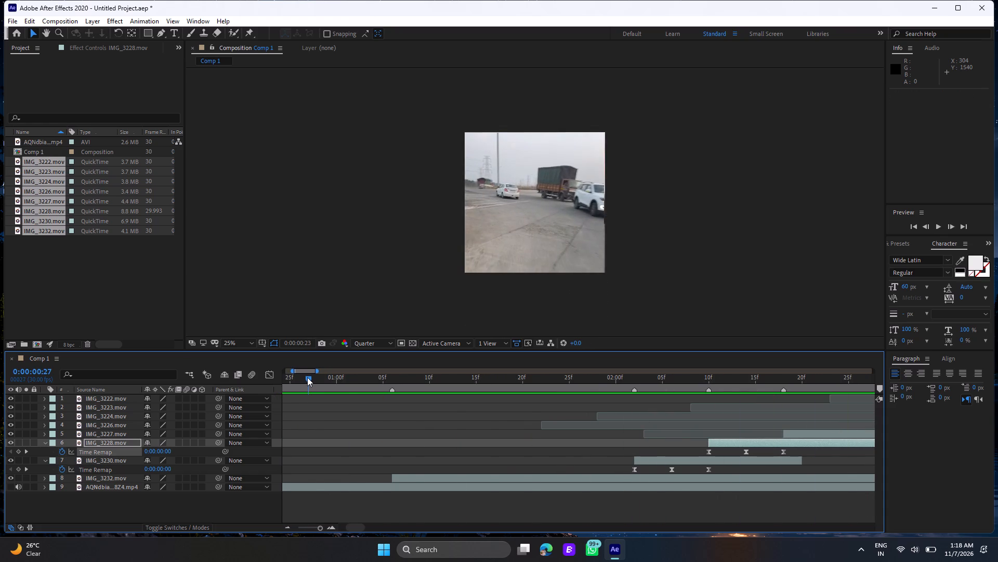
key("space")
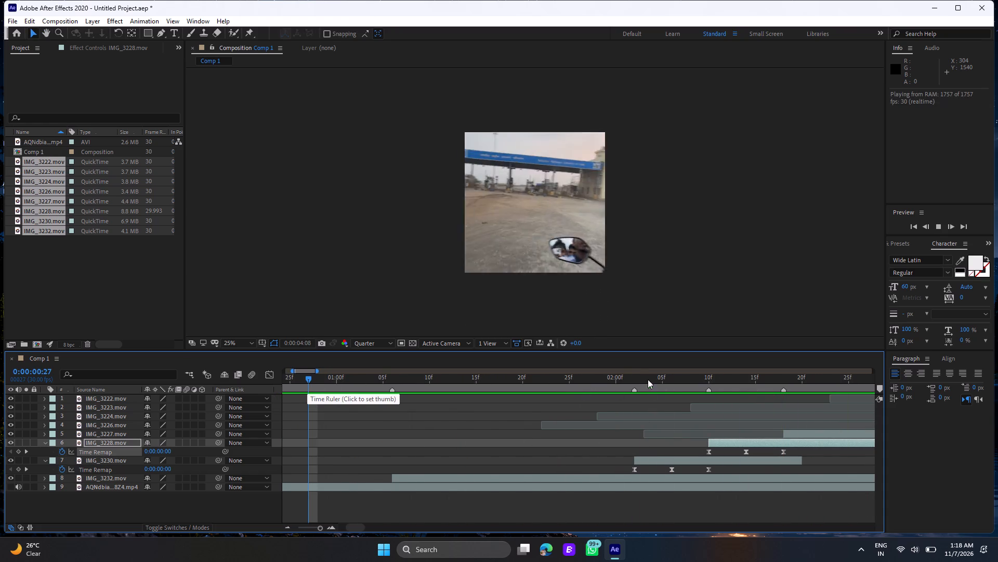
left_click(633, 375)
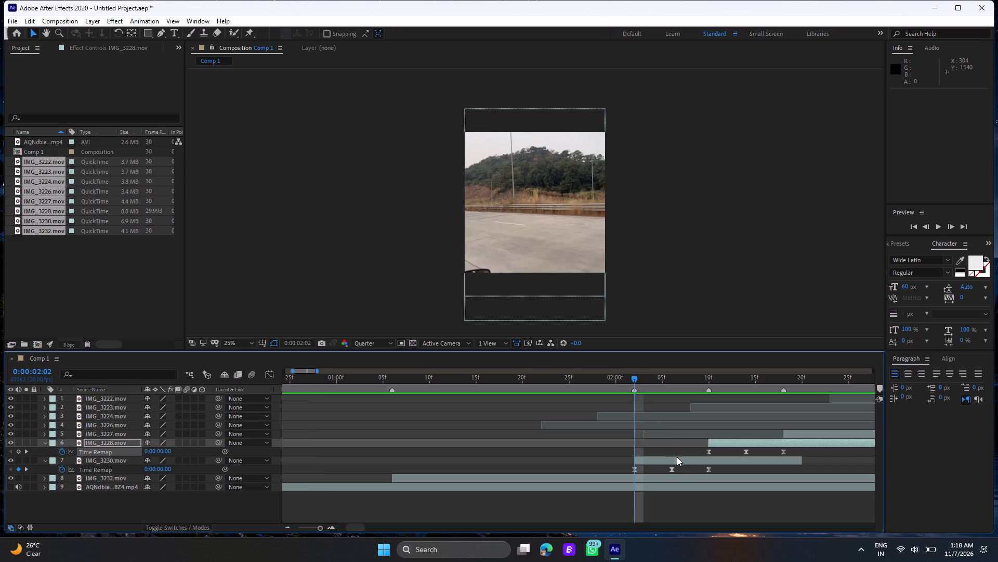
left_click(677, 457)
key("space")
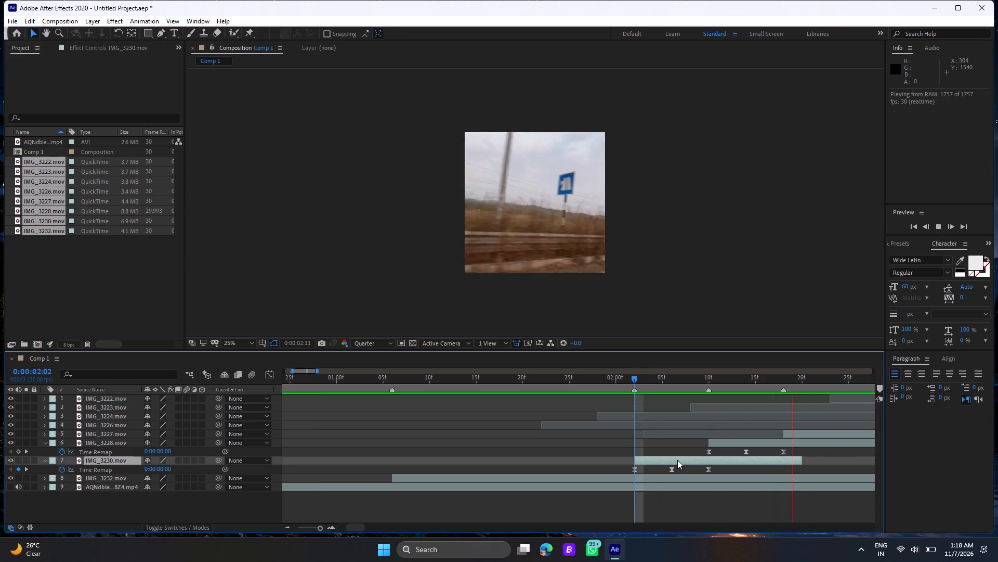
key("space")
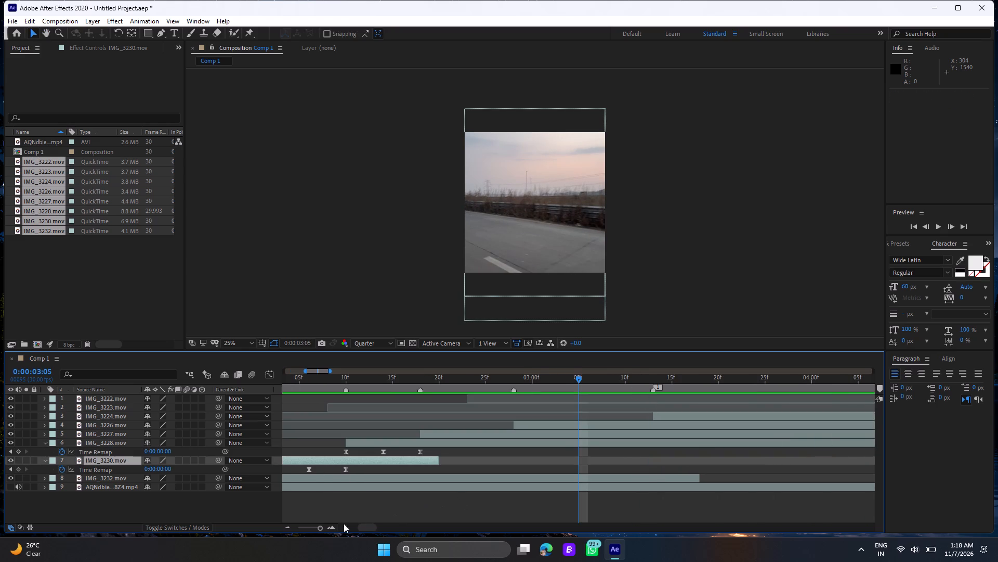
Preview the time-remapped IMG_3230 and IMG_3228 from 0:00:02:02, 0:00:01:29 and 0:00:01:27, scrubbing through both clips.
left_click_drag(362, 525, 355, 526)
left_click(355, 526)
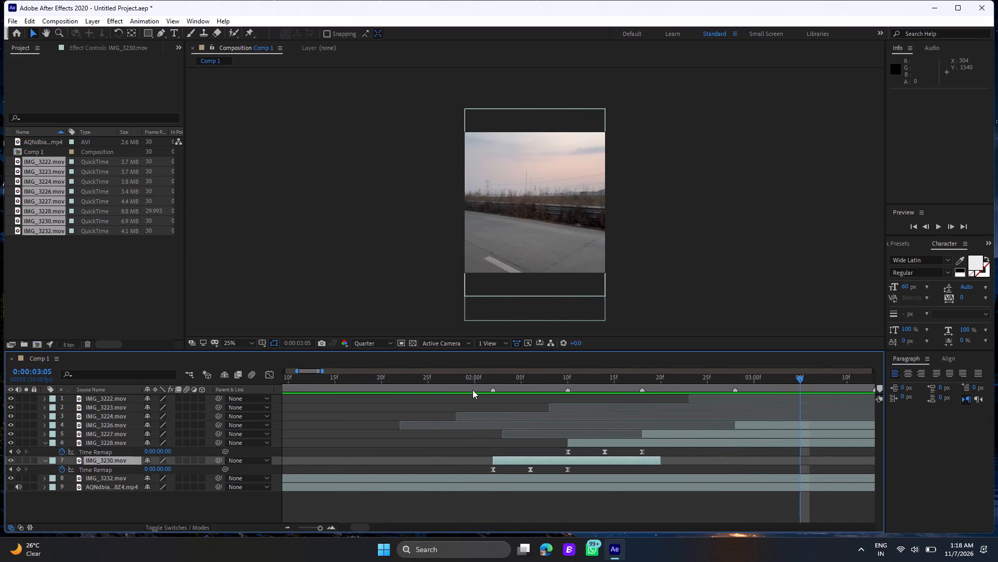
left_click(489, 378)
key("space")
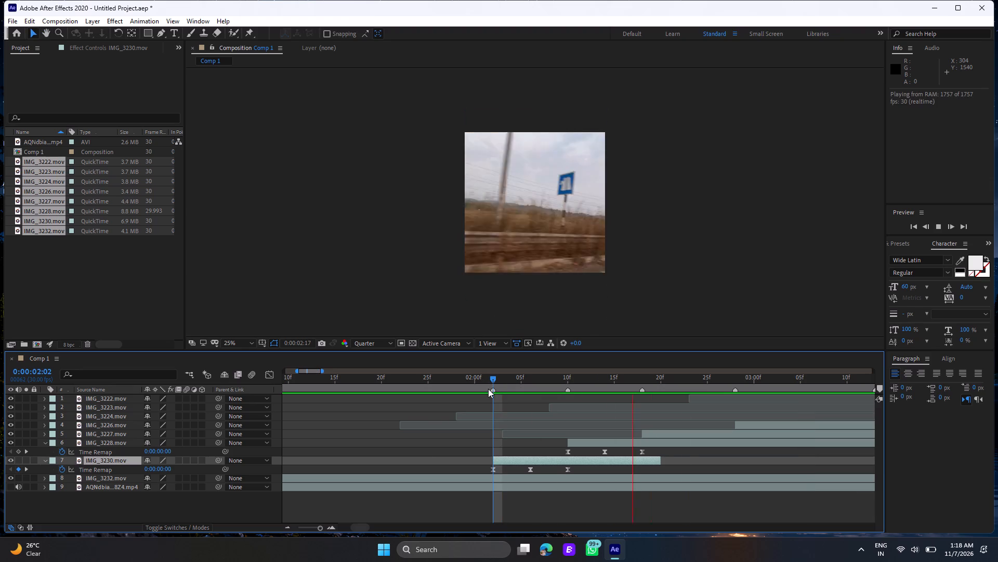
left_click(464, 381)
key("space")
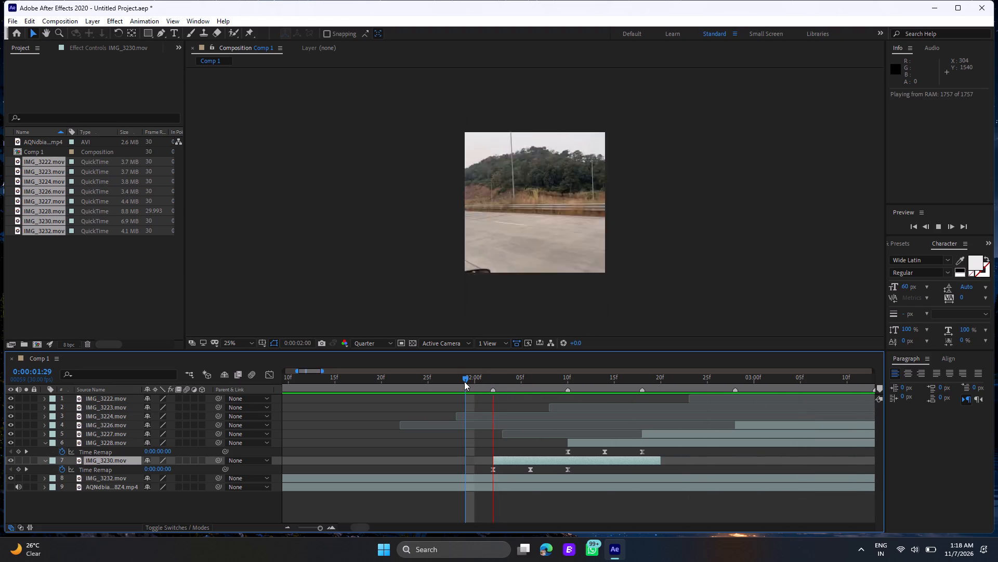
left_click(478, 379)
left_click_drag(478, 378, 551, 399)
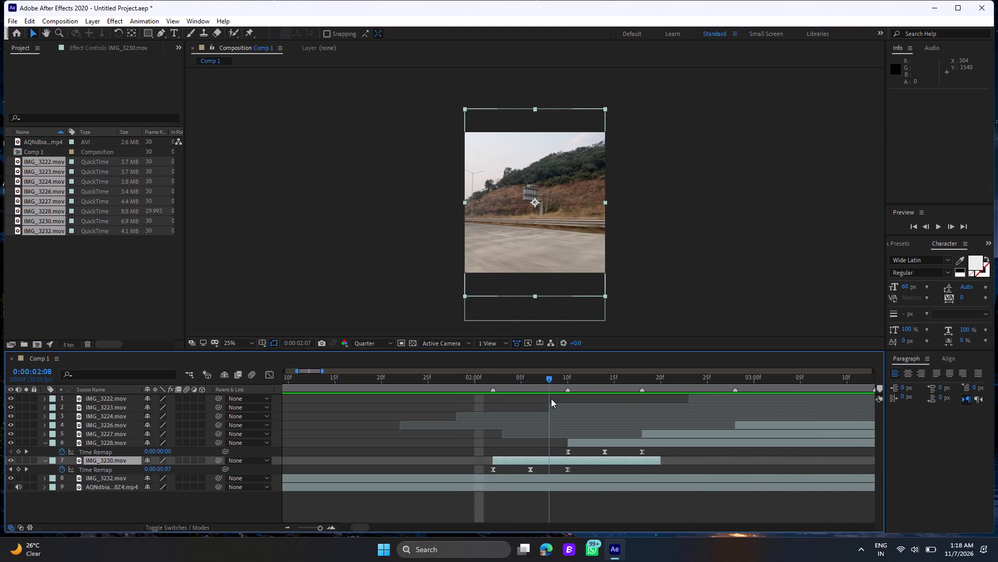
left_click_drag(551, 399, 620, 416)
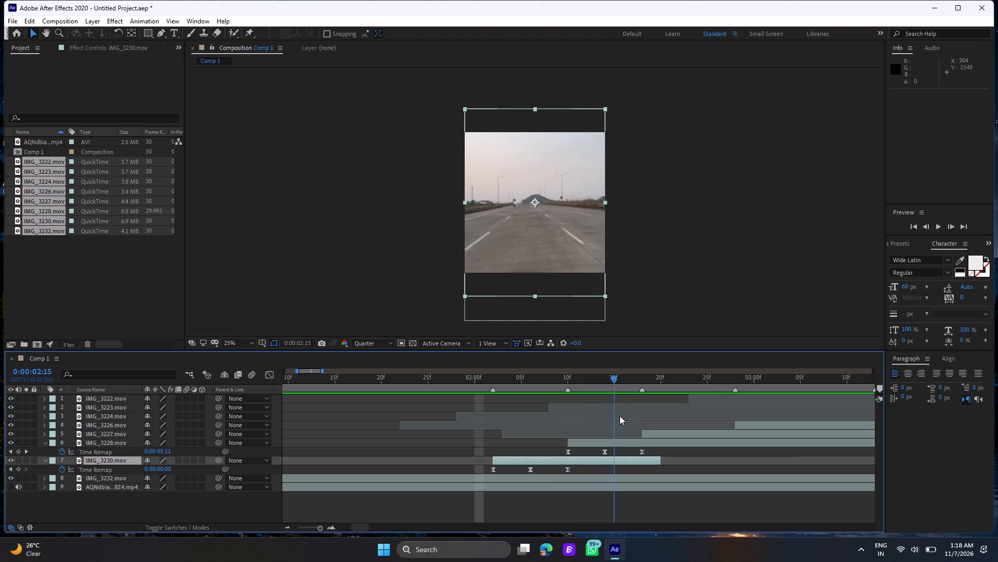
left_click_drag(620, 416, 641, 419)
left_click_drag(640, 419, 634, 419)
left_click(445, 379)
key("space")
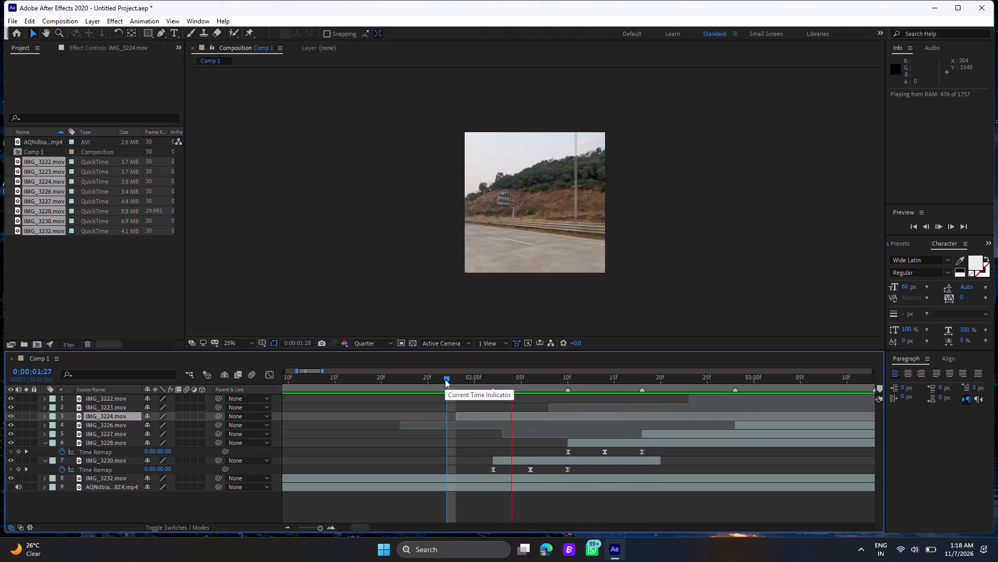
Paste the three copied Time Remap keyframes onto IMG_3227 starting at 0:00:02:18.
left_click(641, 377)
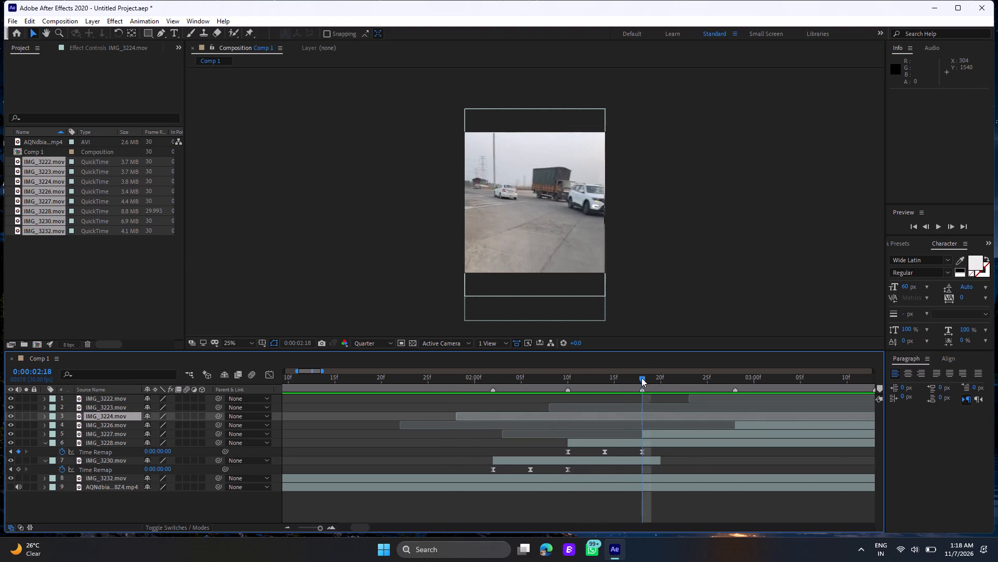
left_click(654, 433)
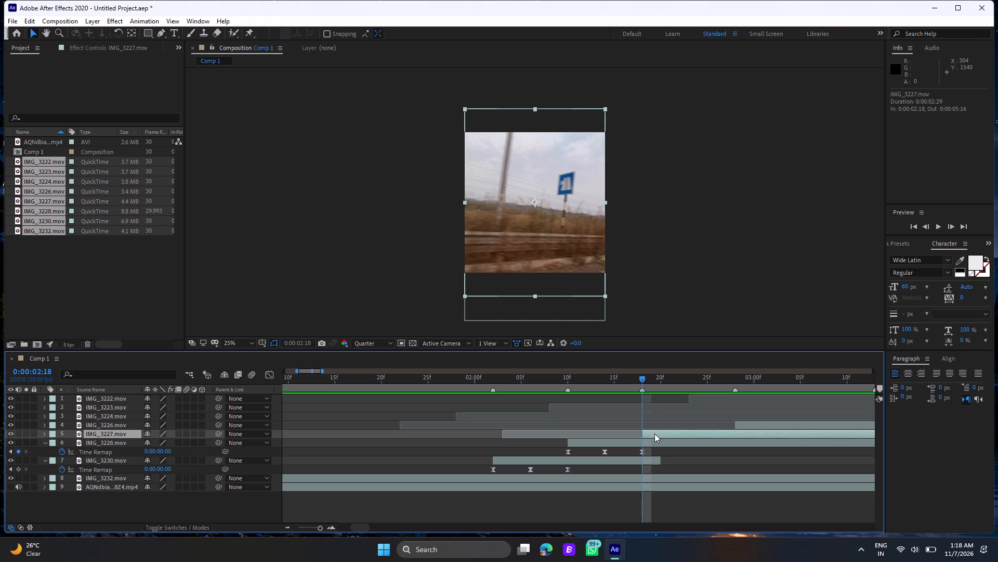
key("ctrl+v")
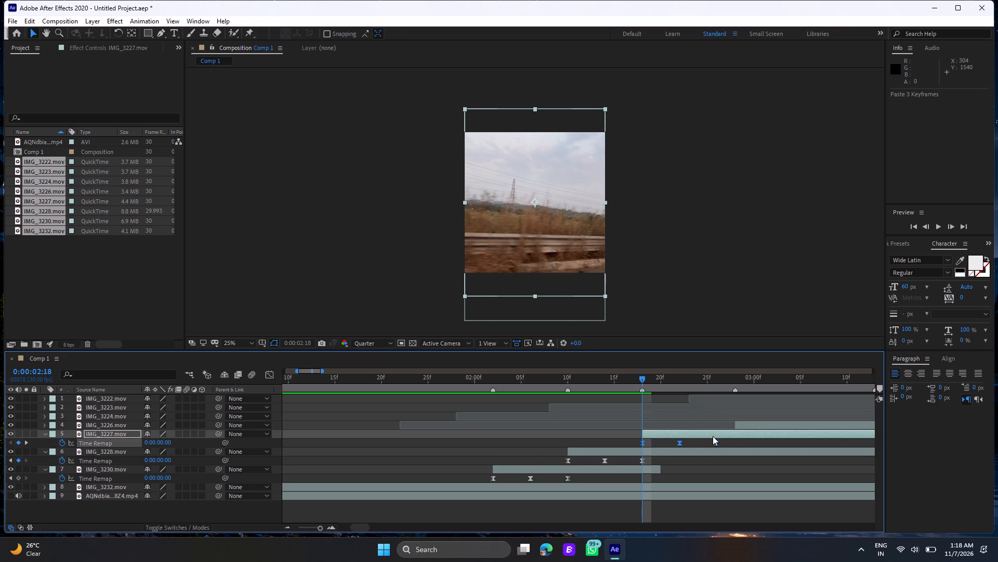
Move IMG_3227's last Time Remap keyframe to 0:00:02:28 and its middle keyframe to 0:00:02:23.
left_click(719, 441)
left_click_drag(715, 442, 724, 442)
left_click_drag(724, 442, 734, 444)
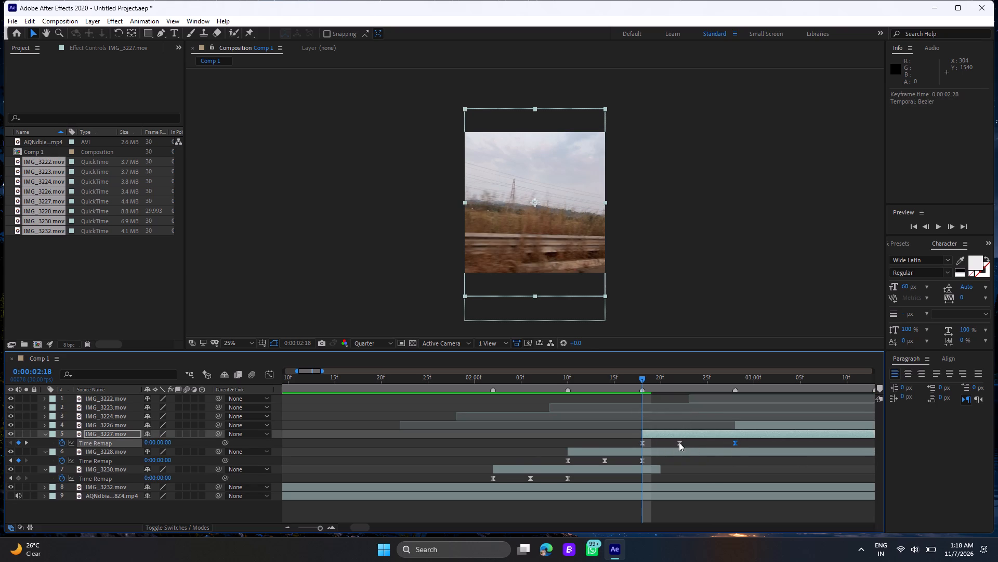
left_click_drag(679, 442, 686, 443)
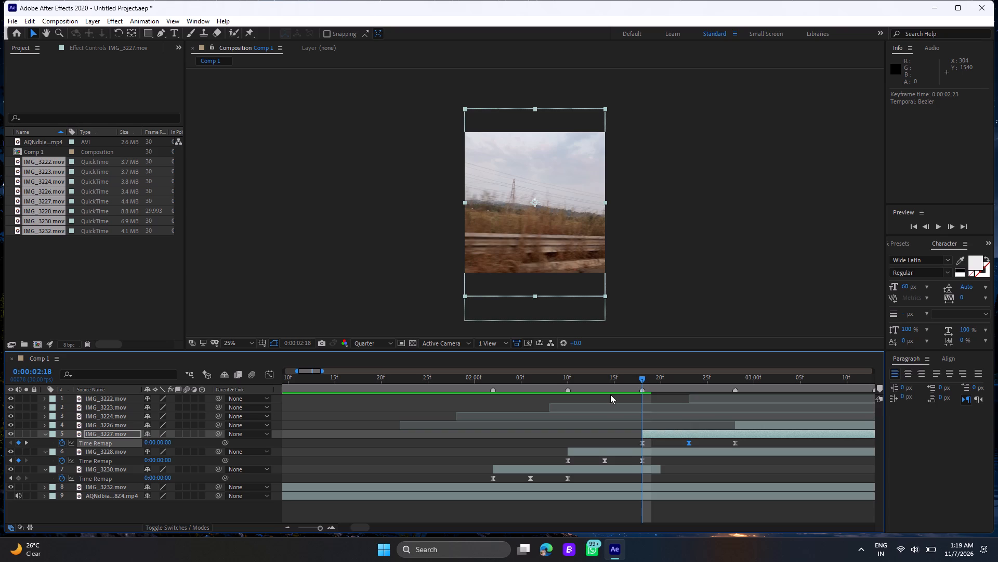
Preview the transition from IMG_3228 into IMG_3227 from 0:00:02:14, 0:00:02:08 and 0:00:02:18.
left_click(606, 384)
key("space")
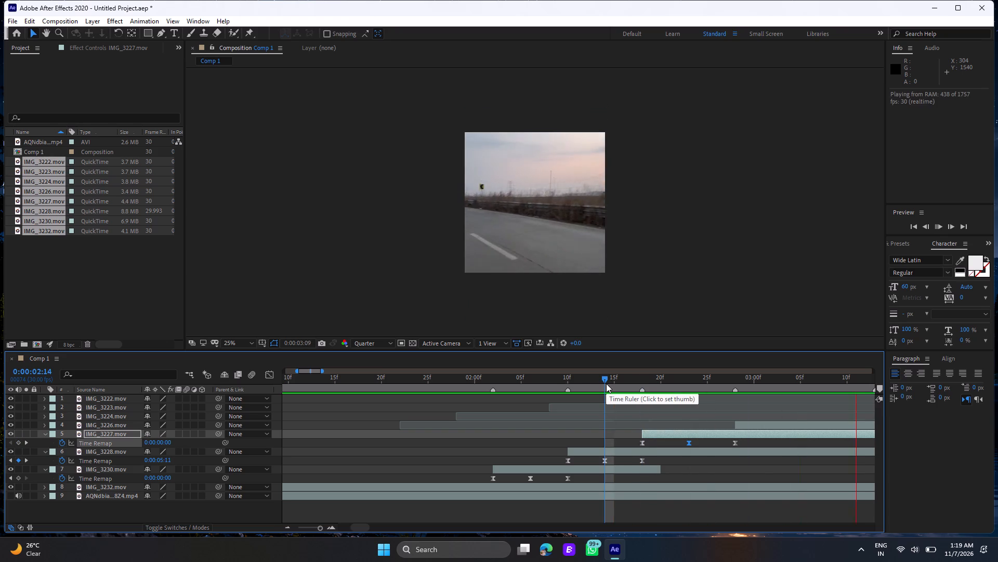
left_click(552, 381)
key("space")
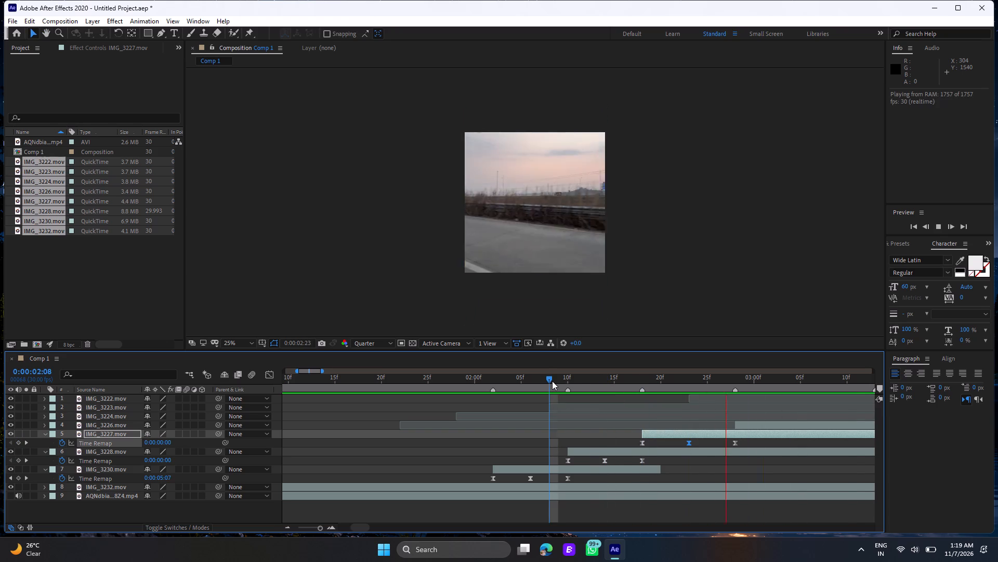
left_click(637, 378)
left_click_drag(637, 378, 643, 382)
key("space")
key("space")
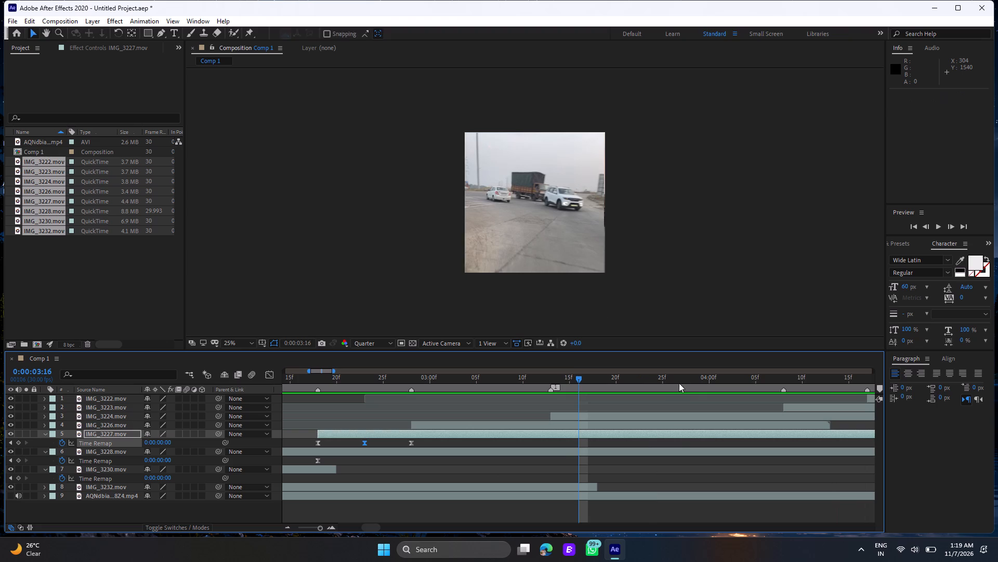
Open IMG_3227 in its Layer view and scrub from 0:00:02:18 to the middle Time Remap keyframe at 0:00:02:23.
left_click(367, 422)
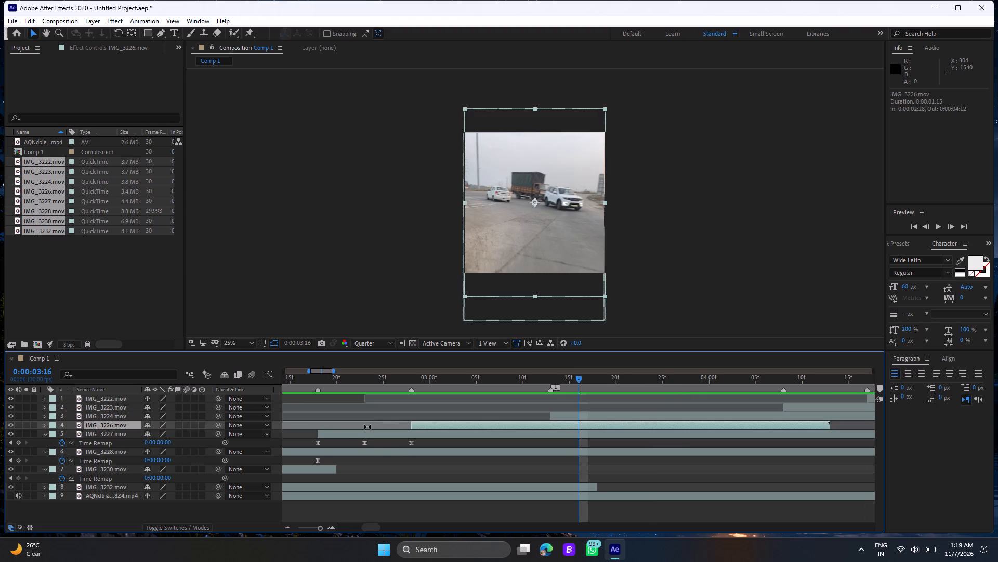
double_click(387, 432)
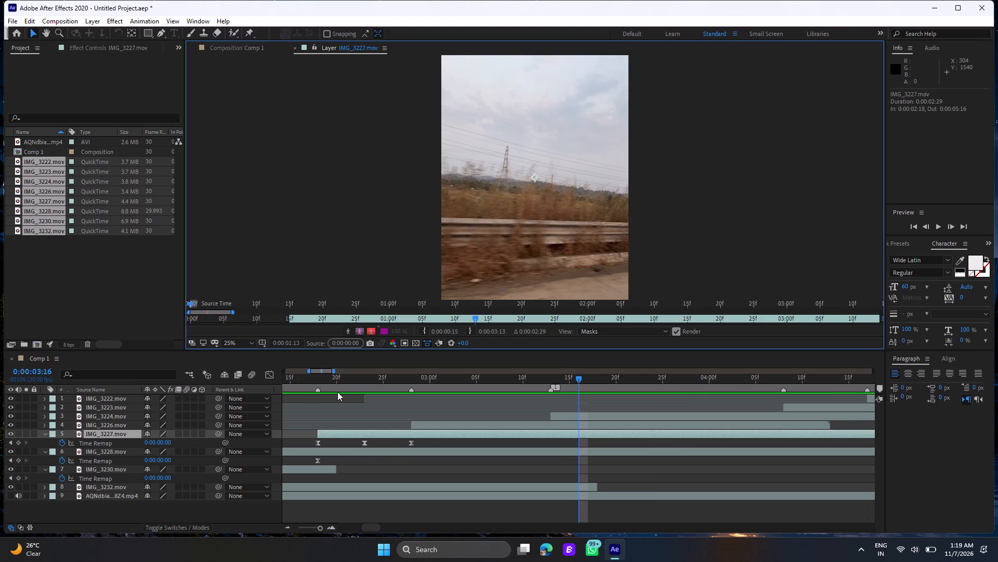
left_click(317, 381)
left_click_drag(317, 381, 357, 395)
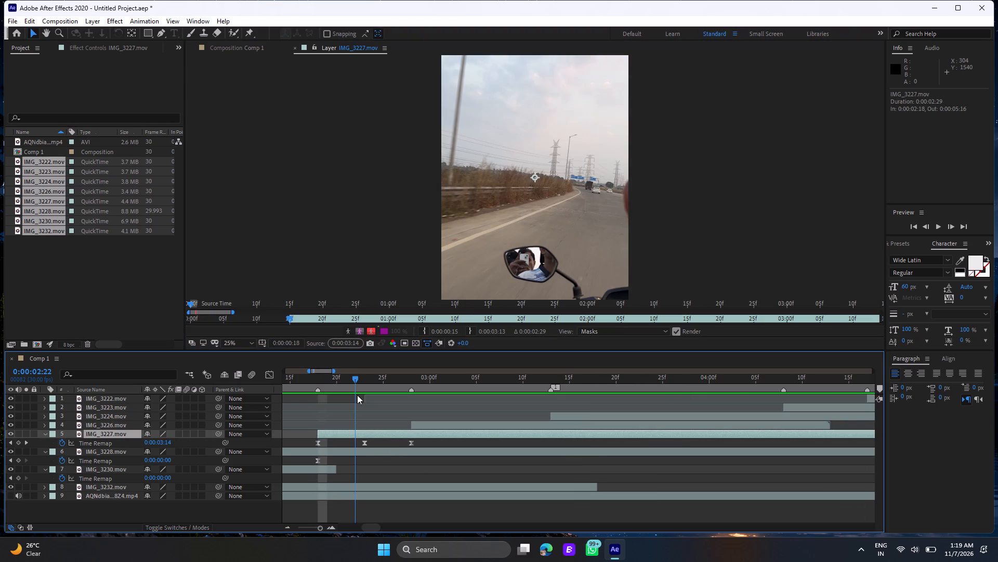
left_click_drag(357, 395, 365, 397)
left_click(365, 397)
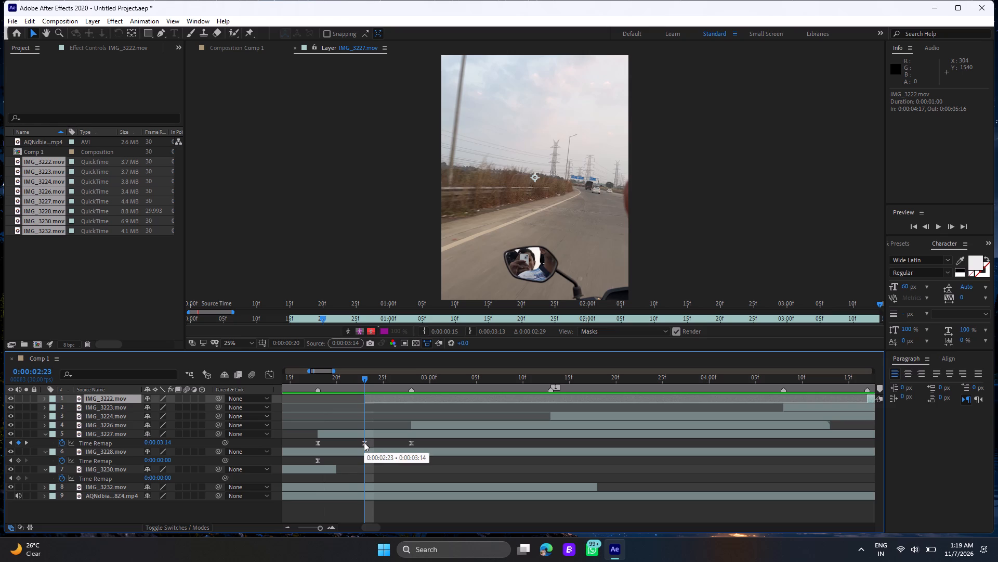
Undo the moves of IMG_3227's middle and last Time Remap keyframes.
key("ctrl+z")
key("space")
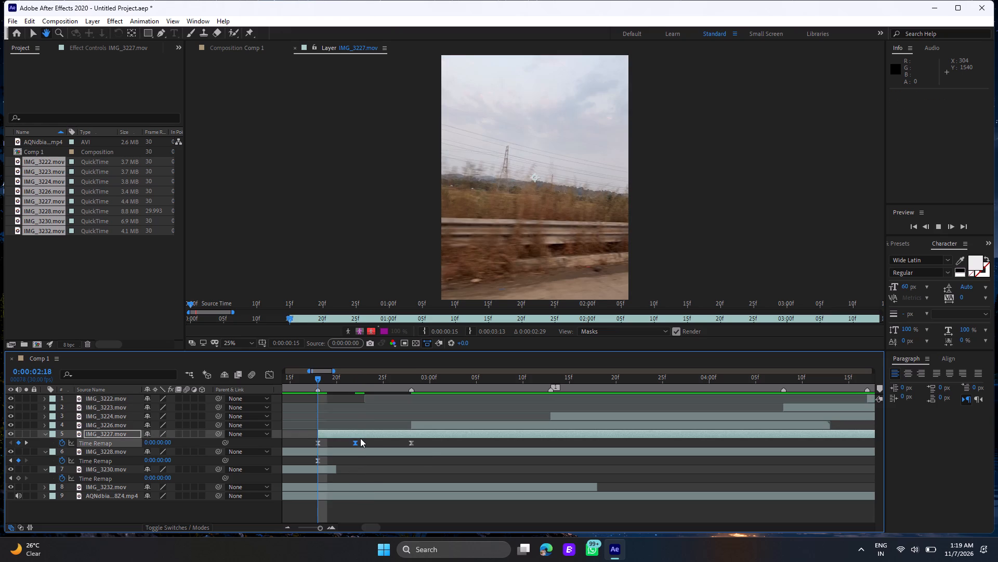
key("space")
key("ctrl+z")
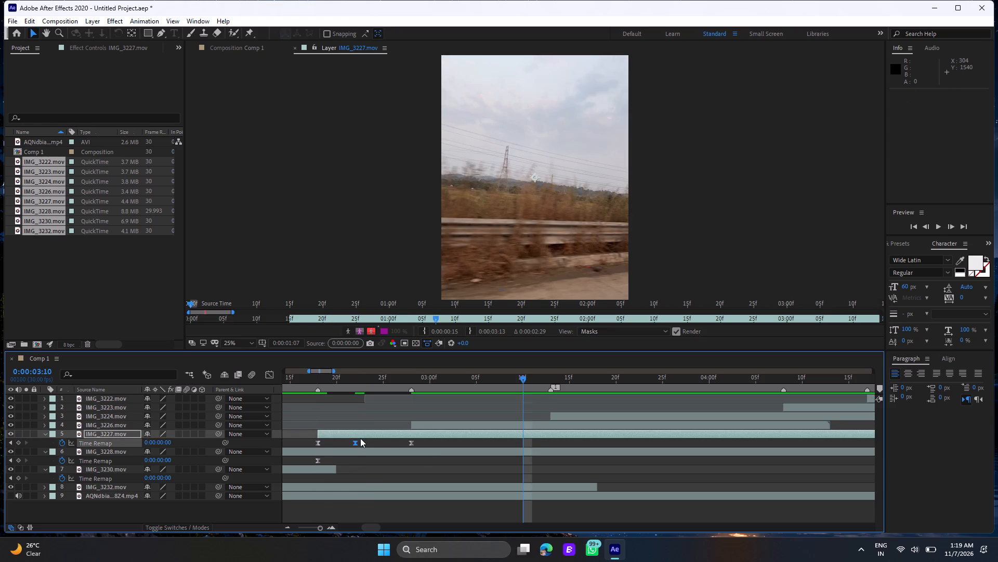
Preview IMG_3227 in its Layer view from 0:00:02:17 and 0:00:02:18.
double_click(309, 379)
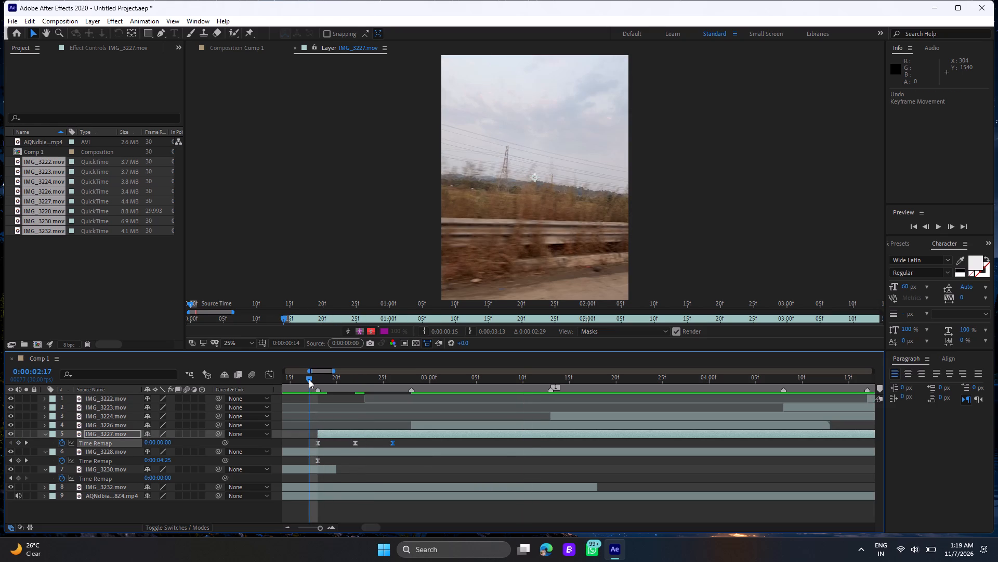
key("space")
key("space")
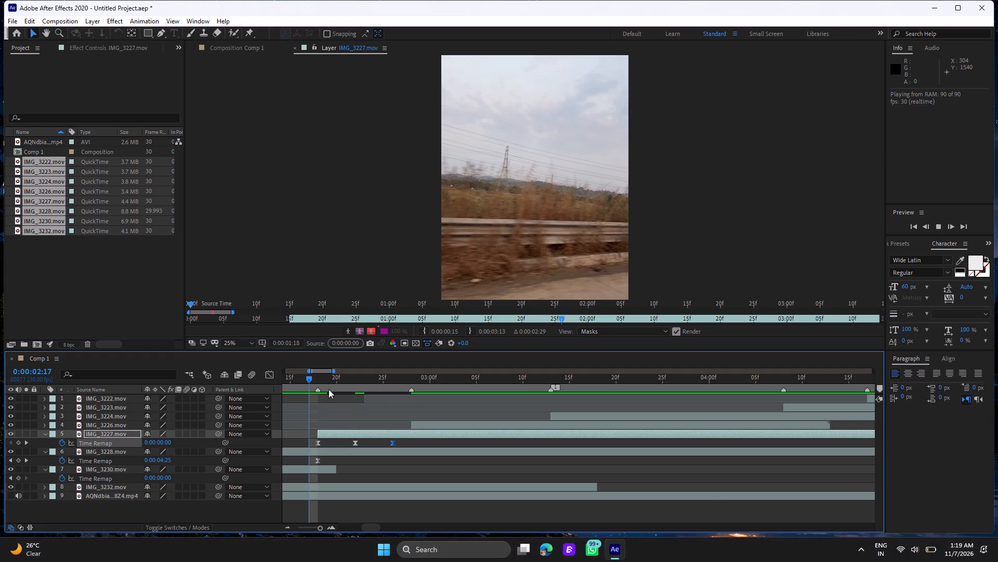
left_click(319, 380)
key("space")
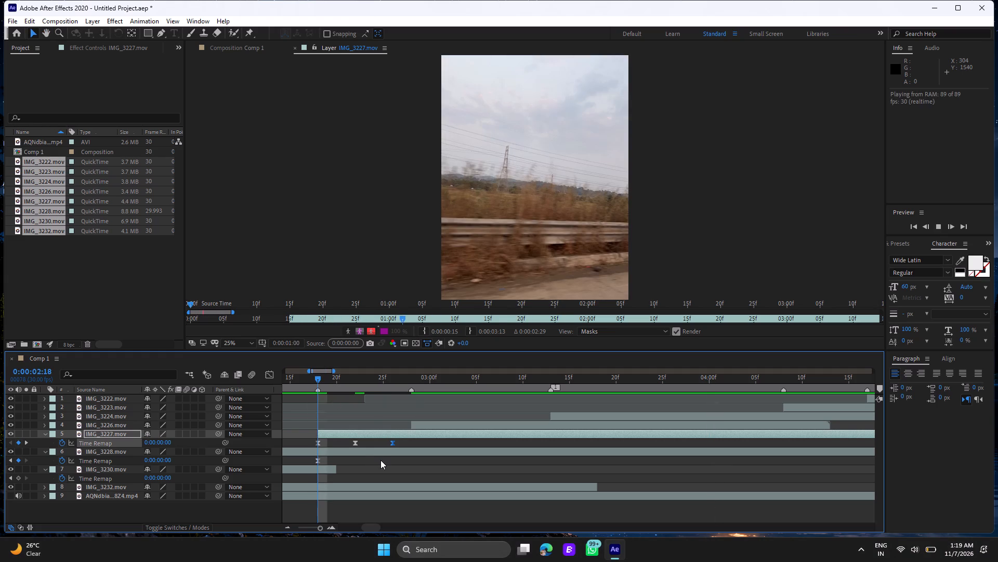
key("space")
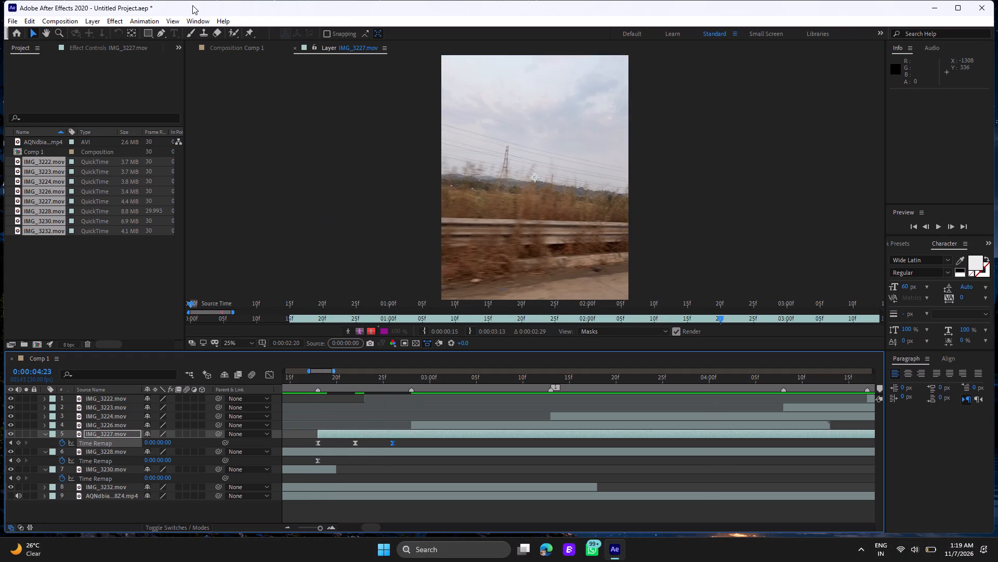
Return to the Comp 1 view and examine IMG_3227's remapped section by scrubbing from 0:00:02:16 to 0:00:03:01.
left_click(225, 50)
left_click(300, 381)
key("space")
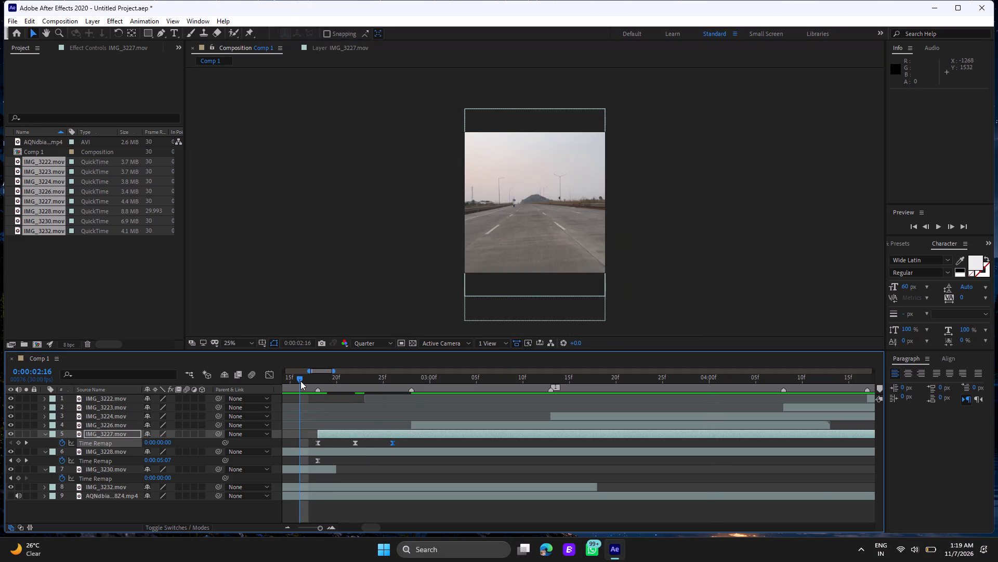
left_click(336, 385)
left_click_drag(336, 385, 411, 408)
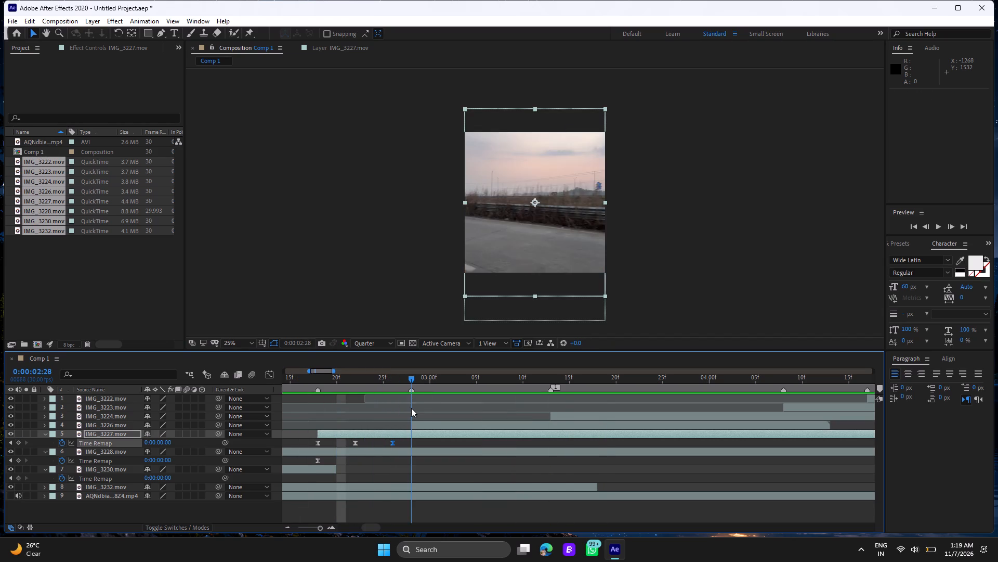
left_click_drag(411, 408, 441, 413)
triple_click(441, 413)
left_click(441, 413)
left_click_drag(431, 413, 364, 409)
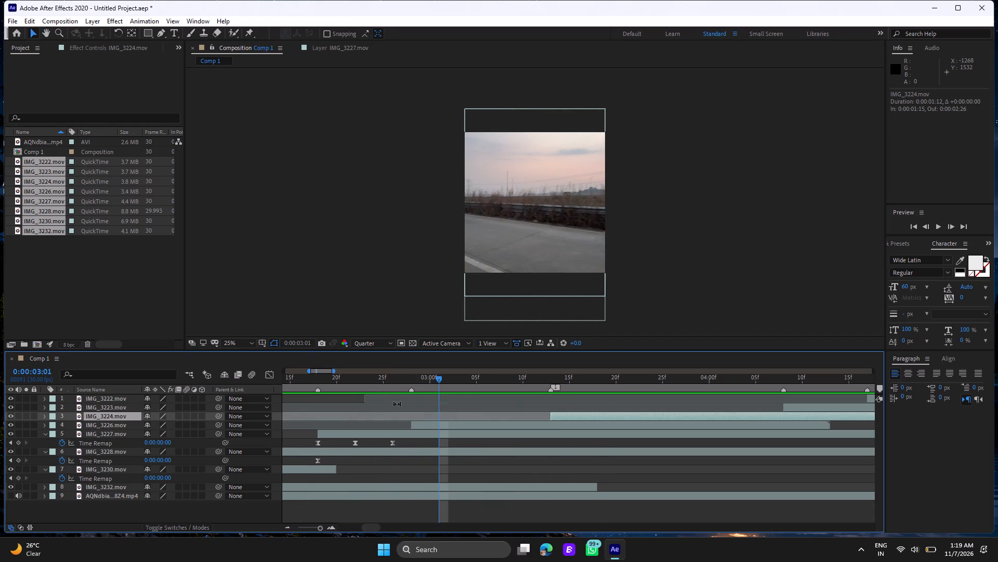
Move IMG_3227's last Time Remap keyframe to 0:00:02:28 and its middle keyframe to 0:00:02:23.
double_click(410, 377)
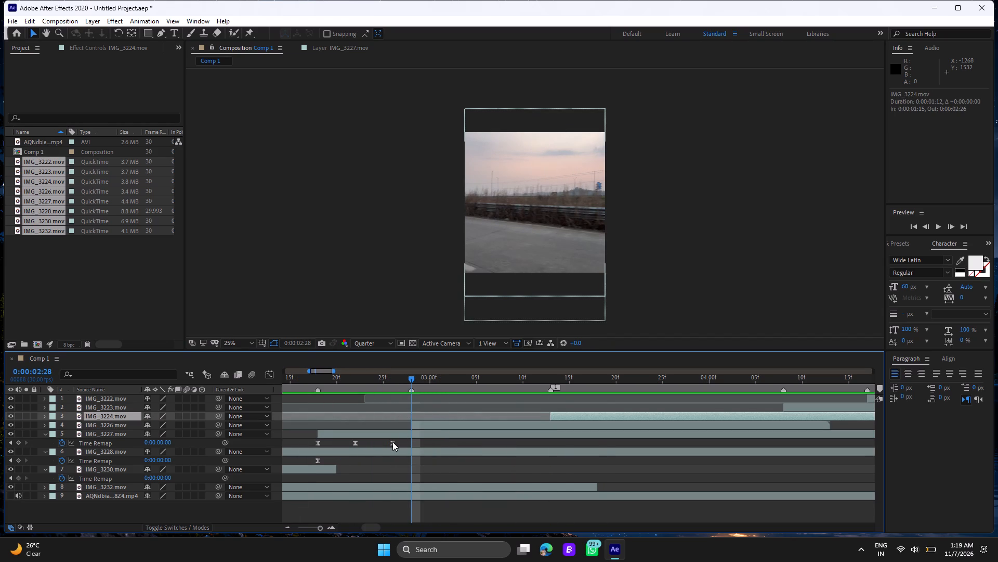
left_click_drag(392, 442, 408, 444)
left_click(408, 444)
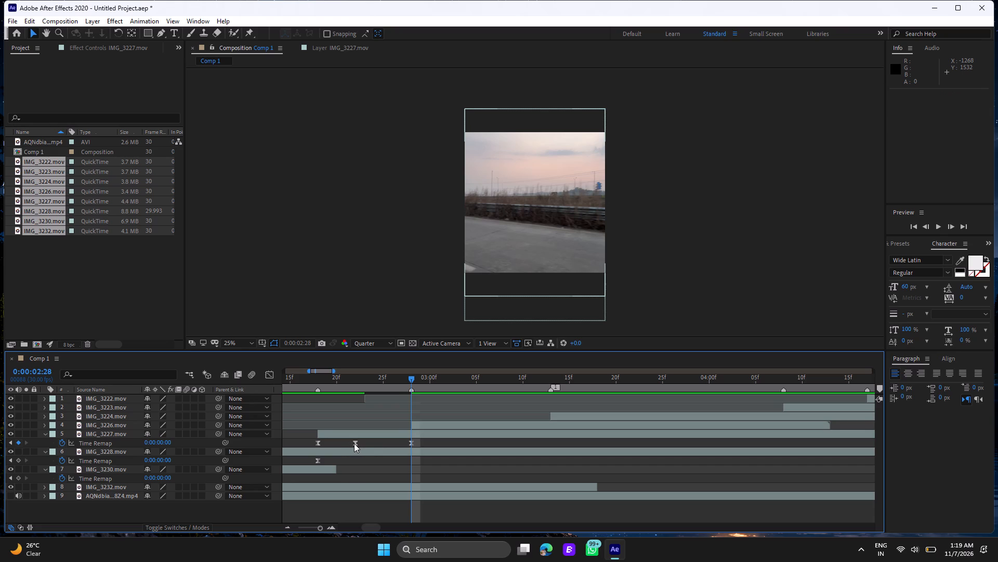
left_click_drag(354, 443, 362, 445)
left_click(362, 445)
Select IMG_3227's three Time Remap keyframes and shorten the last keyframe's incoming handle in the value graph to about -107 seconds/sec.
left_click_drag(425, 440, 359, 444)
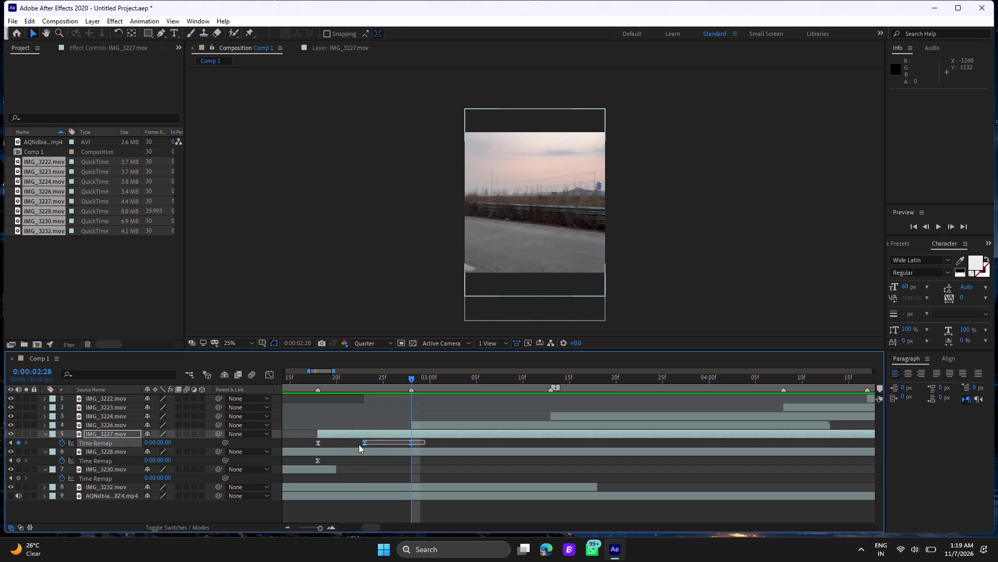
left_click_drag(359, 444, 311, 444)
left_click(269, 378)
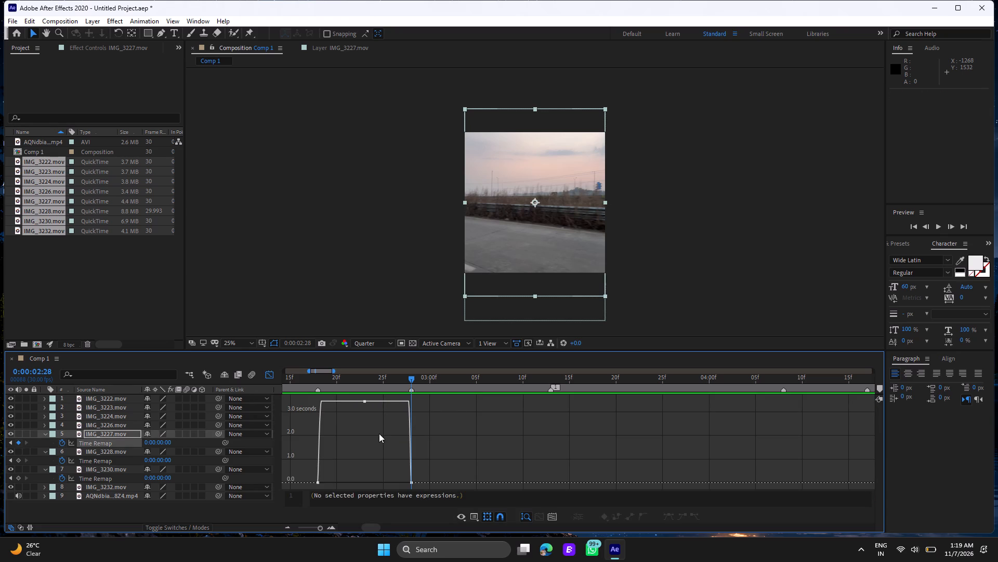
left_click_drag(371, 397, 344, 414)
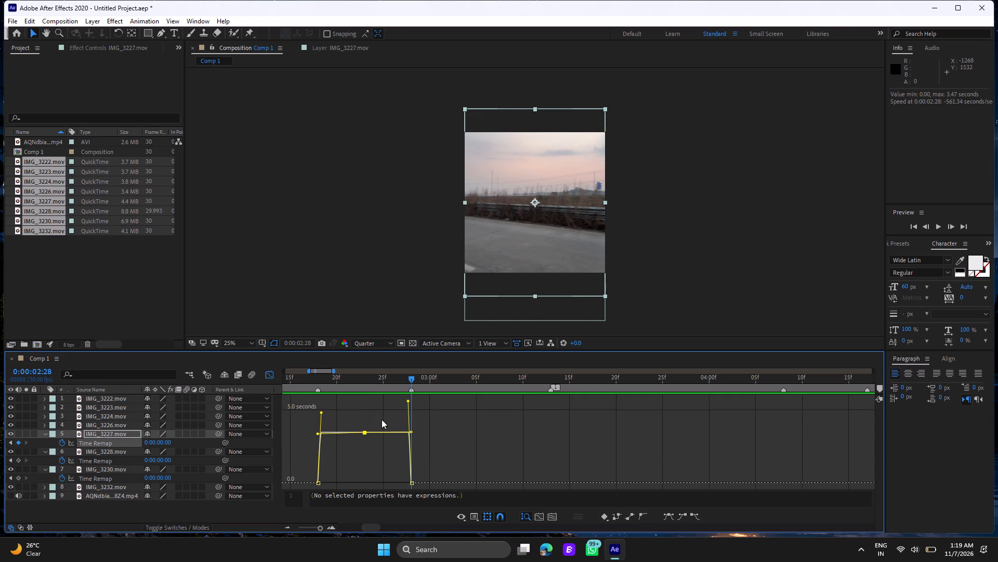
double_click(410, 401)
left_click_drag(410, 401, 411, 466)
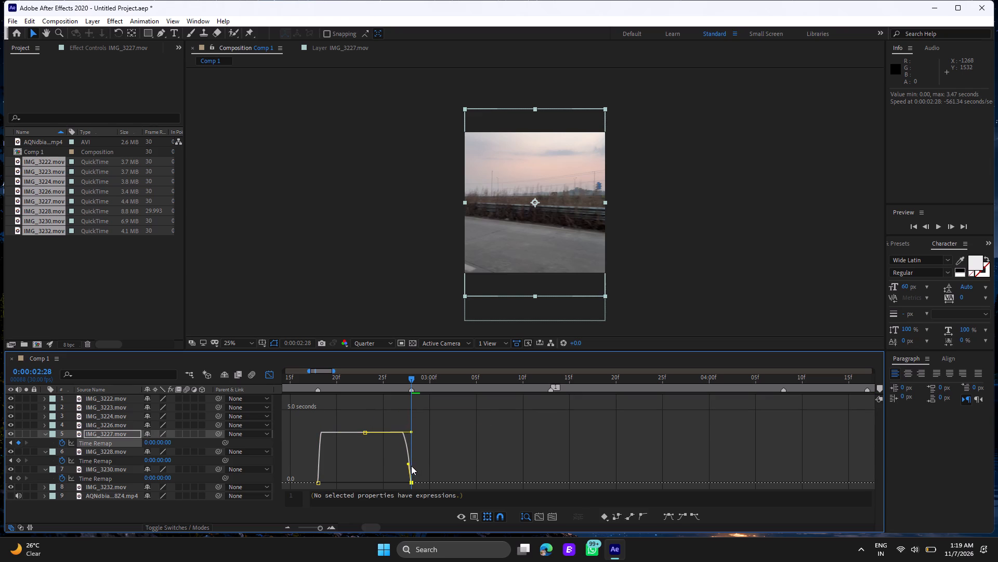
left_click_drag(411, 466, 411, 467)
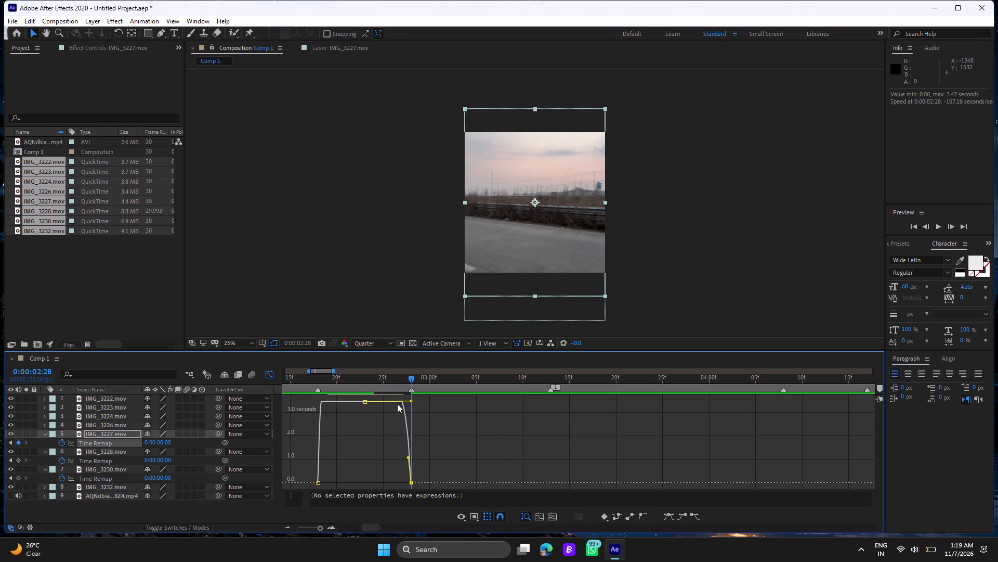
Lower IMG_3227's middle Time Remap keyframe to 0:00:02:21 and reshape the curve's handles into a rounded rise and fall.
left_click_drag(411, 403, 398, 441)
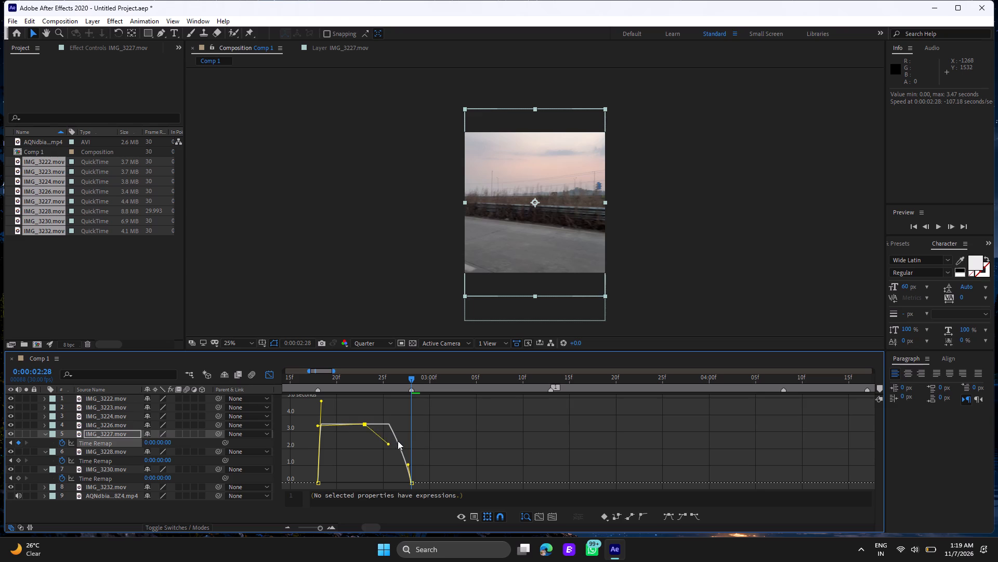
left_click_drag(398, 441, 371, 476)
left_click(371, 476)
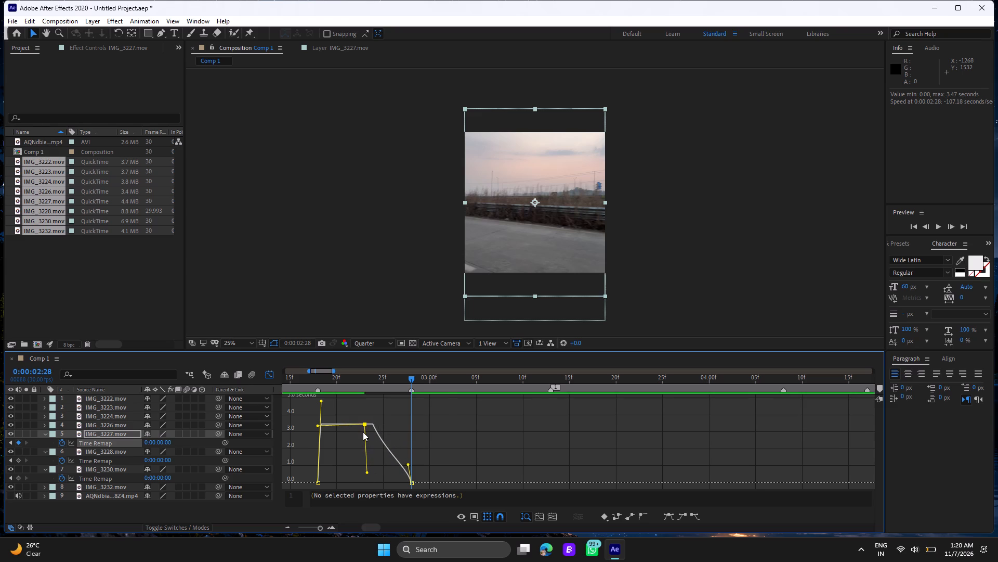
left_click_drag(365, 427, 364, 437)
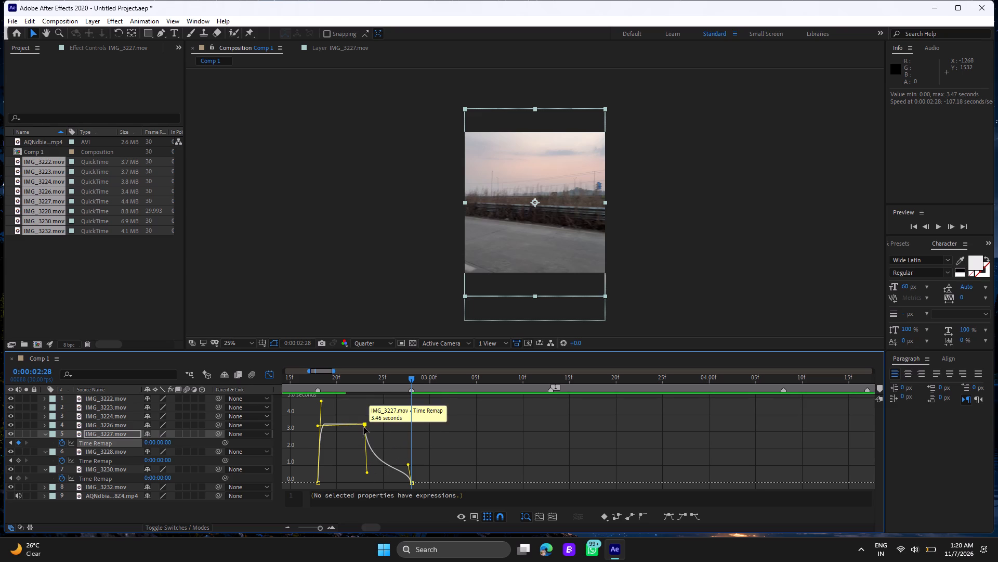
left_click_drag(364, 425, 363, 438)
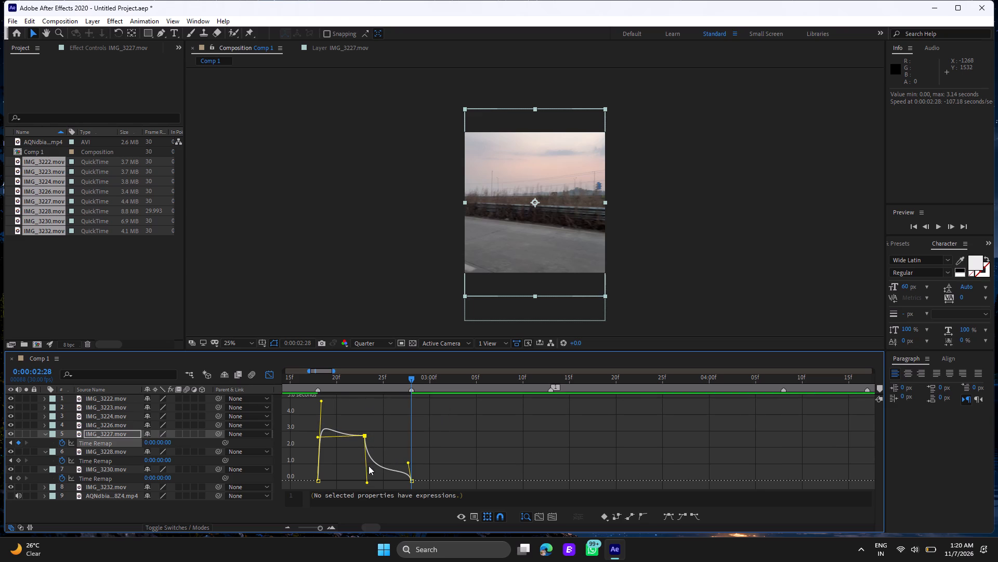
left_click_drag(368, 482, 414, 438)
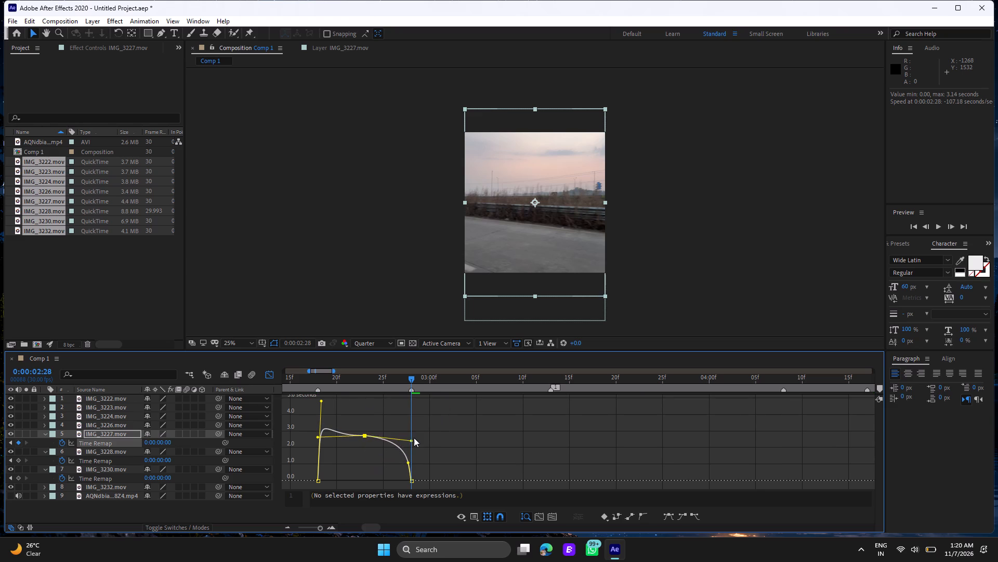
left_click_drag(414, 438, 421, 426)
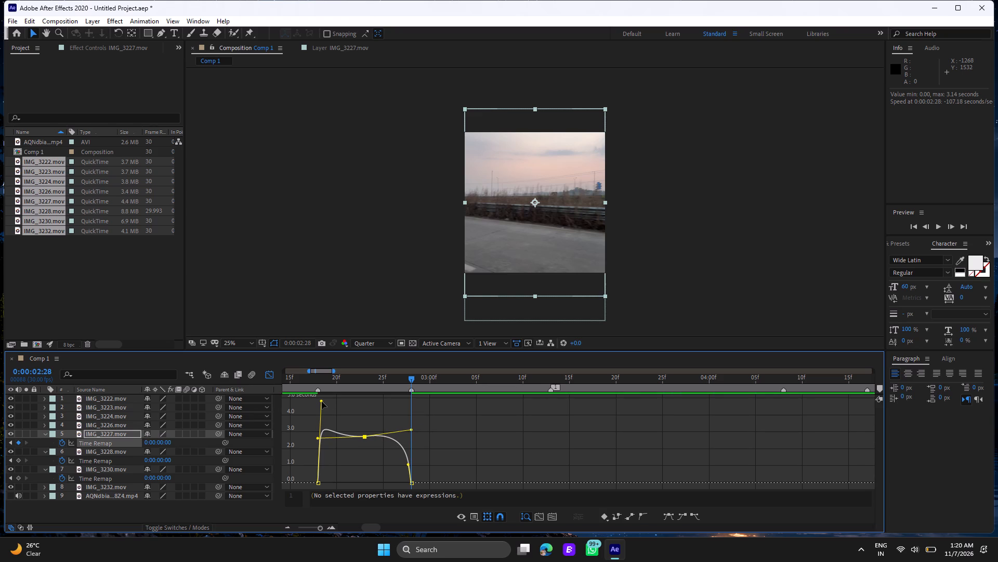
left_click_drag(322, 402, 321, 435)
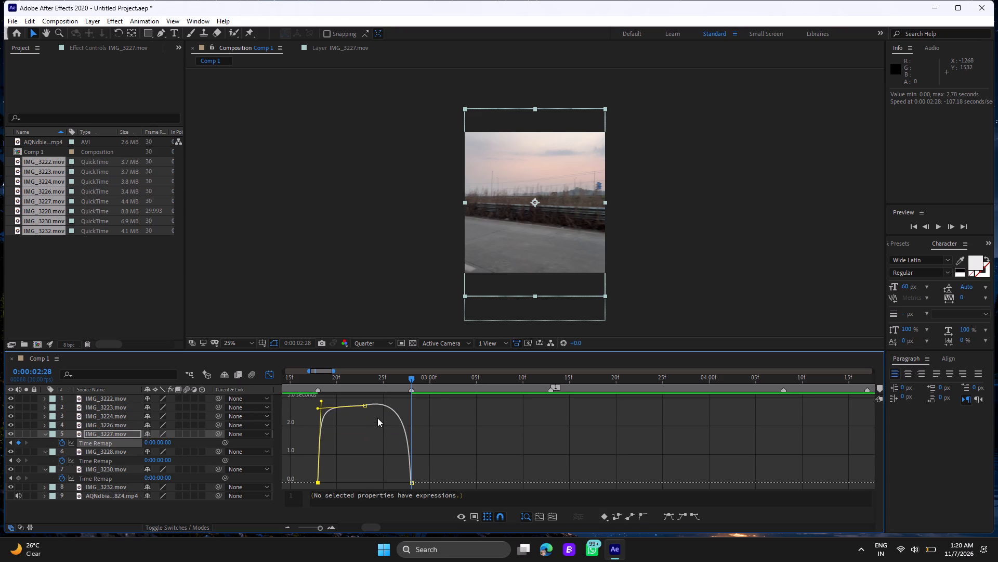
left_click(271, 372)
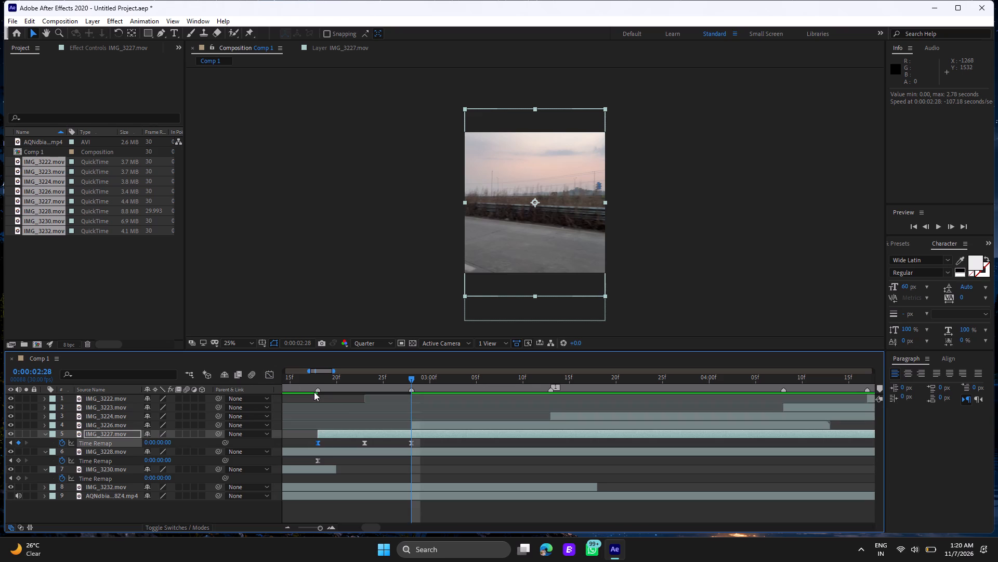
Preview IMG_3227's reshaped time remapping repeatedly from 0:00:02:17.
left_click(307, 384)
key("space")
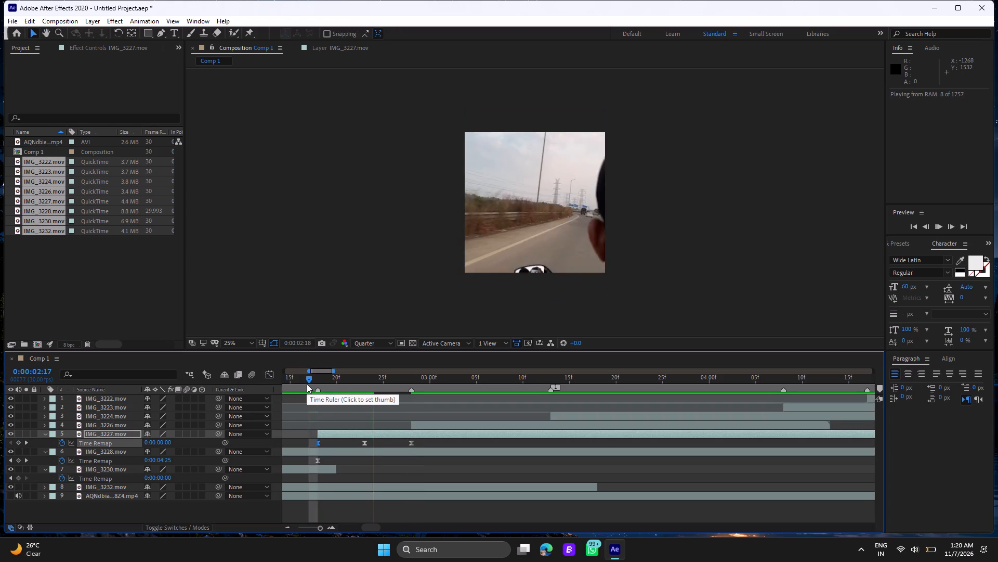
left_click(307, 384)
key("space")
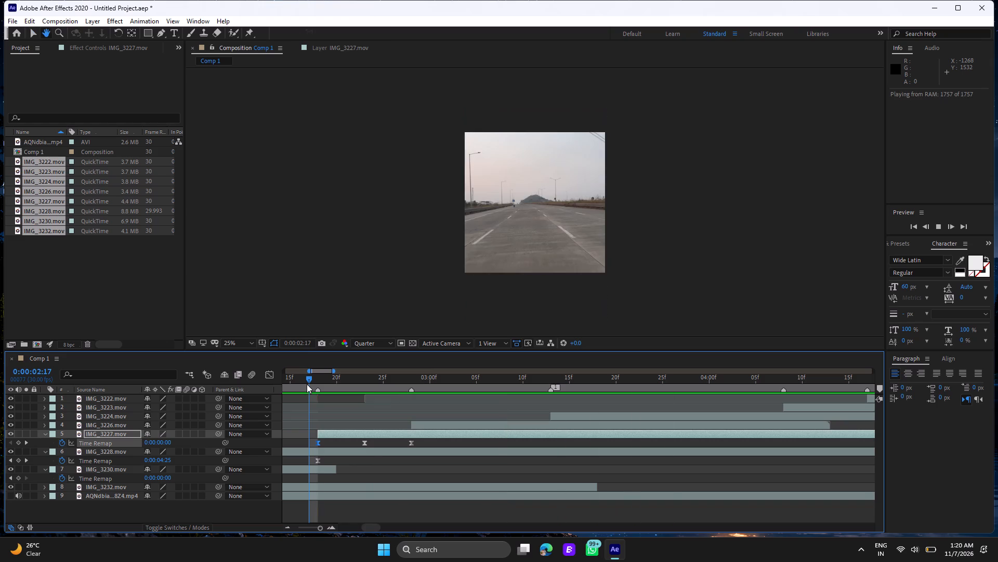
left_click(307, 384)
key("space")
key("space")
Examine IMG_3227's remapped frames by scrubbing back and forth between 0:00:02:19 and 0:00:03:03.
left_click_drag(316, 382, 324, 387)
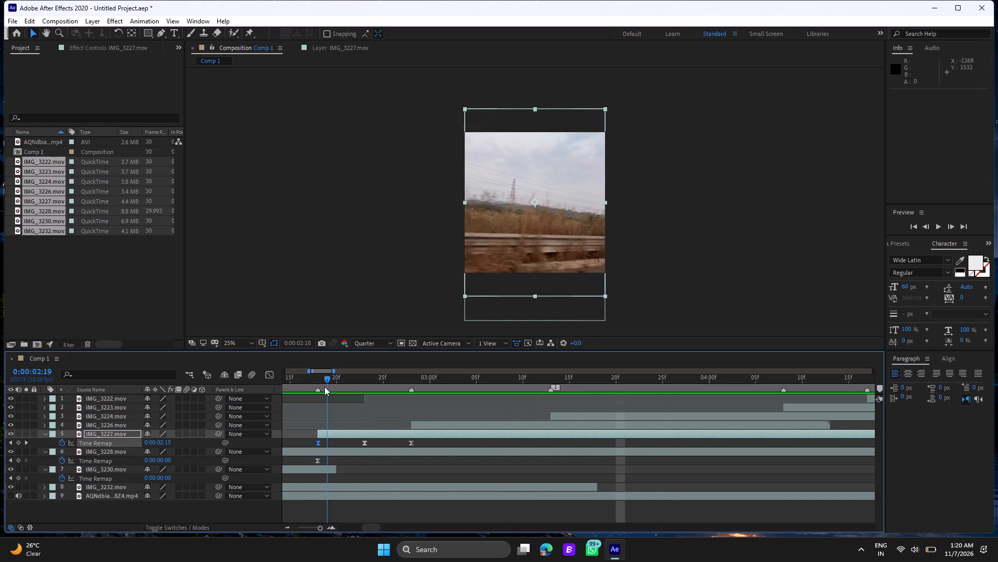
left_click_drag(324, 387, 362, 405)
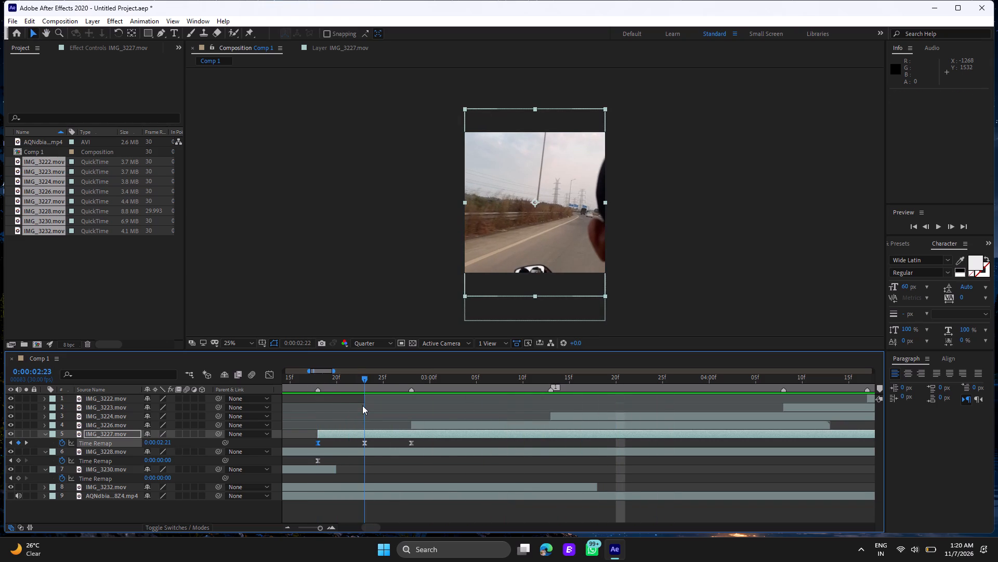
left_click_drag(362, 405, 397, 419)
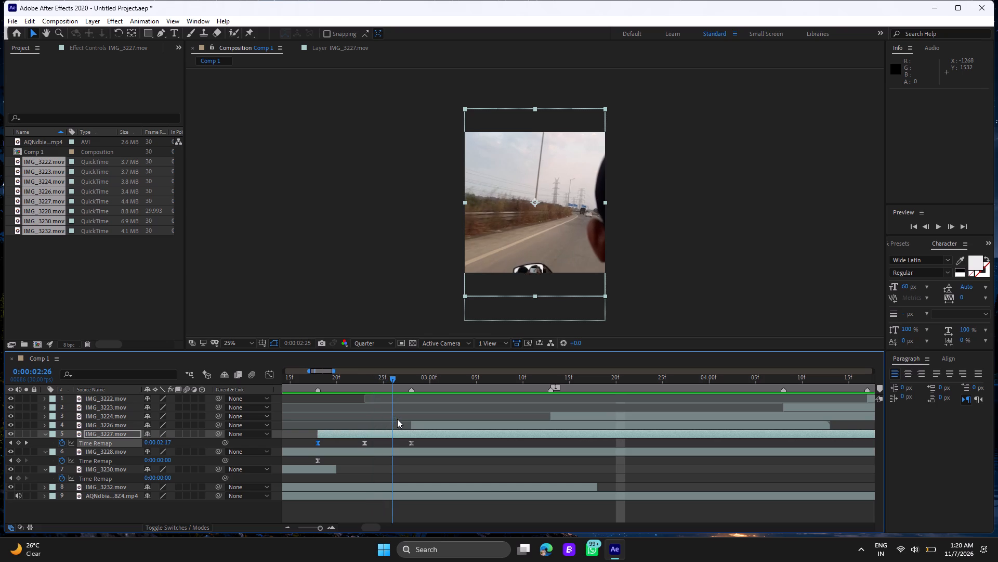
left_click_drag(397, 419, 344, 417)
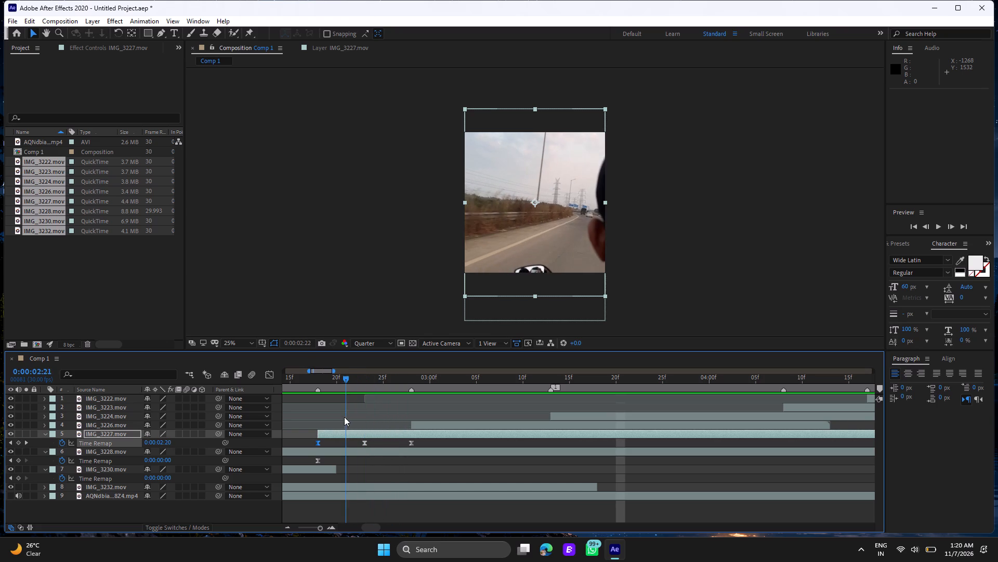
left_click_drag(344, 417, 380, 437)
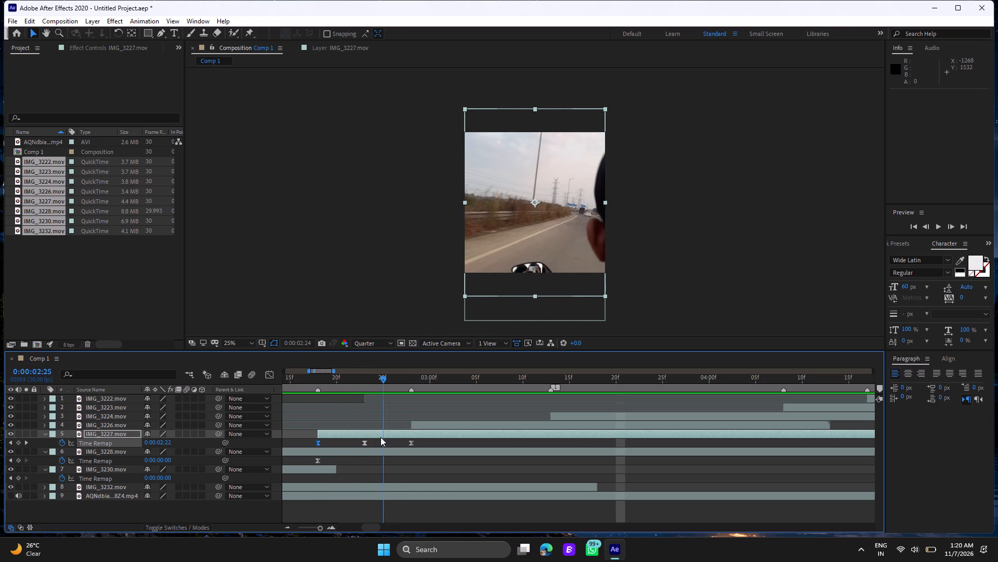
left_click_drag(380, 437, 461, 446)
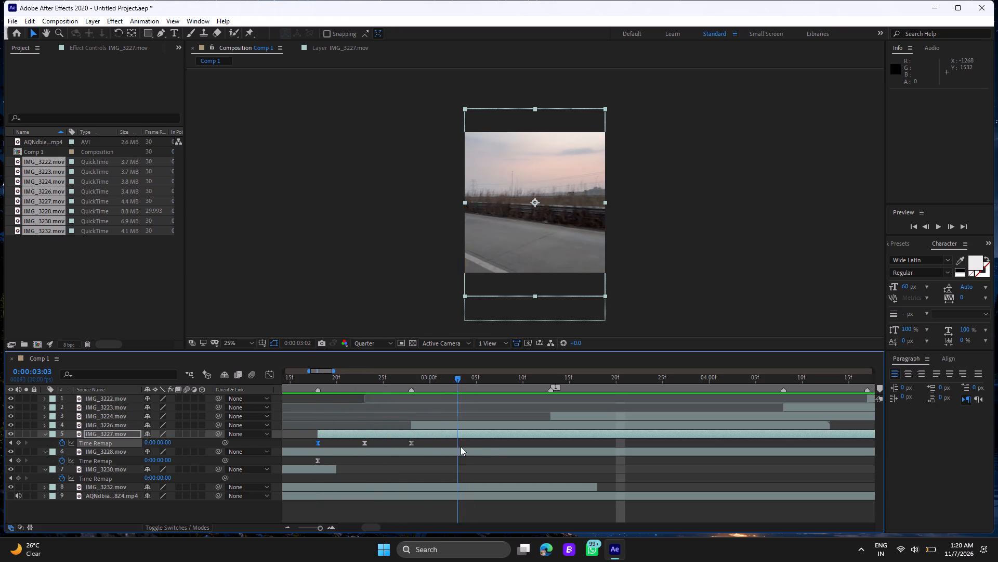
Play the remapped clips from 0:00:01:20, and again from 0:00:02:16.
left_click_drag(461, 446, 231, 457)
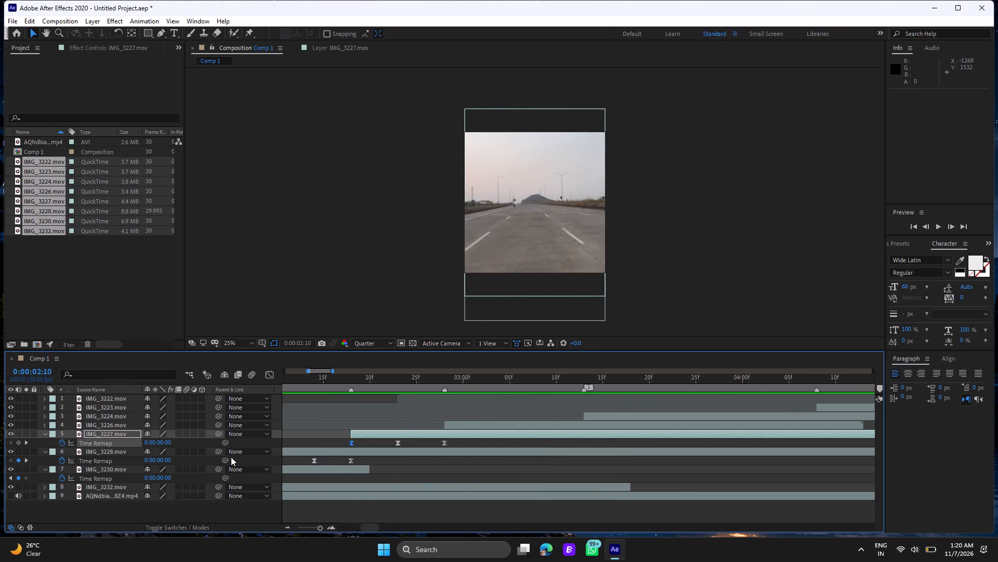
left_click_drag(231, 457, 219, 458)
left_click(219, 458)
key("space")
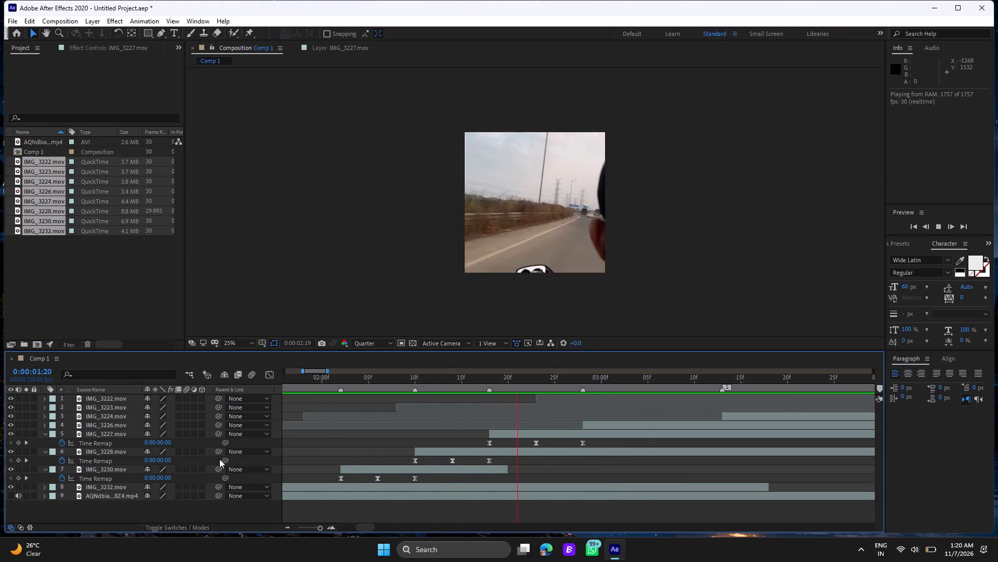
left_click(467, 376)
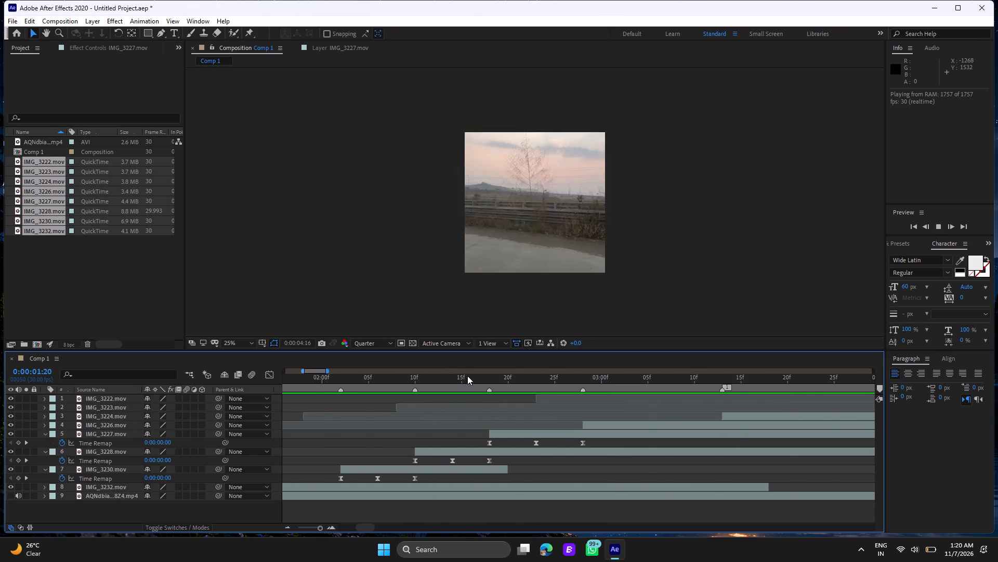
key("space")
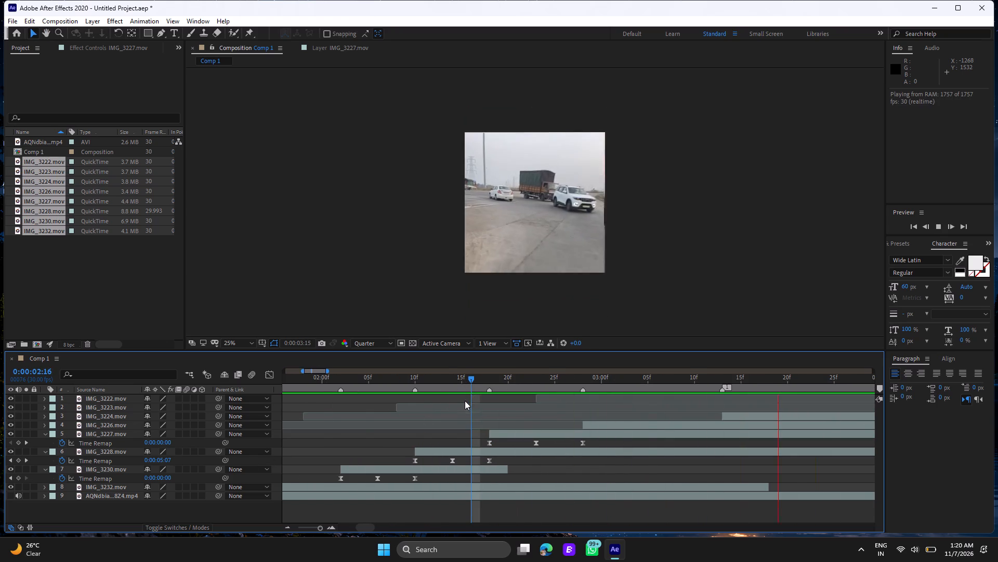
Preview the whole edit from 0:00:00:00, replaying it from the start.
double_click(301, 377)
left_click_drag(301, 377, 301, 377)
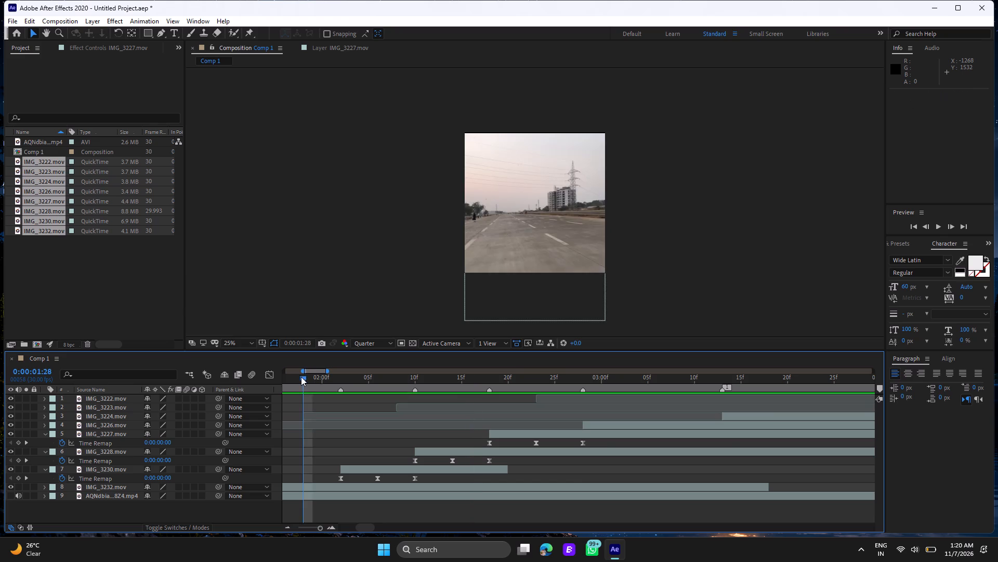
left_click_drag(301, 377, 45, 421)
key("space")
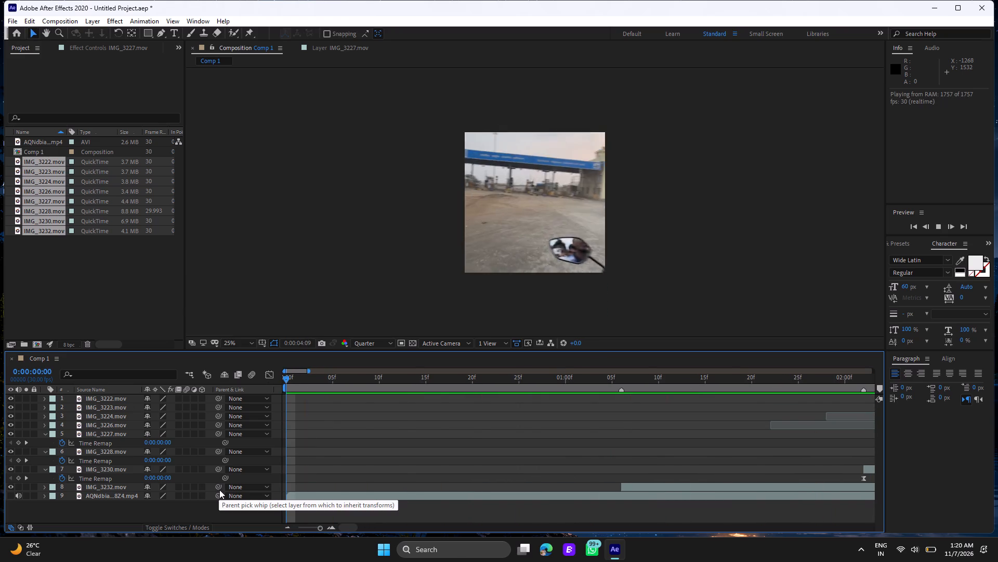
left_click(298, 385)
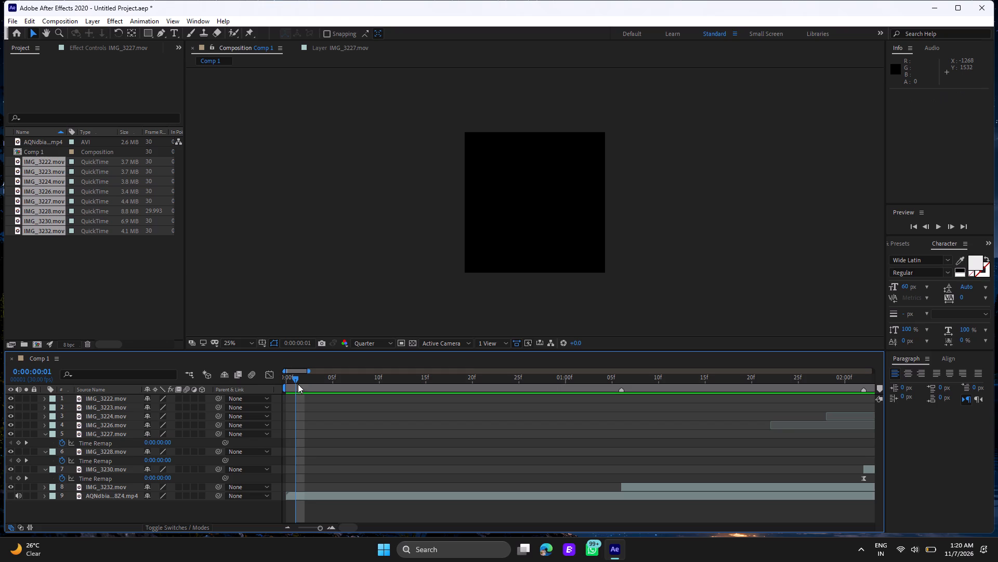
left_click_drag(298, 384, 261, 392)
key("space")
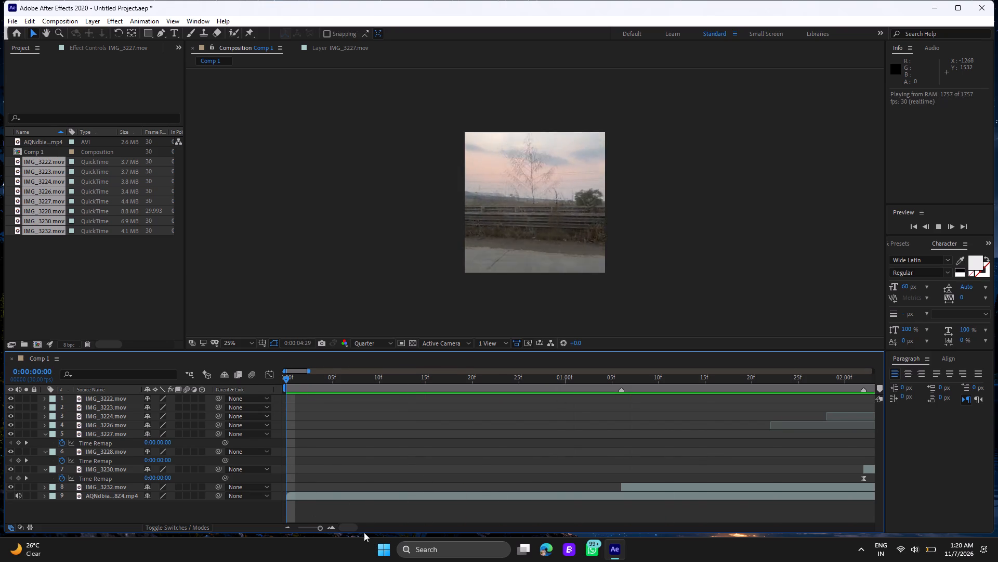
Preview the remapped clips from 0:00:02:02 and scrub through IMG_3230 up to 0:00:02:10.
left_click_drag(352, 529, 377, 529)
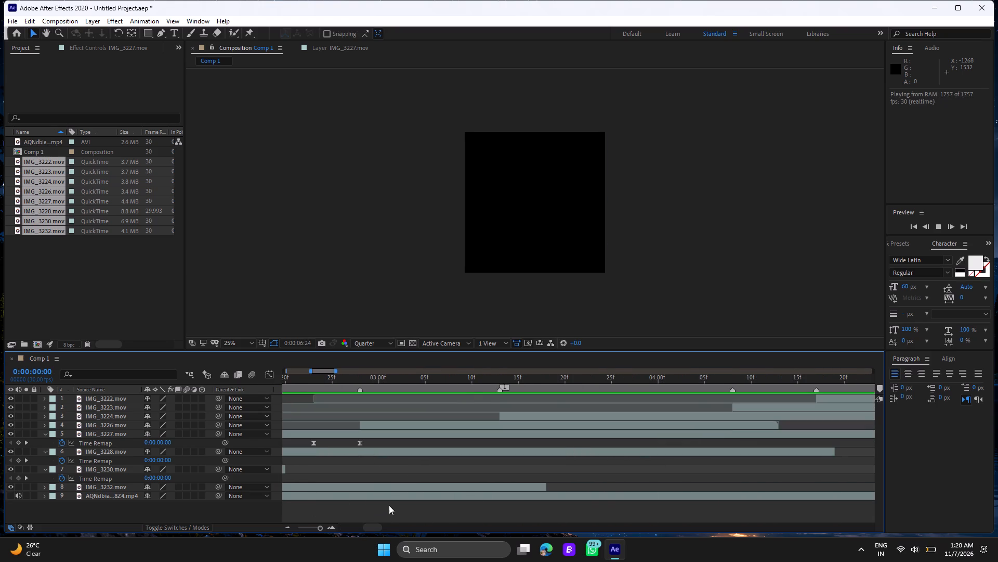
left_click_drag(372, 529, 363, 529)
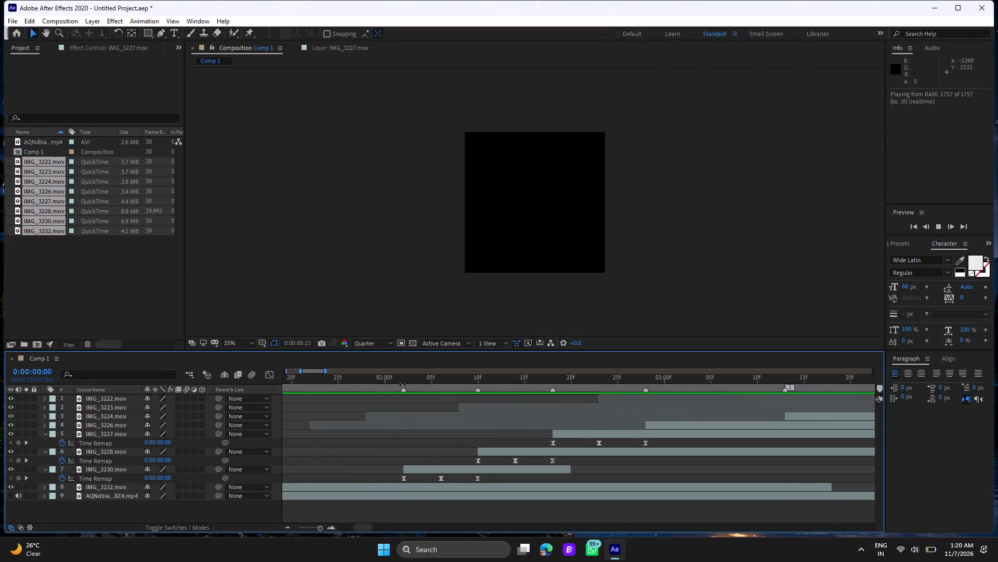
left_click(402, 378)
key("space")
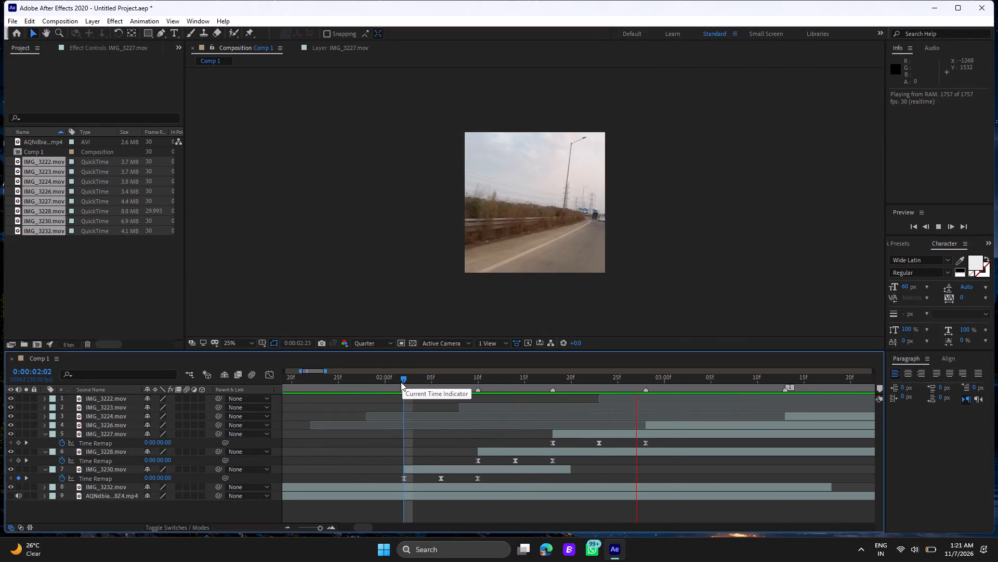
key("space")
left_click(401, 375)
left_click_drag(401, 375, 419, 388)
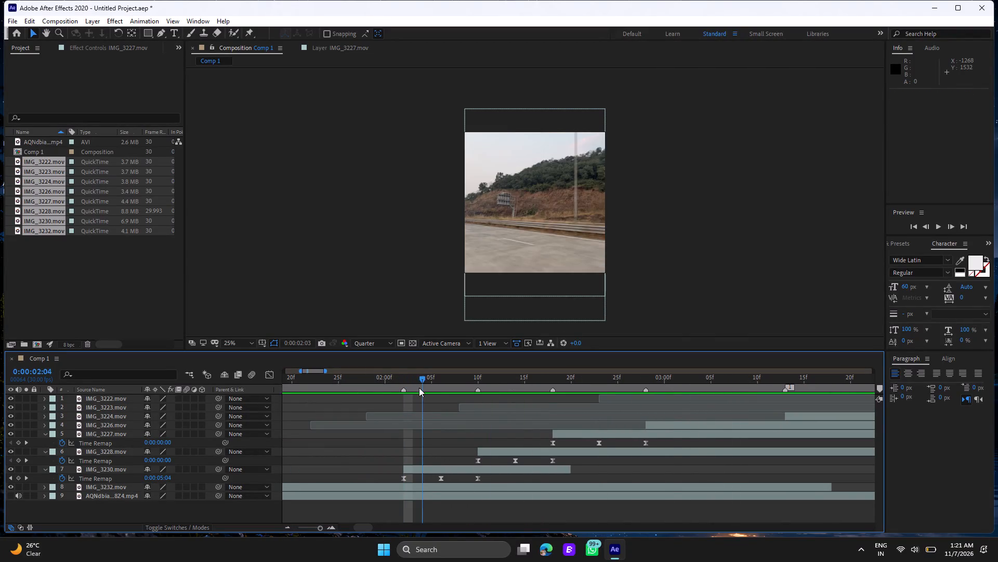
left_click_drag(419, 388, 470, 414)
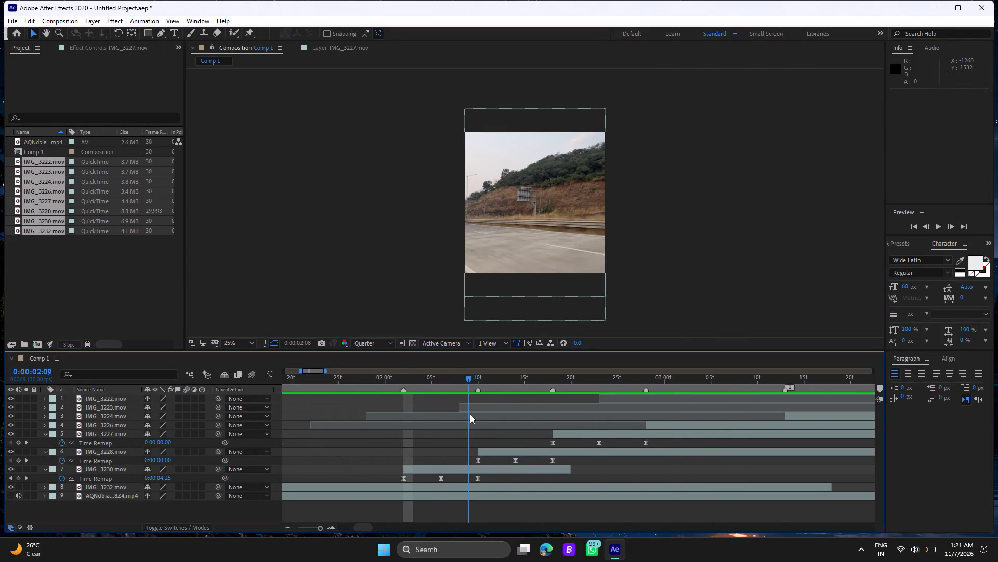
left_click_drag(470, 414, 481, 420)
left_click(481, 420)
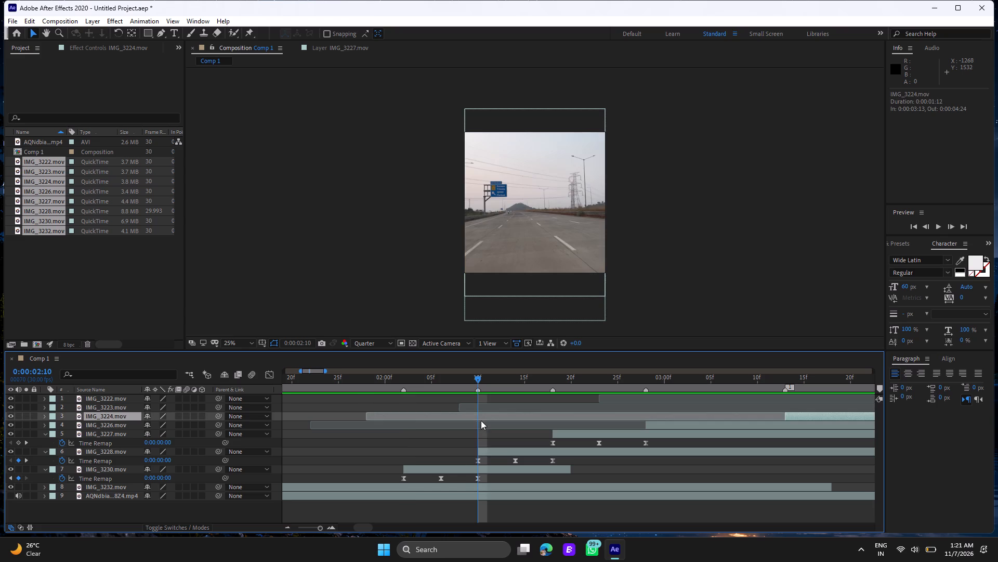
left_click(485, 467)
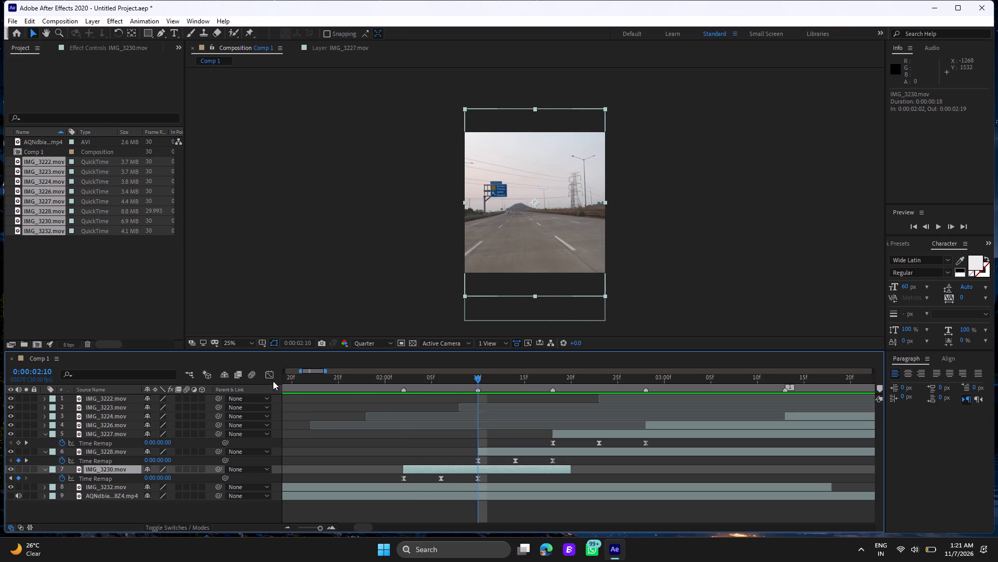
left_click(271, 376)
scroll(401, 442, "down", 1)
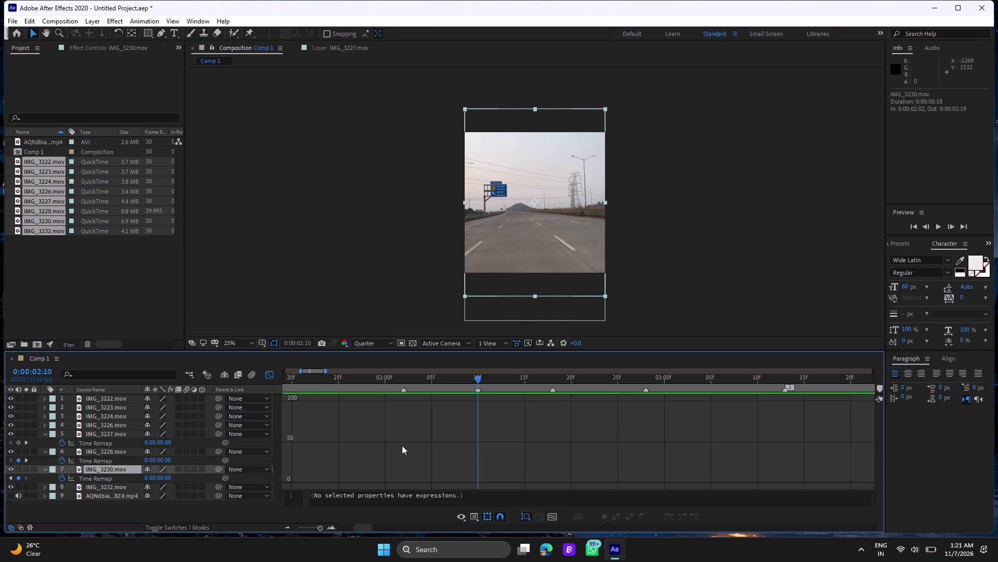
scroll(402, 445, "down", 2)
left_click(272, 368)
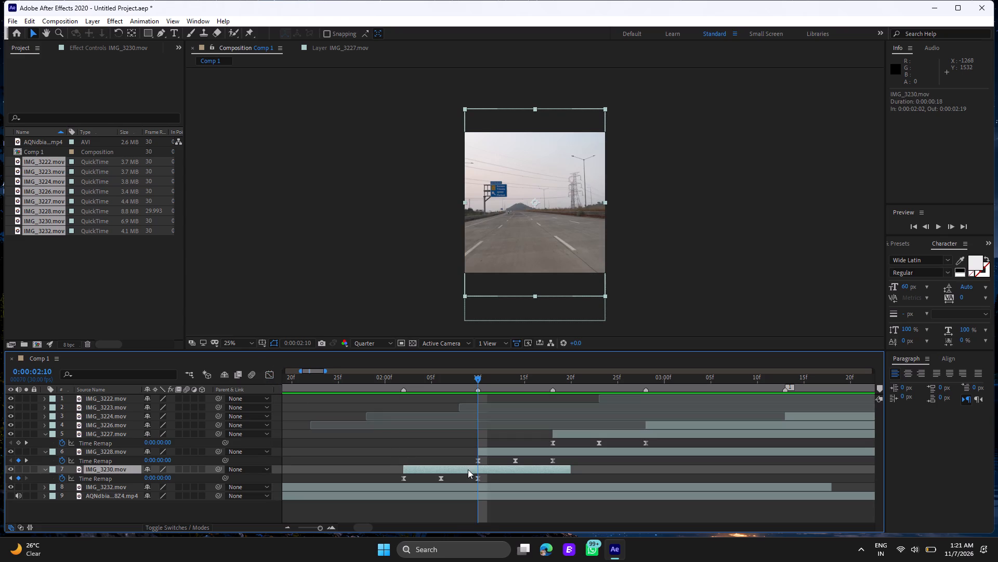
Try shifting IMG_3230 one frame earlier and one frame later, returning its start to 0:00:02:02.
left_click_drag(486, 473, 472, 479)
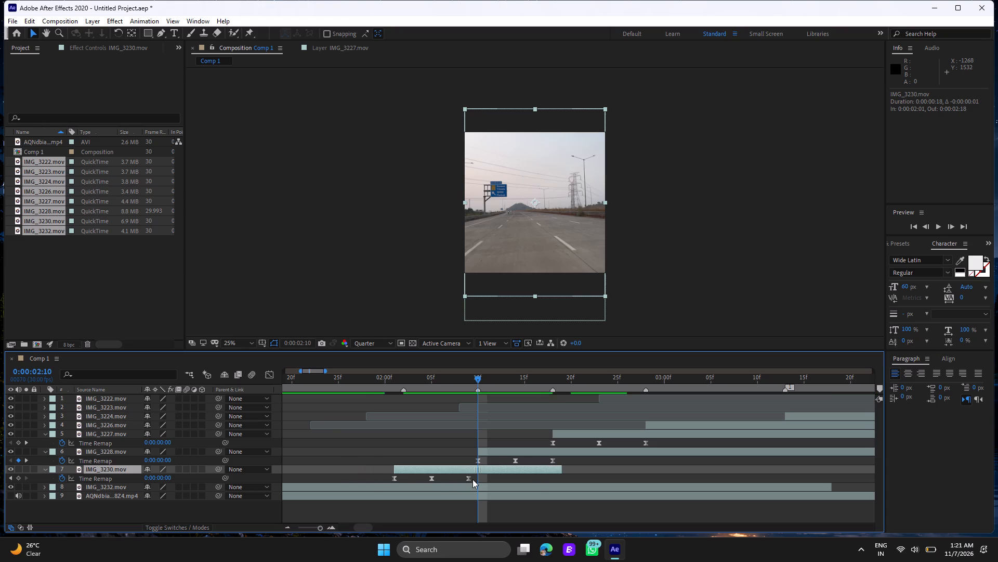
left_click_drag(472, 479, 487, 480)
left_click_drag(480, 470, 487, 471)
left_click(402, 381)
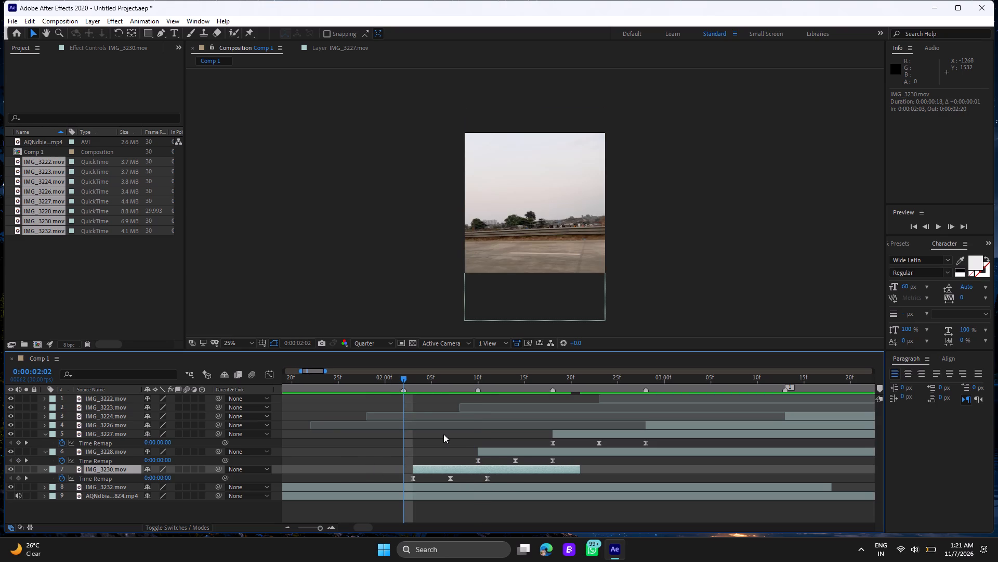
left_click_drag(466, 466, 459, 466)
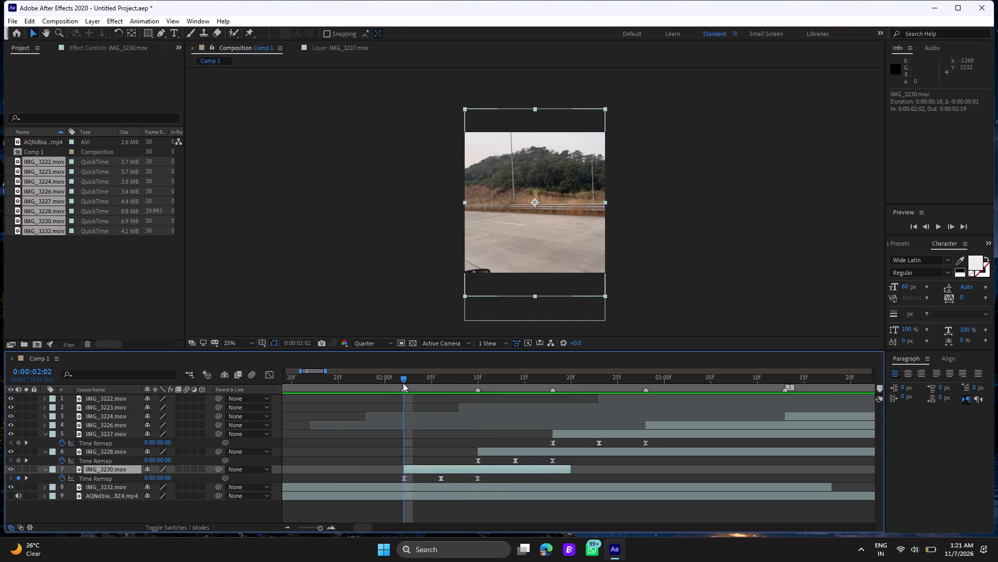
Examine IMG_3230's remapped motion by scrubbing from 0:00:02:00 to 0:00:02:10.
left_click(388, 374)
left_click_drag(388, 374, 455, 399)
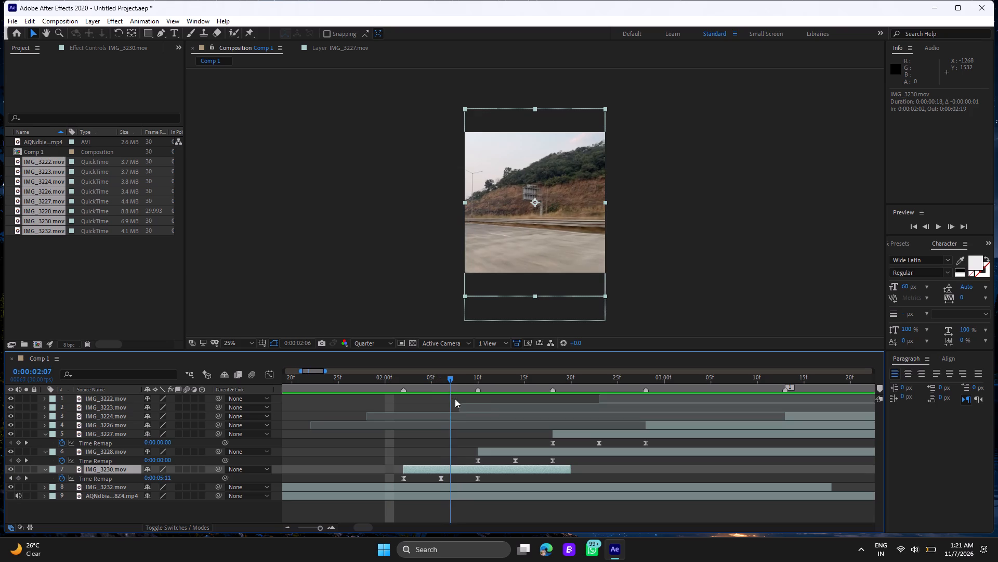
left_click_drag(455, 399, 477, 403)
left_click(477, 403)
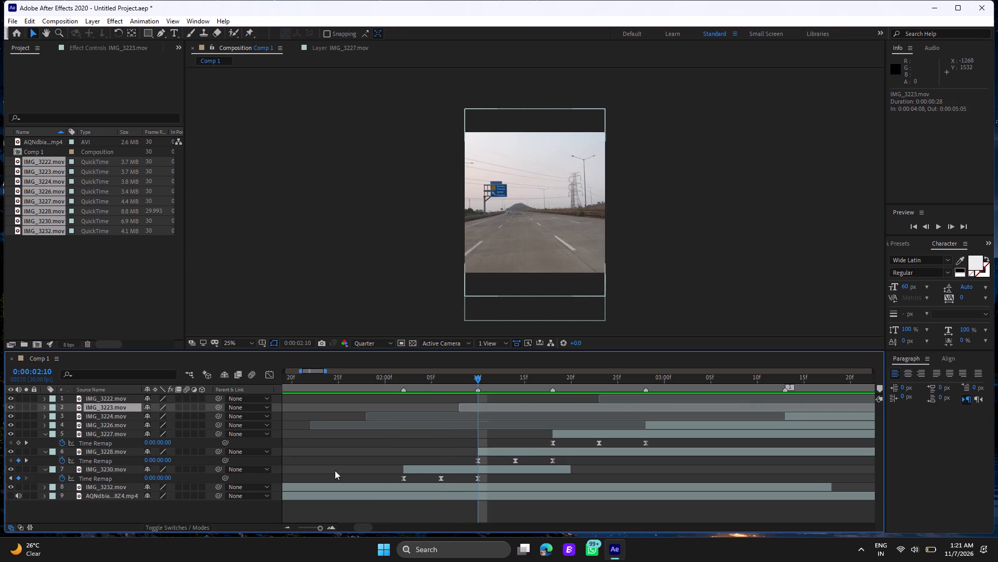
Collapse the Time Remap properties of the IMG_3230, IMG_3228 and IMG_3227 layers.
key("u")
left_click(492, 469)
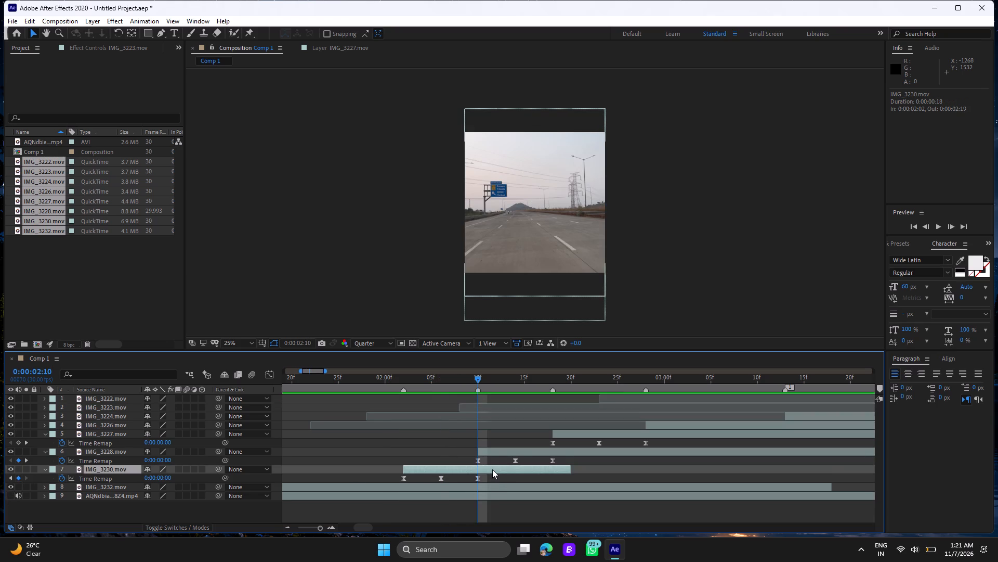
key("u")
left_click(510, 452)
key("u")
left_click(572, 433)
key("u")
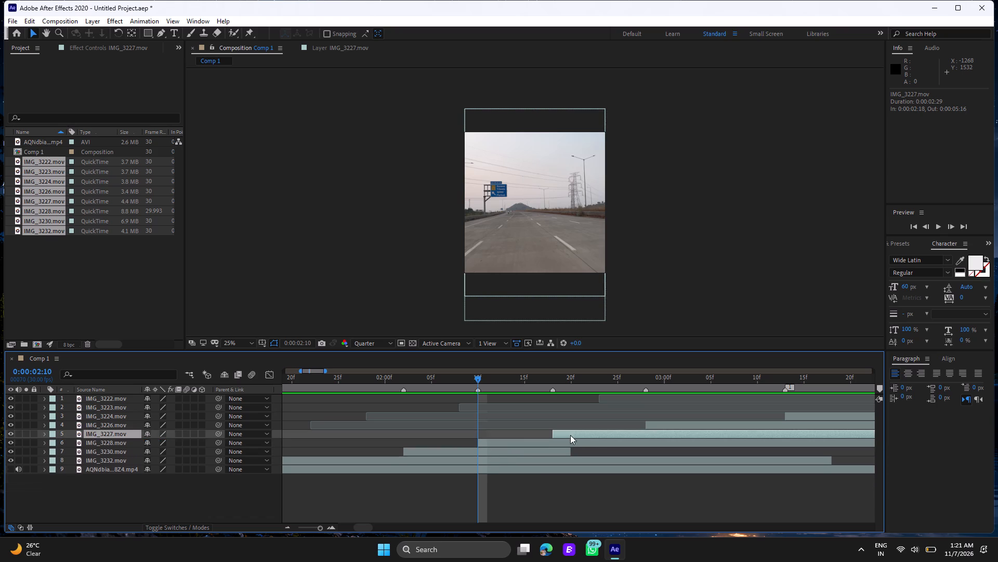
Hide all eight IMG clip layers and make the AQNdbia reference video visible.
left_click(9, 457)
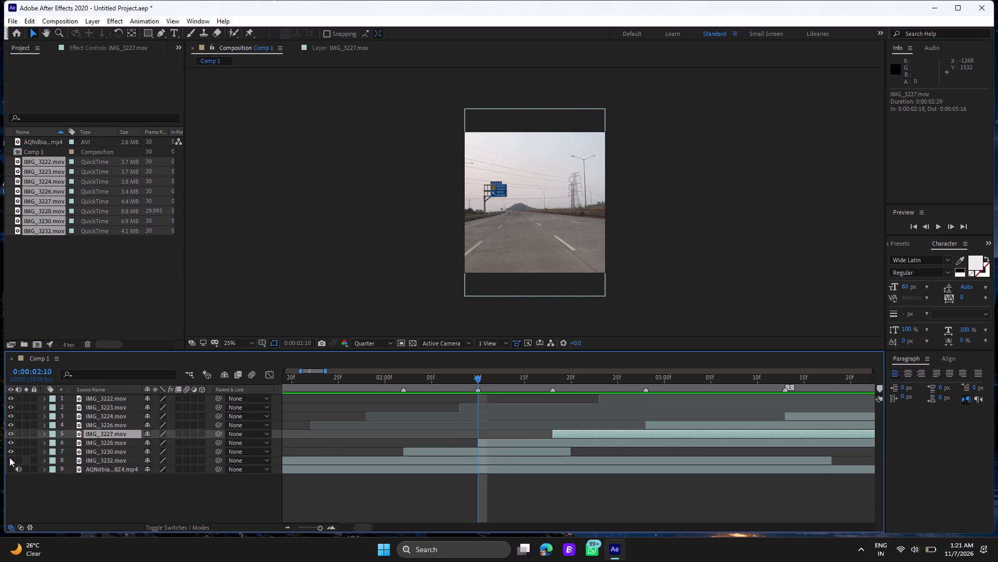
left_click(8, 451)
left_click(12, 442)
left_click(8, 432)
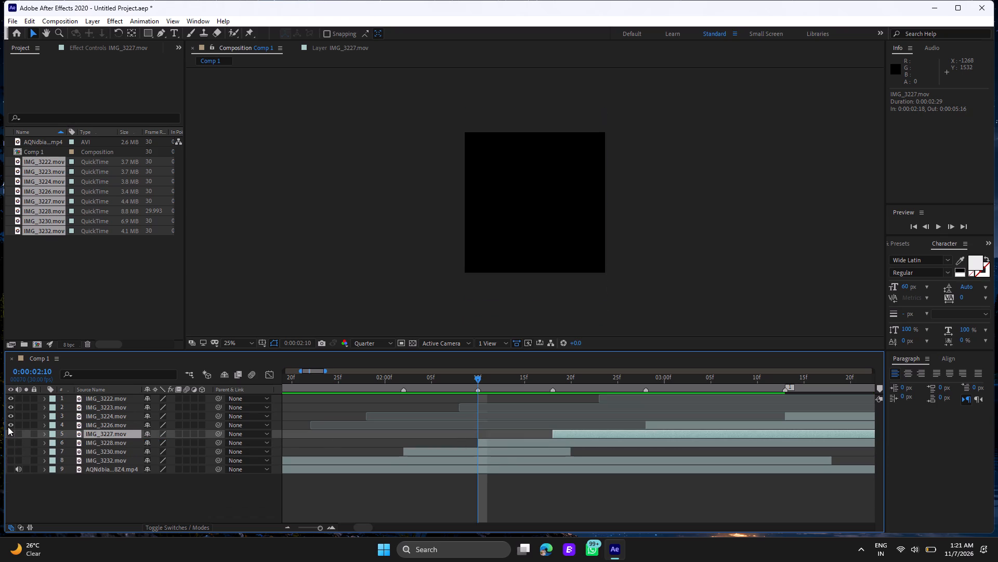
left_click(8, 427)
left_click(9, 416)
left_click(9, 405)
left_click(9, 397)
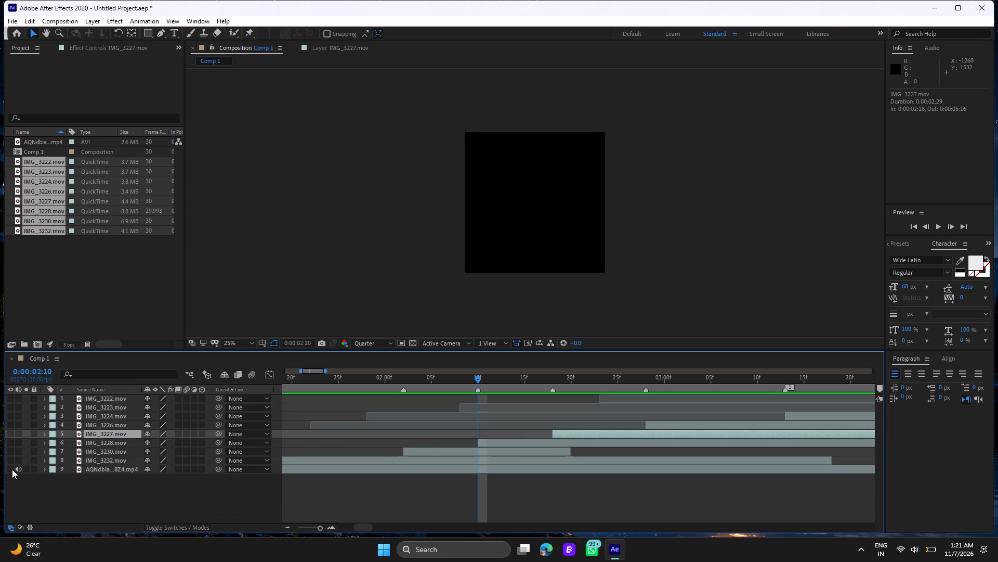
left_click(12, 470)
Play the reference video from 0:00:01:20, and again from 0:00:01:26.
left_click(292, 382)
key("space")
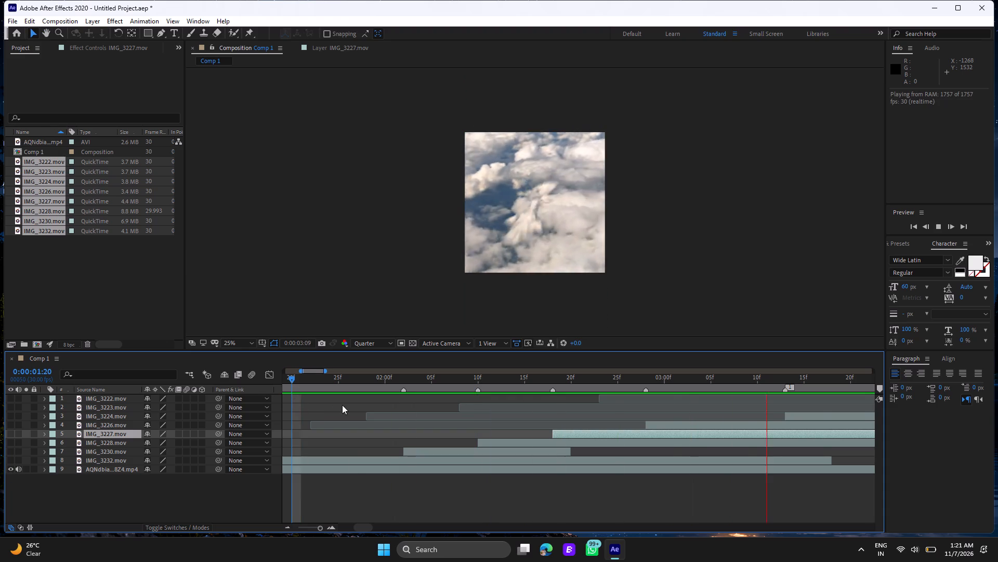
left_click(346, 384)
key("space")
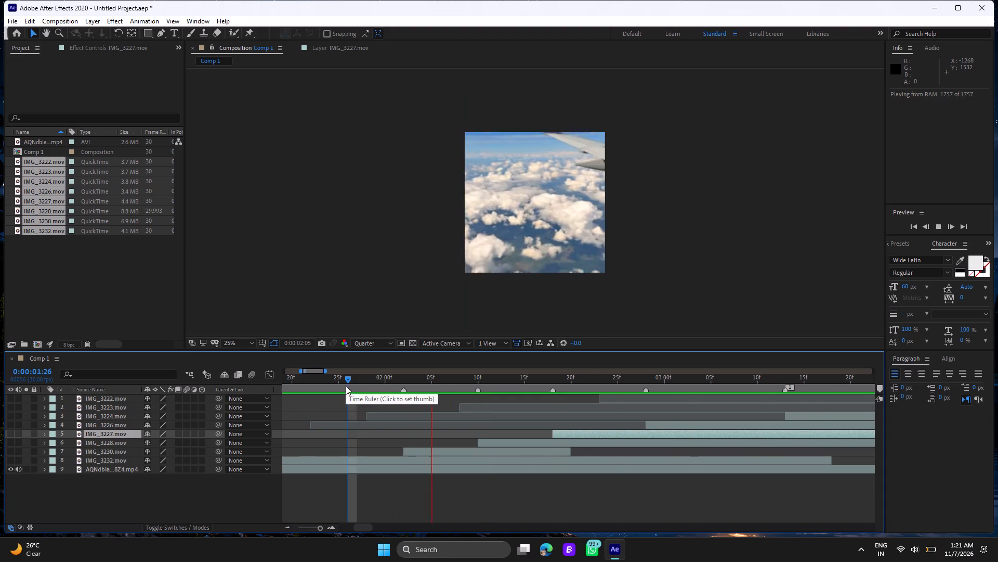
key("space")
Examine the reference video's transitions by scrubbing back and forth between 0:00:01:23 and 0:00:03:10.
left_click(403, 379)
left_click_drag(403, 379, 405, 379)
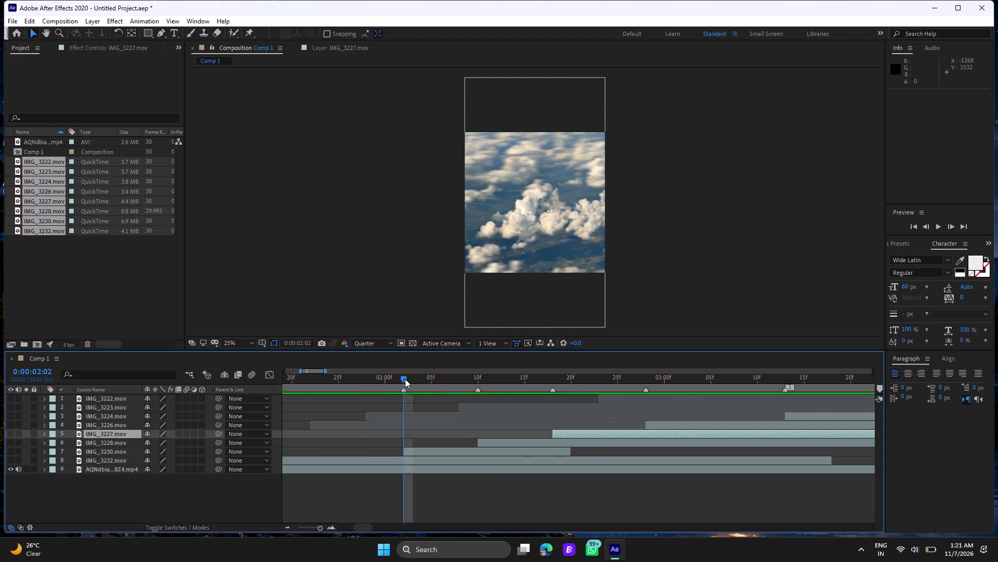
left_click_drag(405, 379, 460, 399)
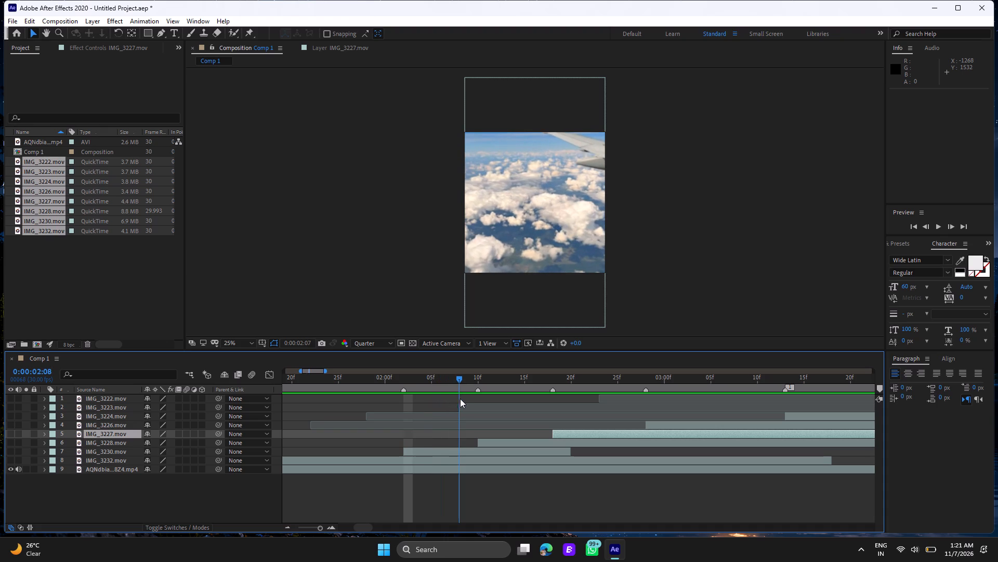
left_click_drag(460, 399, 400, 404)
left_click_drag(399, 404, 421, 405)
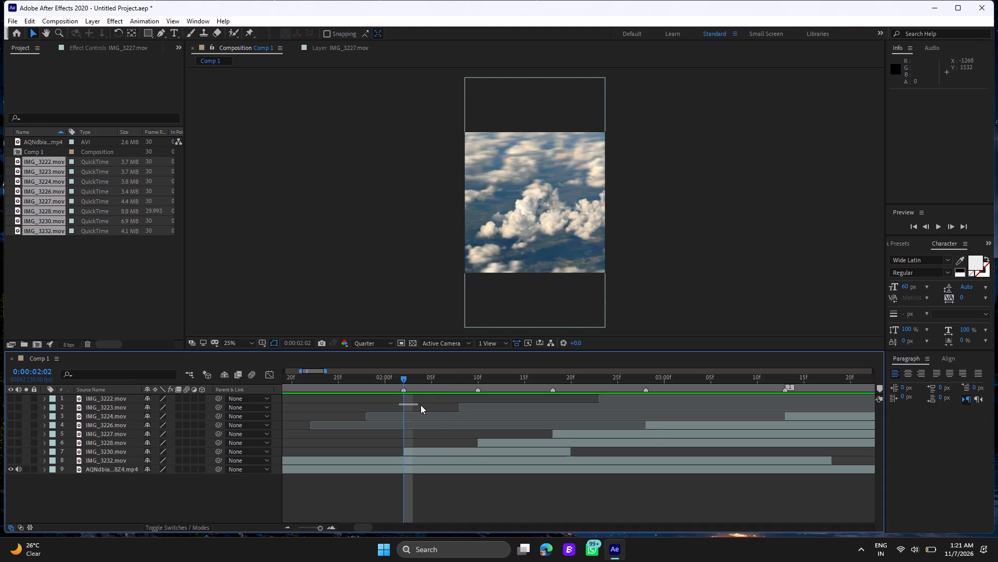
left_click_drag(421, 405, 432, 407)
left_click(398, 380)
left_click_drag(398, 380, 427, 389)
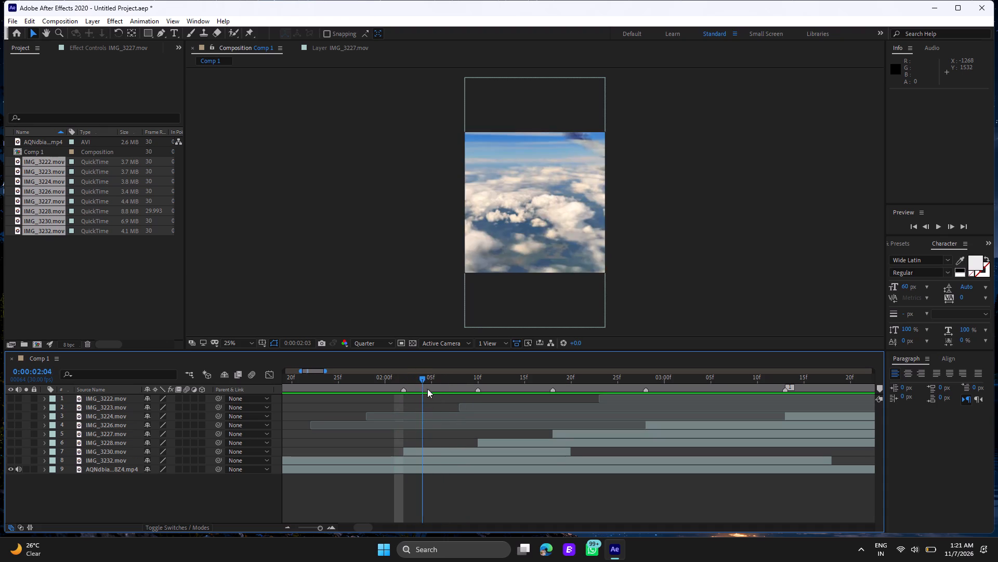
left_click_drag(427, 389, 505, 407)
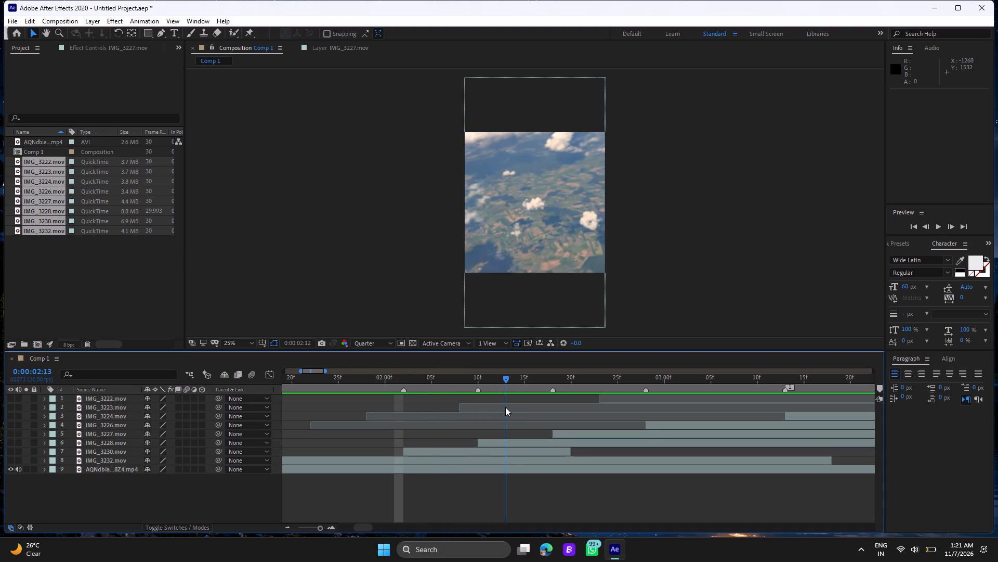
left_click_drag(505, 407, 384, 413)
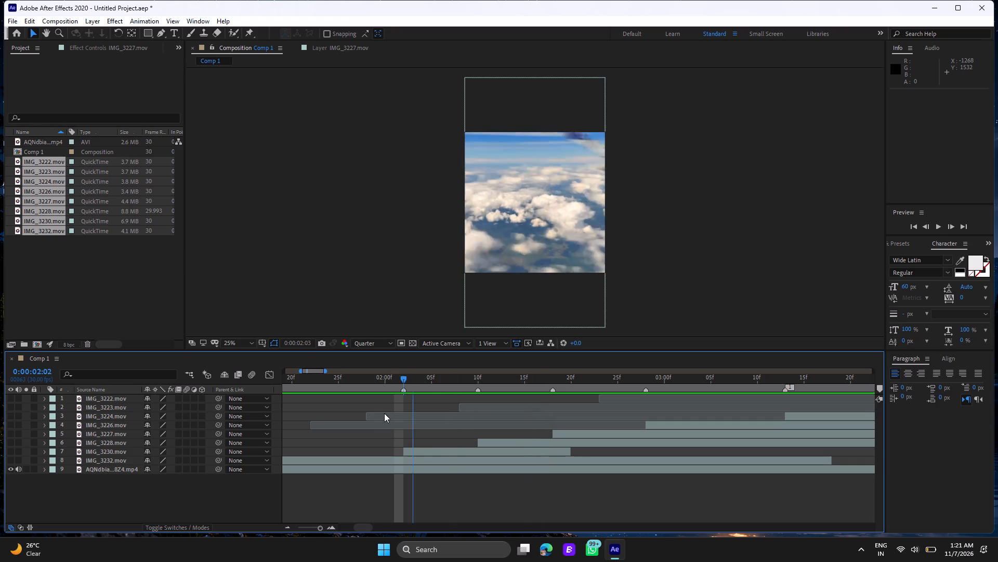
left_click_drag(384, 413, 505, 426)
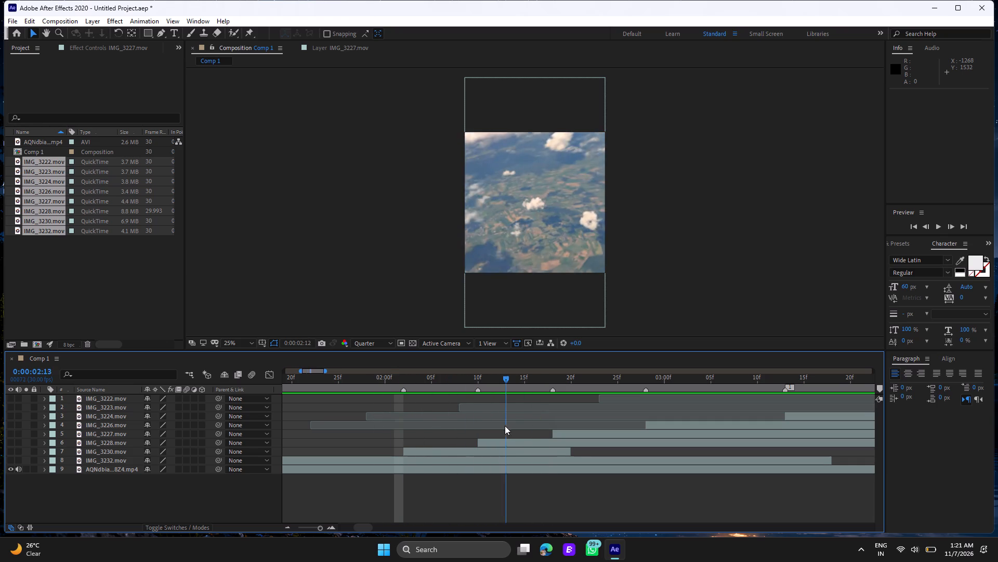
left_click_drag(505, 426, 644, 429)
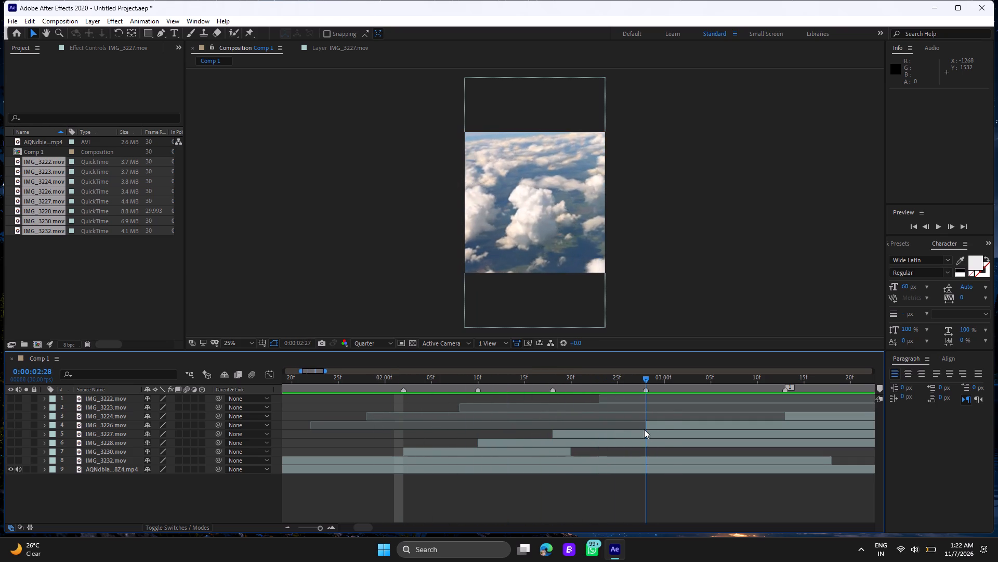
left_click_drag(644, 429, 765, 435)
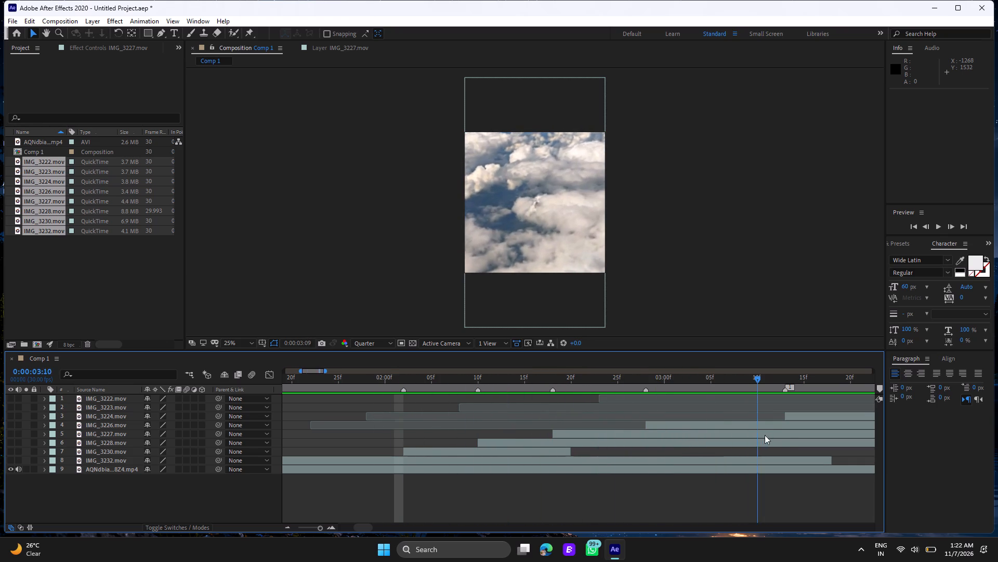
left_click_drag(765, 435, 352, 441)
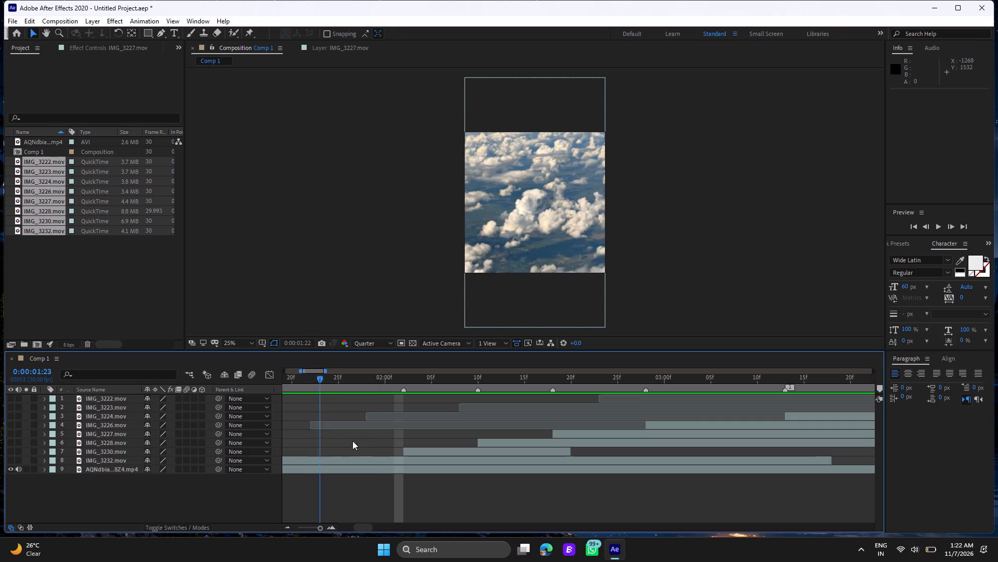
left_click_drag(352, 441, 490, 446)
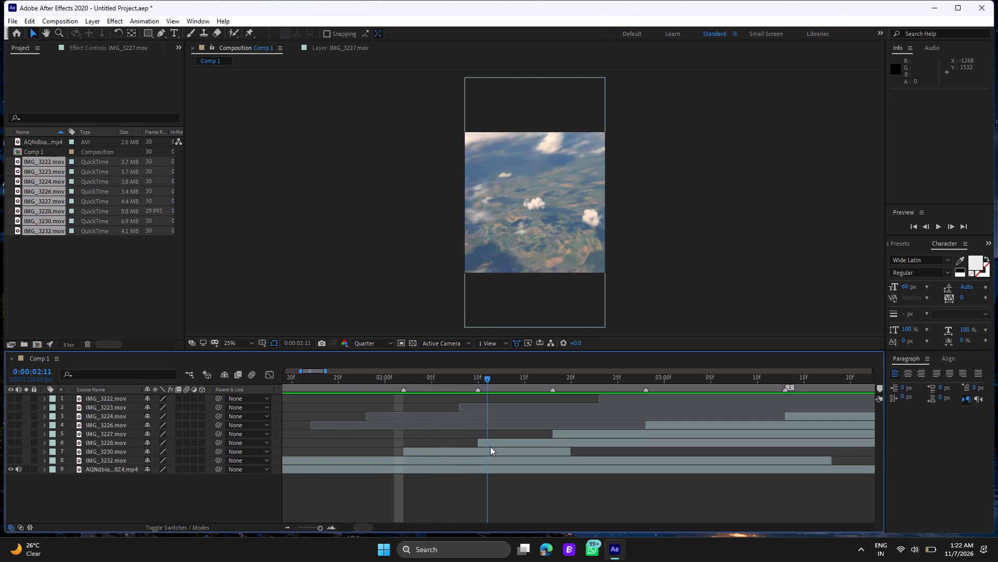
left_click_drag(490, 446, 572, 457)
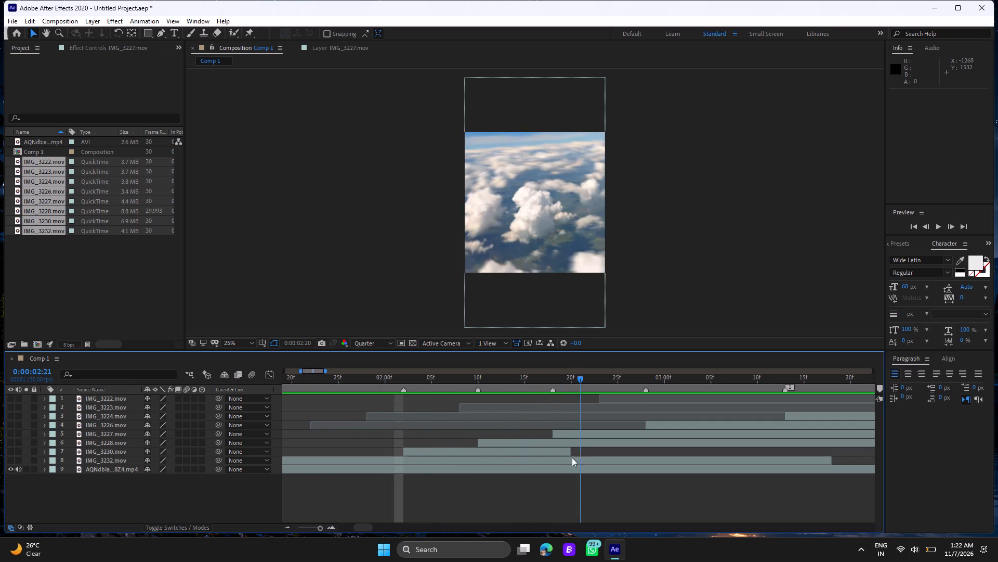
Play the reference video from 0:00:00:24.
left_click_drag(572, 457, 237, 467)
key("space")
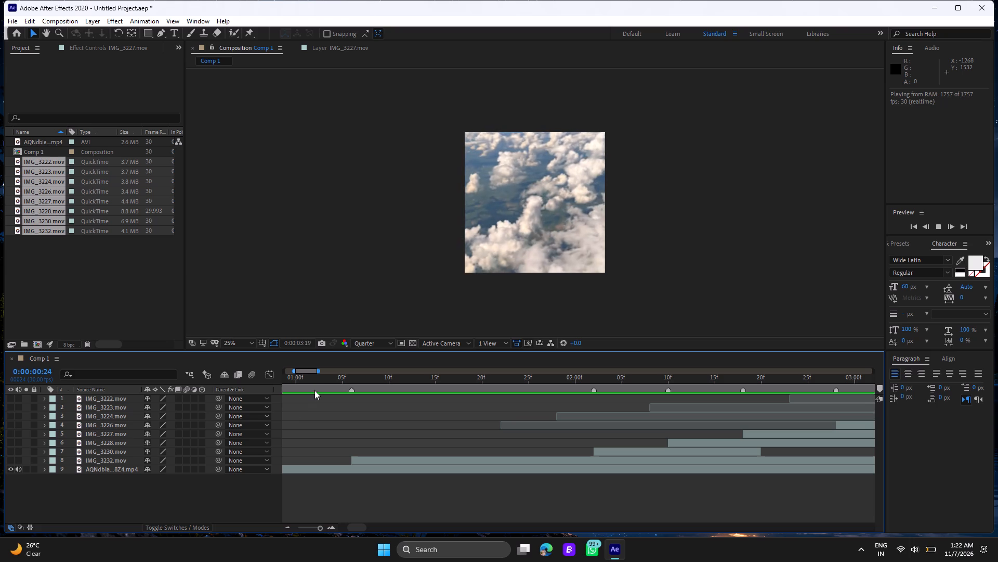
Play the reference video from 0:00:01:03, from 0:00:01:10, and again from 0:00:01:02.
left_click(325, 378)
key("space")
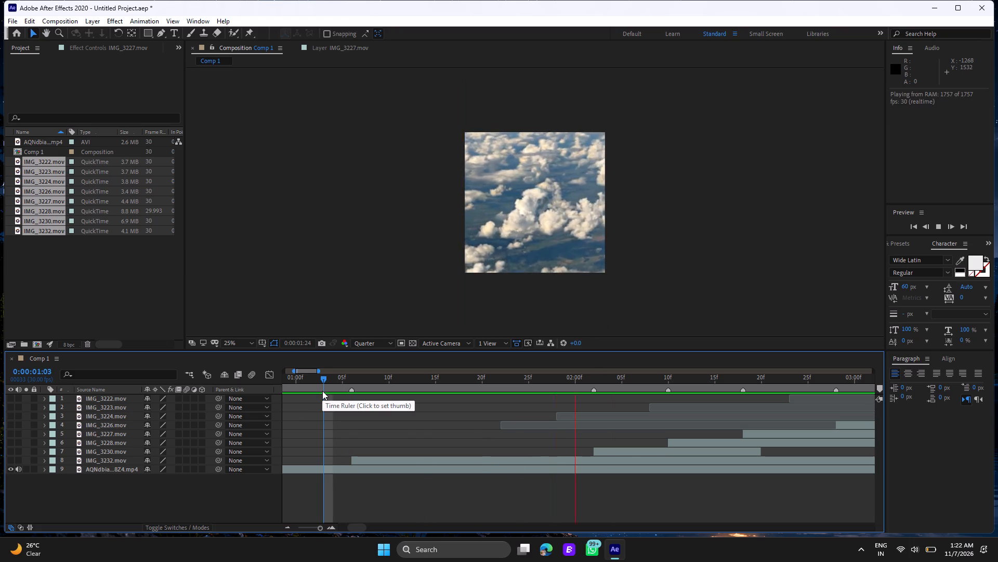
left_click(389, 376)
key("space")
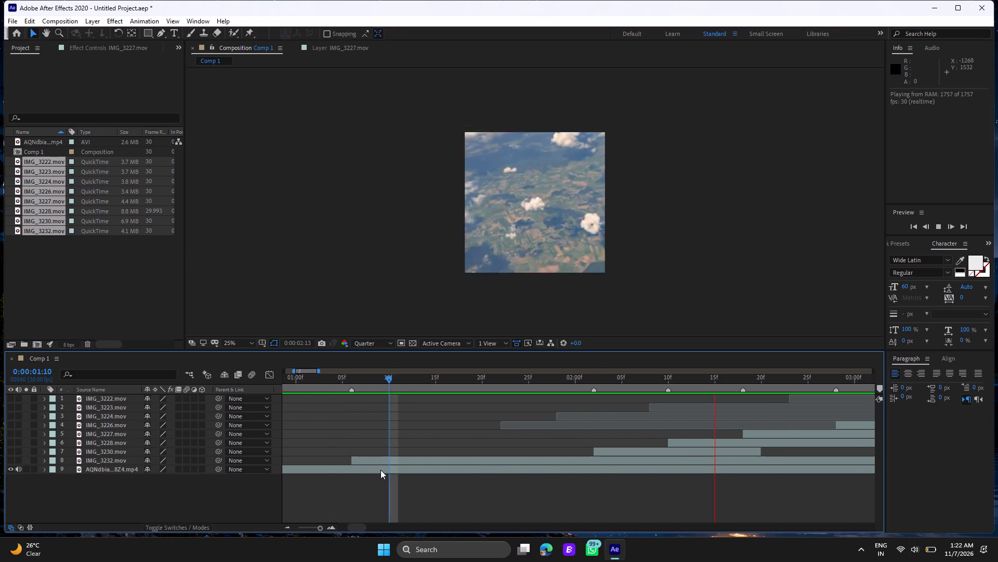
left_click(315, 378)
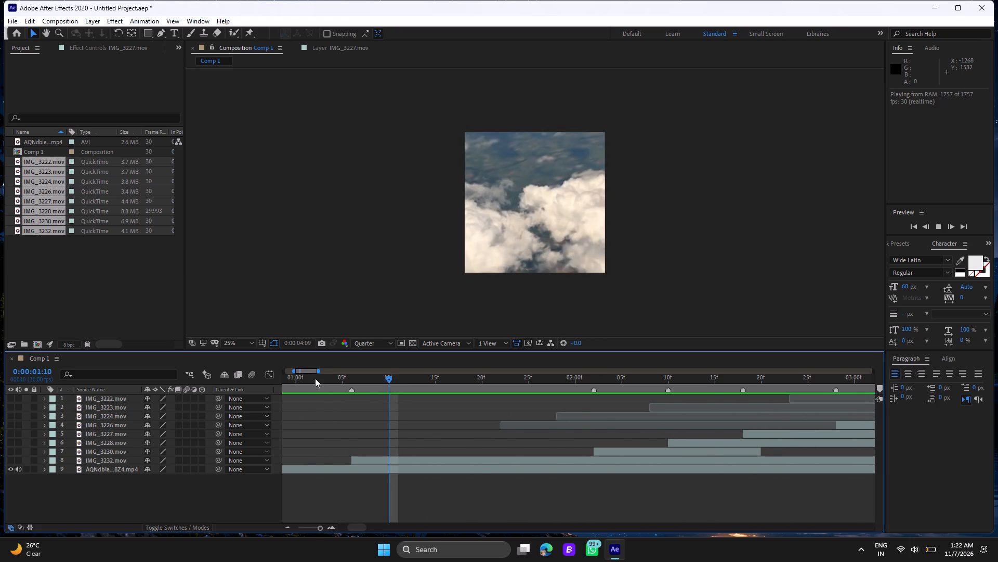
key("space")
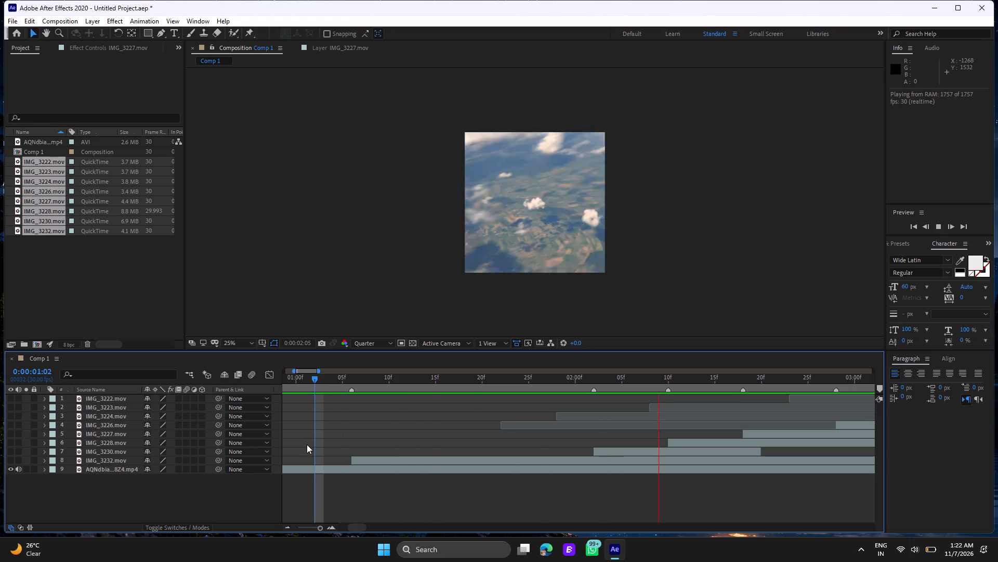
Make all eight IMG clip layers visible again and hide the AQNdbia reference video.
left_click(349, 374)
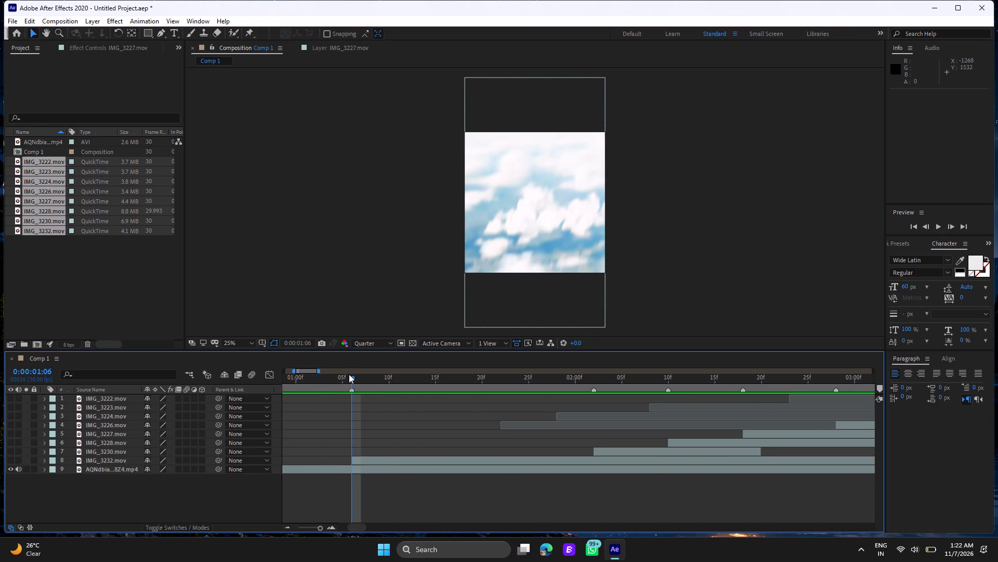
left_click_drag(9, 461, 9, 446)
left_click_drag(9, 446, 9, 407)
left_click(9, 406)
left_click_drag(9, 403, 9, 398)
left_click(8, 398)
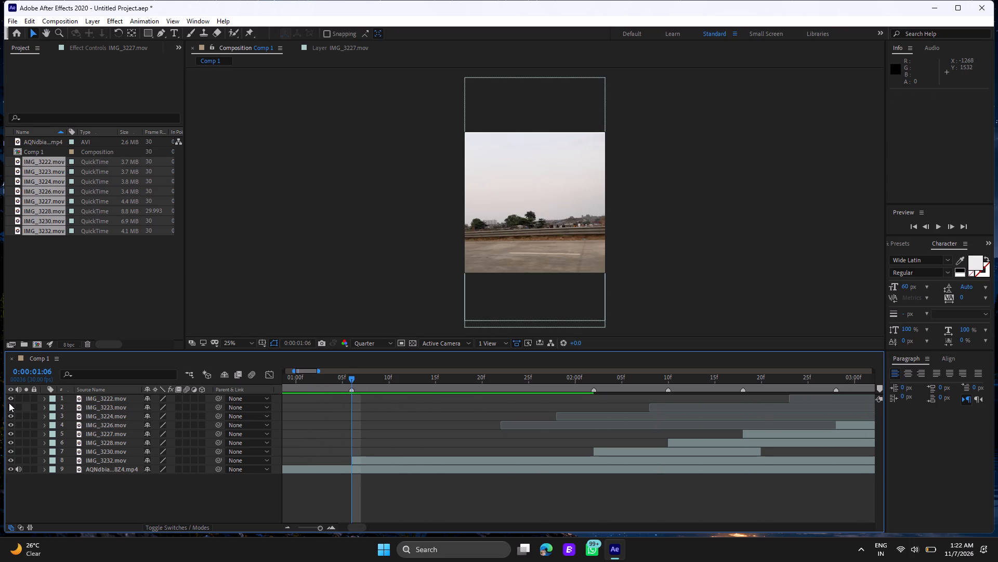
left_click(9, 403)
left_click(11, 404)
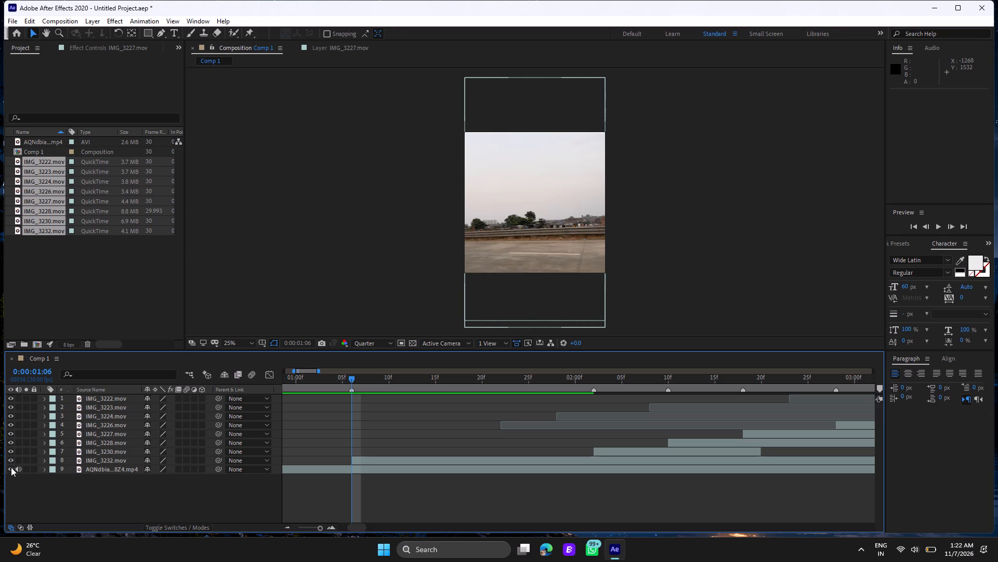
left_click(10, 467)
Play the edited clips from 0:00:01:06.
key("space")
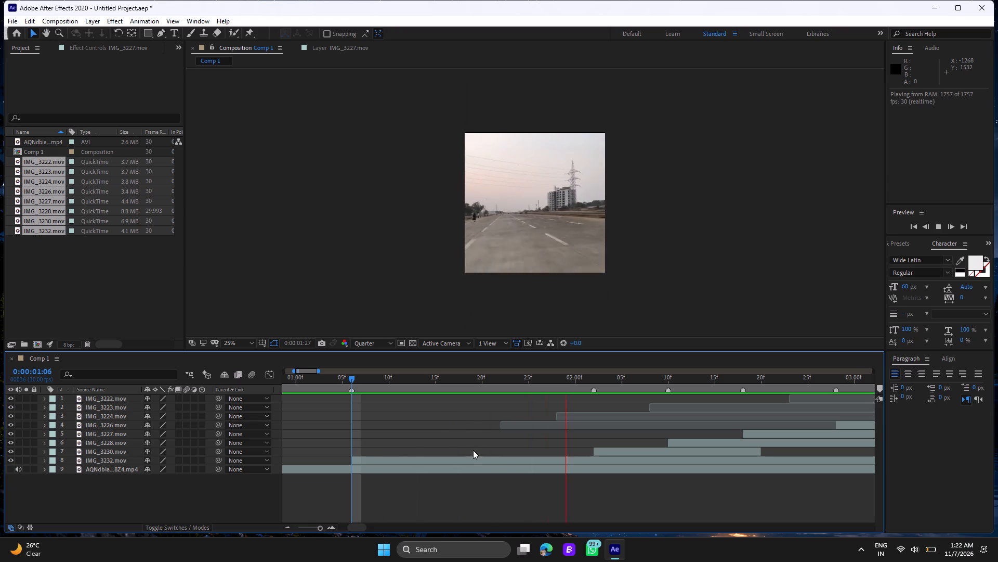
left_click(591, 377)
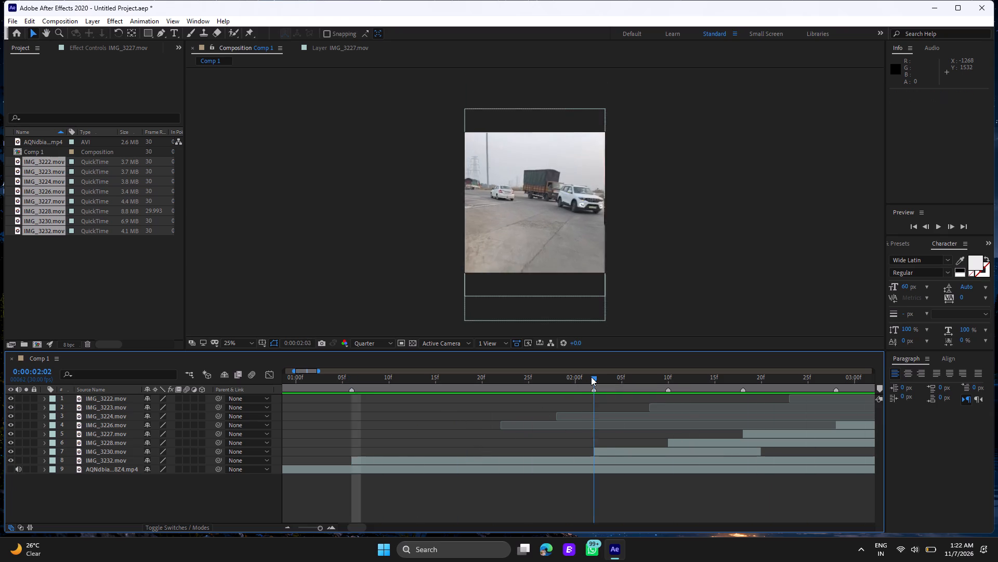
Delete all the Time Remap keyframes of the IMG_3230 layer.
left_click(606, 450)
scroll(606, 450, "down", 2)
key("u")
left_click_drag(674, 459, 616, 462)
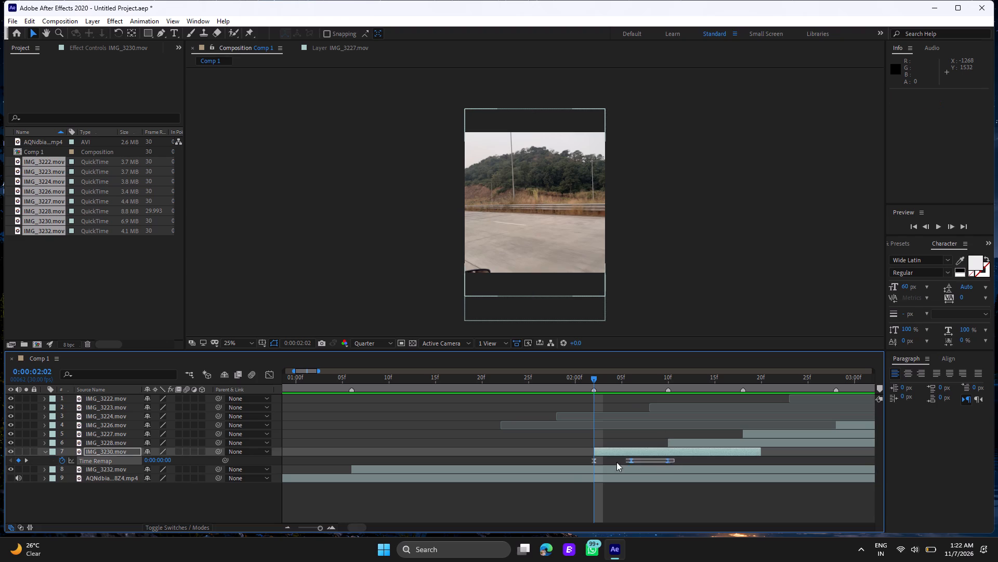
left_click_drag(616, 462, 581, 462)
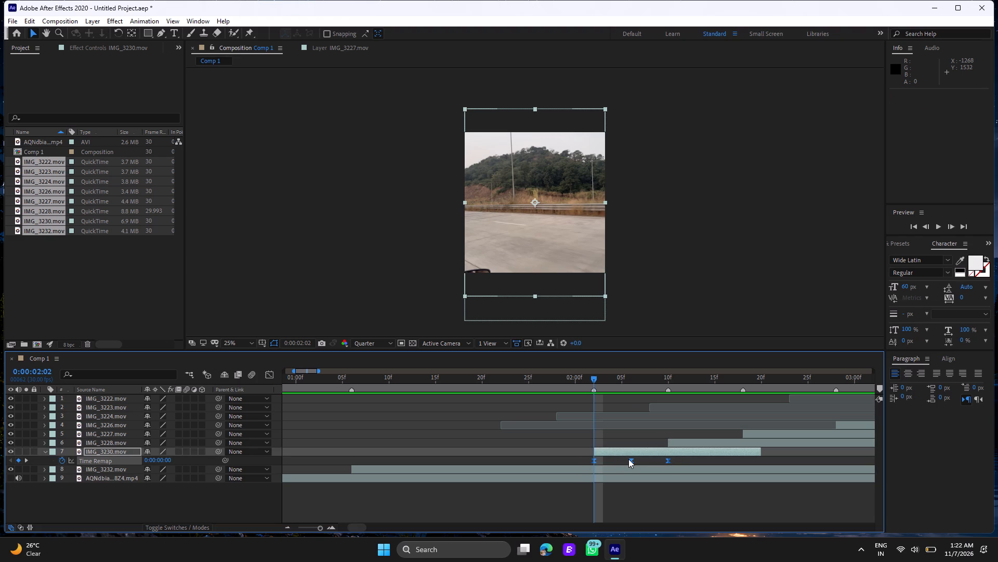
left_click(630, 459)
key("Delete")
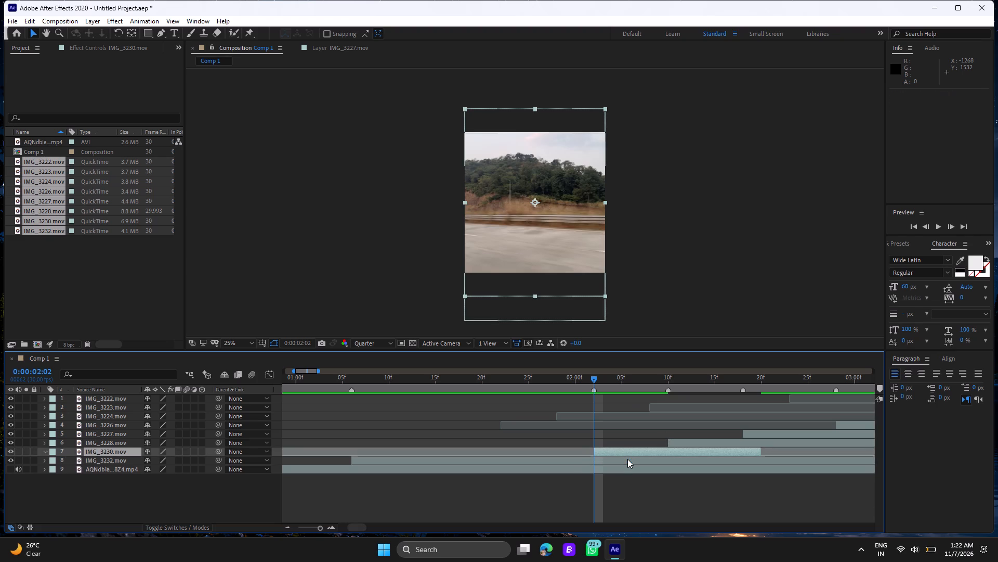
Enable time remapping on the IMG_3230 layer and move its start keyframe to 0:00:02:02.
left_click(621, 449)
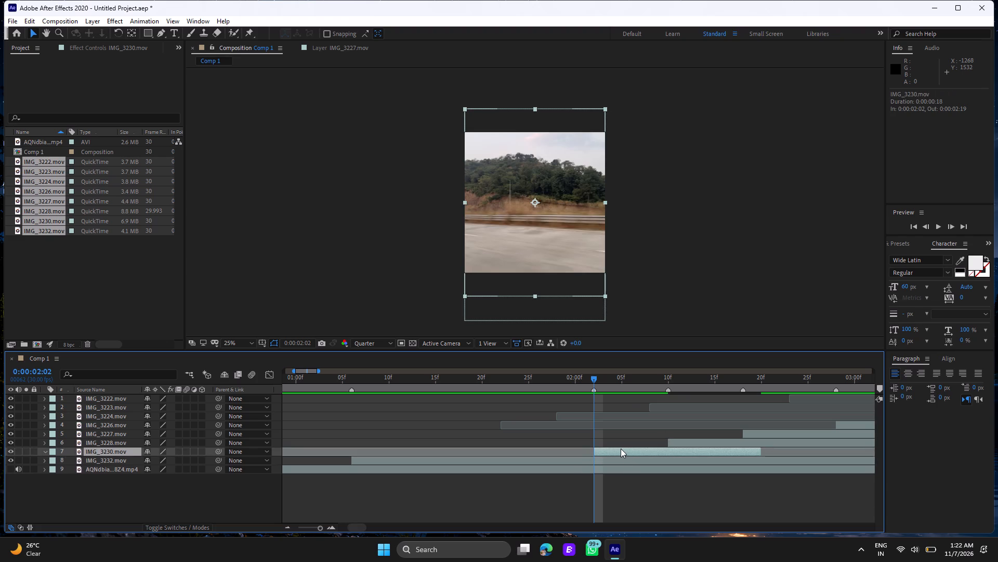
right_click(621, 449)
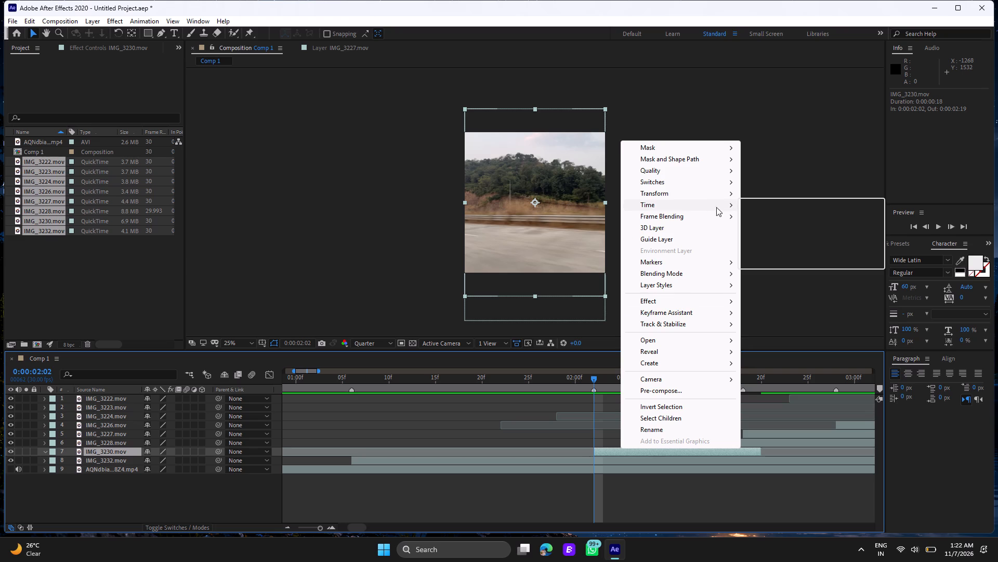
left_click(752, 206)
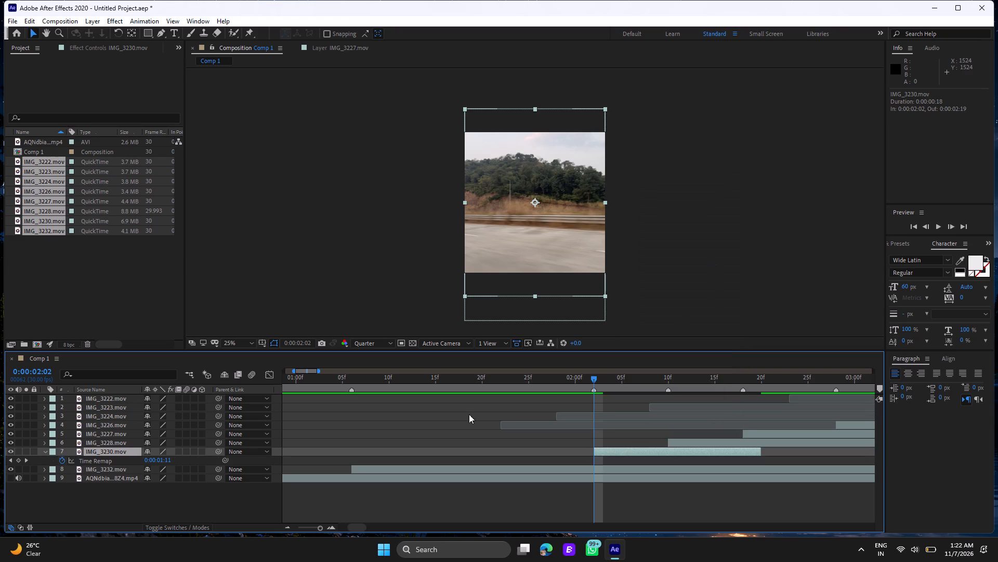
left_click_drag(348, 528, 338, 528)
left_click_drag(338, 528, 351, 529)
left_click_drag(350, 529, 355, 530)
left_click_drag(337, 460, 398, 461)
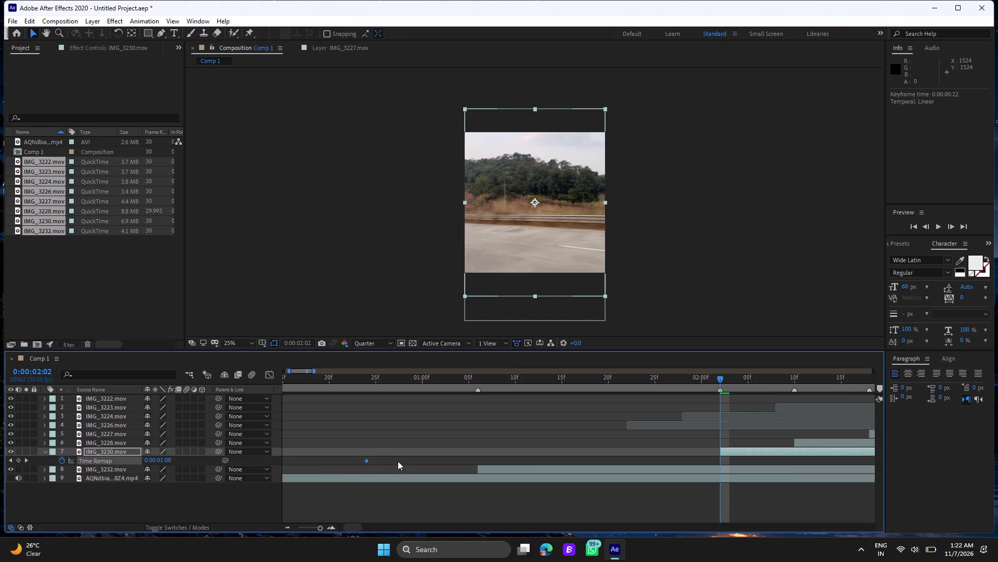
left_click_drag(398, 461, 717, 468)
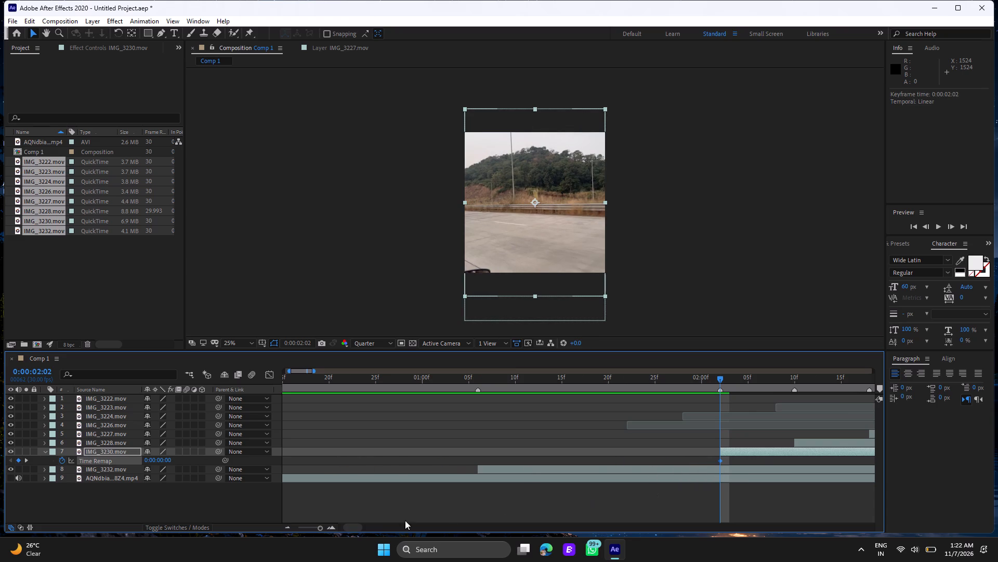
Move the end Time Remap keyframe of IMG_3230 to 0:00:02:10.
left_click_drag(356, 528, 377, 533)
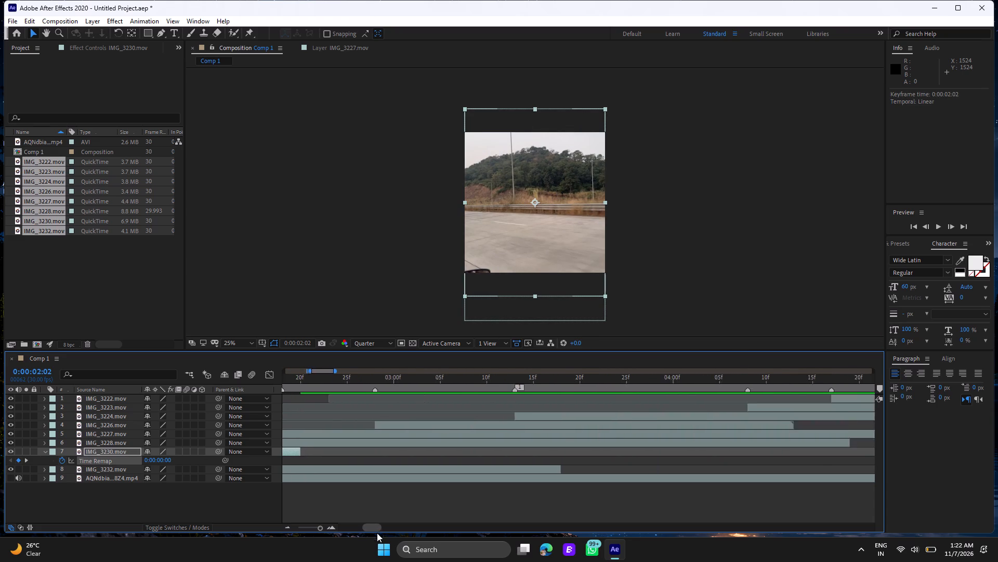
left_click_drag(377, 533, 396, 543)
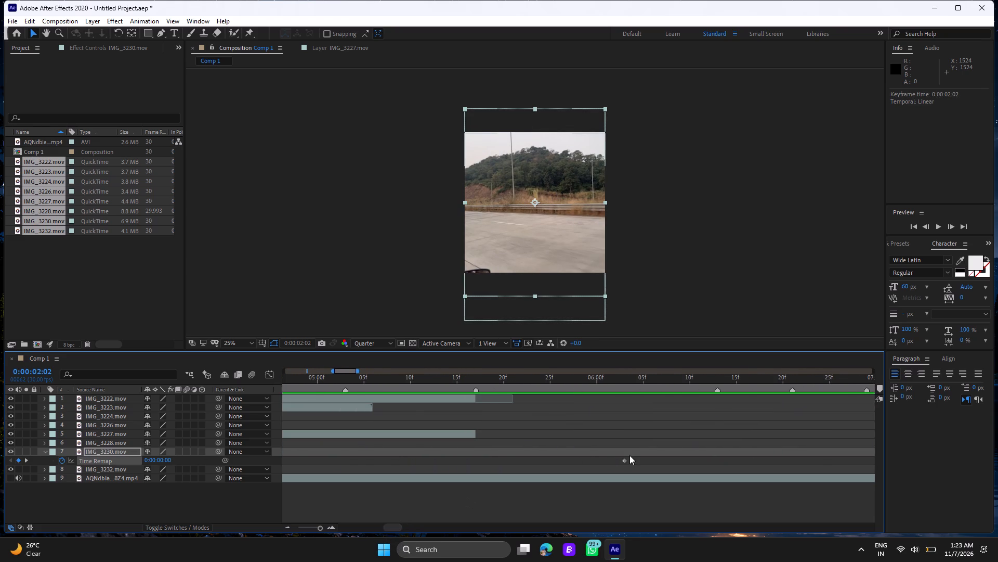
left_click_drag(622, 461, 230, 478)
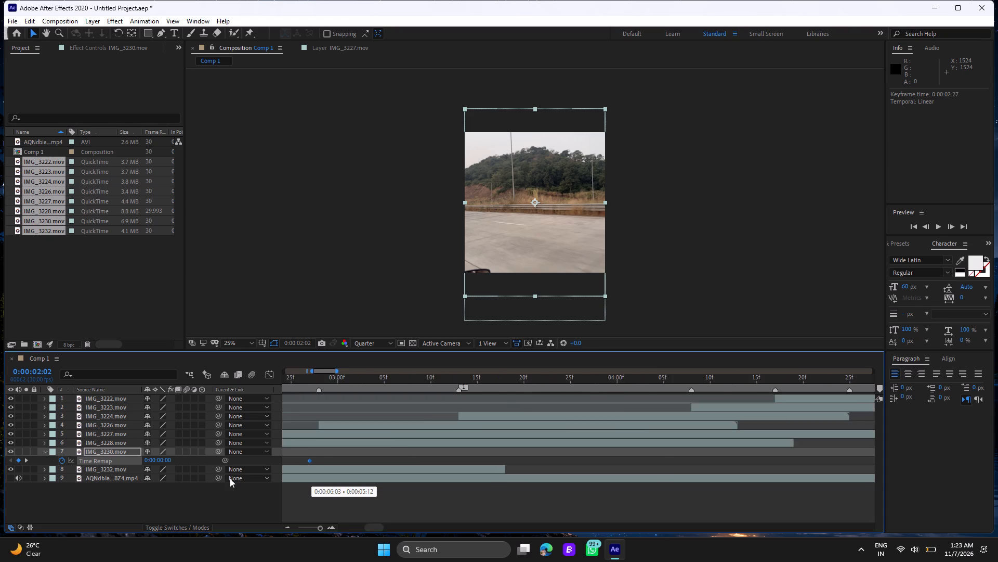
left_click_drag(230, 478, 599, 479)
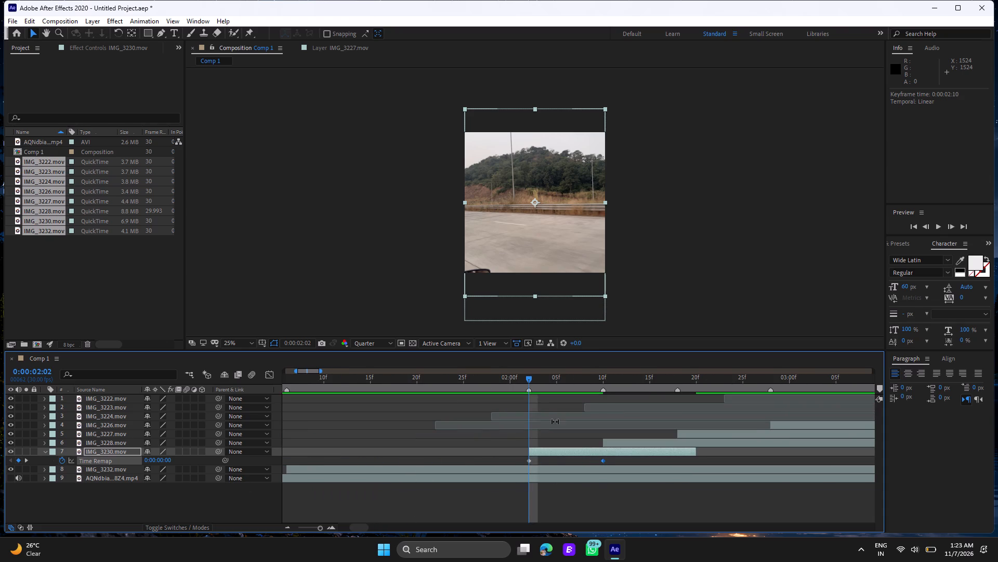
Play the remapped IMG_3230 clip from 0:00:02:00.
left_click(514, 378)
key("space")
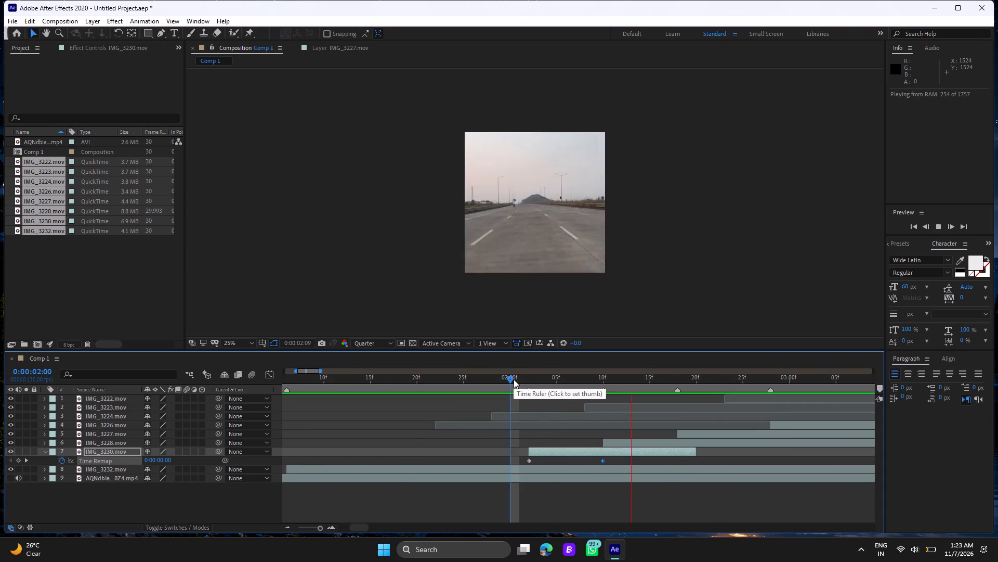
key("space")
Split the IMG_3230 layer at 0:00:02:10 and delete the part after the cut.
left_click(535, 373)
left_click(529, 377)
left_click_drag(529, 377, 602, 398)
left_click(612, 451)
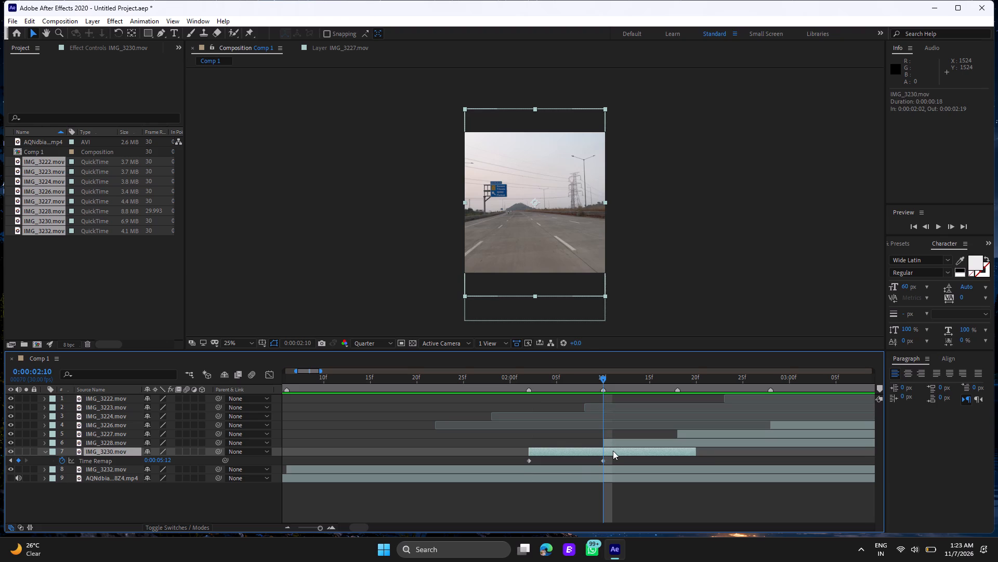
key("ctrl+shift+d")
key("Delete")
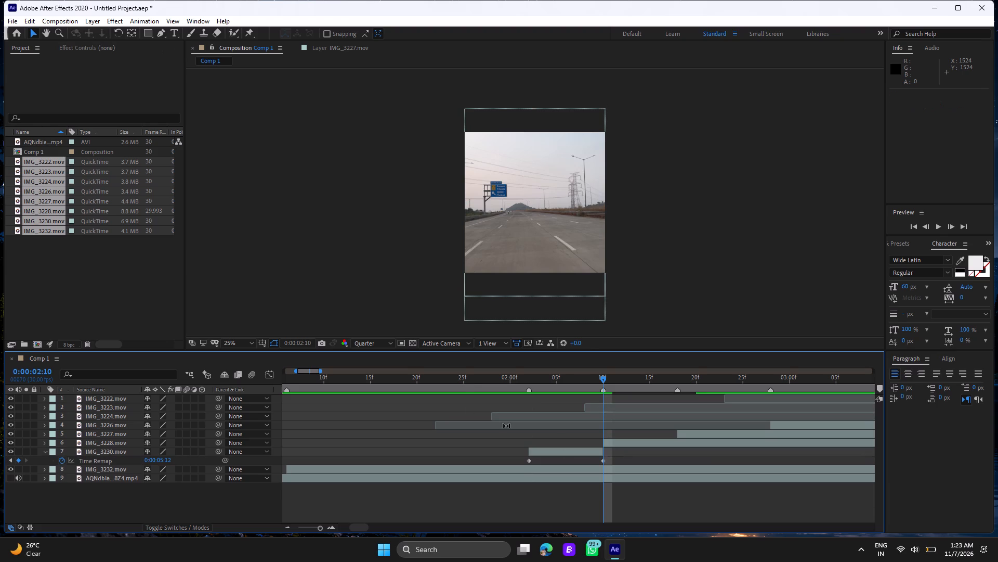
Review the trimmed IMG_3230 clip by scrubbing through it and playing from 0:00:01:22 and 0:00:01:26.
left_click(499, 379)
left_click_drag(499, 379, 574, 401)
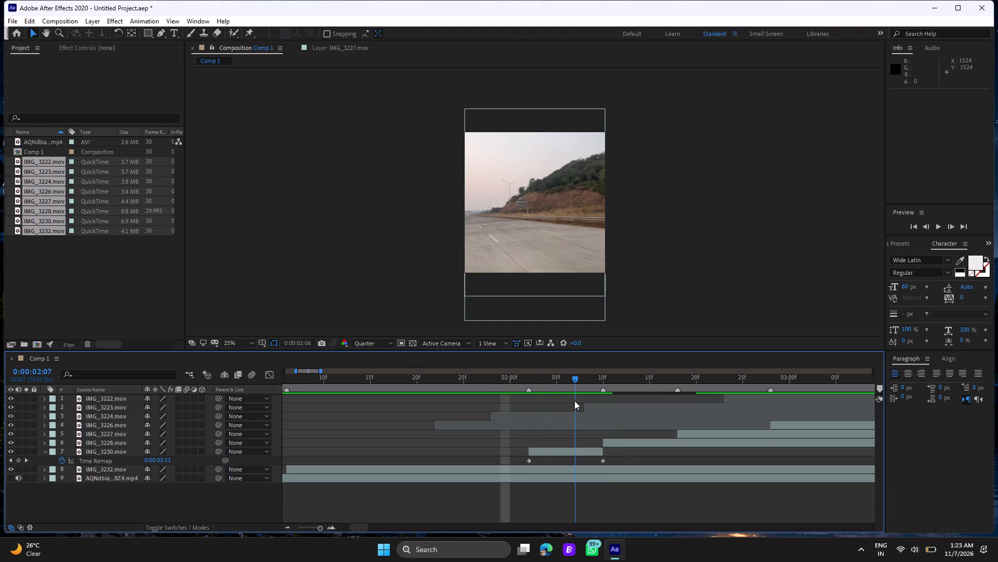
left_click_drag(574, 401, 437, 405)
key("space")
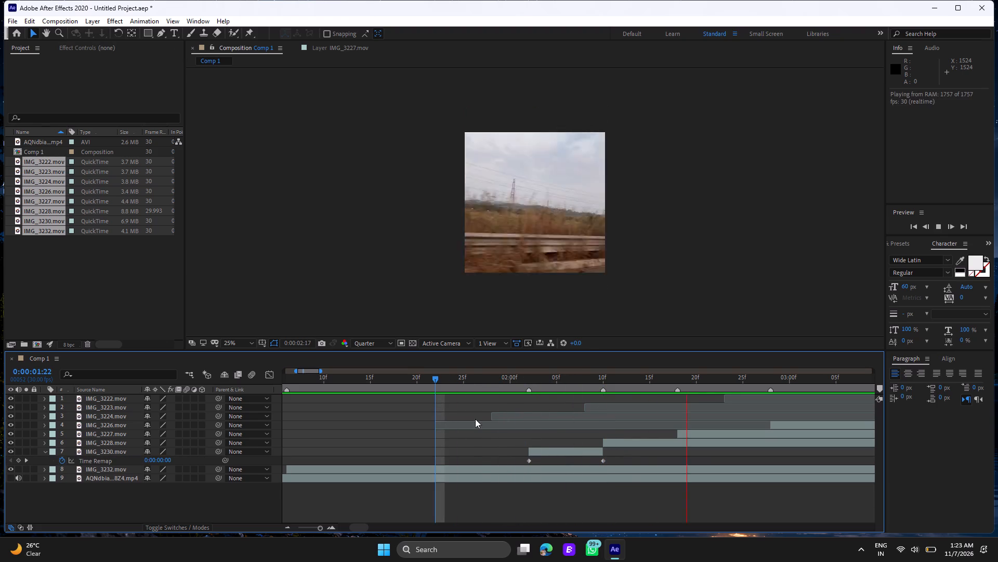
left_click(472, 382)
key("space")
key("space")
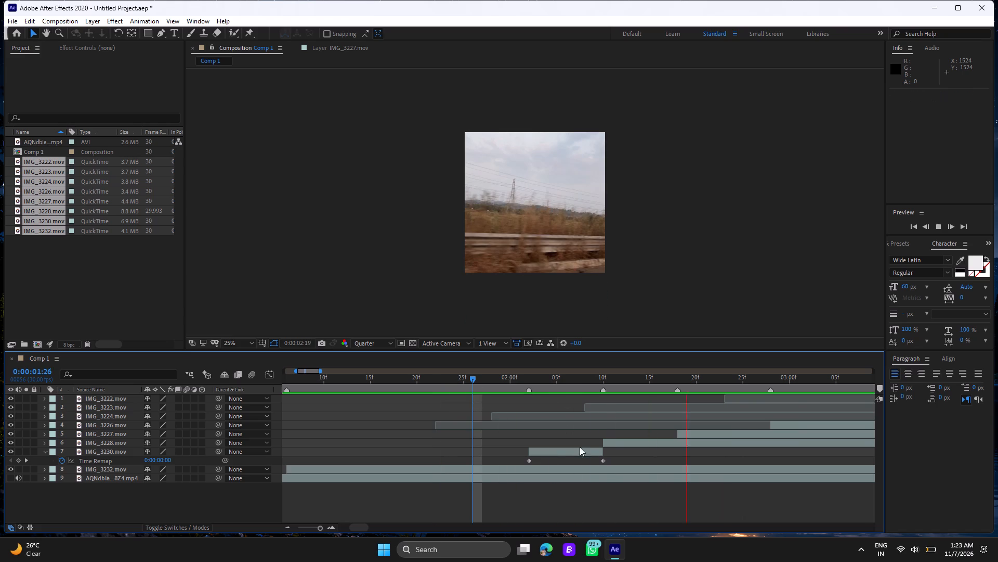
left_click_drag(603, 459, 604, 464)
left_click(476, 379)
key("space")
key("space")
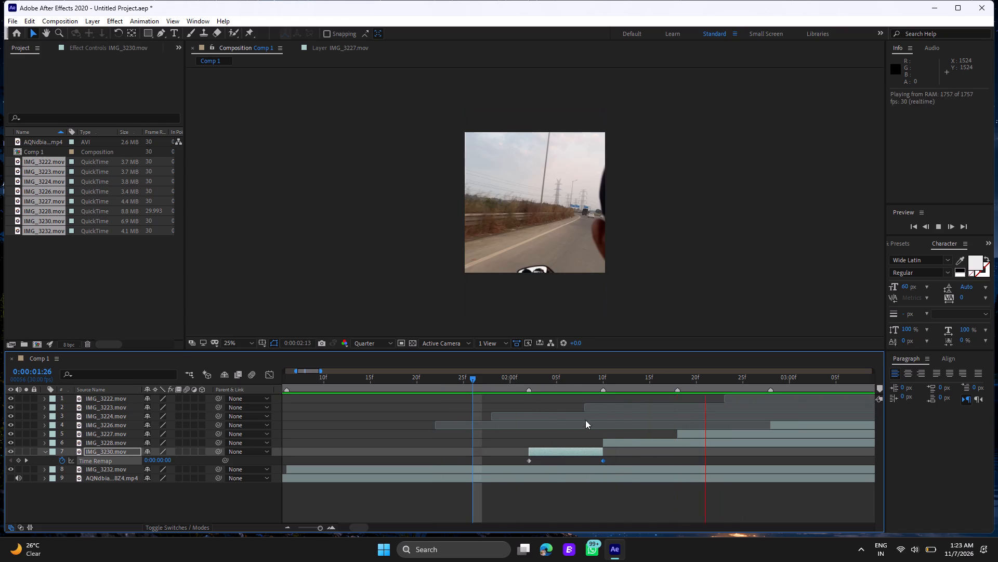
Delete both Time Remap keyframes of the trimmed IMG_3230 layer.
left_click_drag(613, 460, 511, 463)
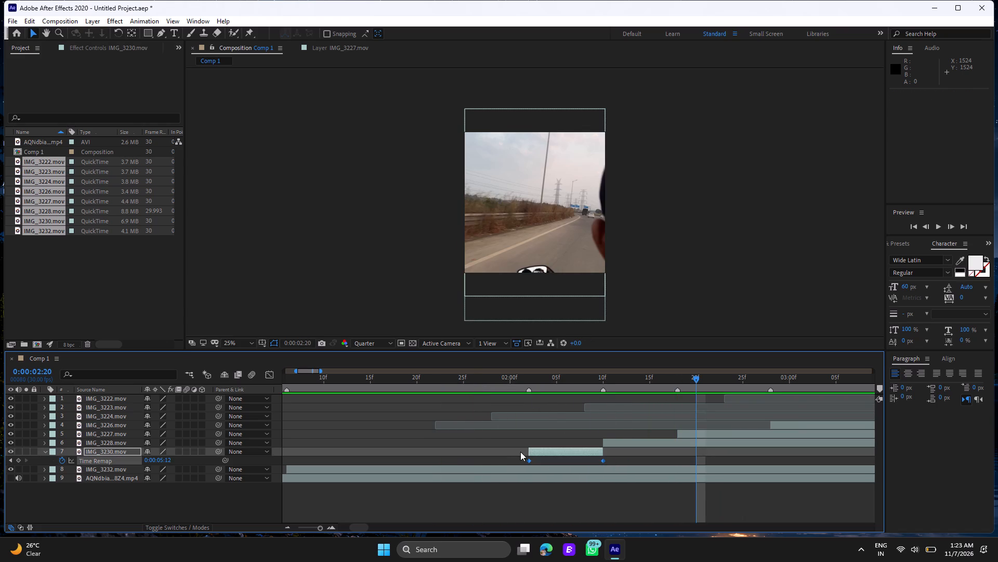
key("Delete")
Enable time remapping on the trimmed IMG_3230 layer and move its start keyframe to 0:00:02:02.
left_click(541, 451)
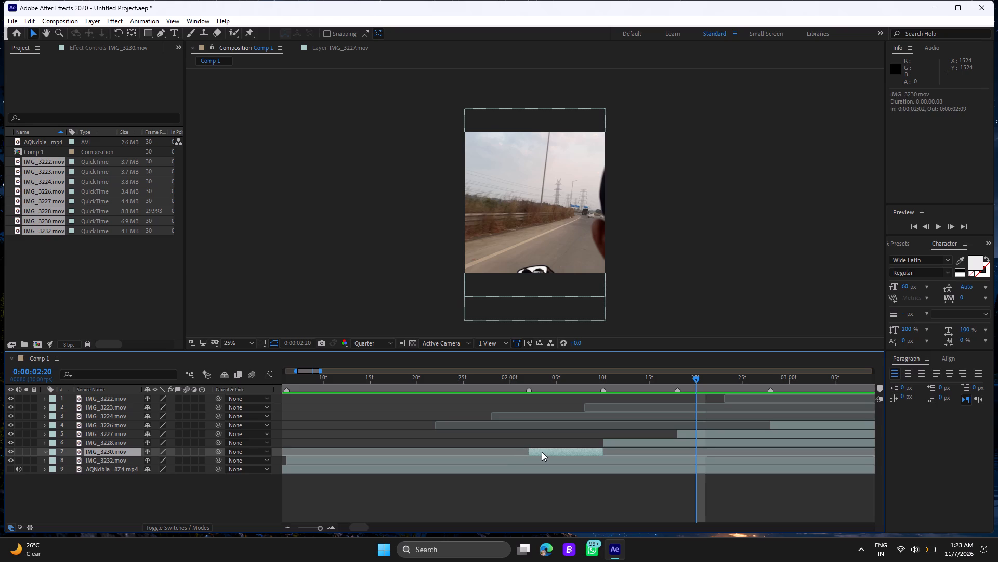
right_click(534, 450)
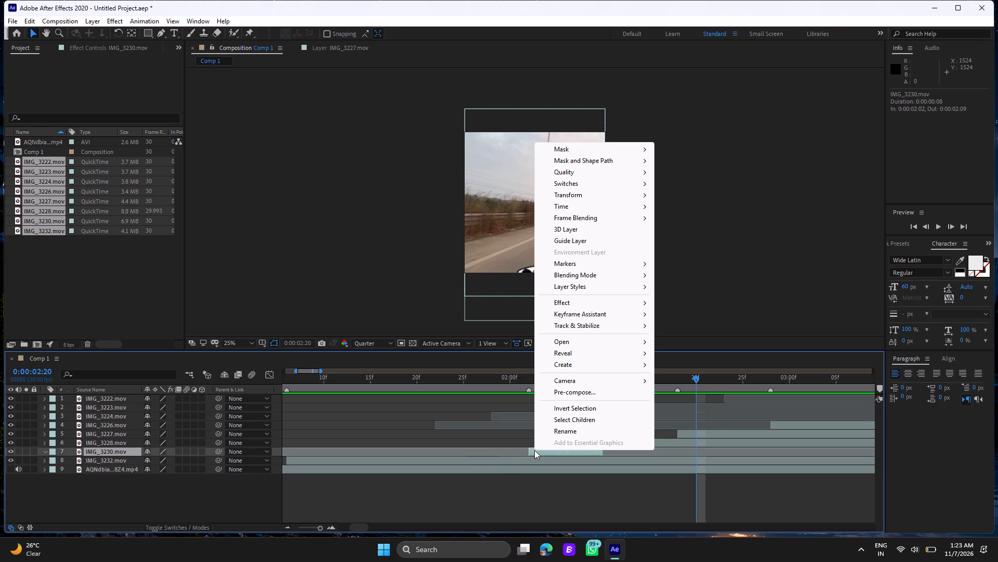
left_click(669, 209)
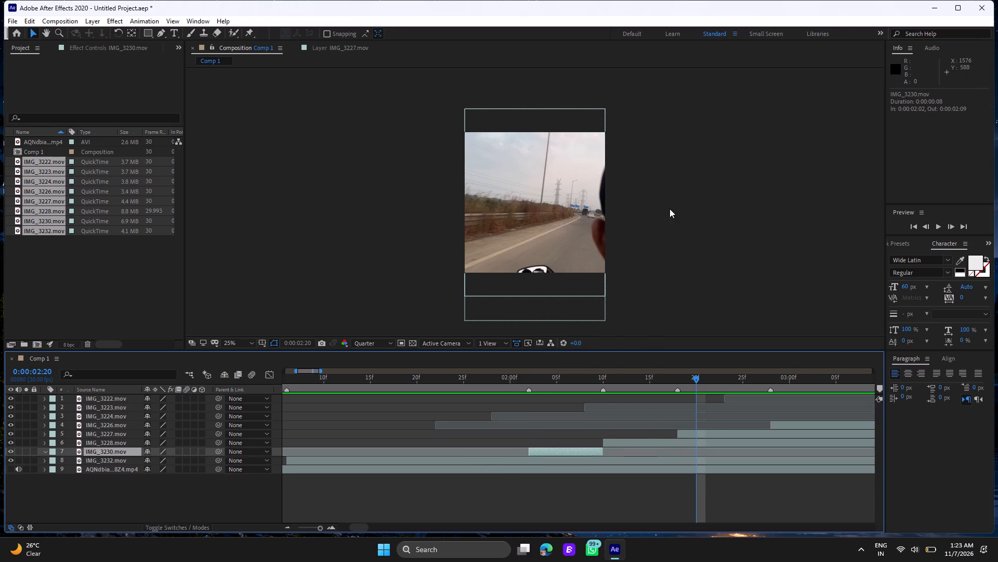
left_click_drag(353, 527, 347, 527)
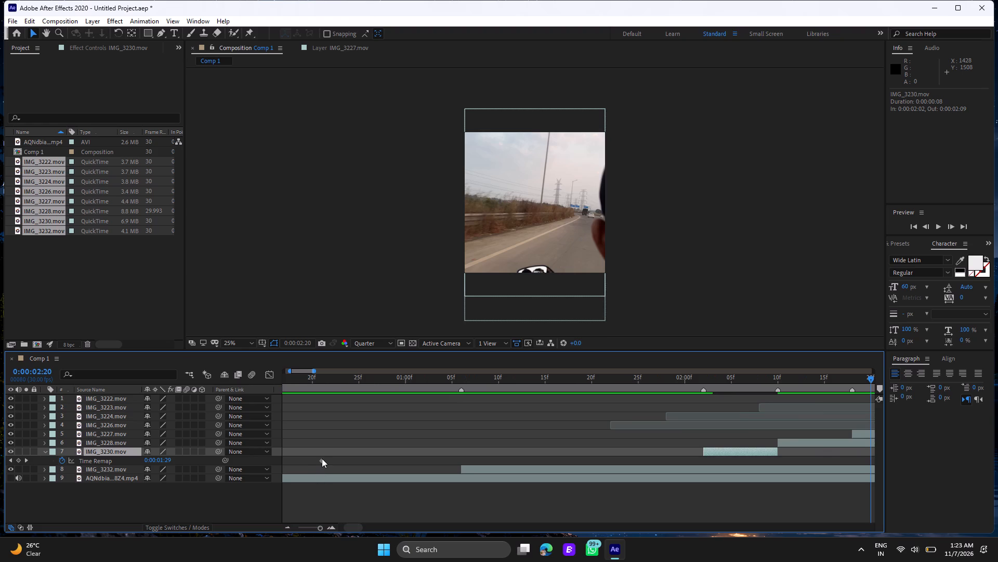
left_click_drag(322, 458, 703, 463)
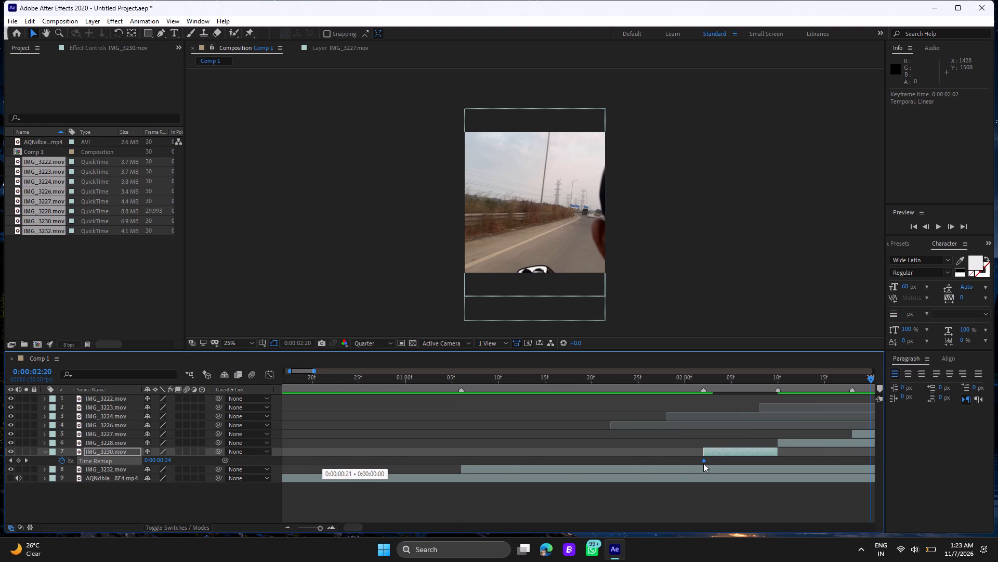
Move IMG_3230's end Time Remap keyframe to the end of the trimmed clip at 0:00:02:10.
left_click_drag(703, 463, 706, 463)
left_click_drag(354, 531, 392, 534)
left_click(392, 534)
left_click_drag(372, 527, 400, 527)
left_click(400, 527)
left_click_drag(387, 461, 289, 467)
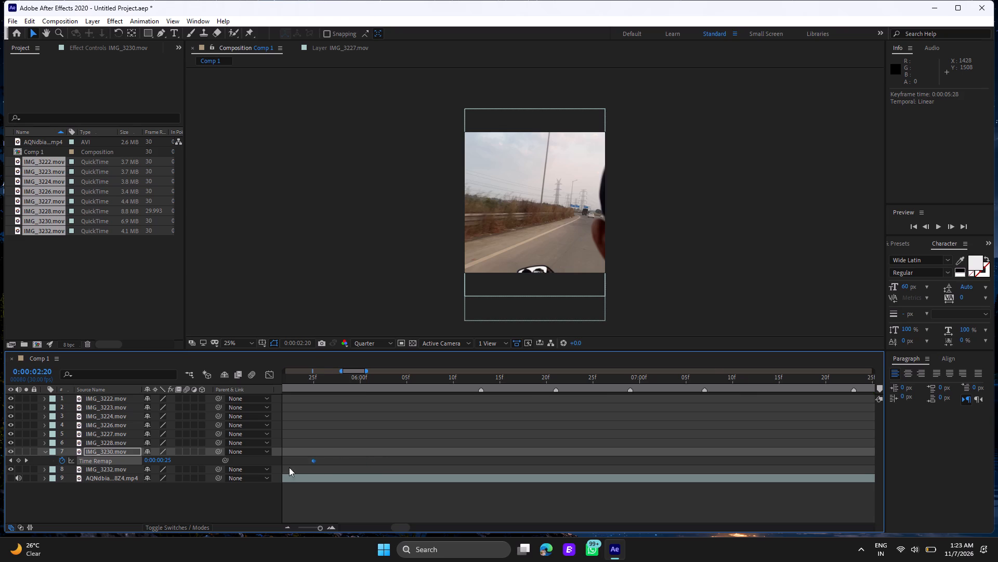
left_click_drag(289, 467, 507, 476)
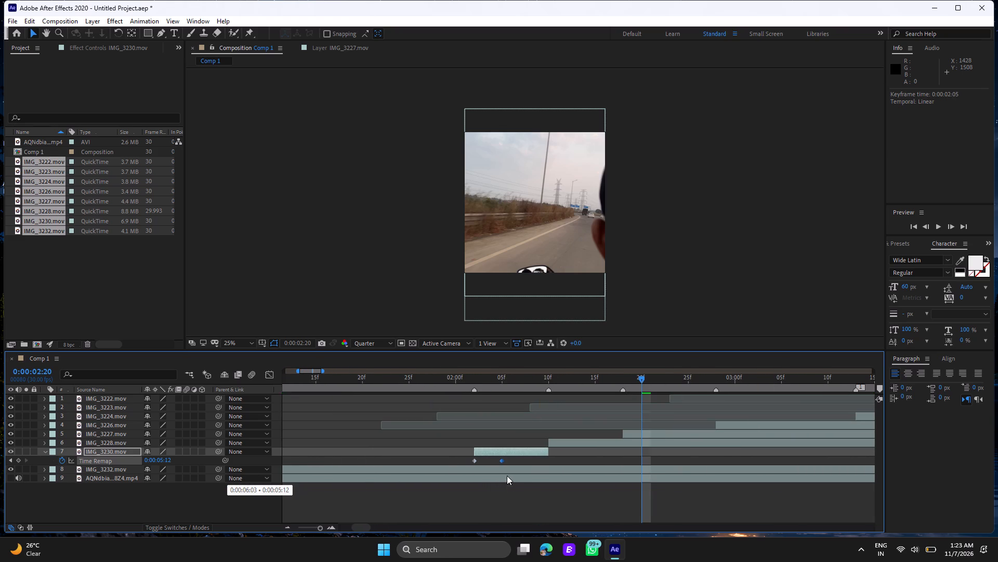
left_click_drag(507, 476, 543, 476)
Review the retimed IMG_3230 clip by scrubbing through it and playing from 0:00:01:21 and 0:00:01:28.
left_click(450, 376)
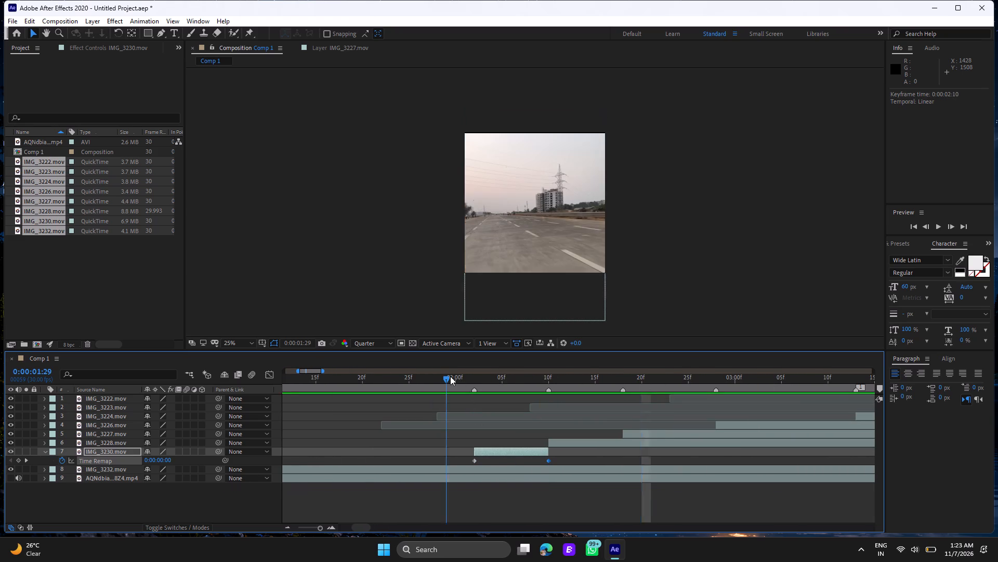
key("space")
key("space")
left_click(463, 381)
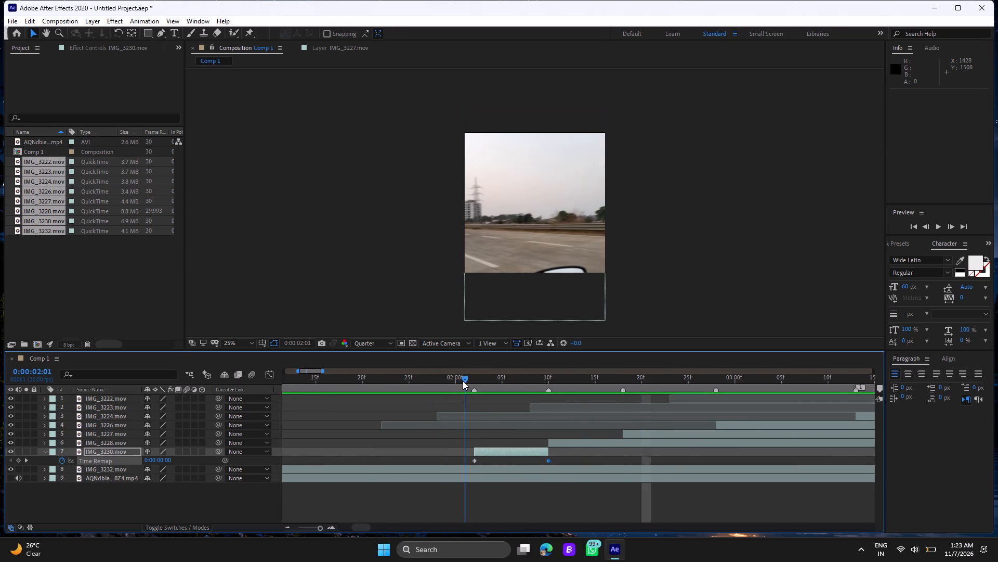
left_click_drag(463, 381, 544, 389)
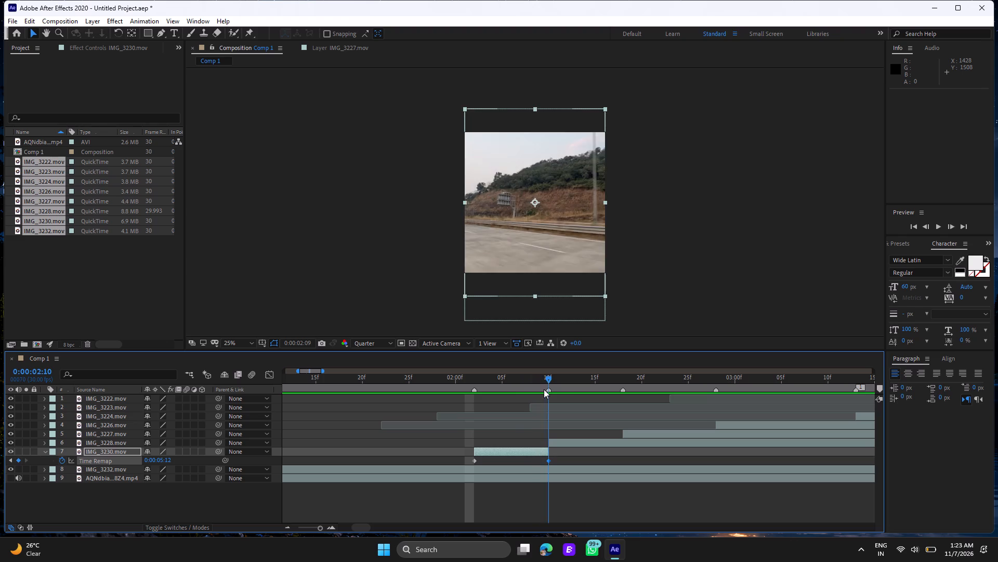
left_click_drag(544, 389, 556, 390)
left_click_drag(550, 391, 381, 411)
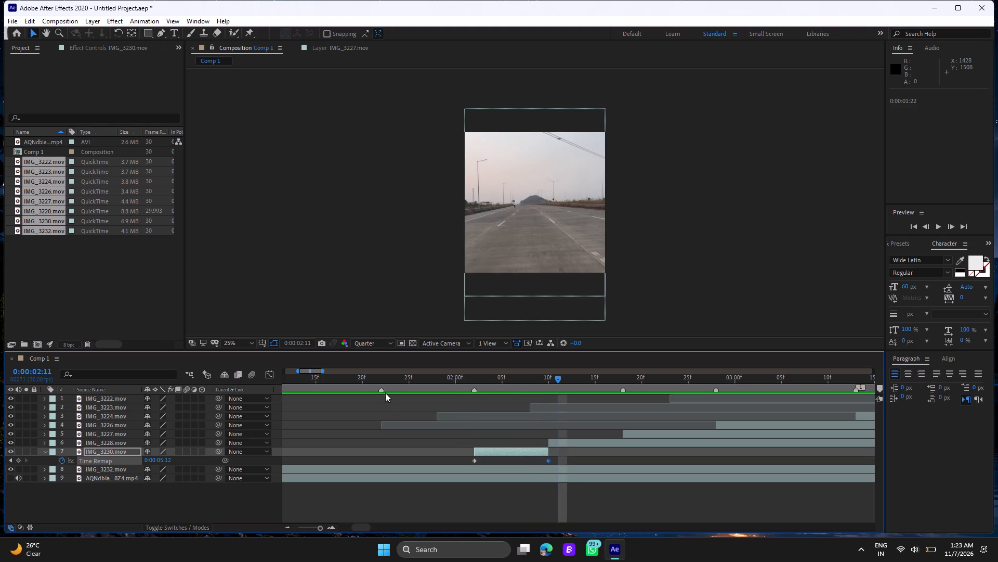
left_click(376, 379)
key("space")
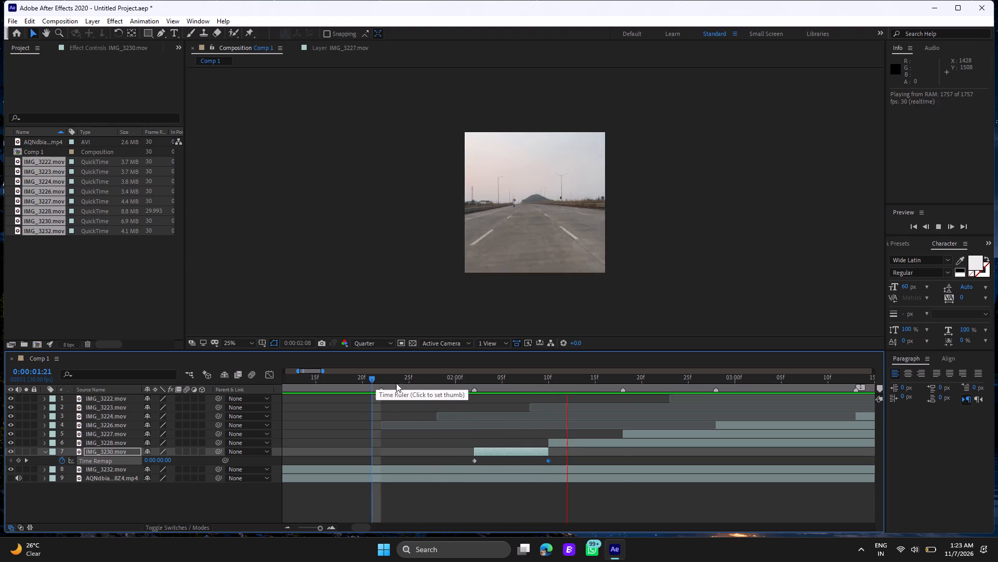
left_click(436, 381)
key("space")
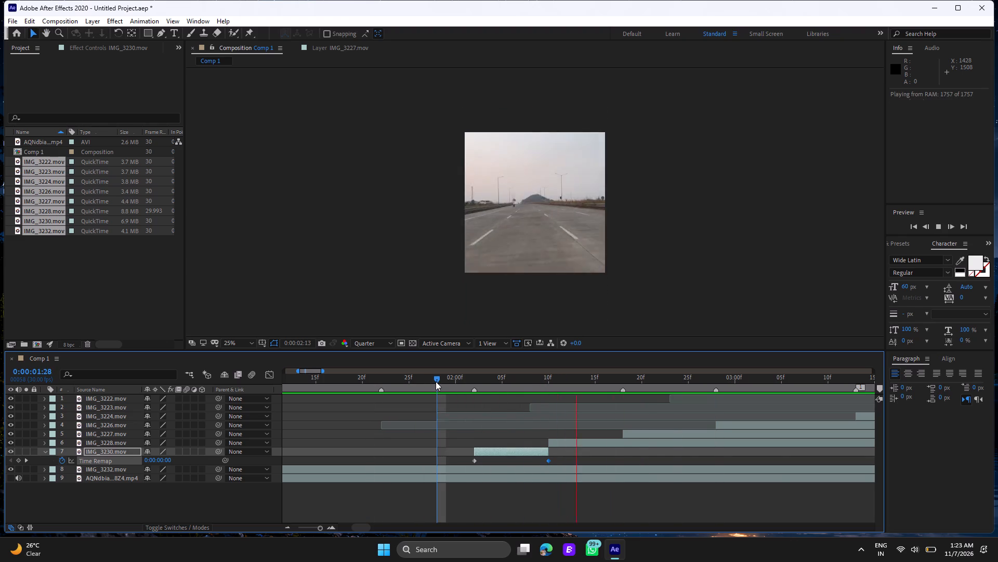
Play the edit from 0:00:00:04 and again from 0:00:01:02 to check the clip sequence.
left_click(327, 389)
left_click_drag(327, 389, 259, 392)
key("space")
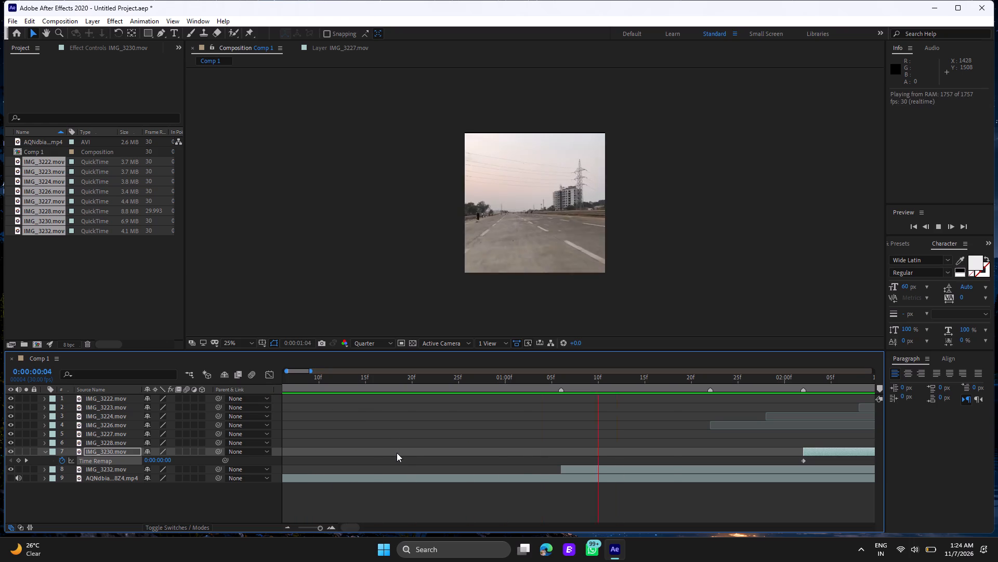
left_click(521, 376)
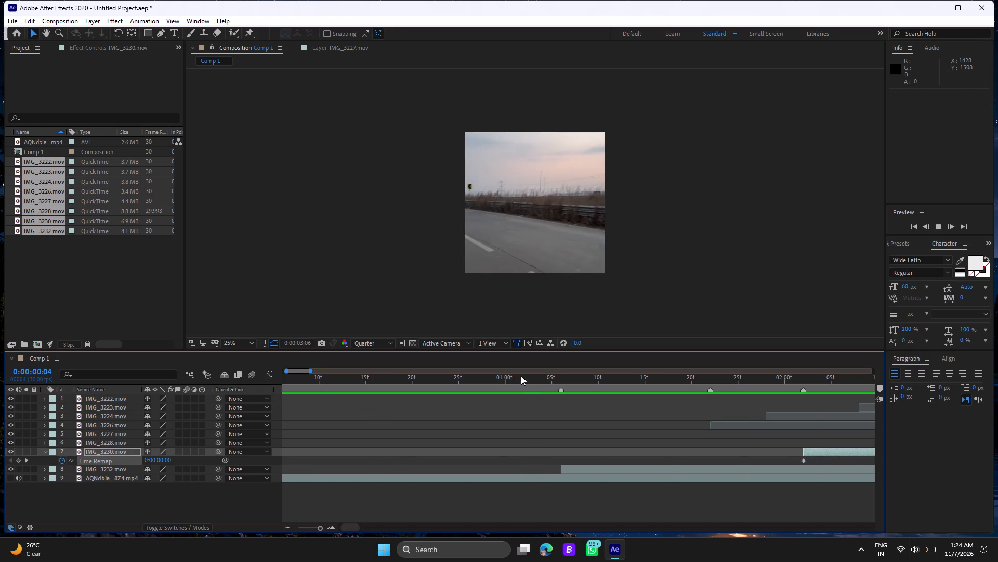
key("space")
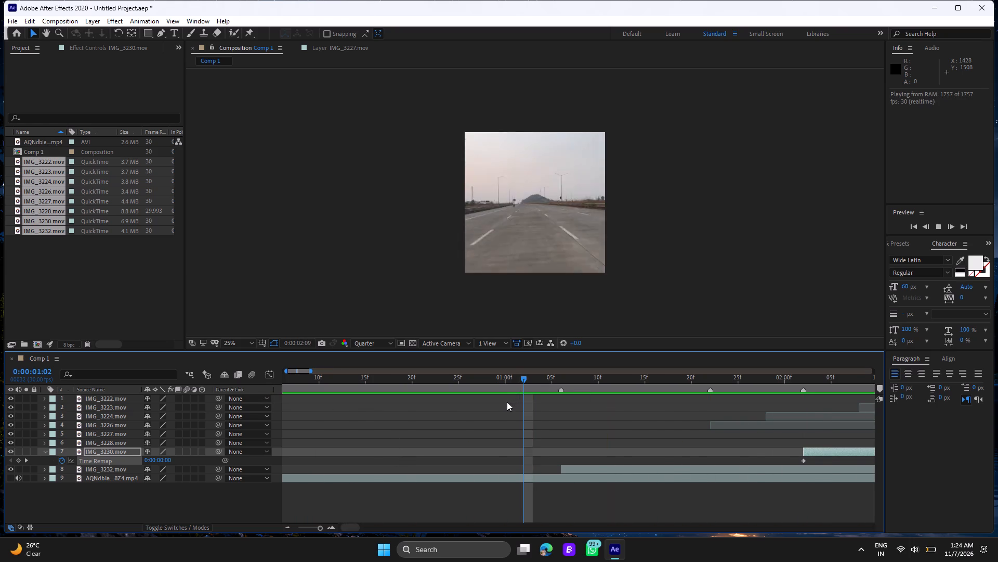
key("space")
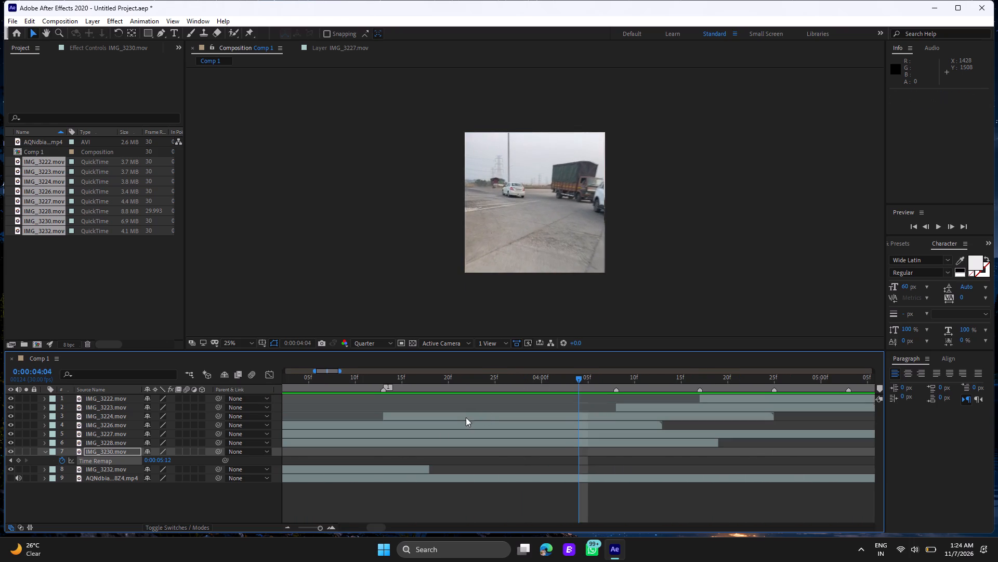
Play from 0:00:01:18 and scrub IMG_3230 between 0:00:02:06 and 0:00:02:09 to check its remapped speed.
left_click_drag(369, 526, 354, 526)
left_click(354, 526)
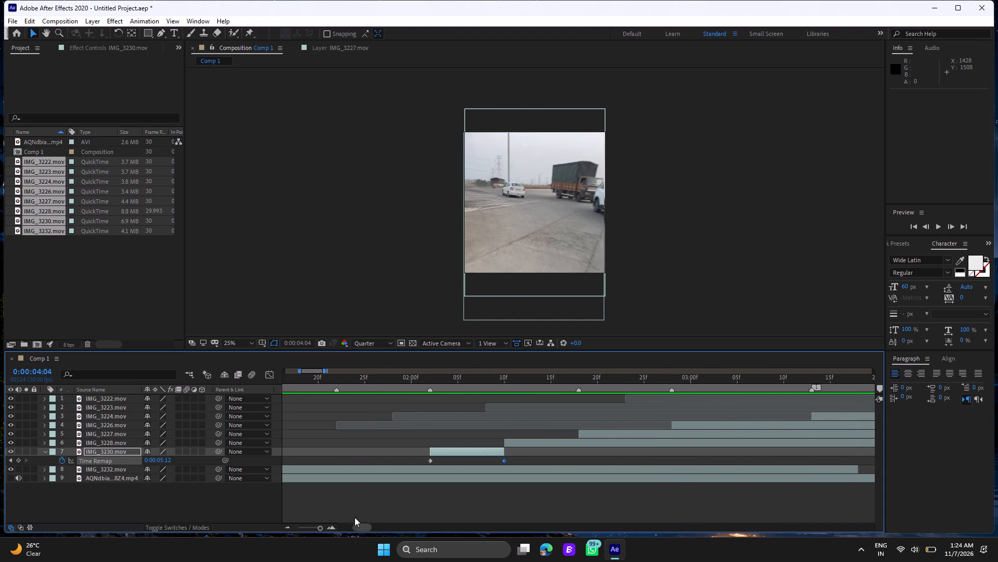
left_click(296, 375)
key("space")
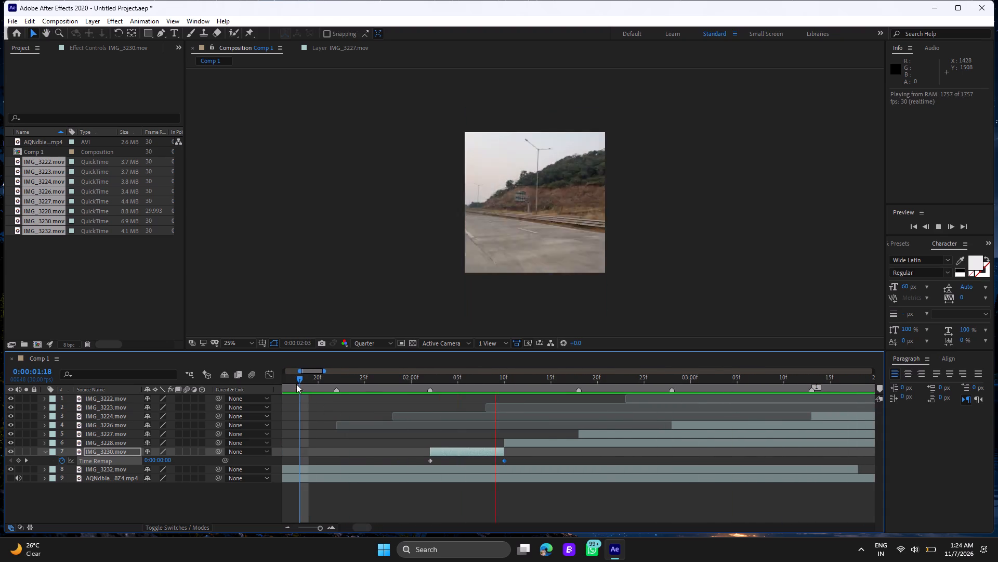
key("space")
left_click(458, 379)
left_click_drag(458, 379, 473, 389)
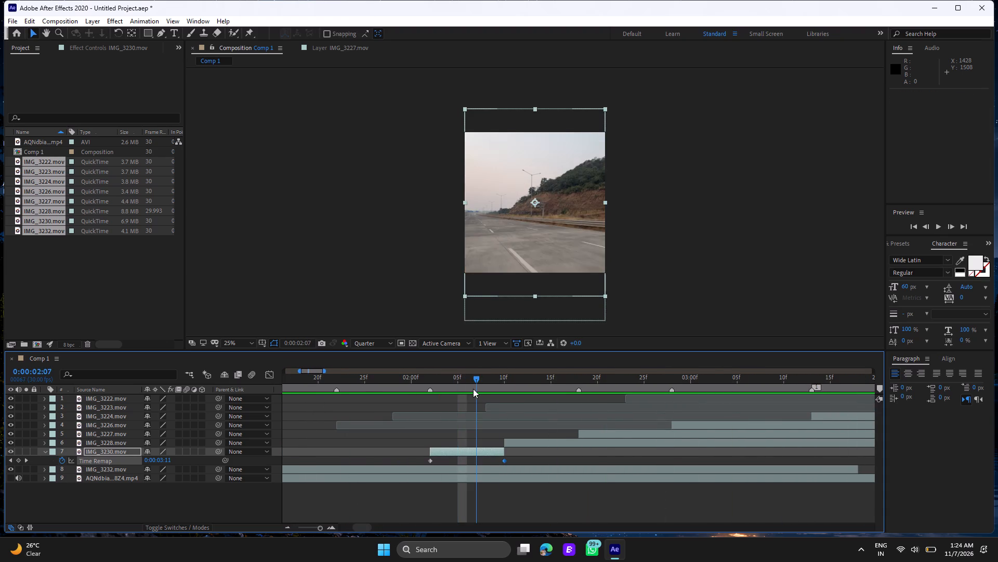
left_click_drag(473, 389, 493, 407)
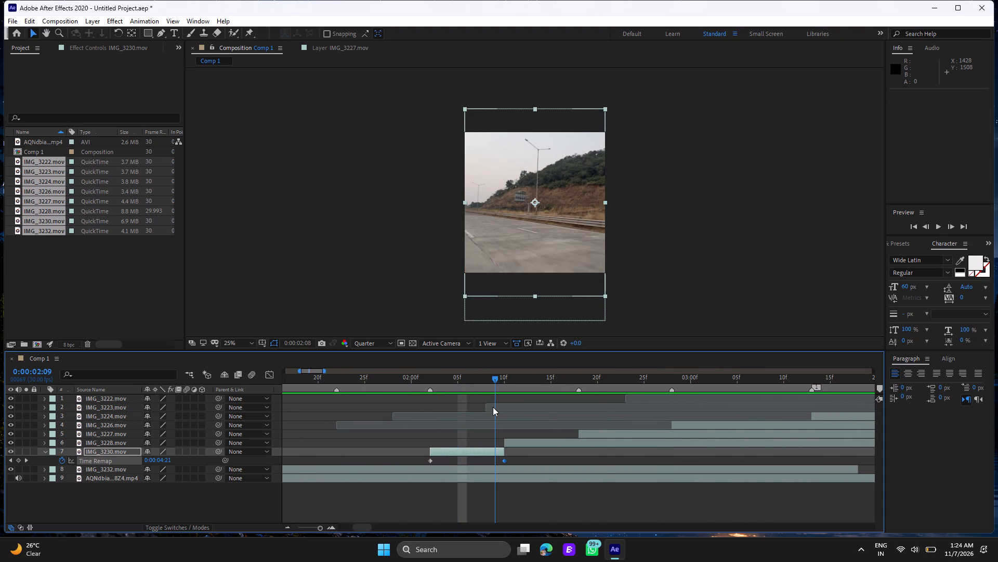
left_click_drag(493, 407, 468, 407)
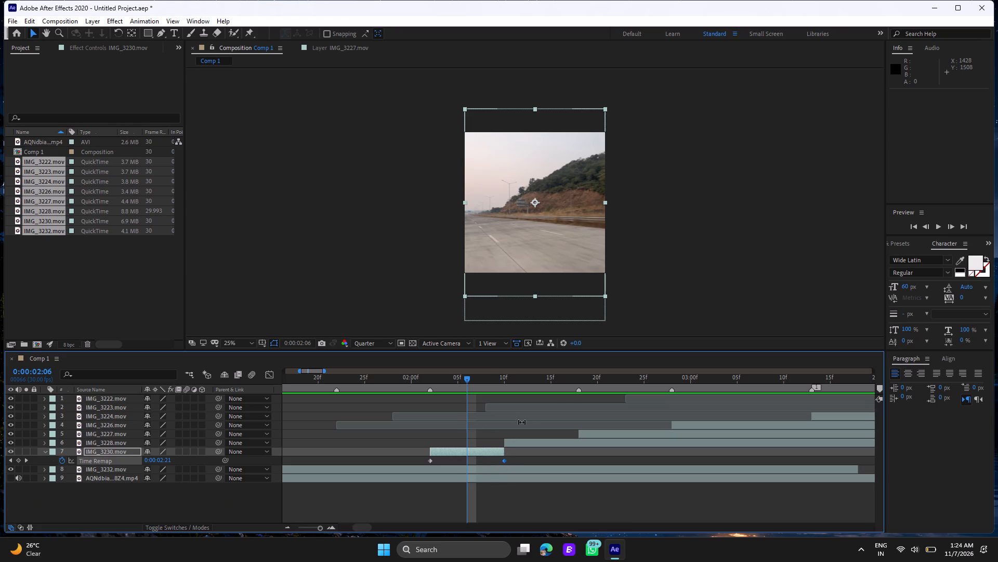
Delete IMG_3230's end Time Remap keyframe at 0:00:02:10.
left_click(505, 460)
key("BackSpace")
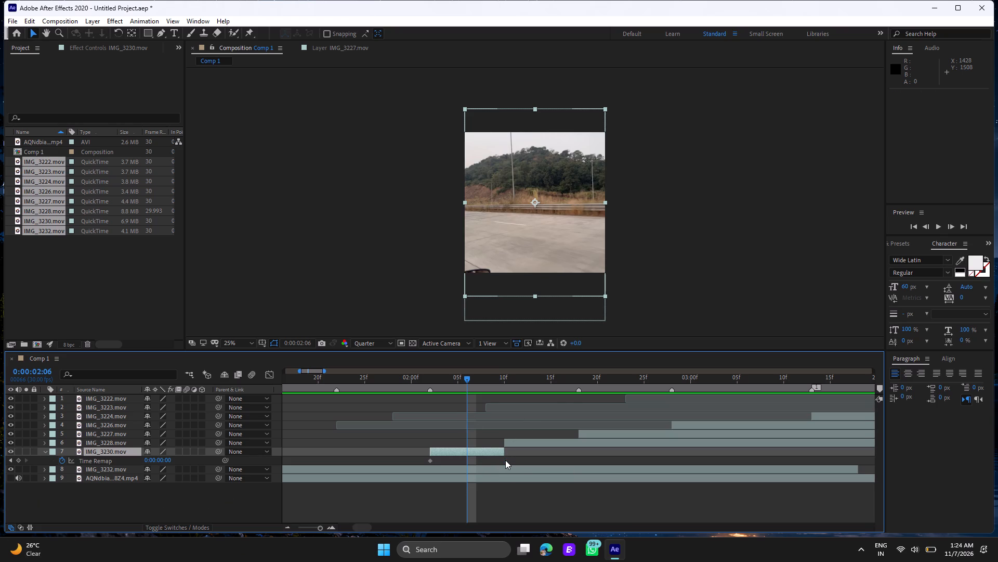
Add a Time Remap keyframe on IMG_3230 at 0:00:02:10 with a value of 0:00:01:17.
left_click(430, 378)
left_click_drag(430, 378, 501, 391)
left_click(501, 391)
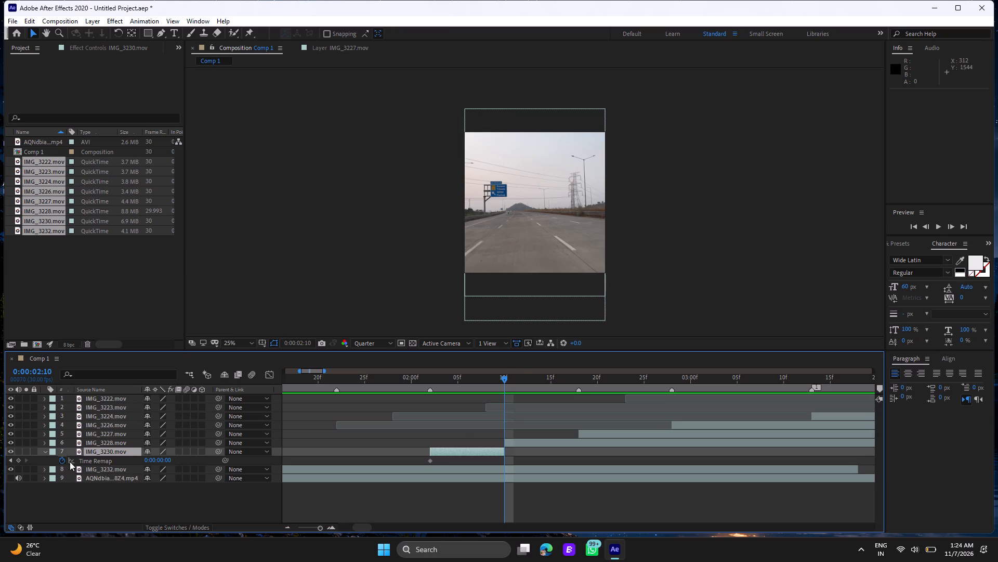
left_click(162, 462)
left_click(162, 462)
left_click(164, 463)
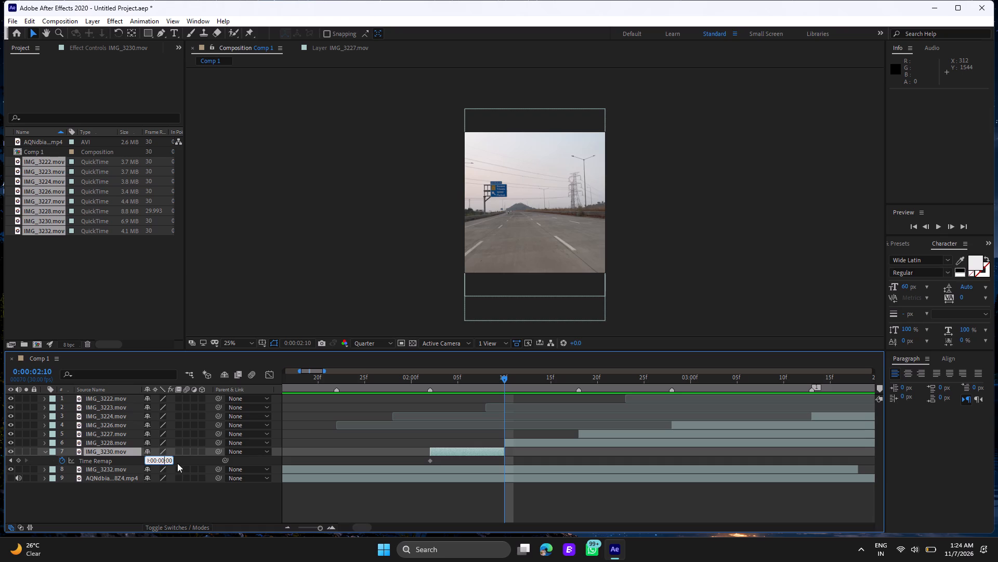
left_click(178, 460)
left_click_drag(166, 463, 169, 463)
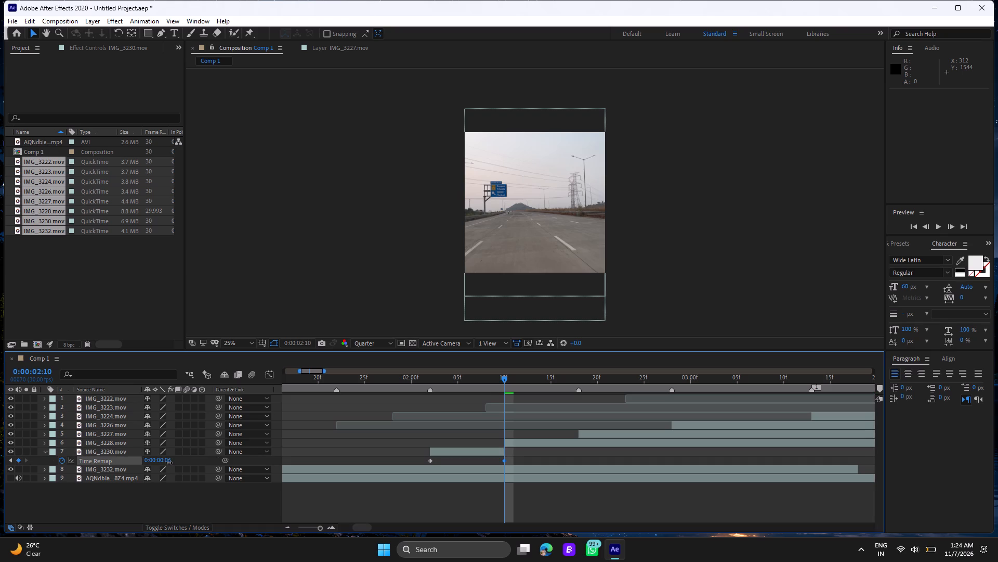
left_click_drag(169, 463, 181, 463)
left_click_drag(181, 463, 191, 463)
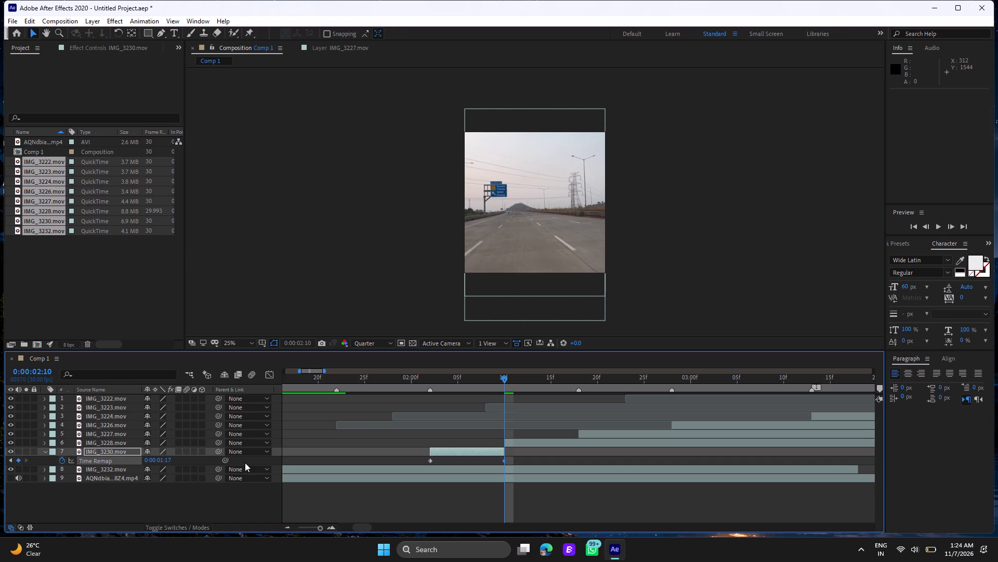
Preview IMG_3230's new remapping by scrubbing the clip and playing from 0:00:01:26 and 0:00:01:29.
left_click(423, 381)
left_click_drag(423, 381, 459, 391)
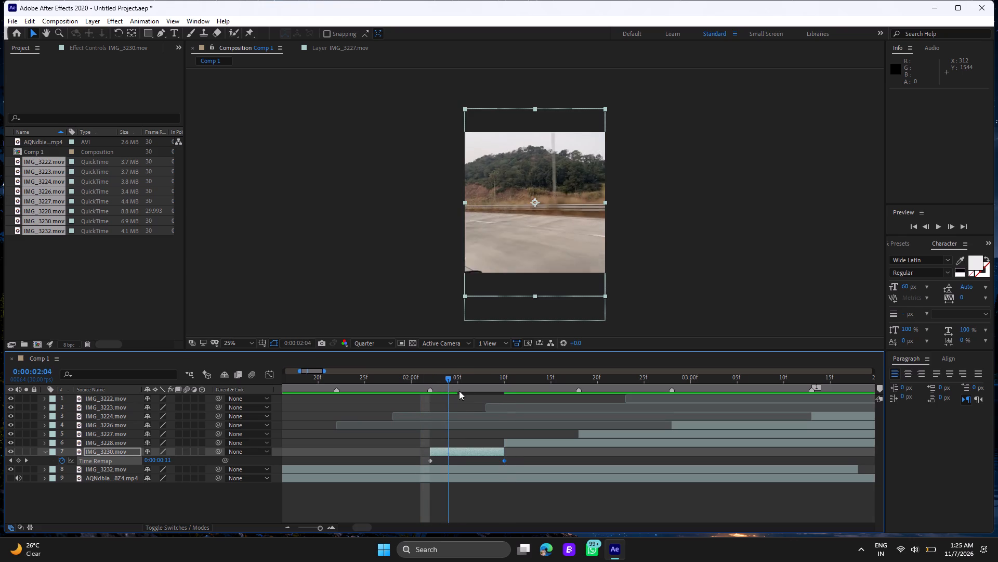
left_click_drag(459, 391, 389, 407)
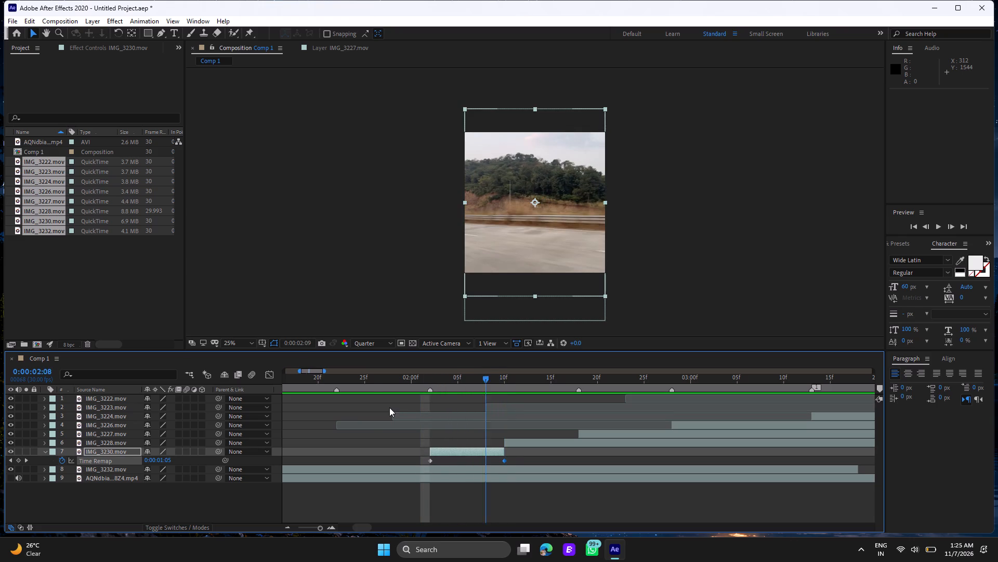
left_click_drag(389, 407, 378, 408)
key("space")
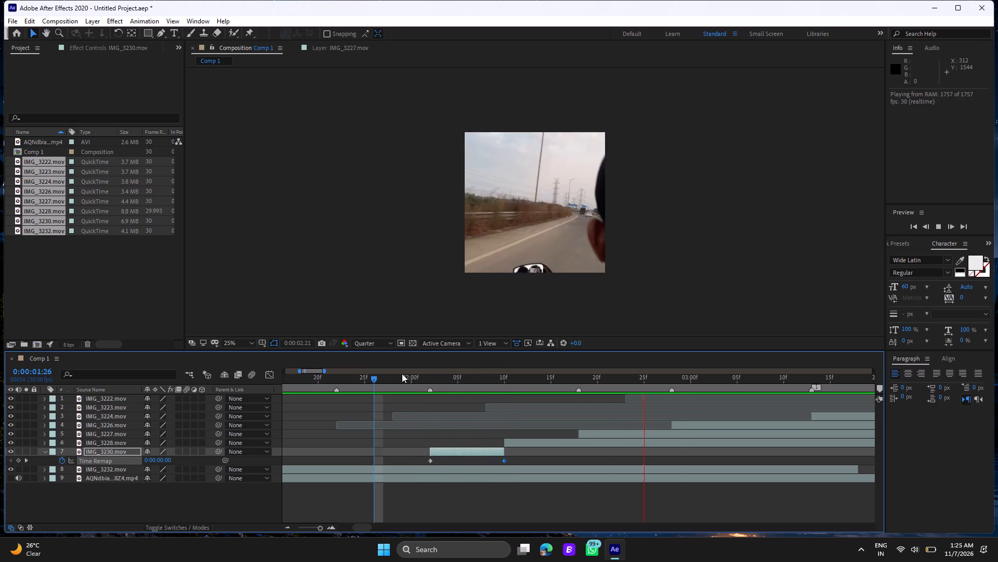
left_click(401, 372)
left_click(399, 380)
key("space")
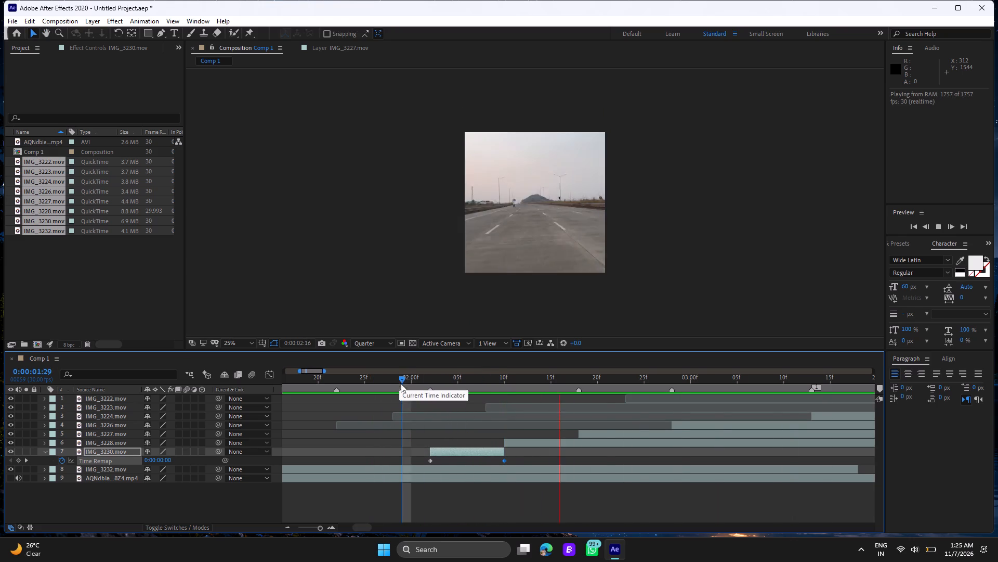
key("space")
Scrub back and forth through IMG_3230 between 0:00:02:02 and 0:00:02:09 to examine its motion.
left_click(429, 376)
left_click_drag(429, 376, 475, 391)
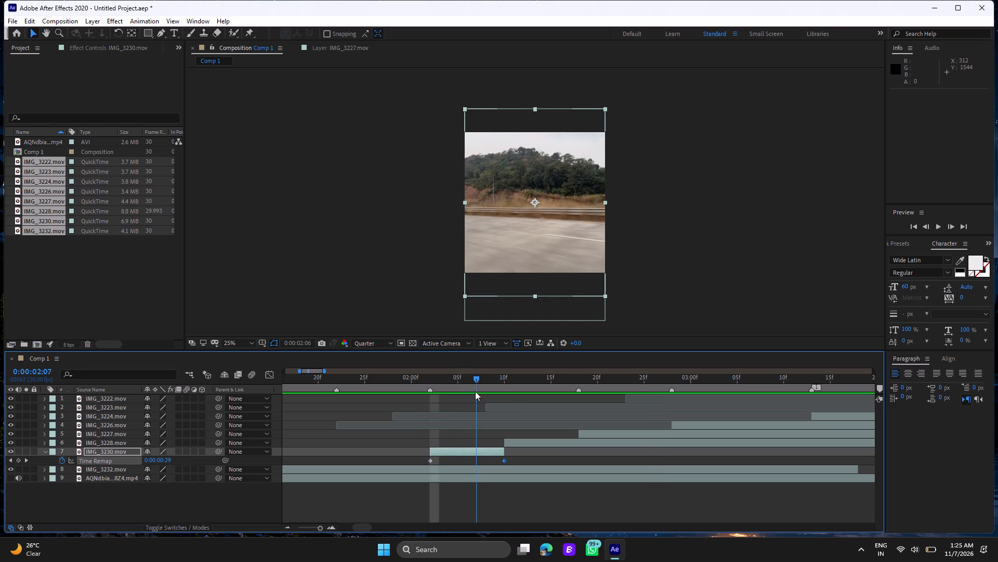
left_click_drag(475, 391, 475, 403)
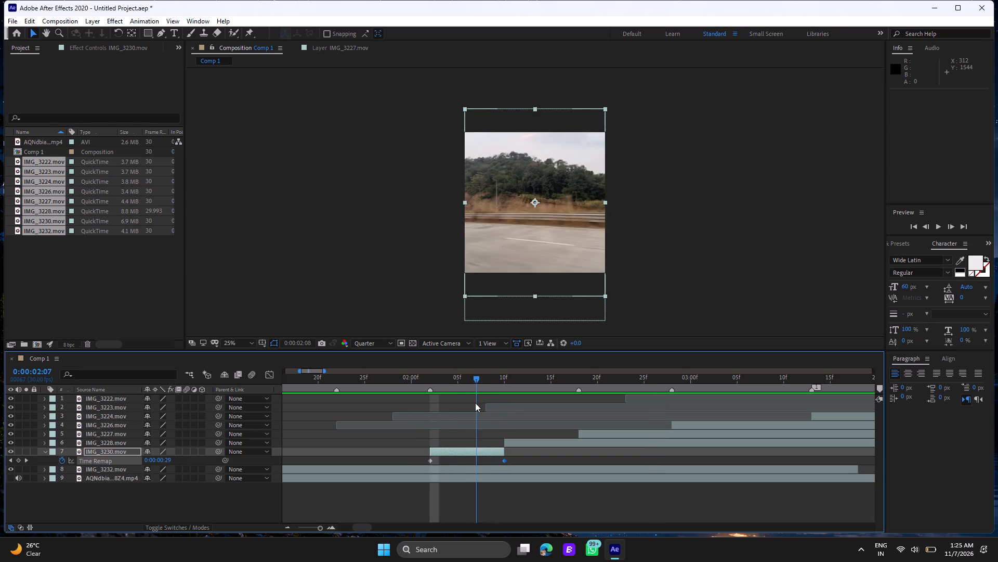
left_click_drag(475, 403, 492, 415)
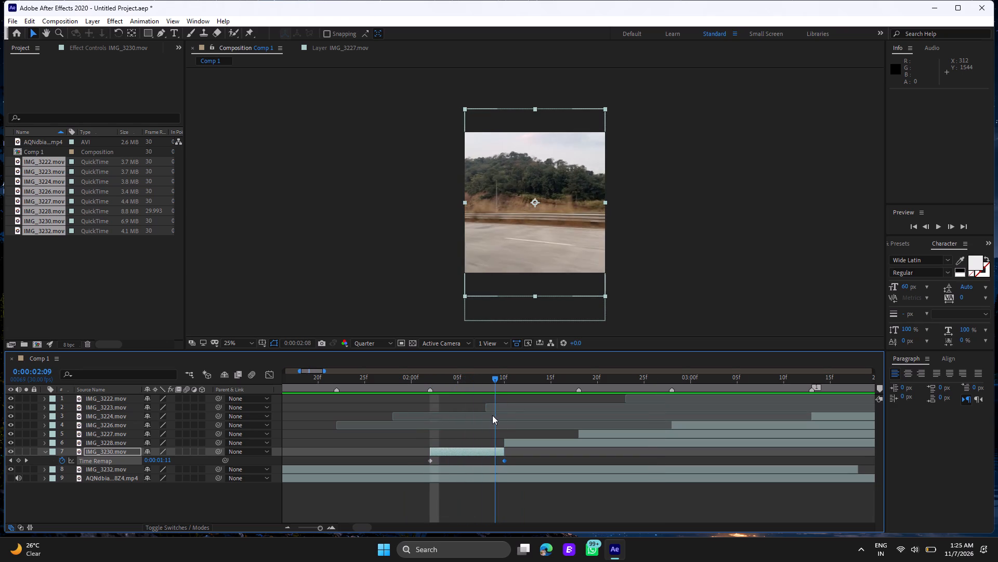
left_click_drag(492, 415, 430, 418)
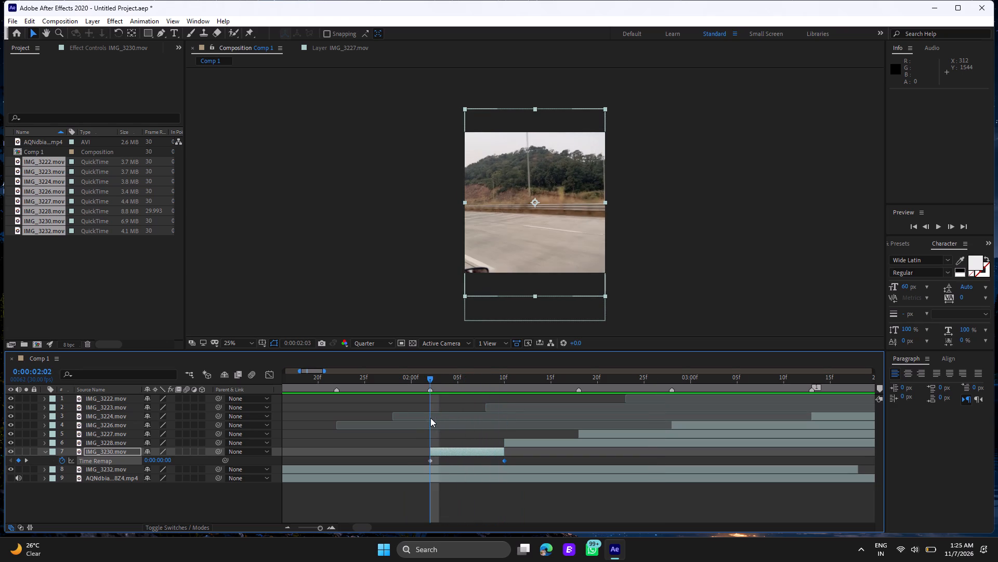
left_click_drag(430, 418, 461, 439)
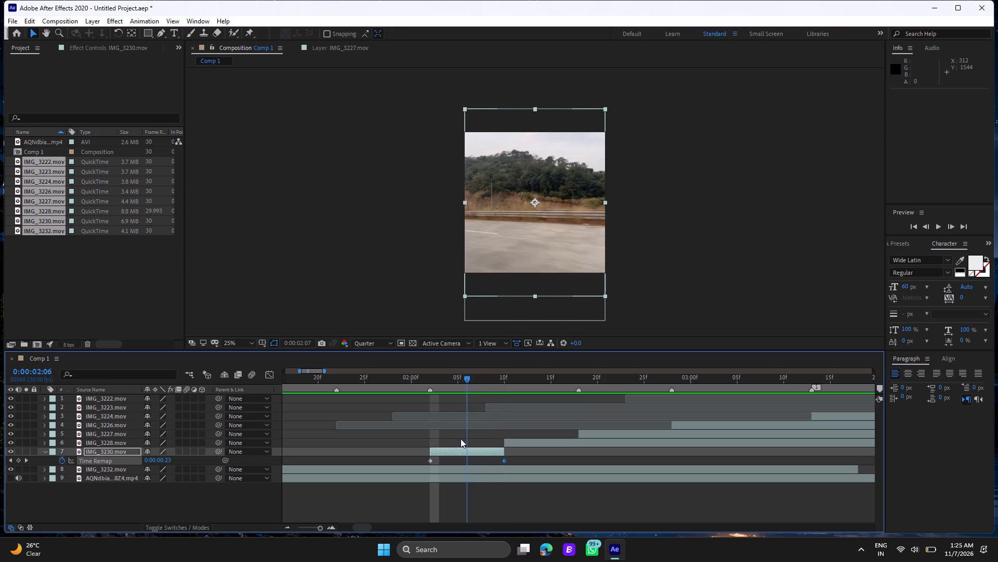
left_click_drag(461, 439, 459, 439)
Set IMG_3230's Time Remap value at 0:00:02:10 to 0:00:00:27.
left_click(503, 376)
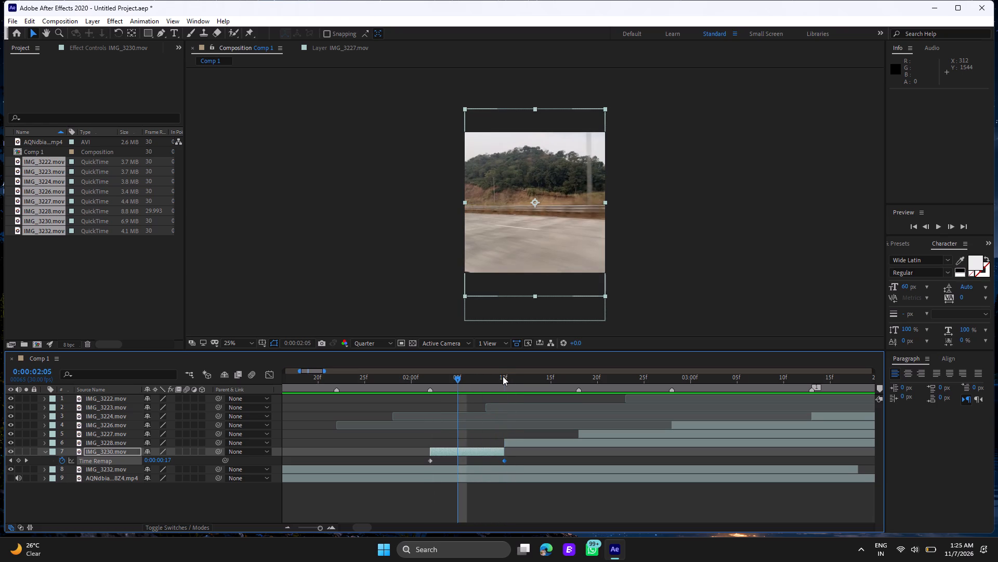
left_click_drag(163, 463, 159, 463)
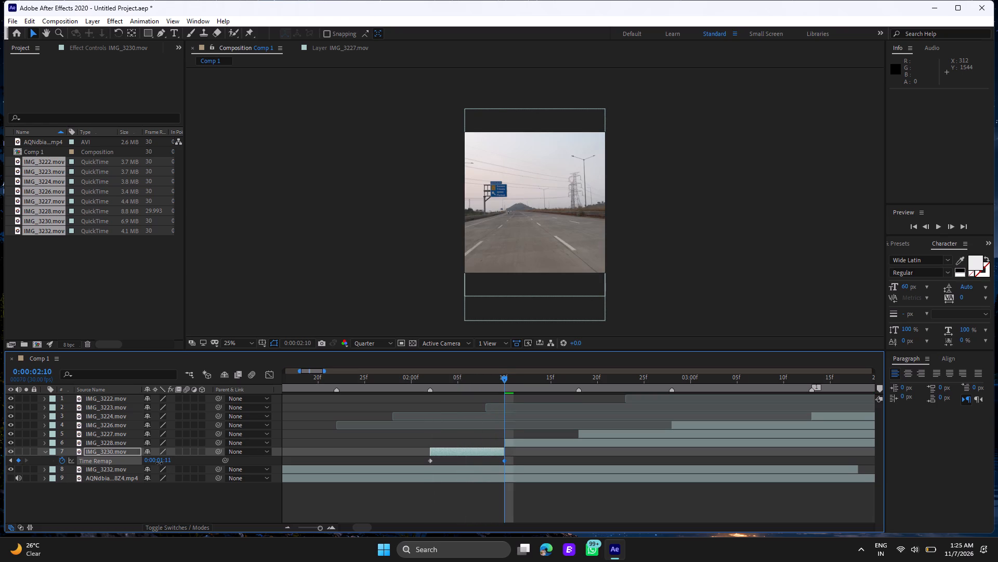
left_click_drag(159, 463, 151, 462)
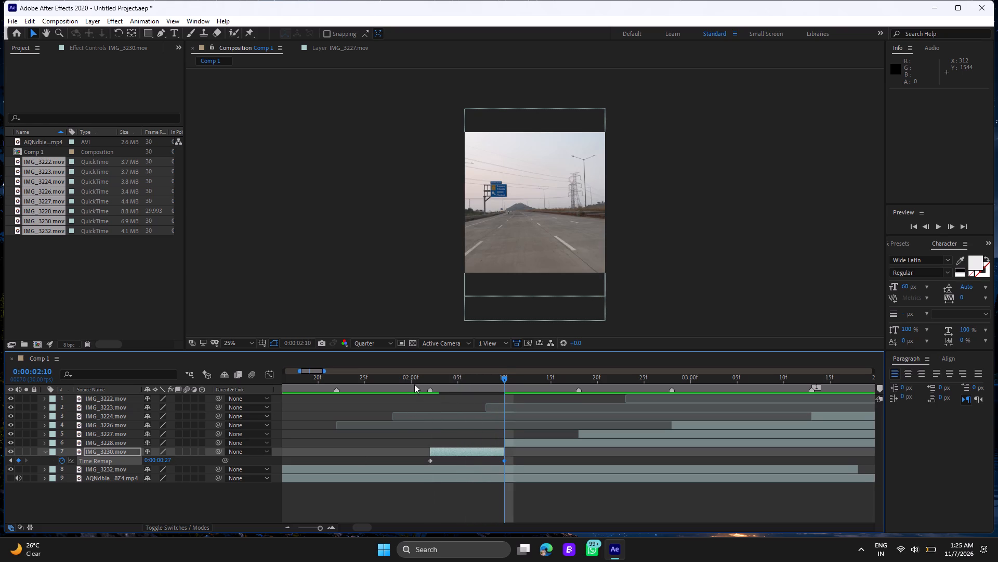
Preview IMG_3230's remapped motion by playing from 0:00:02:00 and 0:00:02:01, and scrub across its cut into IMG_3228 at 0:00:02:10.
left_click(411, 379)
key("space")
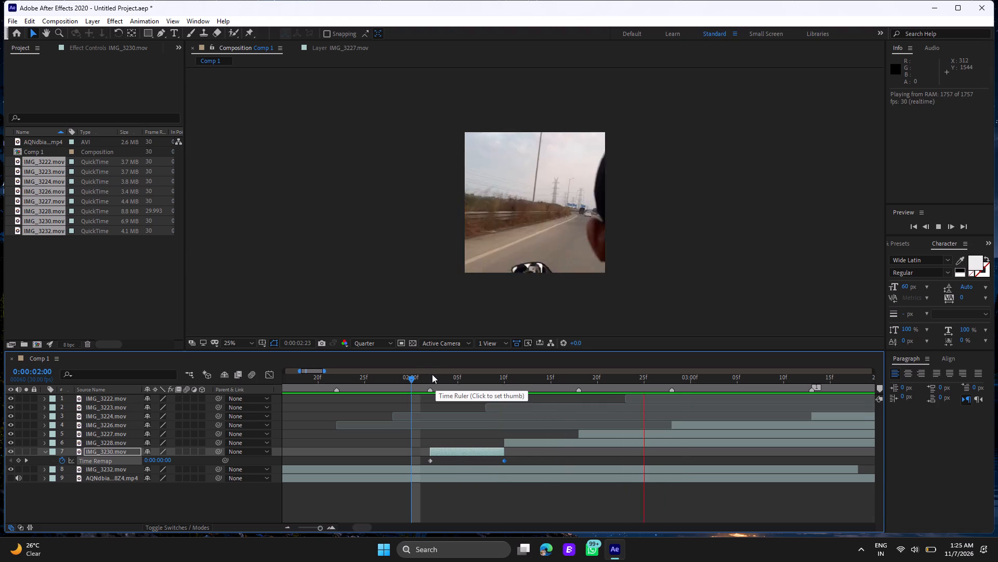
left_click(422, 374)
key("space")
key("space")
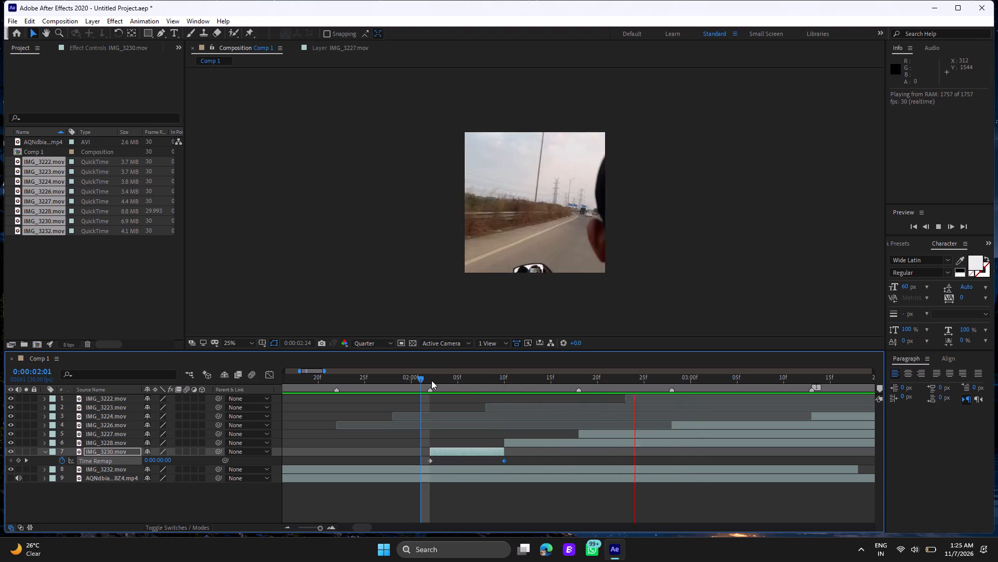
left_click(431, 380)
left_click_drag(431, 380, 486, 392)
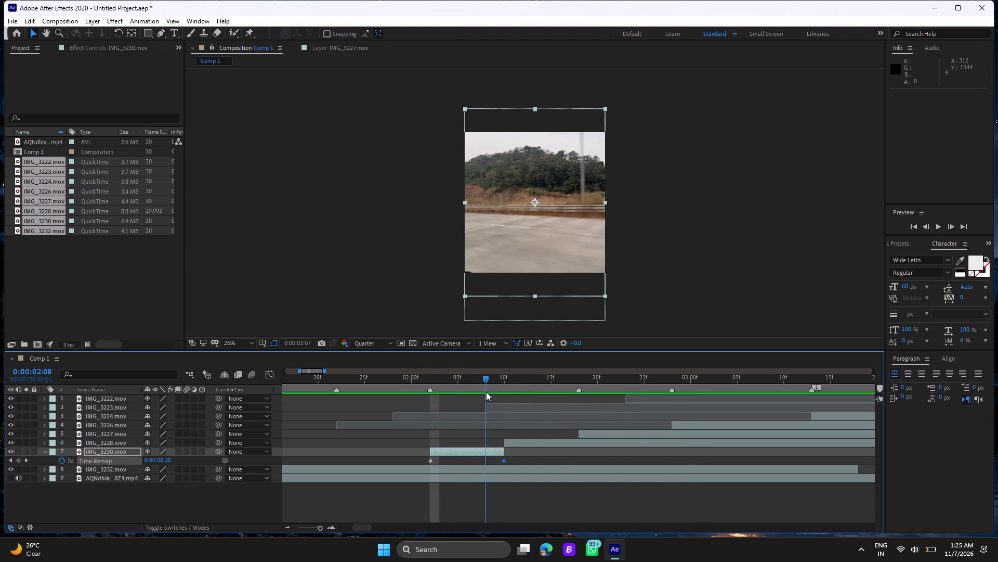
left_click_drag(486, 392, 508, 396)
left_click_drag(506, 396, 501, 396)
left_click_drag(498, 396, 487, 396)
left_click_drag(485, 396, 466, 397)
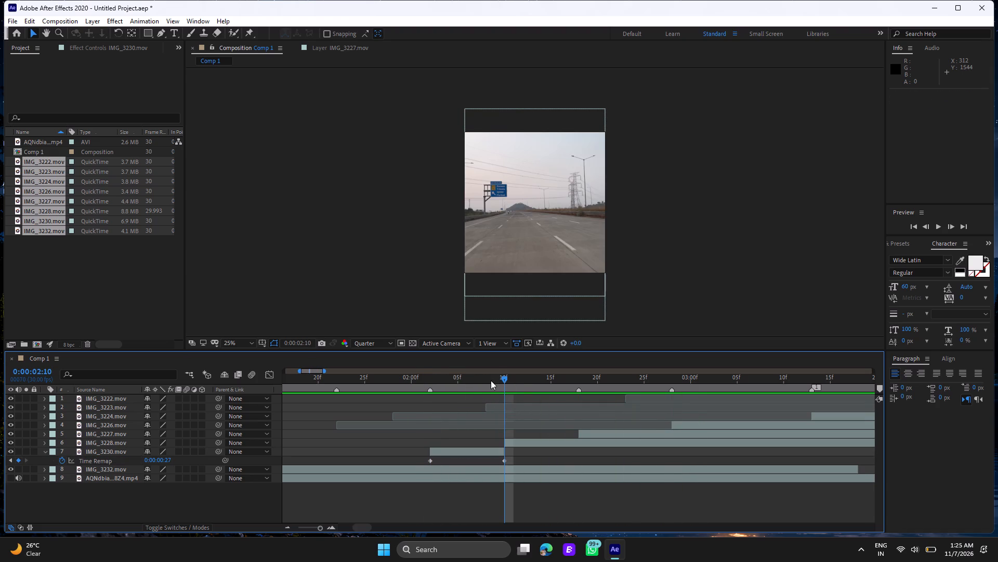
left_click(497, 378)
left_click_drag(497, 378, 507, 380)
left_click_drag(509, 380, 502, 382)
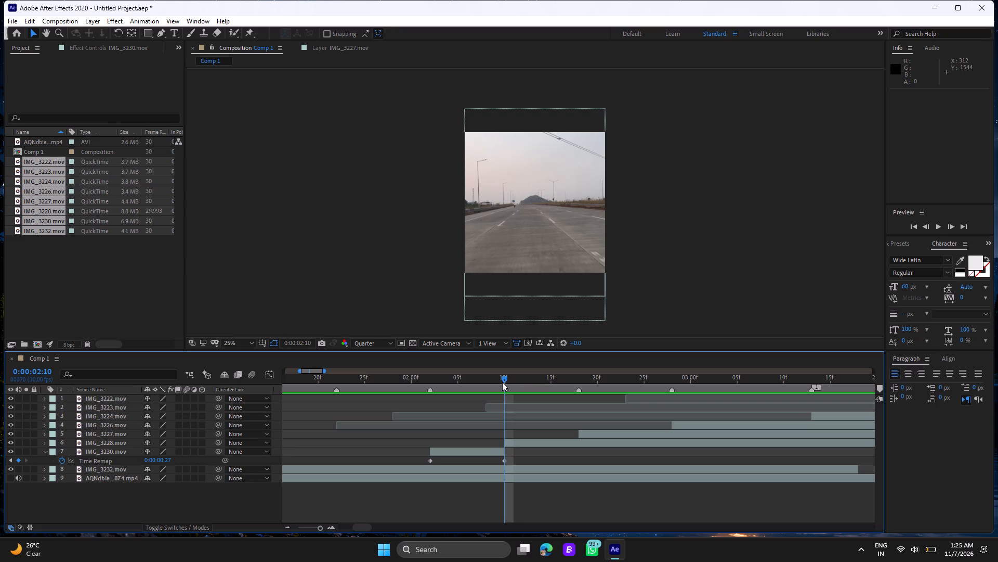
left_click_drag(502, 382, 502, 382)
Replay from 0:00:02:00 and 0:00:02:02, and scrub through IMG_3230 between 0:00:02:02 and 0:00:02:10 to check its start and end frames.
left_click(408, 384)
key("space")
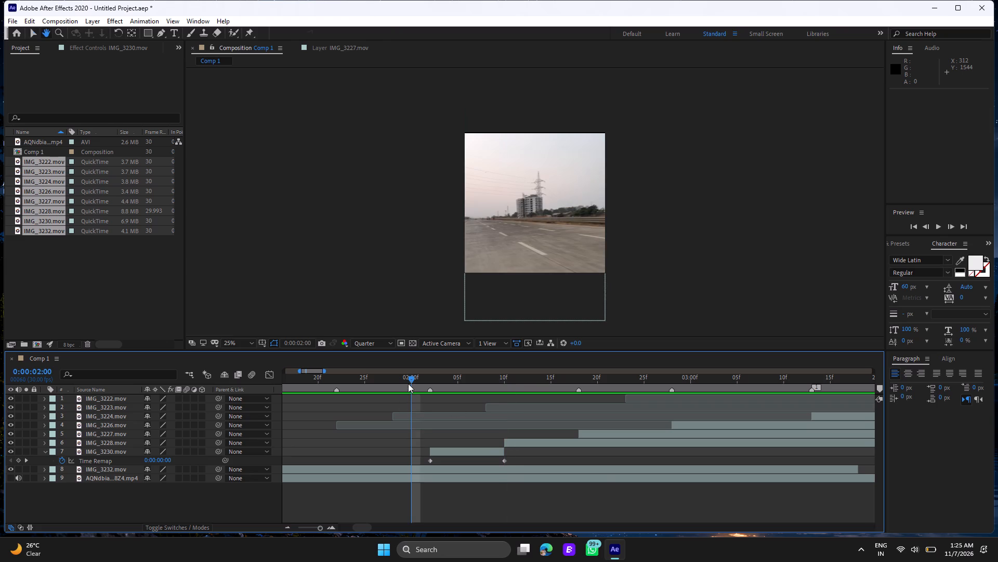
left_click(500, 379)
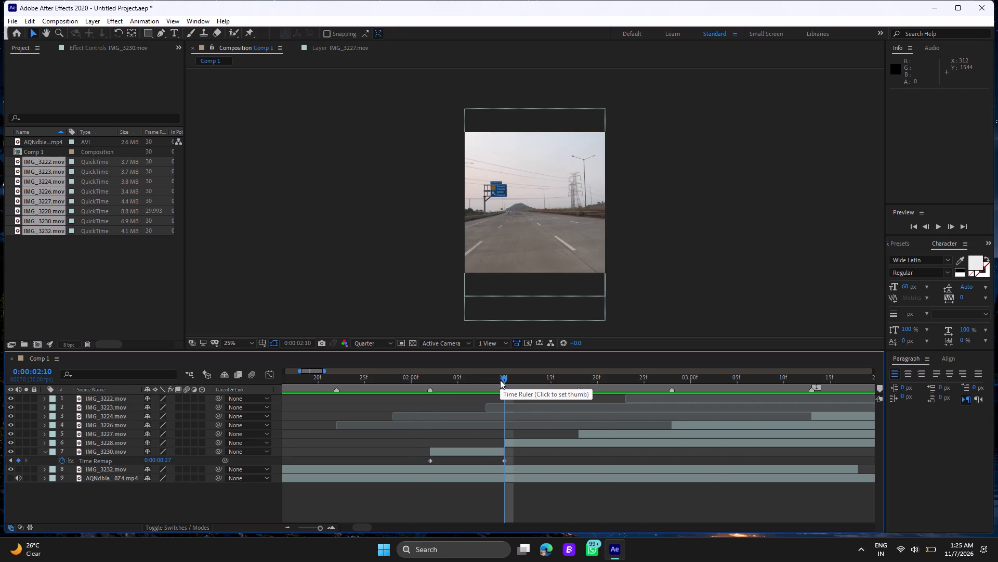
left_click(428, 377)
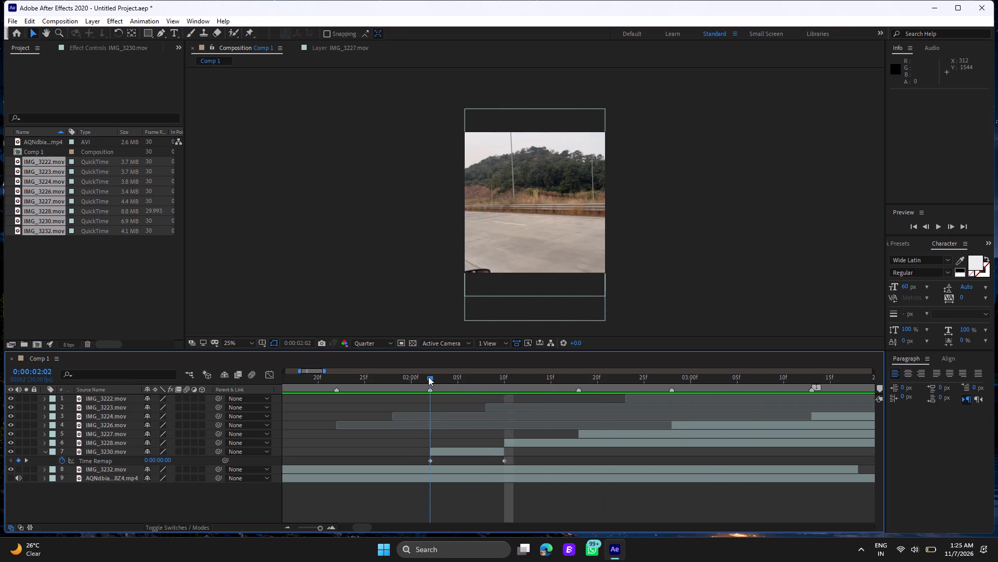
key("space")
left_click(431, 375)
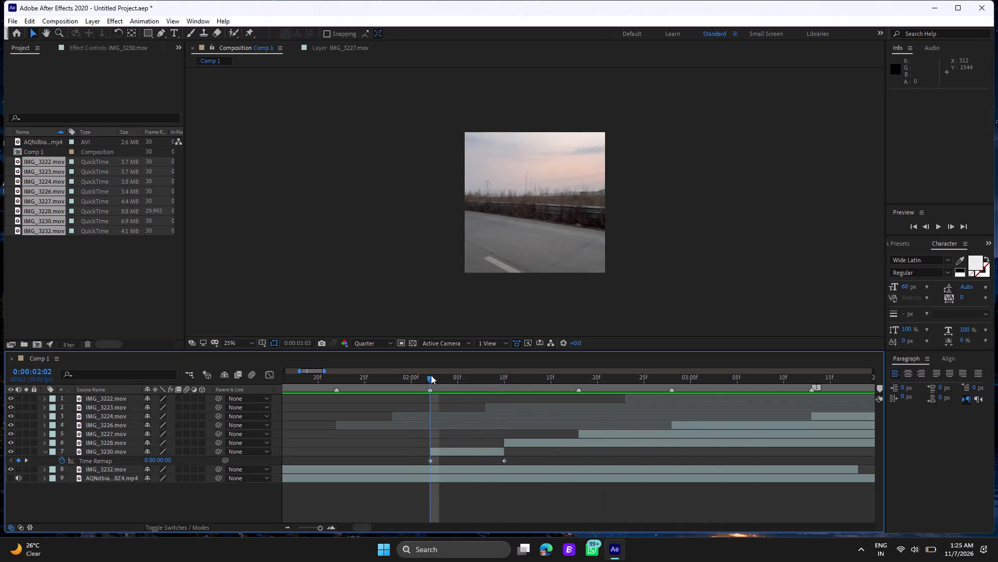
left_click_drag(431, 375, 450, 381)
left_click_drag(454, 381, 502, 391)
left_click(502, 391)
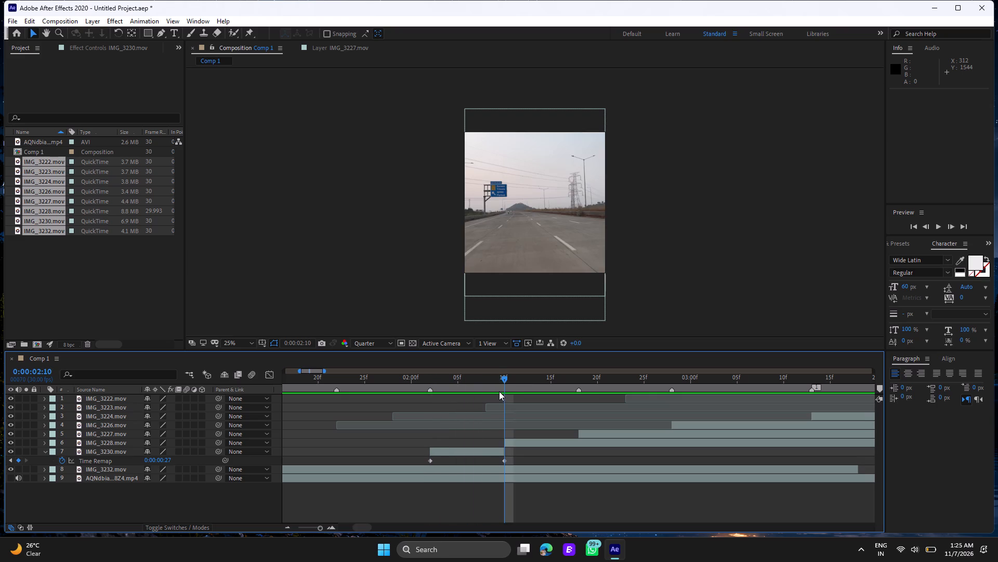
left_click_drag(504, 379, 436, 387)
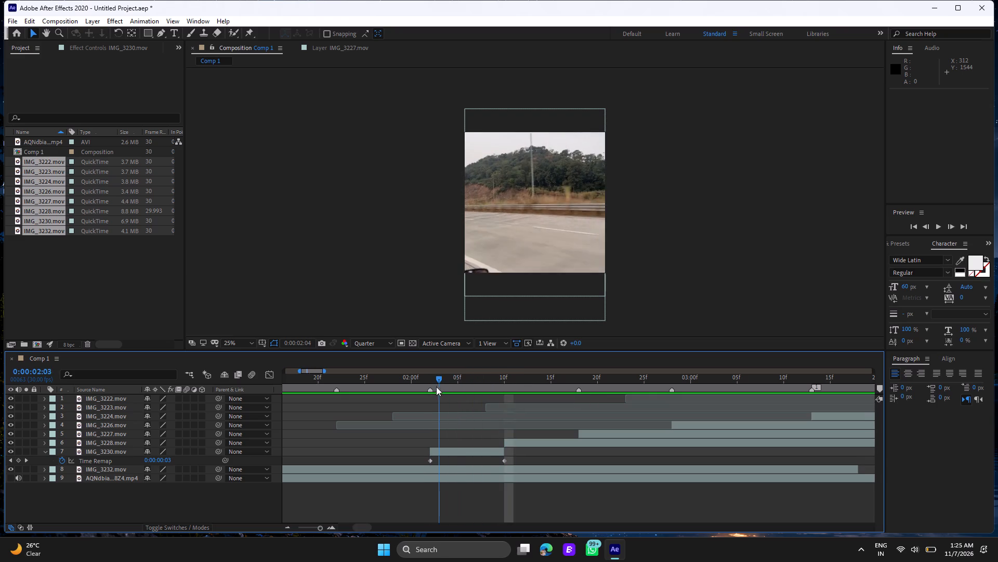
left_click_drag(436, 387, 430, 388)
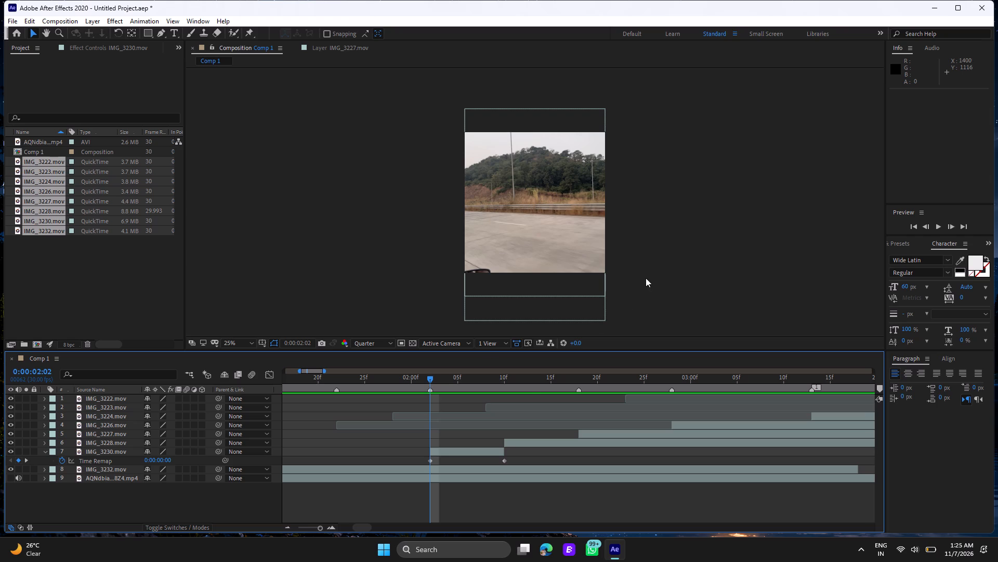
Add a composition marker at 0:00:02:10, where IMG_3230 ends and IMG_3228 begins.
left_click(504, 375)
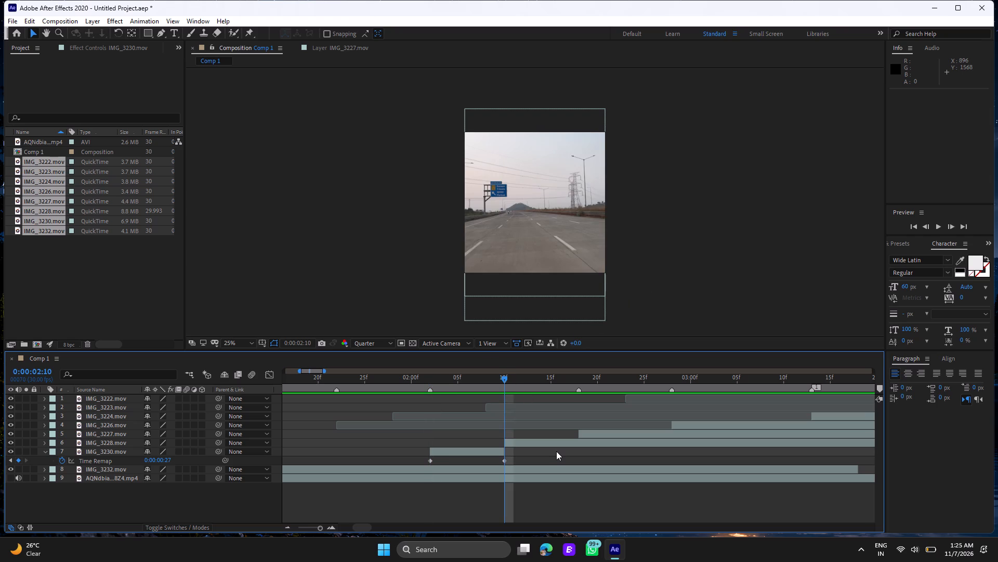
key("asterisk")
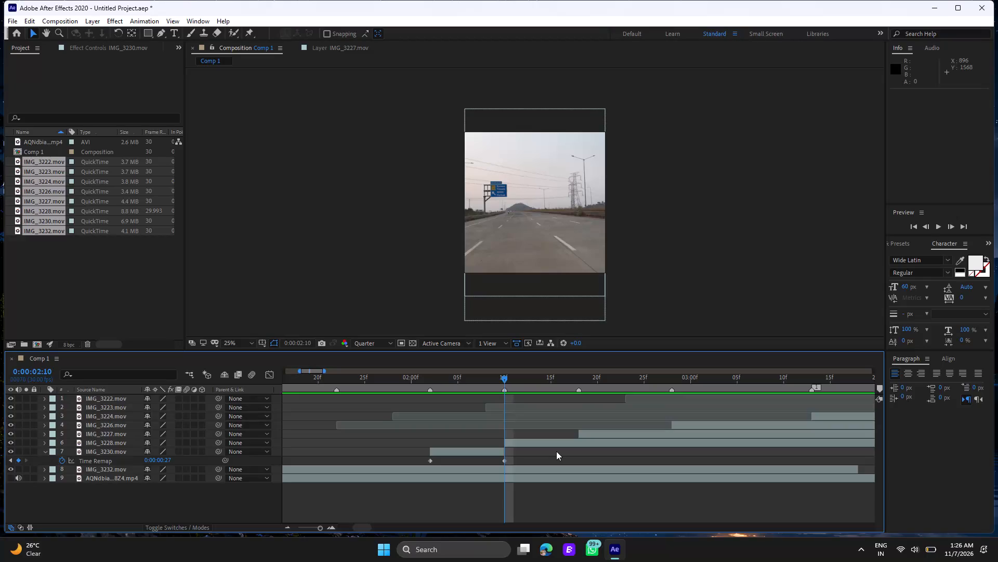
Save the project under the file name masti in the Watermark 5 folder.
key("ctrl+s")
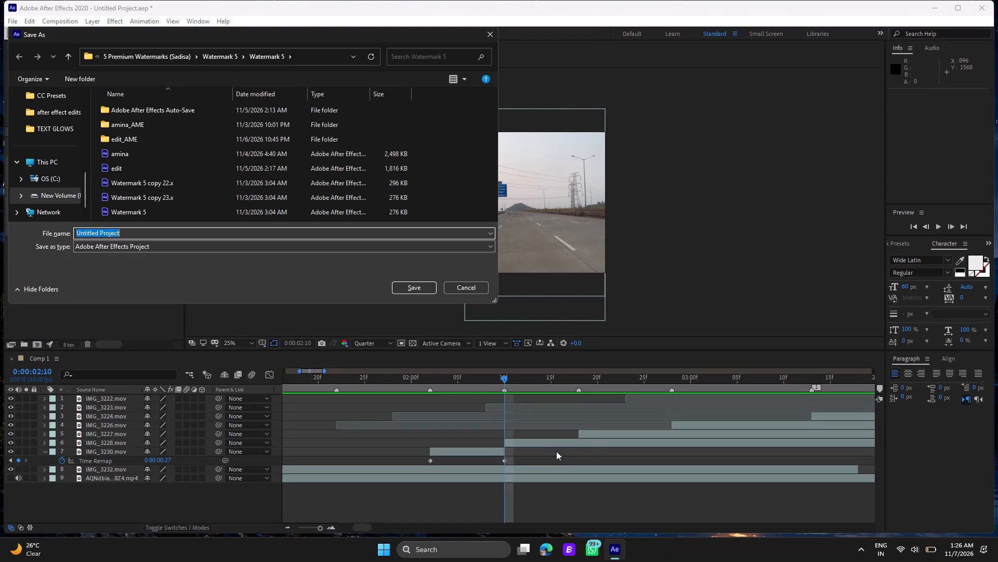
key("BackSpace")
left_click(997, 555)
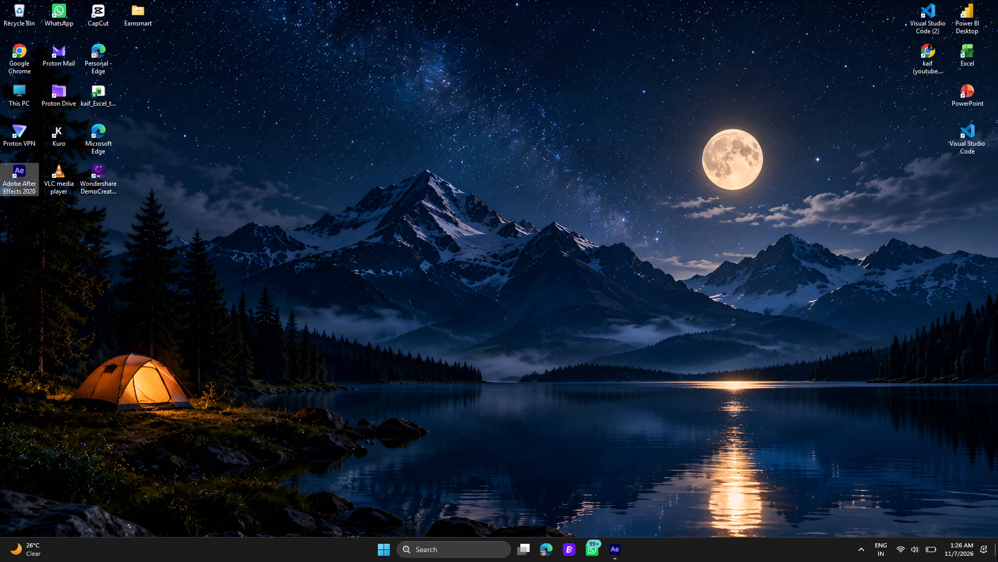
scroll(997, 551, "up", 2)
key("ctrl+super+F24")
left_click(623, 545)
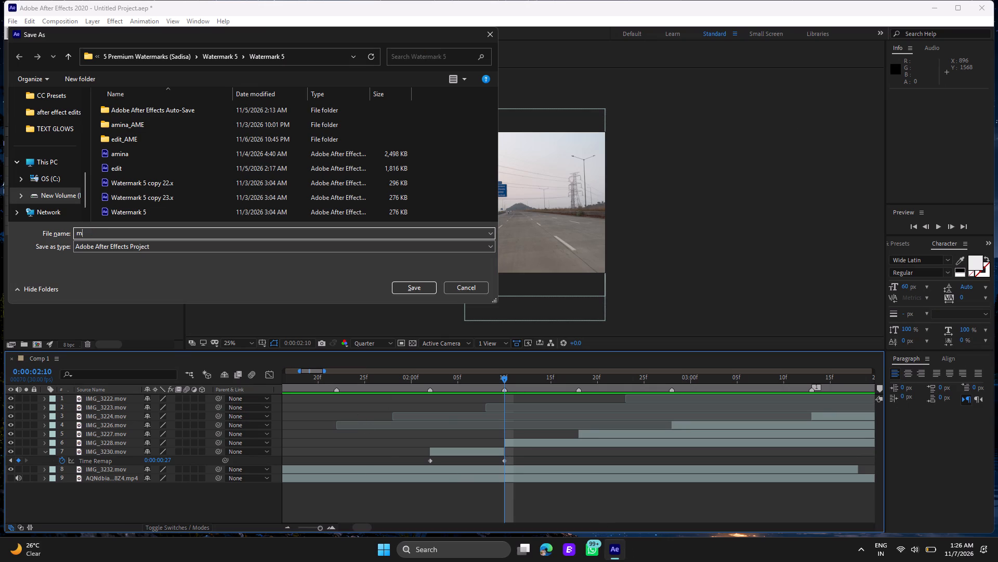
type("masty")
key("BackSpace")
key("i")
key("Return")
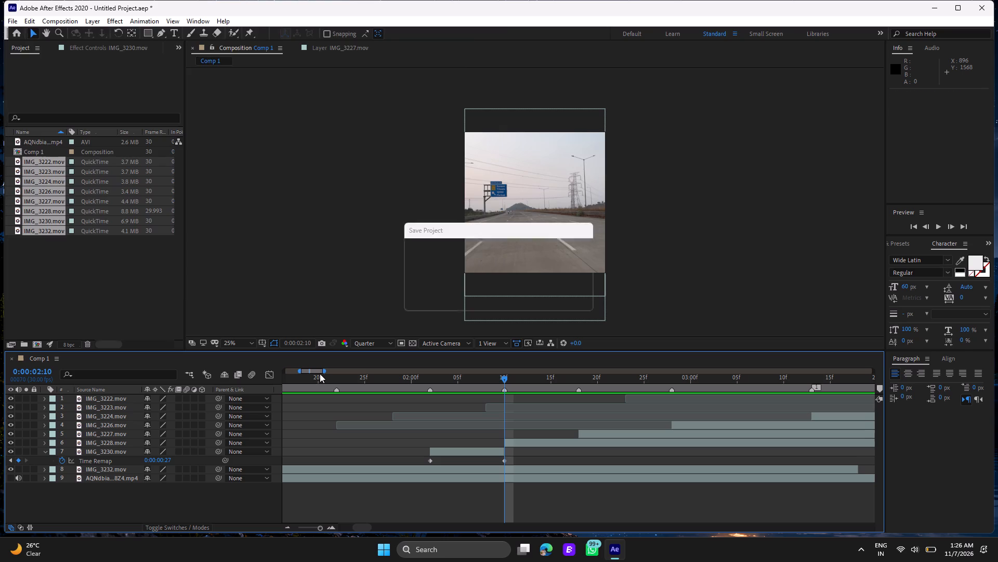
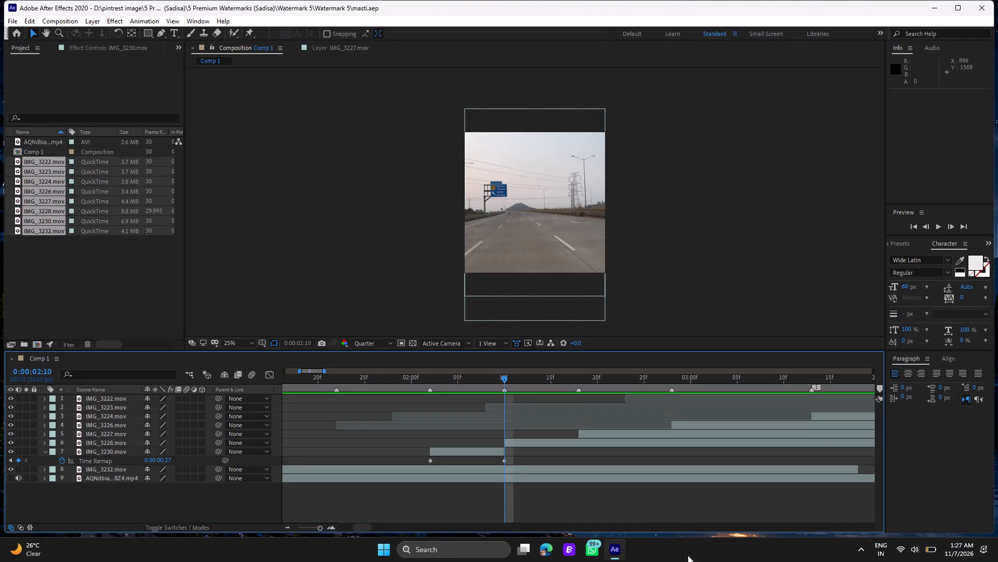
Switch to Blip and send the AQNdbia… MP4 video from the Downloads folder to the iPhone.
left_click(564, 544)
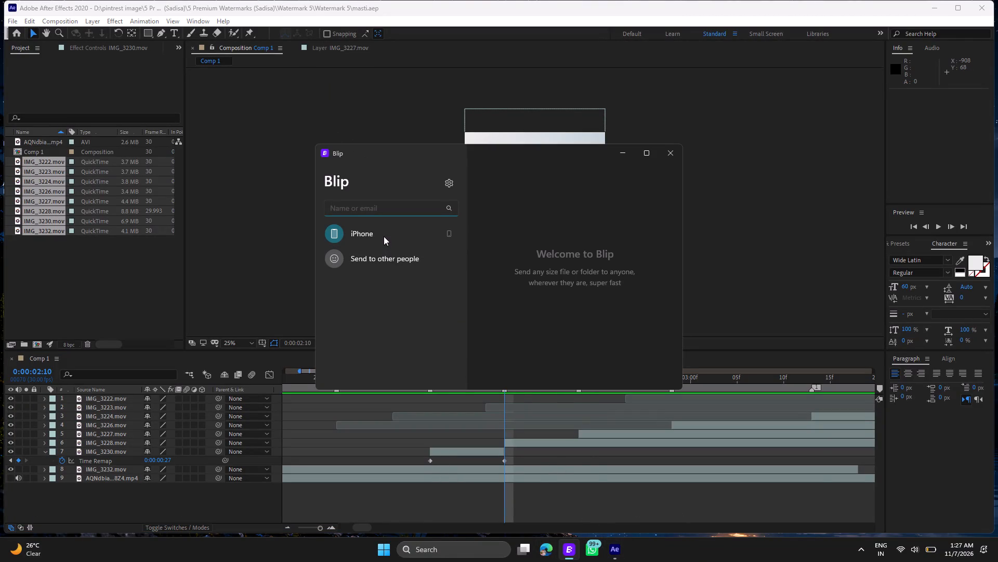
left_click(384, 236)
left_click(561, 341)
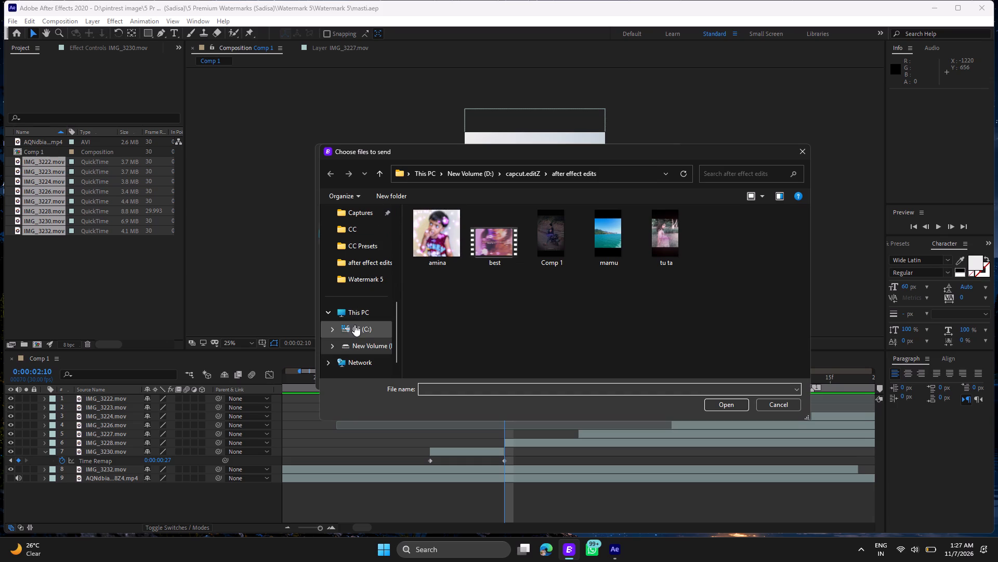
scroll(354, 325, "up", 2)
left_click(366, 244)
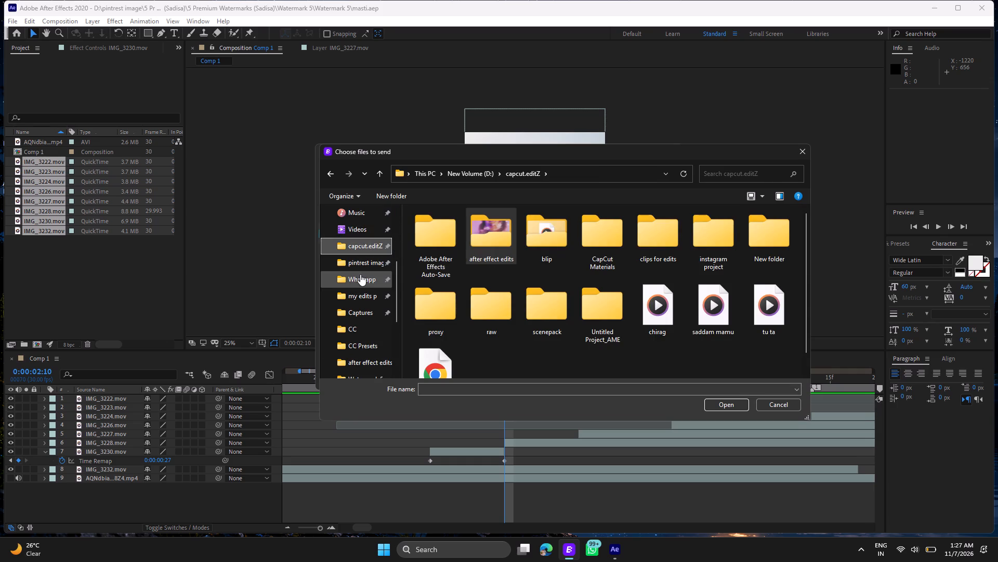
scroll(360, 274, "up", 2)
left_click(364, 262)
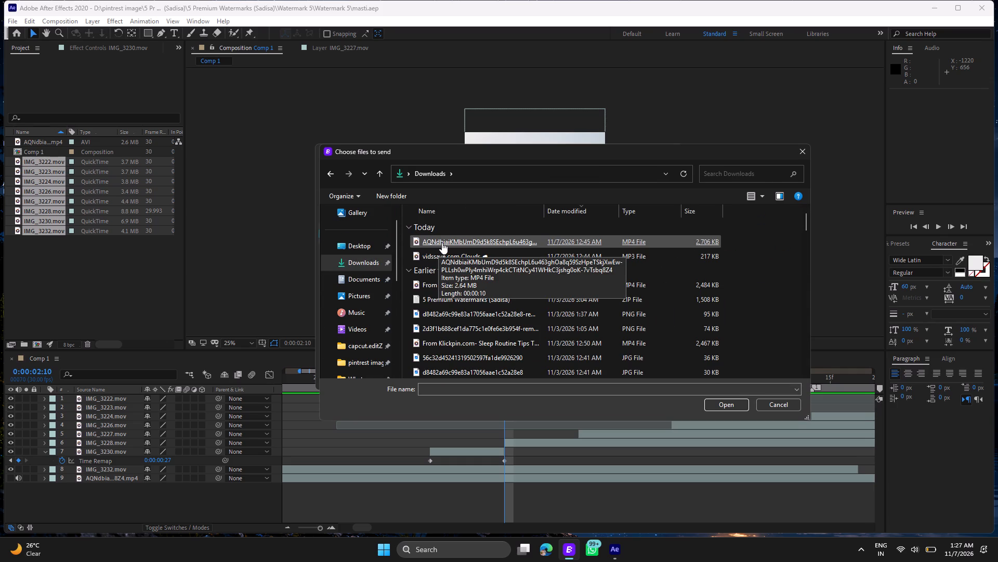
left_click(442, 242)
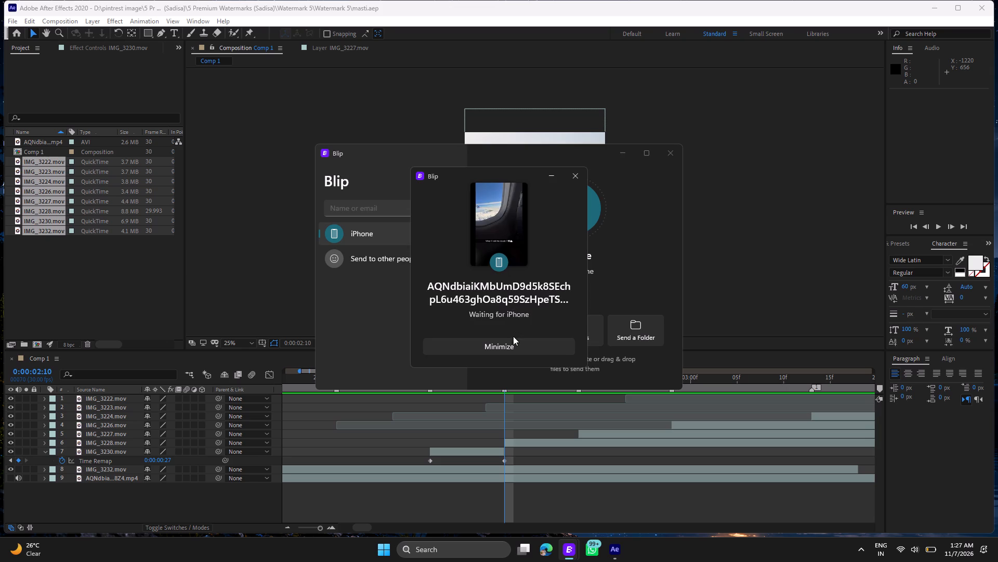
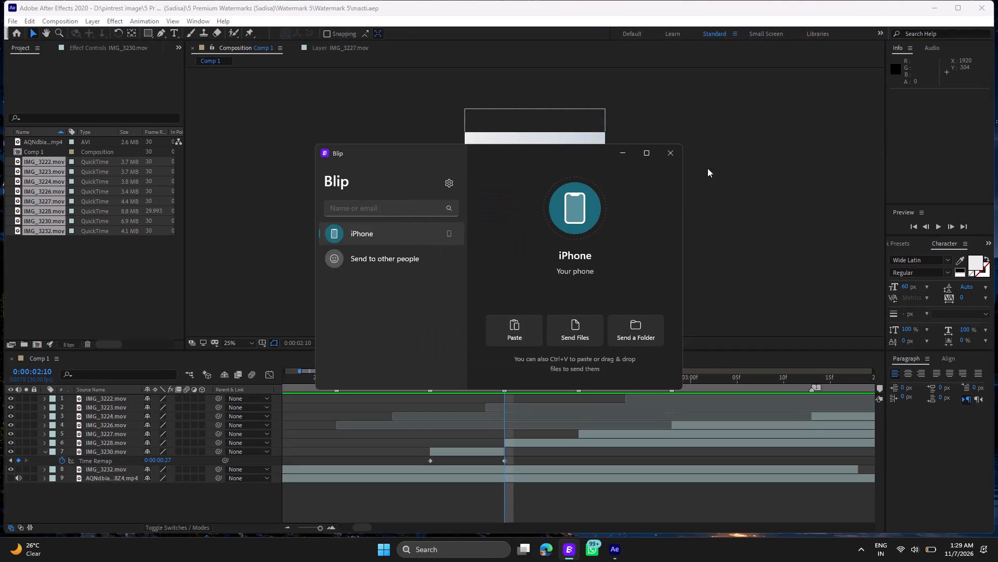
Close the Blip window to return to the After Effects composition.
left_click(675, 158)
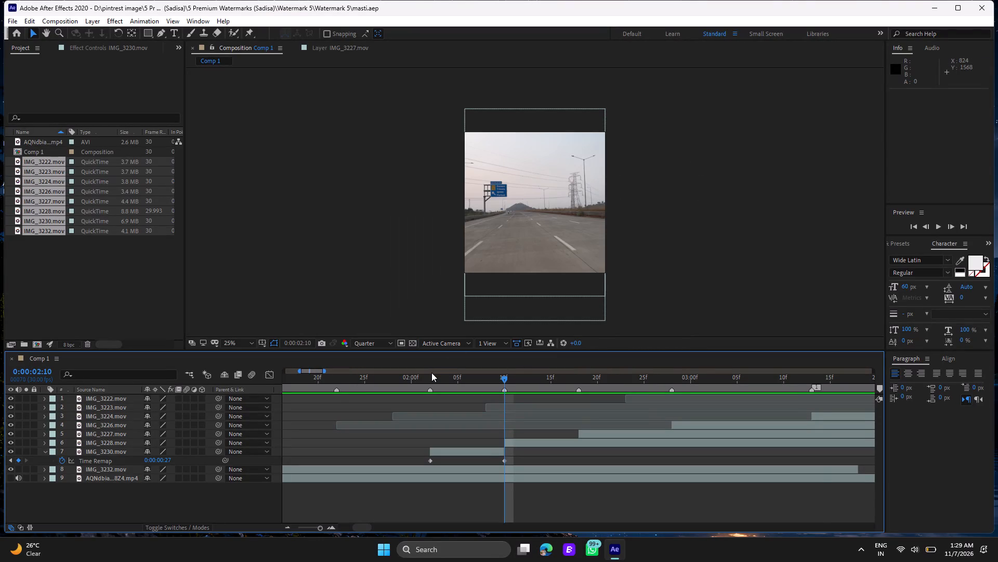
Scrub repeatedly through the time-remapped IMG_3230.mov clip between about 0:00:02:02 and 0:00:02:10 to examine its motion and its cuts to the adjoining clips.
left_click(428, 373)
left_click(428, 379)
left_click_drag(428, 379, 434, 380)
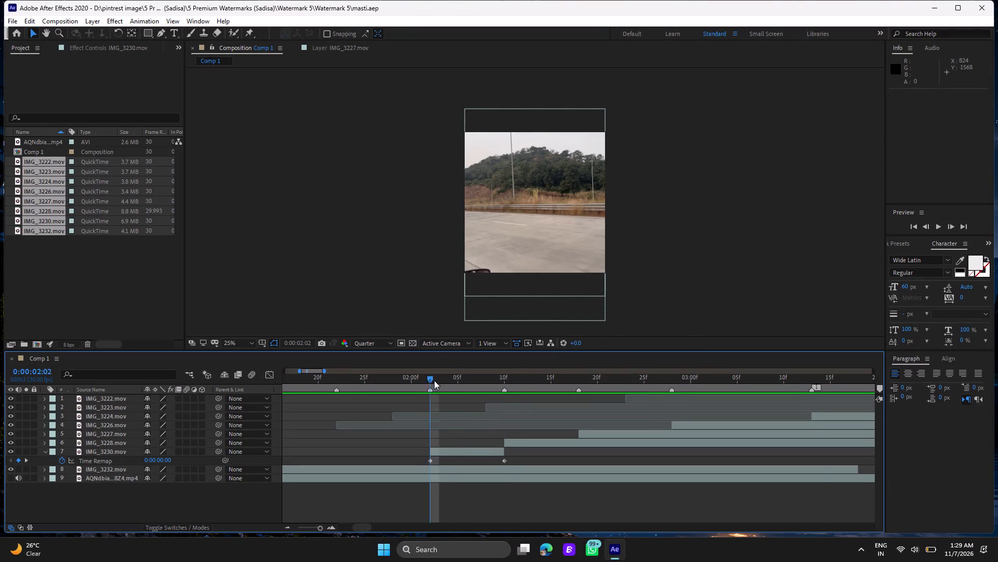
left_click_drag(434, 380, 504, 399)
left_click_drag(503, 399, 441, 407)
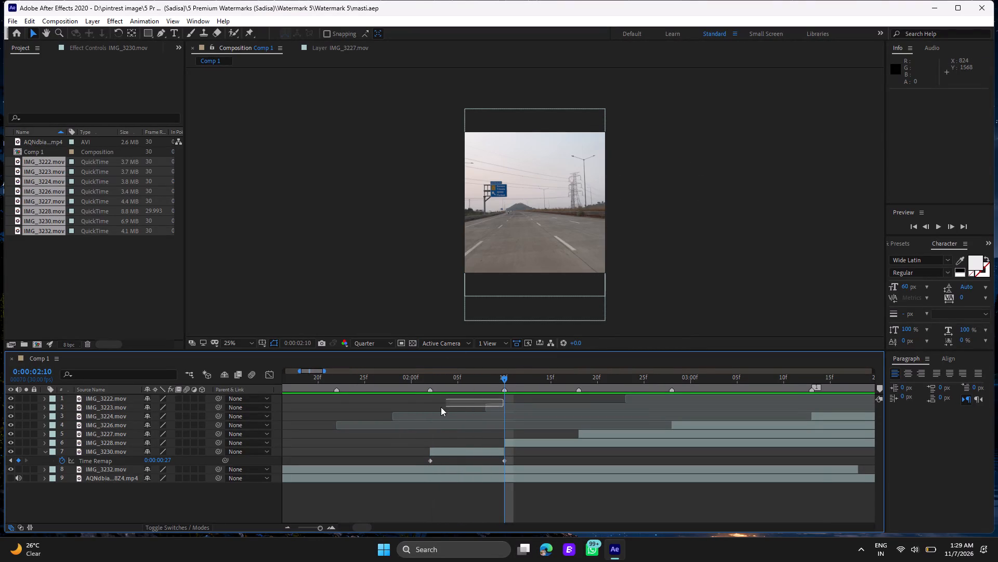
left_click_drag(441, 407, 438, 408)
left_click(414, 373)
left_click(414, 380)
left_click_drag(414, 380, 462, 385)
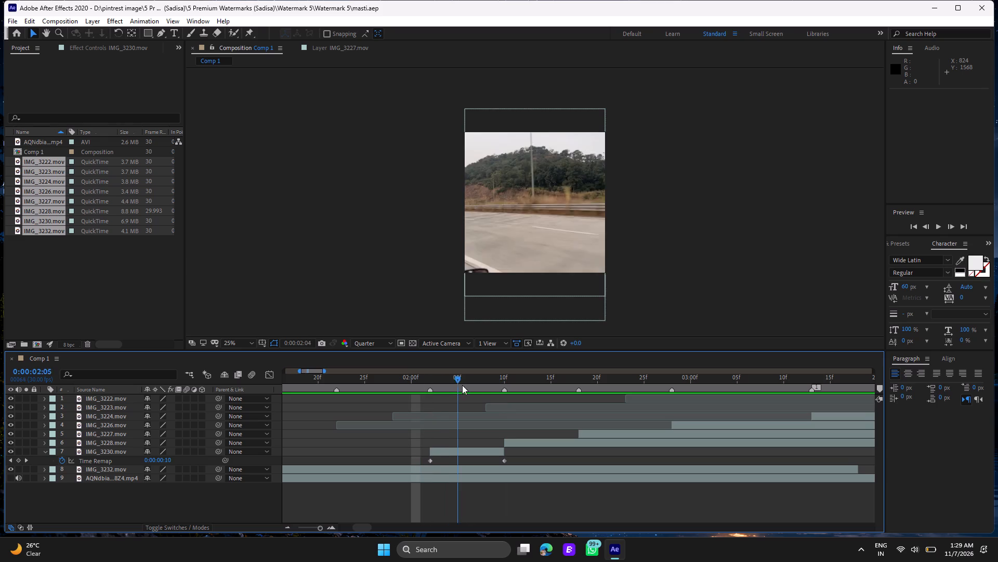
left_click_drag(462, 385, 421, 398)
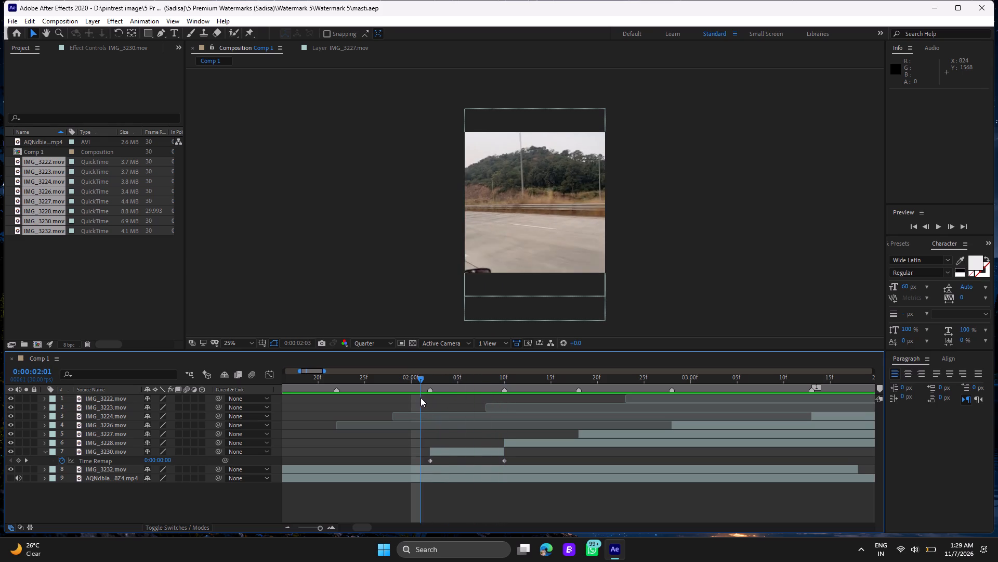
left_click_drag(421, 398, 413, 399)
left_click(429, 380)
left_click_drag(429, 380, 430, 380)
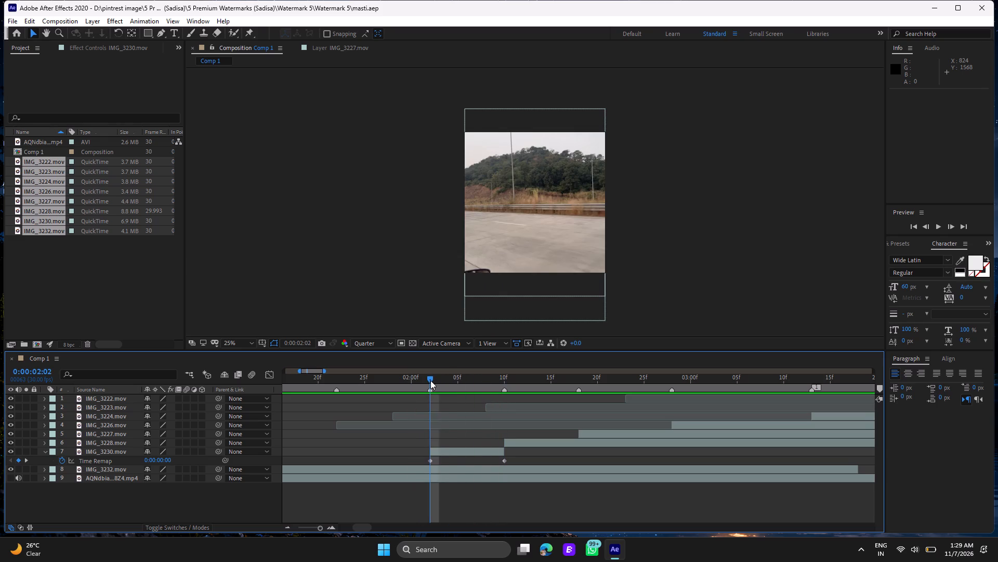
left_click_drag(430, 380, 426, 401)
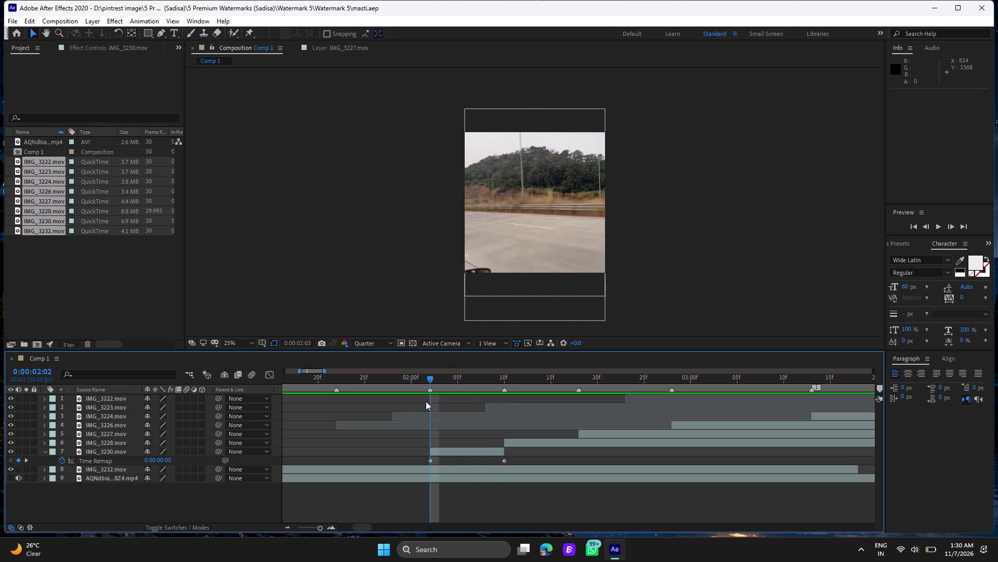
left_click_drag(426, 401, 406, 402)
left_click(390, 381)
left_click_drag(391, 381, 421, 388)
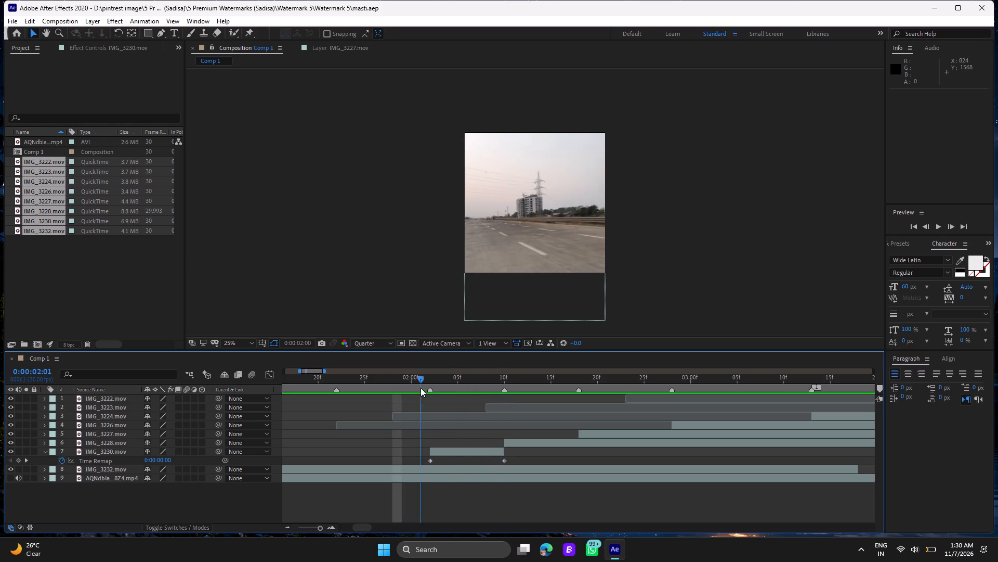
left_click_drag(421, 388, 460, 421)
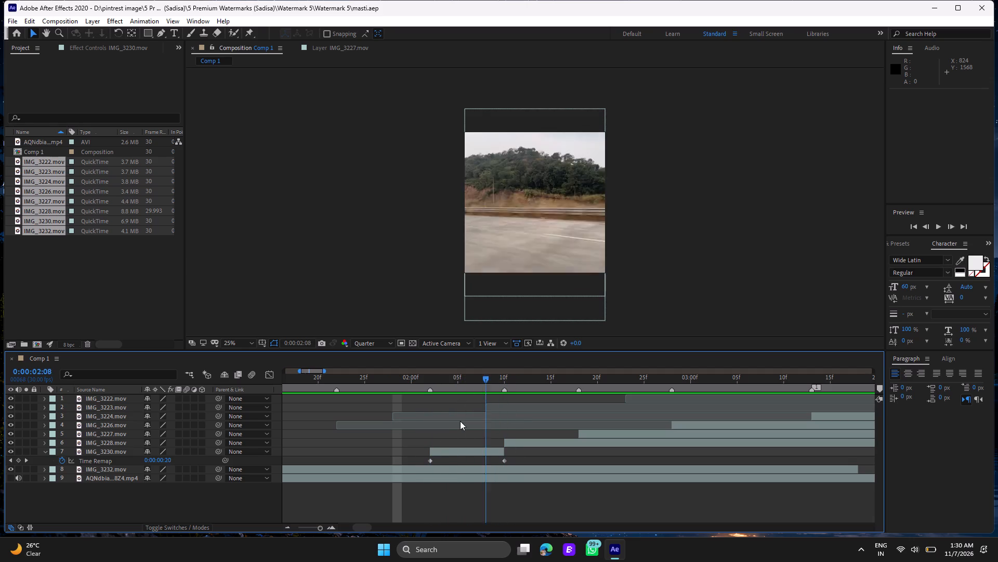
left_click_drag(460, 421, 502, 444)
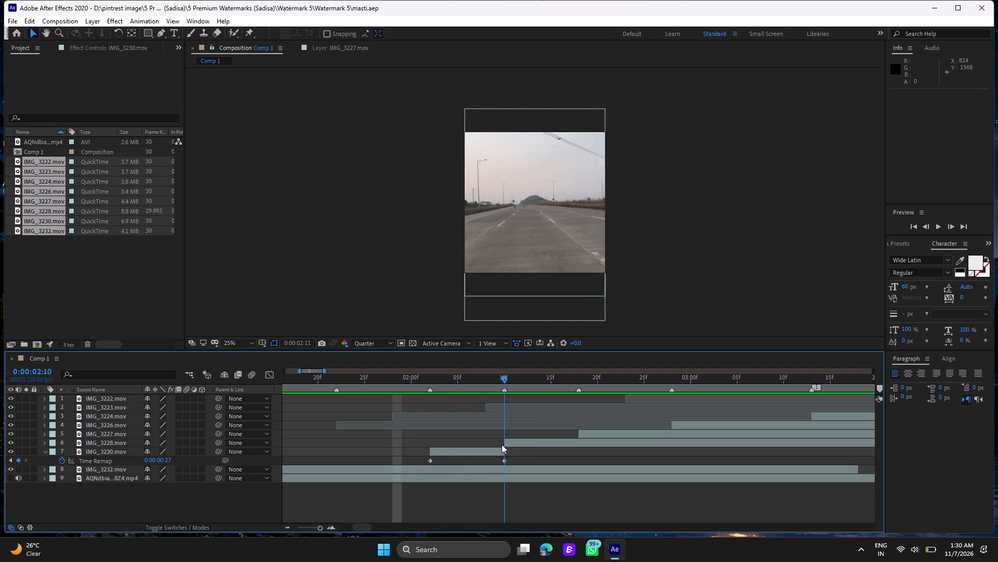
left_click_drag(502, 444, 437, 444)
left_click(439, 444)
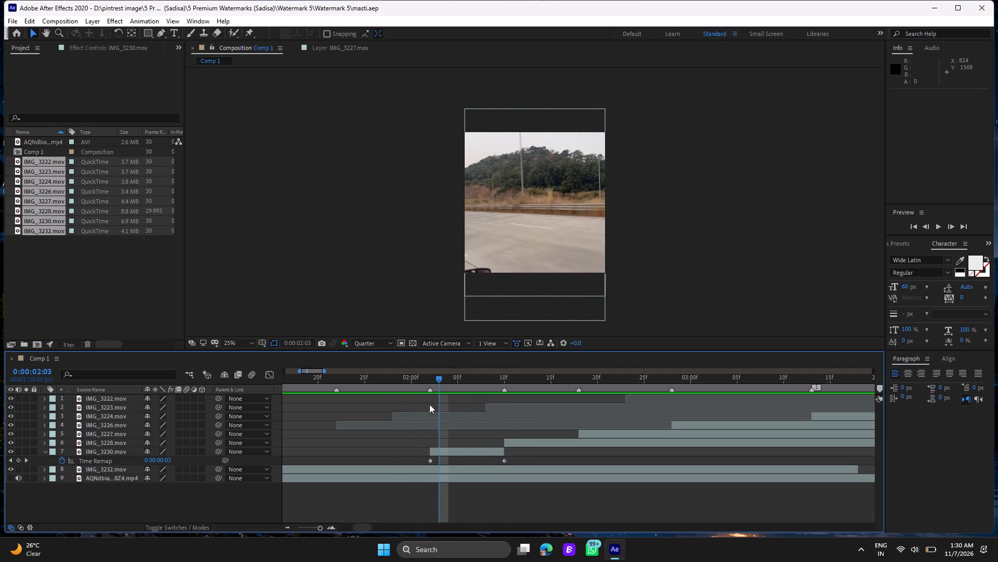
left_click(409, 380)
left_click_drag(409, 380, 496, 400)
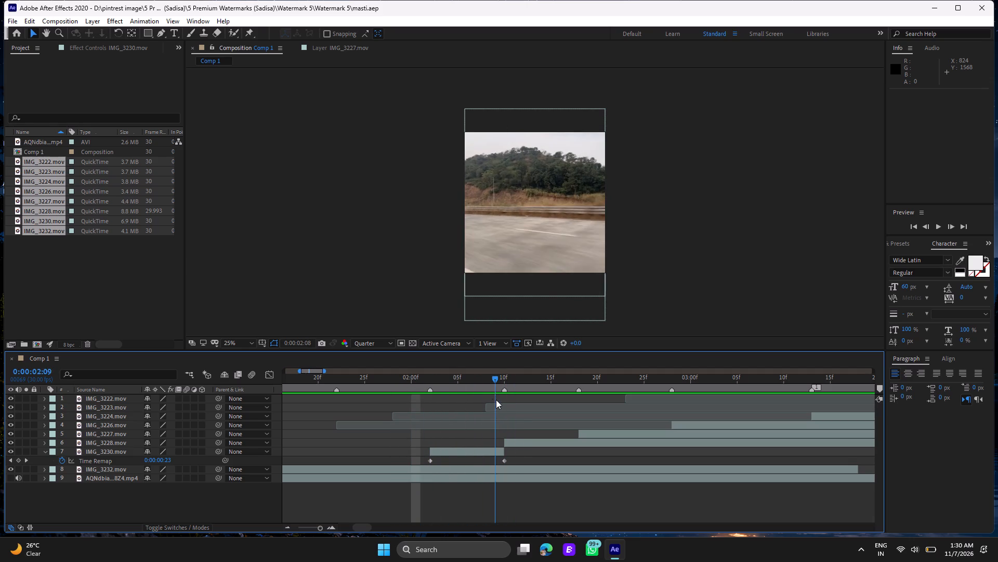
left_click_drag(496, 400, 424, 405)
left_click(424, 405)
left_click_drag(429, 379, 434, 379)
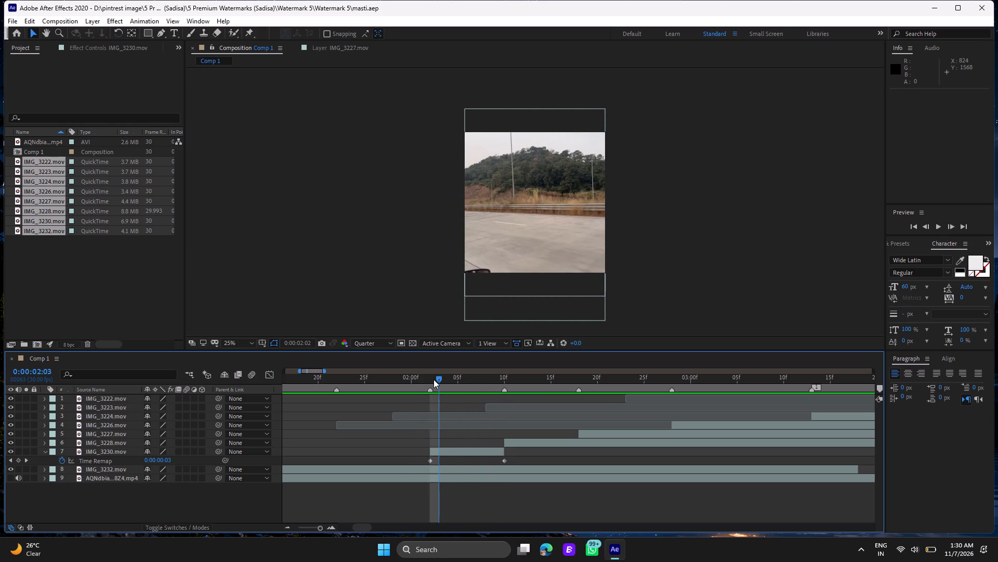
left_click_drag(434, 379, 468, 390)
left_click(470, 391)
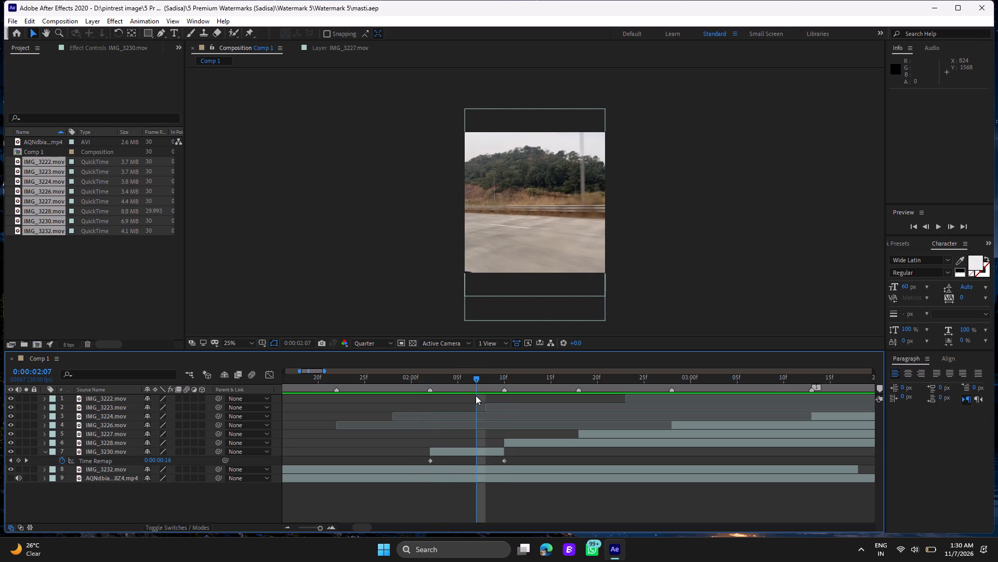
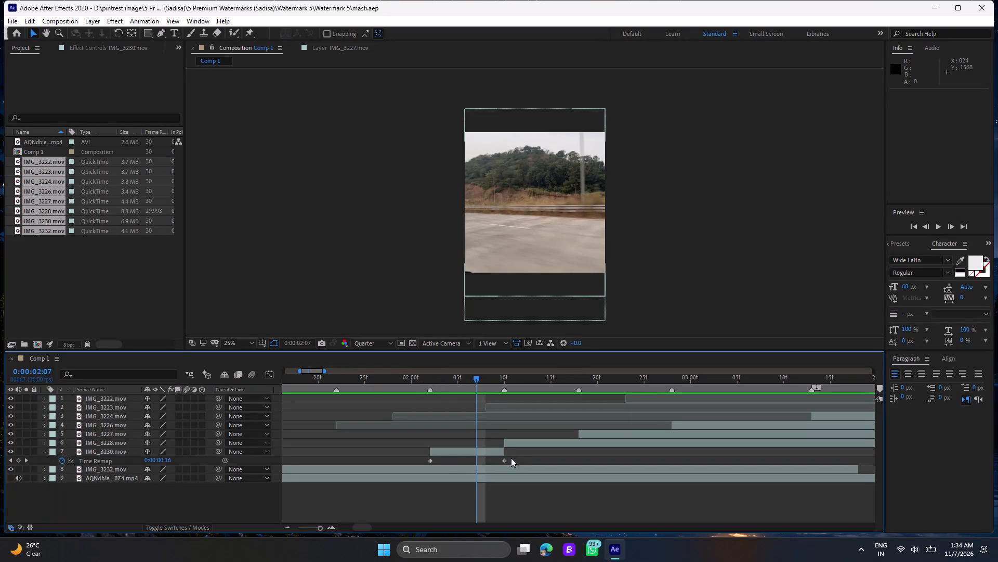
Delete both Time Remap keyframes from the IMG_3230.mov layer.
left_click_drag(511, 457, 416, 462)
key("Delete")
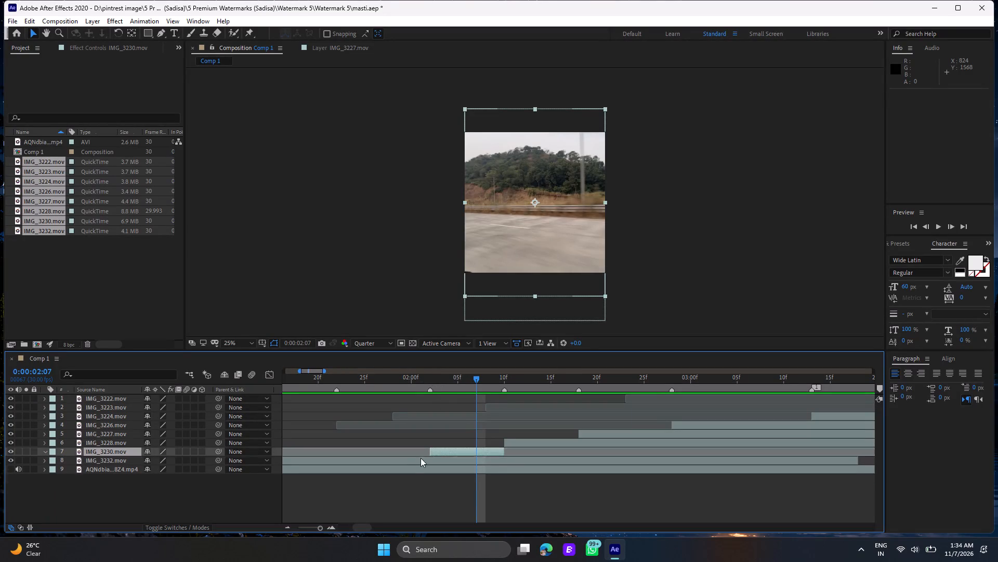
Reveal the Time Remap keyframes on the IMG_3228.mov layer and delete all three.
left_click(528, 442)
key("u")
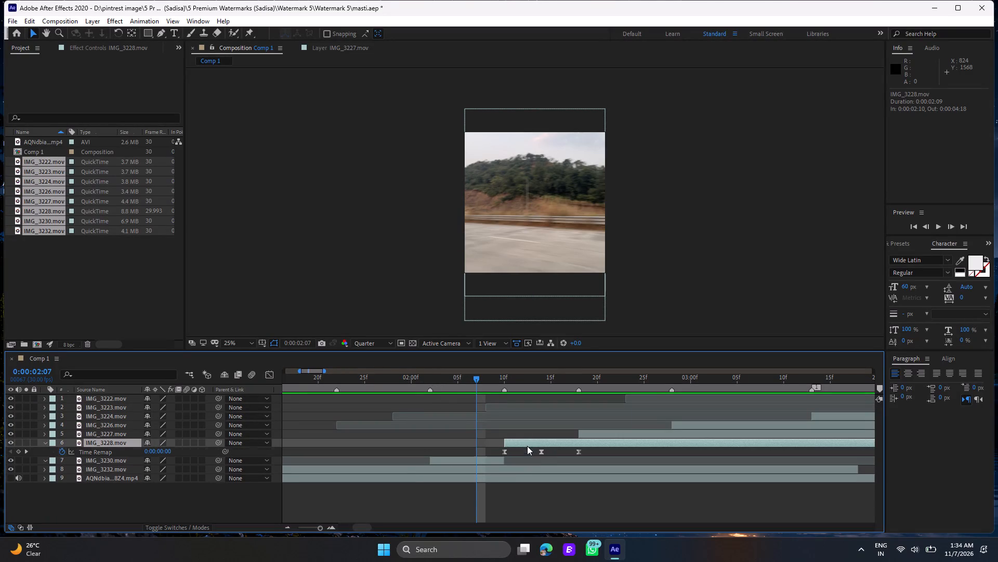
left_click_drag(590, 452, 488, 452)
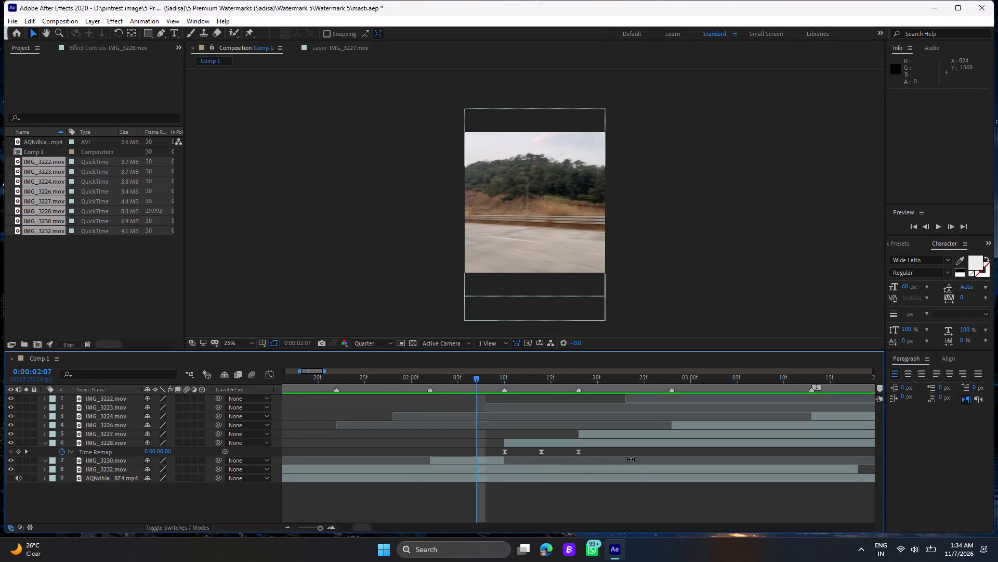
left_click_drag(589, 449, 494, 453)
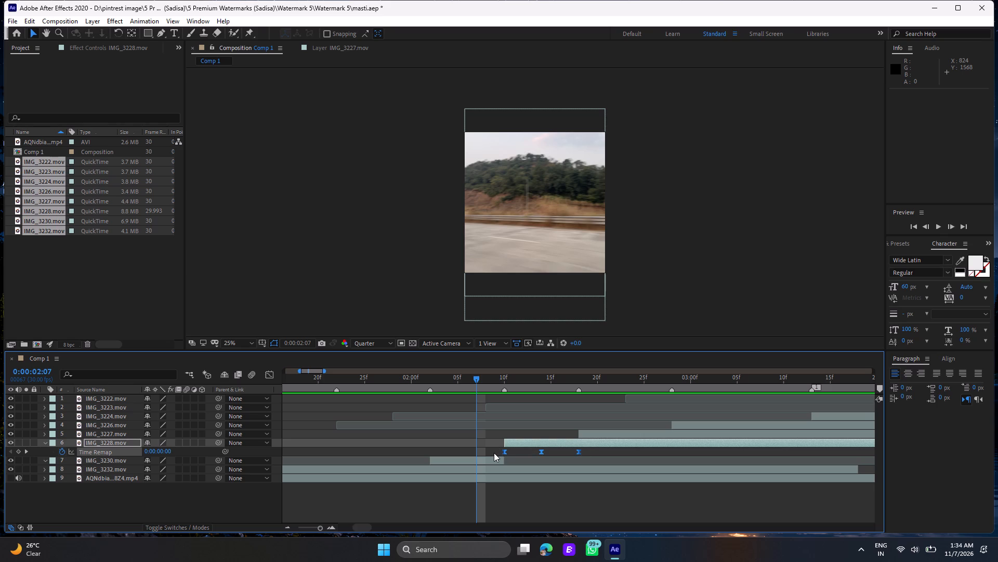
key("Delete")
Reveal the Time Remap keyframes on the IMG_3227.mov layer and delete all three.
left_click(599, 436)
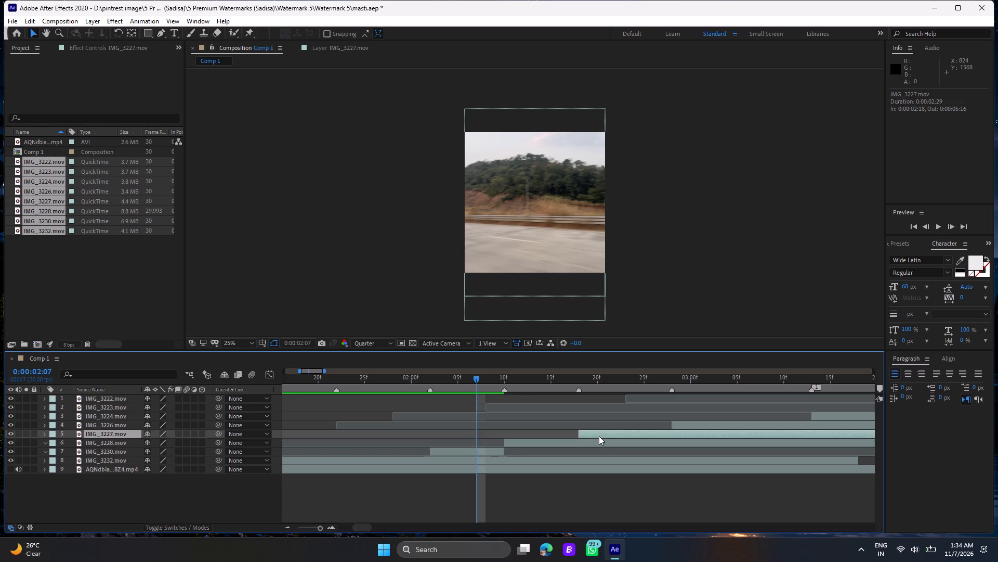
key("u")
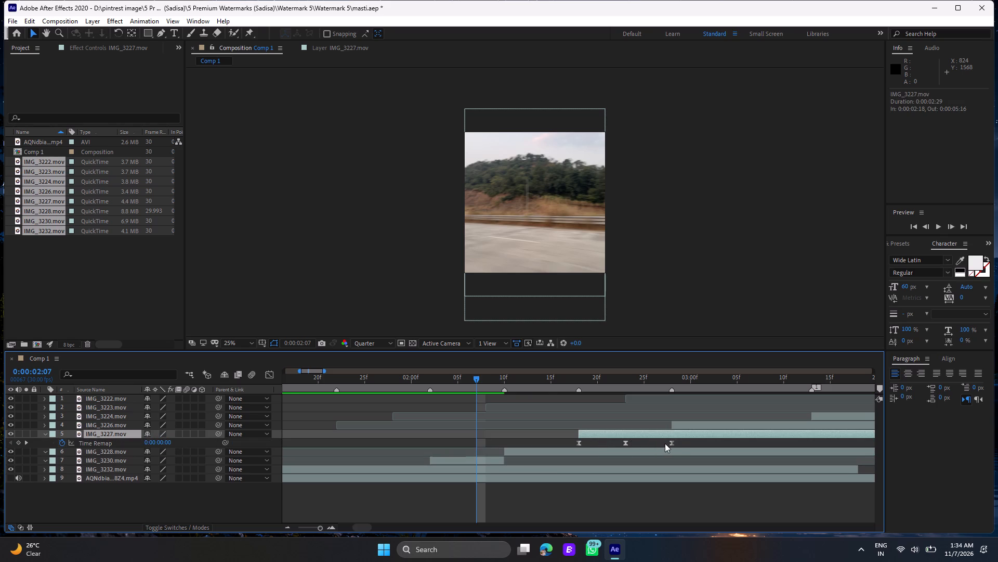
left_click_drag(676, 441, 573, 446)
left_click(573, 446)
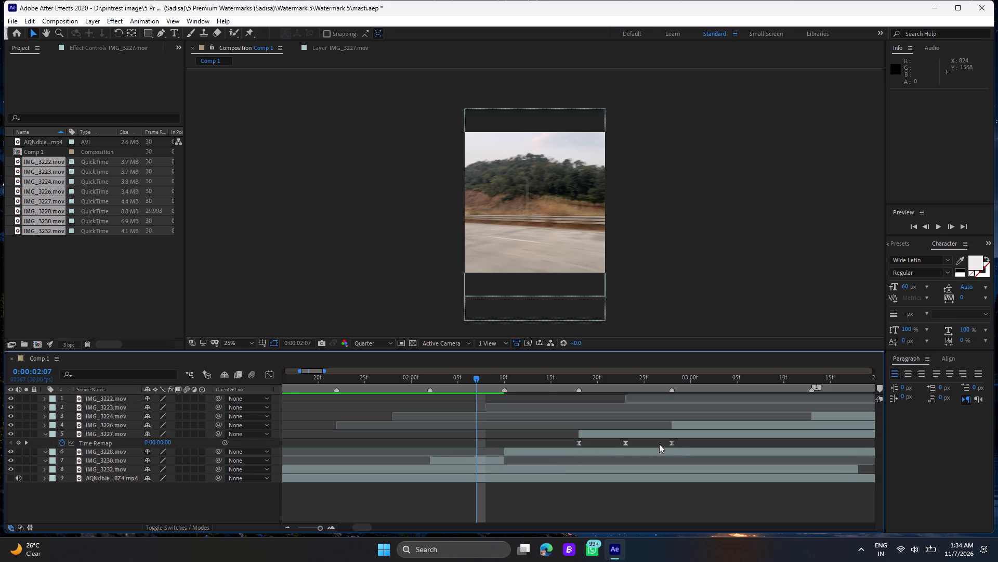
left_click_drag(678, 441, 569, 443)
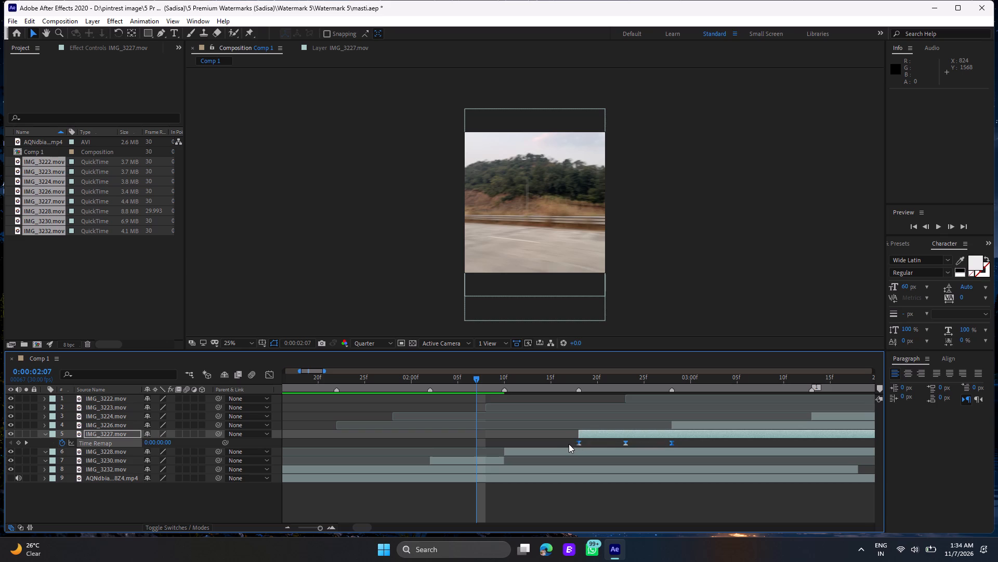
key("Delete")
Check the IMG_3226.mov layer for any keyframed properties.
left_click(694, 425)
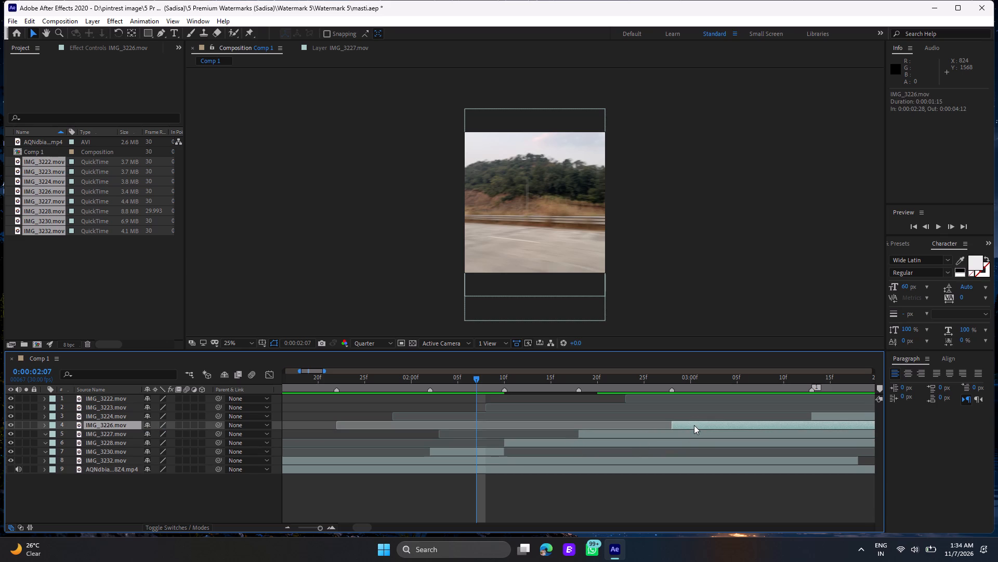
key("u")
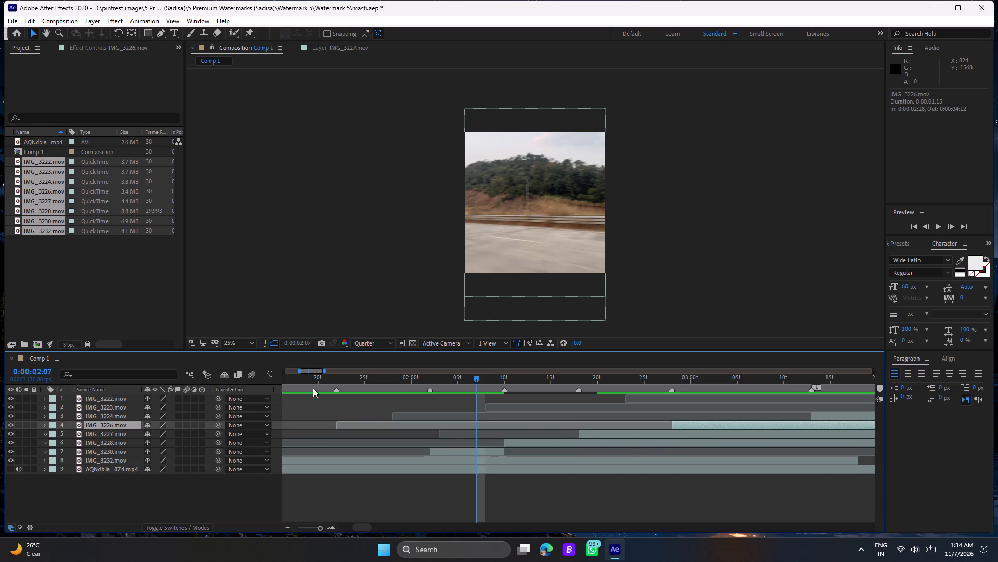
Preview the opening road clips repeatedly, from start points between about 0:00:00:21 and 0:00:01:04, to examine their motion and cuts against the audio.
left_click(312, 387)
left_click_drag(312, 387, 298, 385)
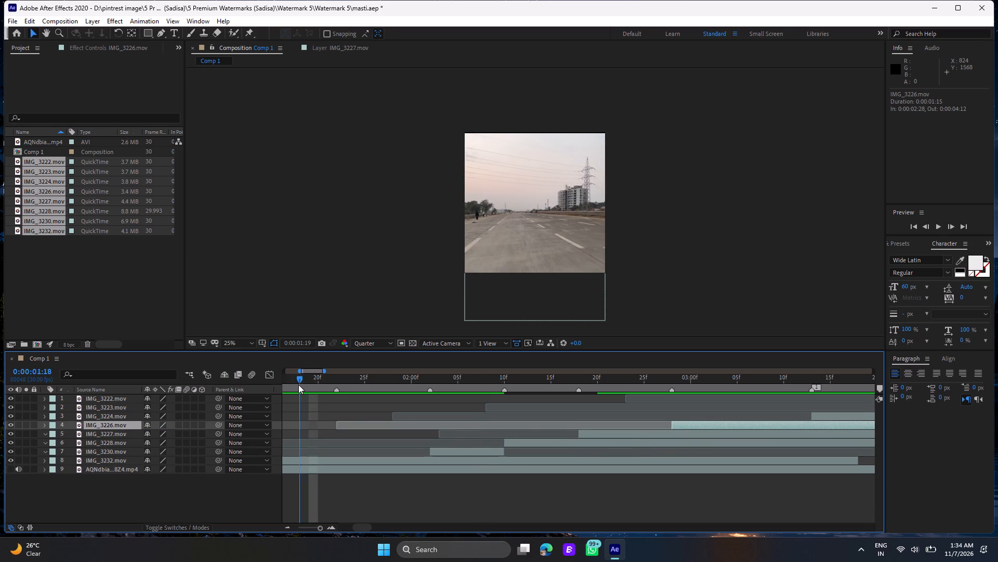
left_click_drag(298, 385, 275, 387)
key("space")
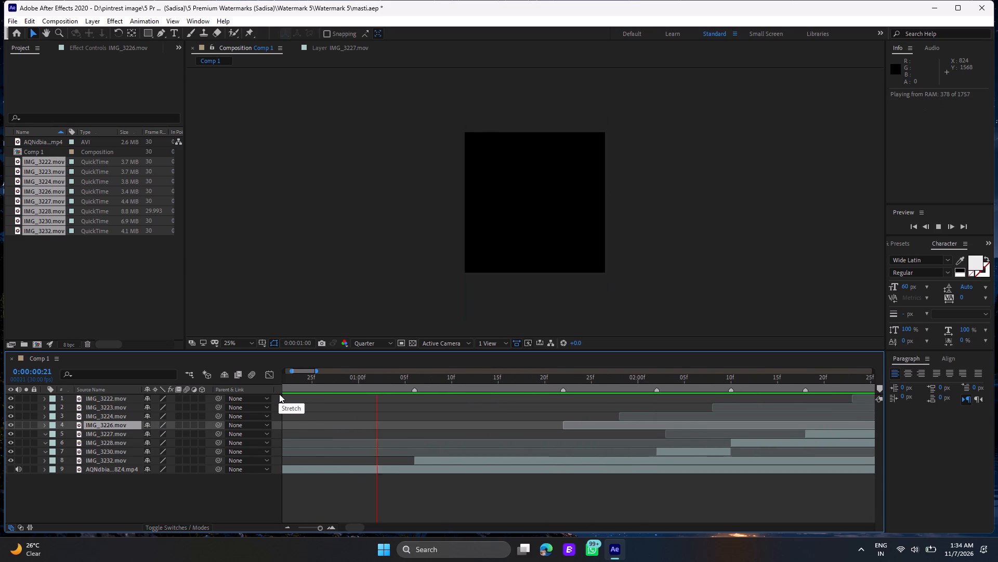
left_click(316, 376)
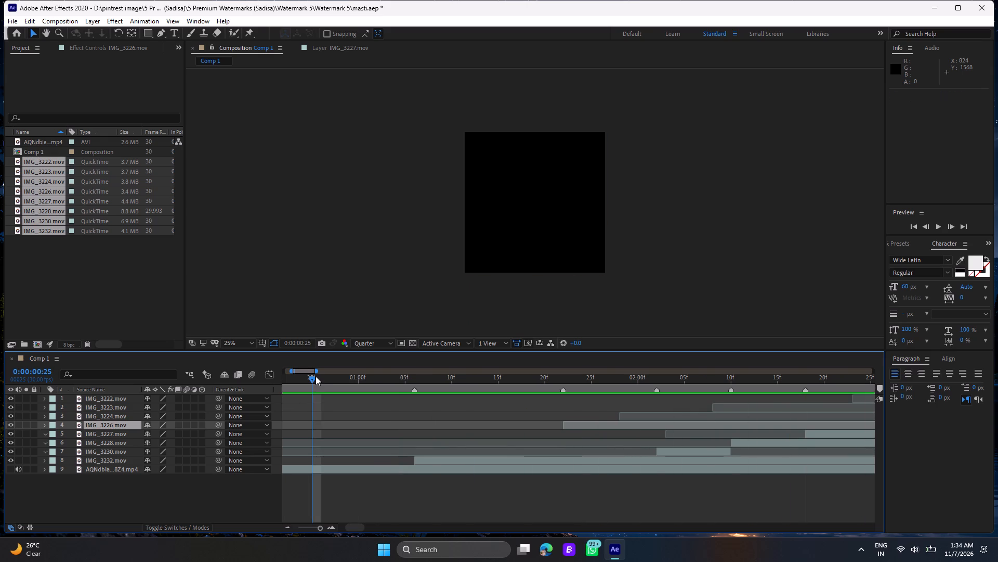
key("space")
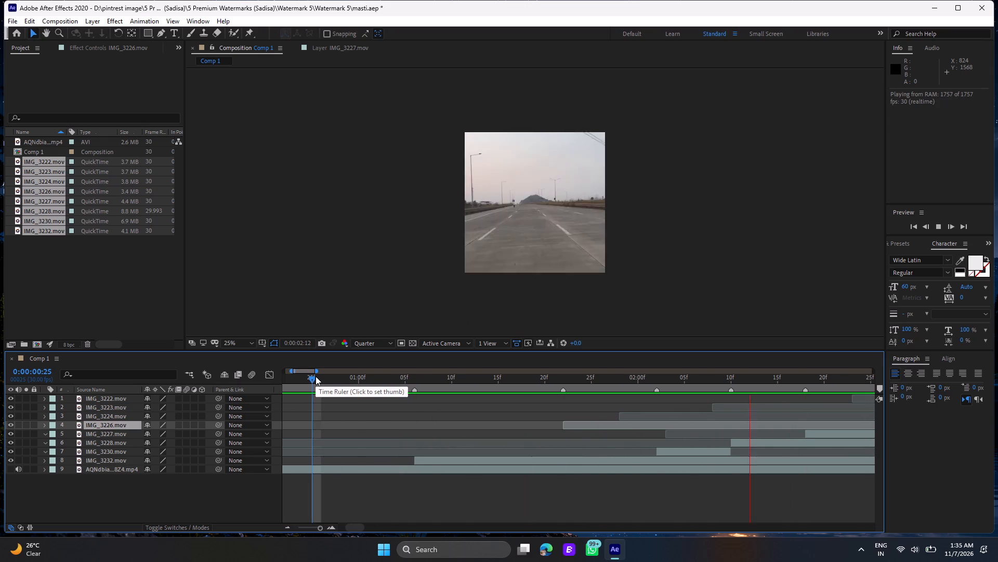
left_click(353, 380)
key("space")
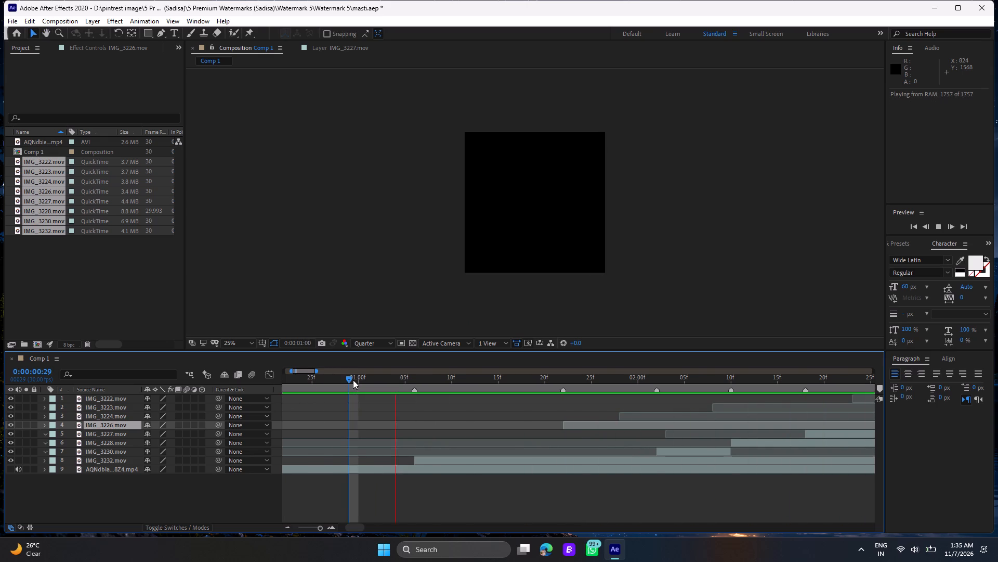
left_click(383, 377)
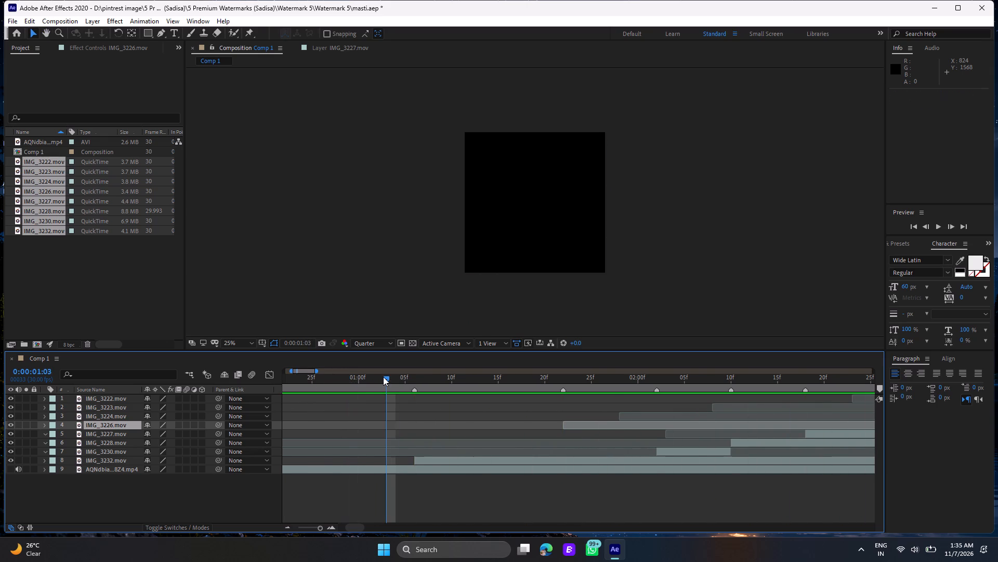
key("space")
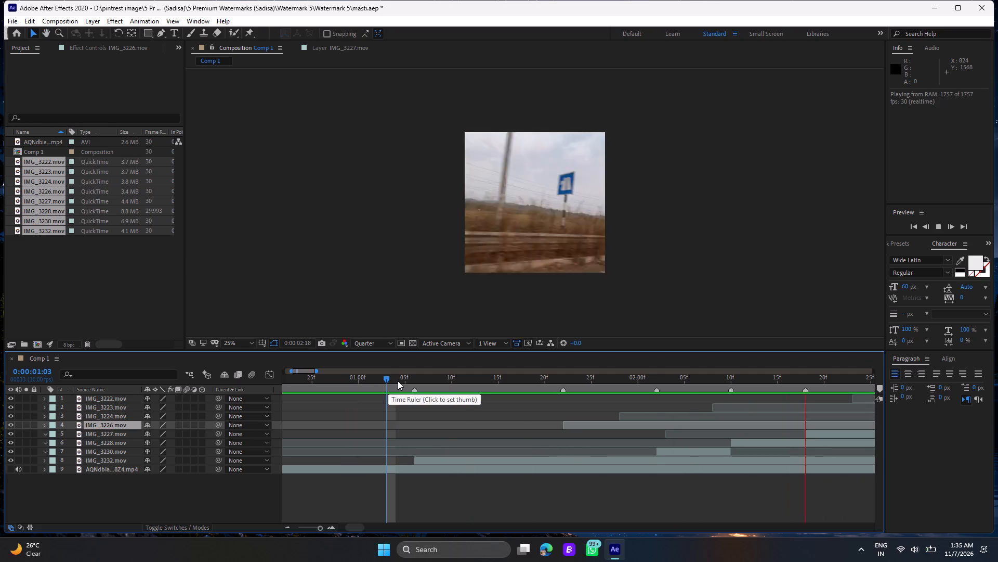
left_click(398, 381)
key("space")
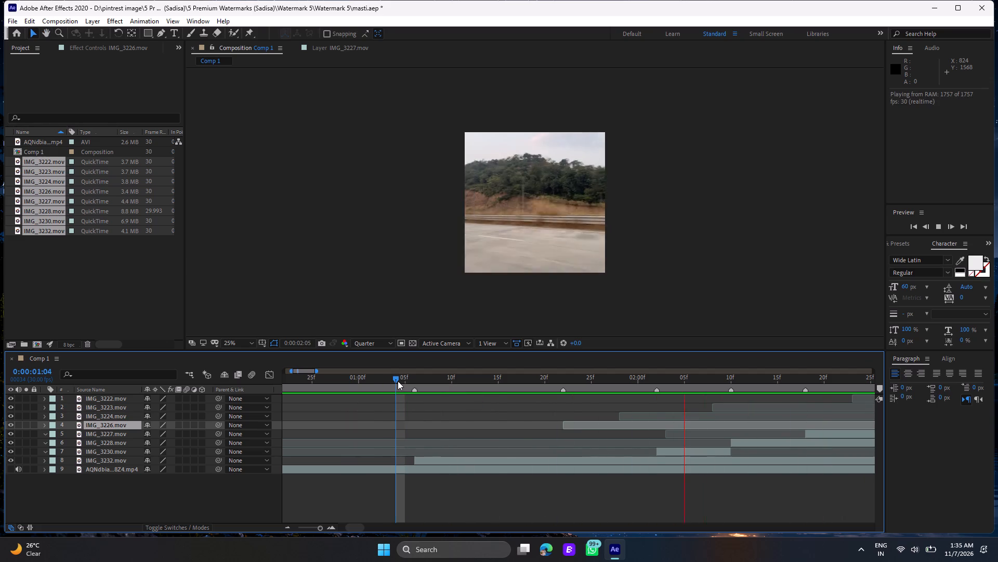
double_click(398, 381)
key("space")
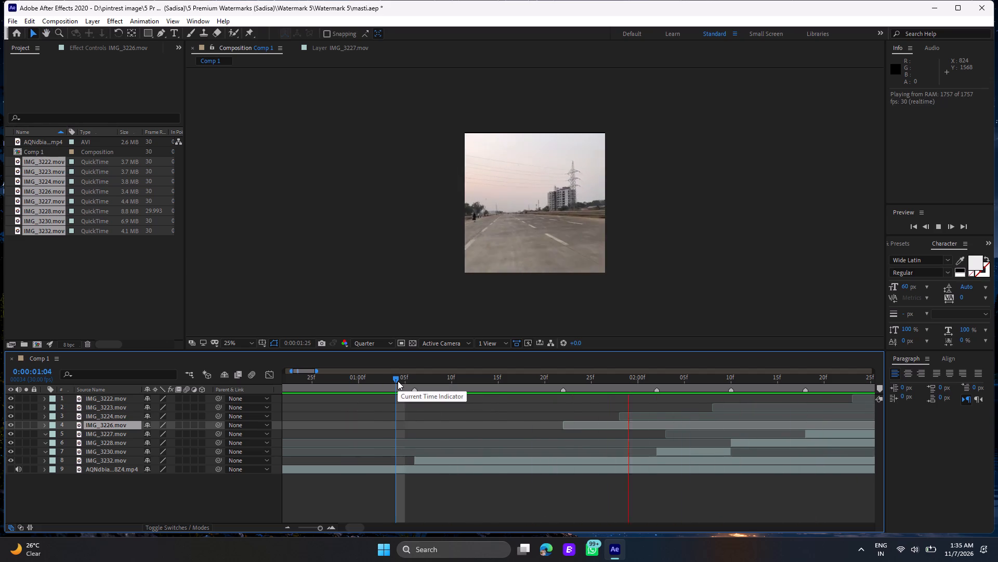
key("space")
left_click(398, 381)
key("space")
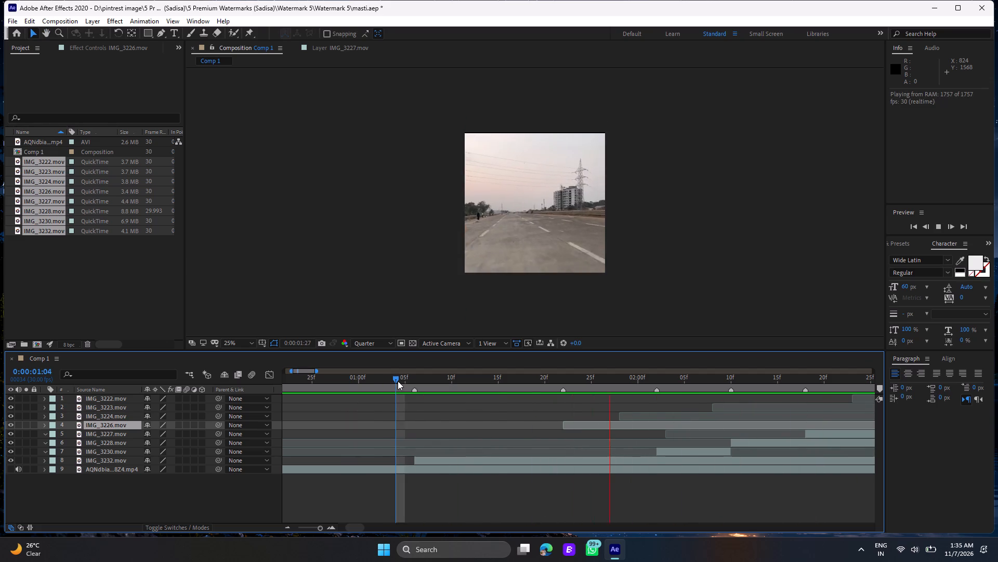
double_click(398, 381)
key("space")
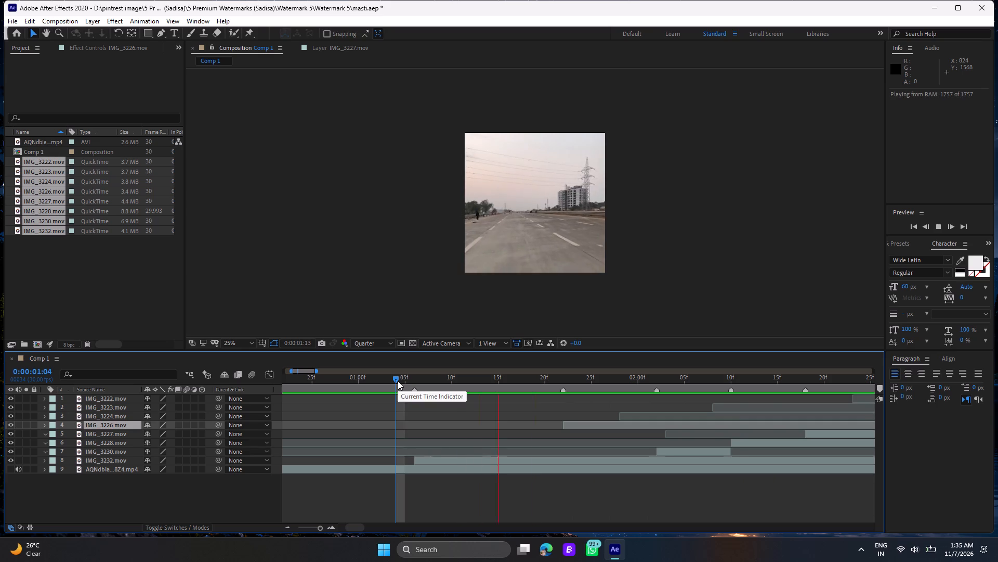
key("space")
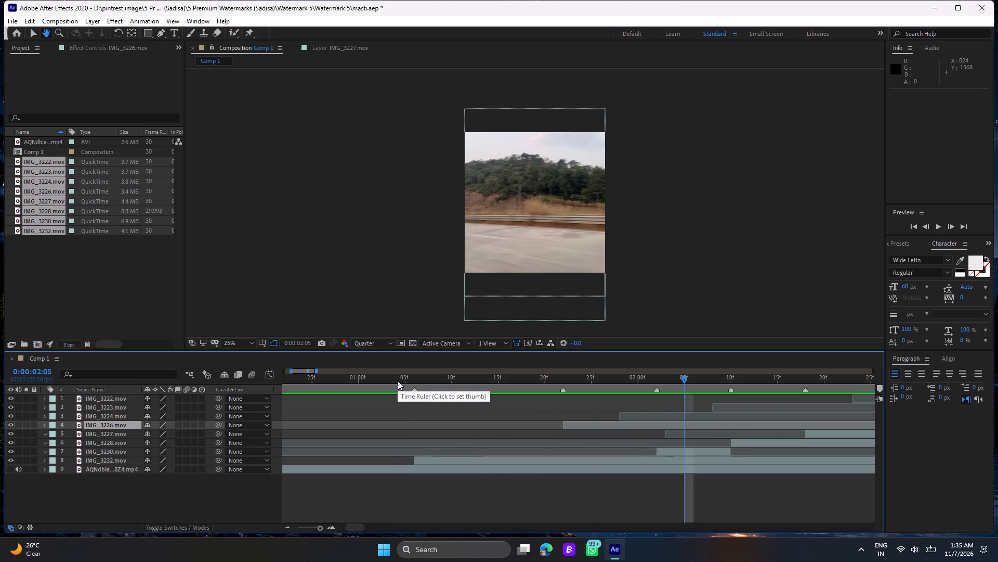
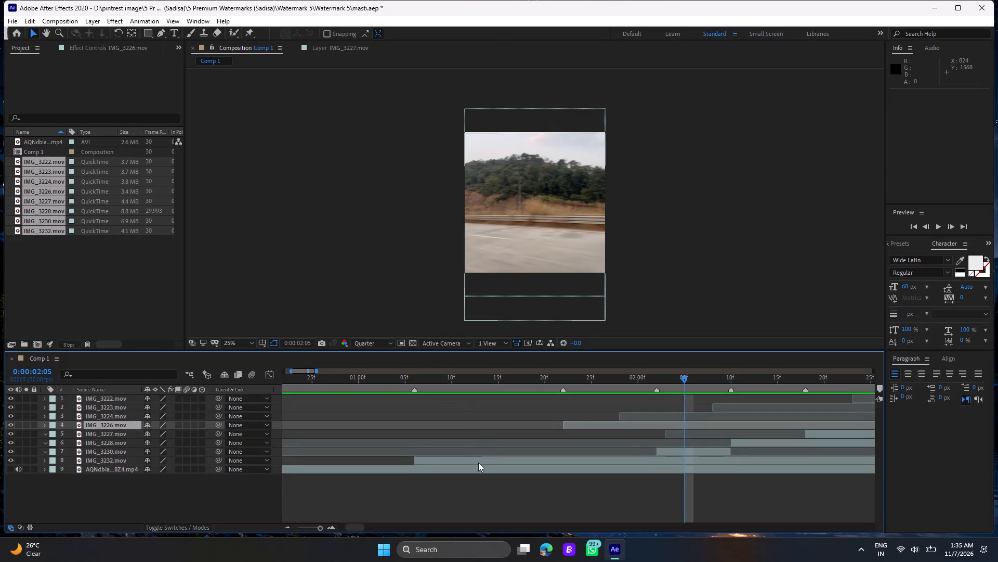
Preview the IMG_3232.mov clip and the cut into it, playing from 0:00:01:06 and from 0:00:01:00, to examine the motion.
left_click(415, 376)
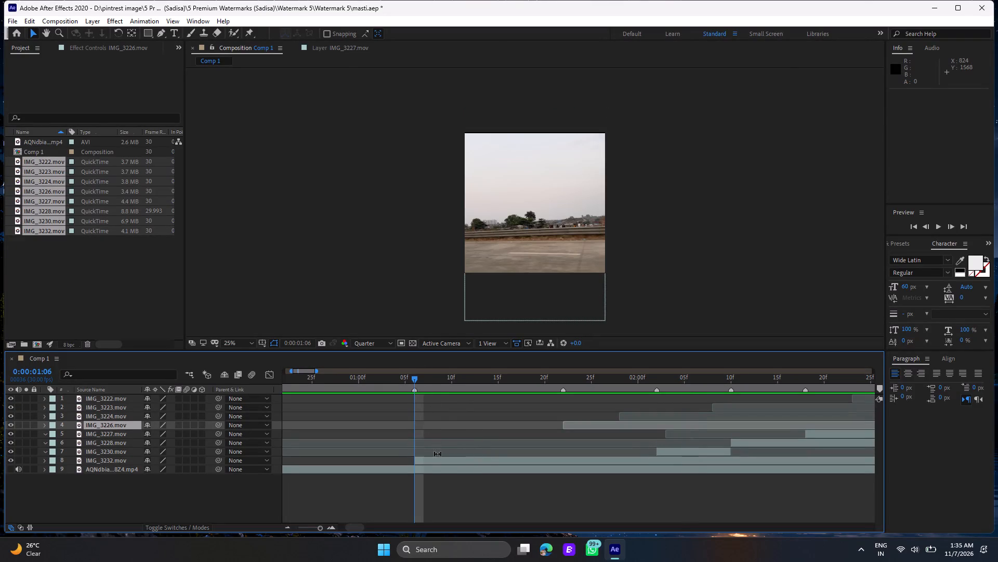
left_click(439, 461)
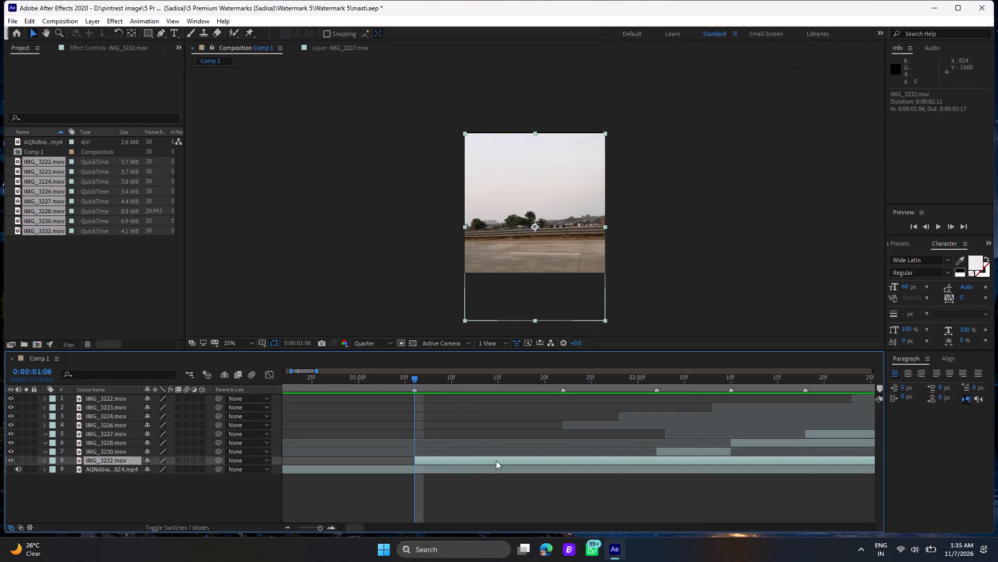
key("space")
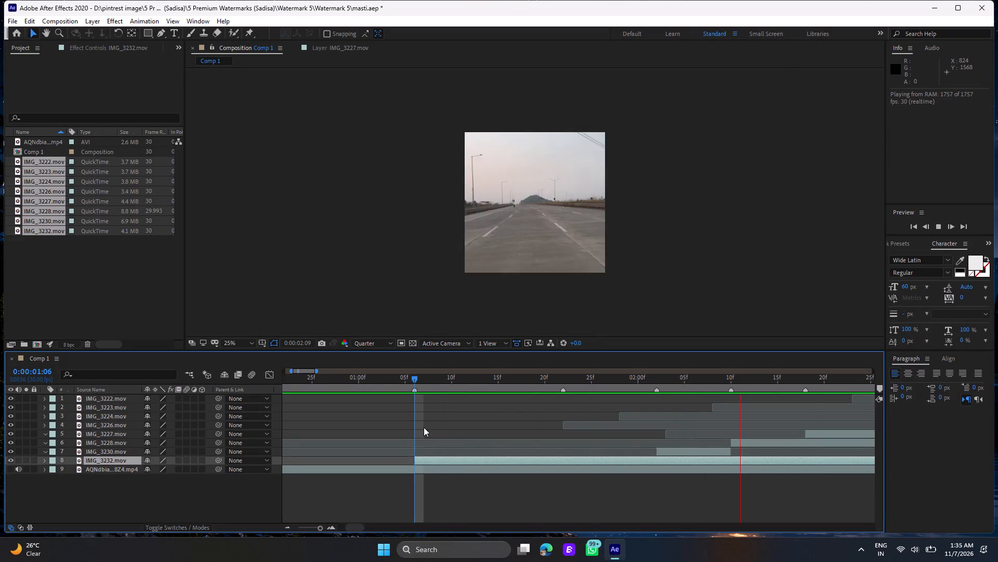
left_click(361, 377)
key("space")
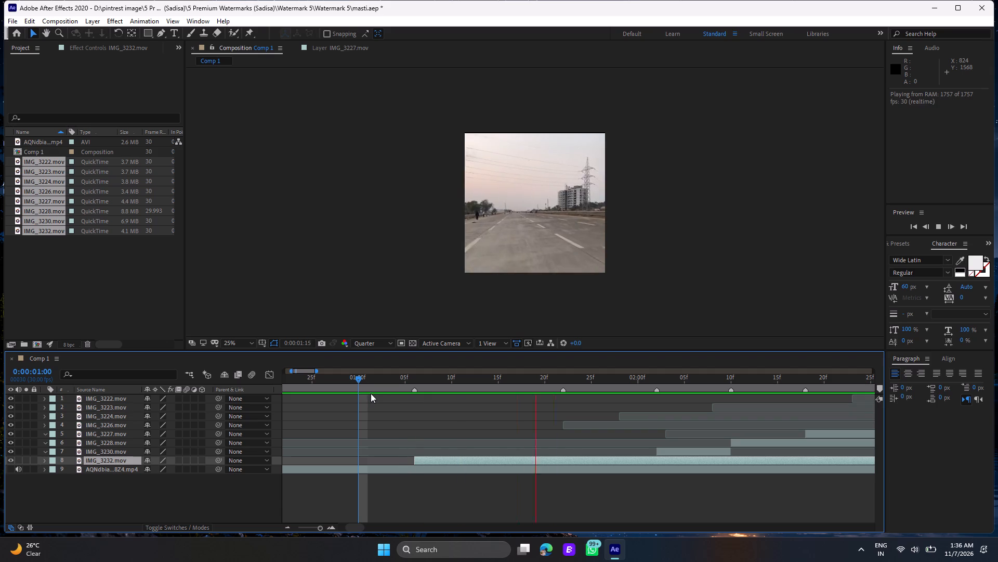
left_click(426, 382)
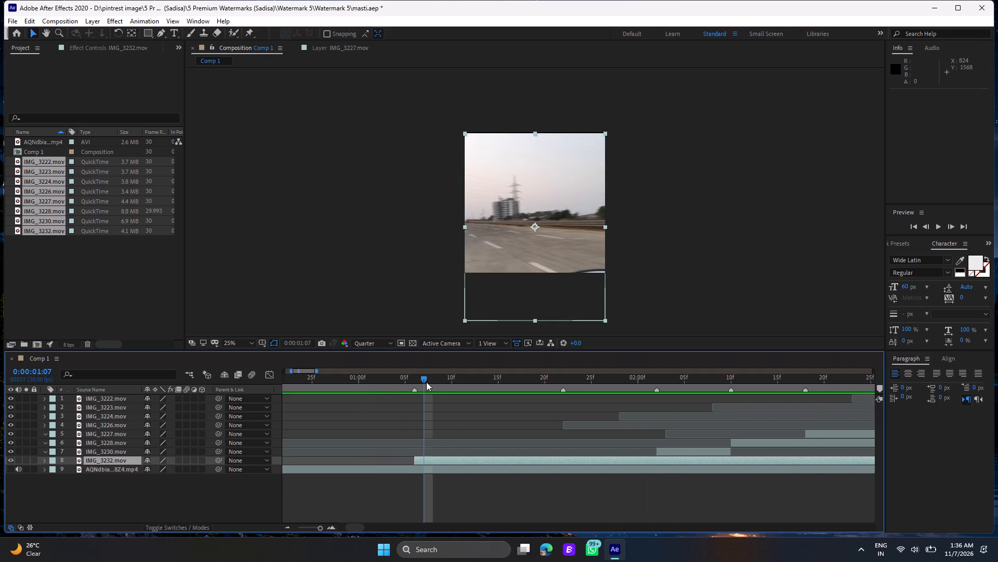
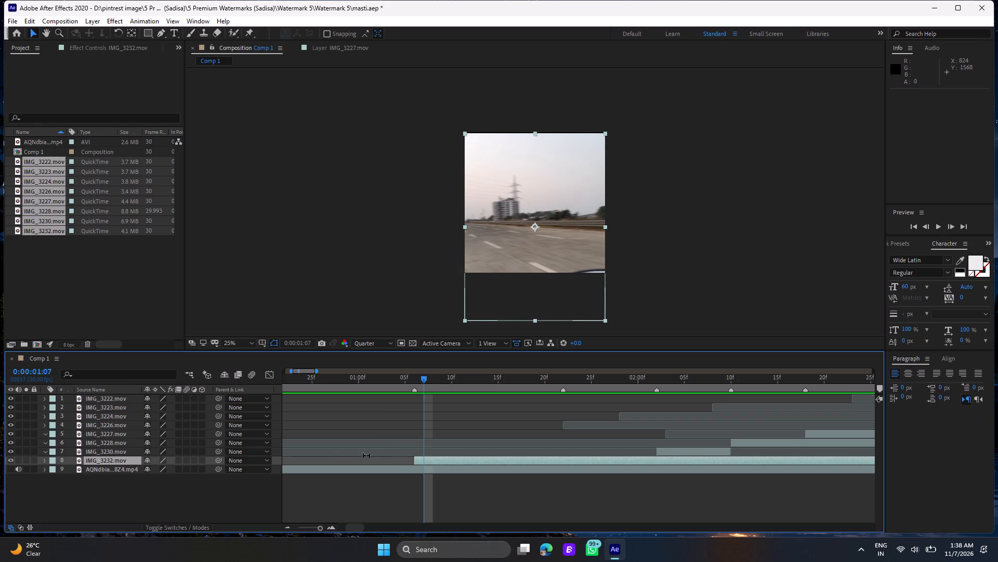
Preview the road clips from 0:00:00:29, 0:00:01:04 and 0:00:02:02 to examine the motion and the cut into IMG_3230.mov.
left_click(352, 374)
key("space")
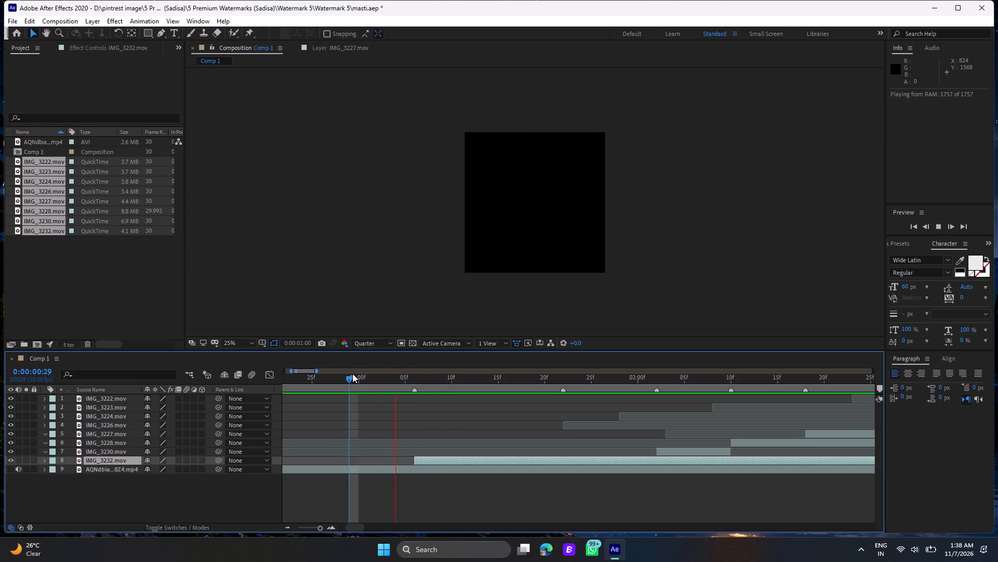
left_click(392, 379)
key("space")
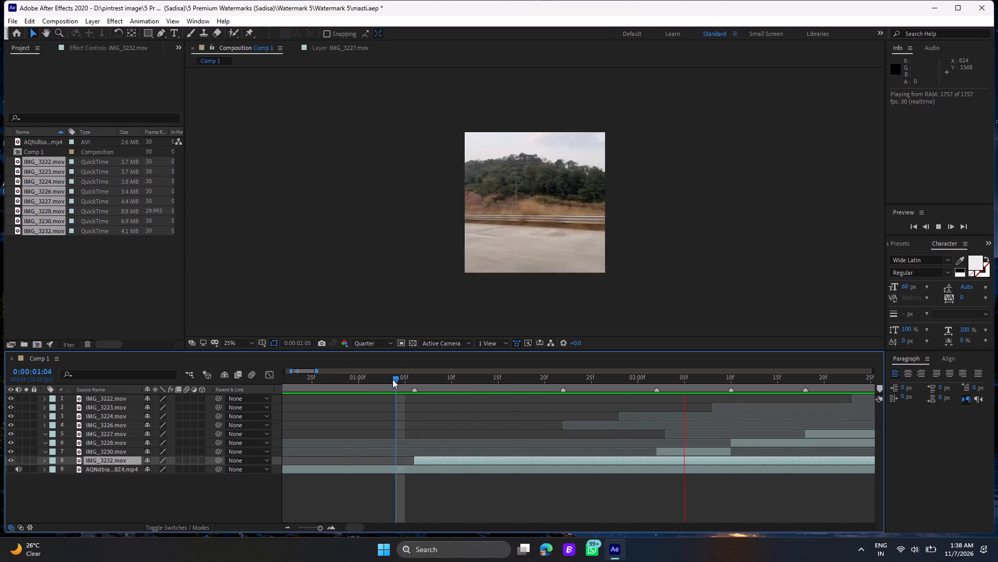
left_click(655, 375)
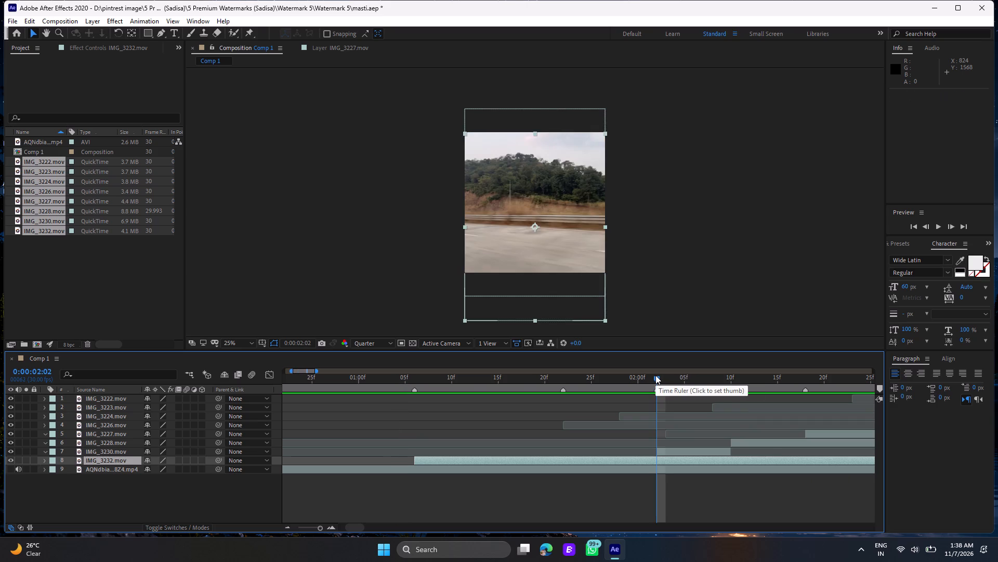
key("space")
double_click(658, 377)
key("space")
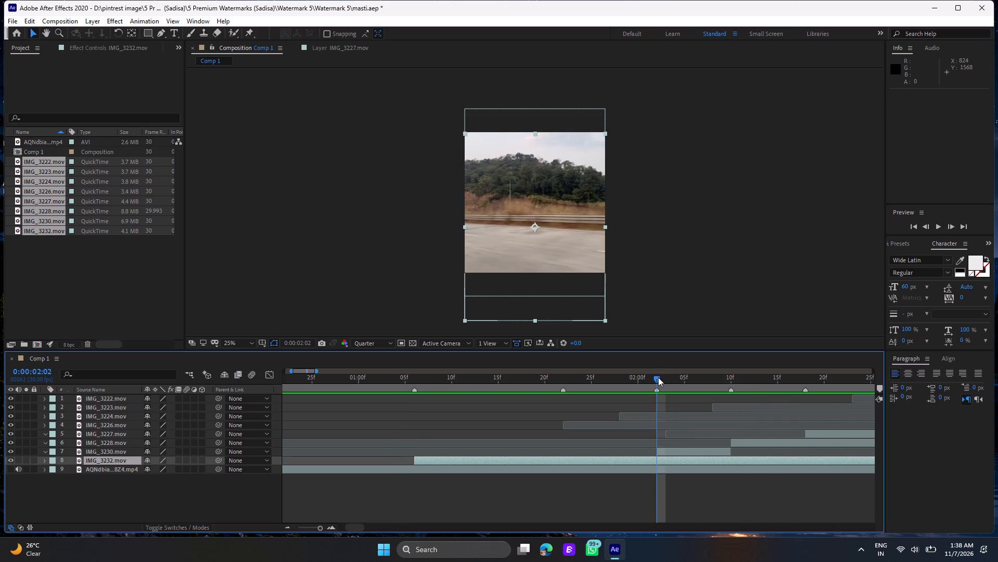
key("space")
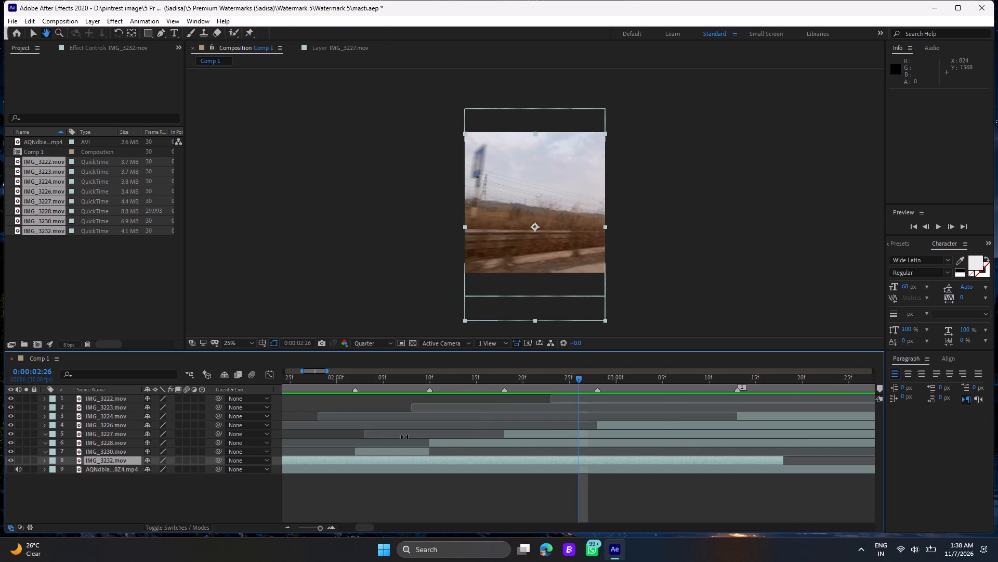
Enable time remapping on the IMG_3230.mov layer, with the current time at its start, 0:00:02:02.
left_click(354, 377)
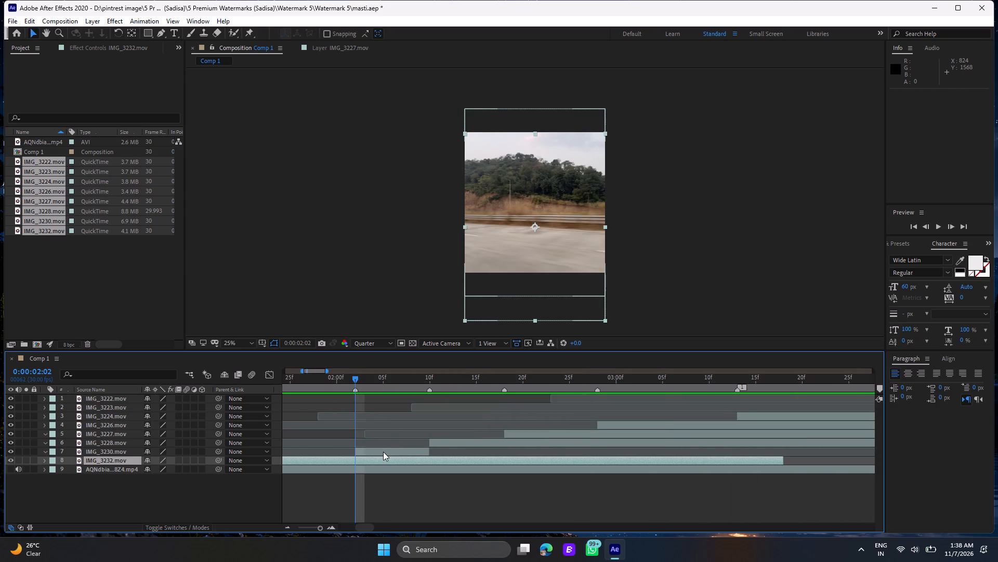
left_click(383, 452)
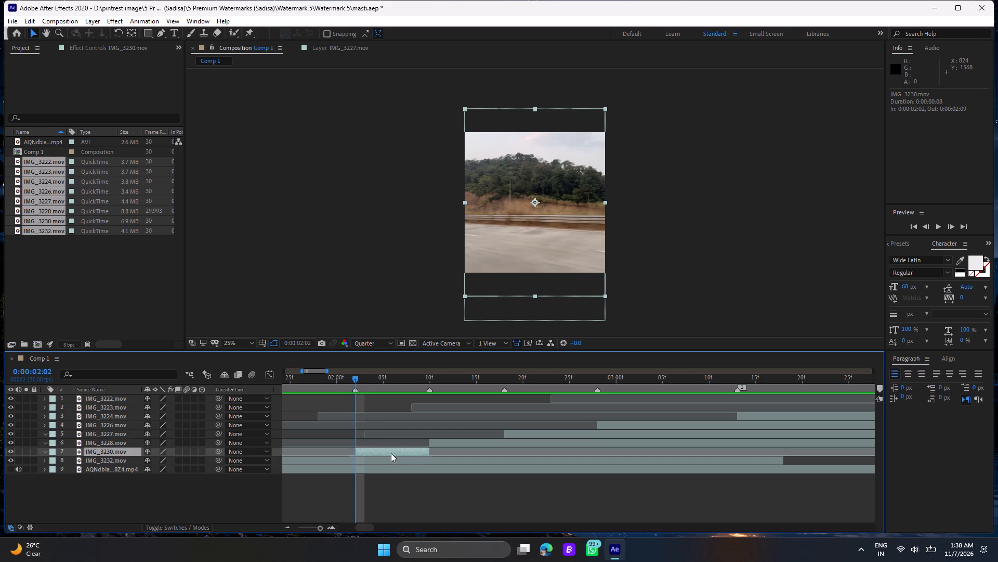
key("ctrl+shift+t")
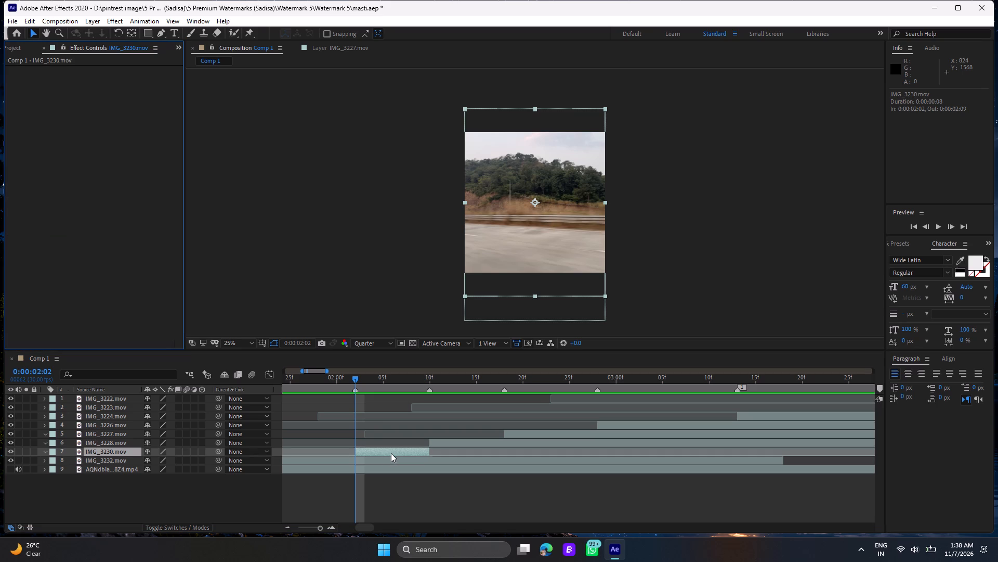
left_click(391, 453)
triple_click(391, 453)
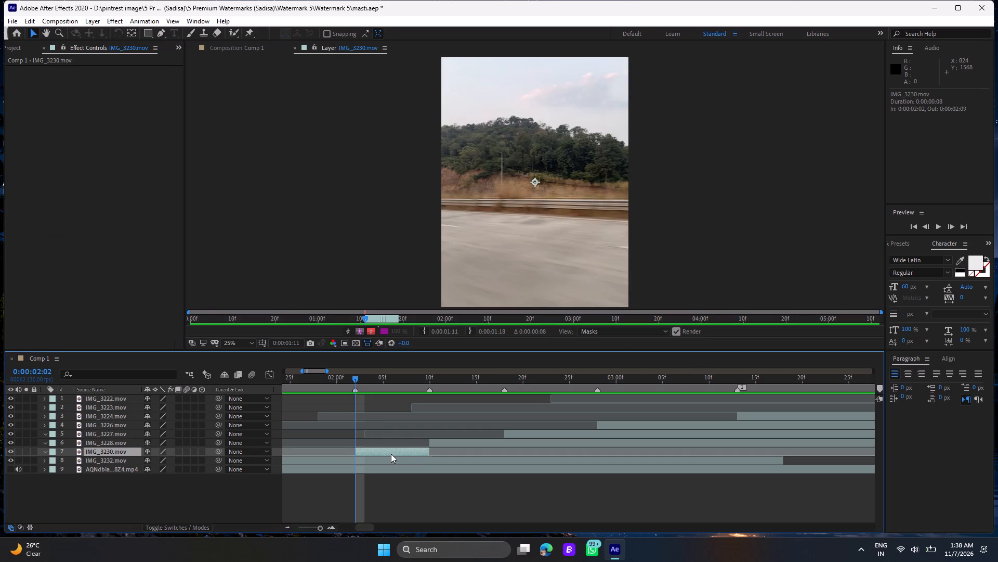
left_click(230, 50)
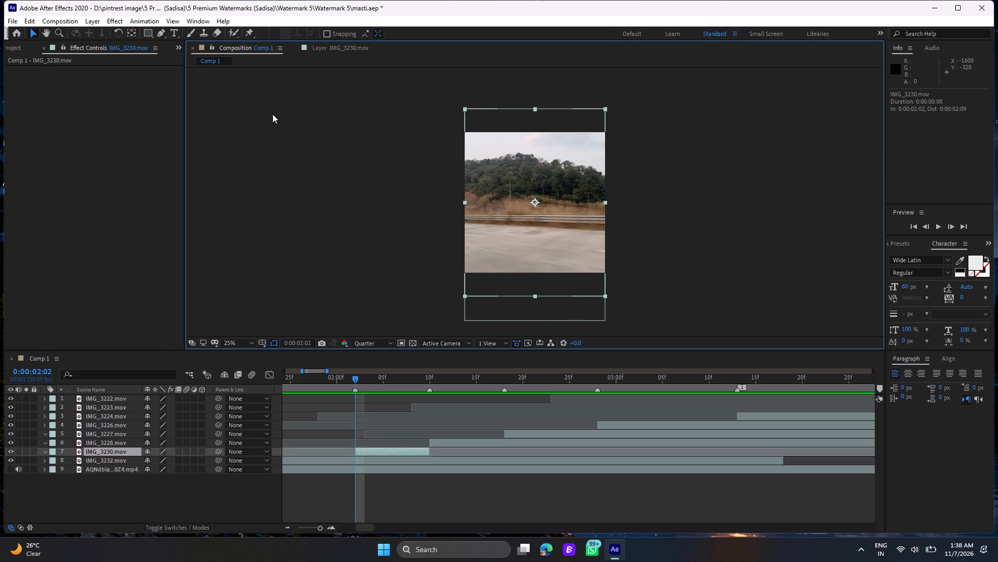
right_click(364, 451)
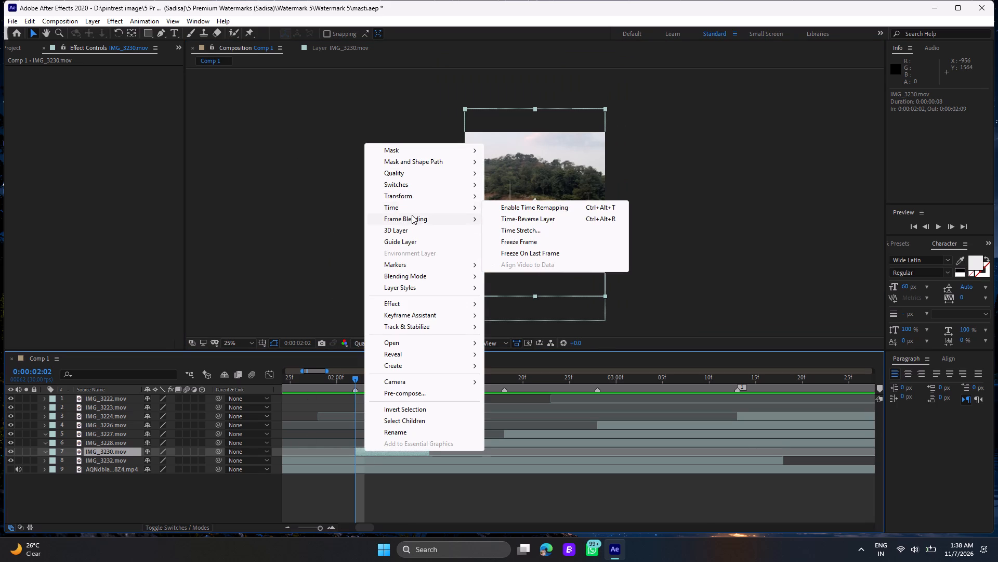
left_click(511, 207)
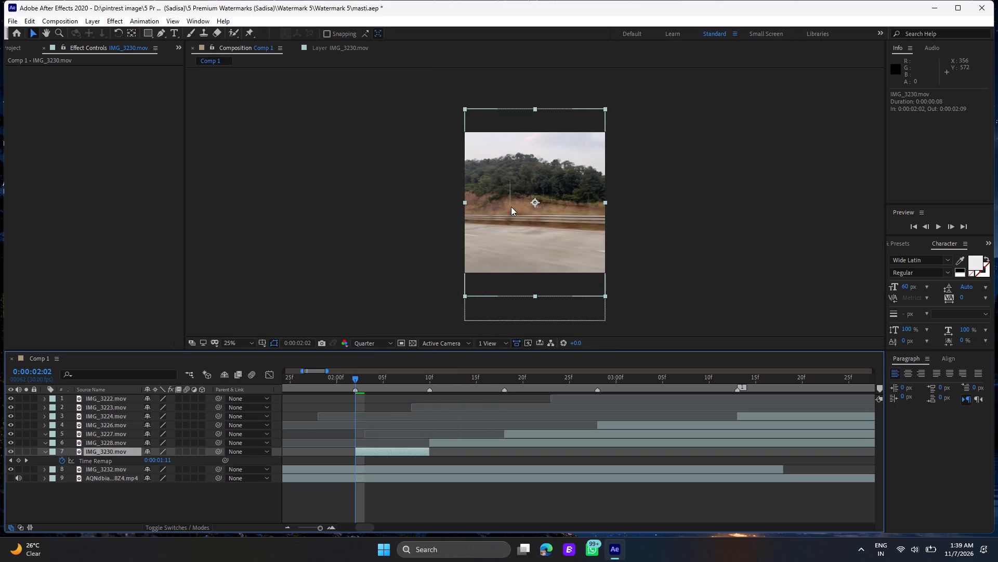
double_click(383, 454)
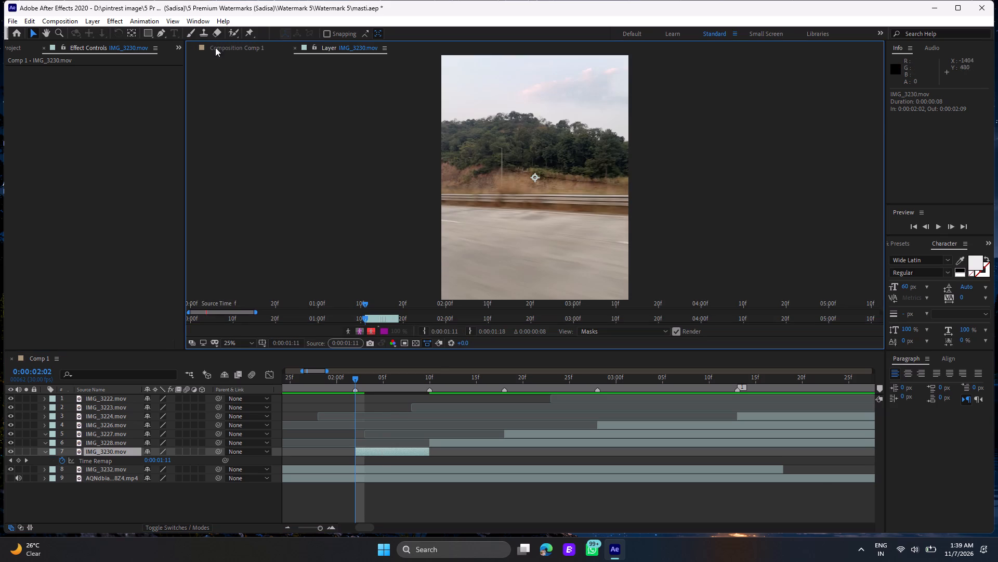
left_click(216, 49)
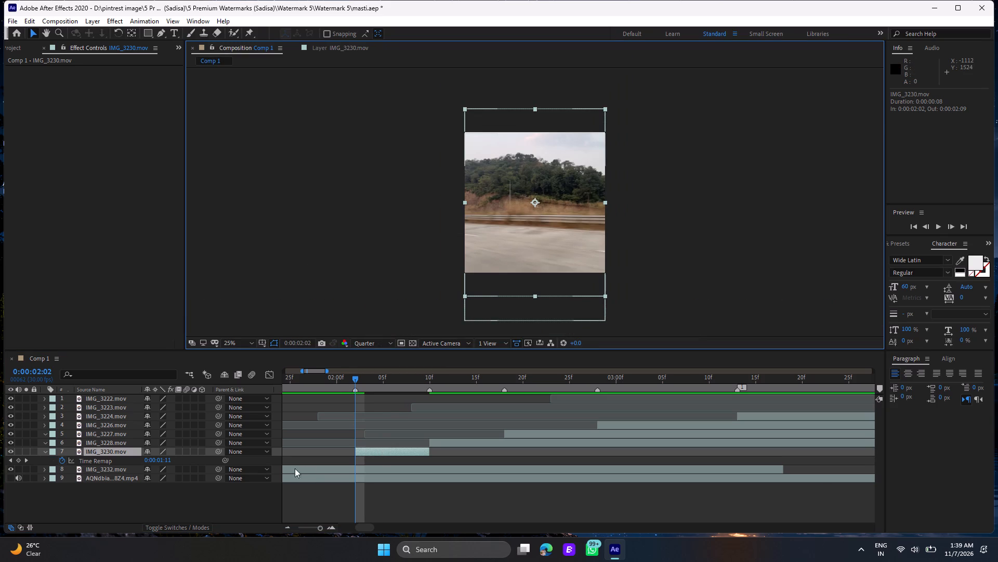
Move the first Time Remap keyframe of IMG_3230.mov to the clip's start at 0:00:02:02.
left_click(313, 527)
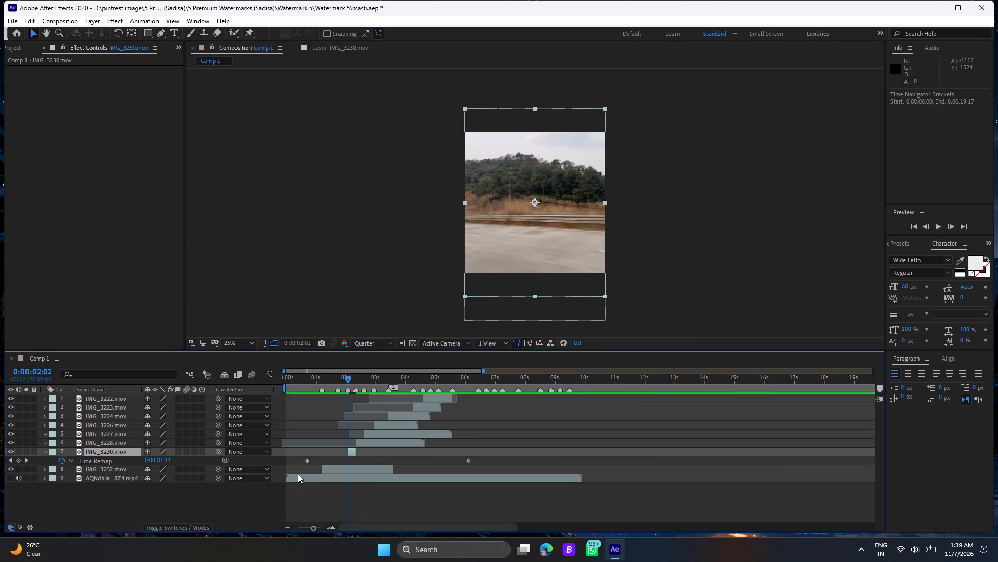
left_click_drag(308, 460, 345, 463)
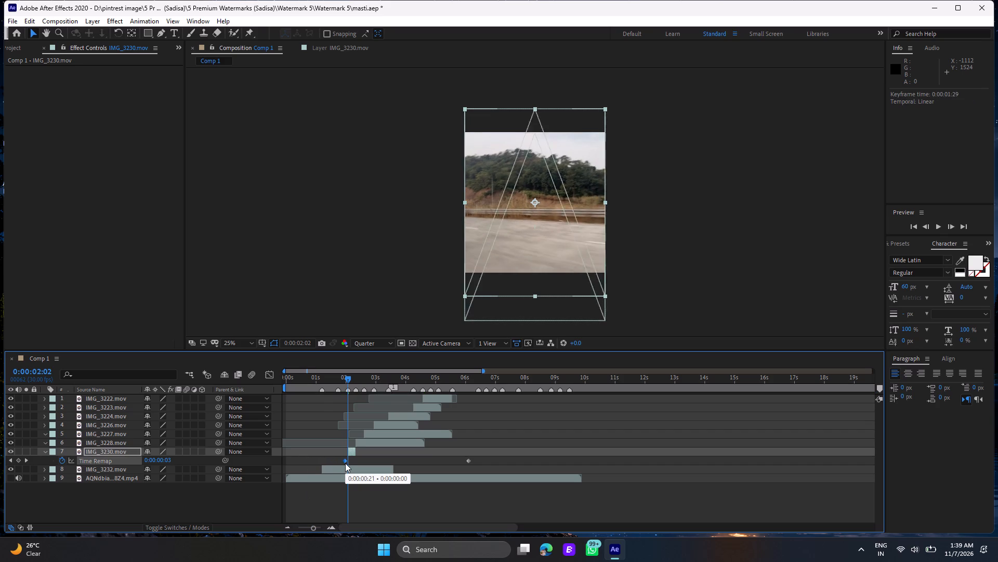
left_click_drag(345, 463, 347, 464)
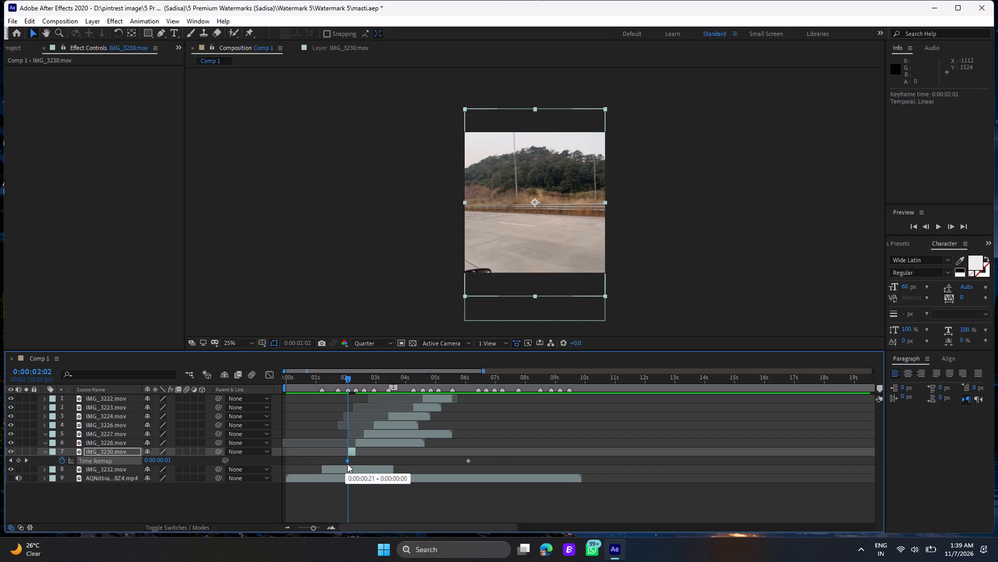
left_click_drag(347, 464, 349, 464)
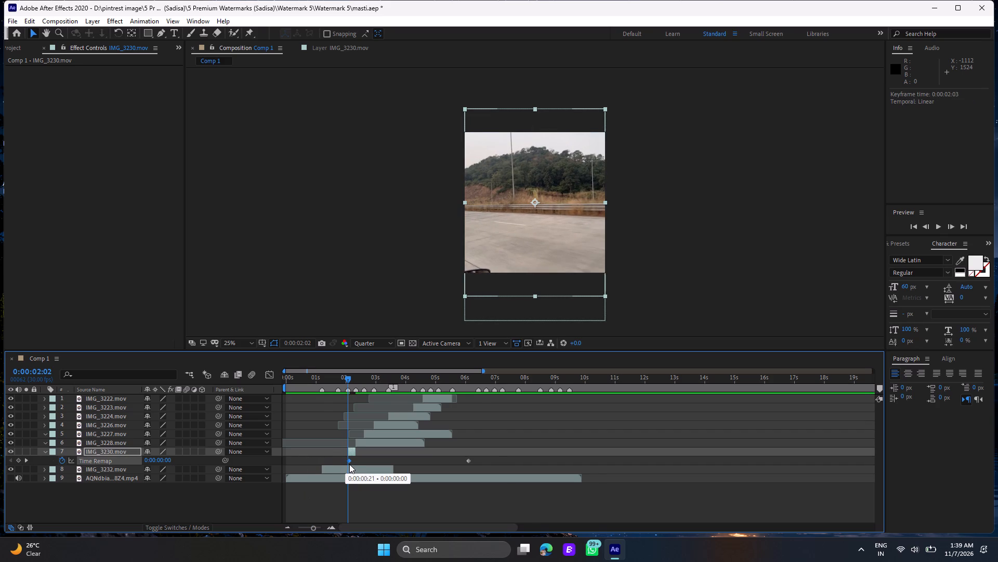
left_click_drag(349, 464, 348, 464)
Preview the remapped IMG_3230.mov clip from 0:00:02:02, and return the current time to that frame.
left_click(311, 523)
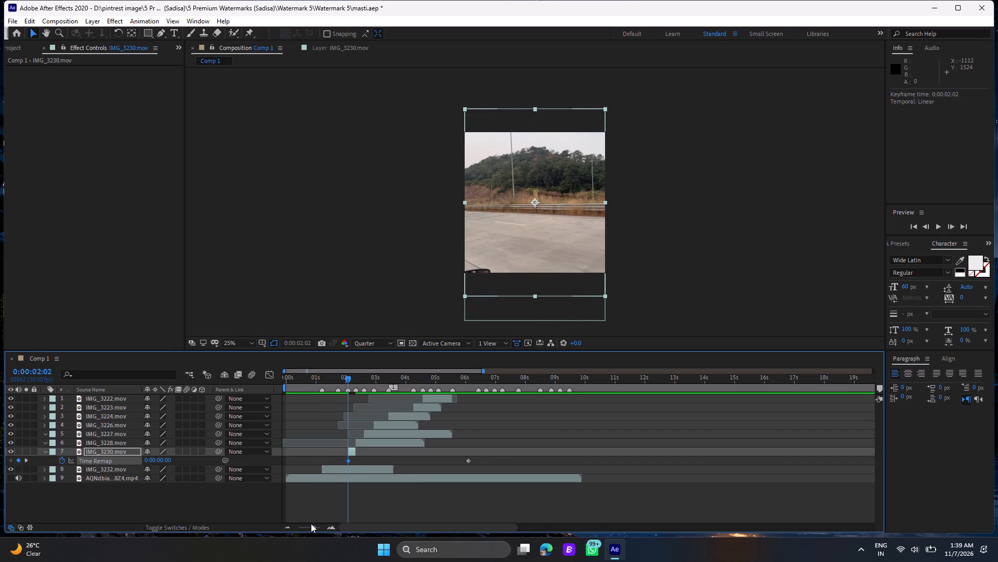
left_click_drag(315, 527, 321, 527)
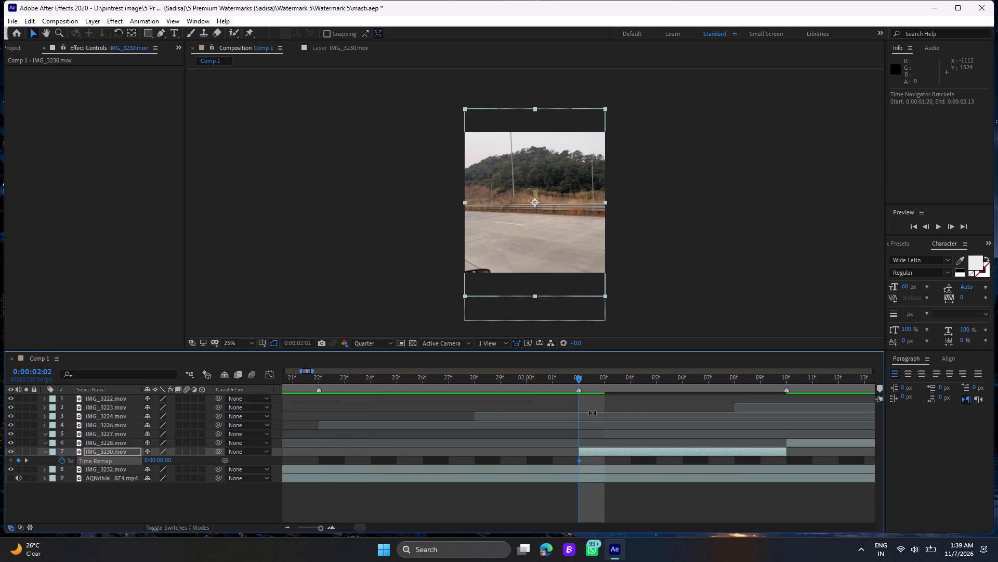
key("space")
key("space")
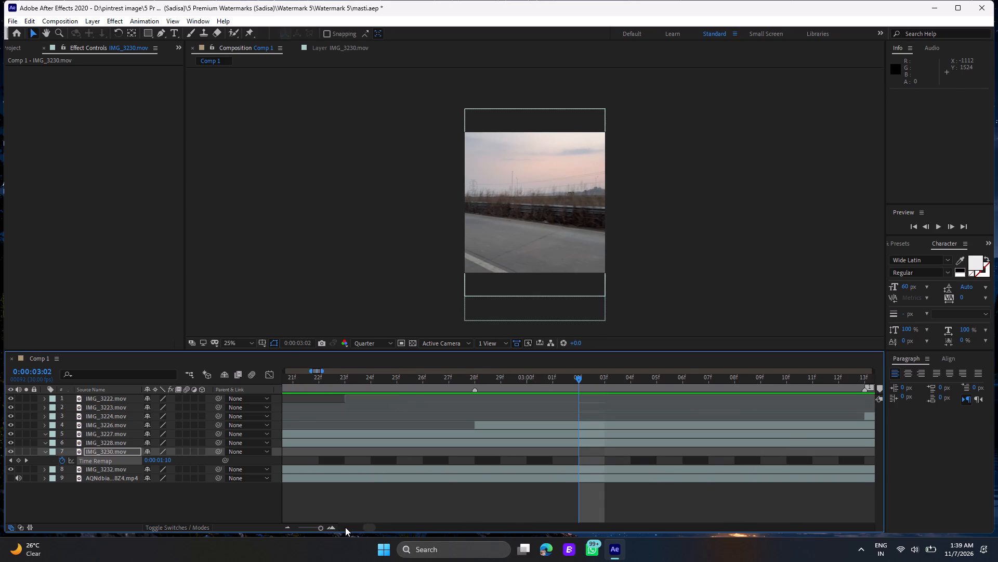
left_click_drag(362, 525, 348, 524)
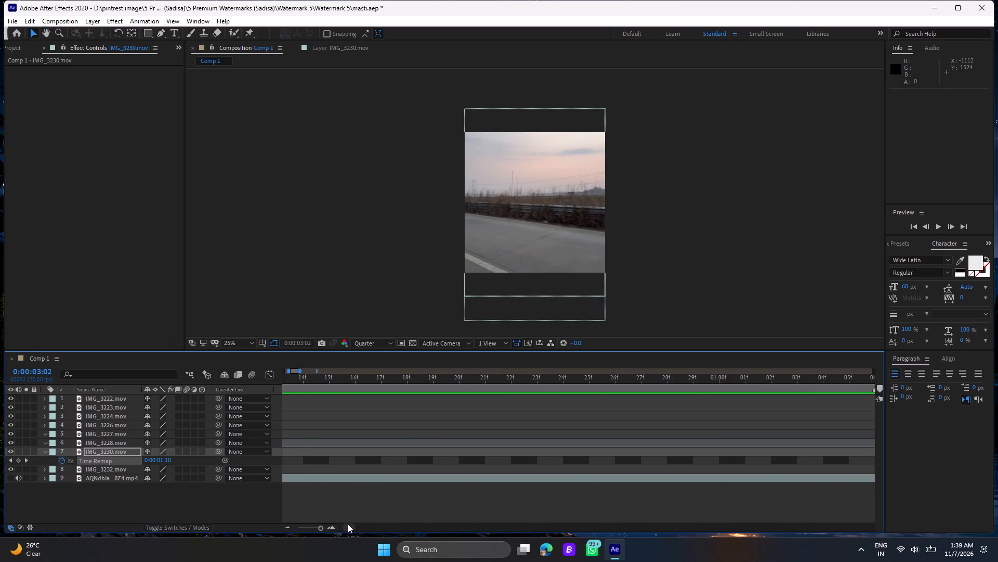
left_click_drag(348, 524, 331, 523)
left_click(319, 527)
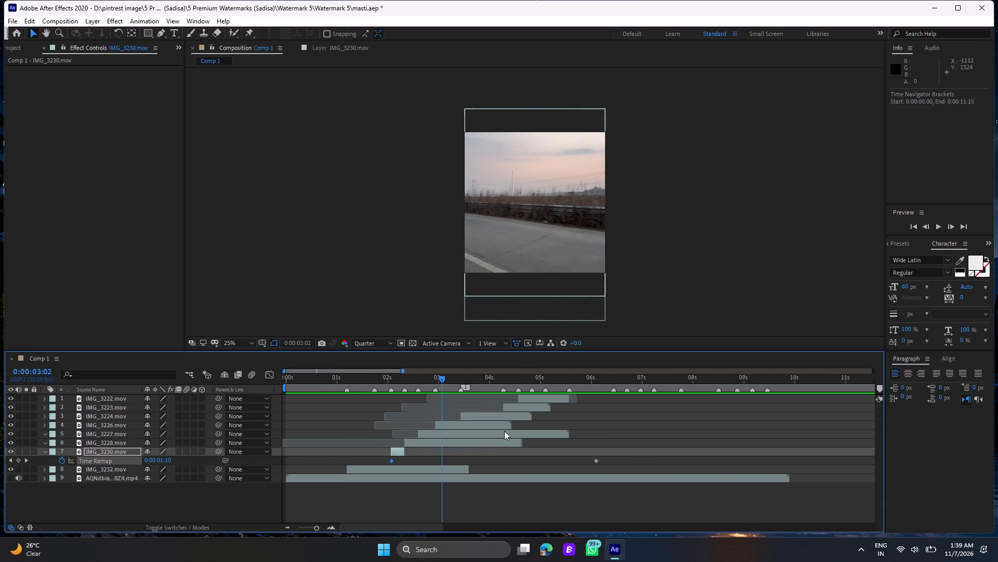
left_click(389, 380)
left_click(389, 380)
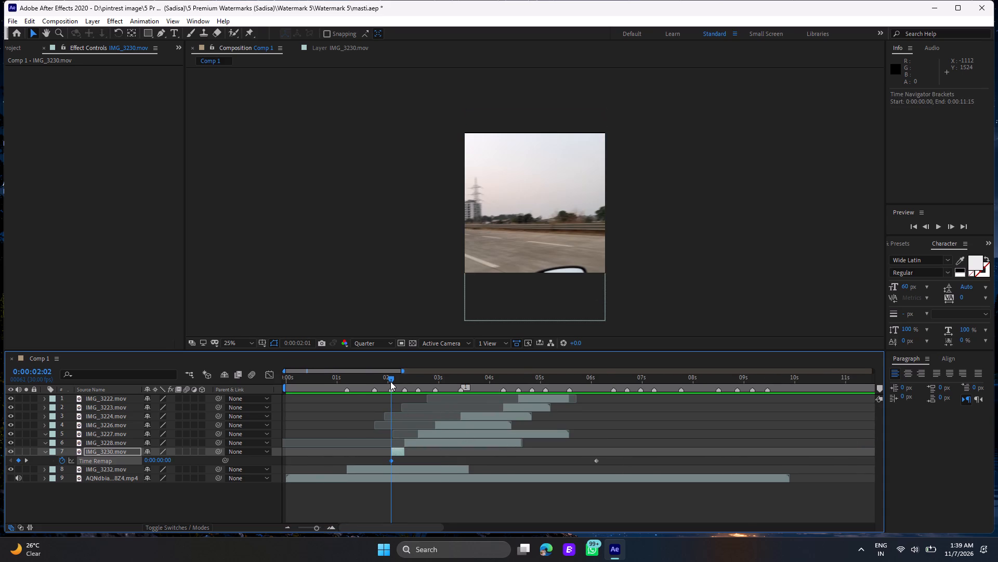
triple_click(390, 381)
Move the last Time Remap keyframe of IMG_3230.mov to the clip's end at 0:00:02:10.
left_click(317, 528)
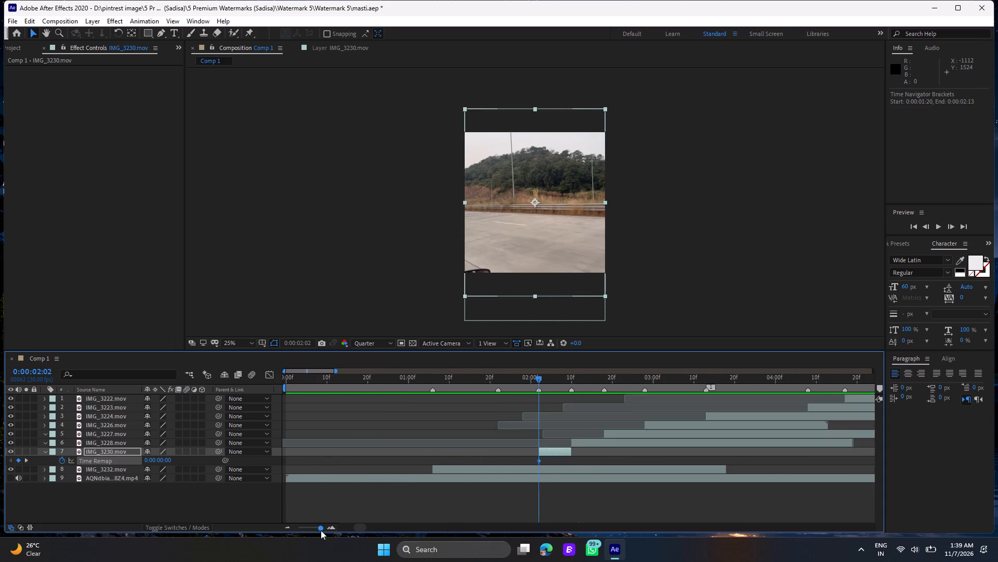
left_click_drag(370, 525, 371, 526)
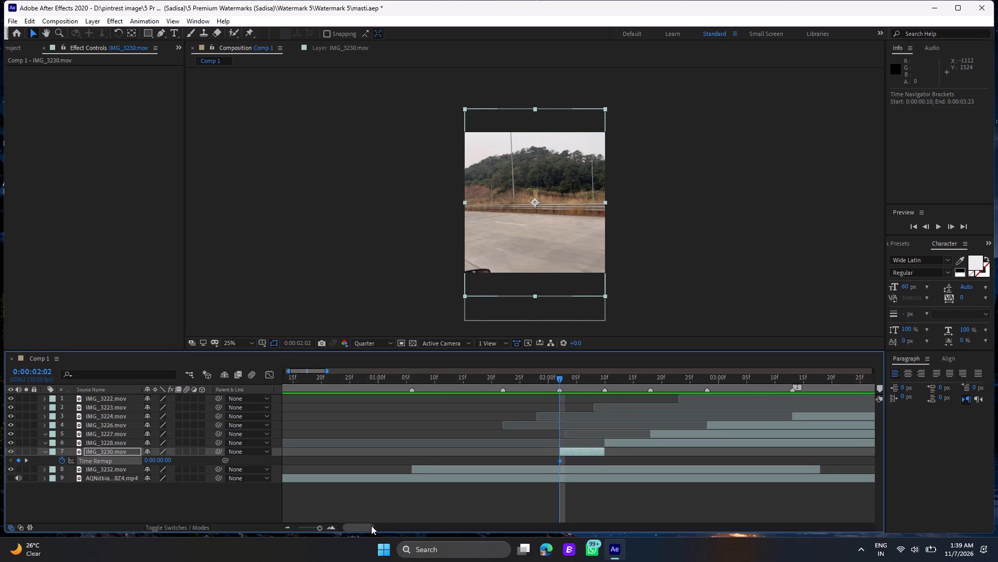
left_click_drag(371, 526, 405, 534)
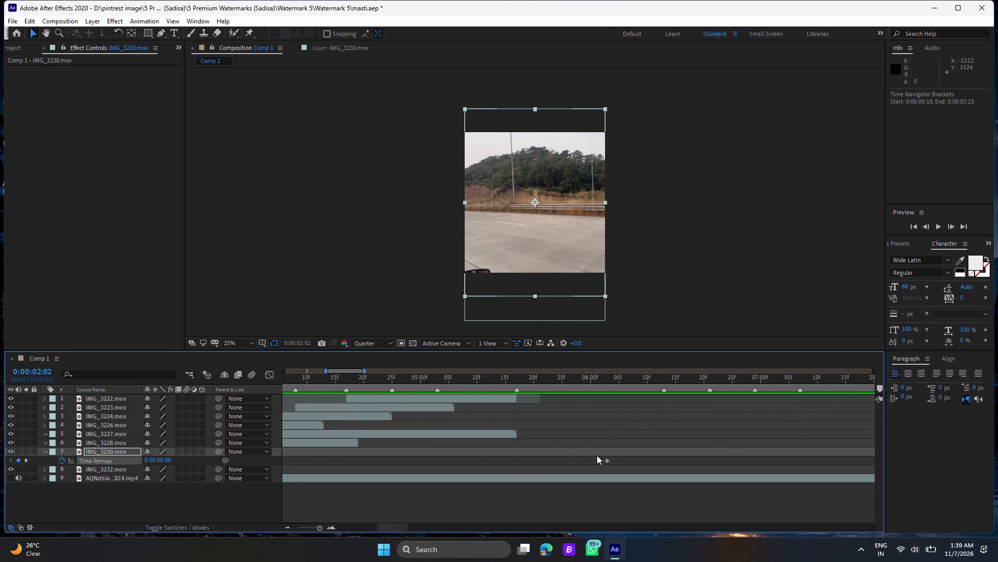
left_click(608, 460)
left_click_drag(608, 461, 492, 463)
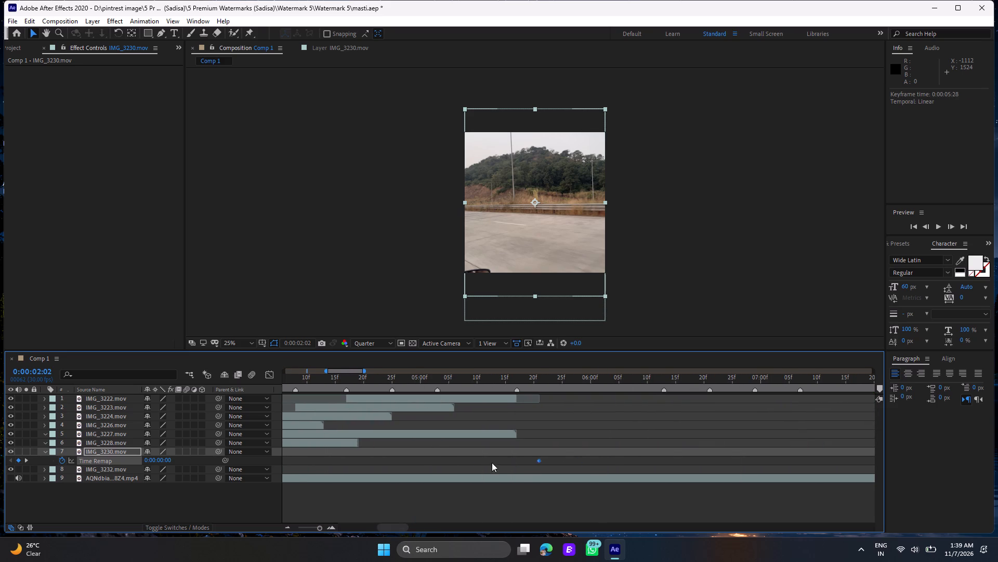
left_click_drag(492, 463, 428, 478)
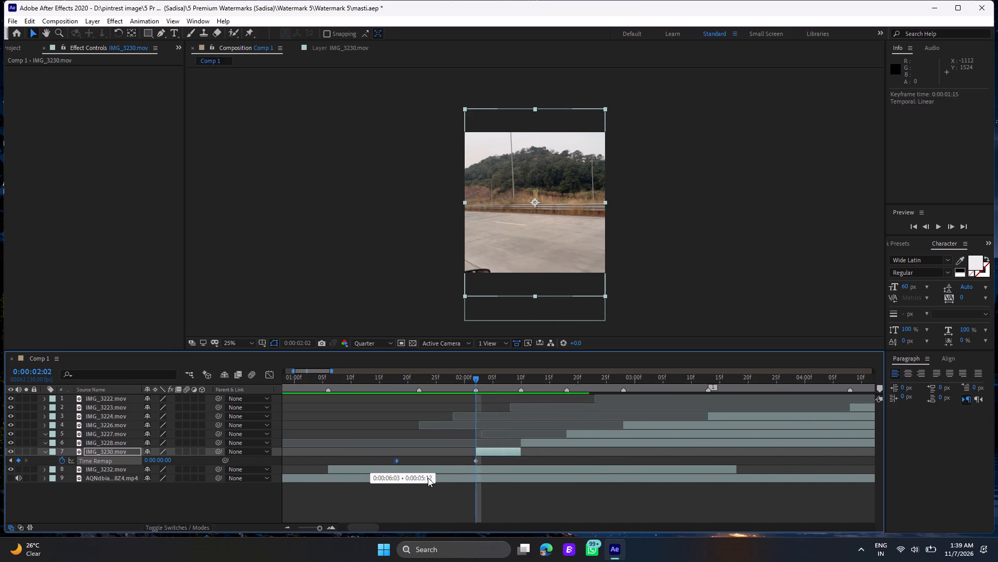
left_click_drag(428, 478, 520, 482)
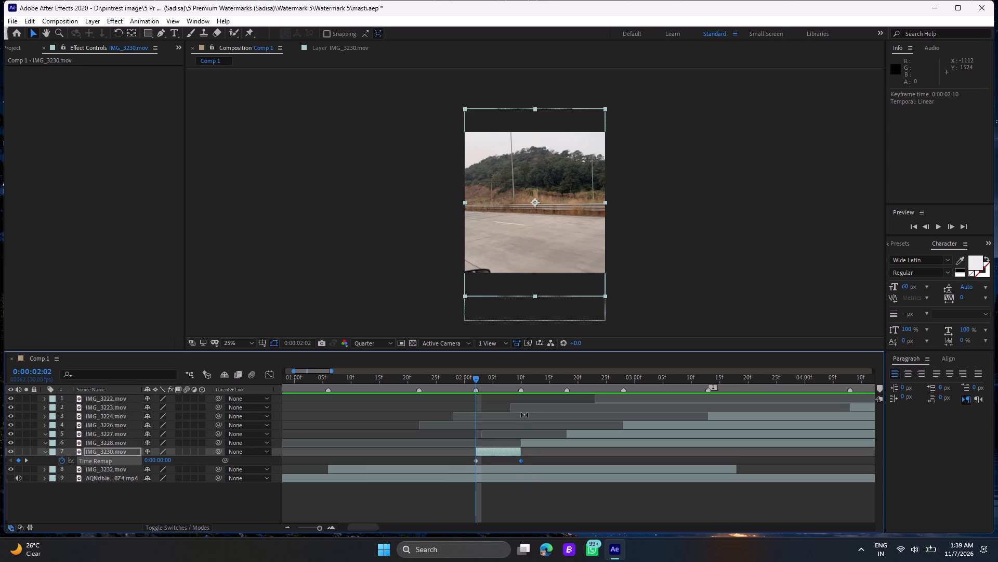
Preview the sped-up IMG_3230.mov clip and the cut into it from 0:00:01:26 and 0:00:02:00.
left_click(520, 382)
left_click_drag(520, 382, 442, 379)
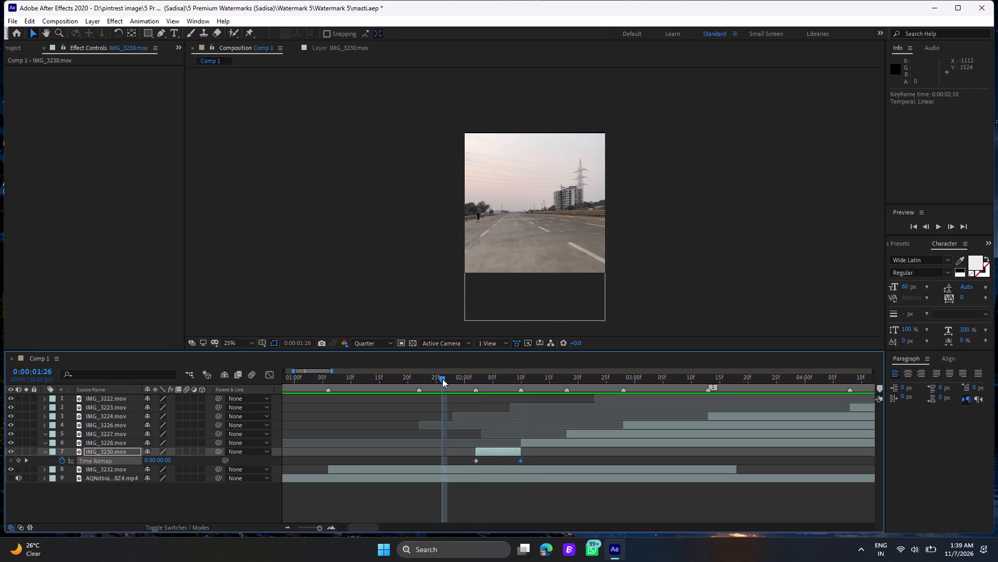
key("space")
left_click(463, 381)
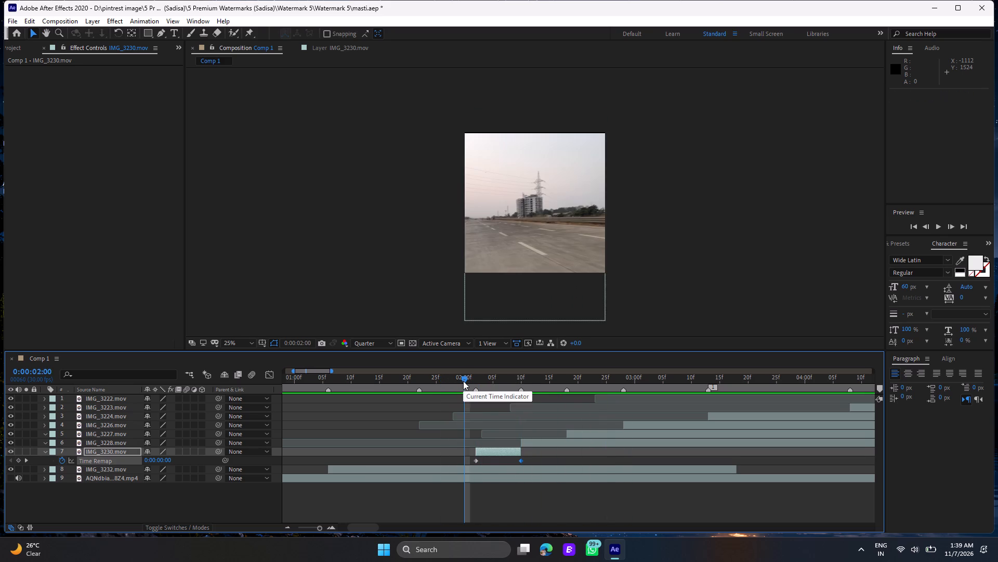
key("space")
key("space")
Play Comp 1 from 0:00:00:00 through the whole clip sequence to examine the cuts and the remapped motion.
left_click(466, 379)
left_click_drag(467, 378, 470, 378)
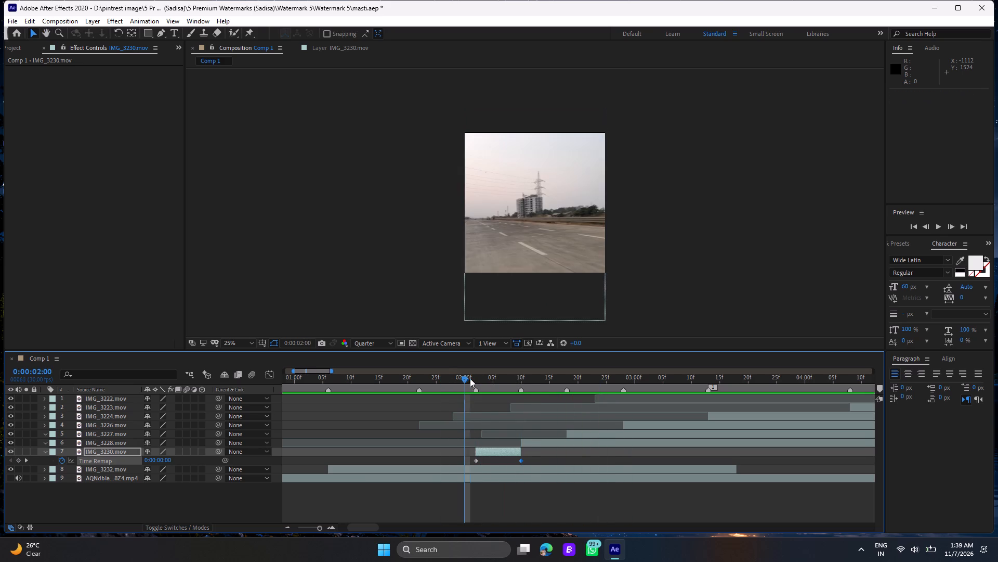
left_click_drag(470, 378, 319, 394)
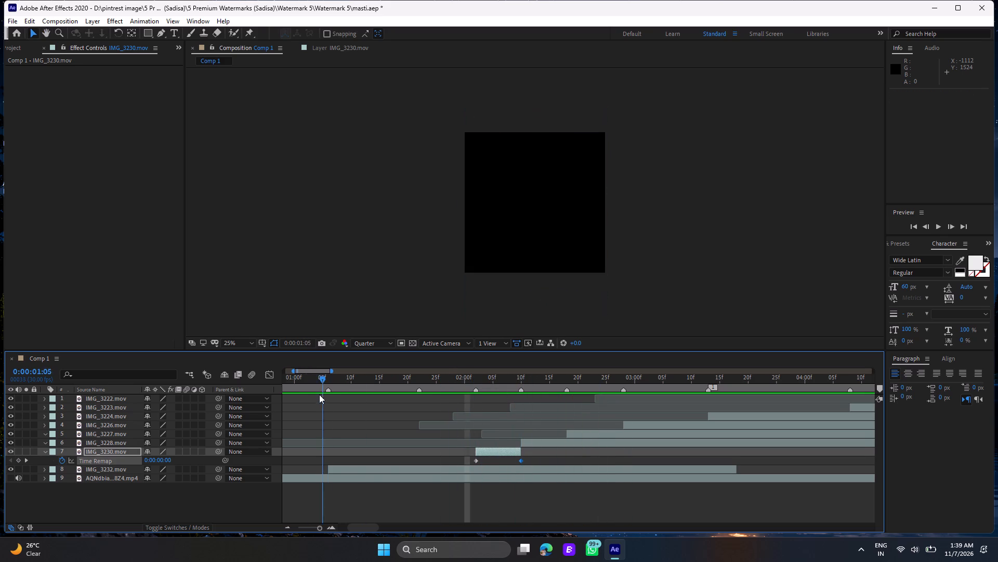
left_click_drag(319, 394, 307, 398)
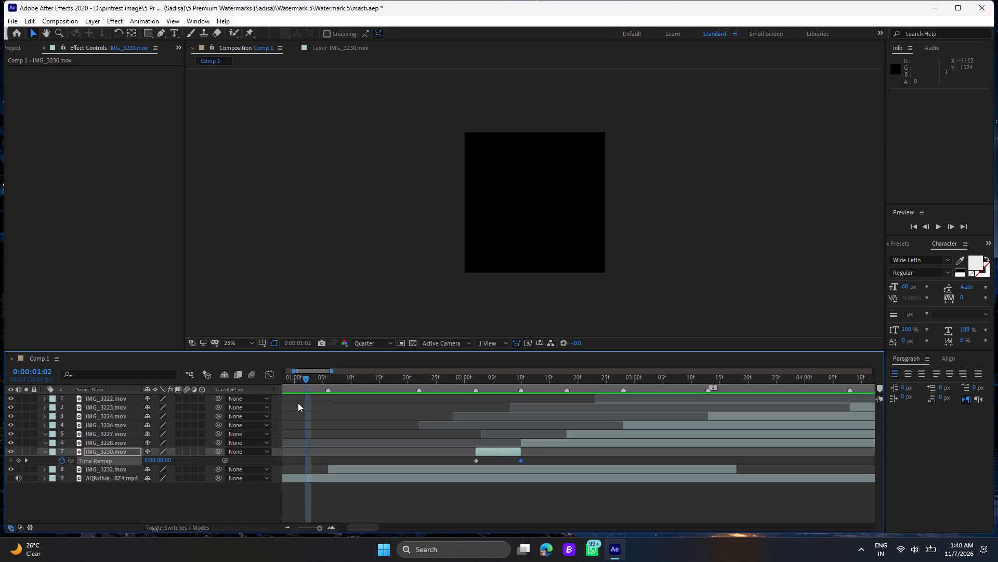
left_click(285, 400)
left_click(287, 383)
left_click_drag(287, 383, 236, 379)
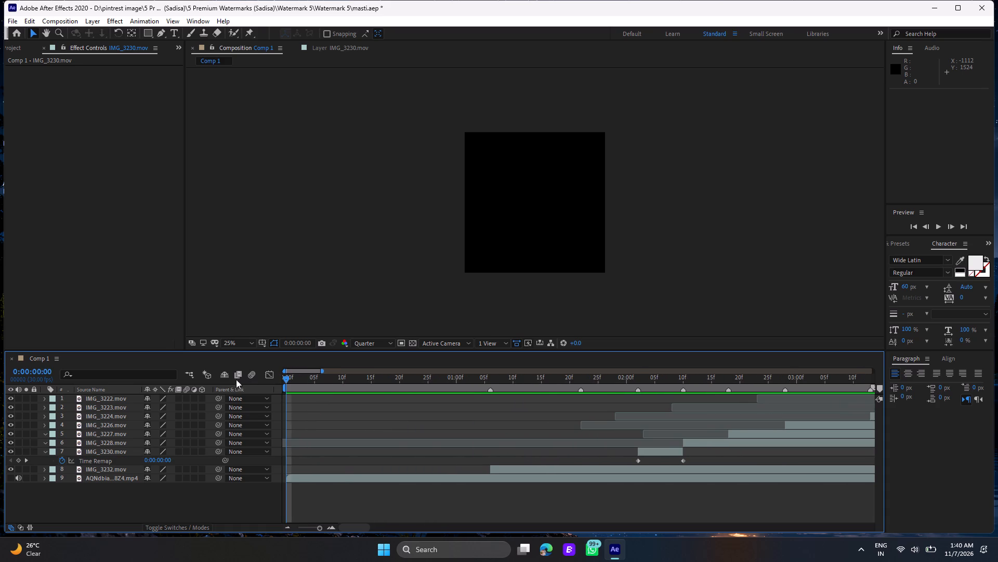
left_click_drag(236, 379, 228, 379)
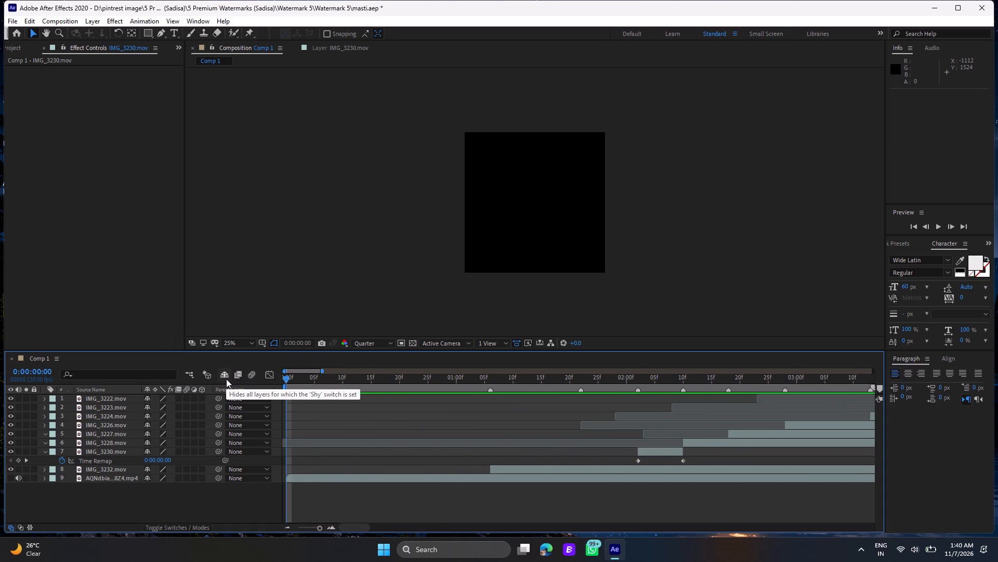
key("space")
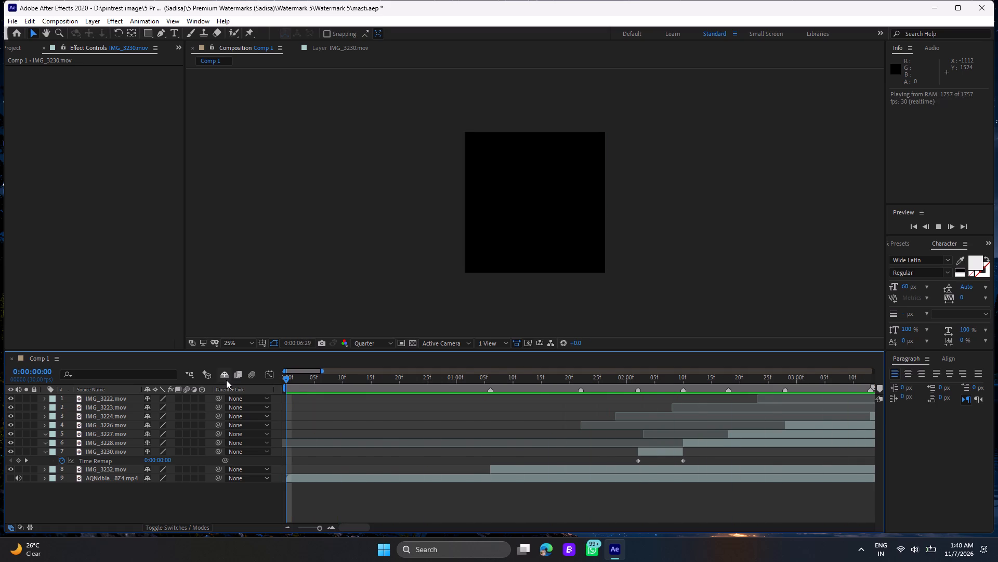
key("space")
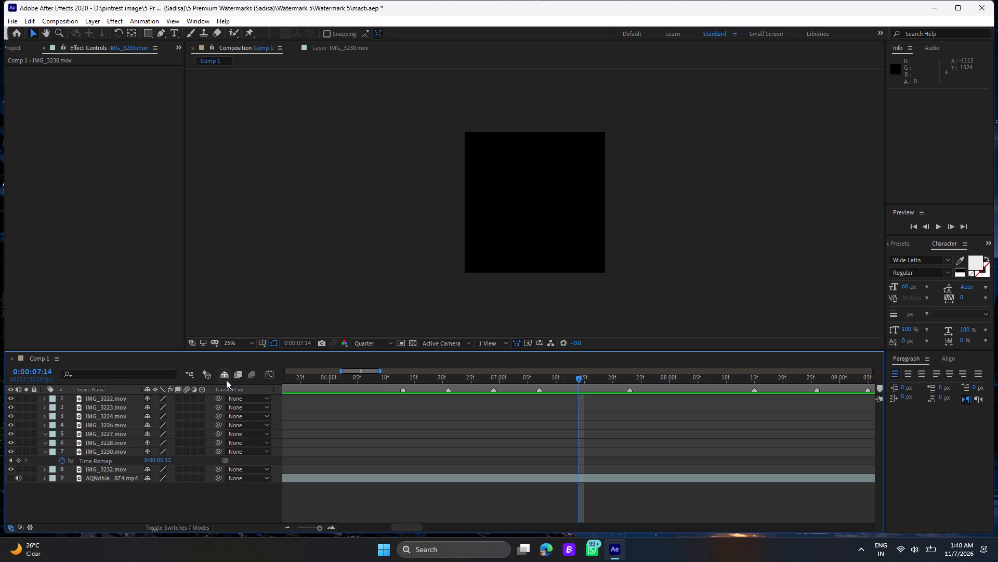
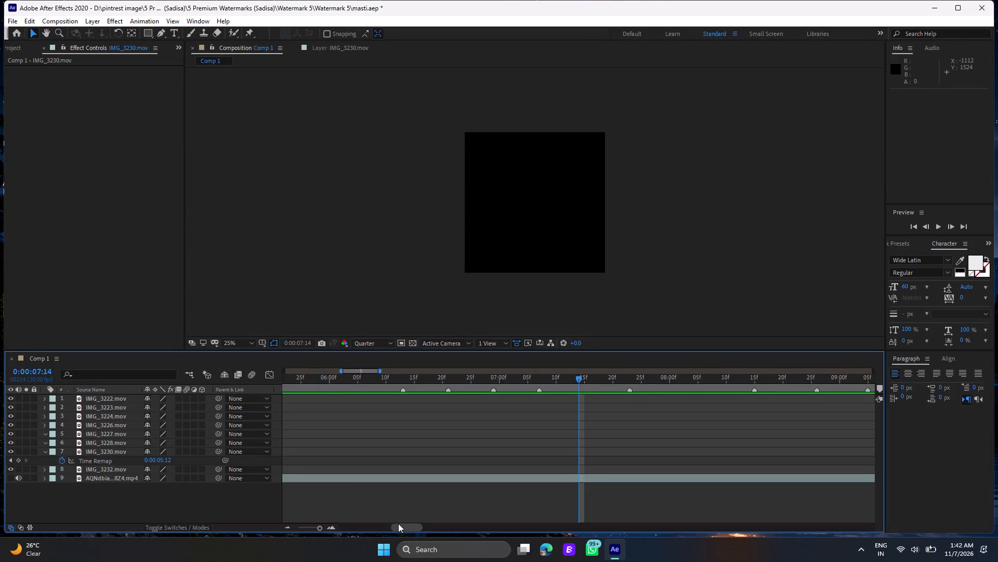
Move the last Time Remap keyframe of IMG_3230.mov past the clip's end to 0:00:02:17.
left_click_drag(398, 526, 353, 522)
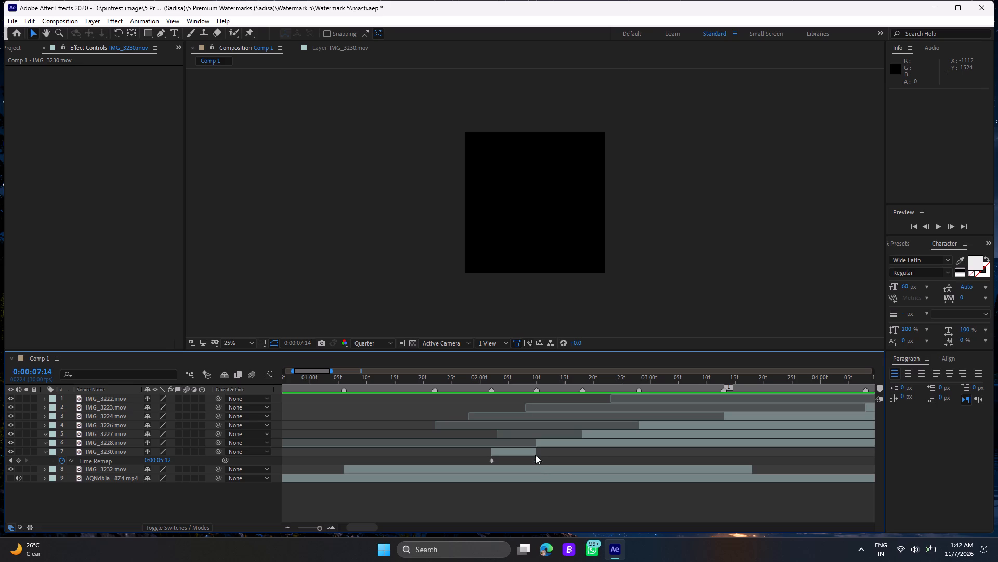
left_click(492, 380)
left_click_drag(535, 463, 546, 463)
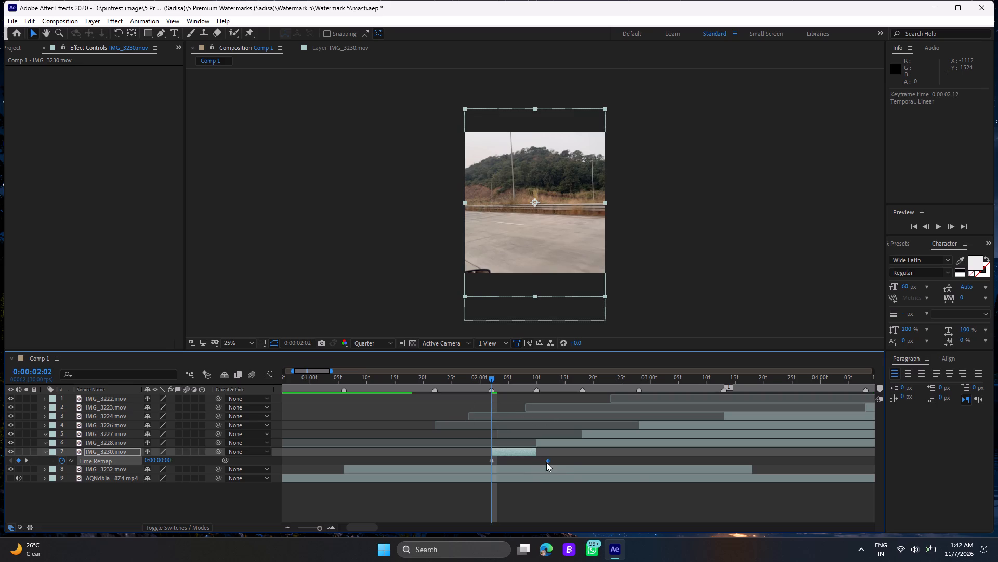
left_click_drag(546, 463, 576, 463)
Preview the slowed IMG_3230.mov clip and the cuts around it from 0:00:01:27.
left_click(464, 386)
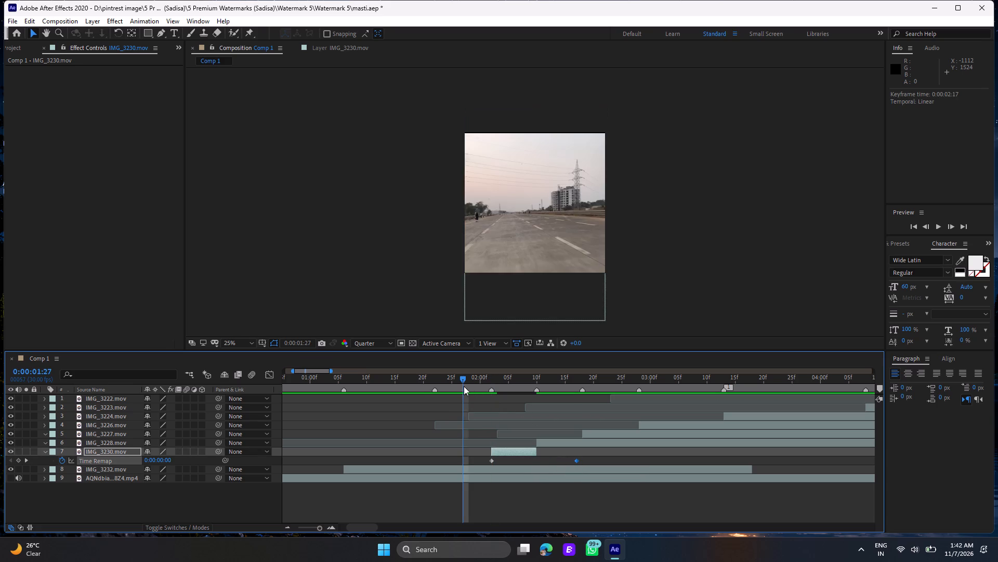
key("space")
left_click(464, 372)
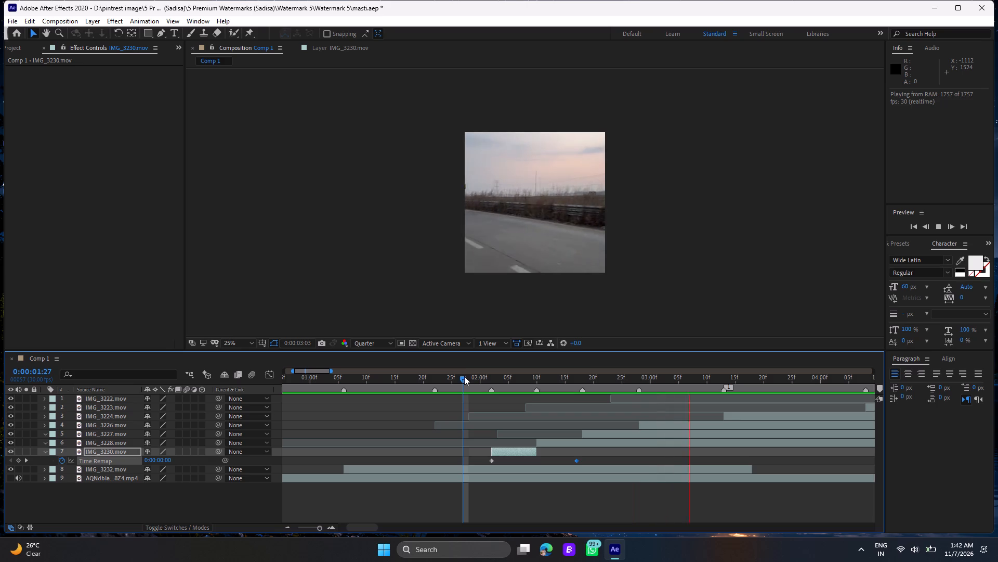
key("space")
left_click(465, 384)
key("space")
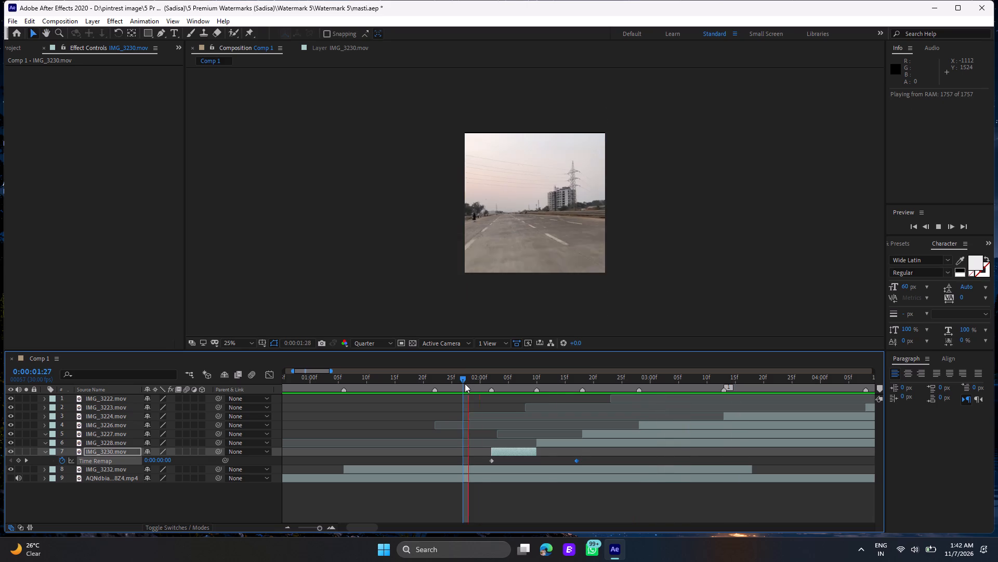
key("space")
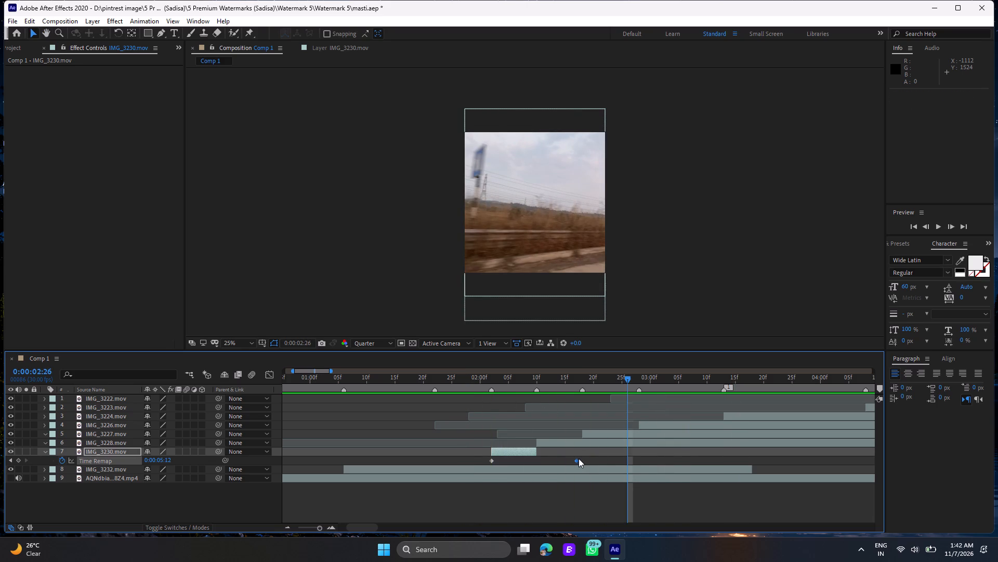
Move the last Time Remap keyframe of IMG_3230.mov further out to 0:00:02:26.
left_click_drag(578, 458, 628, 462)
Preview the retimed IMG_3230.mov clip from 0:00:01:27, and scrub the current time to 0:00:02:07.
left_click(463, 380)
key("space")
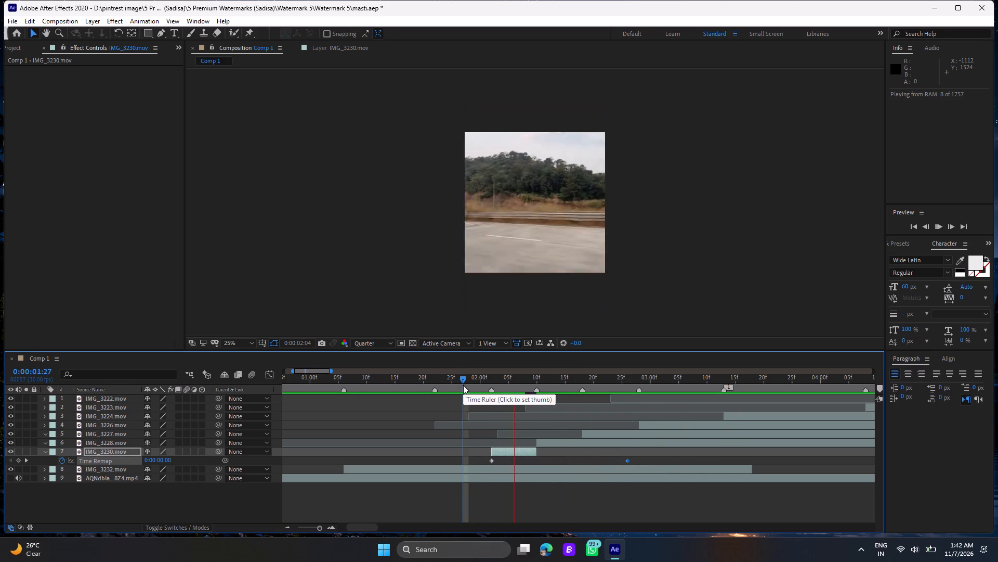
left_click(464, 389)
key("space")
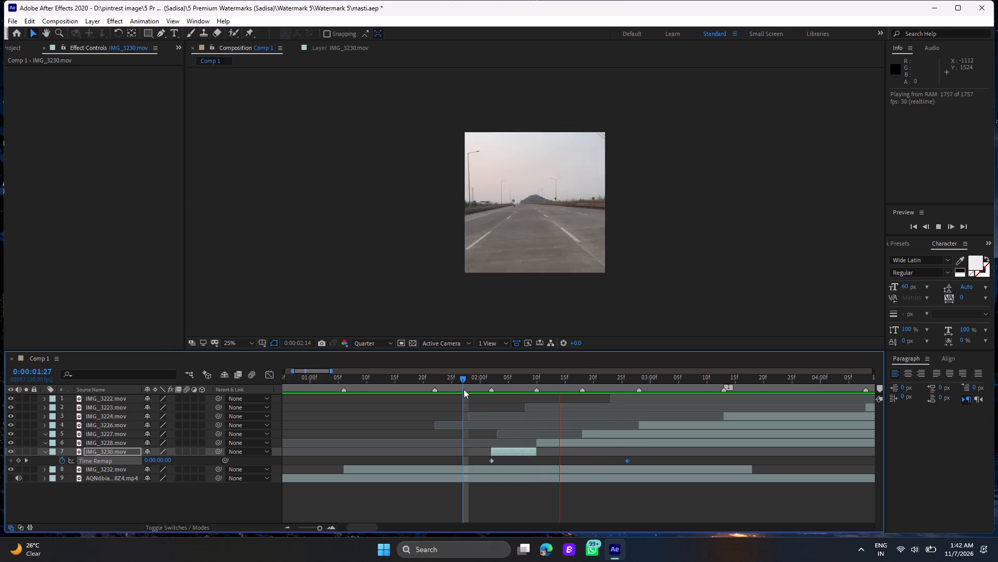
left_click(467, 382)
left_click_drag(467, 382, 527, 394)
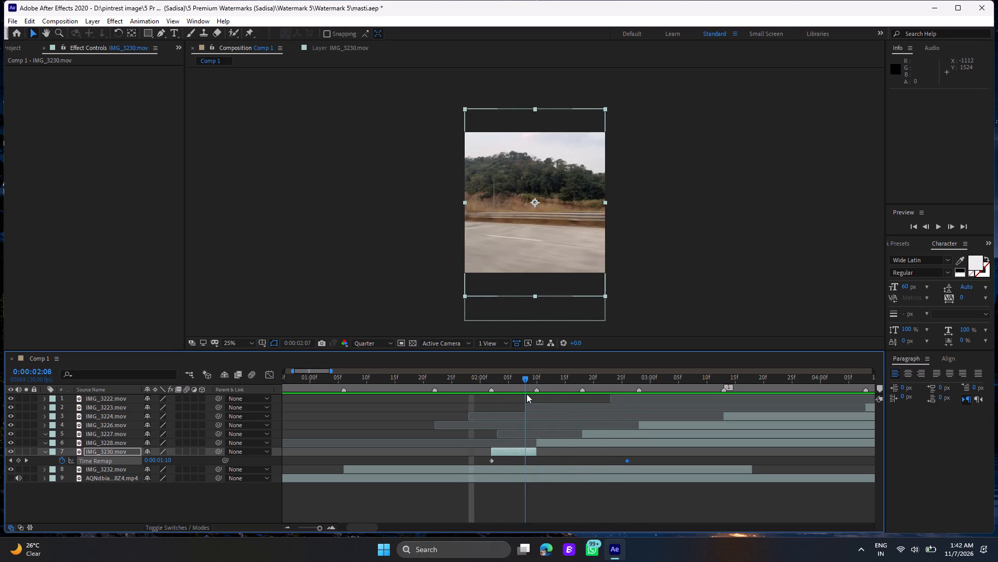
left_click_drag(527, 394, 519, 396)
Apply Easy Ease to both Time Remap keyframes of IMG_3230.mov.
left_click_drag(637, 458, 539, 459)
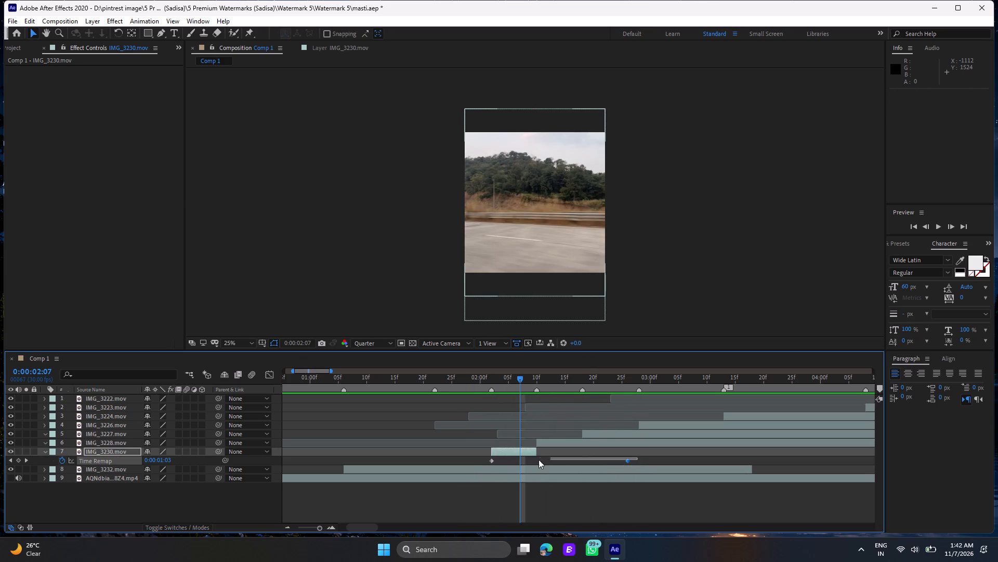
left_click_drag(539, 459, 484, 461)
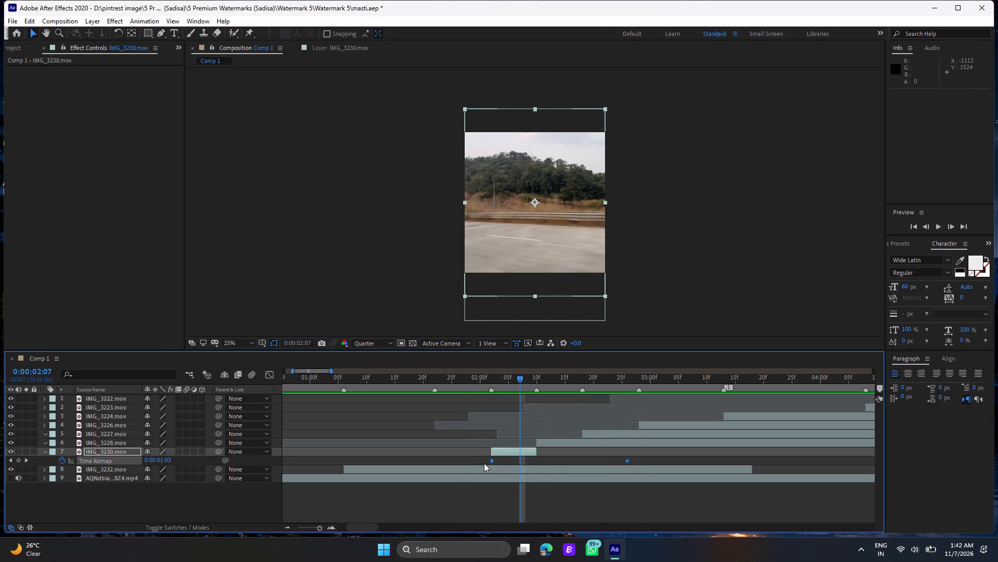
key("F9")
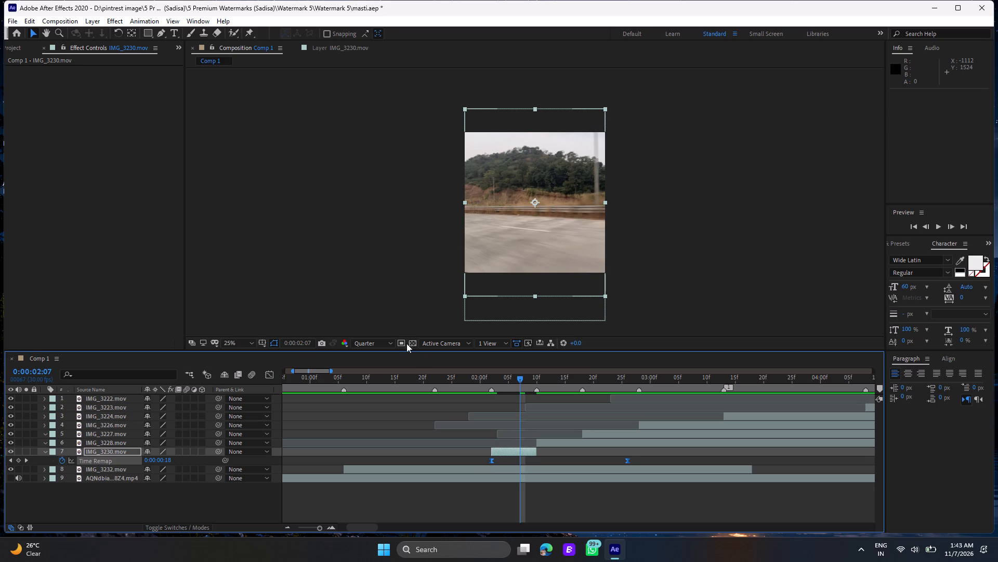
Lengthen the easing handles of both IMG_3230.mov Time Remap keyframes in the Graph Editor's value graph to form a steeper S-curve.
left_click(264, 376)
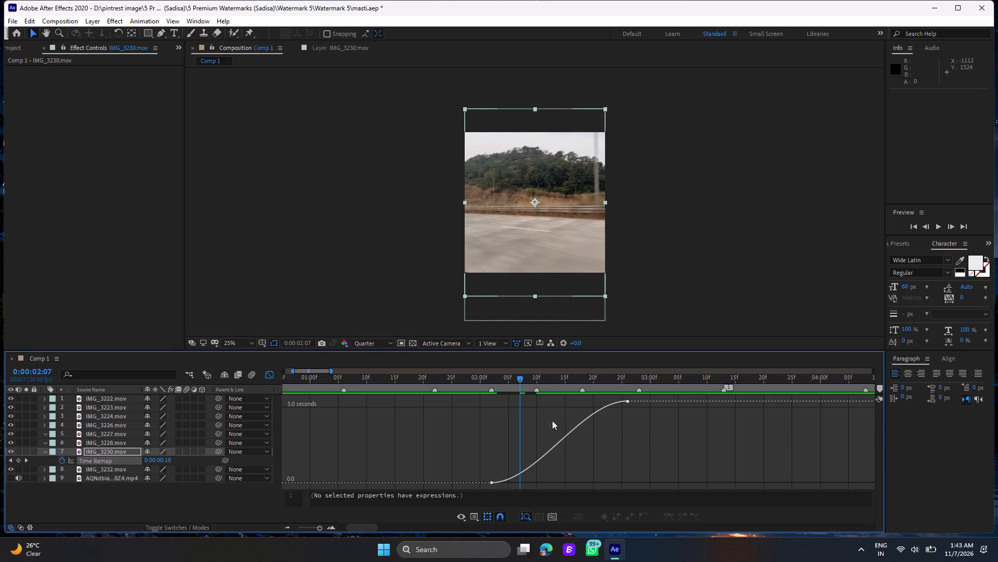
right_click(531, 421)
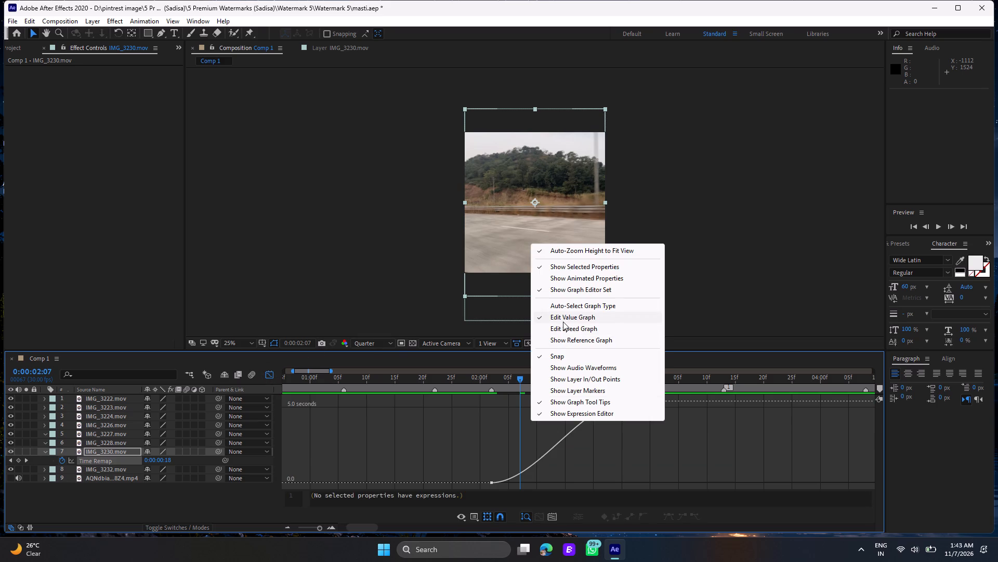
left_click(584, 467)
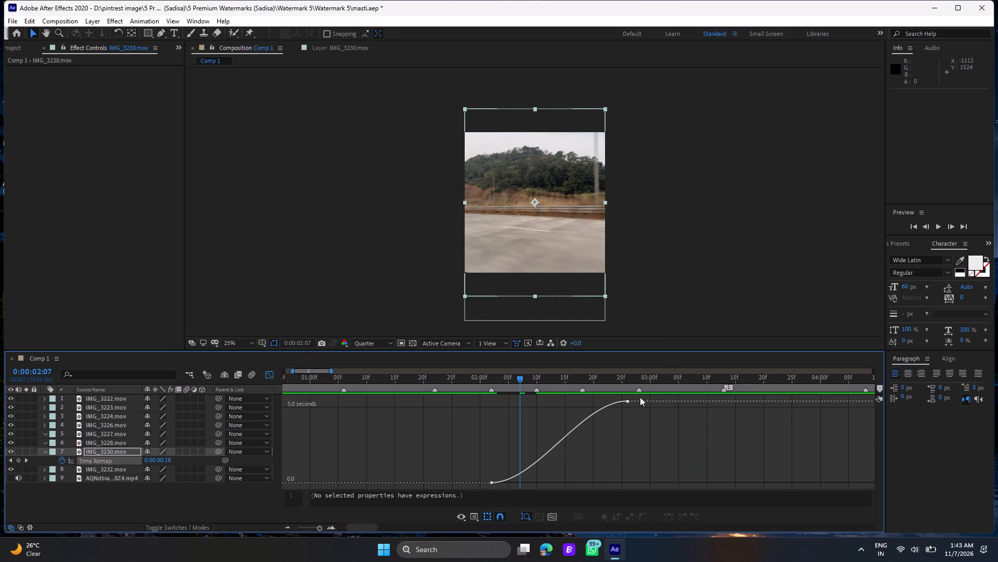
left_click_drag(638, 396, 601, 413)
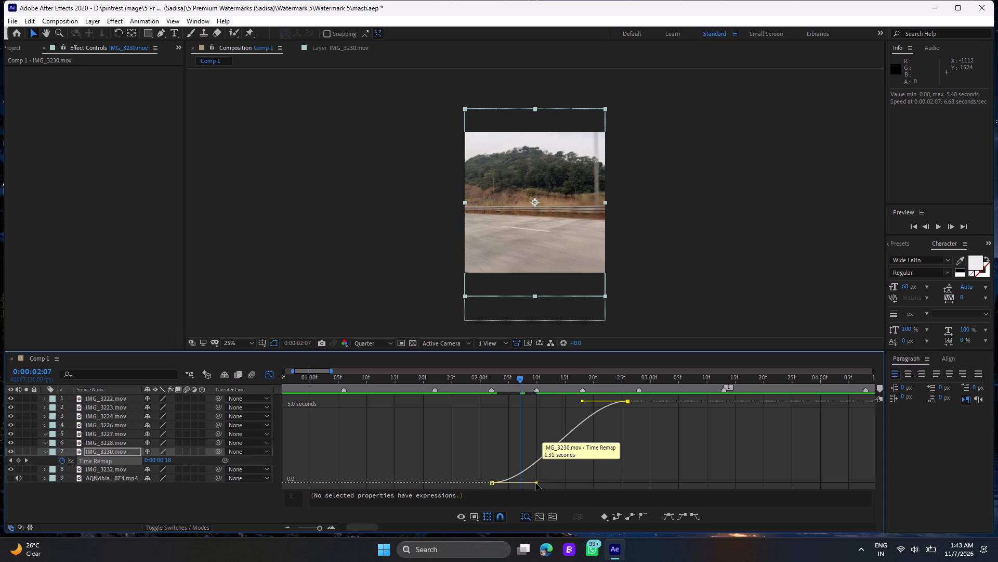
left_click_drag(536, 483, 569, 480)
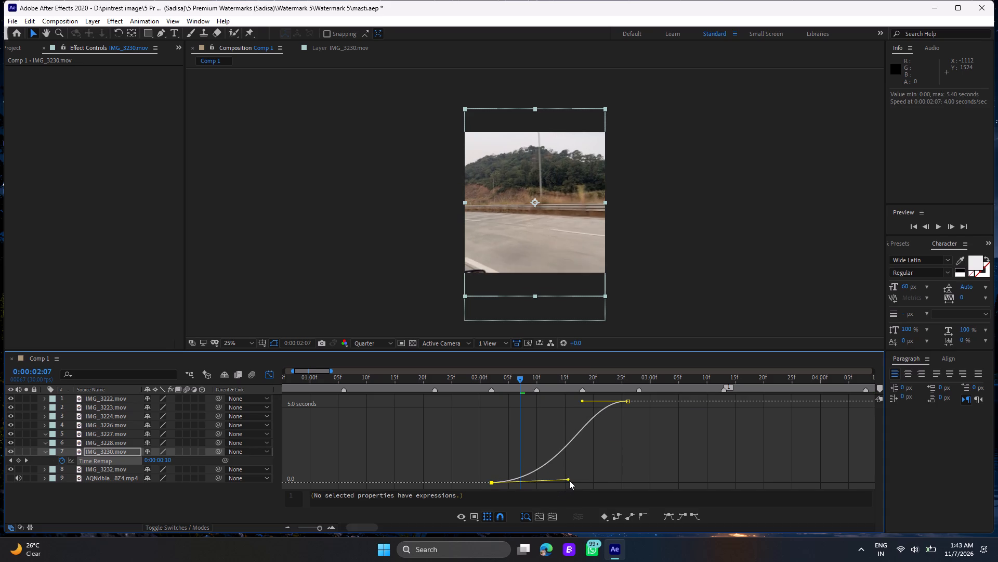
left_click_drag(569, 480, 571, 481)
left_click_drag(582, 401, 539, 403)
Preview the eased IMG_3230.mov clip from 0:00:01:25 and 0:00:01:27.
double_click(459, 389)
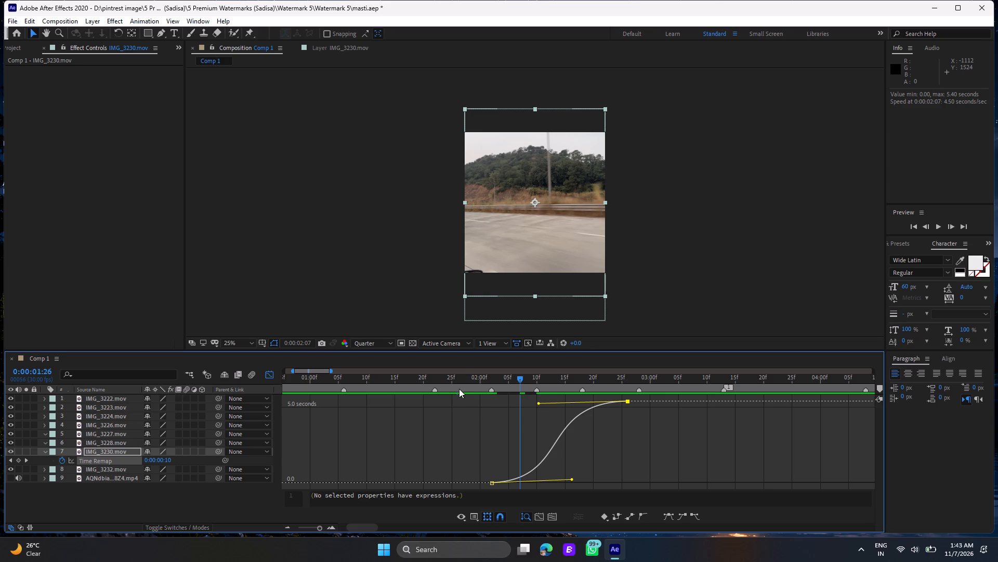
key("space")
left_click(453, 380)
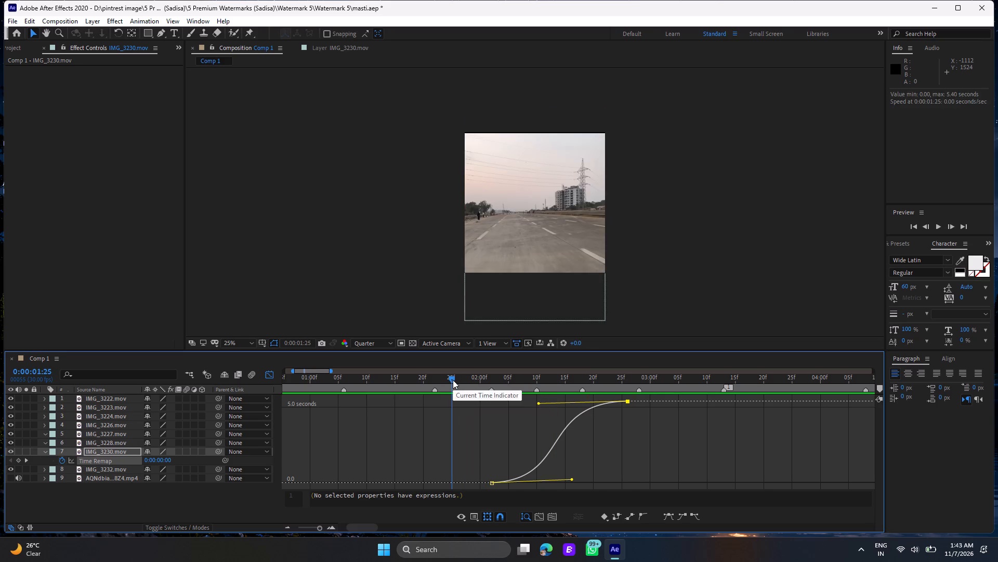
key("space")
left_click(460, 376)
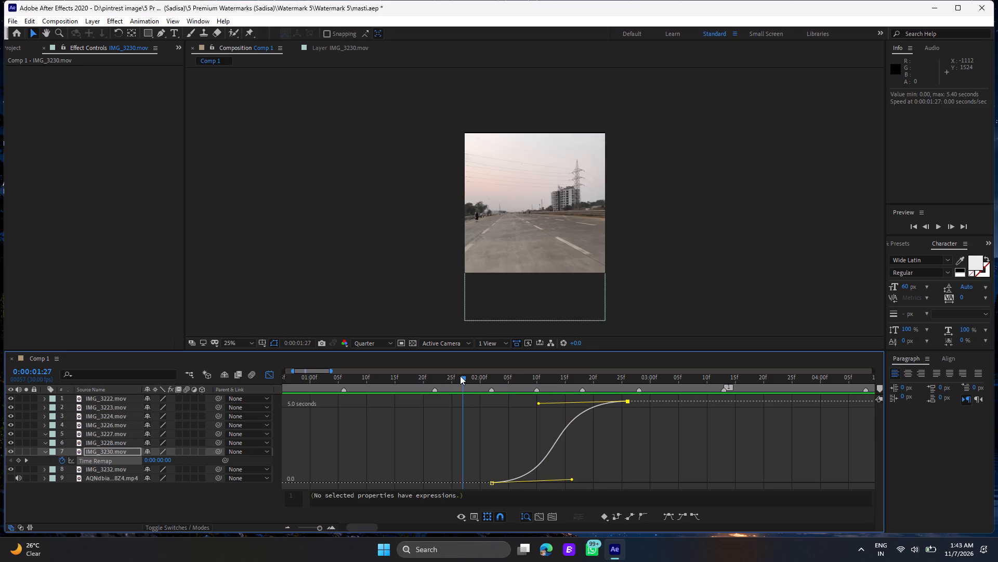
key("space")
key("space")
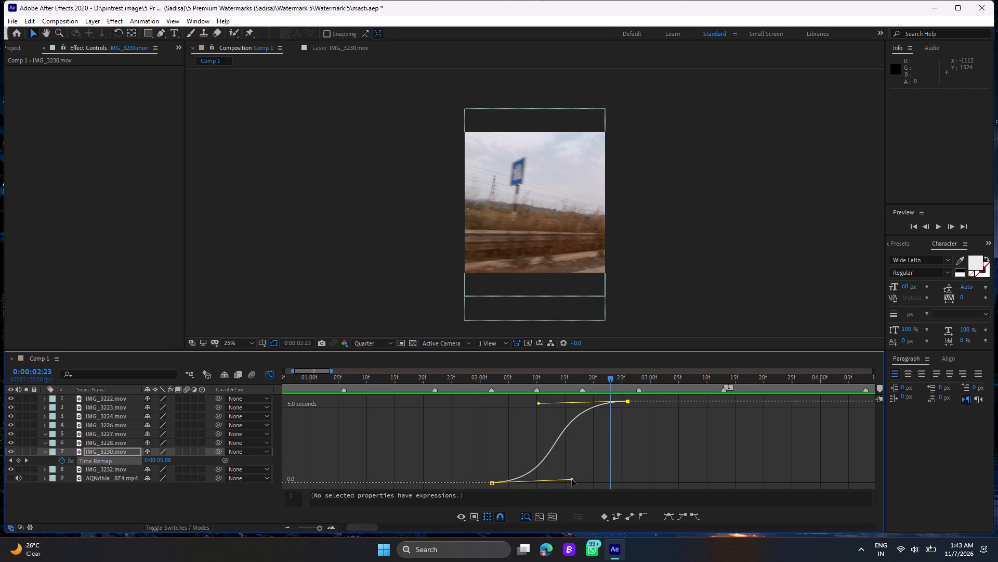
Extend both Time Remap easing handles of IMG_3230.mov across nearly the full keyframe span for a sharper mid-curve ramp.
left_click_drag(572, 479, 614, 476)
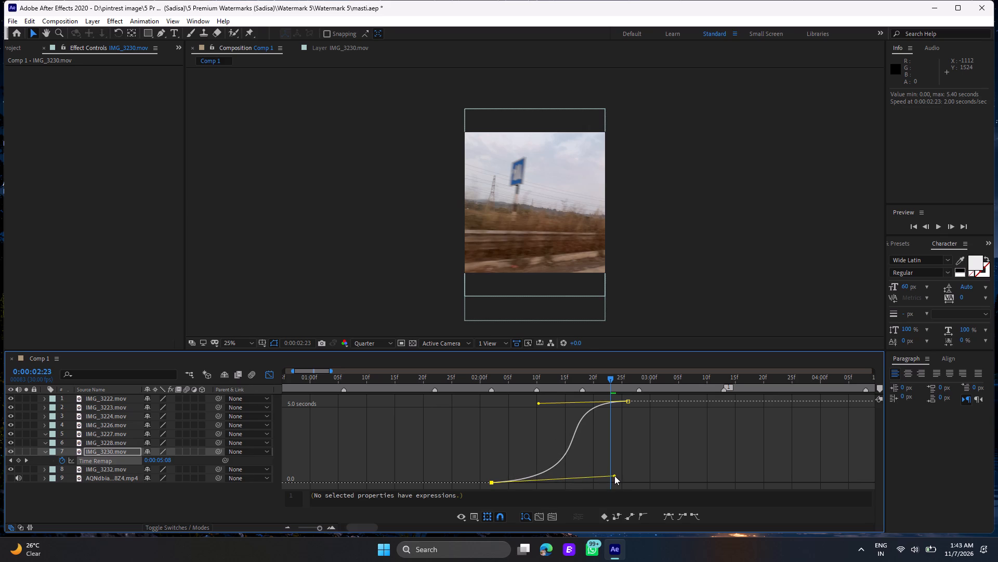
left_click_drag(614, 476, 561, 492)
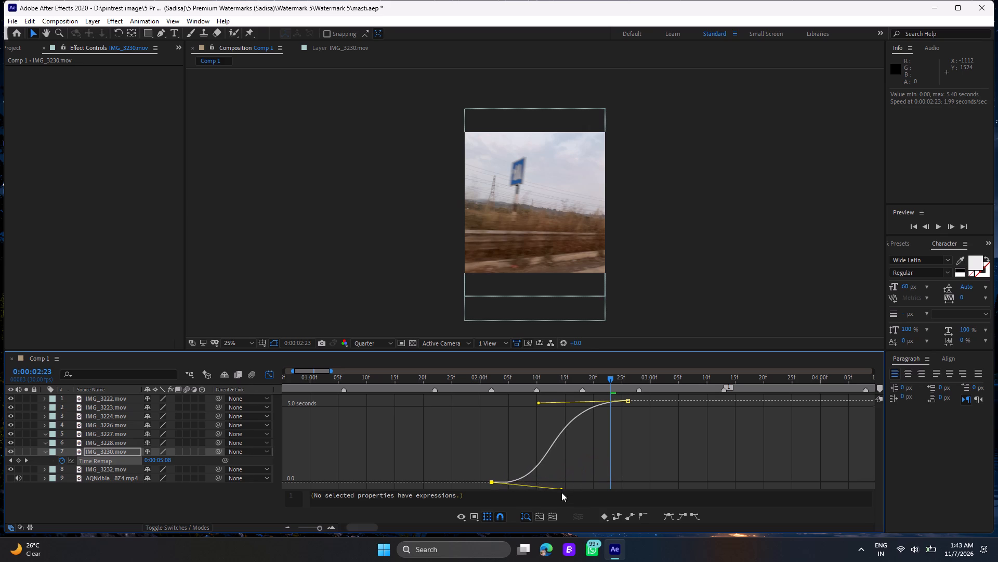
left_click_drag(561, 492, 622, 461)
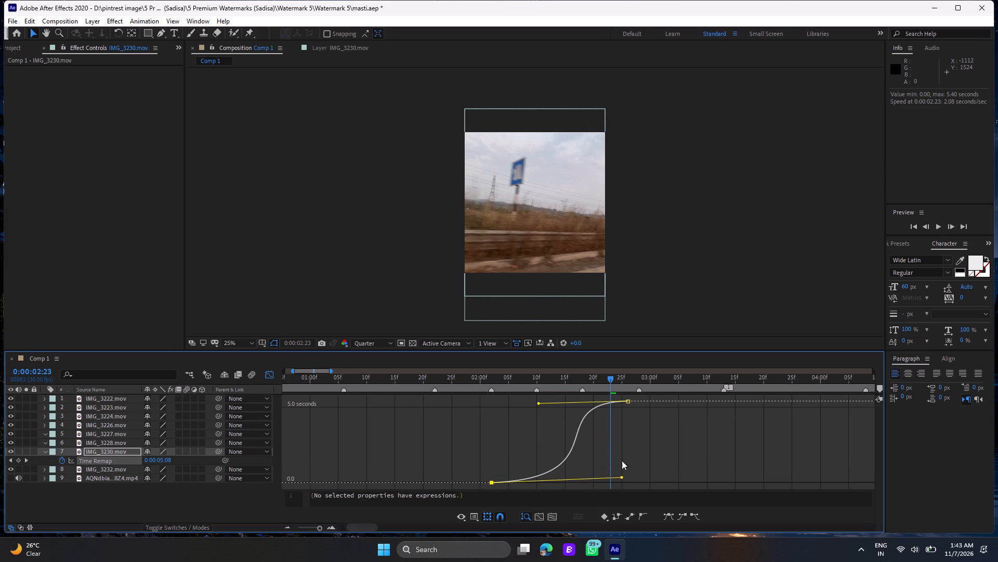
left_click_drag(540, 405, 499, 406)
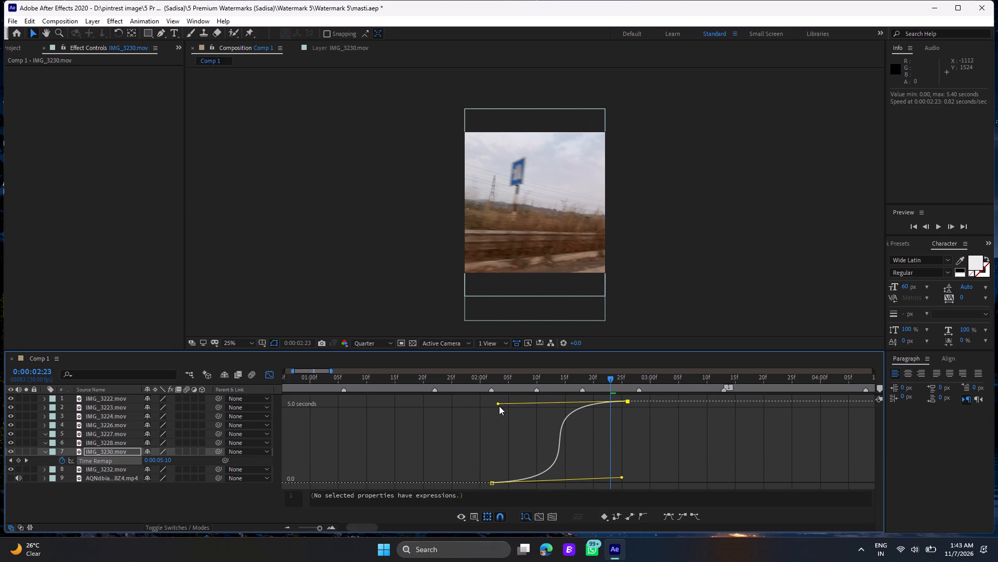
left_click_drag(499, 406, 499, 407)
Preview the sharper speed ramp from 0:00:01:27, and scrub through the IMG_3230.mov section to 0:00:02:25 and back to 0:00:02:06.
left_click(465, 387)
key("space")
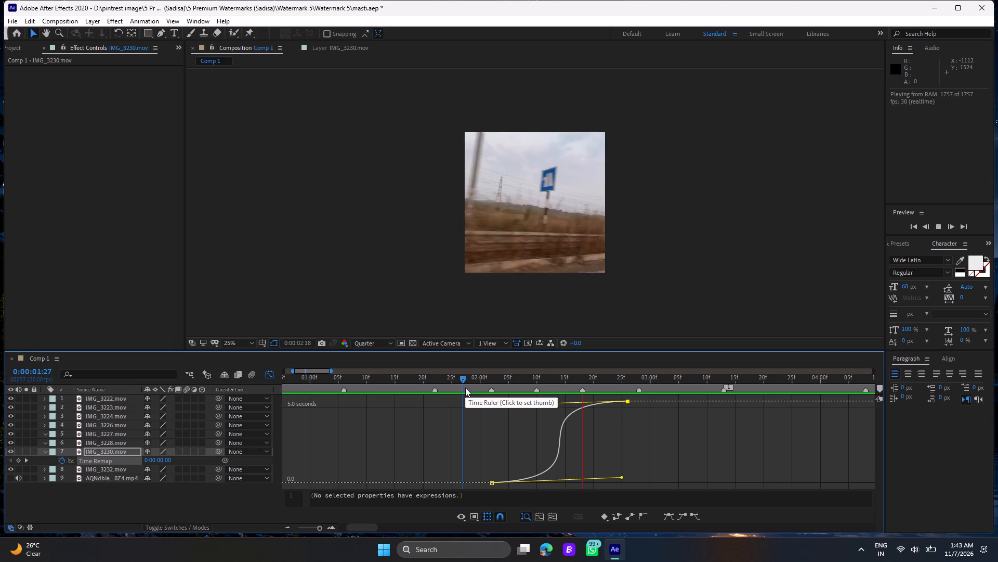
left_click(466, 382)
key("space")
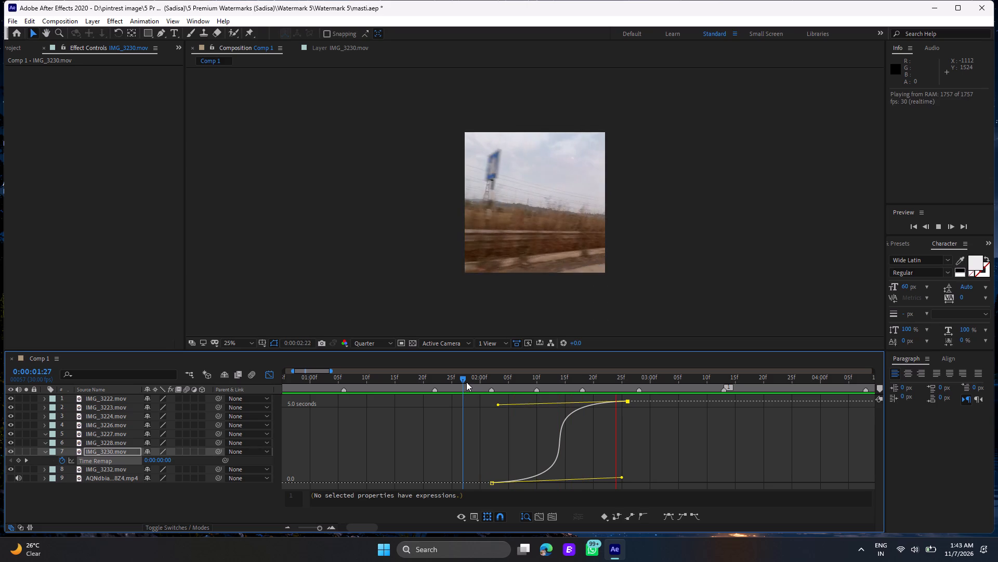
left_click(466, 382)
left_click_drag(466, 382, 546, 400)
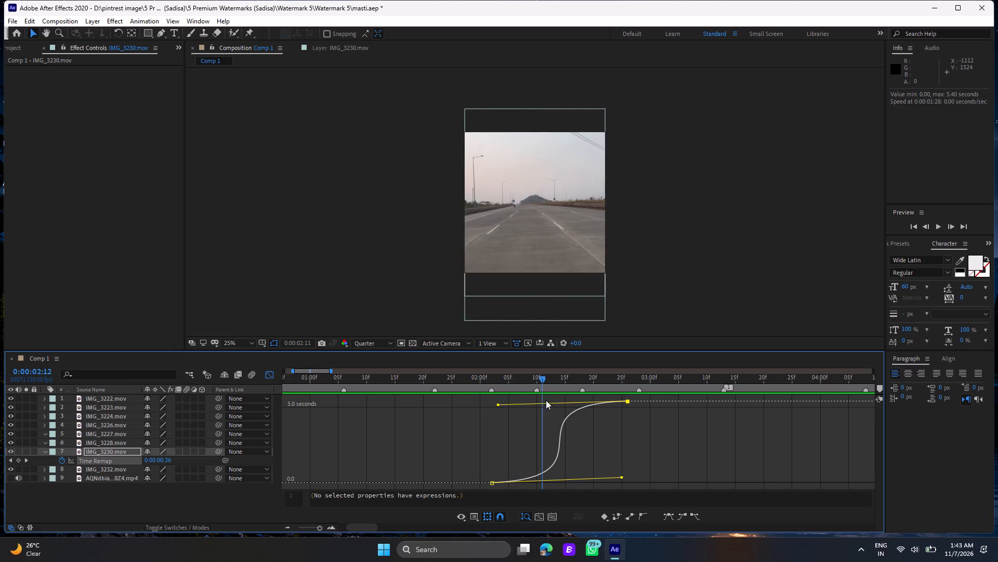
left_click_drag(546, 400, 620, 419)
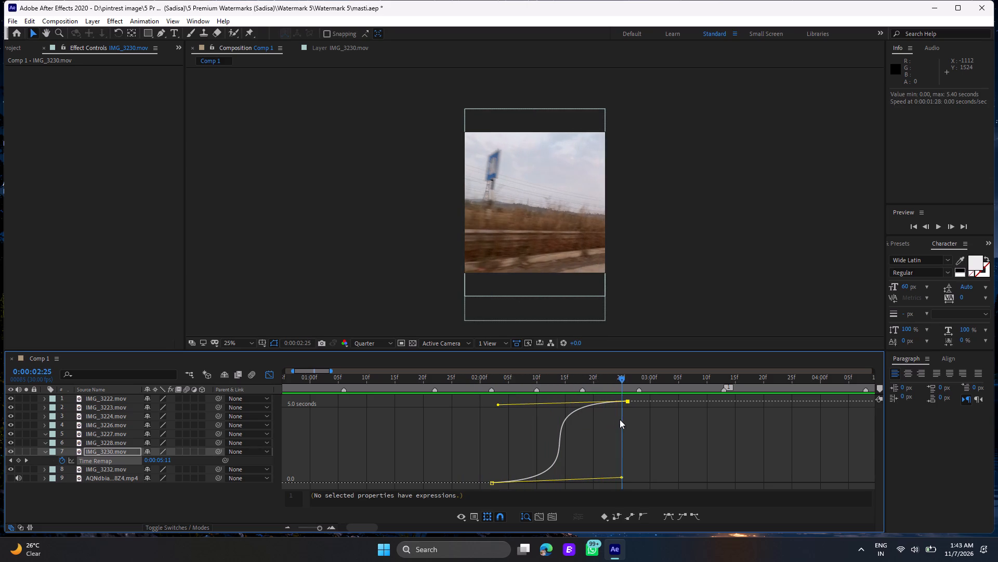
left_click_drag(620, 419, 509, 424)
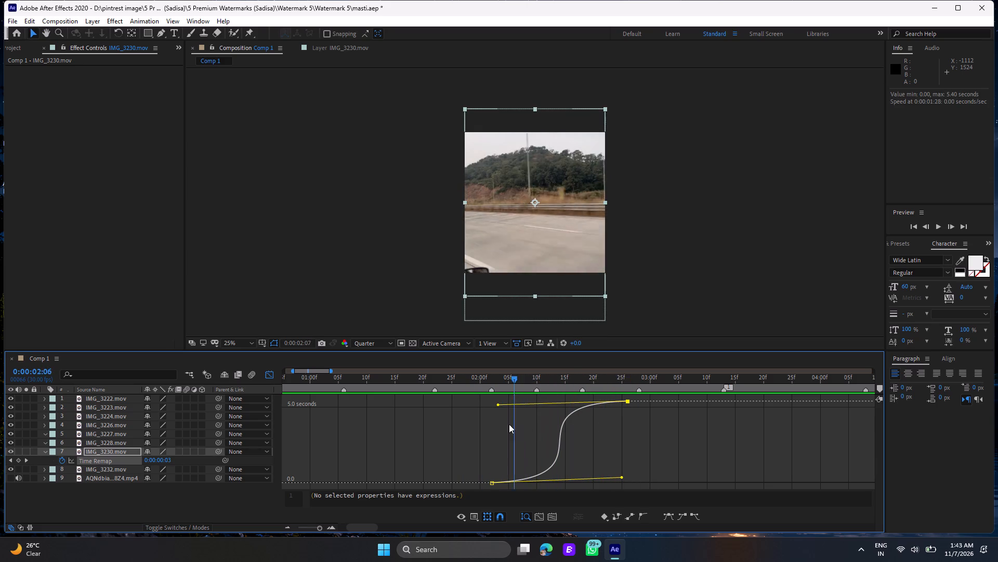
Set the current time to 0:00:02:10 and move the last Time Remap keyframe of IMG_3230.mov to that frame in the graph.
left_click_drag(509, 424, 542, 433)
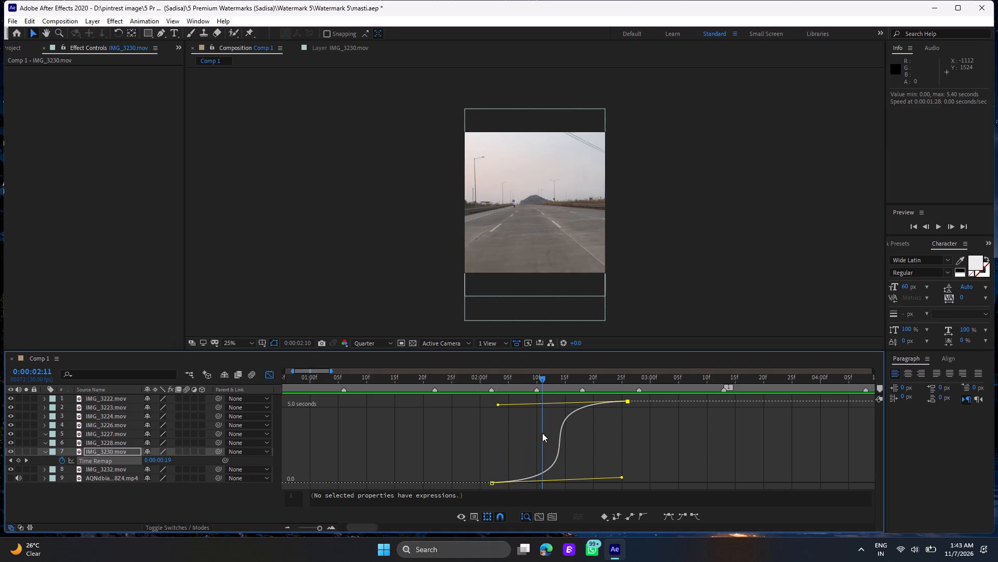
left_click_drag(542, 433, 534, 433)
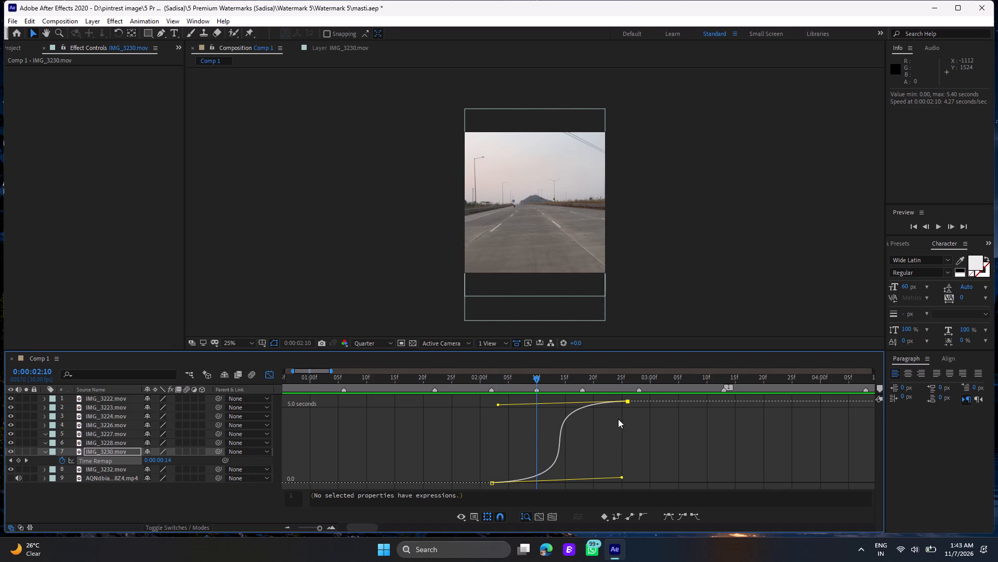
left_click_drag(628, 401, 537, 402)
Preview the compressed IMG_3230.mov speed ramp from 0:00:01:28.
left_click(468, 386)
key("space")
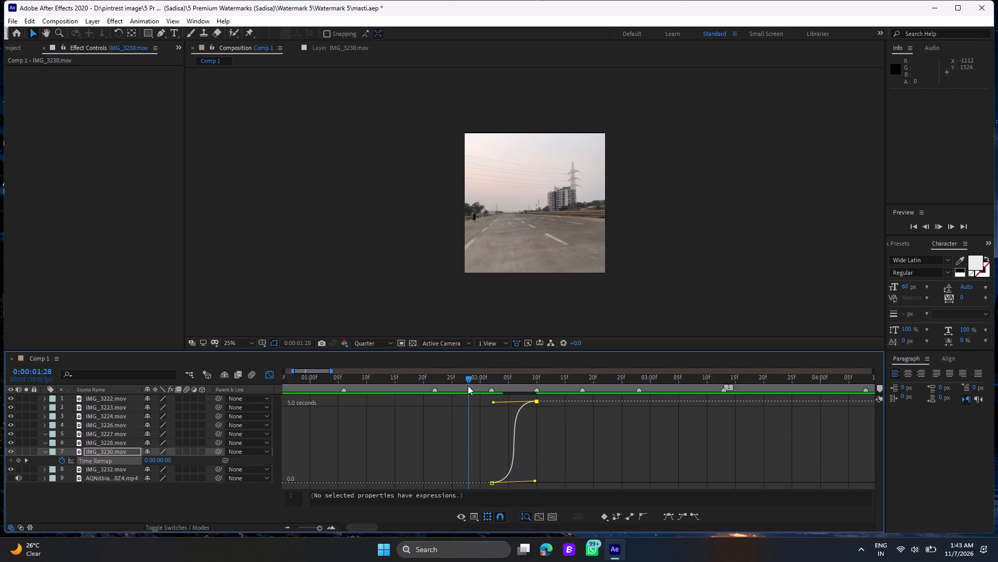
left_click(467, 380)
key("space")
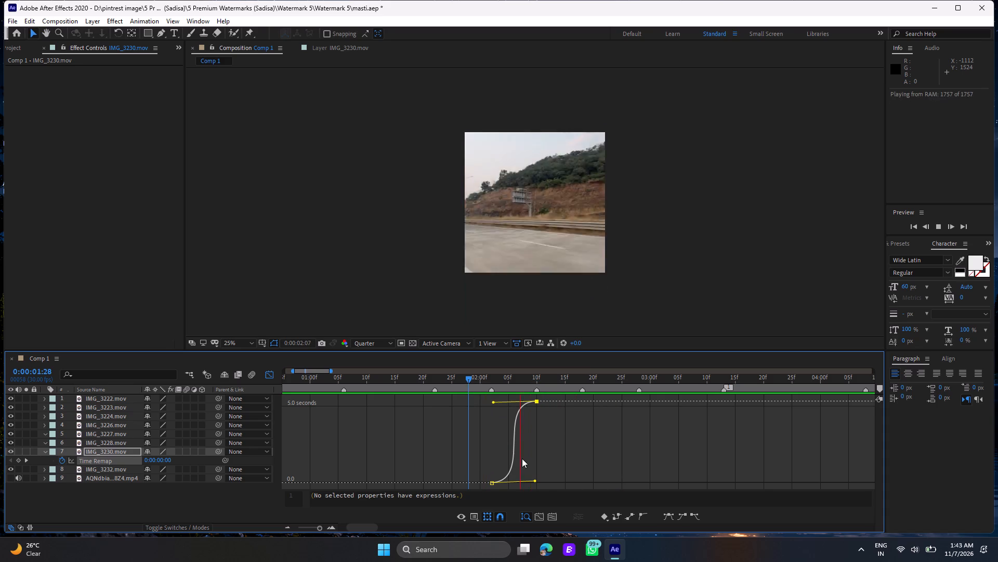
key("space")
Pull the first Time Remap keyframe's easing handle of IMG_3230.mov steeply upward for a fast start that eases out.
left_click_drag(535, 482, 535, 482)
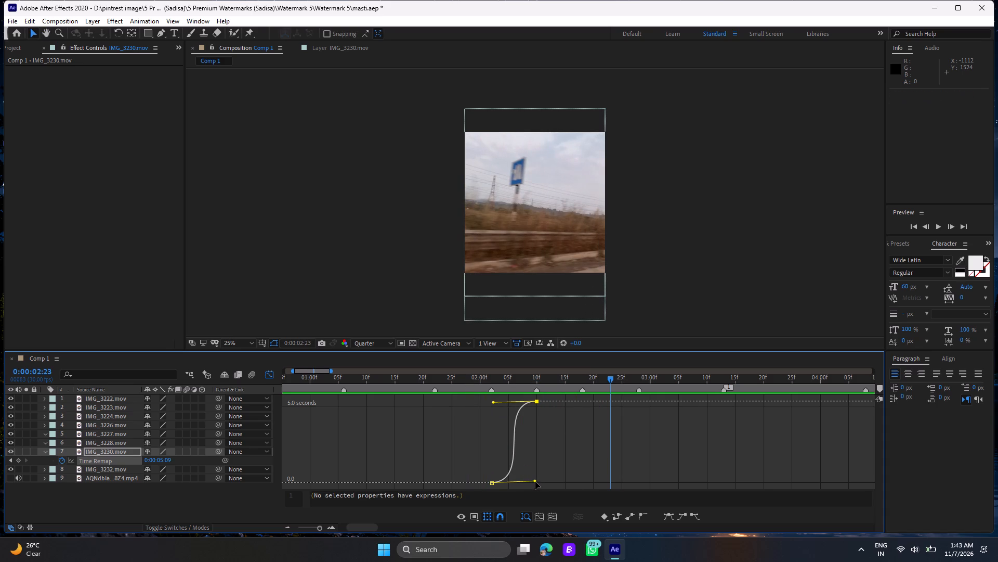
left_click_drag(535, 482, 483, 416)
Preview the fast-start ramp from 0:00:01:27, 0:00:01:22 and 0:00:01:23, and scrub from 0:00:02:00 to 0:00:02:10.
left_click(465, 385)
key("space")
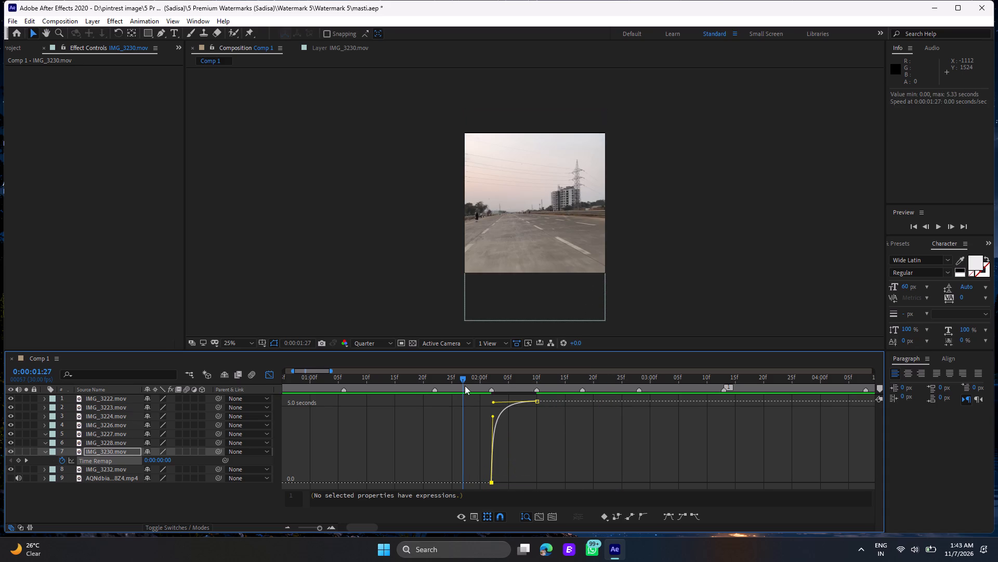
left_click(467, 383)
left_click_drag(467, 383, 467, 383)
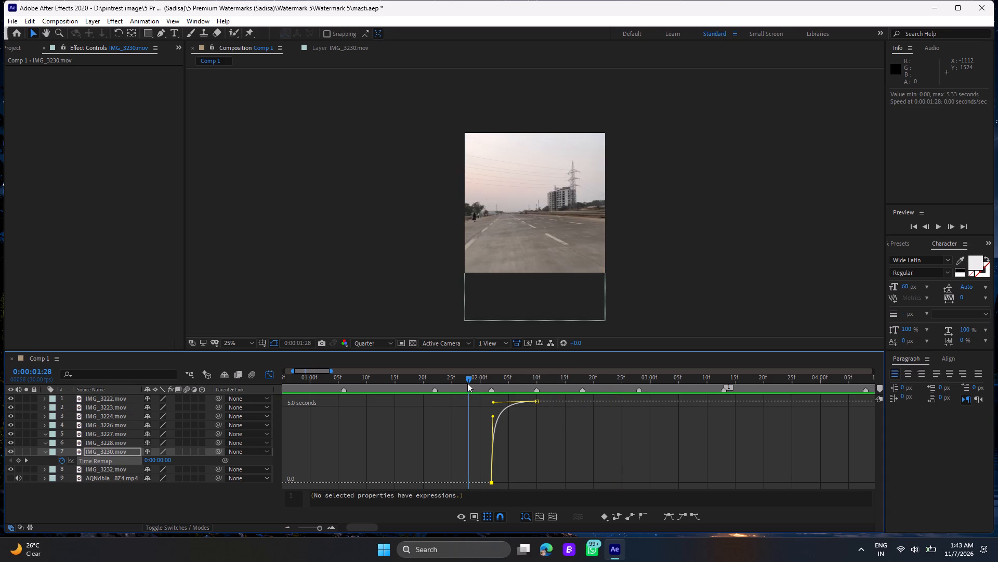
left_click_drag(467, 383, 431, 393)
key("space")
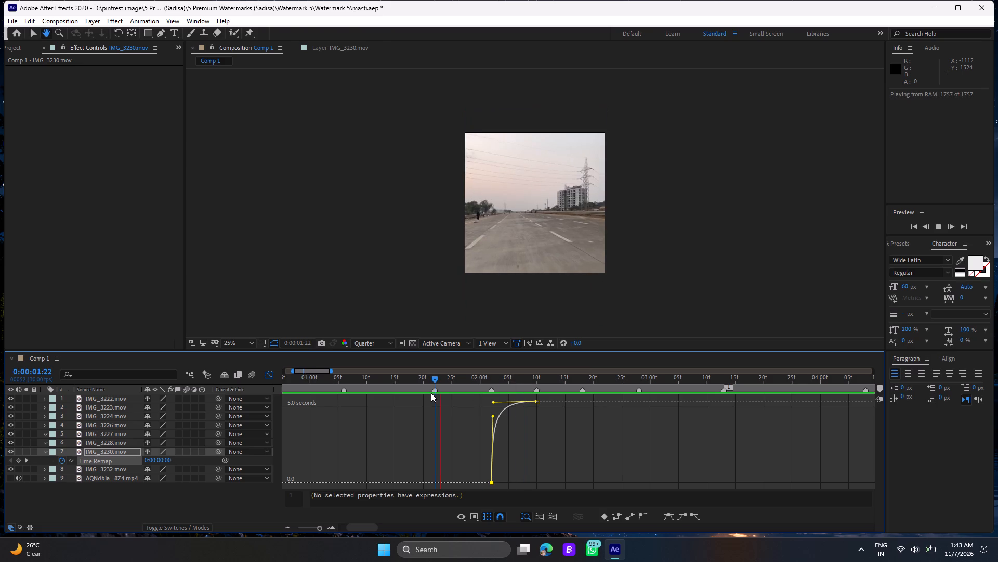
left_click(442, 382)
key("space")
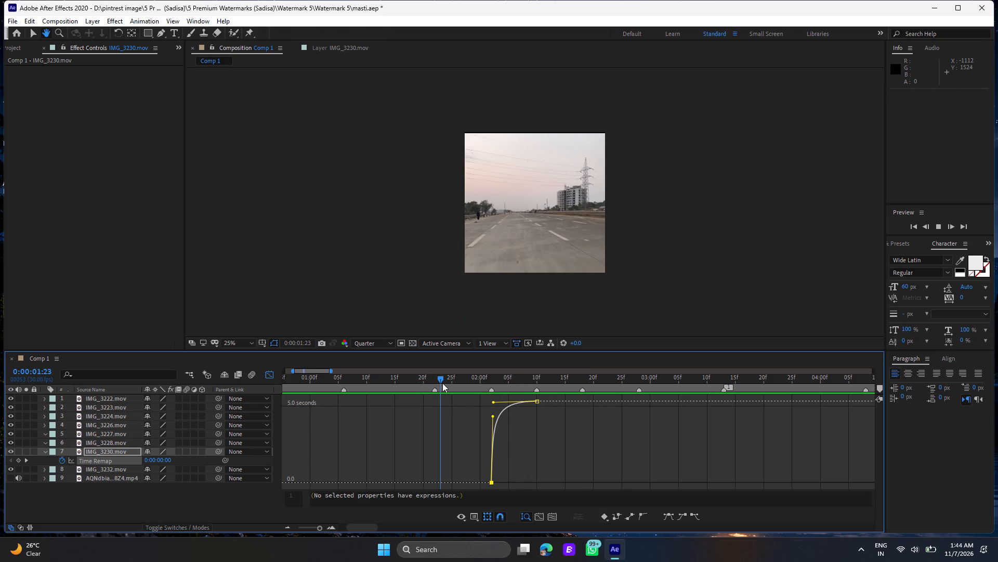
left_click(482, 378)
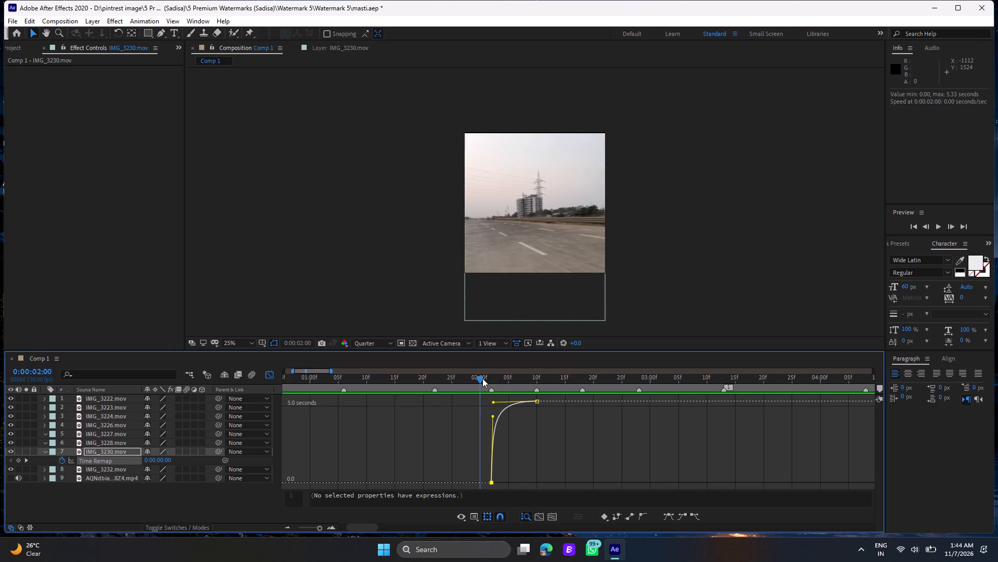
left_click_drag(482, 378, 529, 399)
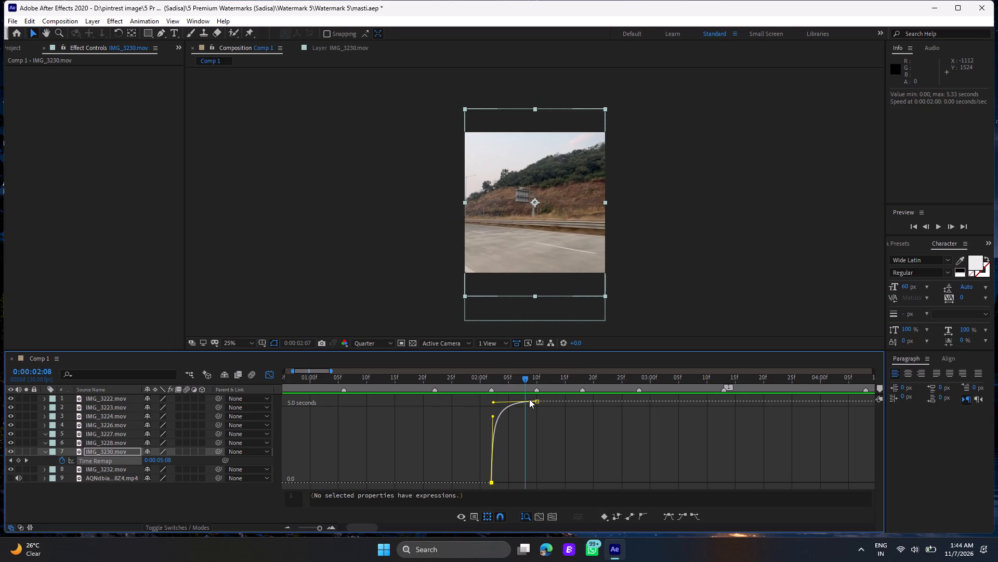
left_click_drag(529, 399, 537, 402)
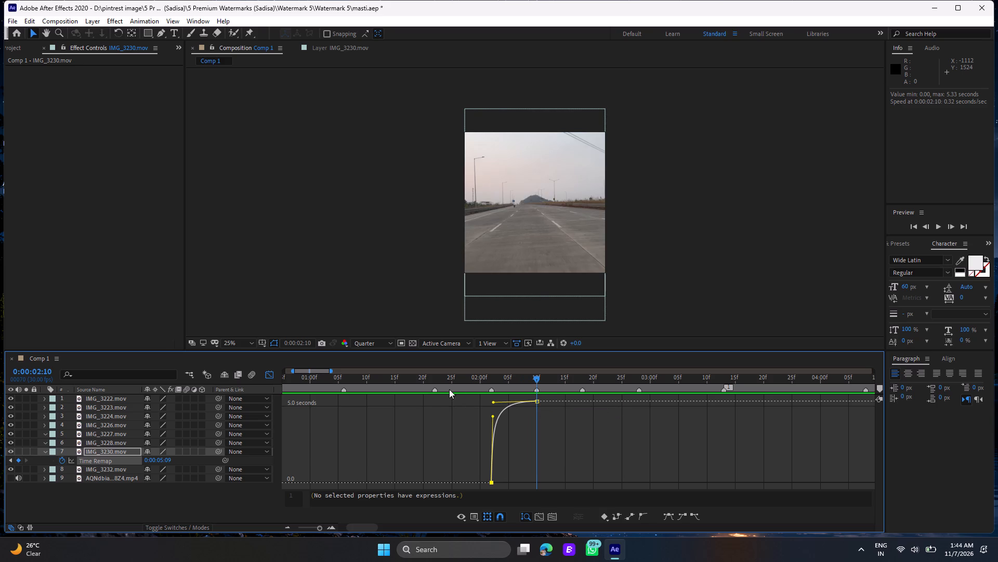
Replay the cut into IMG_3230.mov from several points between 0:00:01:02 and 0:00:02:01, finishing at 0:00:02:02.
left_click(457, 385)
key("space")
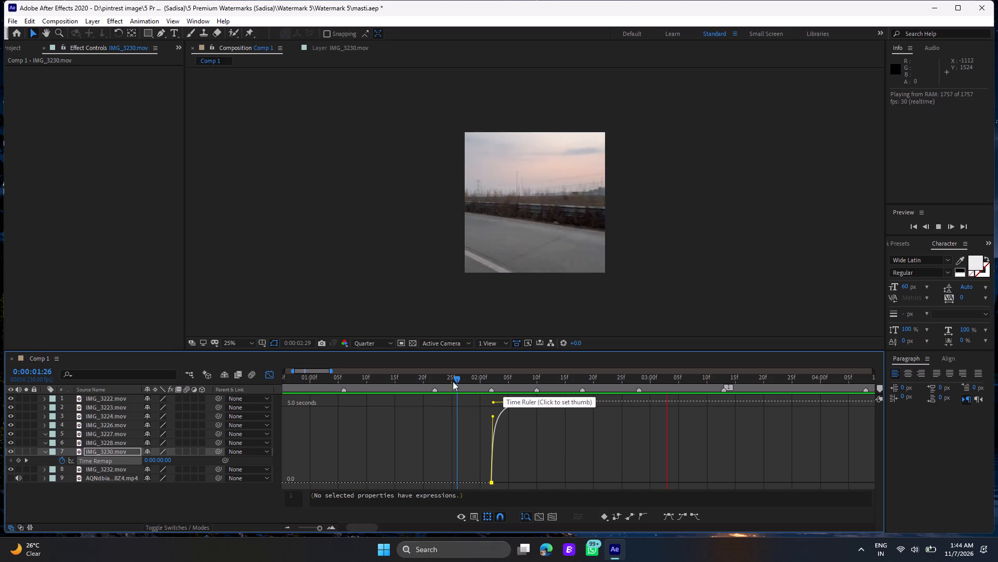
left_click(321, 374)
key("space")
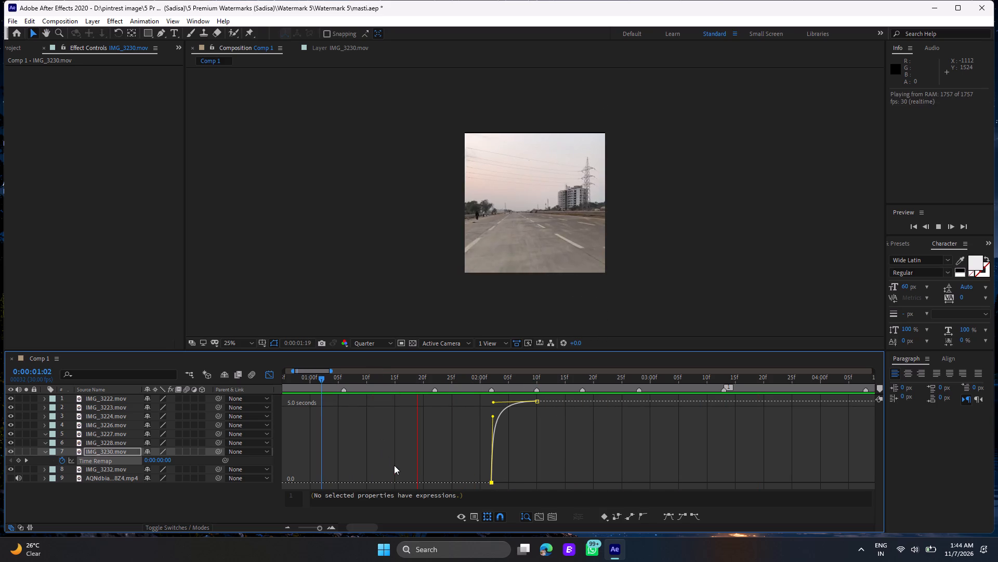
left_click(413, 379)
key("space")
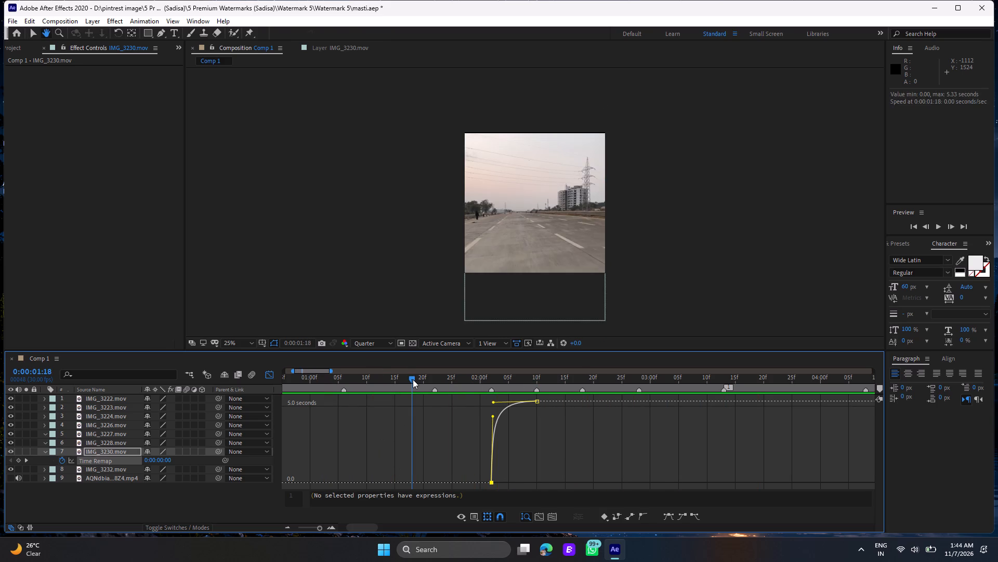
left_click(435, 382)
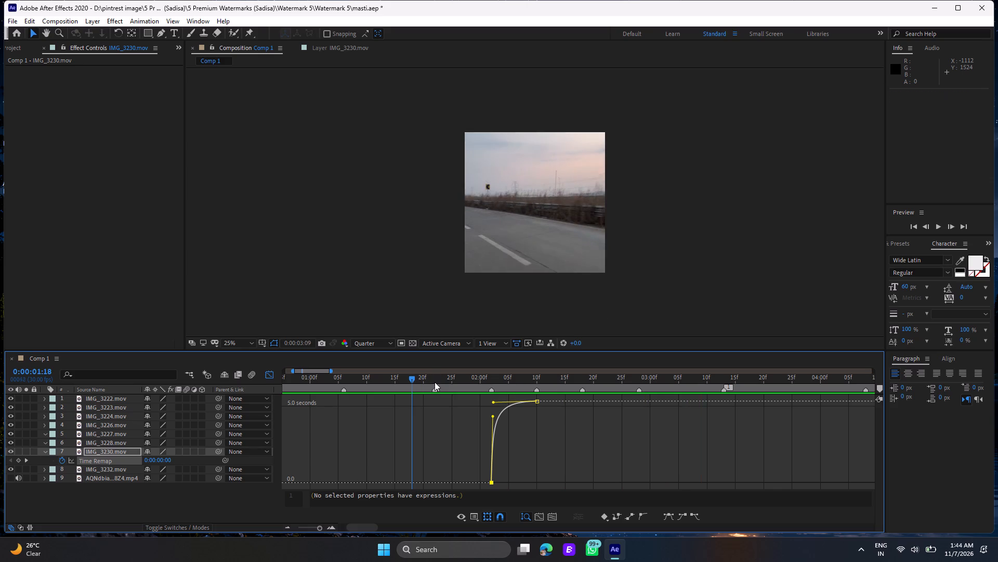
key("space")
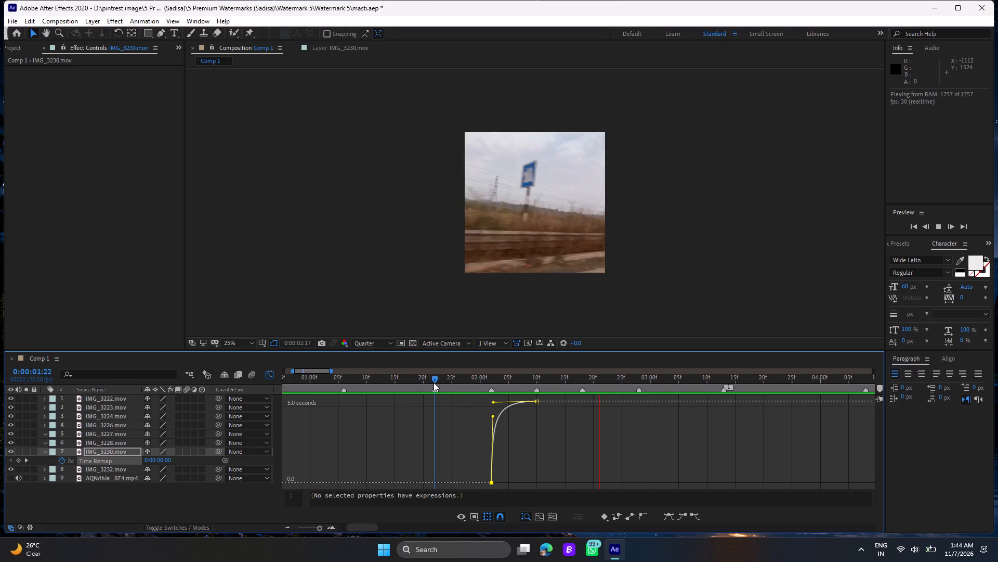
left_click(342, 379)
key("space")
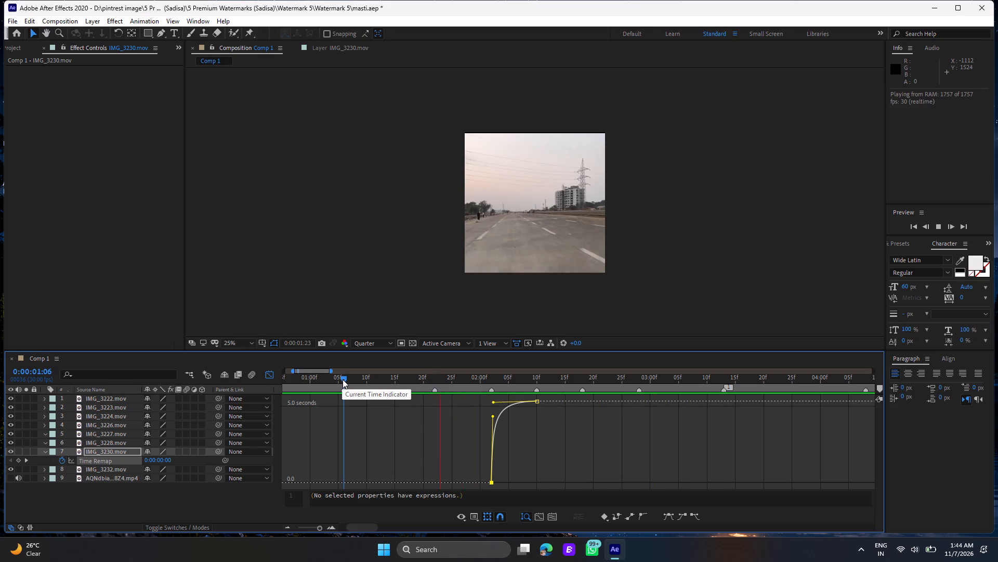
left_click(488, 378)
key("space")
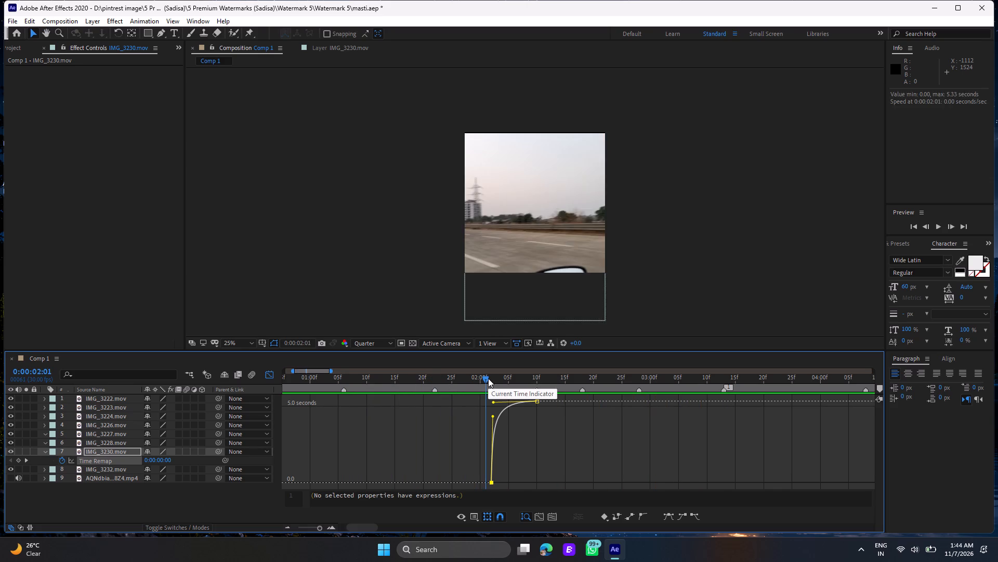
left_click(491, 373)
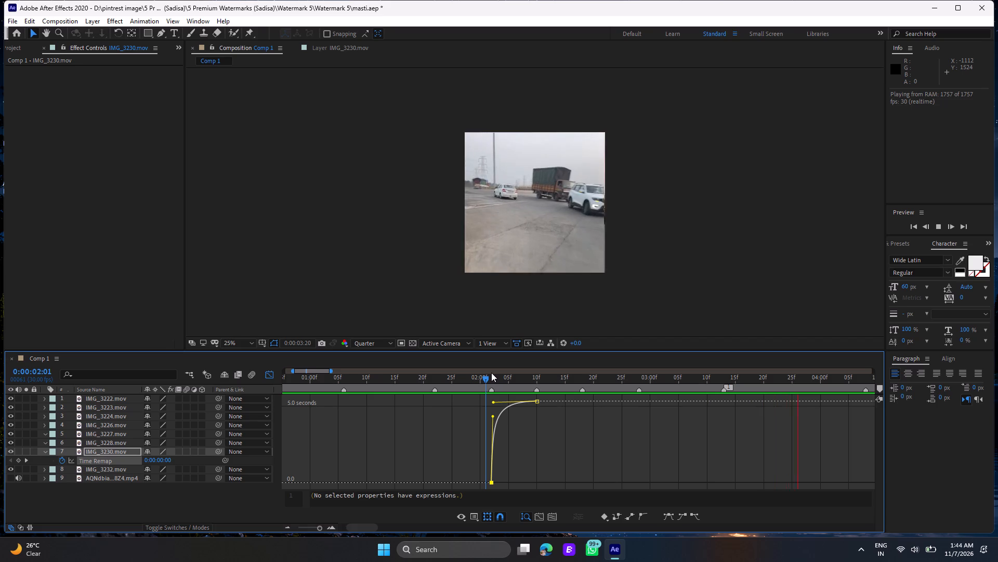
left_click(491, 379)
Switch the timeline from the graph back to layer bars and scrub IMG_3230.mov to 0:00:02:08.
left_click(270, 373)
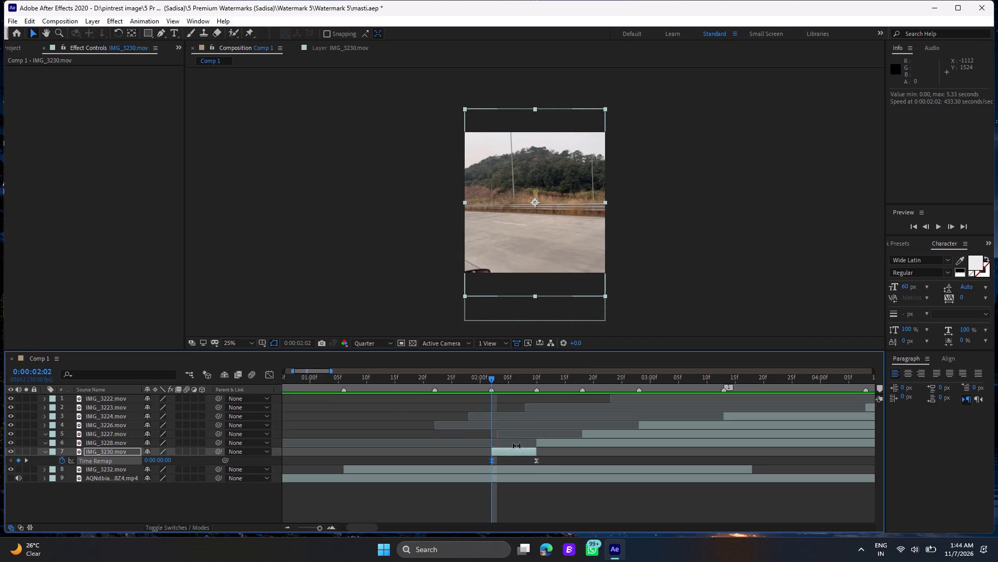
left_click(502, 384)
left_click_drag(502, 384, 521, 392)
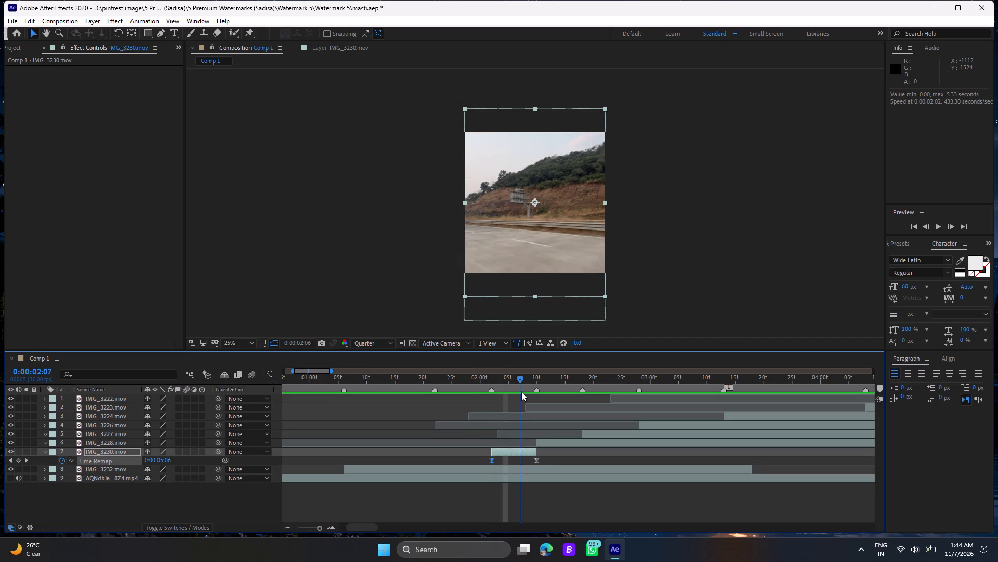
left_click_drag(521, 392, 527, 393)
Delete the composition marker at 0:00:01:22.
left_click(435, 390)
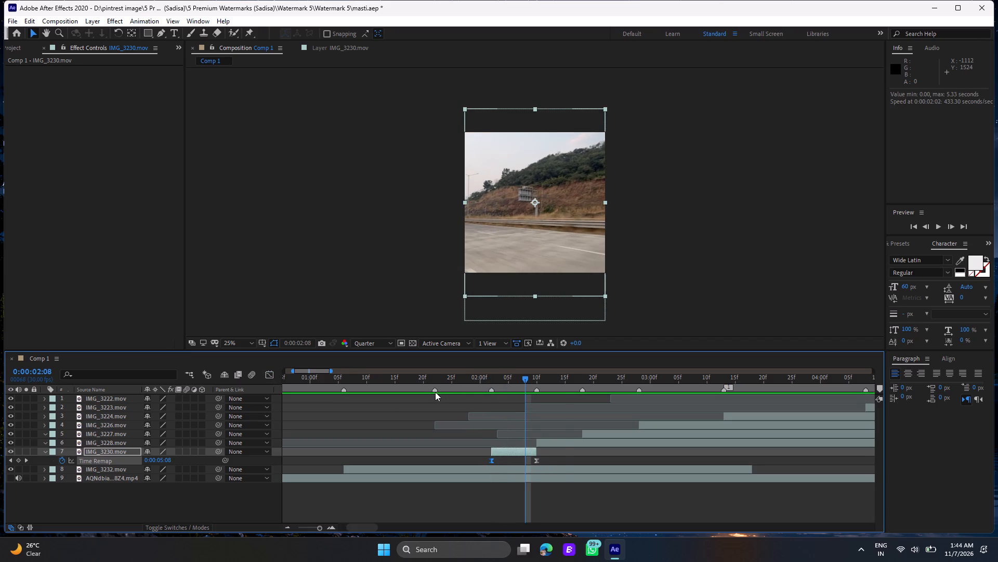
right_click(435, 392)
left_click(479, 438)
Preview the transition into IMG_3230.mov from 0:00:01:27 and again from 0:00:02:00.
left_click(463, 380)
key("space")
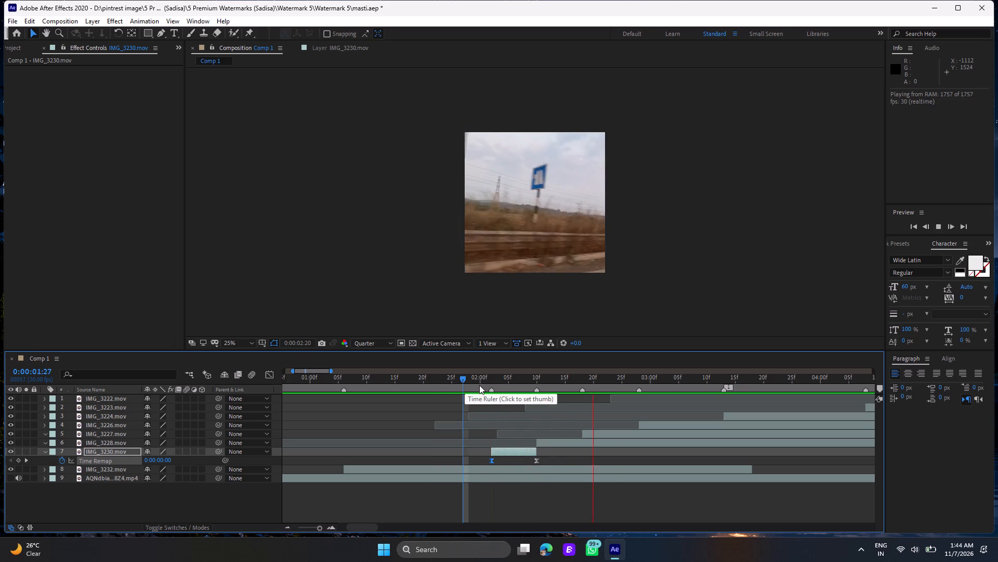
left_click(479, 385)
key("space")
key("space")
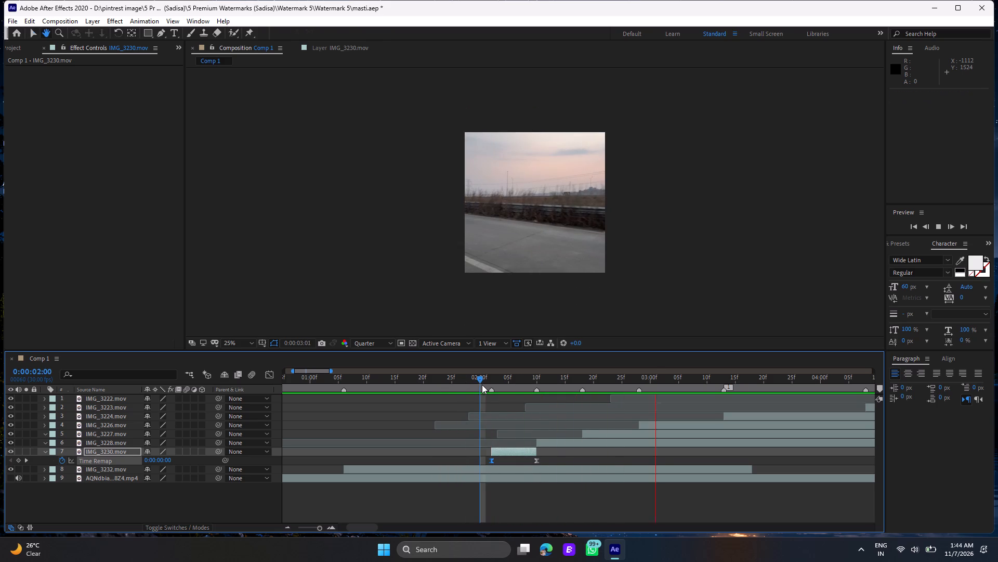
Delete both Time Remap keyframes of IMG_3230.mov at 0:00:02:02 and 0:00:02:10.
left_click(492, 377)
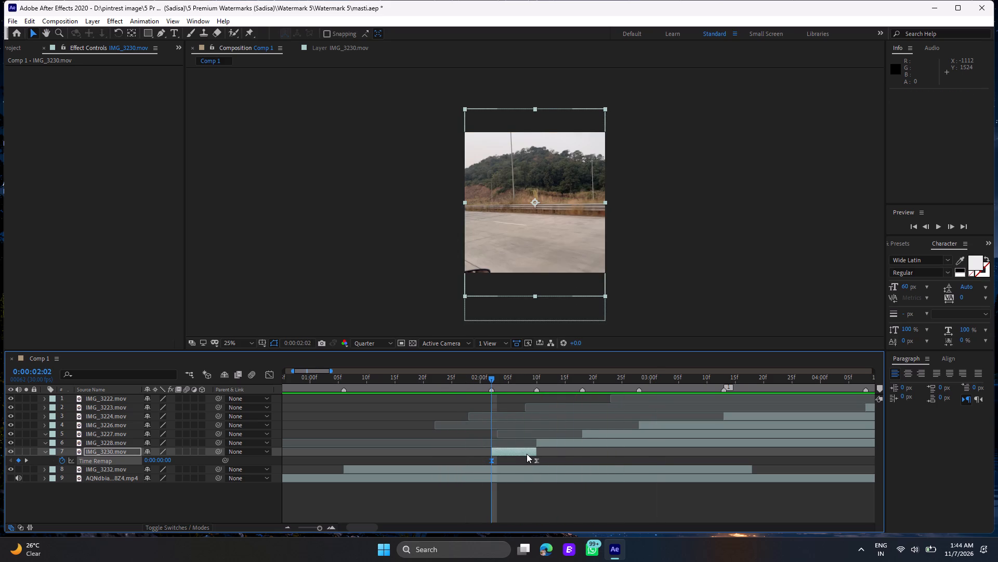
left_click(527, 454)
left_click_drag(543, 459, 478, 458)
key("Delete")
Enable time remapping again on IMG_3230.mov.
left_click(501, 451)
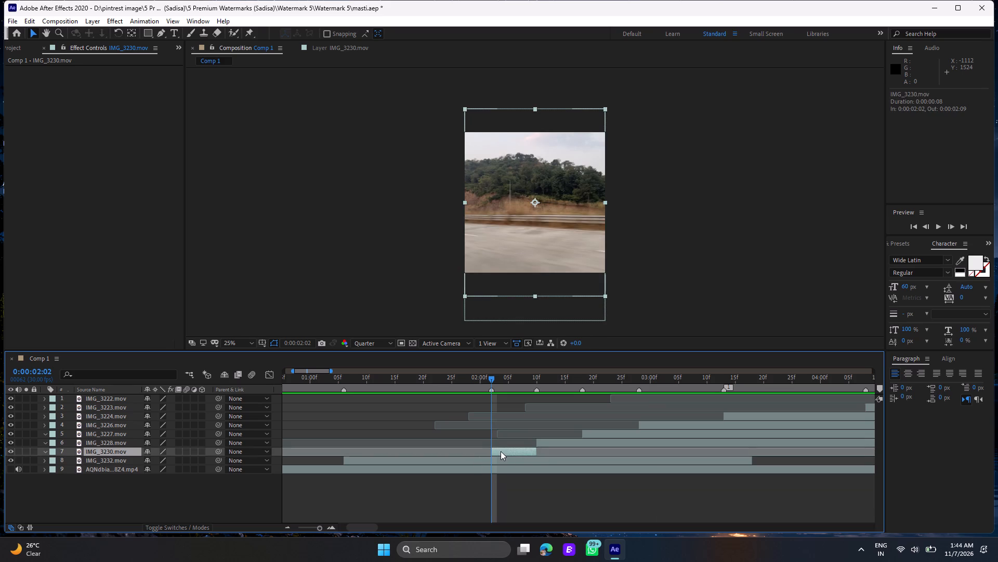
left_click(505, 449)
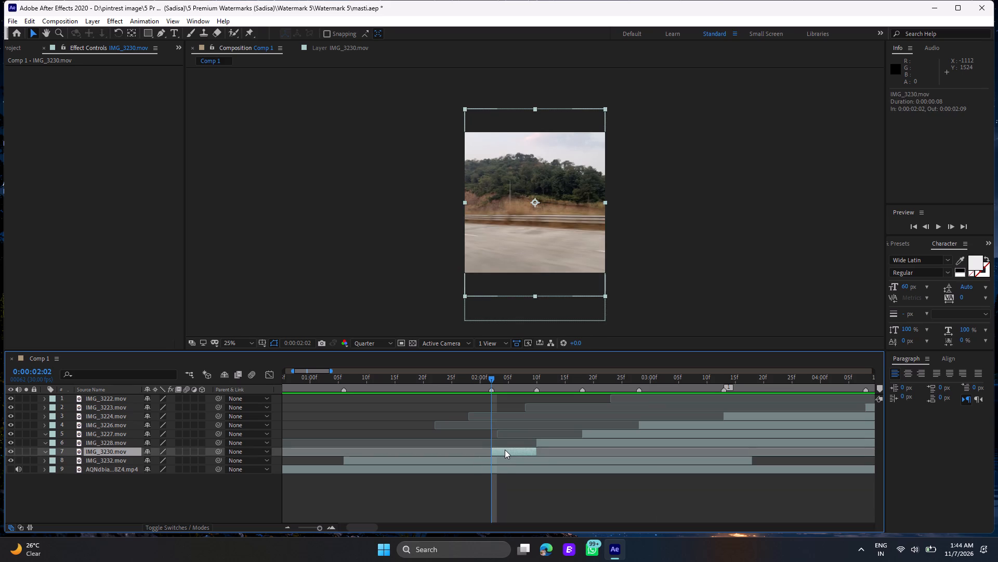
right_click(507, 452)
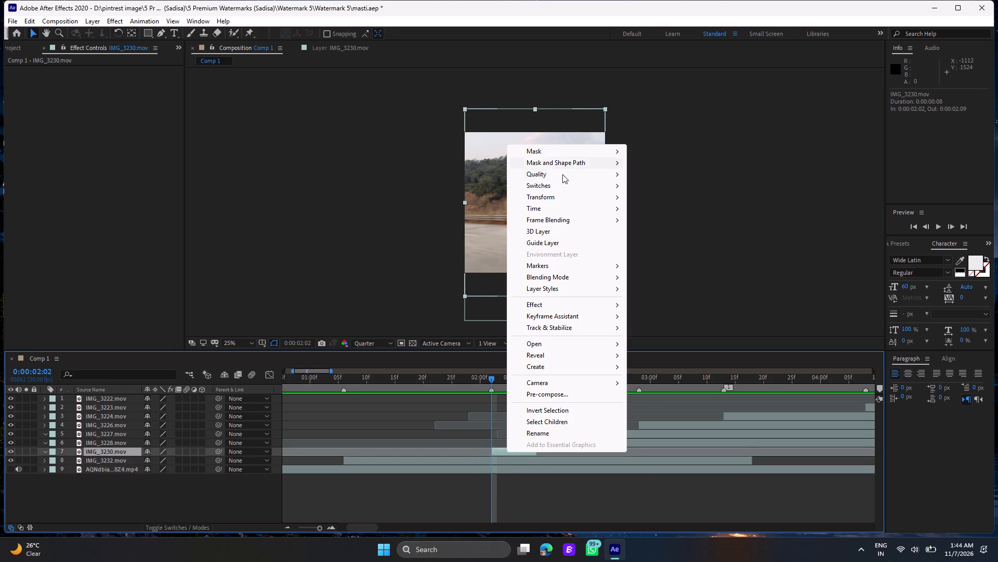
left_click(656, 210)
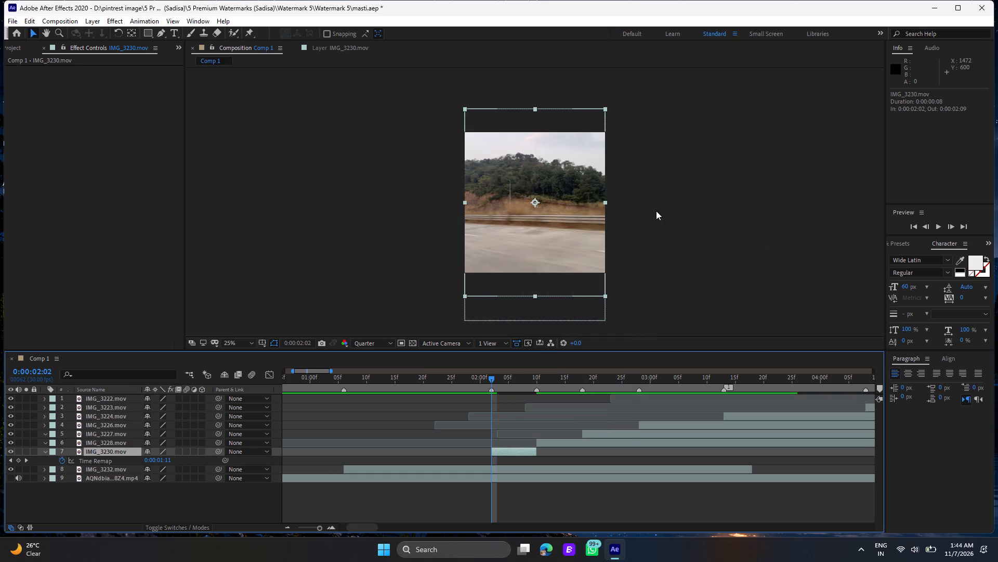
Preview the reset IMG_3230.mov from 0:00:02:02 and 0:00:01:26, and return the current time to 0:00:02:02.
key("space")
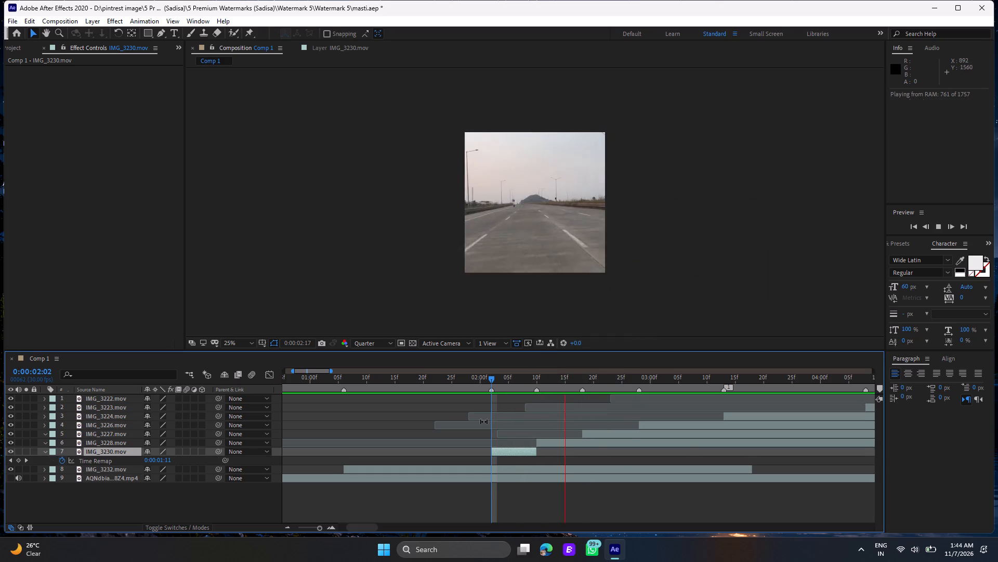
left_click(457, 378)
key("space")
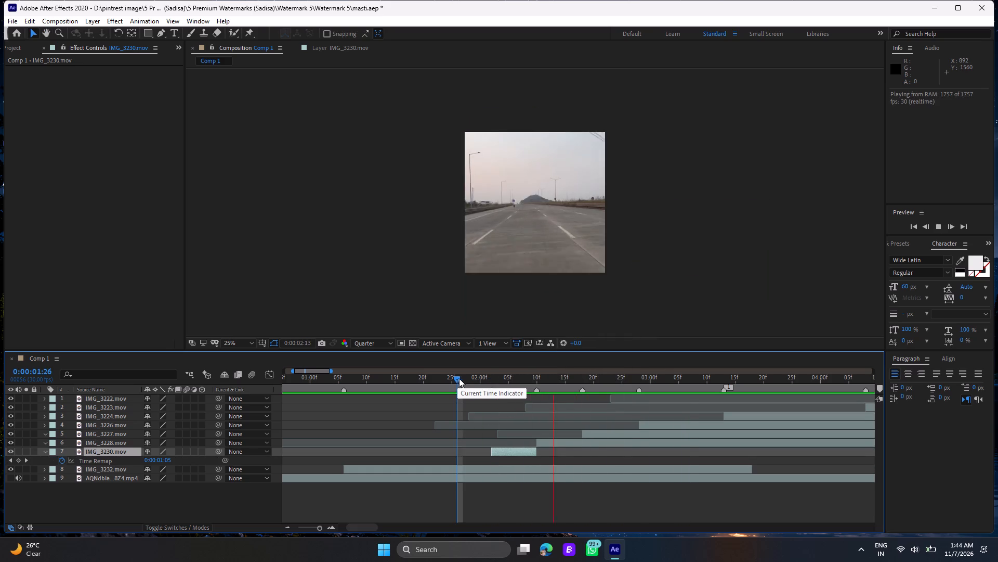
key("space")
left_click(495, 377)
left_click_drag(495, 377, 489, 377)
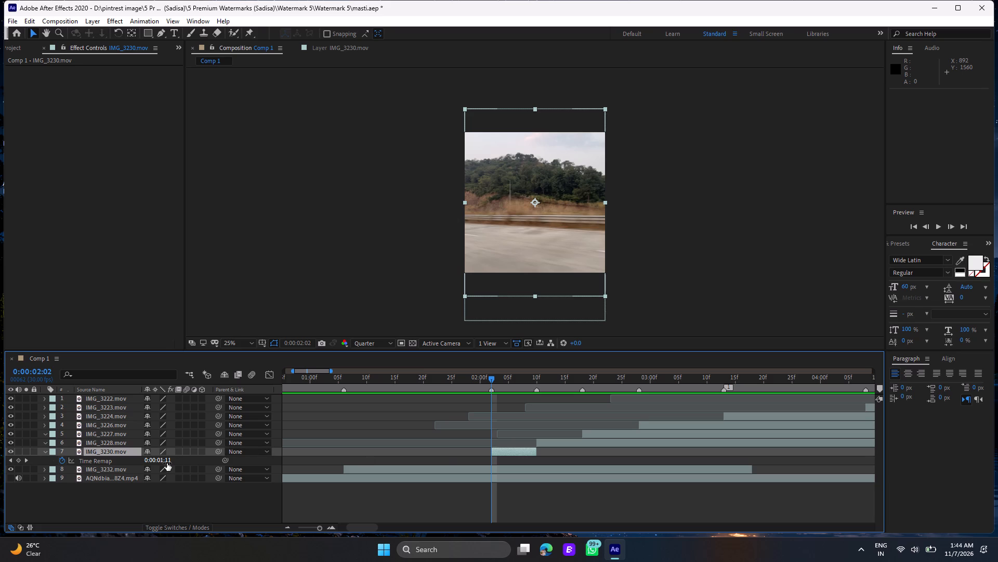
Turn off Time Remap on IMG_3230.mov, inspect its remaining properties and collapse the layer.
left_click(63, 463)
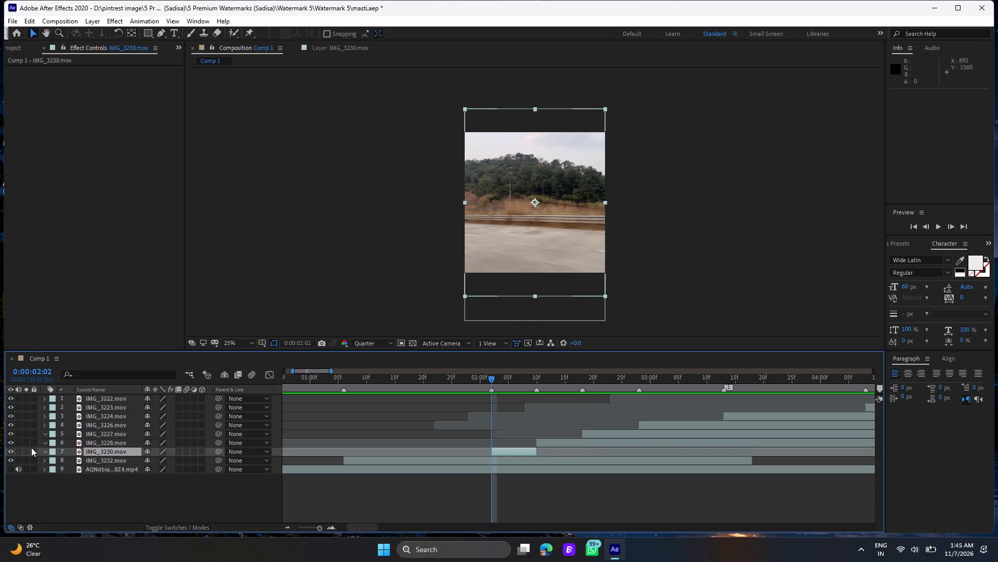
left_click(47, 451)
left_click(43, 454)
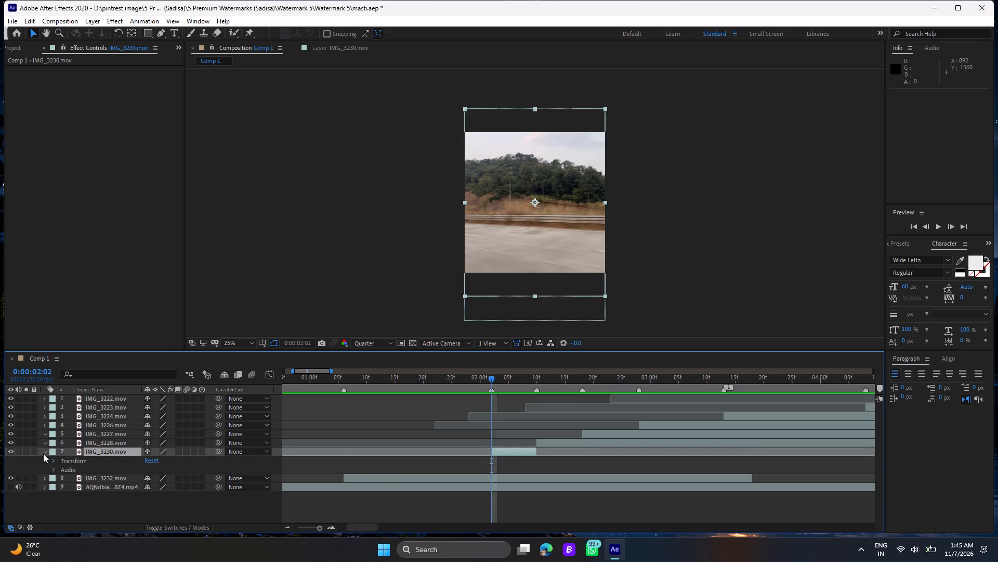
left_click(43, 454)
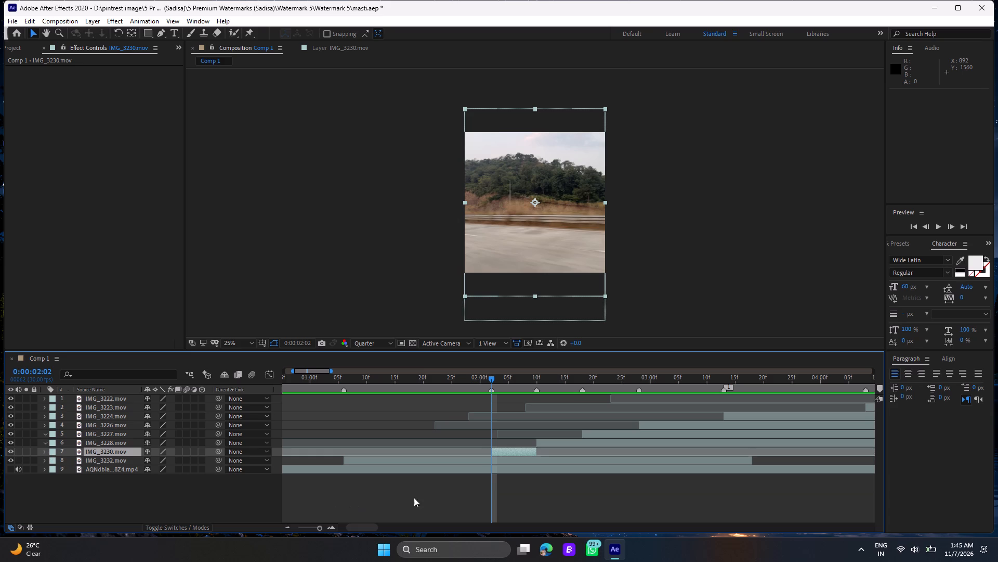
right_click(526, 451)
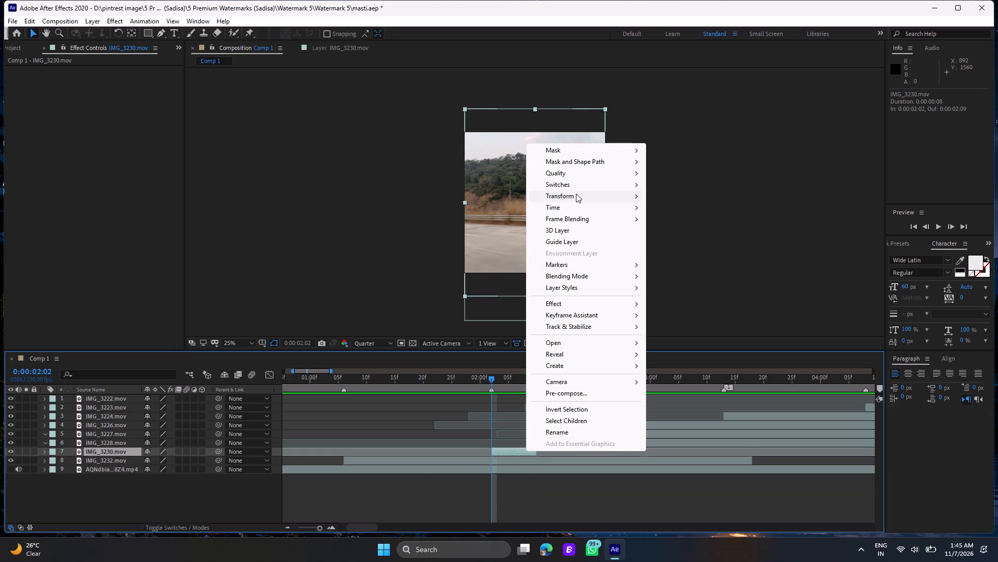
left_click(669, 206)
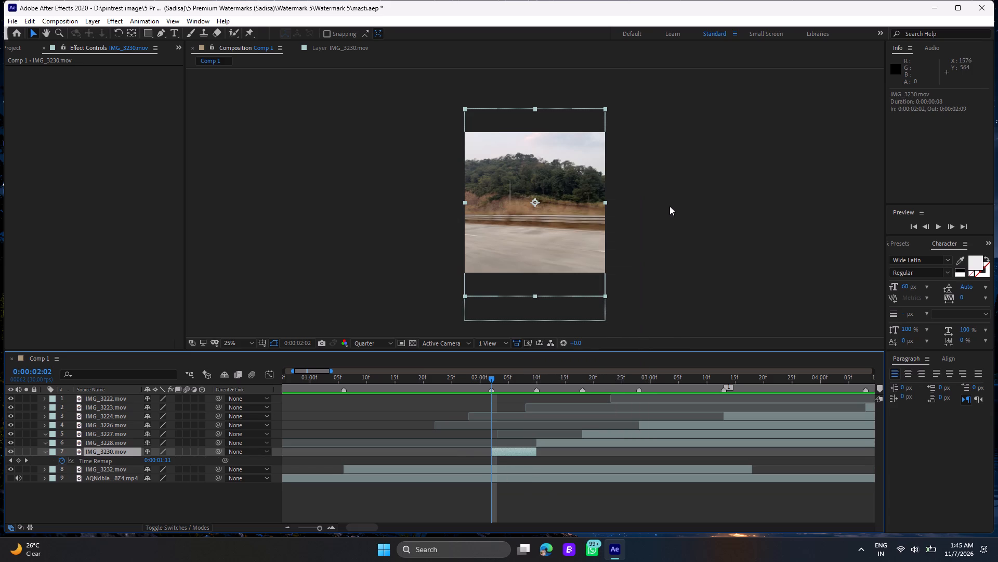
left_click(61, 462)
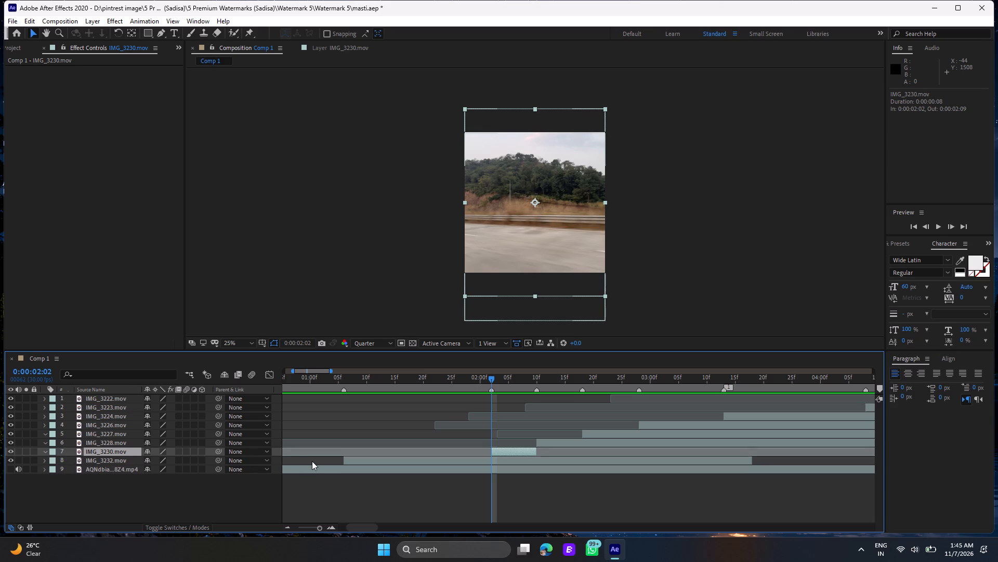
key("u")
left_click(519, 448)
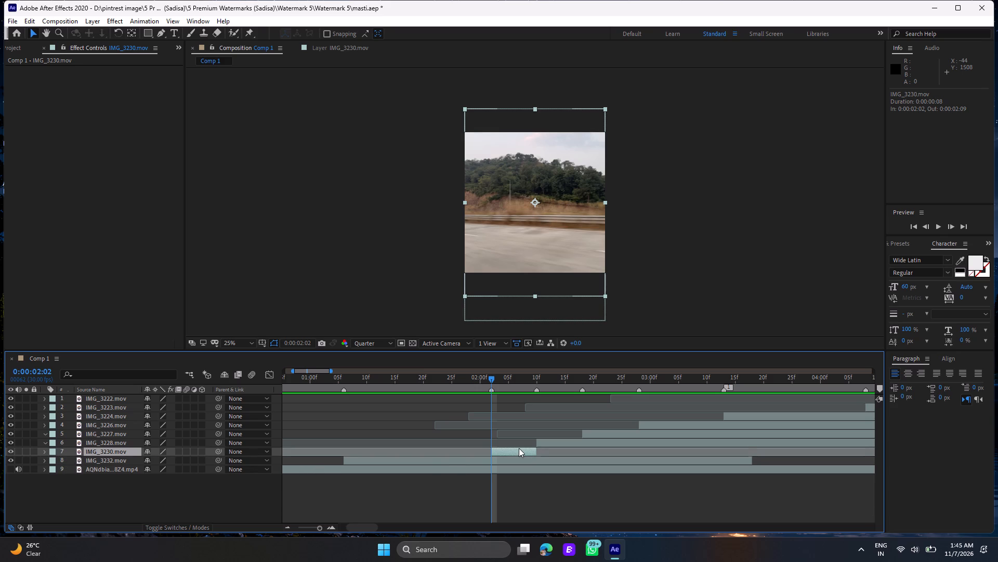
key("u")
Enable time remapping on IMG_3230.mov.
right_click(518, 452)
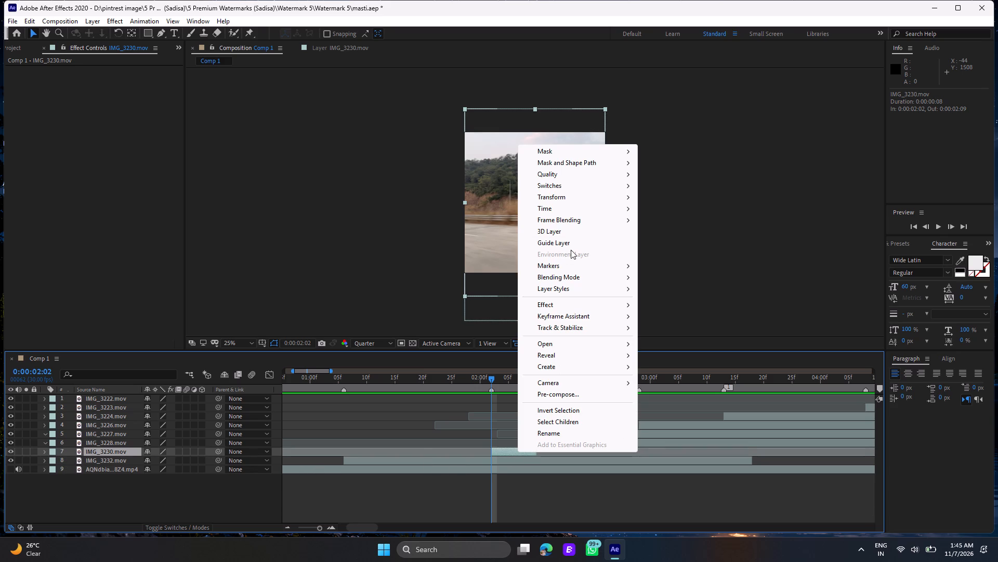
left_click(661, 208)
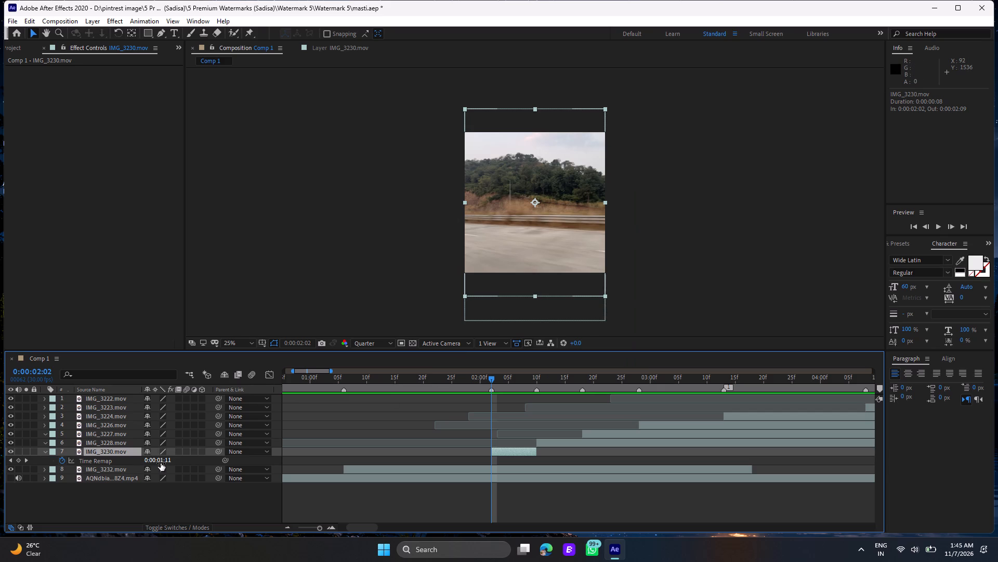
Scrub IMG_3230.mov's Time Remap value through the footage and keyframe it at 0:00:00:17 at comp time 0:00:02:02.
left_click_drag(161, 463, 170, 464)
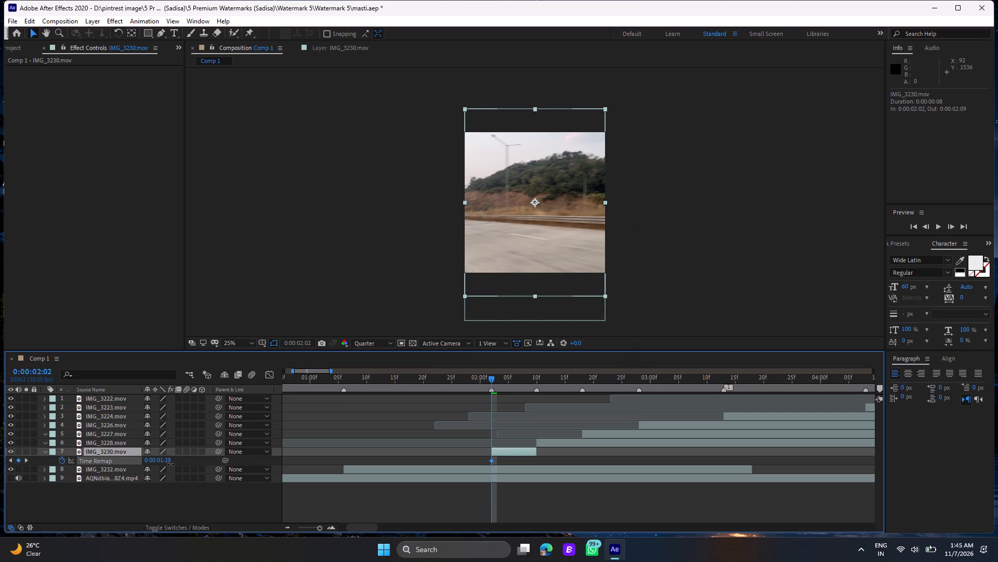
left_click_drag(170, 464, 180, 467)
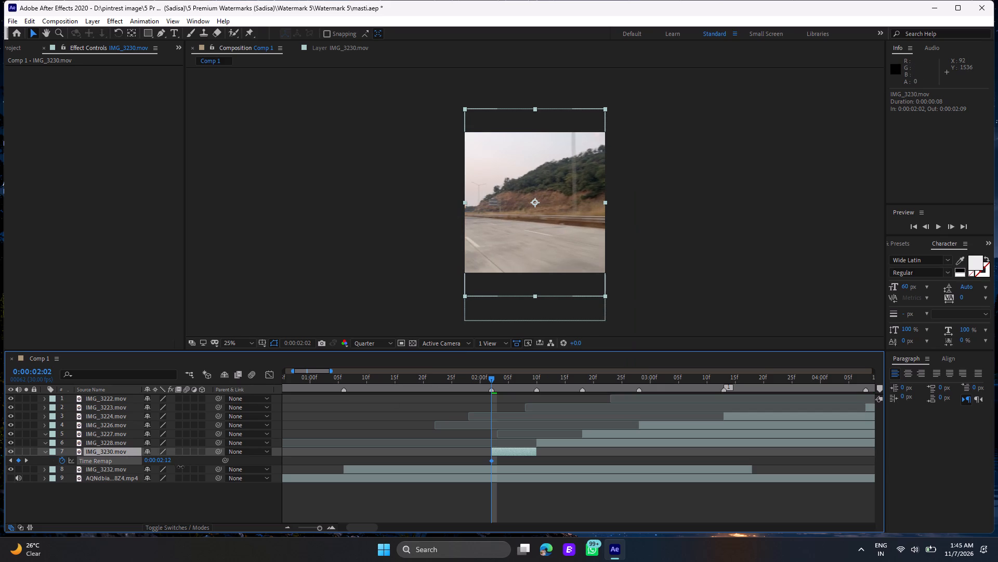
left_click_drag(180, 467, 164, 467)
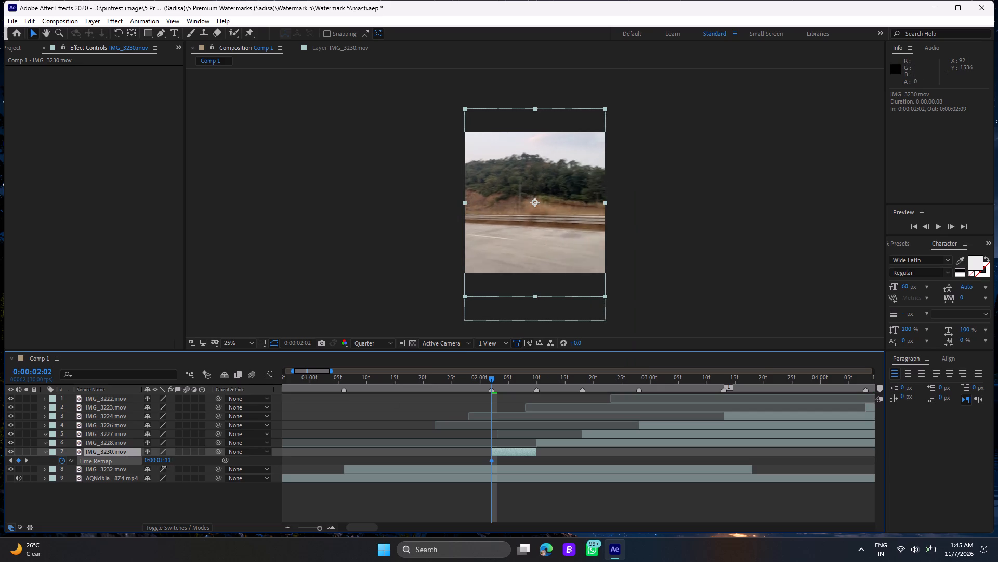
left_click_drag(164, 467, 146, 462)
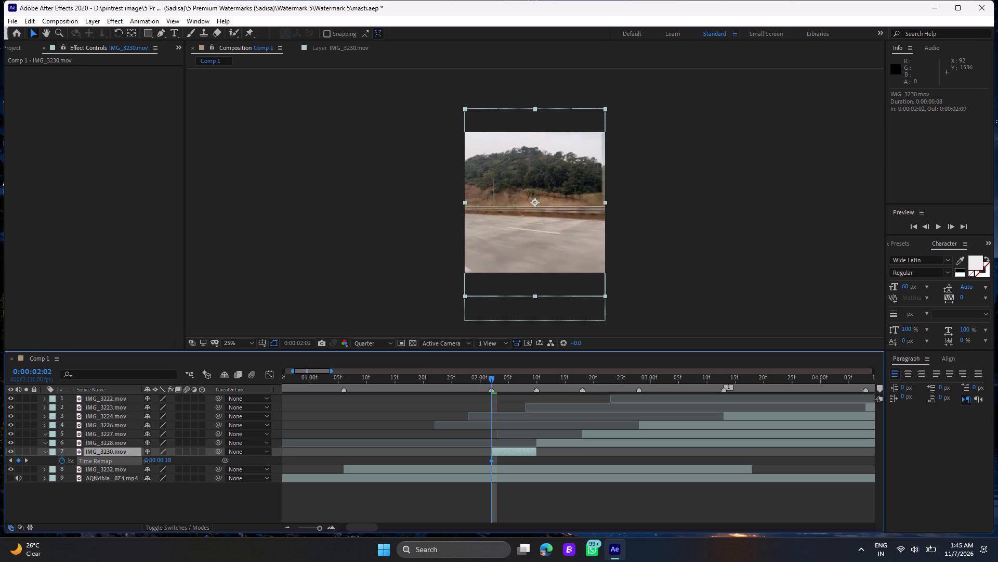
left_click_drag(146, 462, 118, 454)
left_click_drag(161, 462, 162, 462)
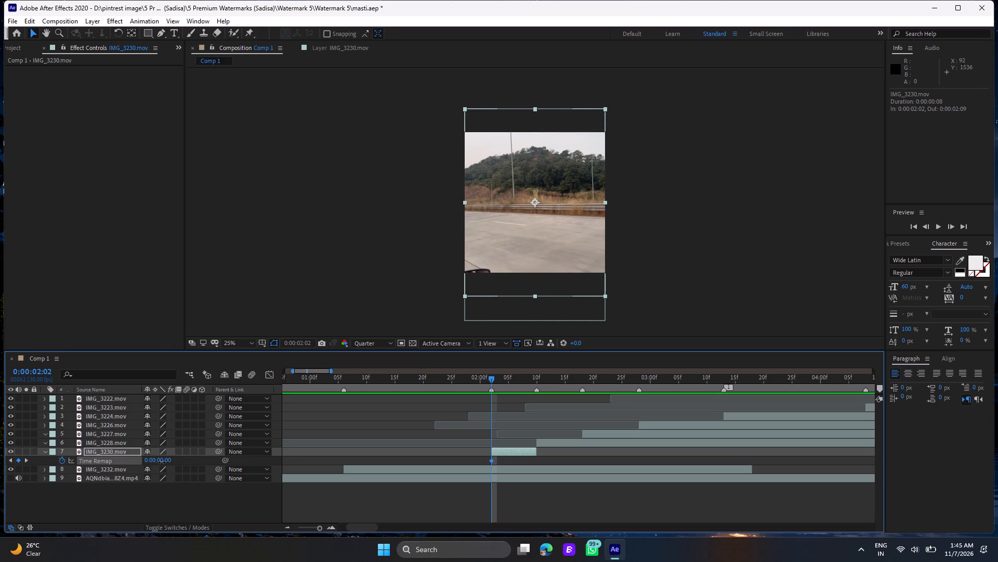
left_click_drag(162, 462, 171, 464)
Preview the remapped clip from 0:00:01:25.
left_click(449, 382)
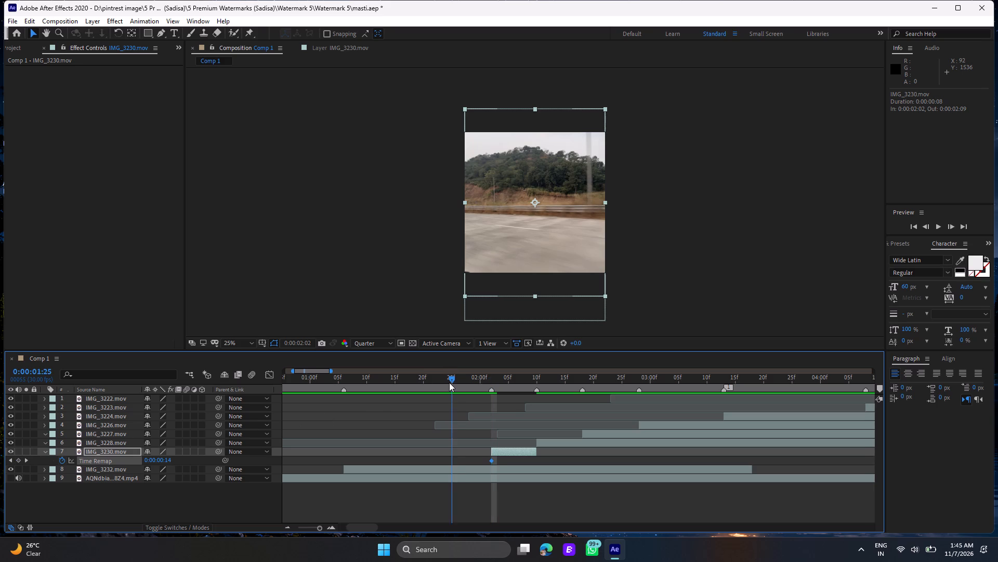
key("space")
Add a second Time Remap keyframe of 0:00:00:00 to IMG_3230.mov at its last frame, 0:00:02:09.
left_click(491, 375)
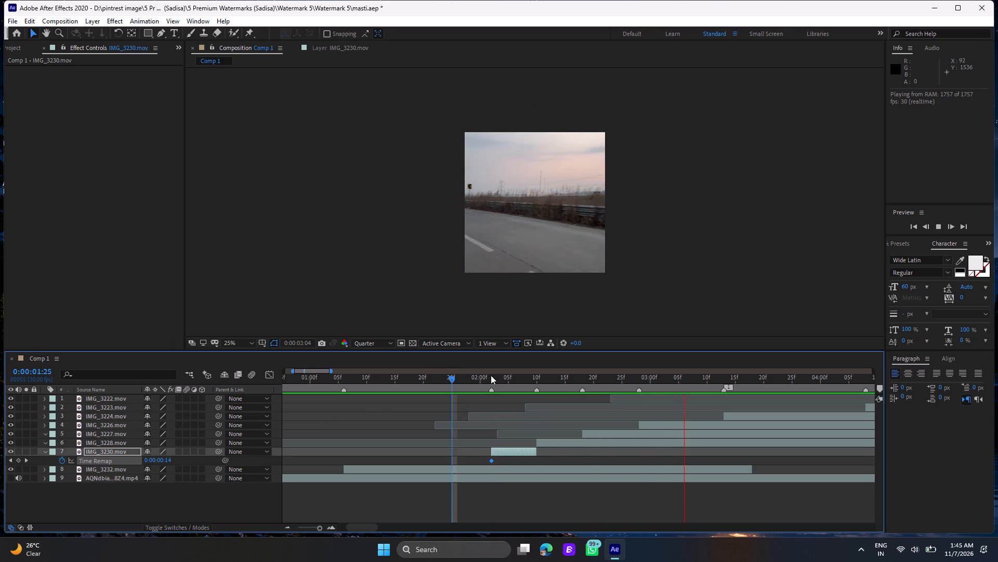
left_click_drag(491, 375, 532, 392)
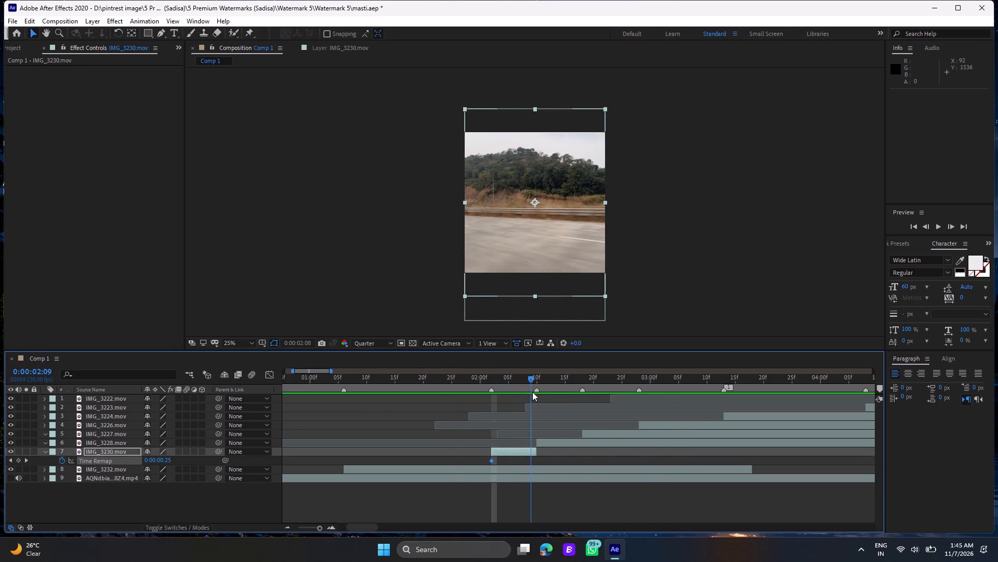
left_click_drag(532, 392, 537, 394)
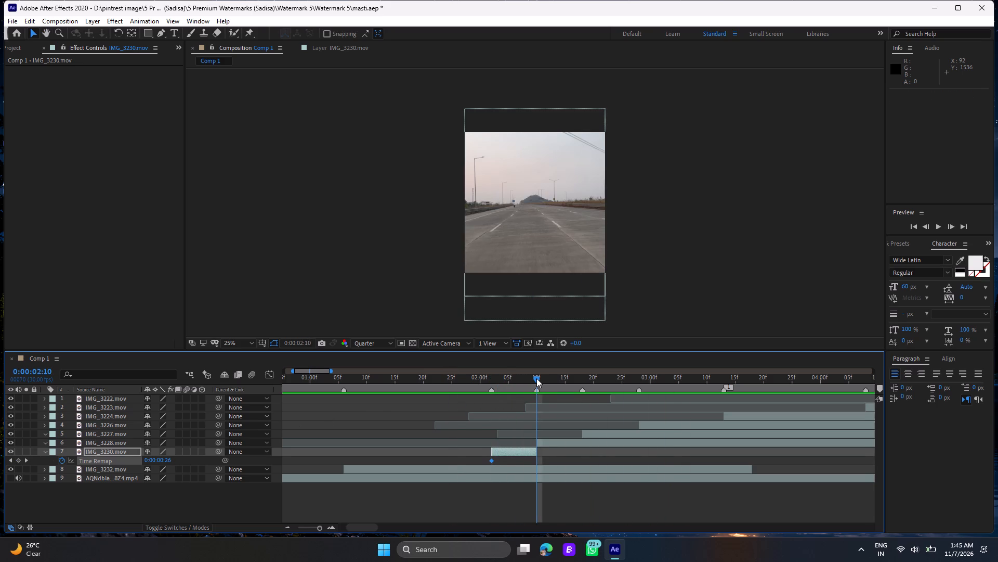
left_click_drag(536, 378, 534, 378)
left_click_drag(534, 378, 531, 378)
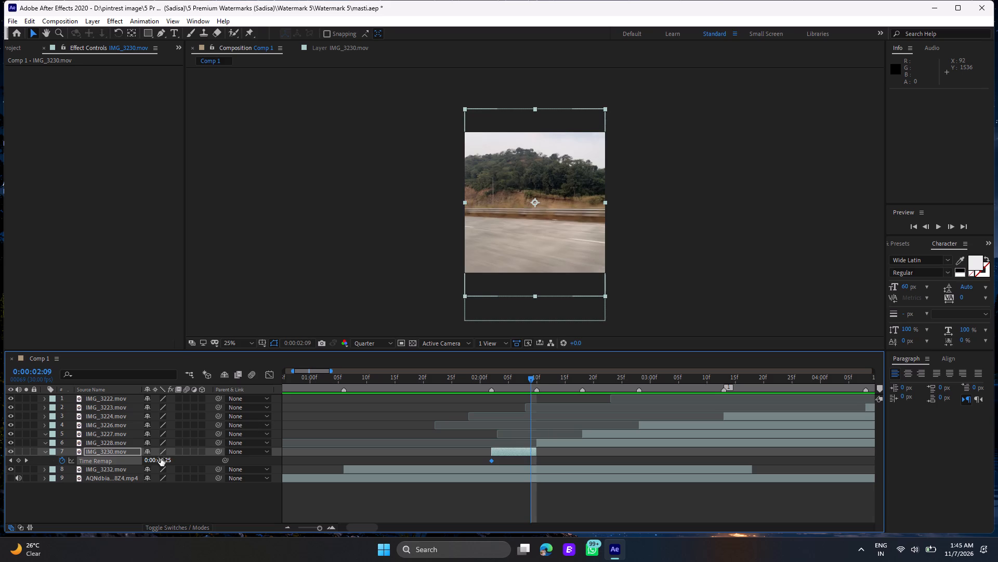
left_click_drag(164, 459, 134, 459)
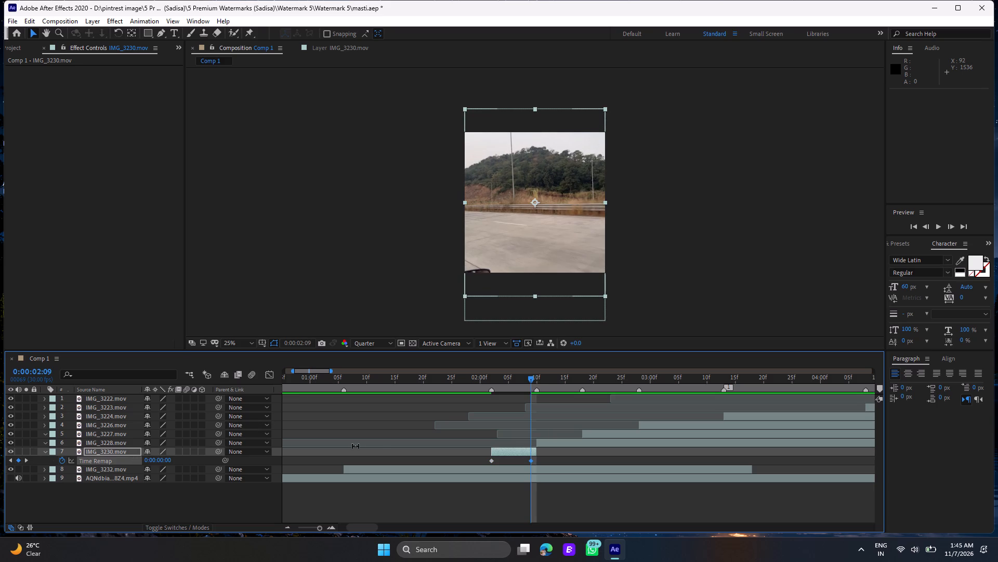
Preview IMG_3230.mov's reversed remap from 0:00:01:28 and 0:00:02:01, scrub between both cuts, and return the current time to 0:00:02:02.
left_click(466, 375)
key("space")
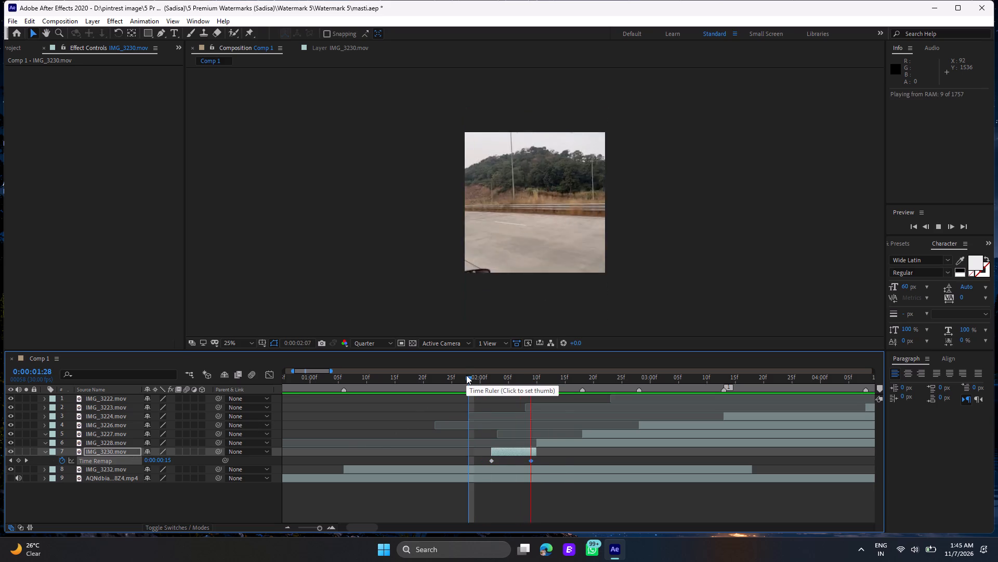
left_click(467, 375)
key("space")
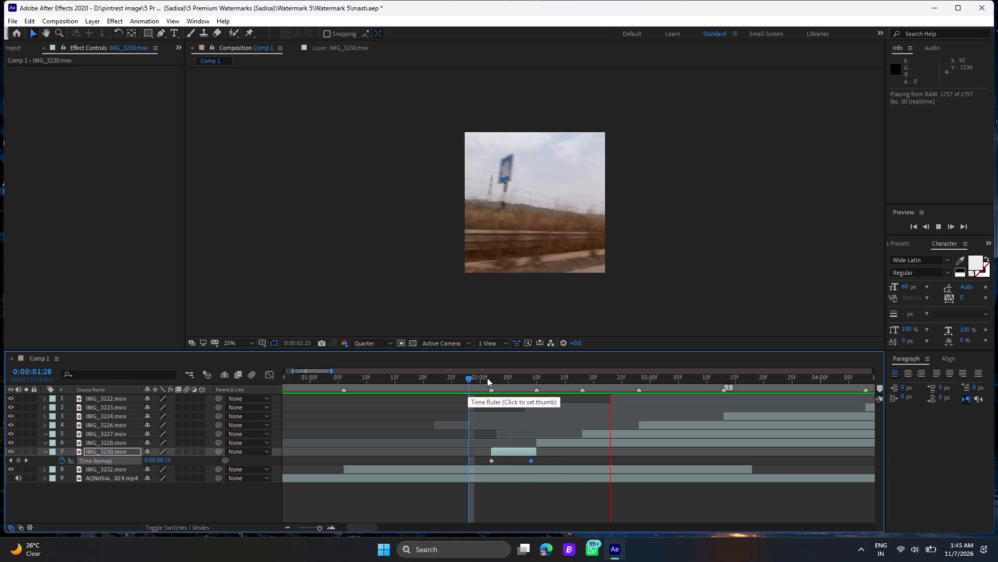
left_click(487, 378)
key("space")
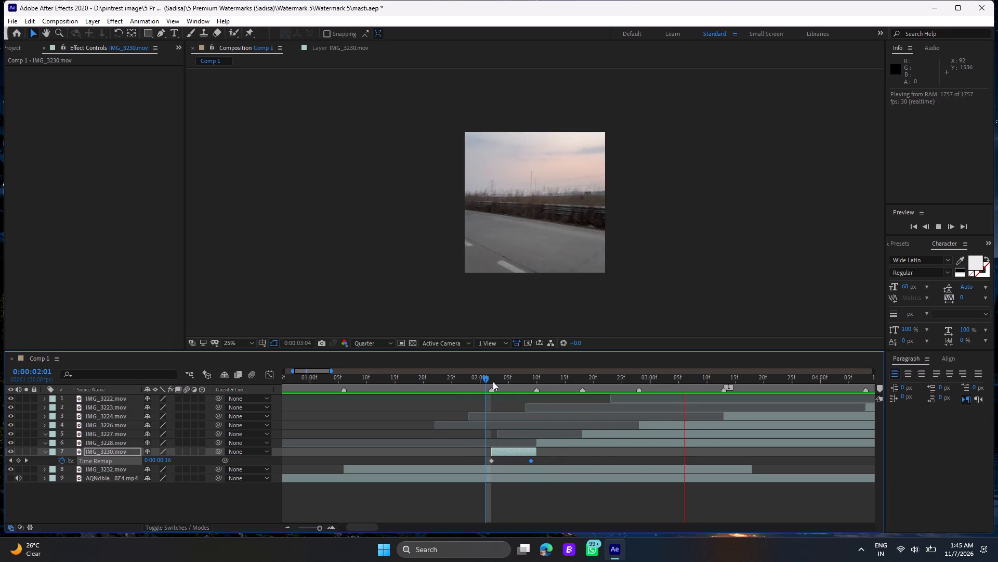
left_click(491, 380)
left_click_drag(491, 380, 503, 385)
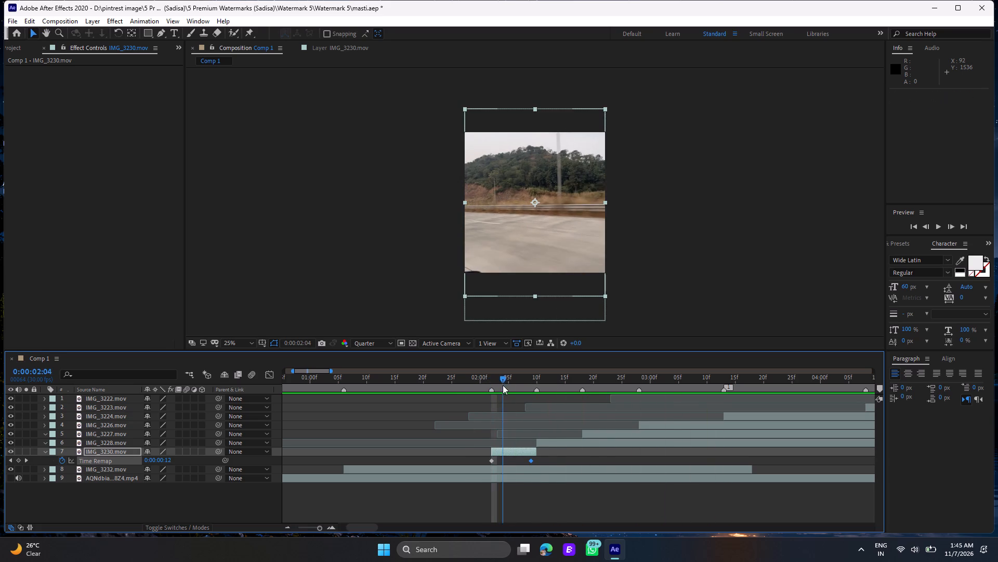
left_click_drag(503, 385, 526, 398)
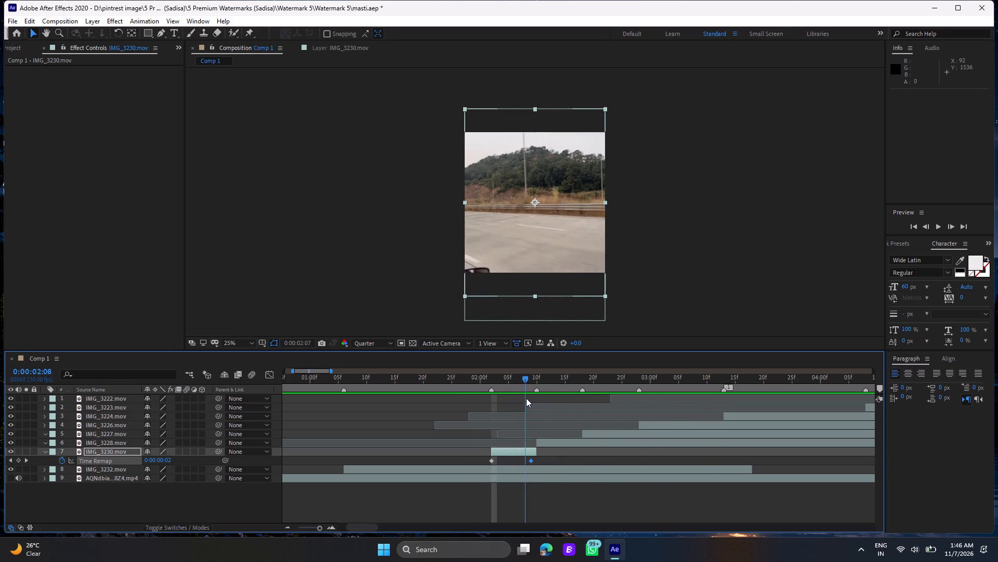
left_click_drag(526, 398, 533, 404)
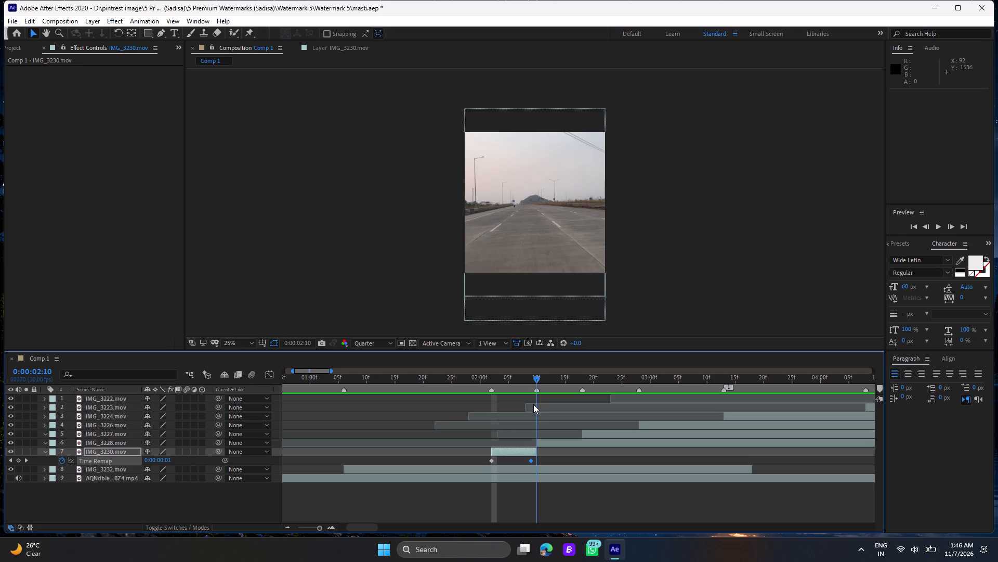
left_click_drag(533, 404, 478, 395)
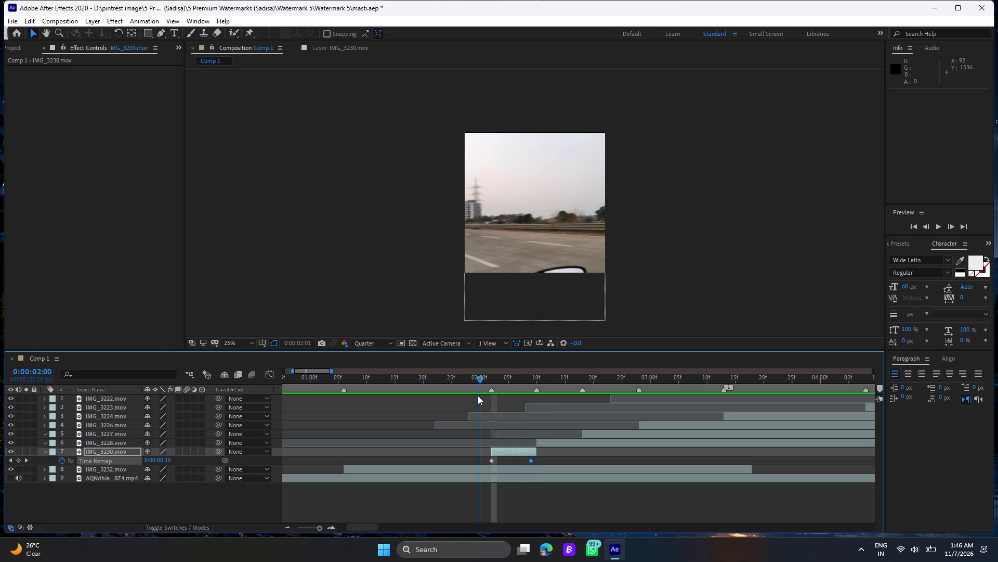
left_click_drag(478, 395, 534, 408)
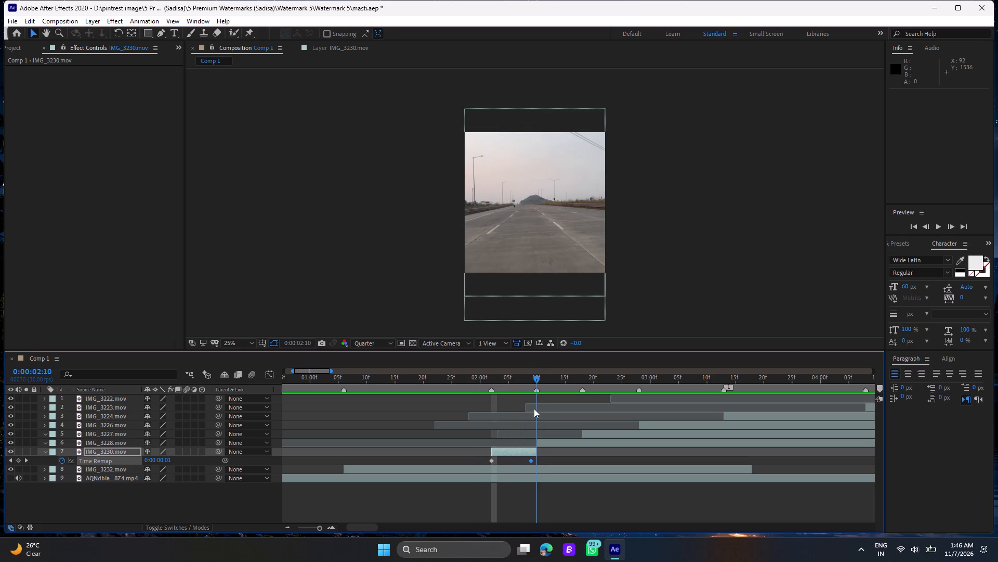
left_click_drag(534, 408, 505, 404)
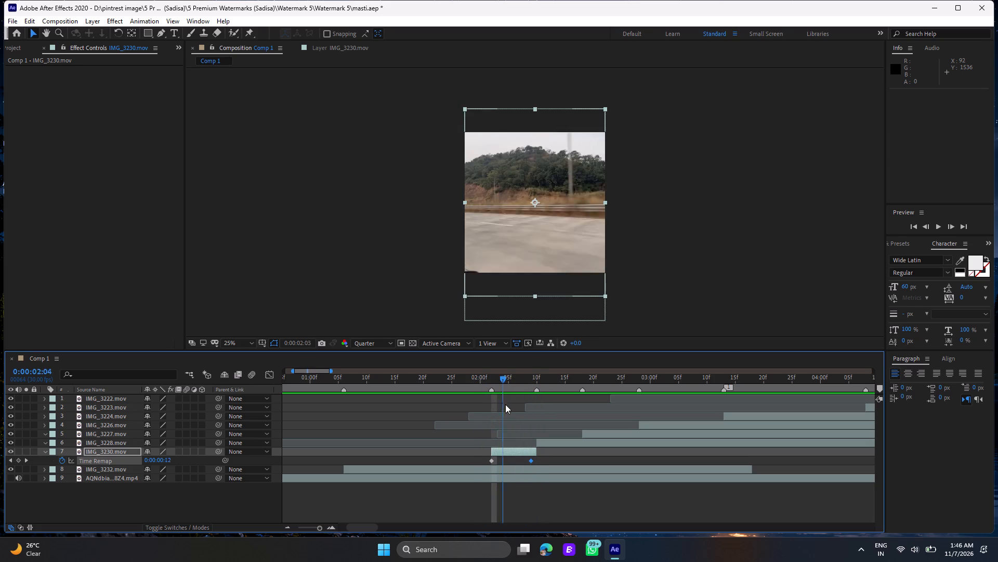
left_click_drag(505, 404, 492, 397)
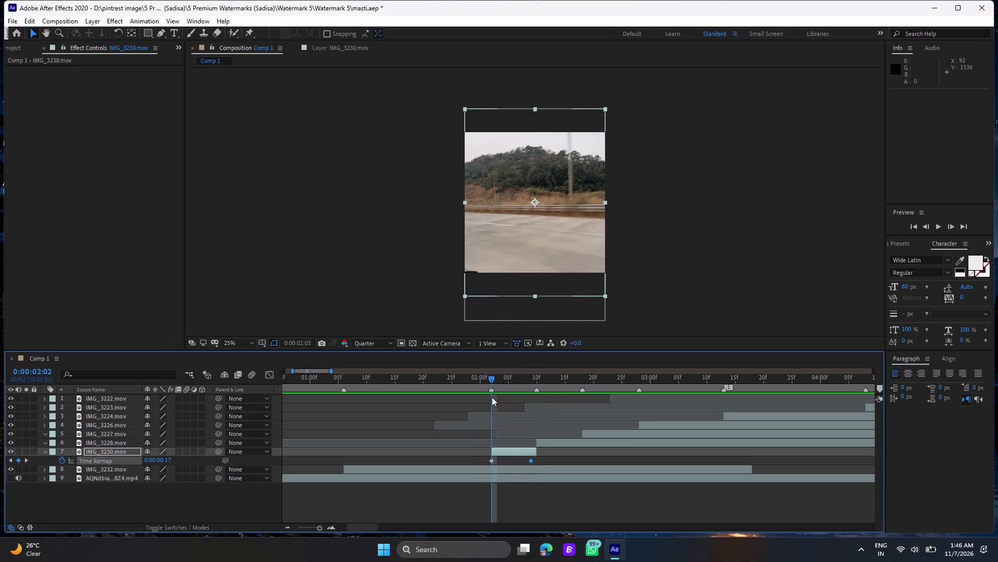
left_click_drag(492, 397, 490, 396)
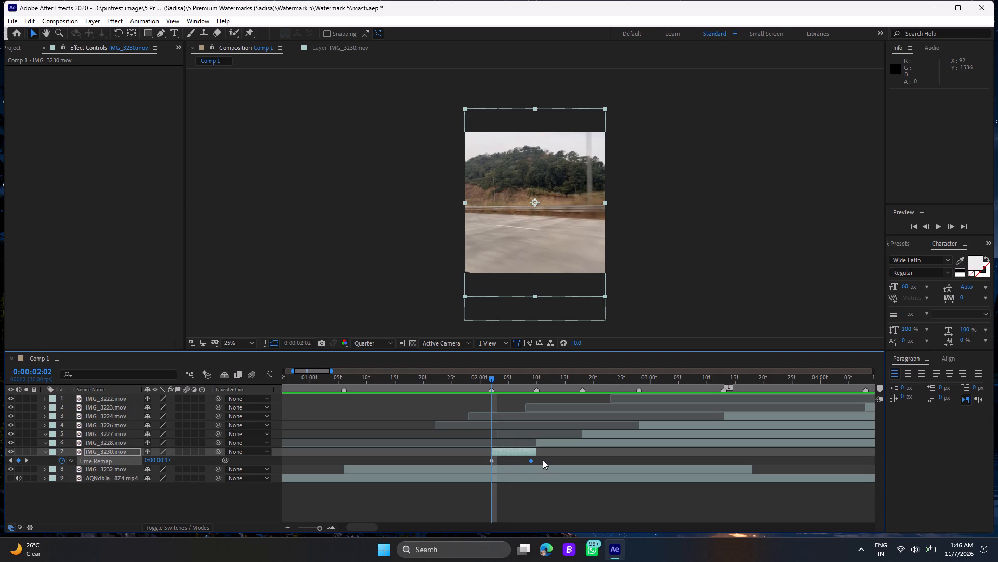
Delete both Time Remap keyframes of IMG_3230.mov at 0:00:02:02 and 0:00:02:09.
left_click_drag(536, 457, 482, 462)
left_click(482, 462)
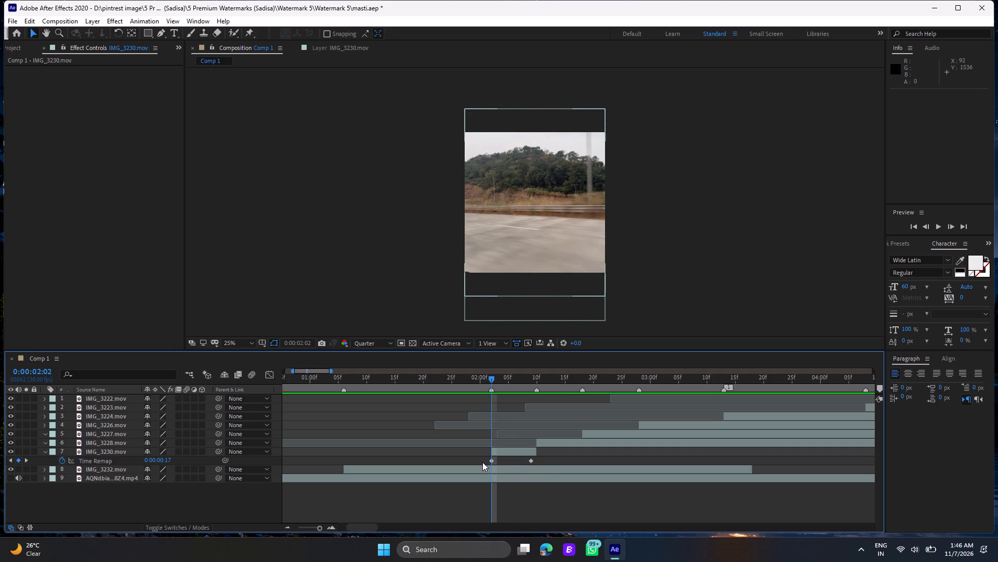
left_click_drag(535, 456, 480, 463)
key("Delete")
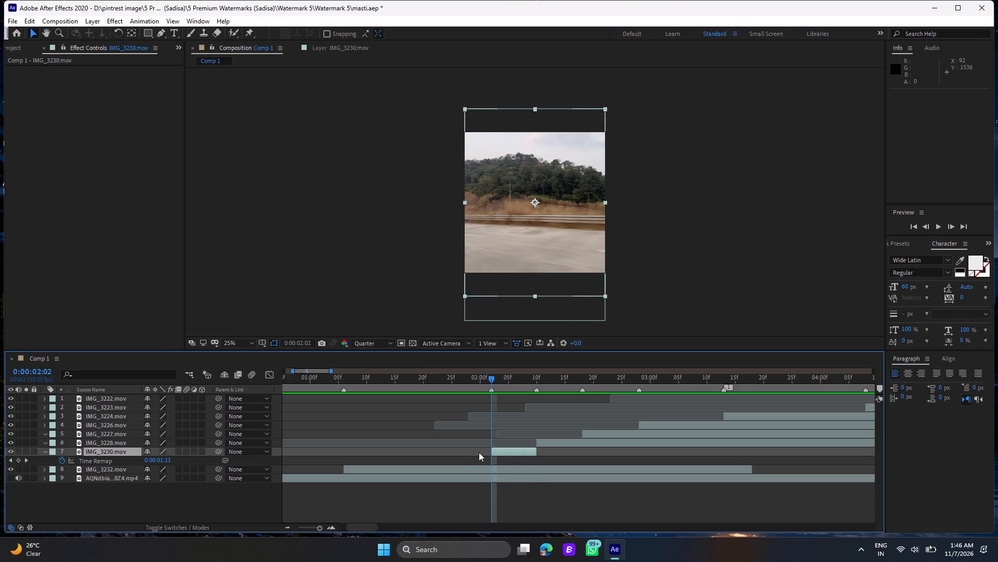
Keyframe IMG_3230.mov's Time Remap at 0:00:00:00 at comp time 0:00:02:02, and add a second keyframe with a higher value at 0:00:02:10.
left_click(501, 454)
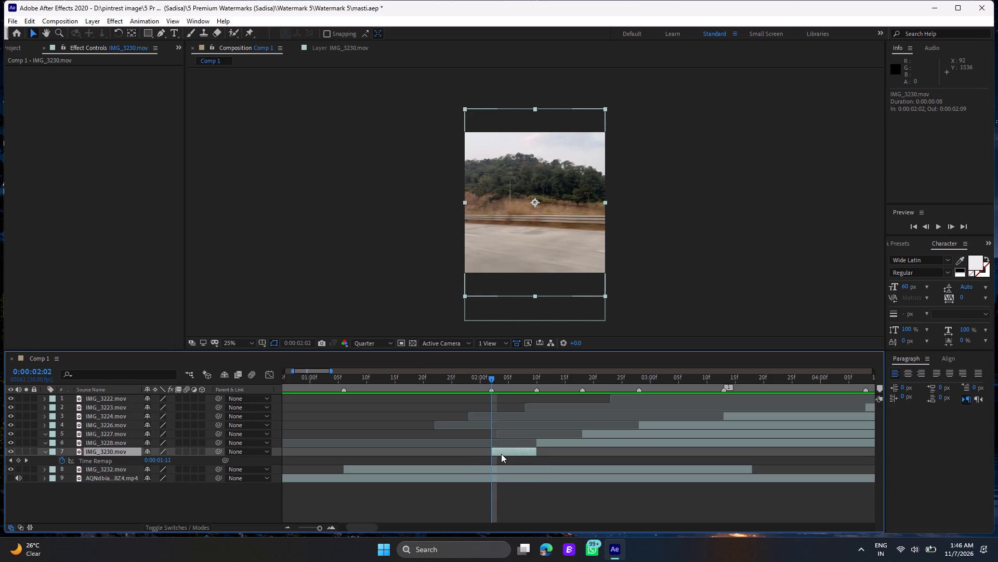
left_click(504, 454)
left_click_drag(163, 463, 116, 461)
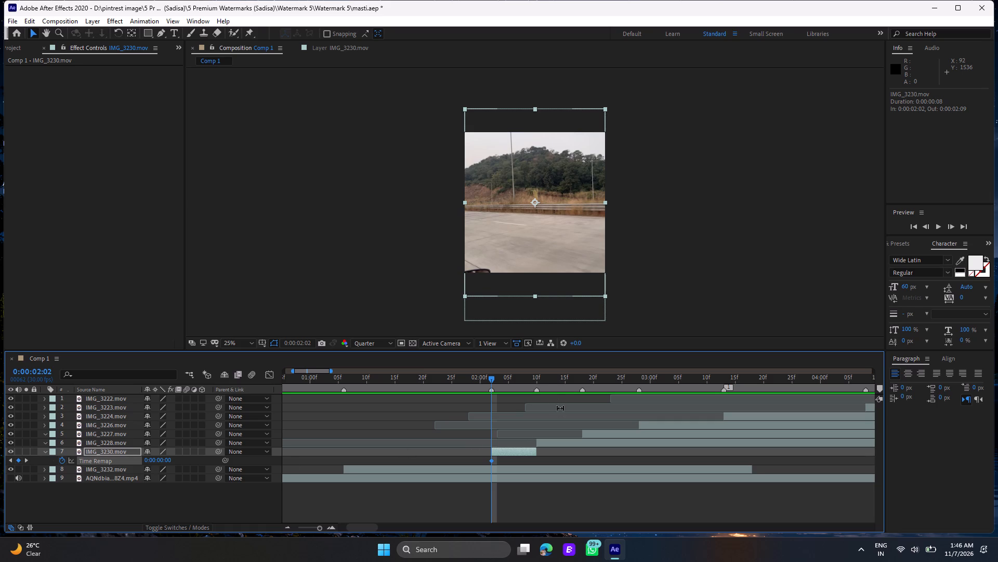
double_click(536, 376)
left_click_drag(160, 464, 169, 464)
Preview the cut into IMG_3230.mov from 0:00:01:27, and scrub through the clip between 0:00:02:02 and 0:00:02:11.
left_click(461, 381)
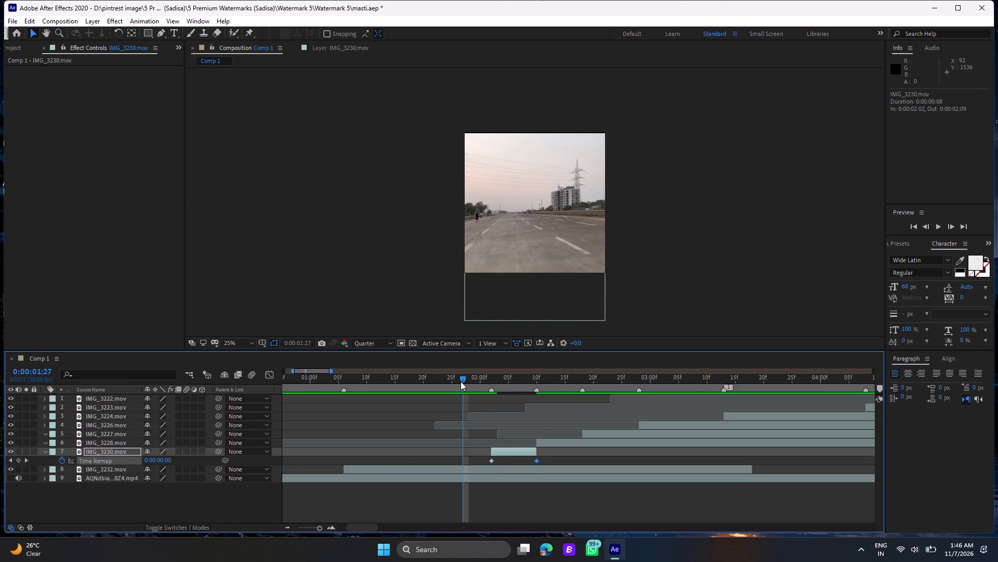
key("space")
left_click(472, 376)
left_click_drag(472, 376, 491, 382)
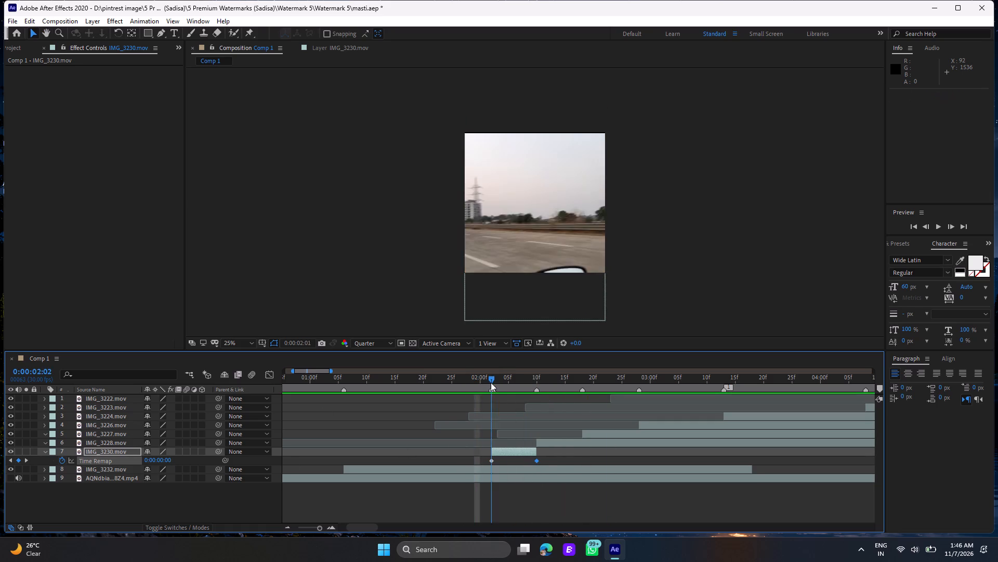
left_click_drag(491, 382, 517, 396)
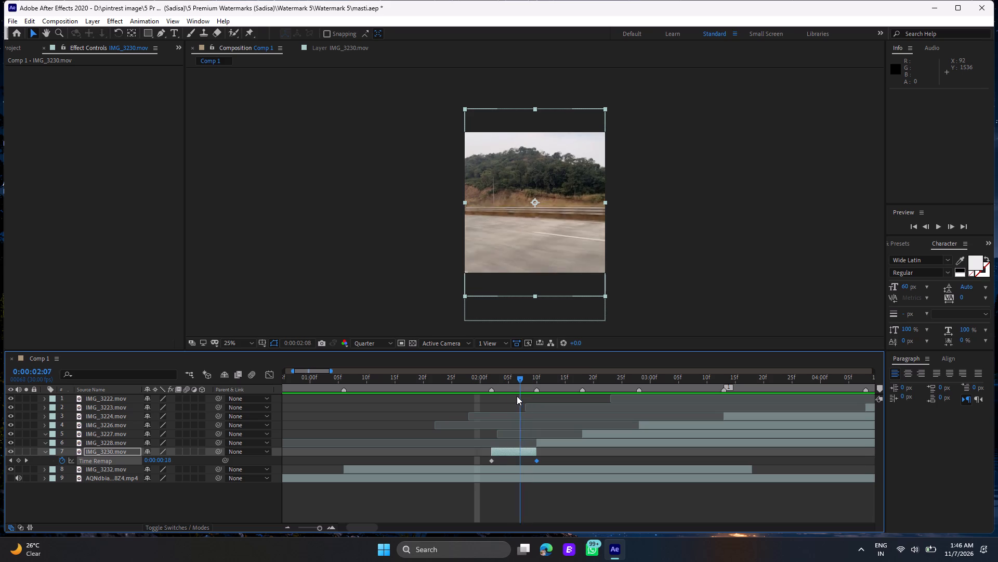
left_click_drag(517, 396, 538, 410)
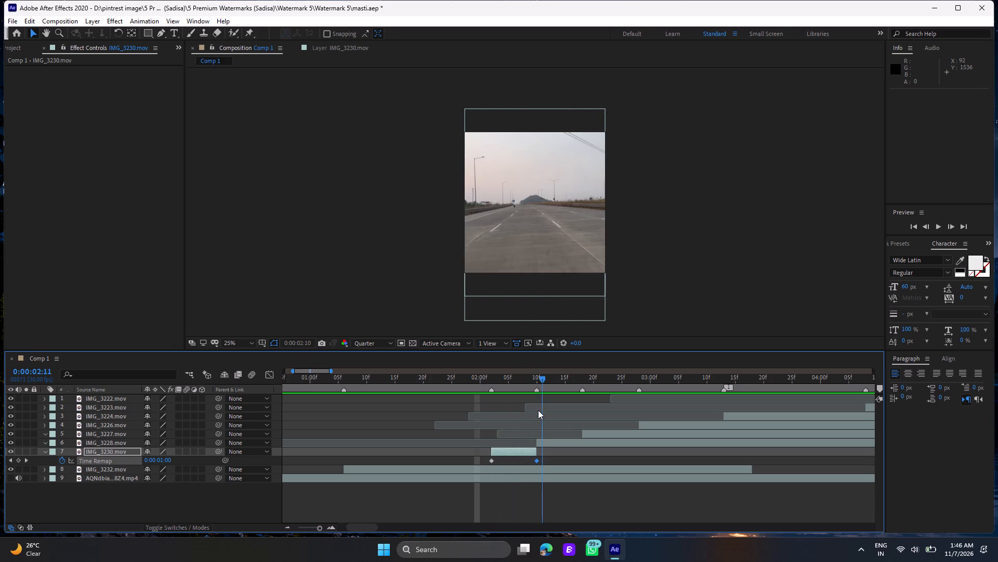
left_click_drag(538, 410, 503, 399)
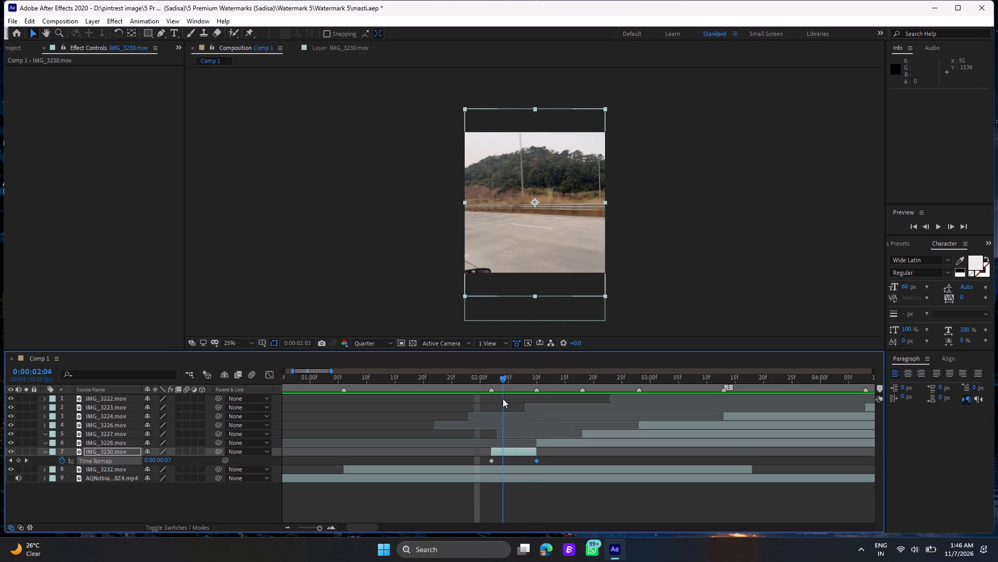
left_click_drag(503, 399, 507, 398)
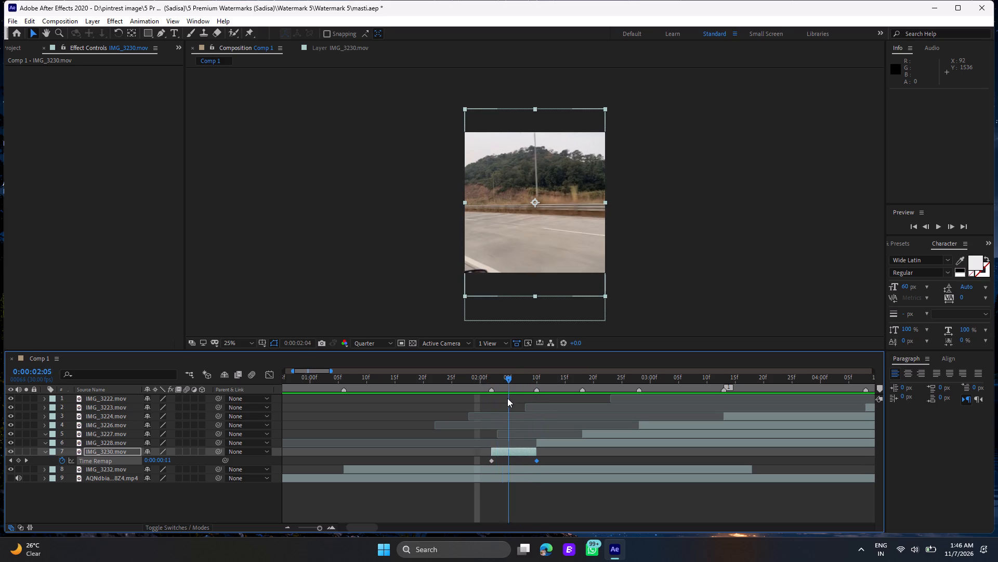
left_click_drag(507, 398, 513, 402)
left_click(513, 402)
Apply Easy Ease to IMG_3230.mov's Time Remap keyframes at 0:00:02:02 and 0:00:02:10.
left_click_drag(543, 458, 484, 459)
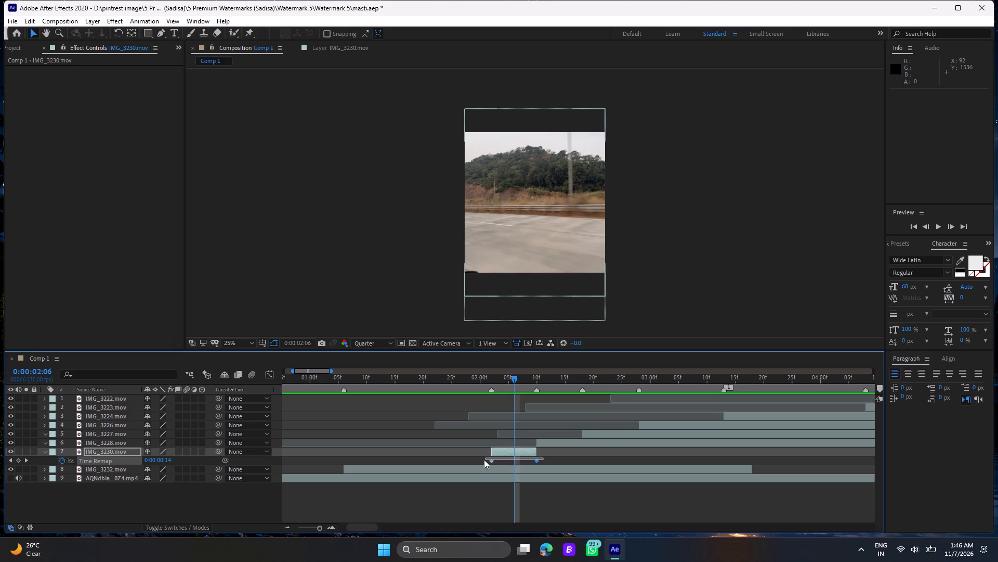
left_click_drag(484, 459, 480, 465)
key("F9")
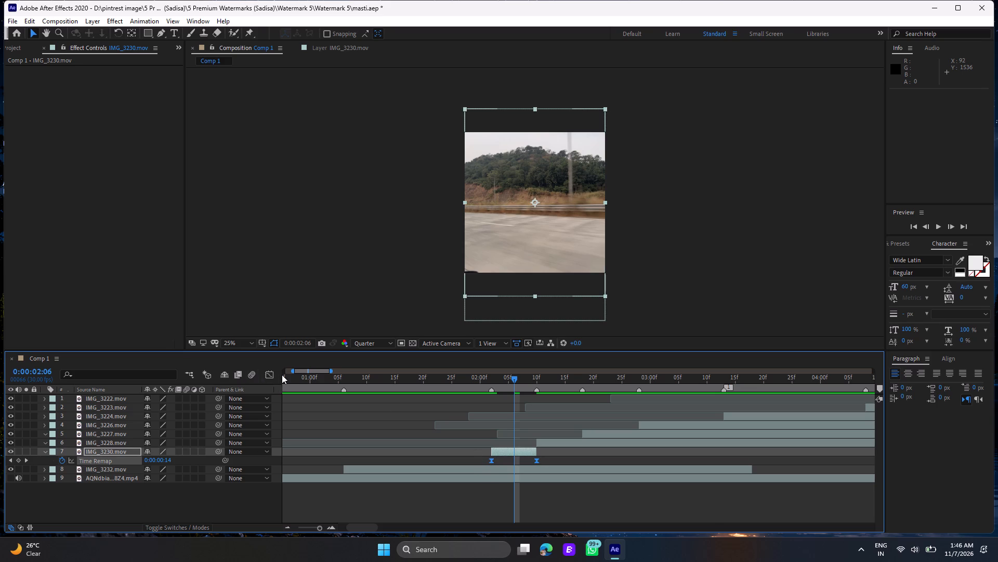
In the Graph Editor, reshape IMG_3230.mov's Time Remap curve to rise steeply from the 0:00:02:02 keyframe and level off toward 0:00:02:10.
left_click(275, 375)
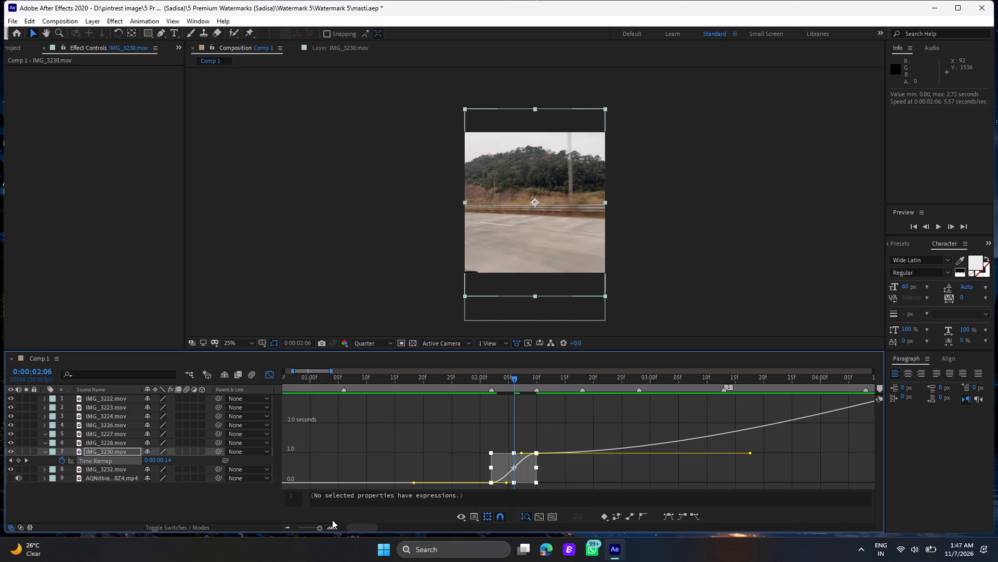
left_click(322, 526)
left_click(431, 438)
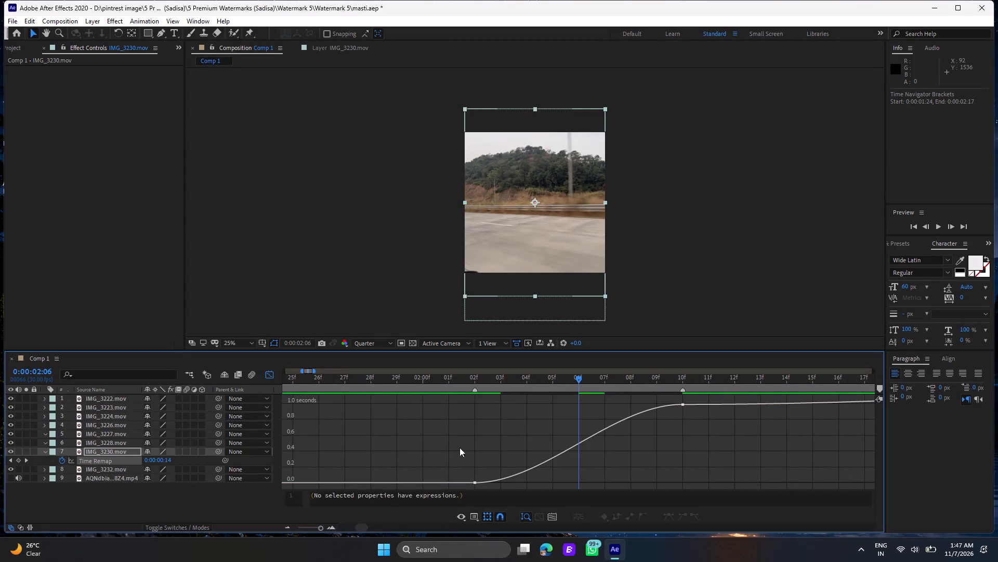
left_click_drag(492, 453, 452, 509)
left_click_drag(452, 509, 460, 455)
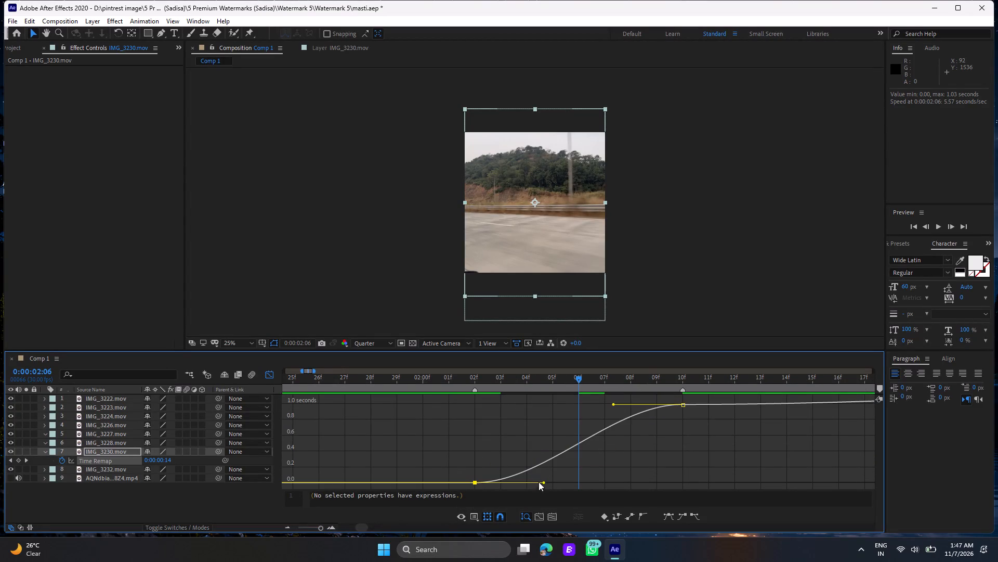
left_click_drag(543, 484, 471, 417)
Play the reshaped speed ramp of IMG_3230.mov repeatedly from 0:00:02:01.
left_click(445, 378)
key("space")
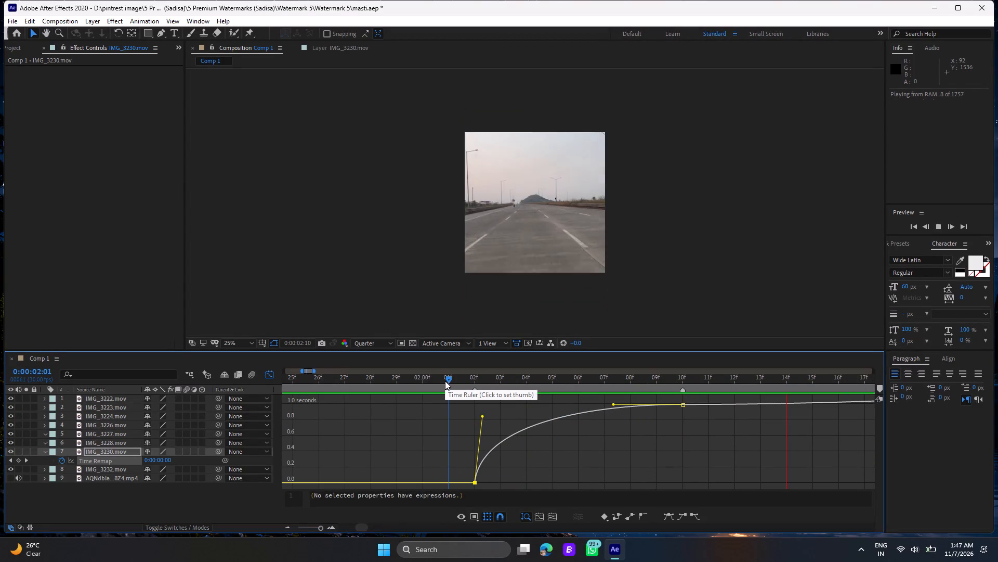
left_click(452, 379)
key("space")
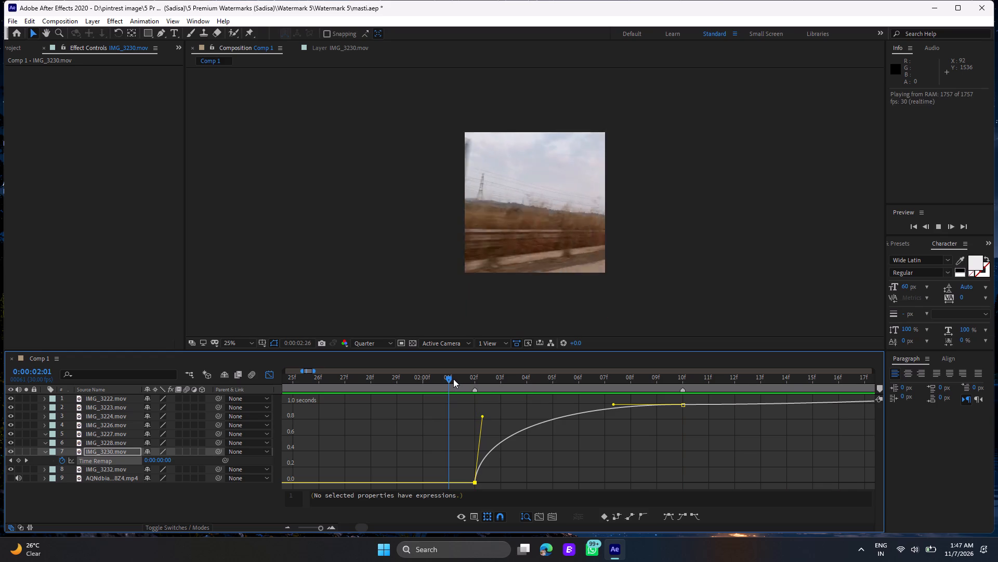
left_click(454, 378)
key("space")
key("space")
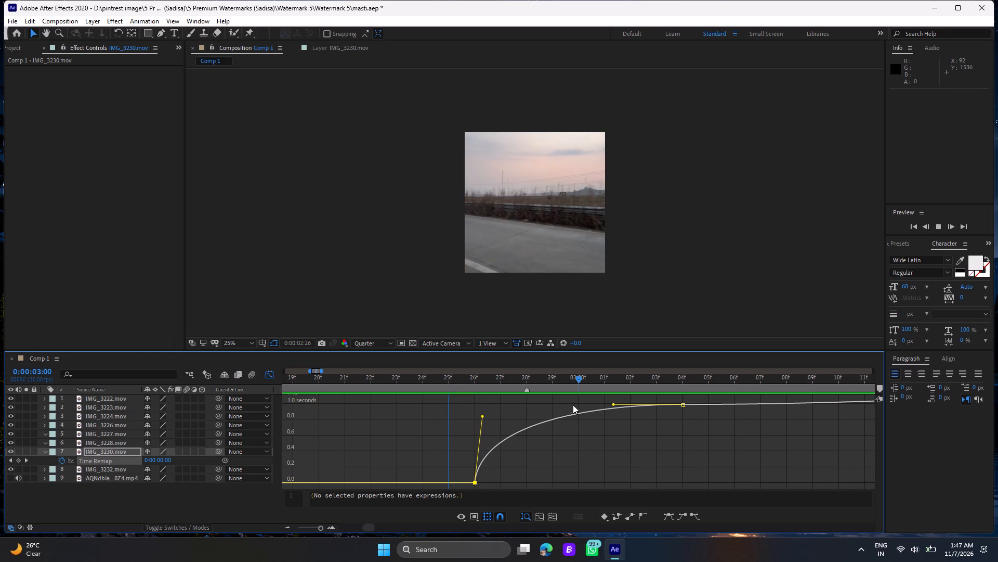
Outside the Graph Editor, move IMG_3230.mov's outermost Time Remap keyframes inward onto 0:00:02:10 and 0:00:02:02, replacing the eased pair there.
left_click(315, 526)
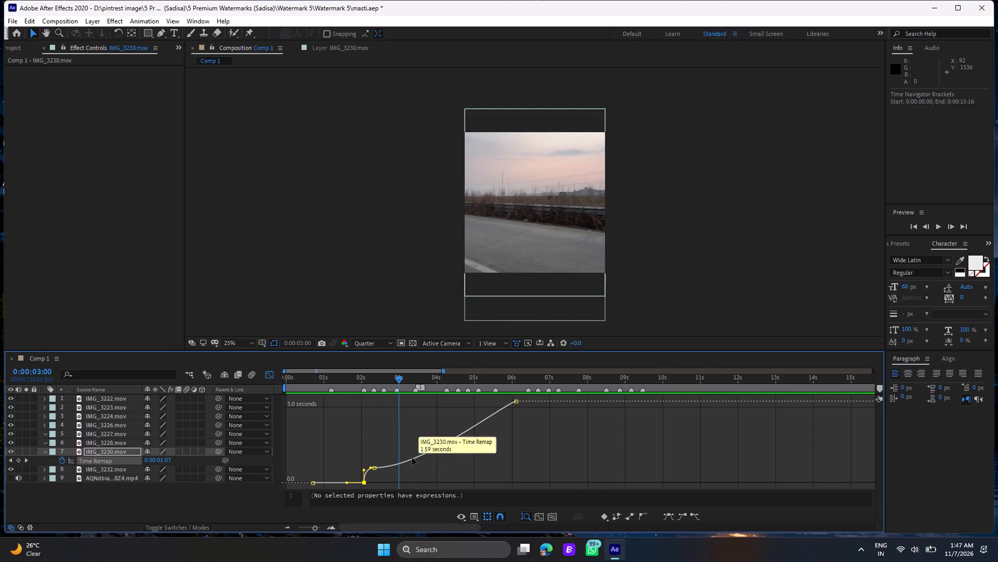
left_click(375, 386)
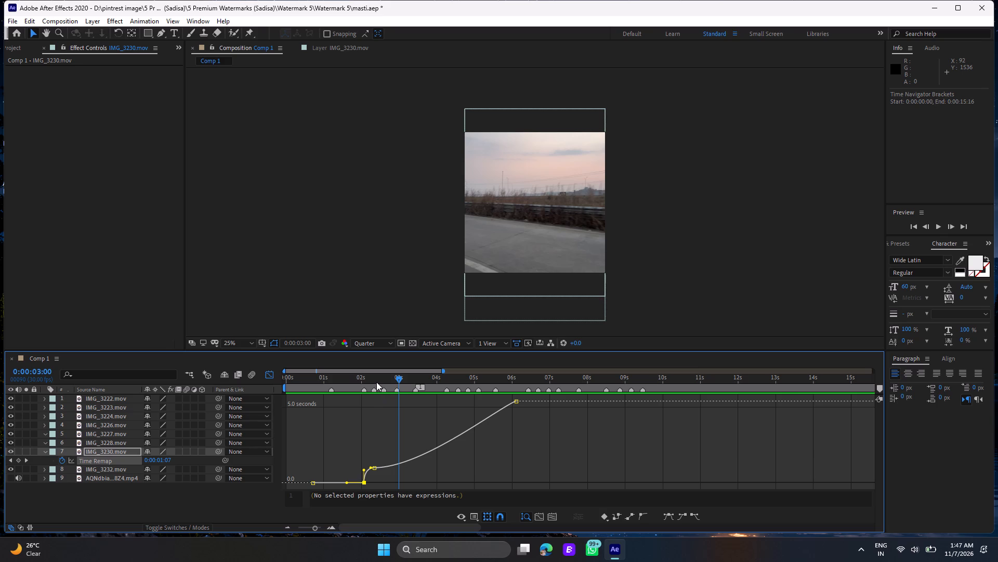
left_click(377, 381)
left_click_drag(377, 381, 370, 381)
left_click(370, 381)
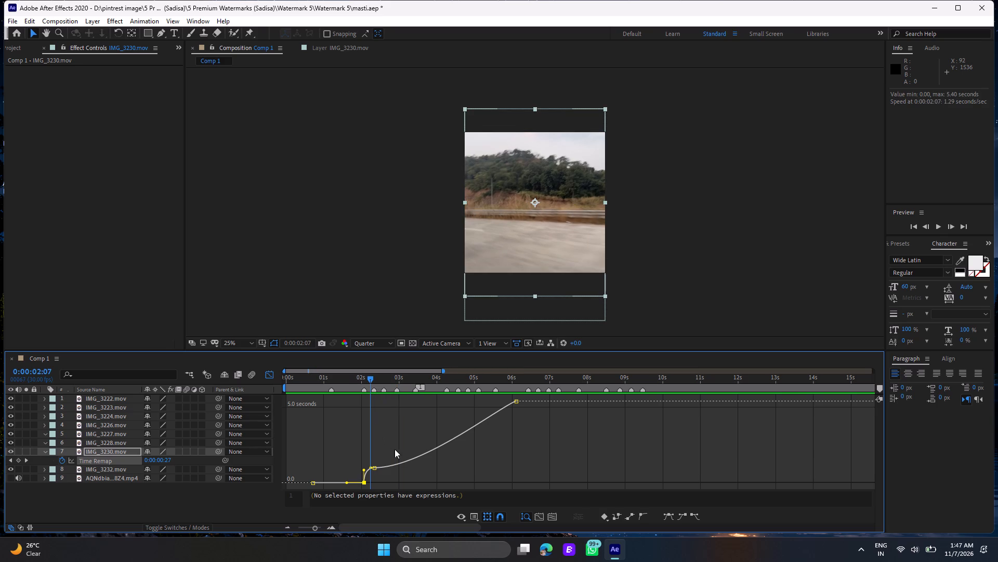
left_click(265, 379)
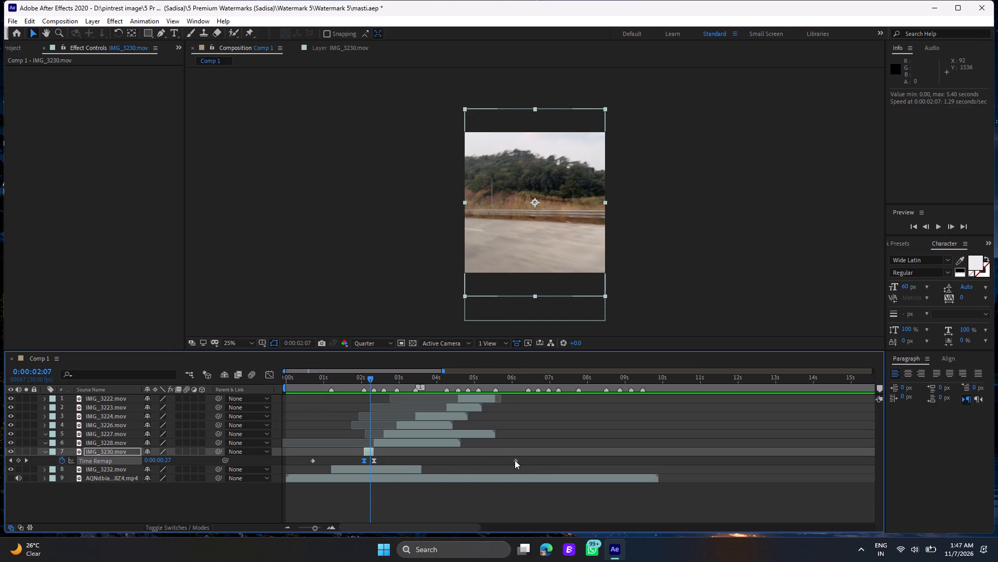
left_click_drag(516, 460, 374, 467)
left_click(374, 467)
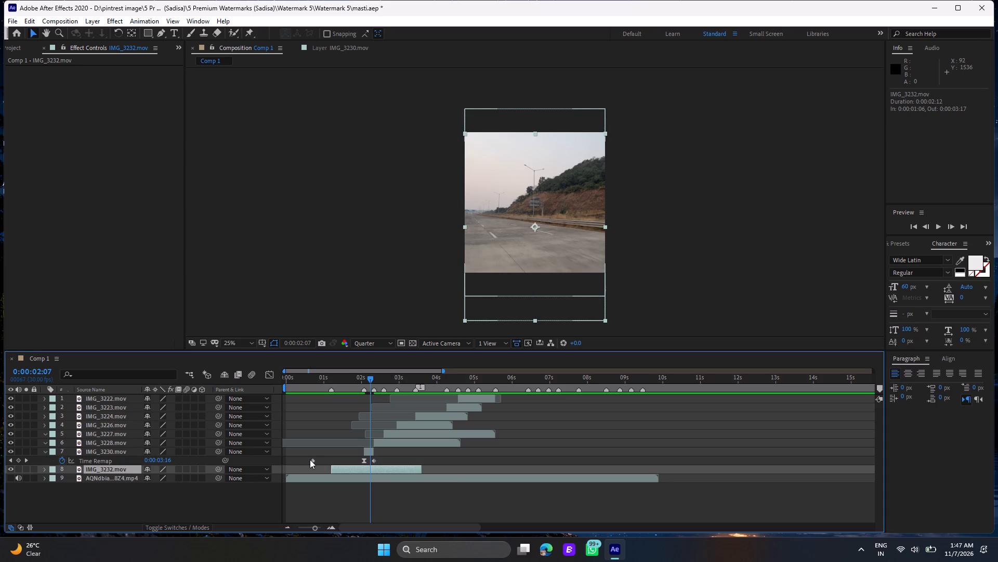
left_click_drag(311, 459, 363, 471)
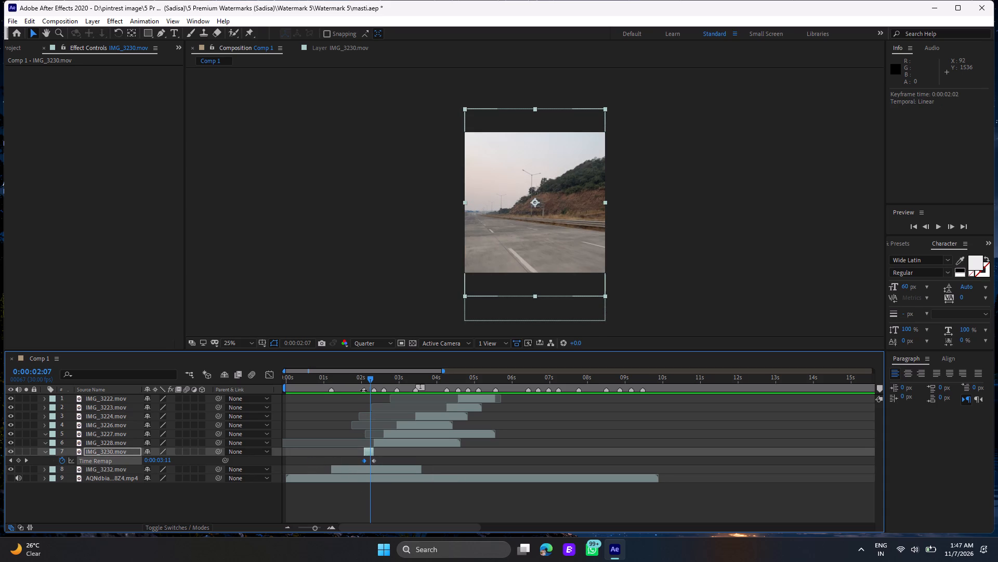
Play IMG_3230.mov's full-range remap several times from its first frame at 0:00:02:02.
left_click(363, 383)
key("space")
left_click(363, 384)
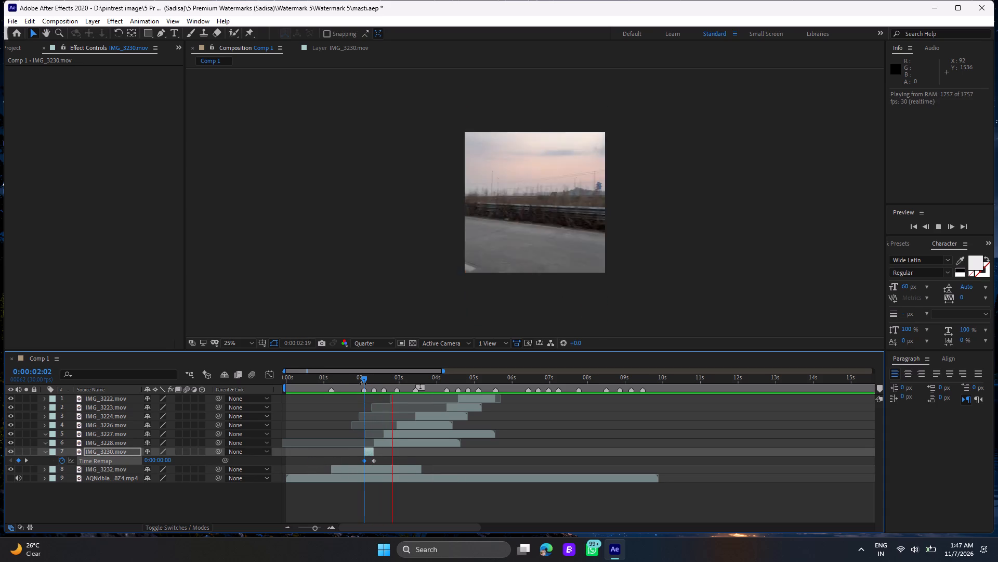
key("space")
left_click(363, 384)
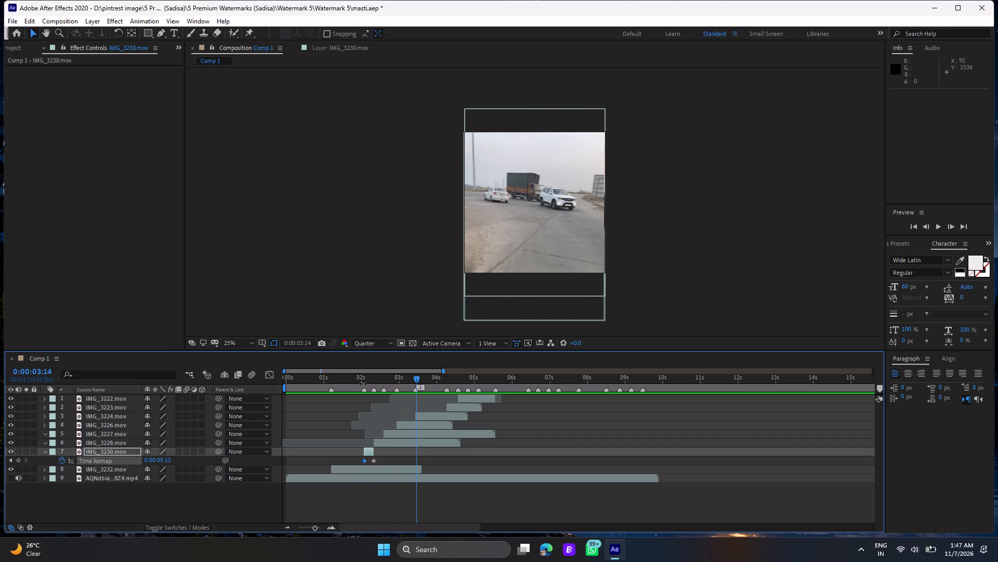
left_click(364, 380)
key("space")
left_click(364, 380)
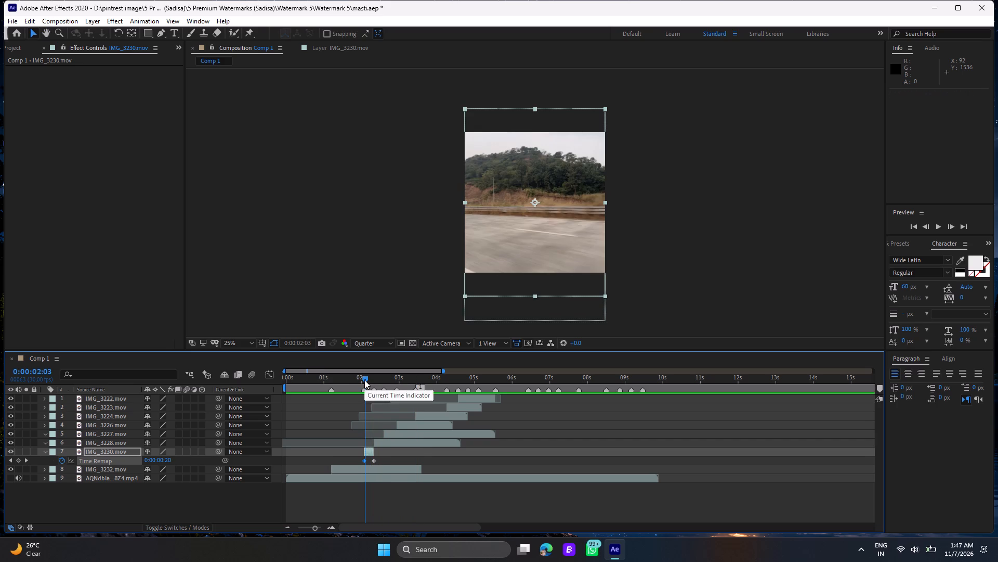
left_click(364, 380)
key("space")
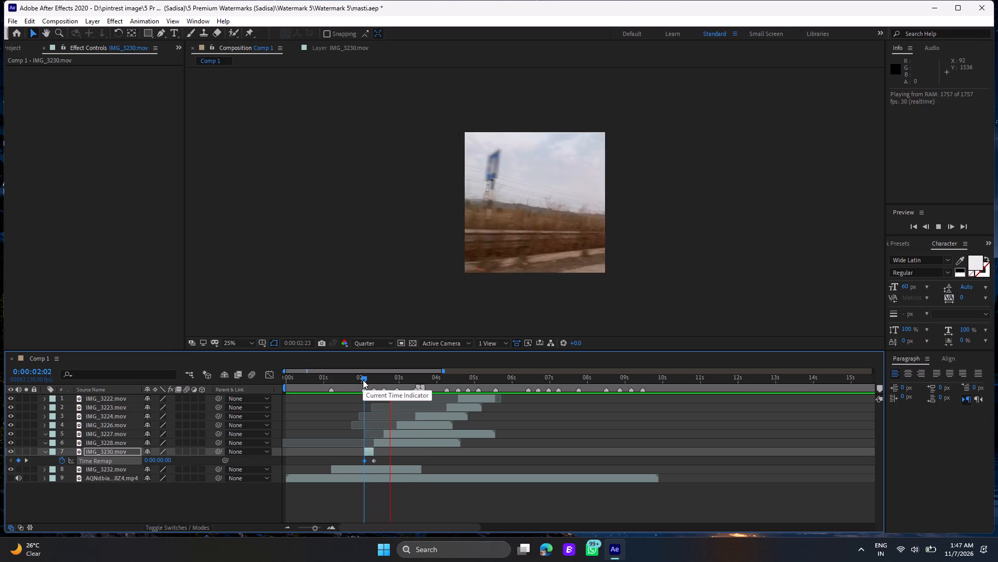
Scrub IMG_3230.mov up to its end at 0:00:02:10, replay from 0:00:02:00, and scrub back and forth within the clip.
left_click(363, 380)
left_click_drag(363, 380, 373, 388)
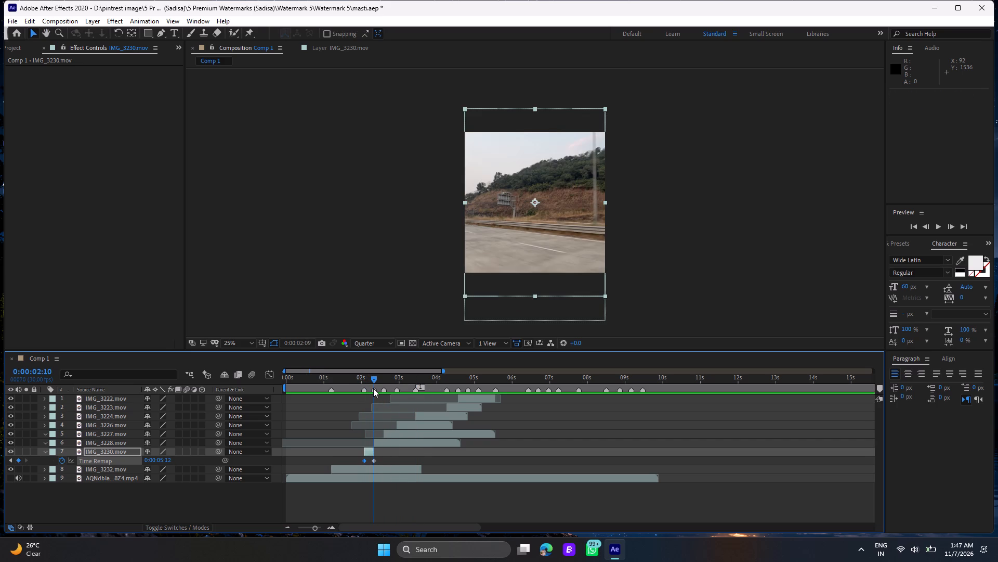
left_click_drag(373, 388, 372, 392)
left_click_drag(372, 392, 360, 392)
key("space")
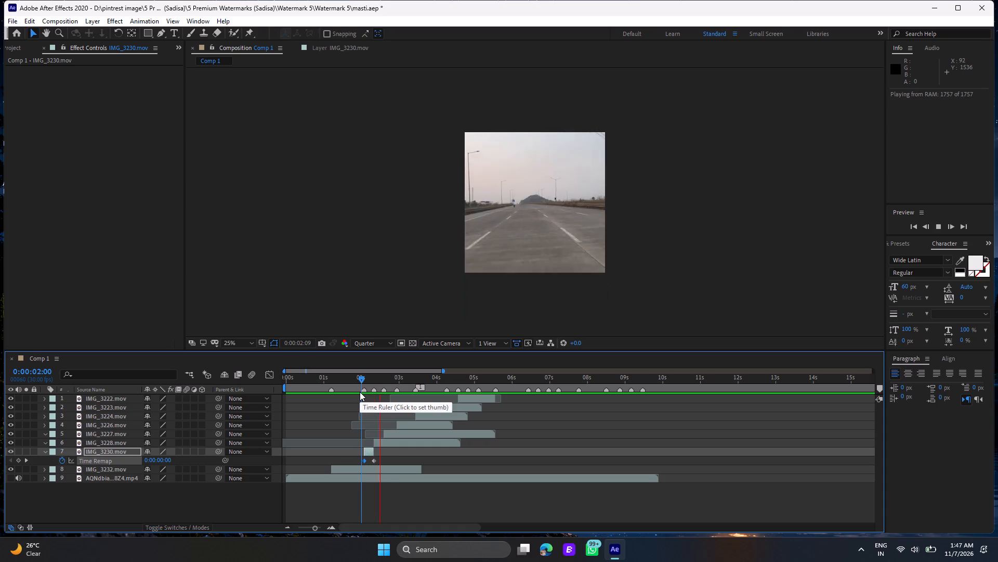
left_click_drag(361, 376, 369, 381)
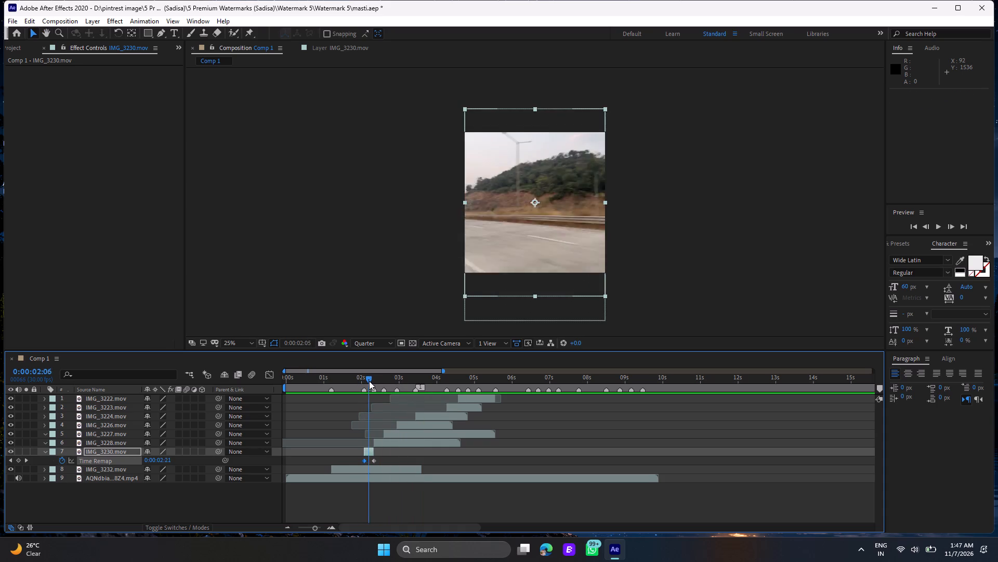
left_click_drag(369, 381, 364, 385)
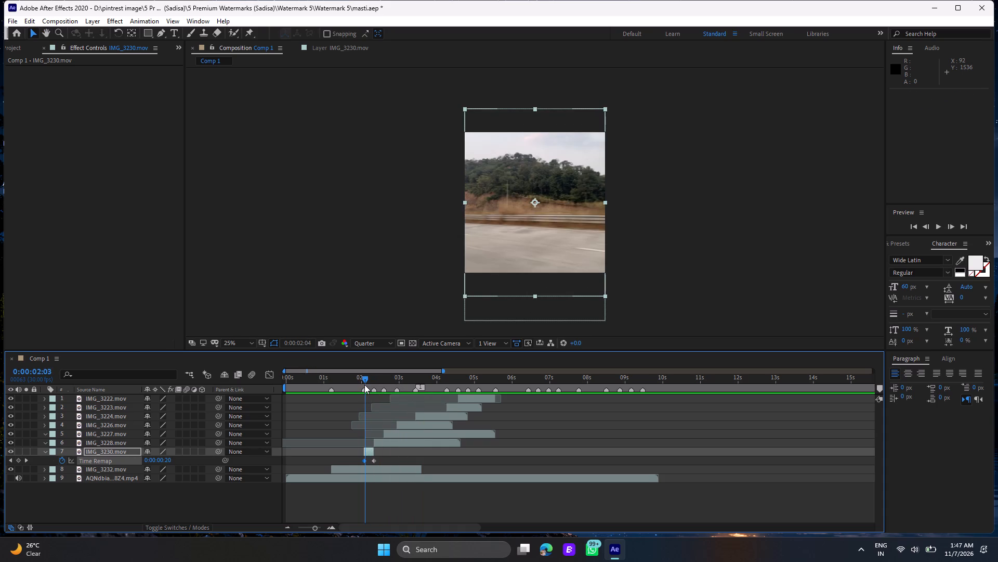
left_click_drag(364, 385, 371, 390)
double_click(371, 390)
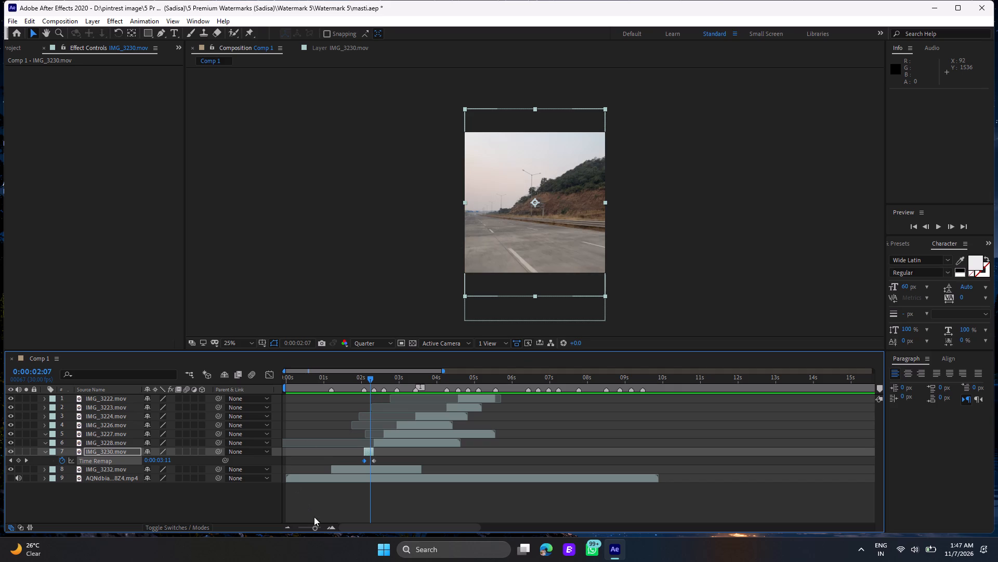
Examine IMG_3230.mov's remapped motion frame by frame from 0:00:02:02 to 0:00:02:09 at close timeline zoom.
left_click(318, 526)
left_click_drag(318, 526, 323, 526)
left_click(323, 526)
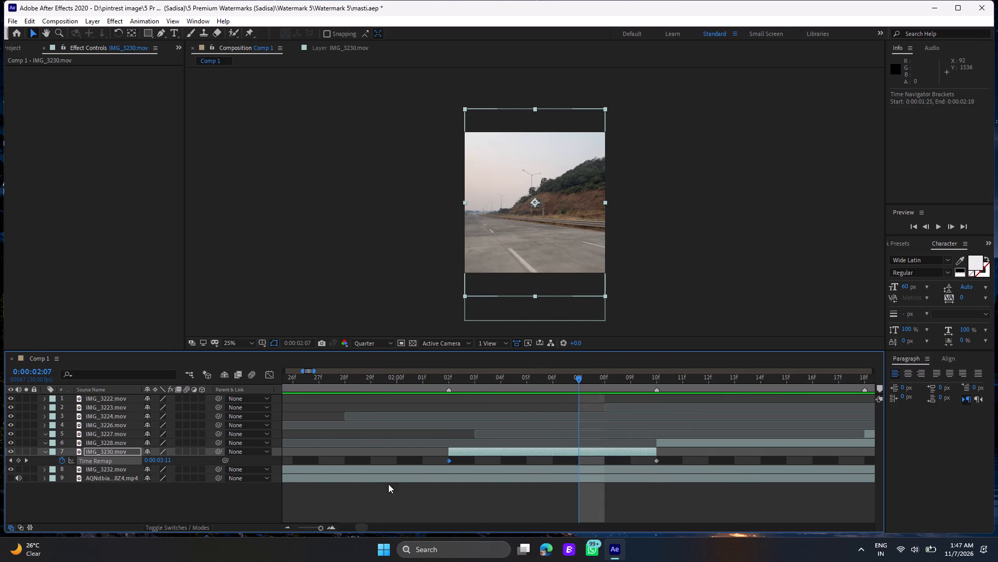
double_click(449, 379)
left_click_drag(449, 379, 529, 406)
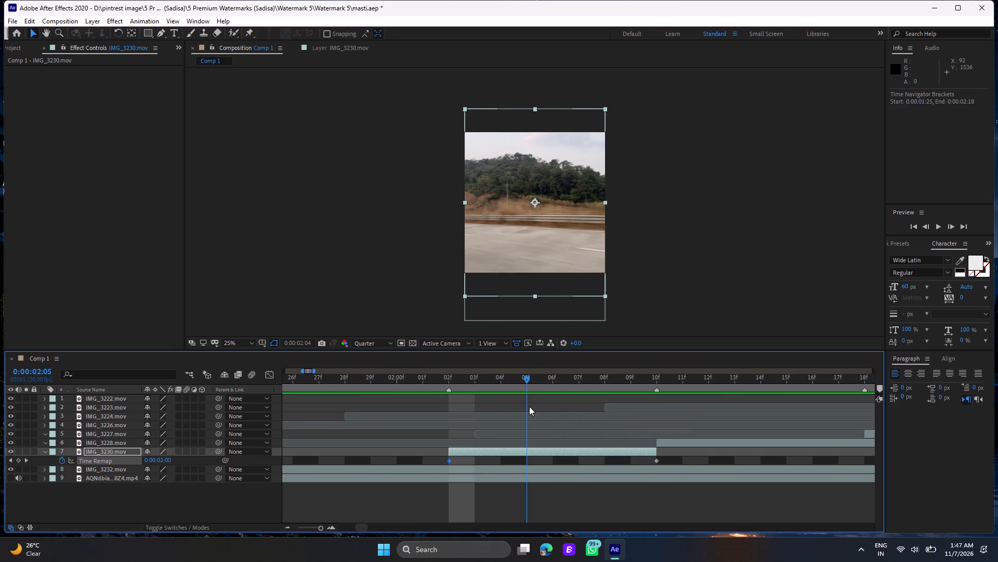
left_click_drag(529, 406, 568, 423)
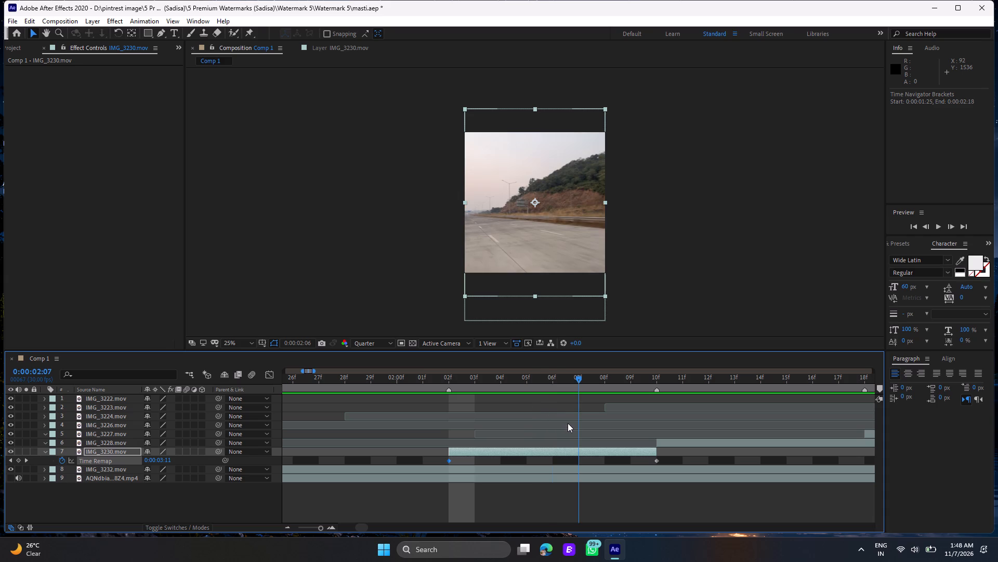
left_click_drag(568, 423, 596, 441)
left_click(596, 441)
left_click_drag(606, 377, 643, 390)
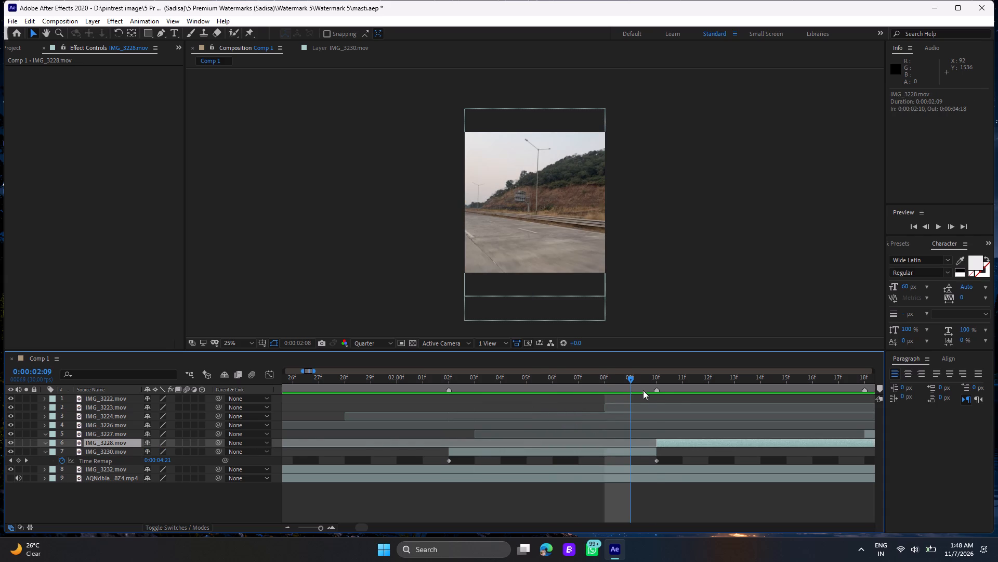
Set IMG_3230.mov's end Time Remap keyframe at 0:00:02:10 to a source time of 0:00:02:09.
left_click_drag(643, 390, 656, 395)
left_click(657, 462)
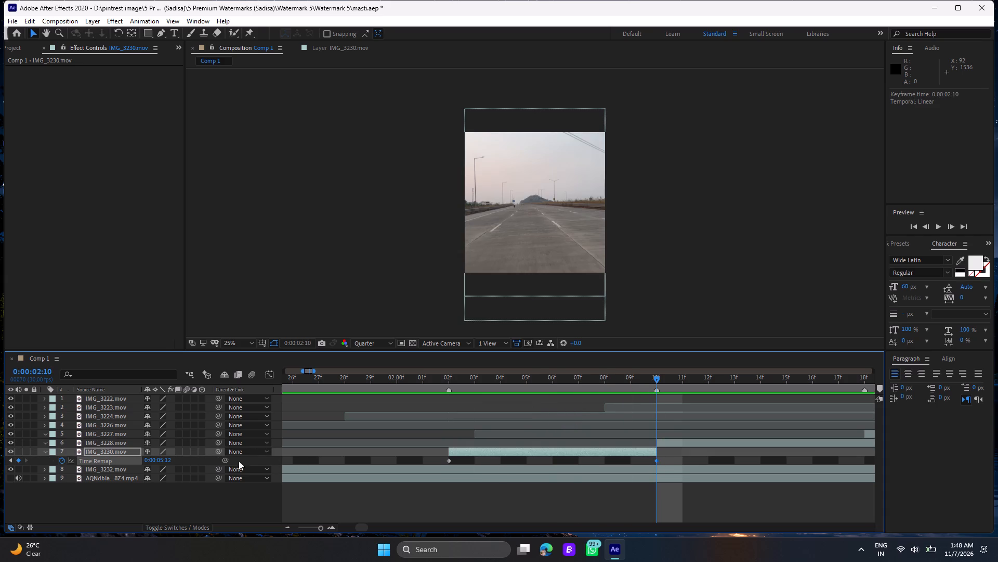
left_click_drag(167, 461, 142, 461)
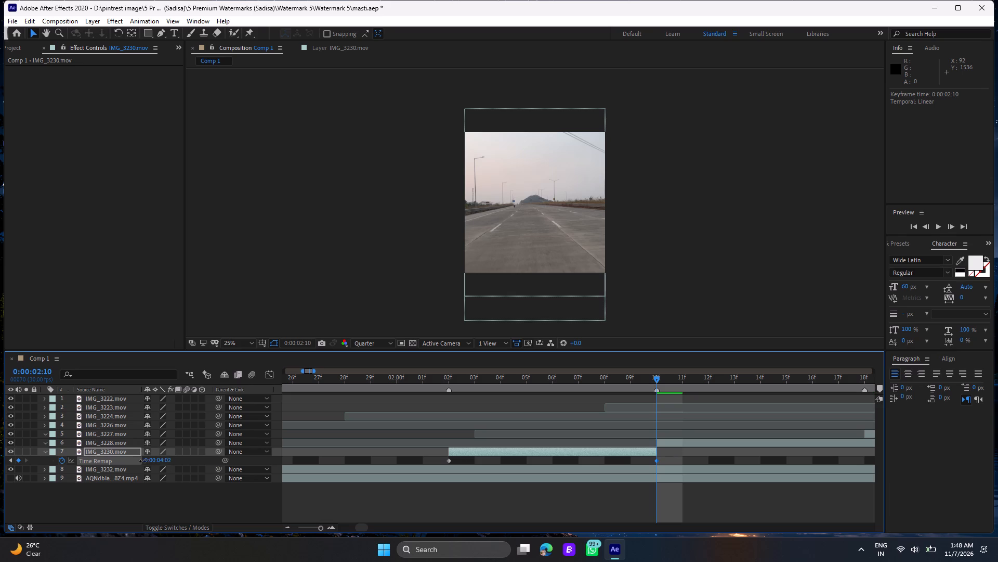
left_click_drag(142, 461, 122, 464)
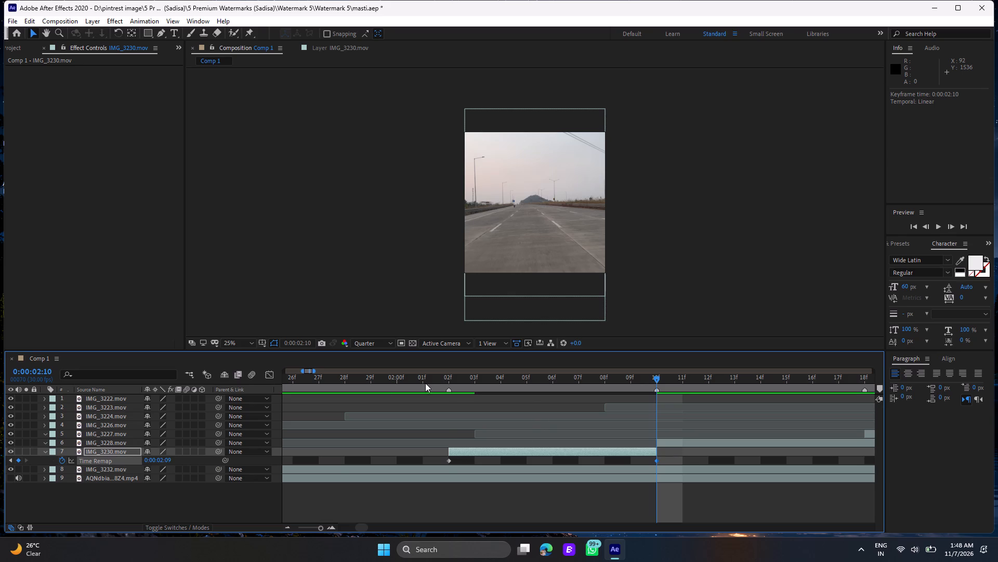
Play IMG_3230.mov's retimed section from 0:00:02:01.
left_click(426, 382)
key("space")
left_click(424, 376)
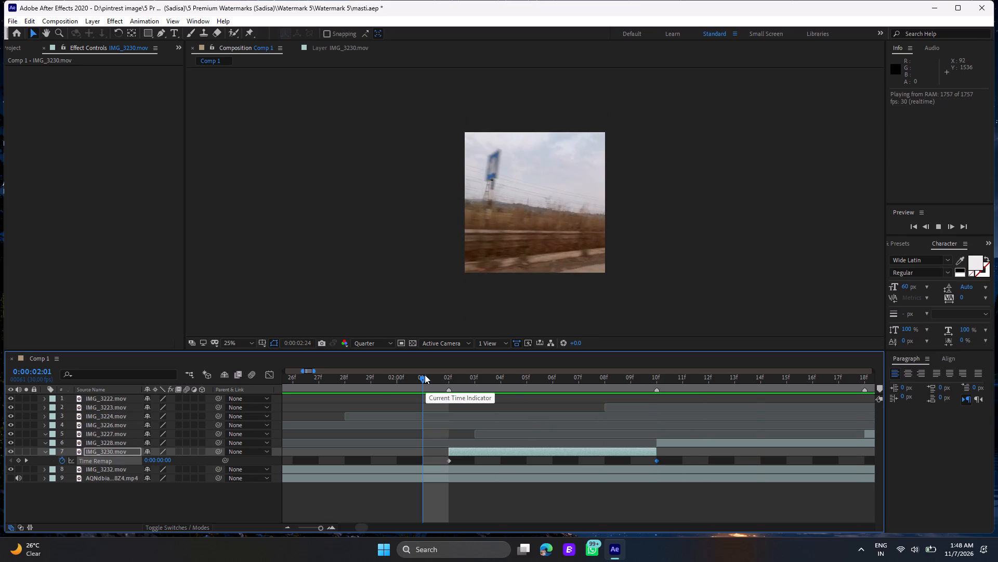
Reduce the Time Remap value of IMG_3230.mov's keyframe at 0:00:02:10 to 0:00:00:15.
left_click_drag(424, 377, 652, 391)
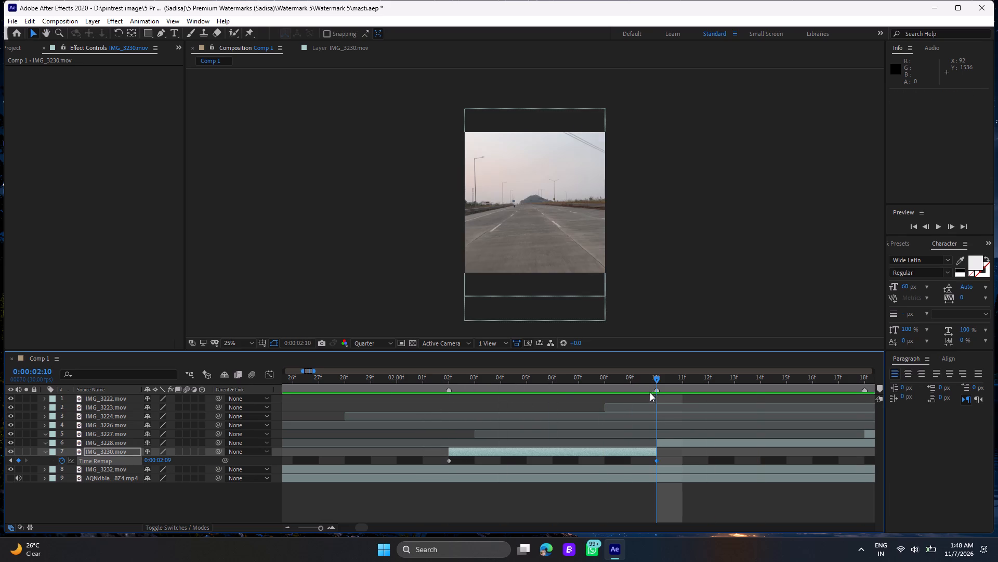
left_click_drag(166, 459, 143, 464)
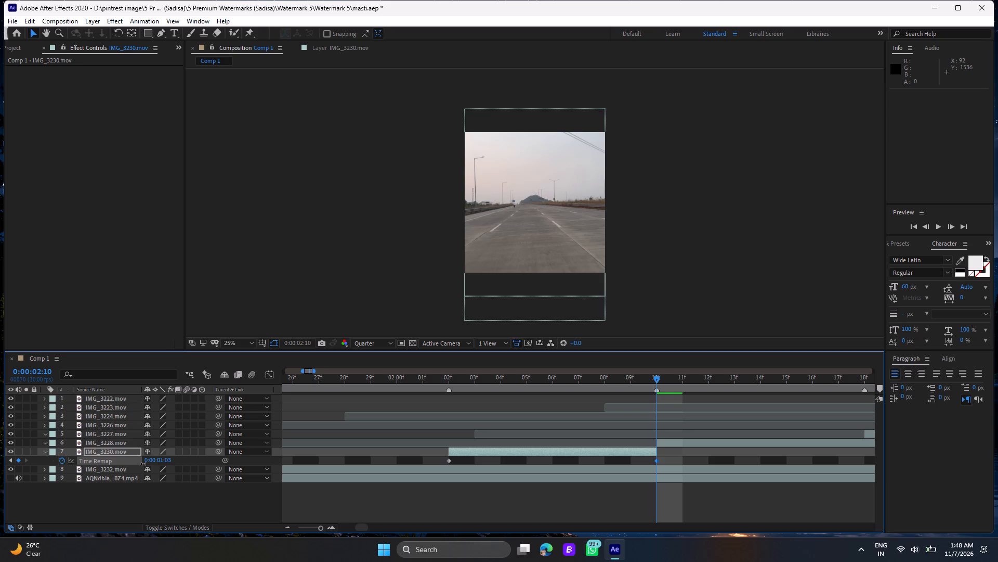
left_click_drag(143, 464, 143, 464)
Play from just before IMG_3230.mov, and scrub through the clip from 0:00:02:02 to 0:00:02:10 to check the slower motion.
left_click(429, 382)
key("space")
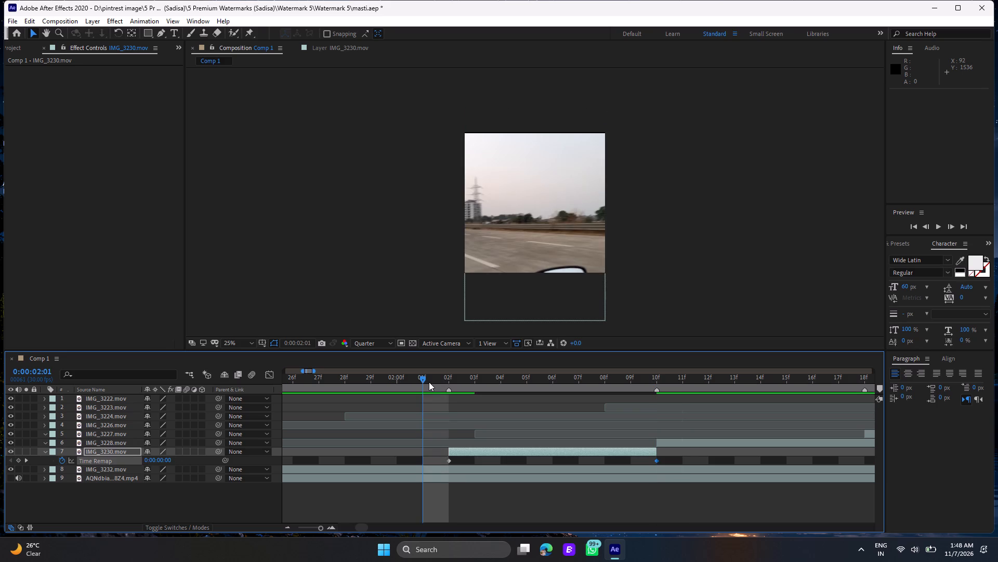
left_click(449, 379)
key("space")
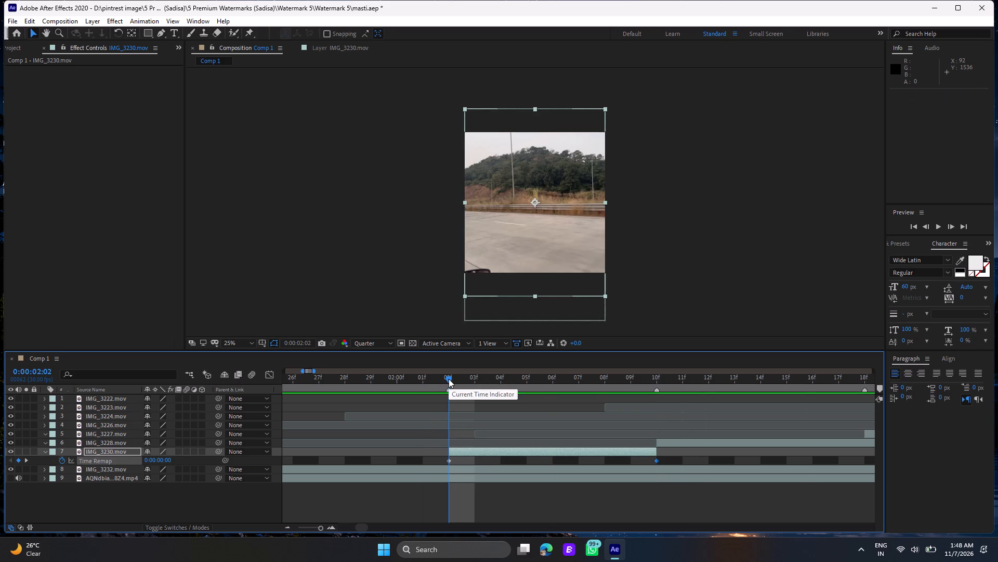
left_click(449, 379)
left_click_drag(449, 379, 498, 386)
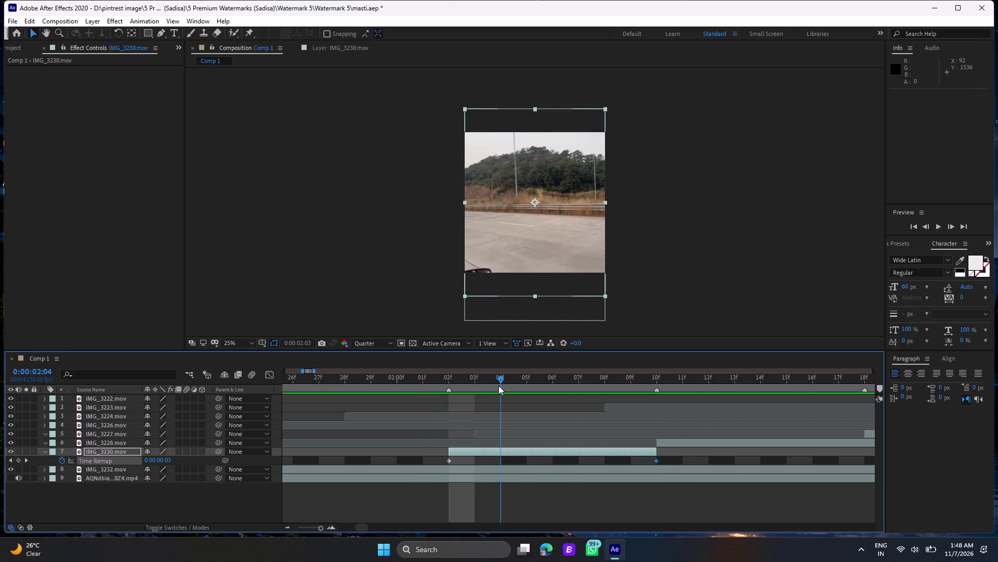
left_click_drag(498, 386, 640, 400)
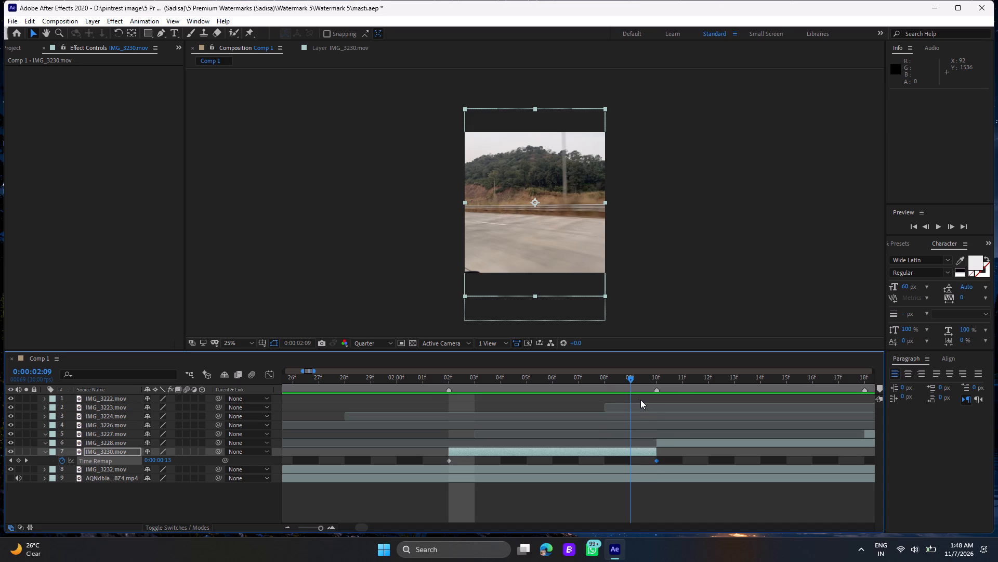
left_click_drag(640, 400, 646, 401)
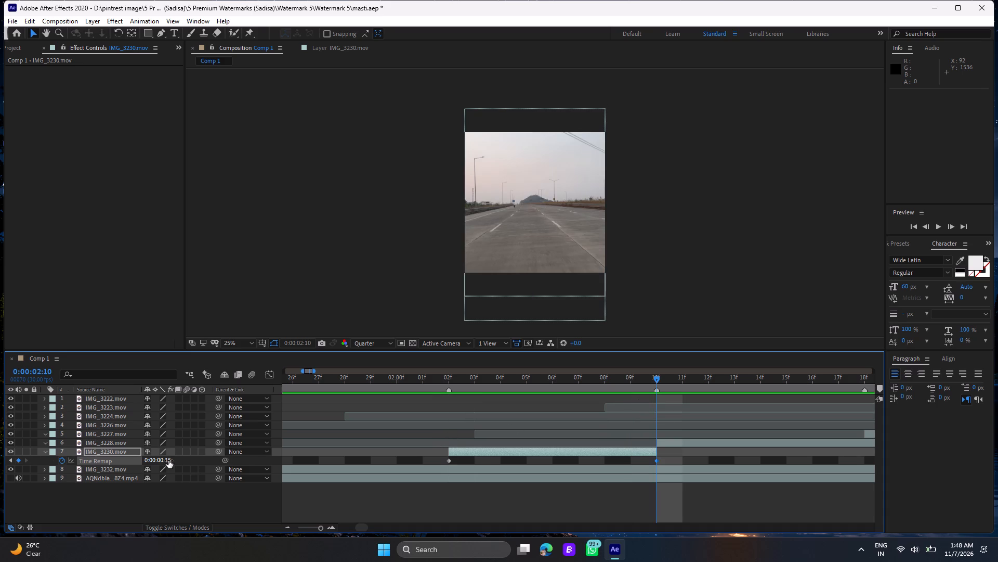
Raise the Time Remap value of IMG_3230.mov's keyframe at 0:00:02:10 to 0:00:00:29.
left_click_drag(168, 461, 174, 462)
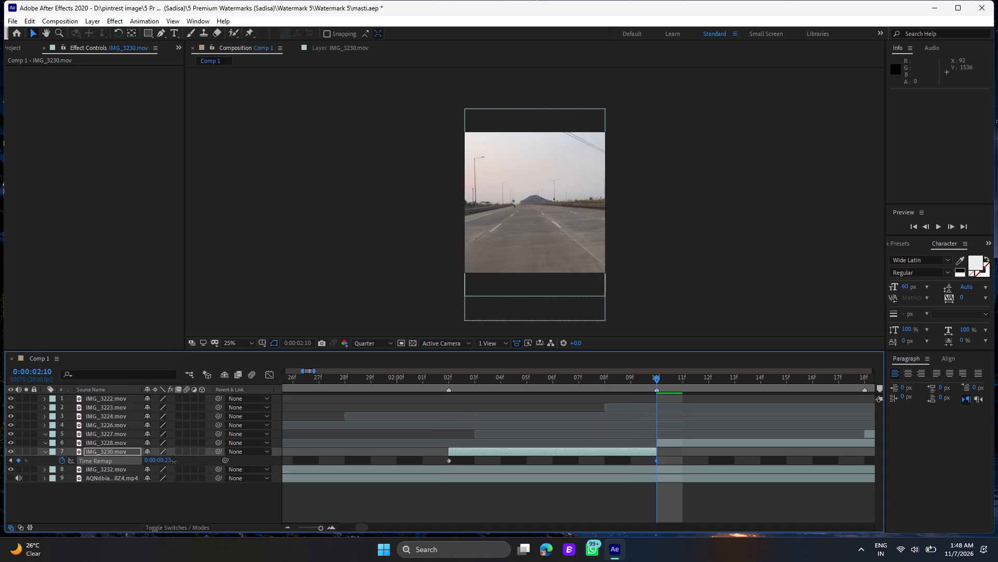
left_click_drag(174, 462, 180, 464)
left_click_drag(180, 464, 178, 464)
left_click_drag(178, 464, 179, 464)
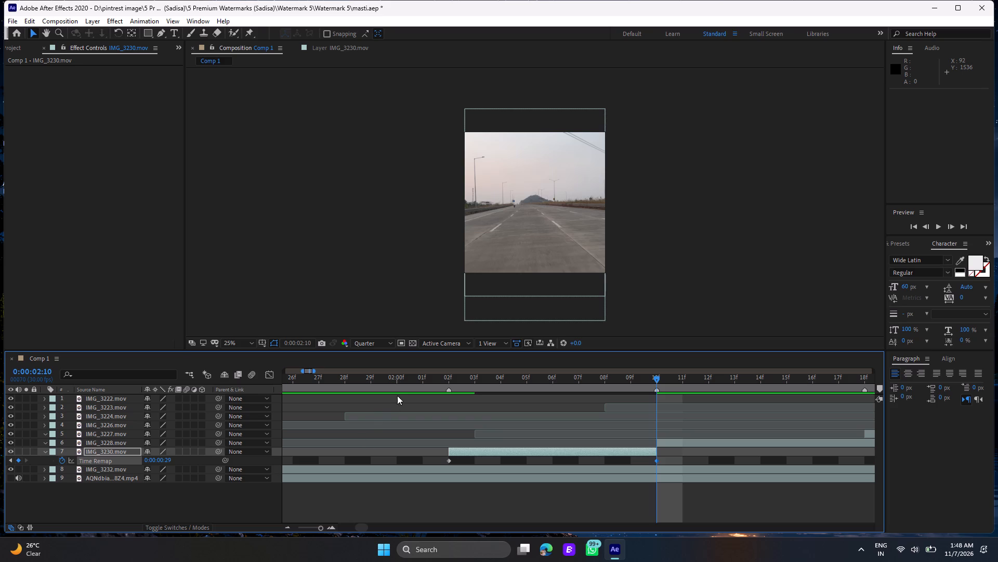
Play the cut into IMG_3230.mov and on through the following clips several times, starting around 0:00:02:00.
left_click(408, 380)
key("space")
left_click(424, 374)
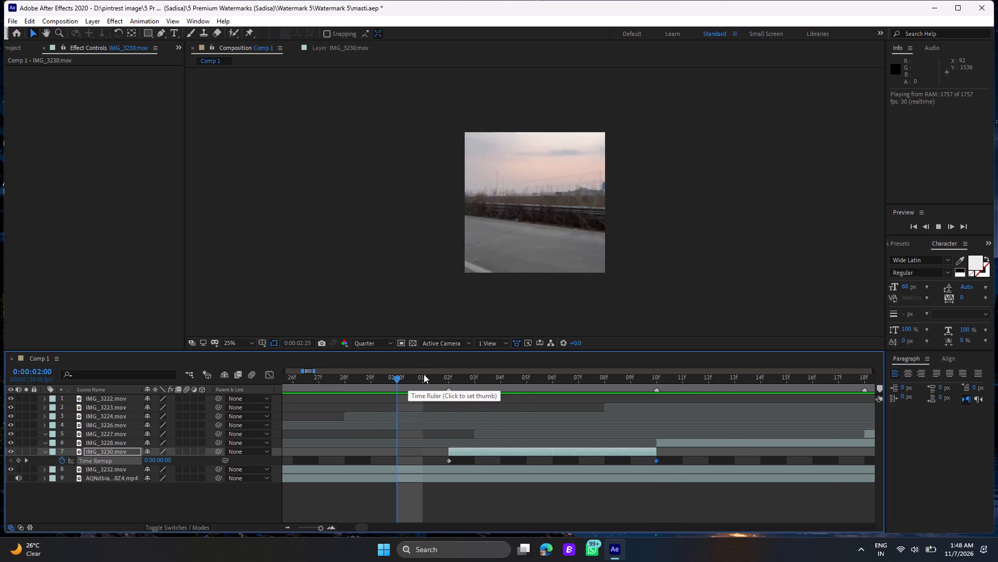
key("space")
key("space")
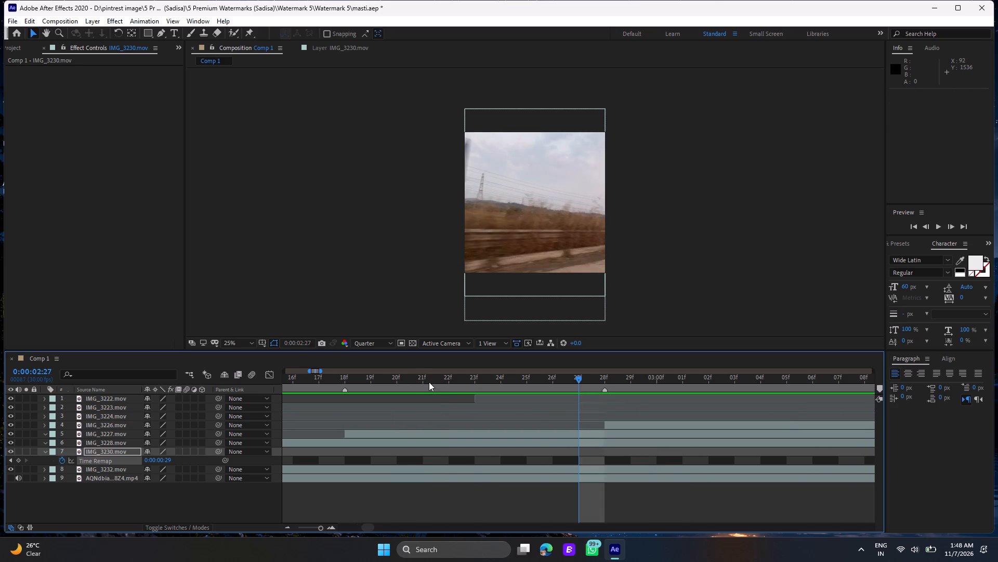
left_click(429, 382)
left_click_drag(363, 525, 362, 525)
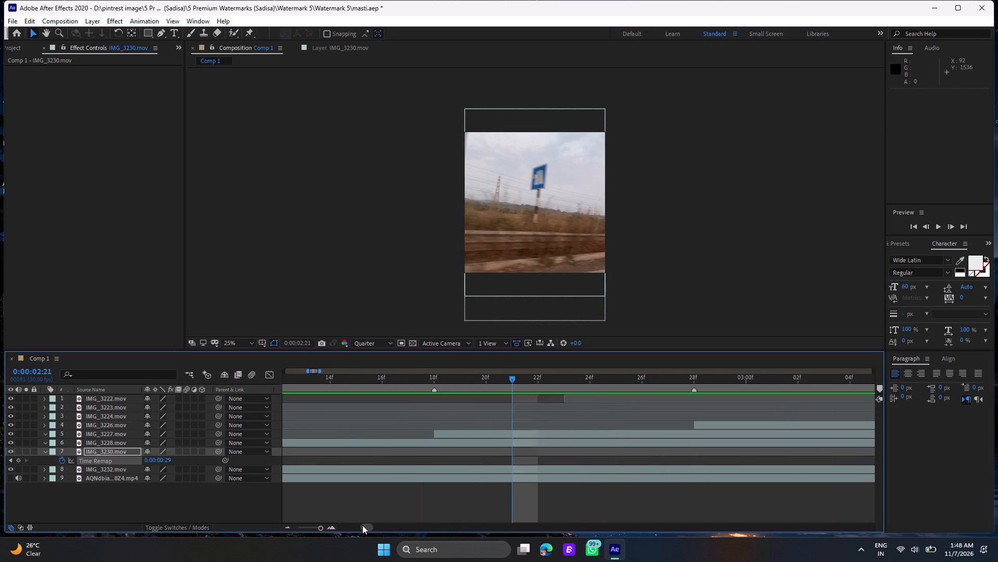
left_click_drag(362, 525, 357, 524)
left_click(480, 380)
key("space")
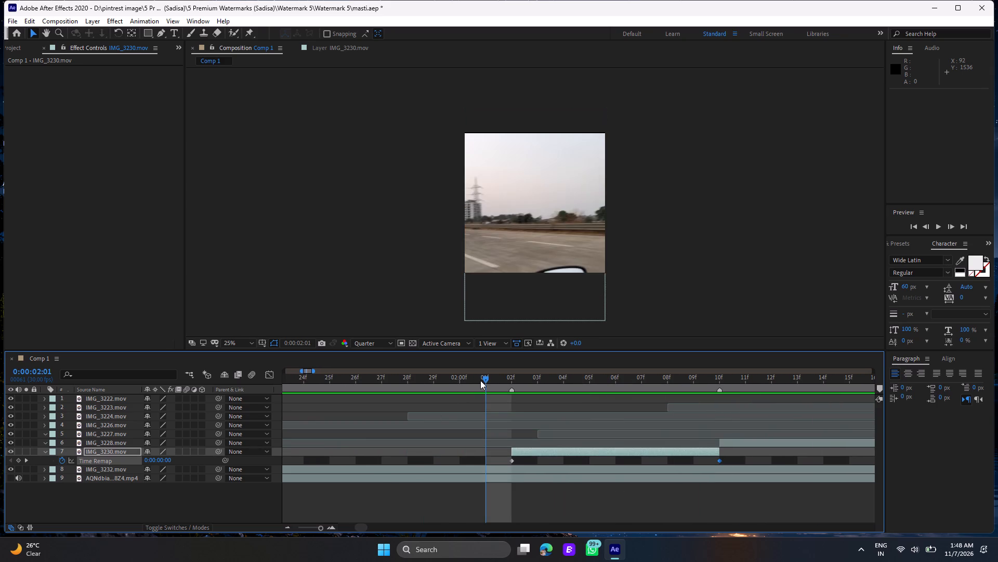
key("space")
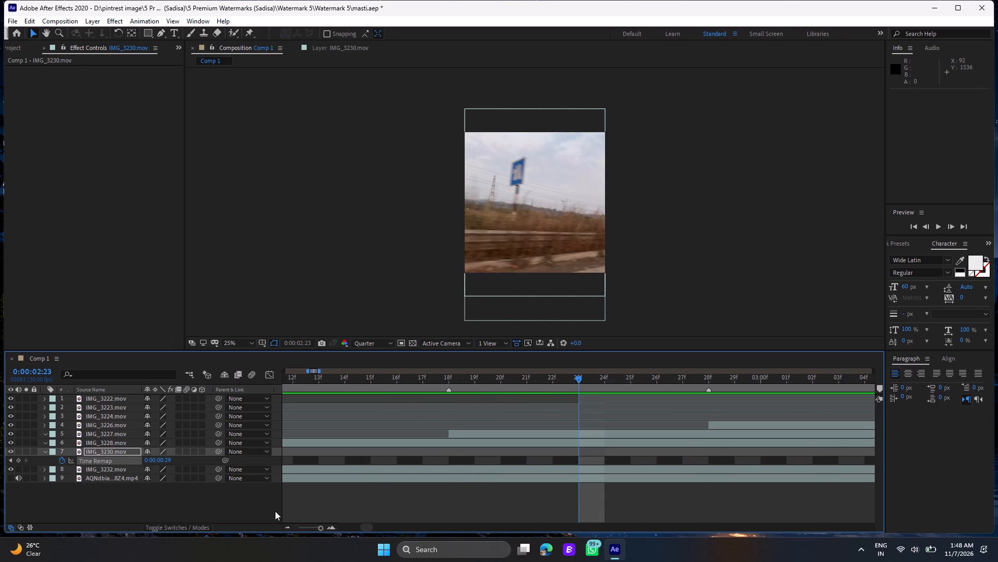
left_click_drag(364, 527, 359, 527)
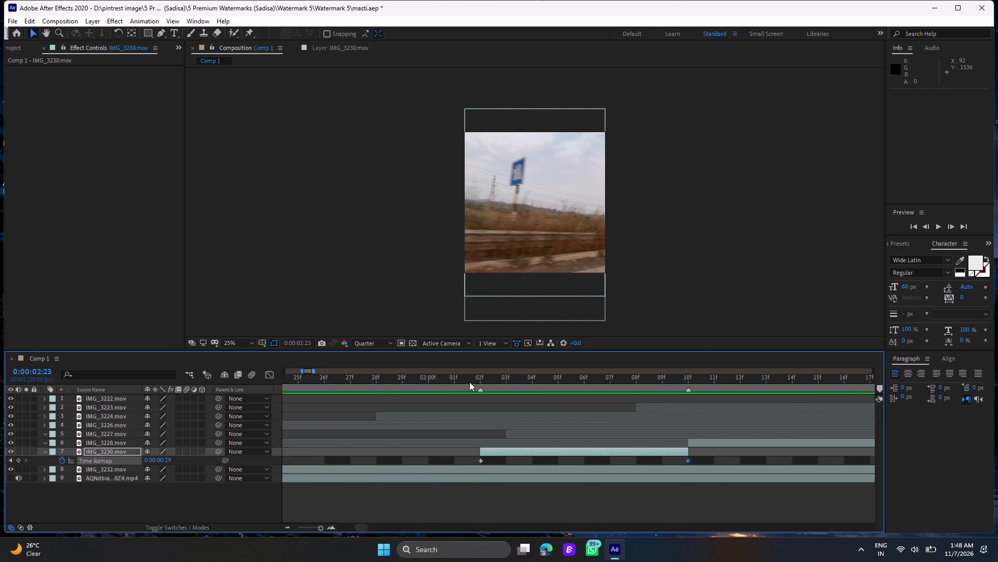
left_click(469, 378)
key("space")
key("space")
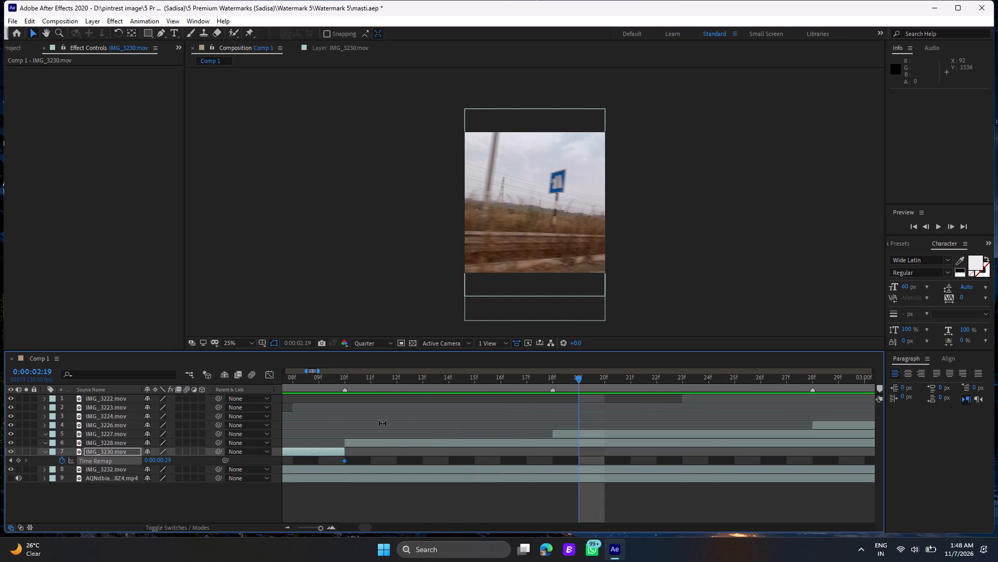
Scrub around IMG_3230.mov's first frames and replay the transition from 0:00:01:29 with a wider span of the timeline in view.
left_click(360, 525)
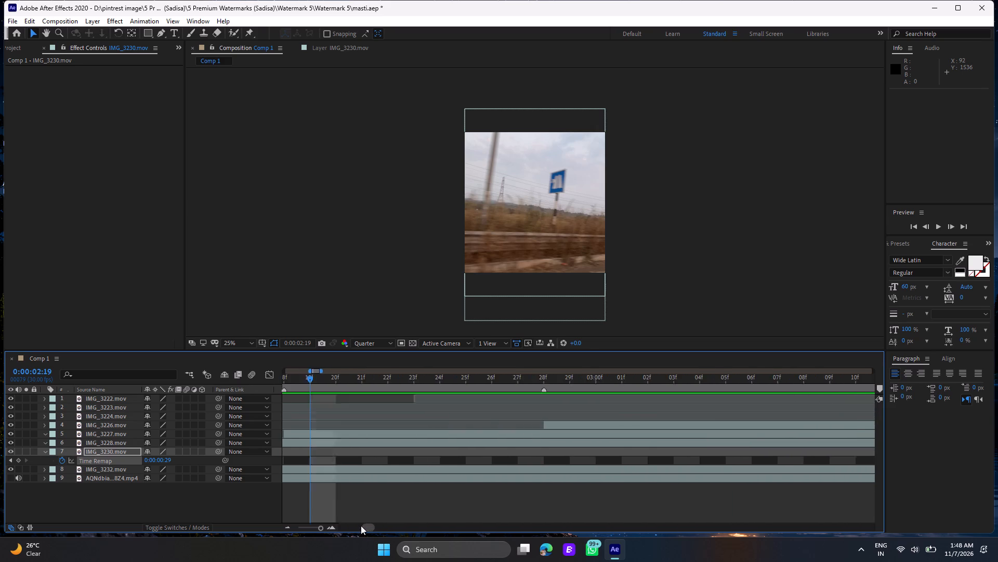
left_click(294, 379)
left_click_drag(294, 379, 329, 406)
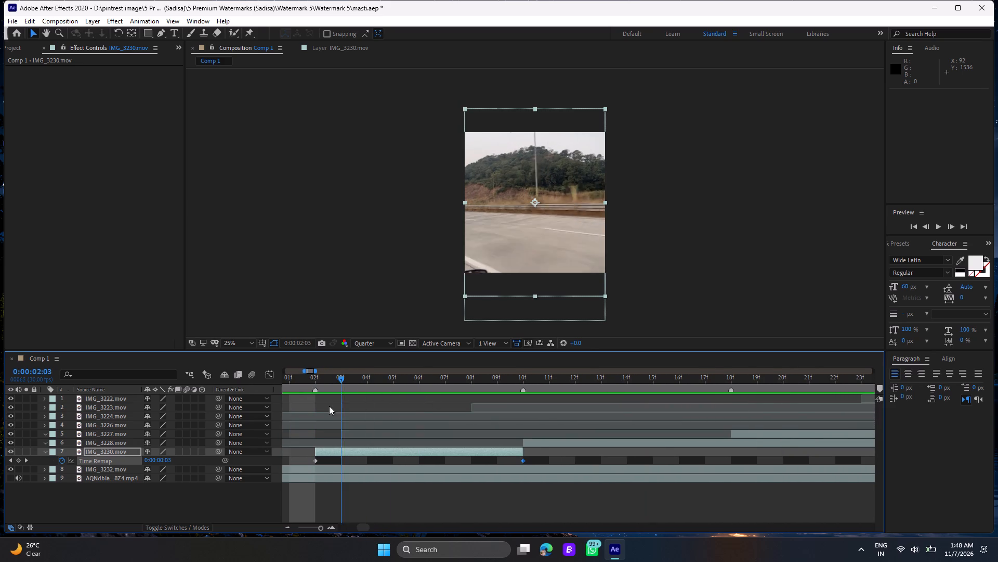
left_click_drag(329, 406, 310, 410)
left_click(318, 527)
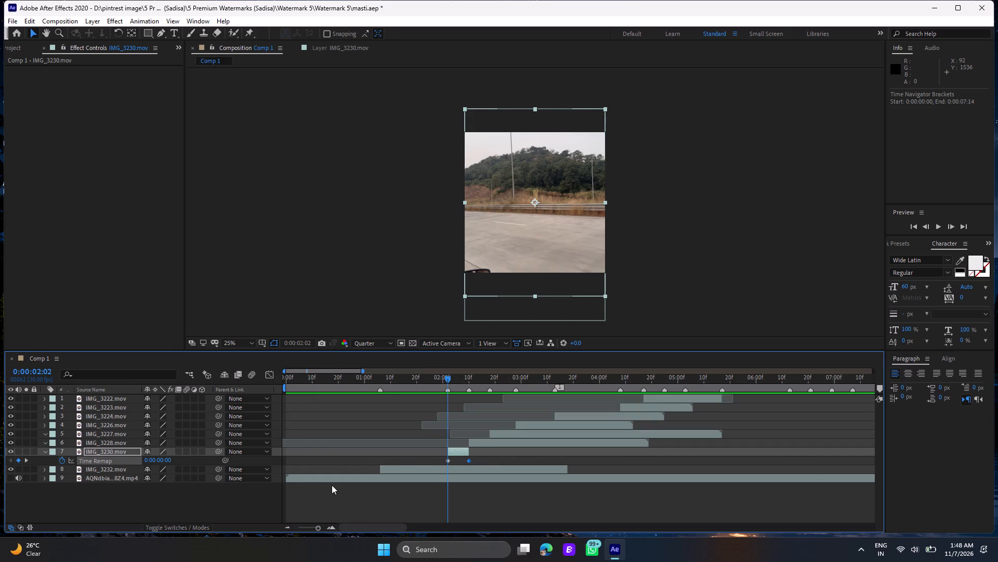
left_click(439, 380)
key("space")
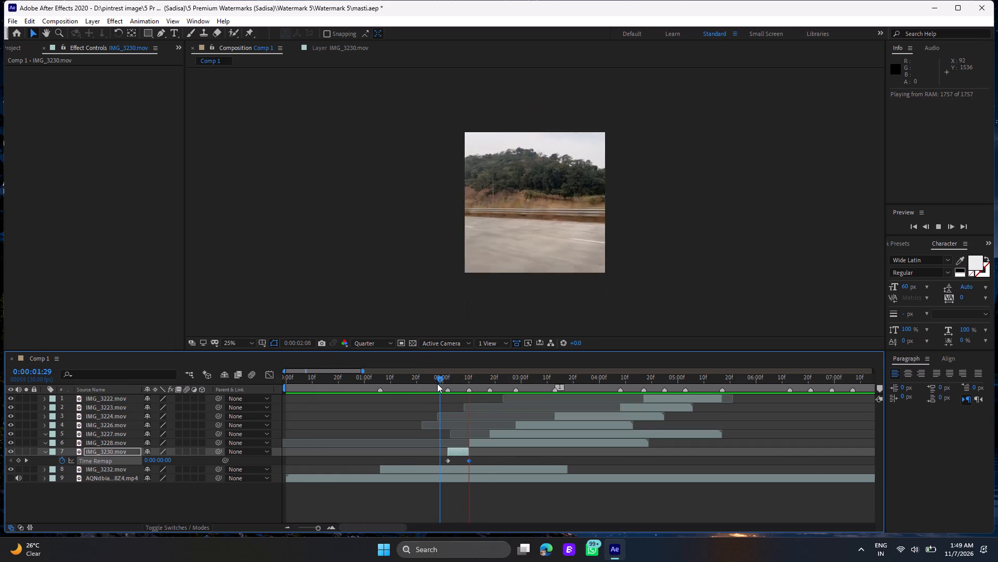
key("space")
Set IMG_3230.mov's end Time Remap keyframe at 0:00:02:10 to 0:00:00:24.
double_click(449, 378)
left_click_drag(449, 379, 467, 388)
left_click(467, 388)
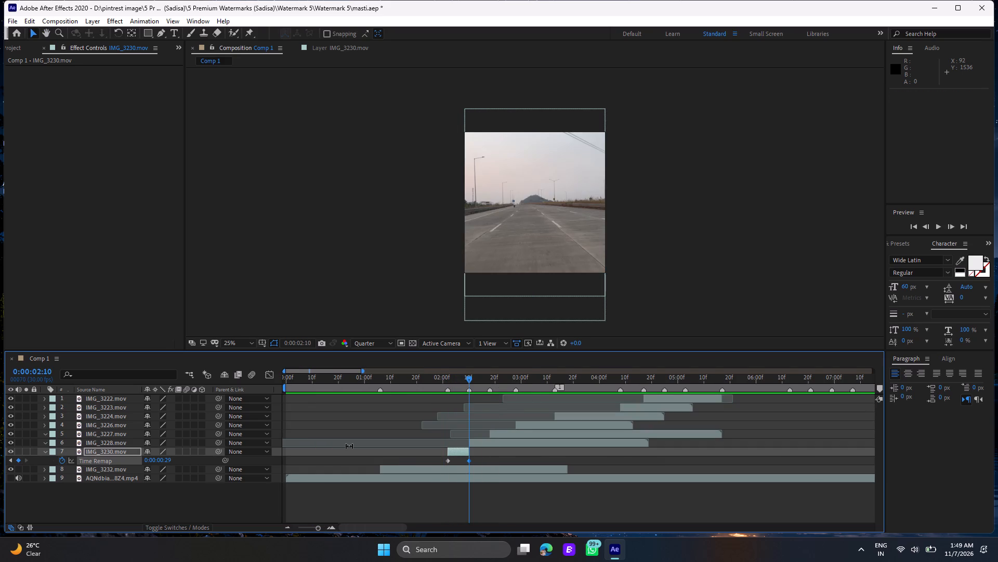
left_click_drag(170, 461, 169, 461)
left_click_drag(169, 461, 171, 466)
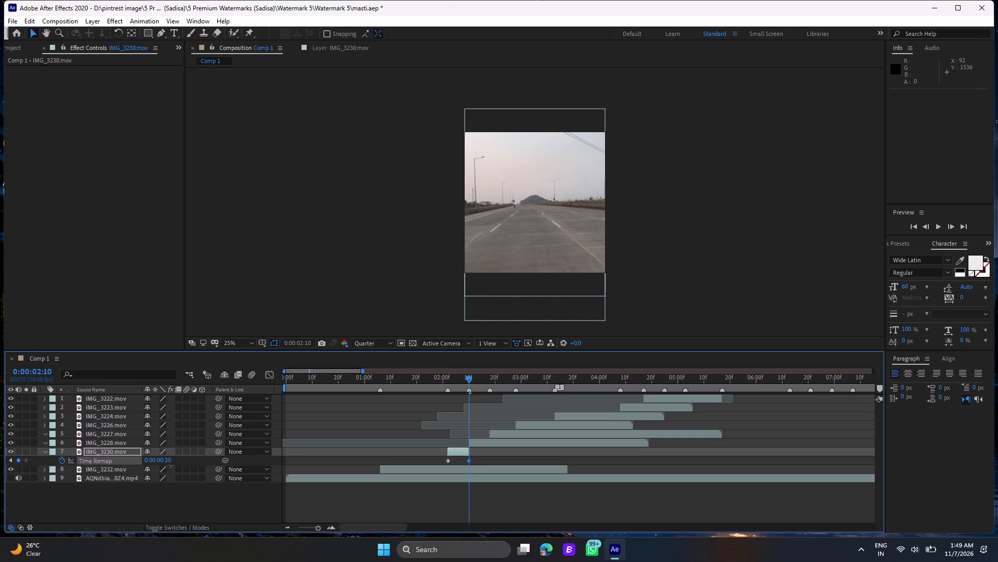
left_click_drag(171, 466, 174, 467)
left_click(174, 467)
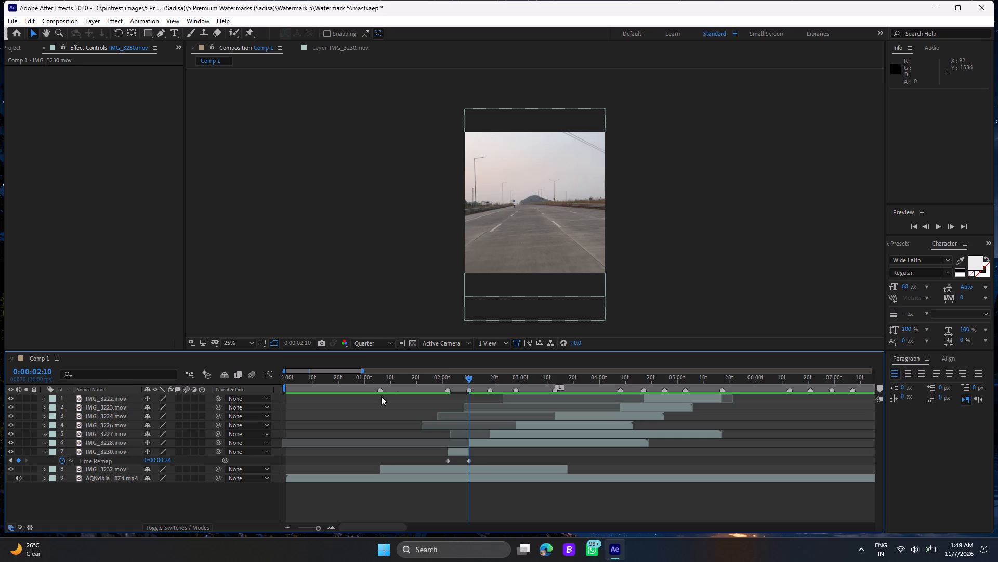
Play the transition into IMG_3230.mov twice from 0:00:01:27, and return to the clip's first frame at 0:00:02:02.
left_click(435, 376)
key("space")
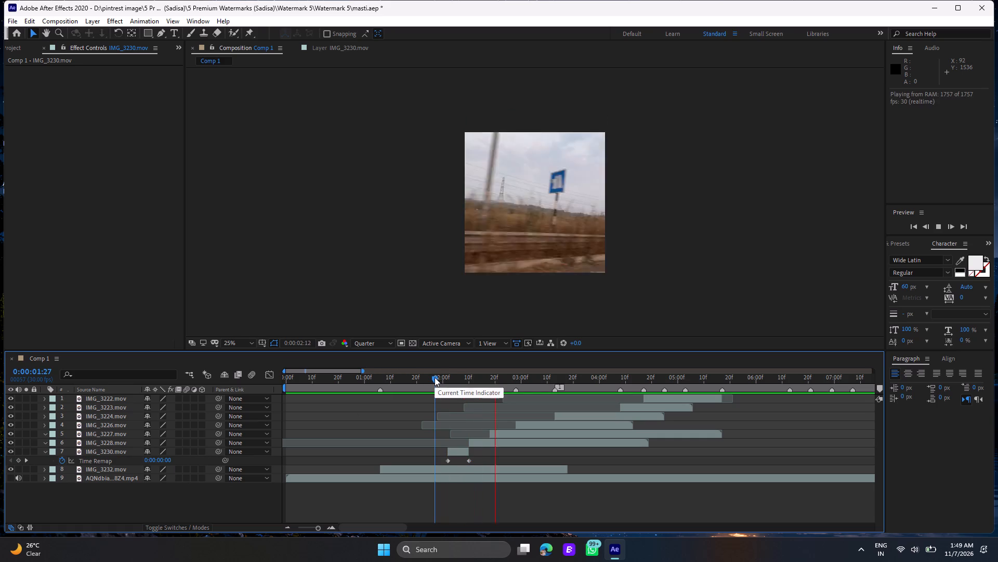
left_click(437, 378)
key("space")
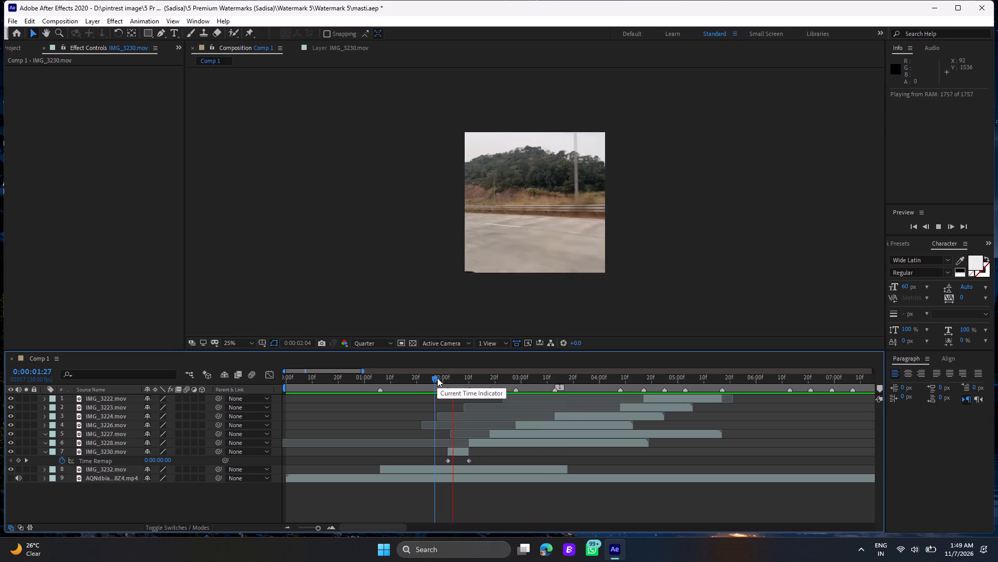
key("space")
double_click(447, 374)
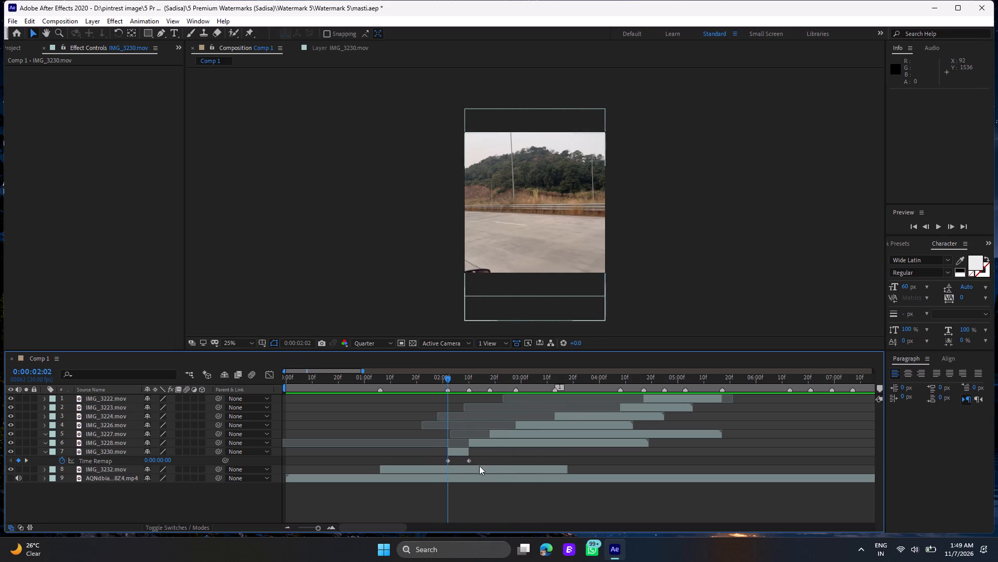
Apply Easy Ease to both of IMG_3230.mov's Time Remap keyframes.
left_click_drag(475, 458, 440, 464)
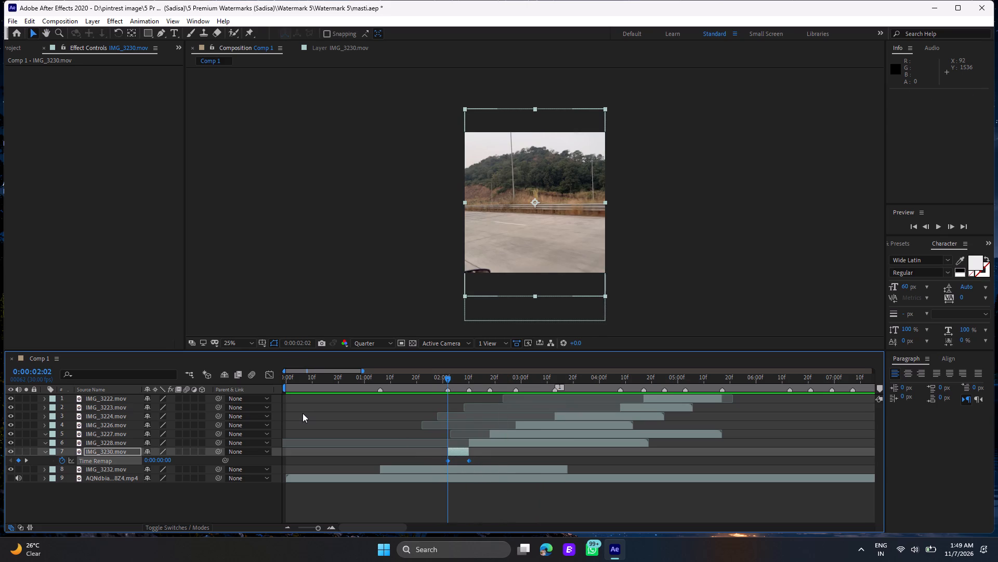
key("F9")
Reshape IMG_3230.mov's Time Remap curve to rise steeply from 0:00:02:02 and level off toward 0:00:02:10, peaking at about 0.87 seconds.
left_click(271, 377)
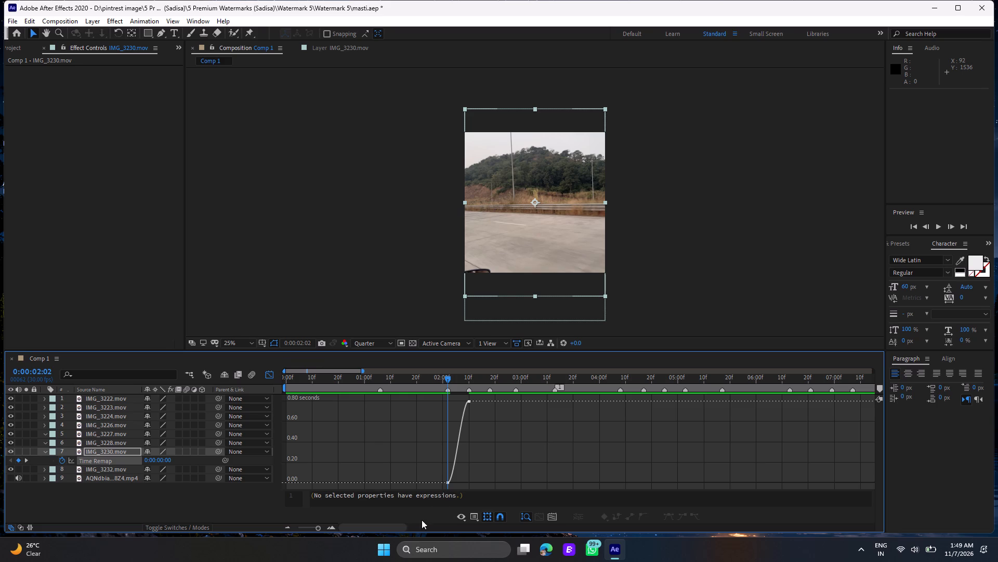
left_click(321, 527)
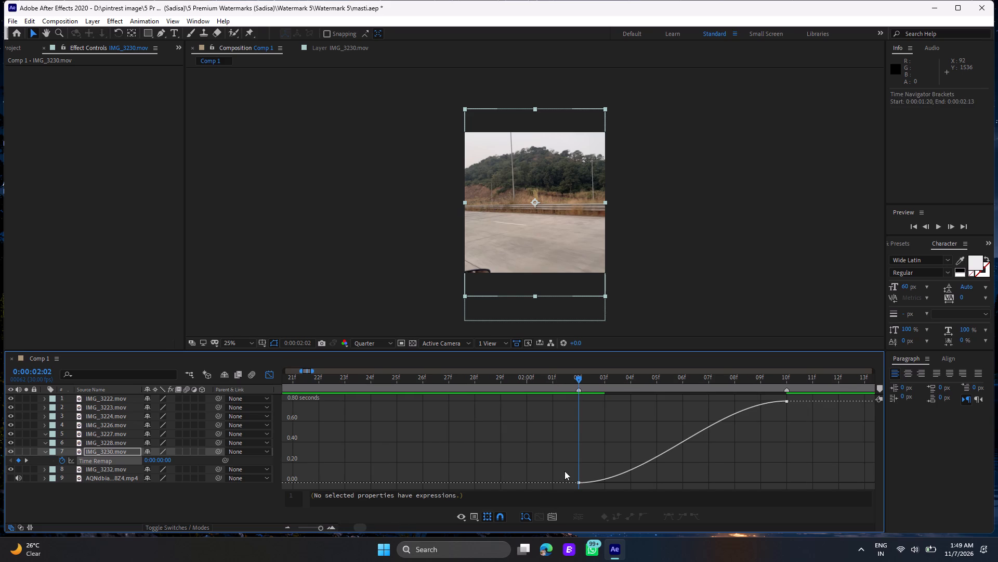
left_click_drag(592, 465, 562, 499)
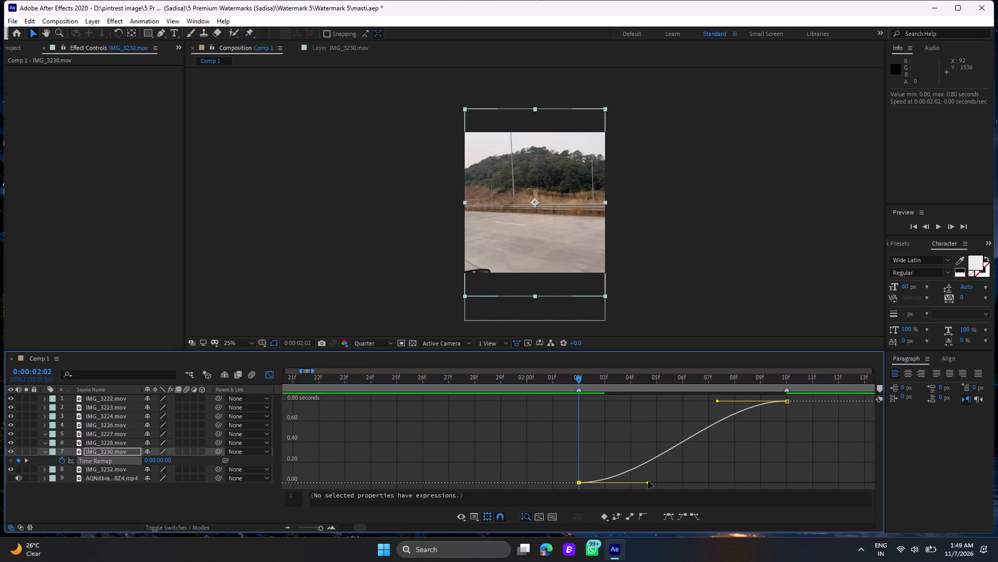
left_click_drag(648, 481, 646, 453)
left_click_drag(645, 451, 588, 410)
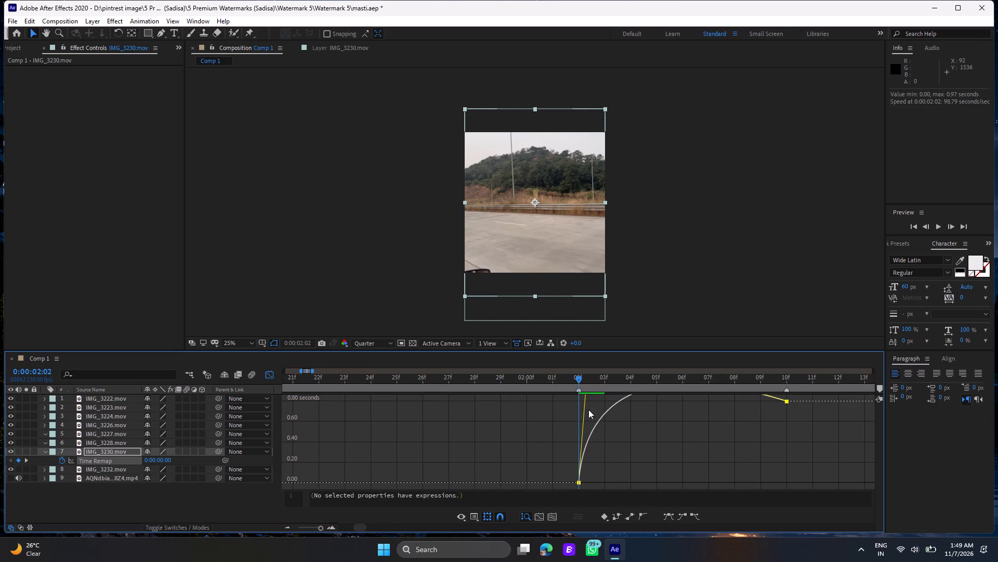
left_click_drag(588, 410, 575, 425)
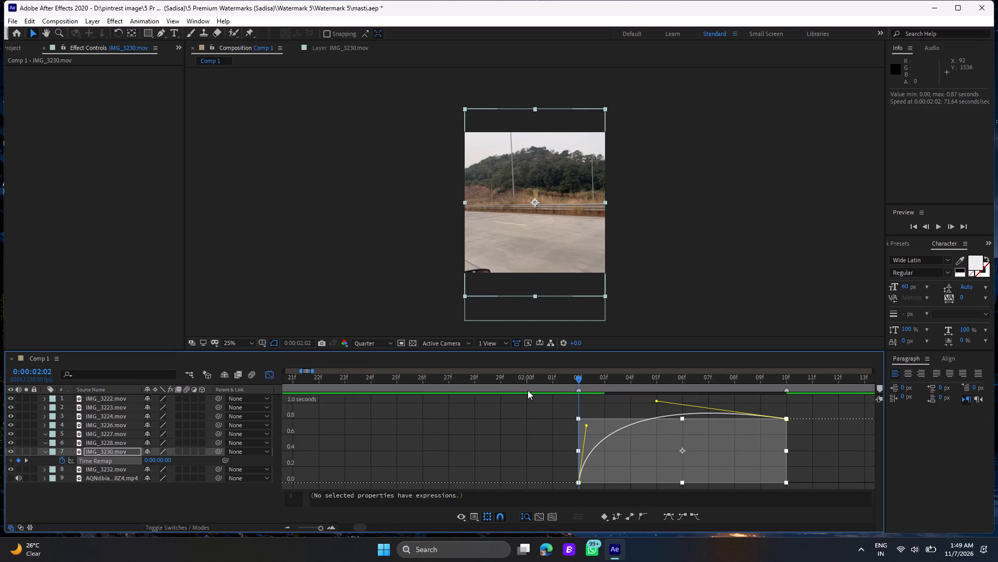
Play the retimed IMG_3230.mov section repeatedly from 0:00:02:00 to check the new speed ramp.
left_click(527, 390)
key("space")
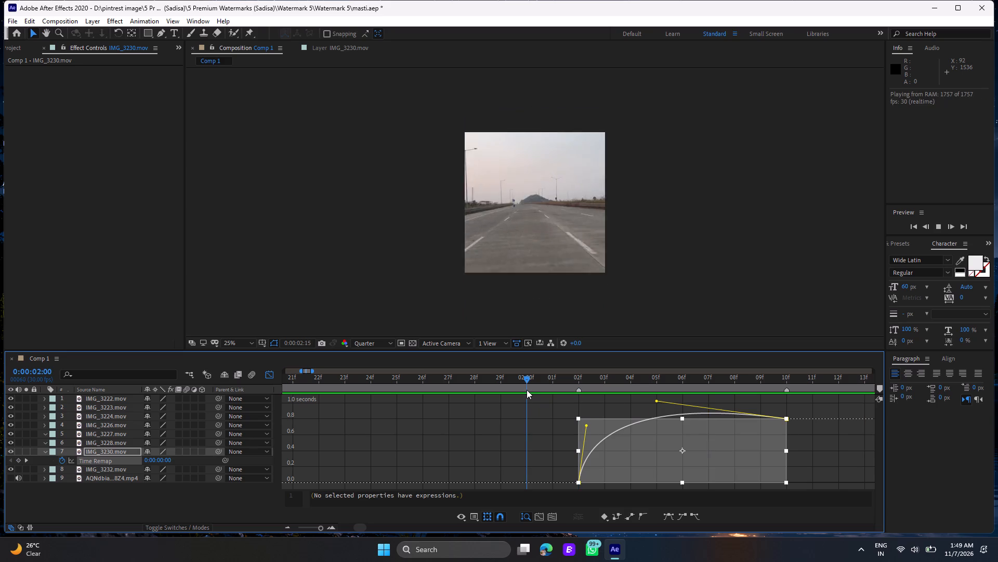
left_click(527, 388)
key("space")
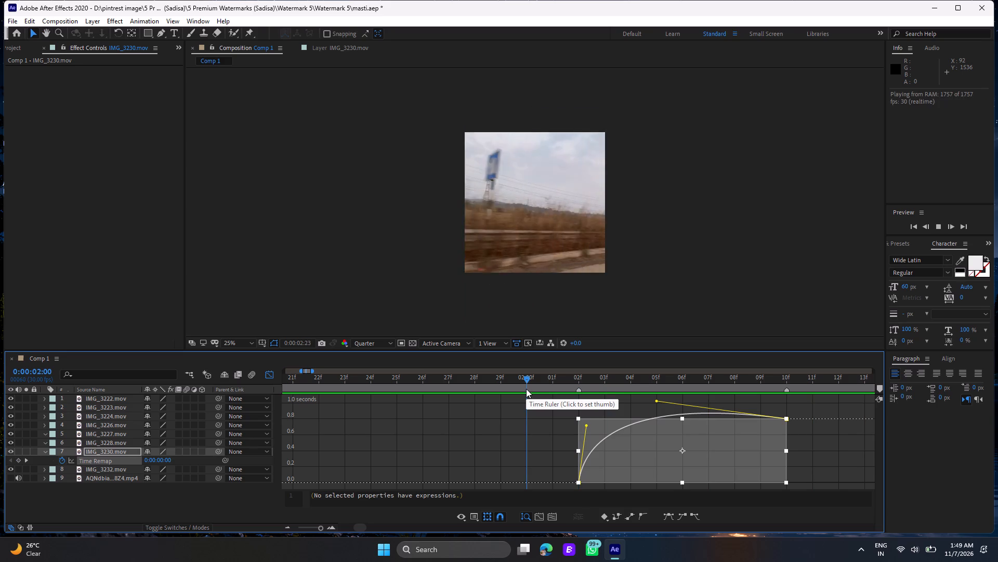
left_click(522, 381)
key("space")
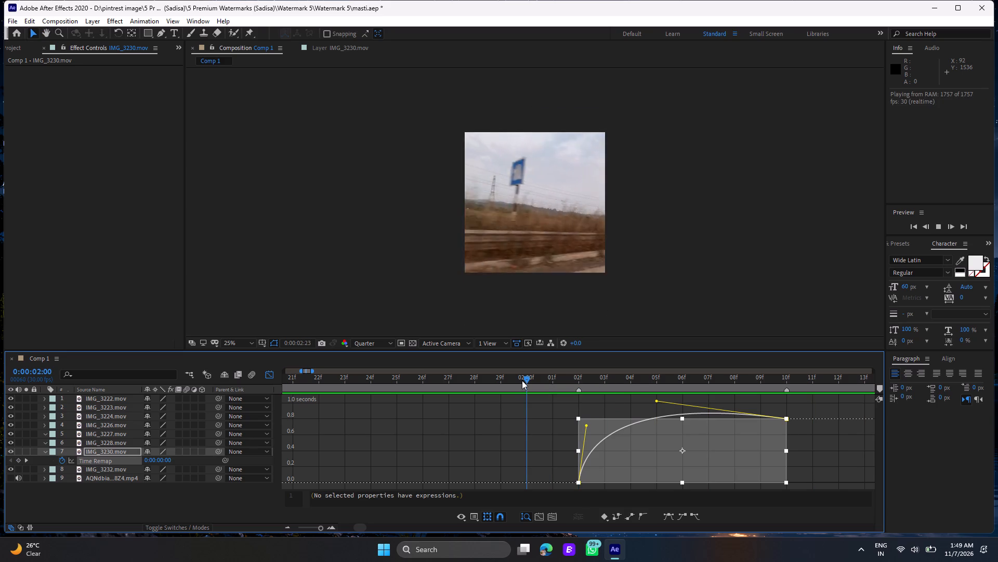
left_click(522, 380)
key("space")
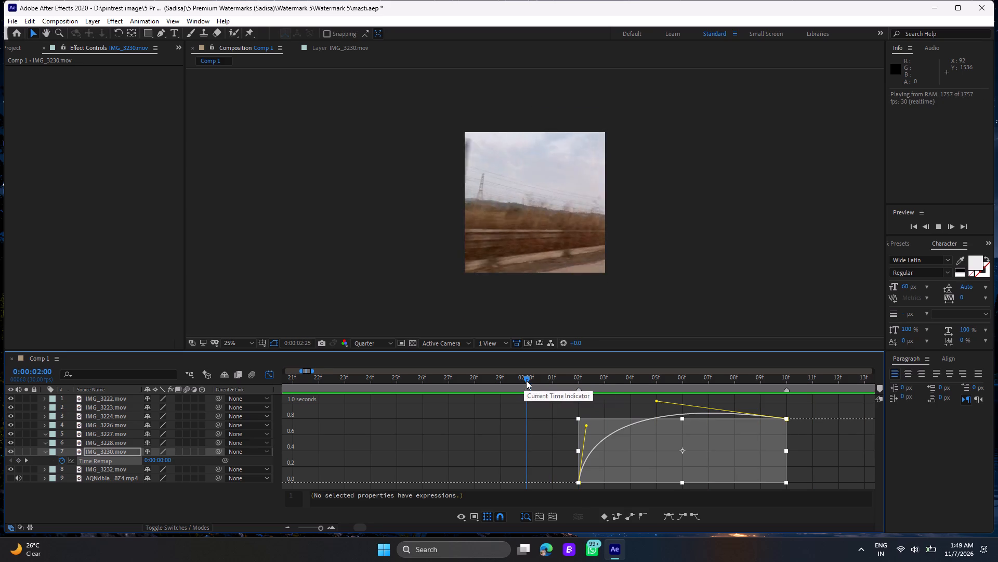
key("space")
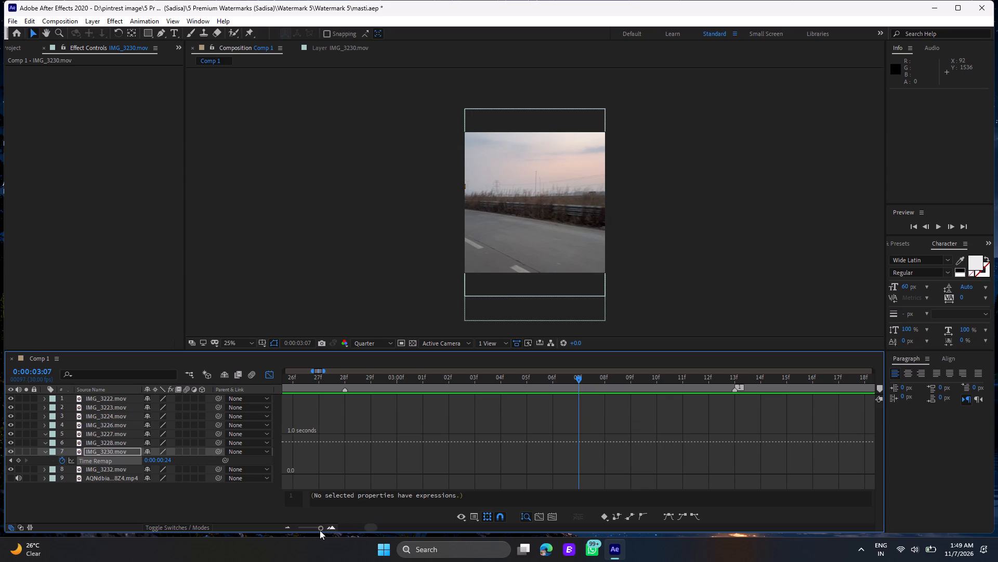
Return from the graph to the layer bars around 0:00:02:10 and collapse IMG_3230.mov's keyframed properties.
left_click(273, 378)
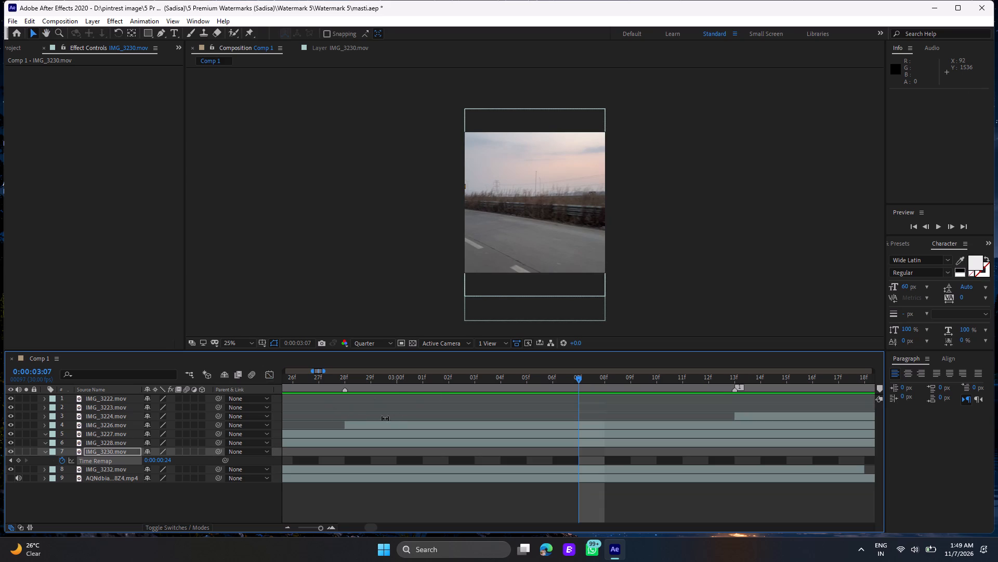
left_click_drag(367, 527, 362, 527)
left_click(362, 527)
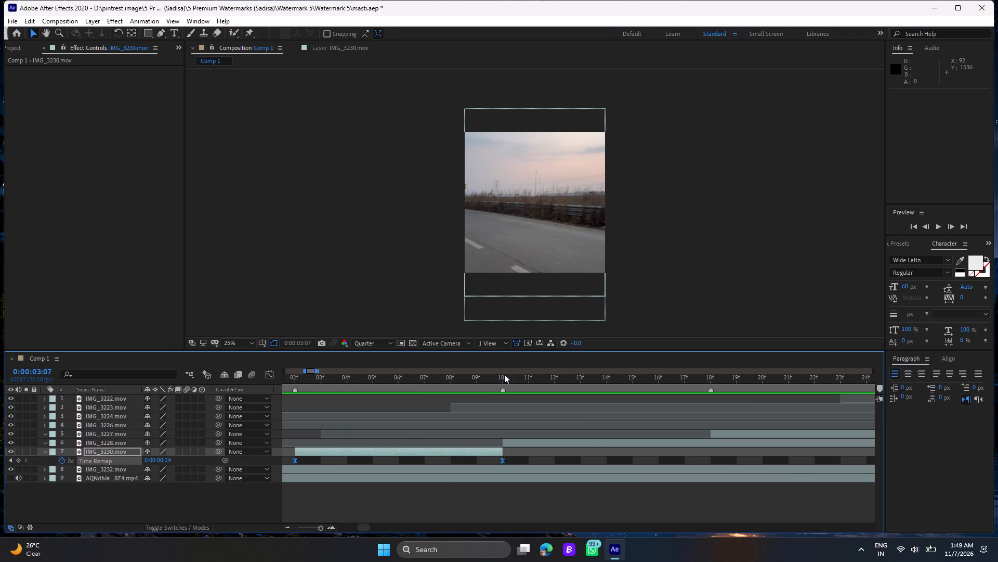
double_click(504, 377)
left_click(523, 442)
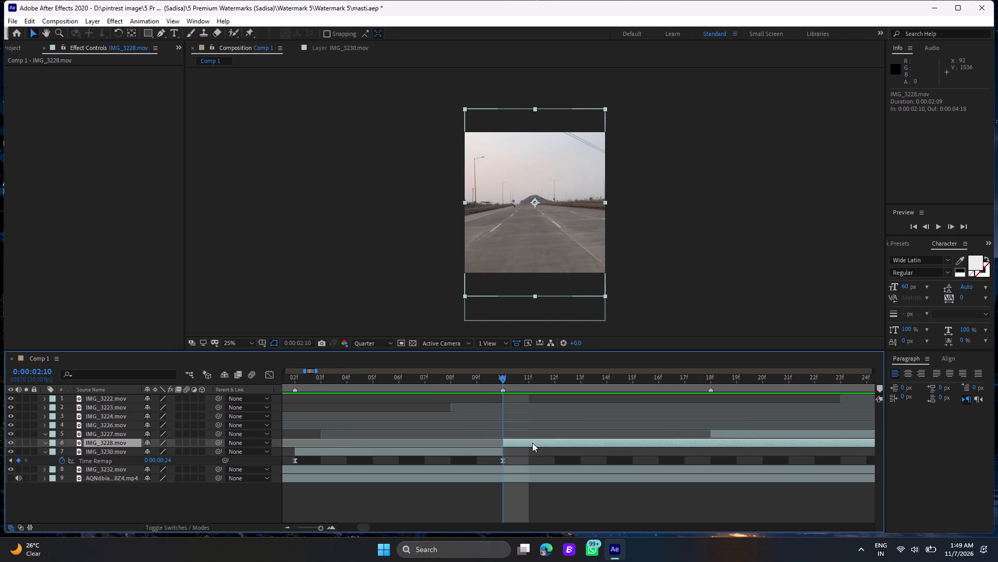
left_click(485, 446)
left_click(484, 452)
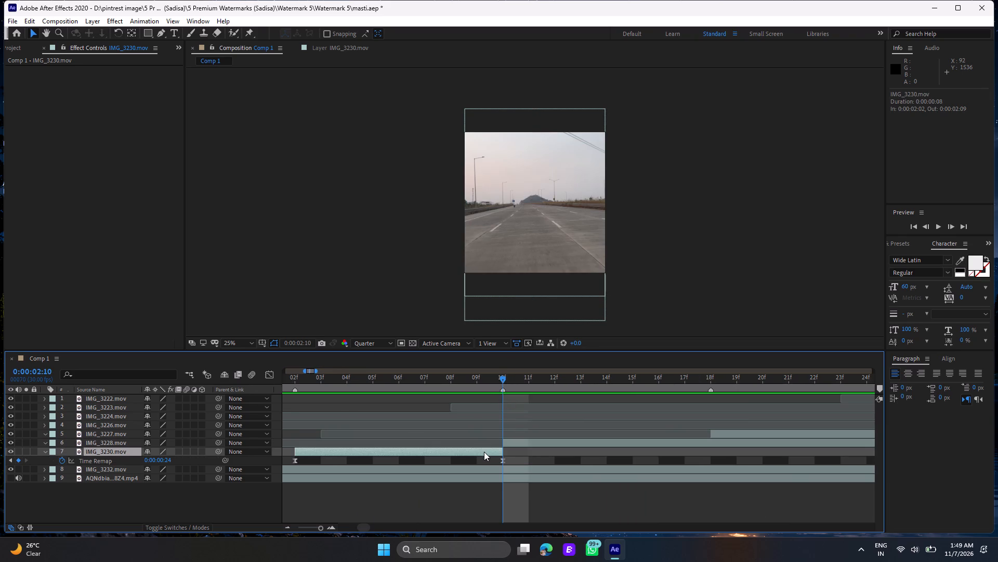
key("u")
Split IMG_3228.mov at 0:00:02:18 and delete the part after the cut.
left_click(708, 380)
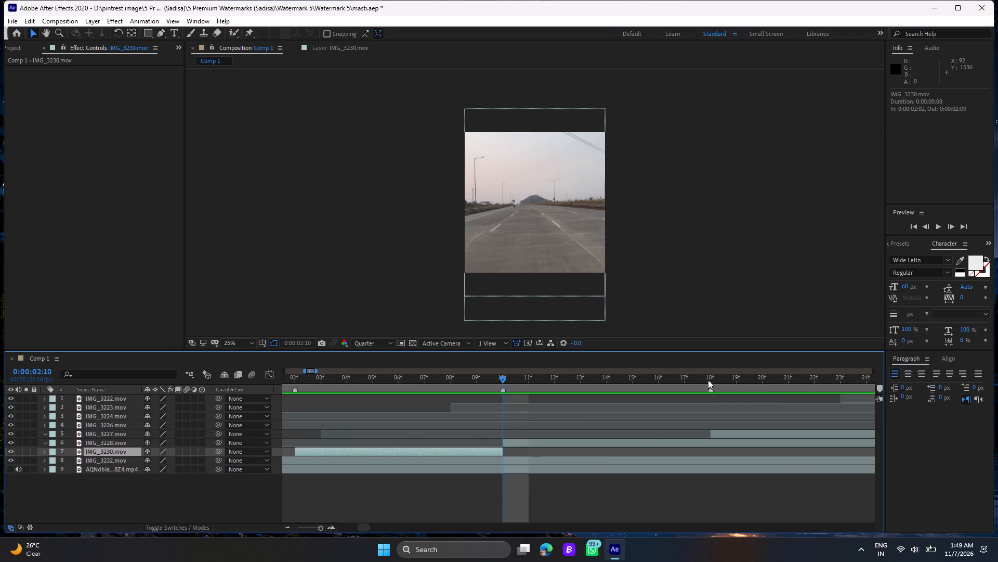
left_click(721, 442)
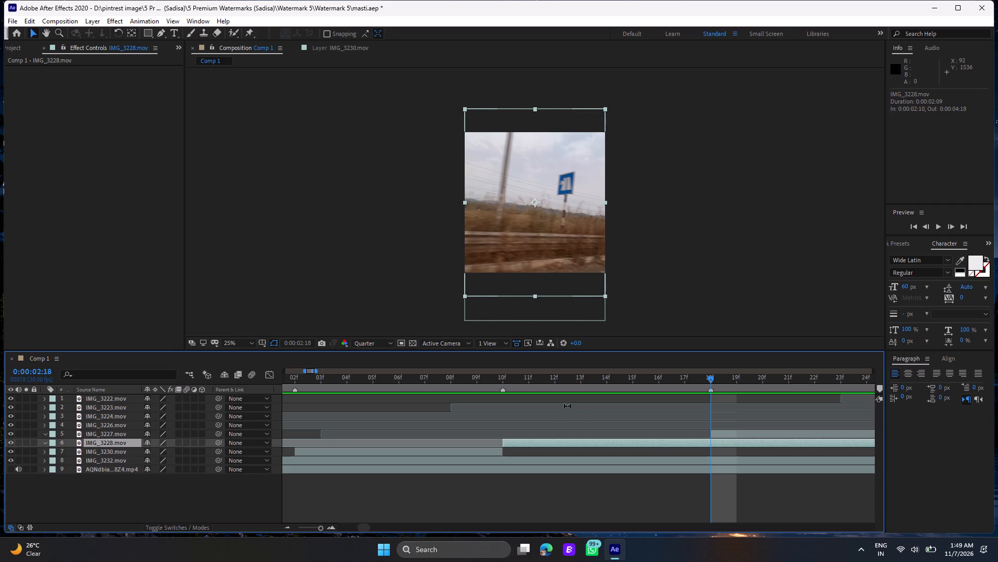
left_click(502, 379)
left_click_drag(502, 379, 584, 388)
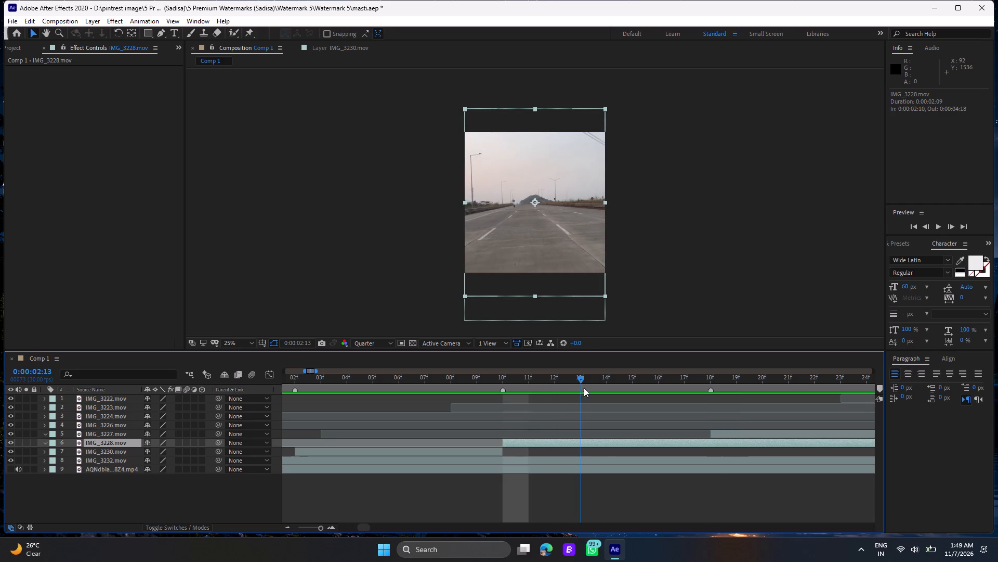
left_click_drag(584, 388, 704, 398)
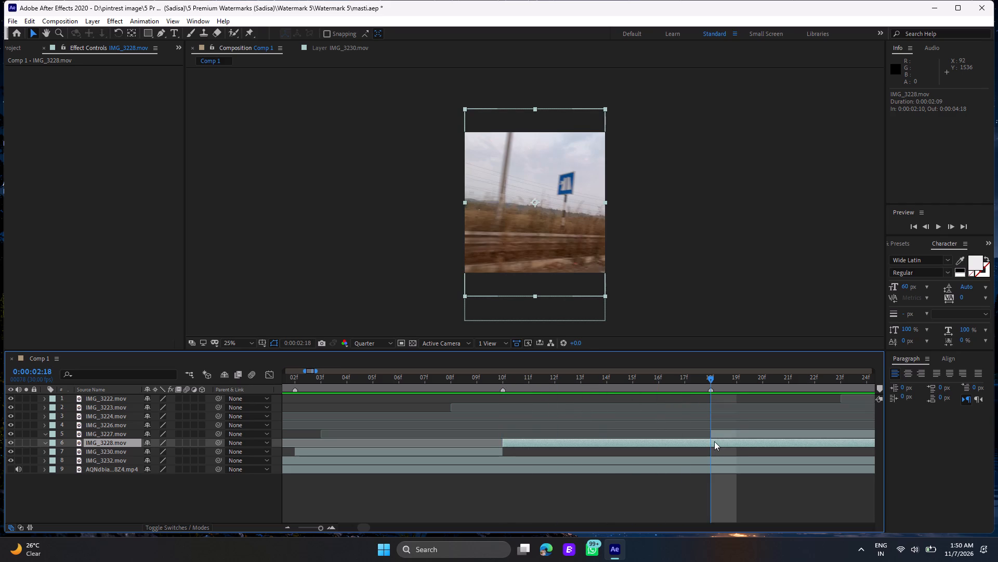
left_click(714, 440)
key("ctrl+shift+d")
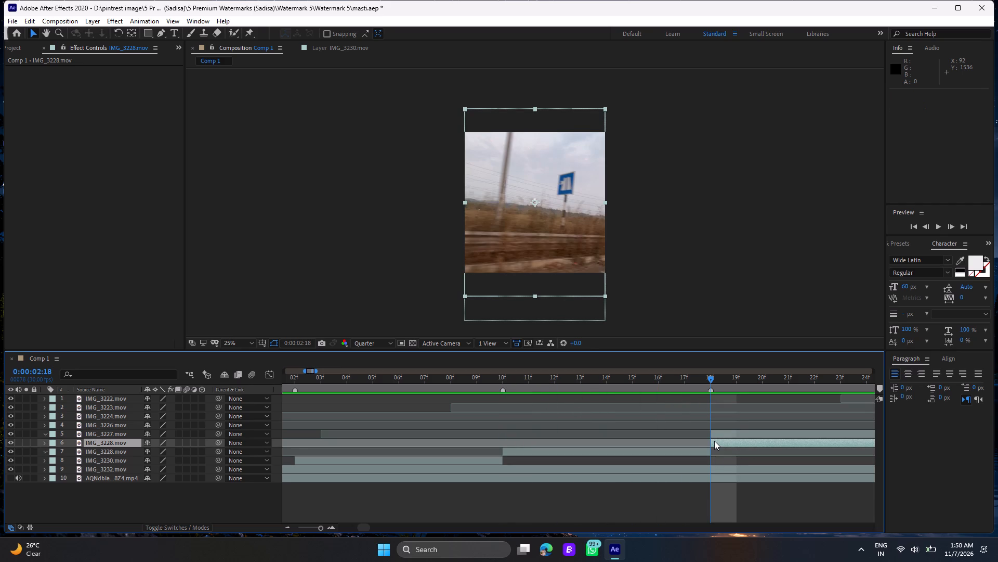
key("Delete")
Enable time remapping on the trimmed IMG_3228.mov layer.
left_click(688, 441)
right_click(688, 442)
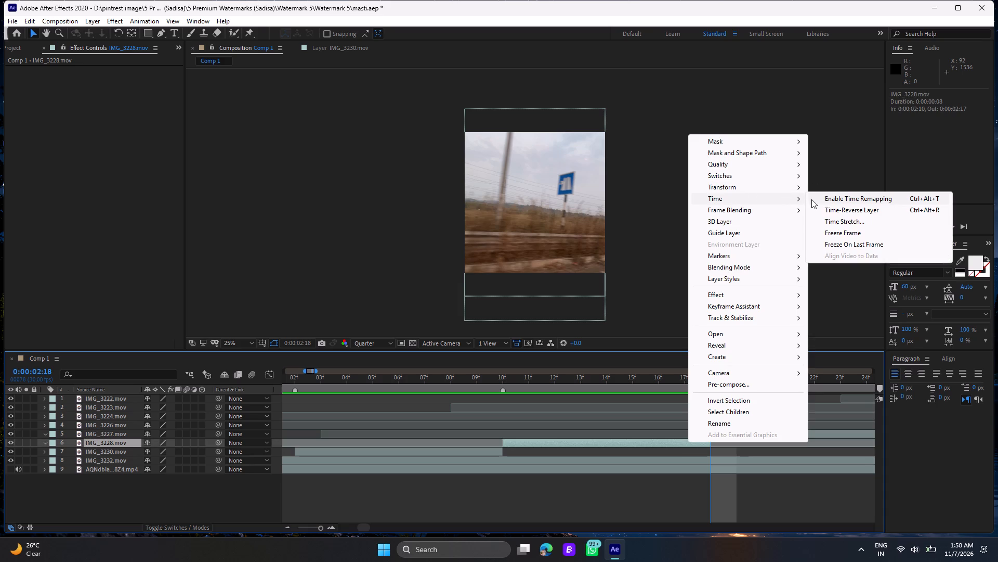
left_click(834, 200)
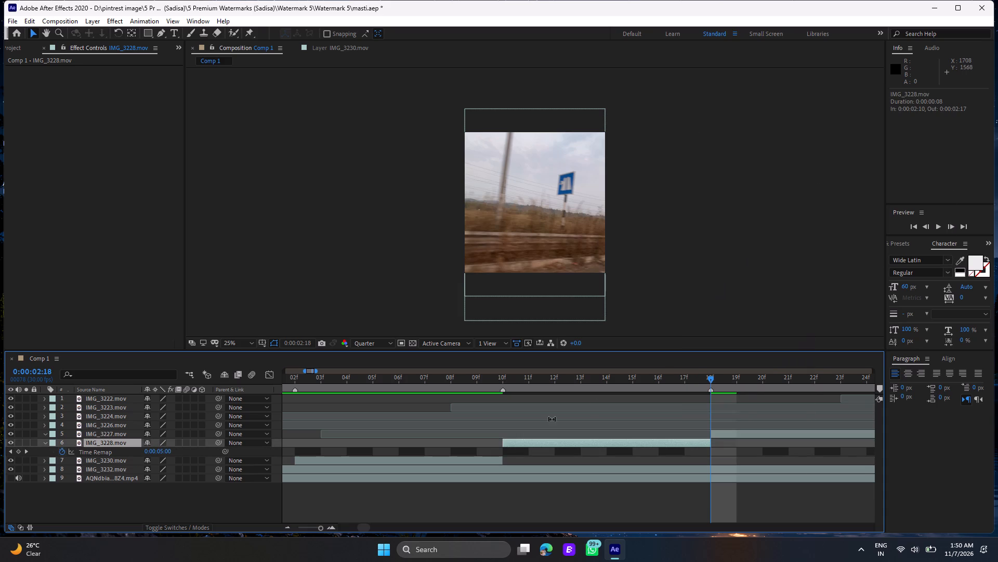
Move IMG_3228.mov's end Time Remap keyframe back to the clip's first frame at 0:00:02:10.
left_click_drag(366, 524, 348, 525)
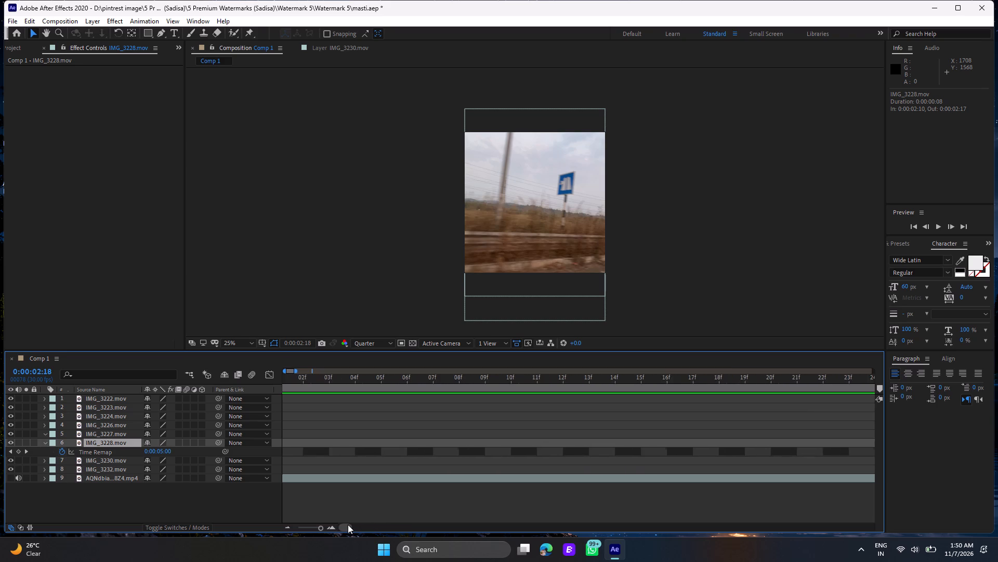
left_click_drag(348, 525, 322, 522)
left_click(310, 529)
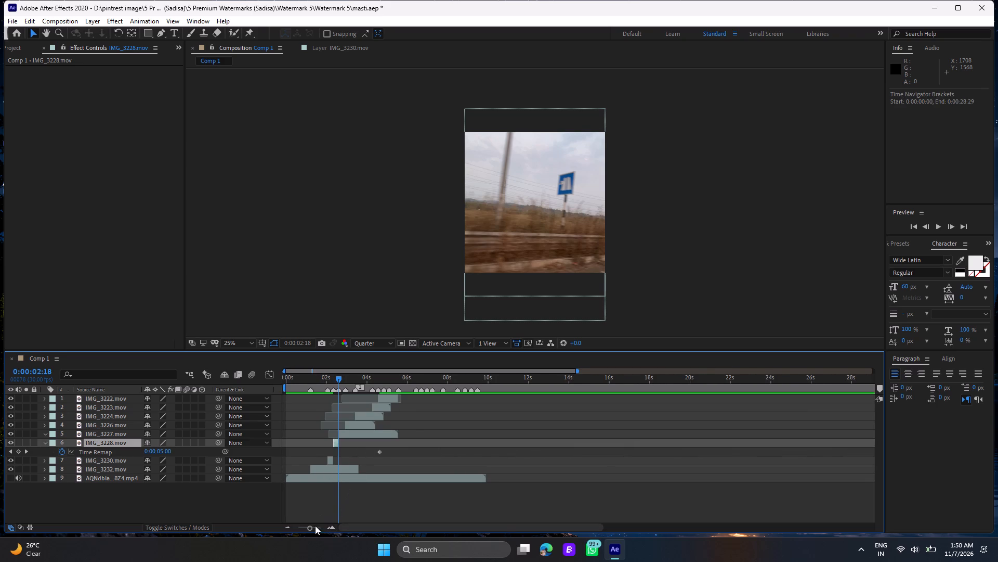
double_click(313, 528)
left_click(316, 530)
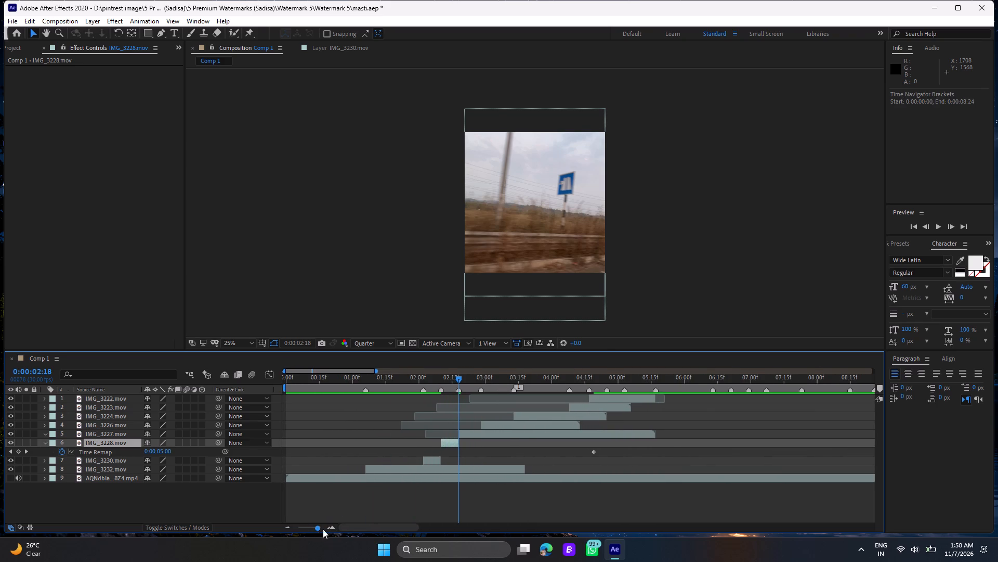
left_click_drag(594, 452, 475, 454)
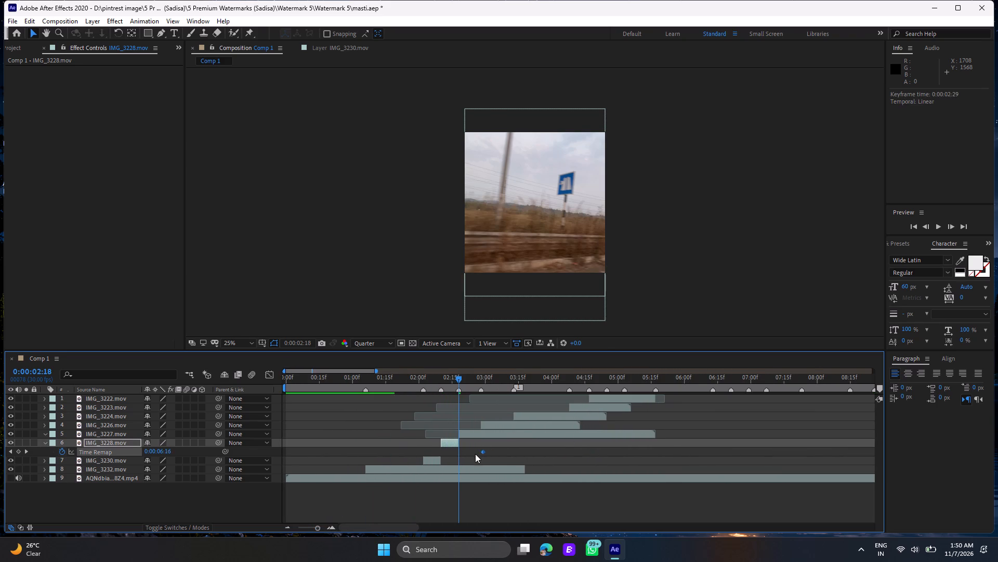
left_click_drag(475, 454, 442, 454)
Add a Time Remap keyframe of 0:00:01:01 to IMG_3228.mov at its cut, 0:00:02:18.
left_click(443, 381)
left_click_drag(443, 381, 441, 381)
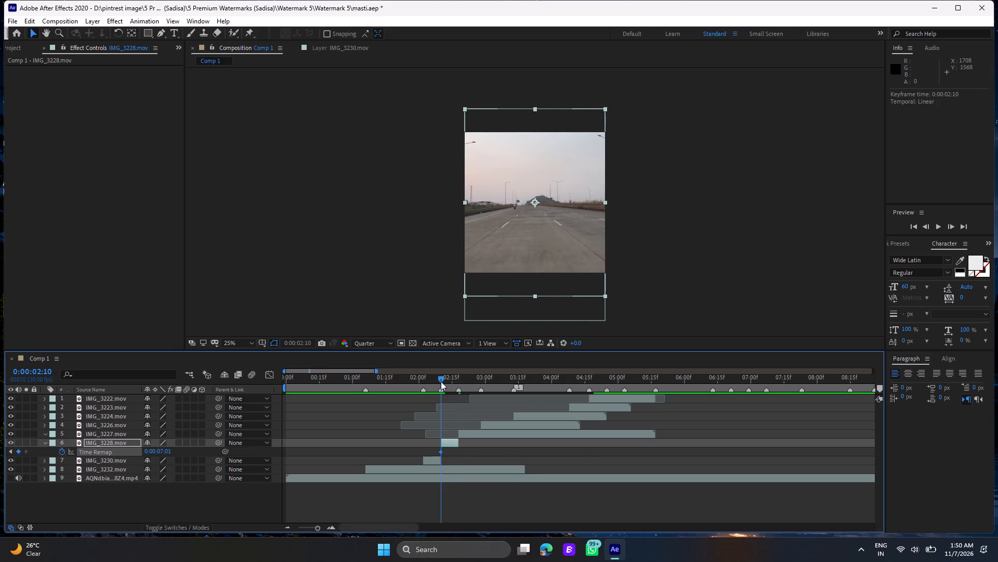
left_click_drag(441, 381, 444, 392)
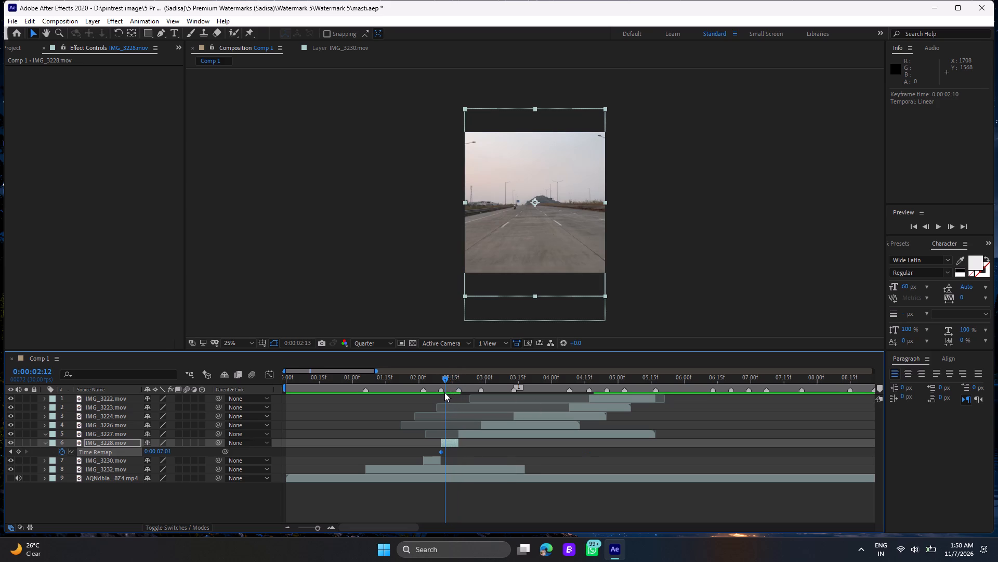
left_click_drag(444, 392, 457, 400)
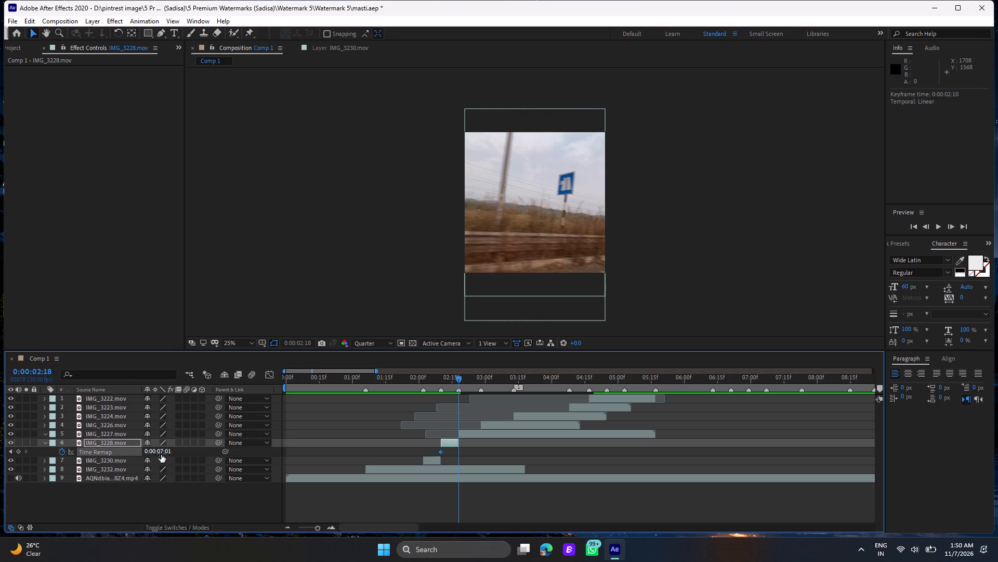
left_click_drag(161, 455, 124, 450)
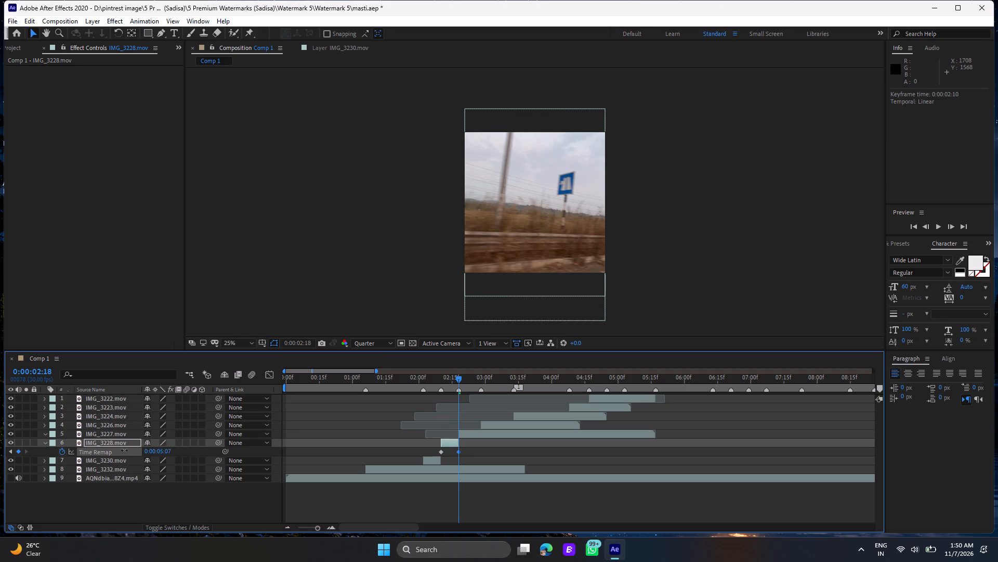
left_click_drag(124, 450, 64, 452)
Scrub back and forth between 0:00:02:07 and 0:00:02:18 to check IMG_3228.mov's remapped motion.
left_click(434, 381)
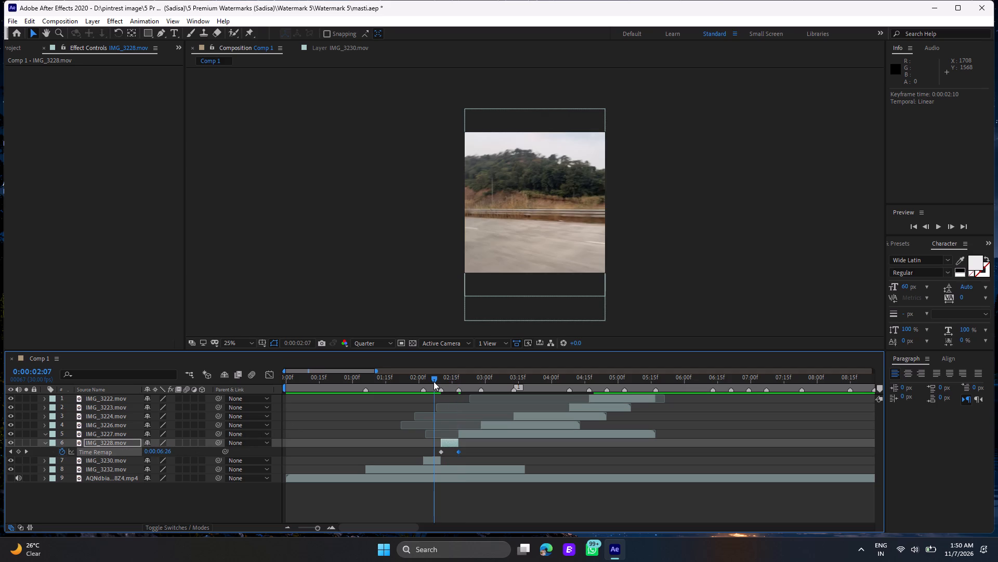
left_click_drag(434, 381, 457, 392)
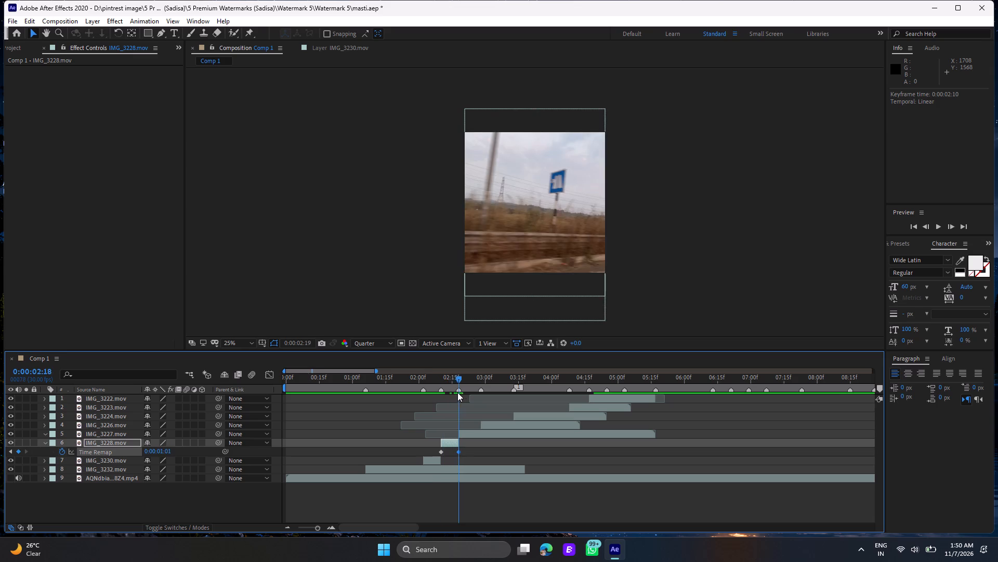
left_click_drag(457, 392, 455, 401)
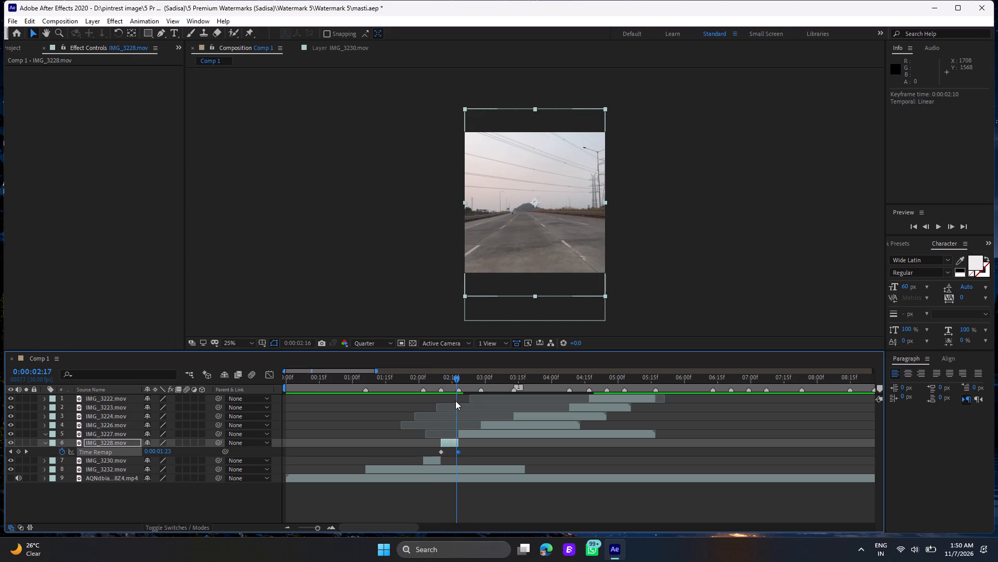
left_click_drag(455, 401, 453, 402)
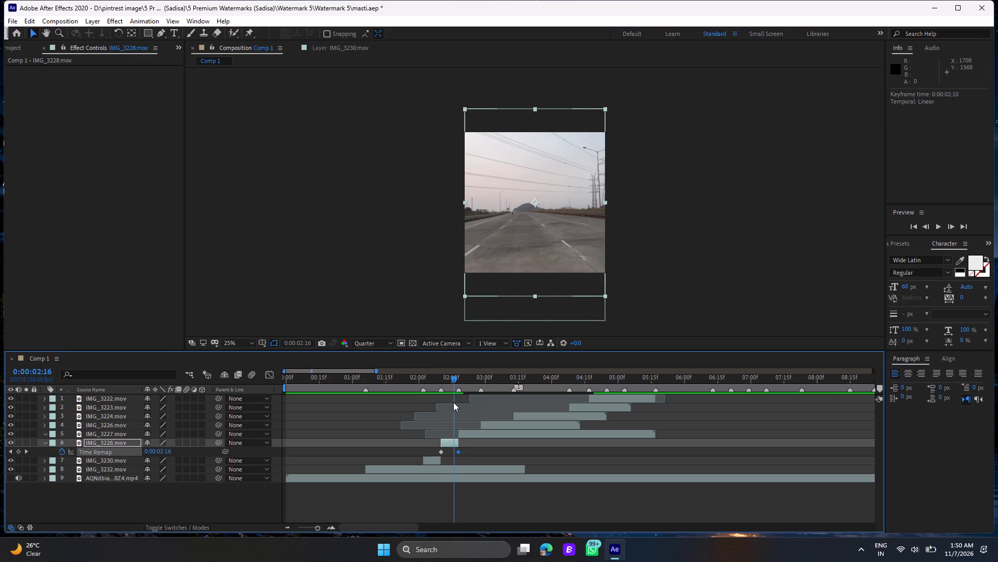
left_click_drag(453, 402, 441, 401)
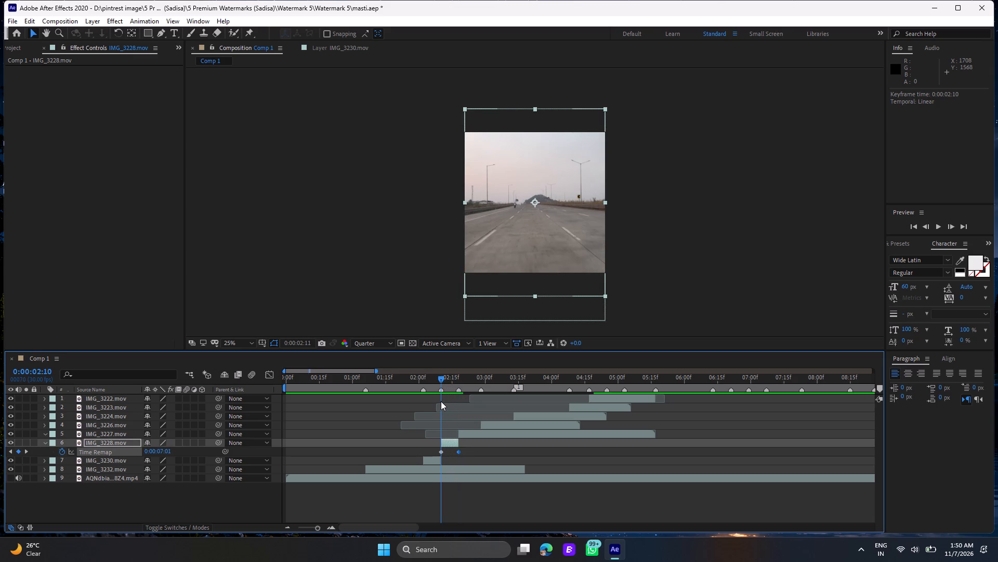
left_click_drag(441, 401, 448, 404)
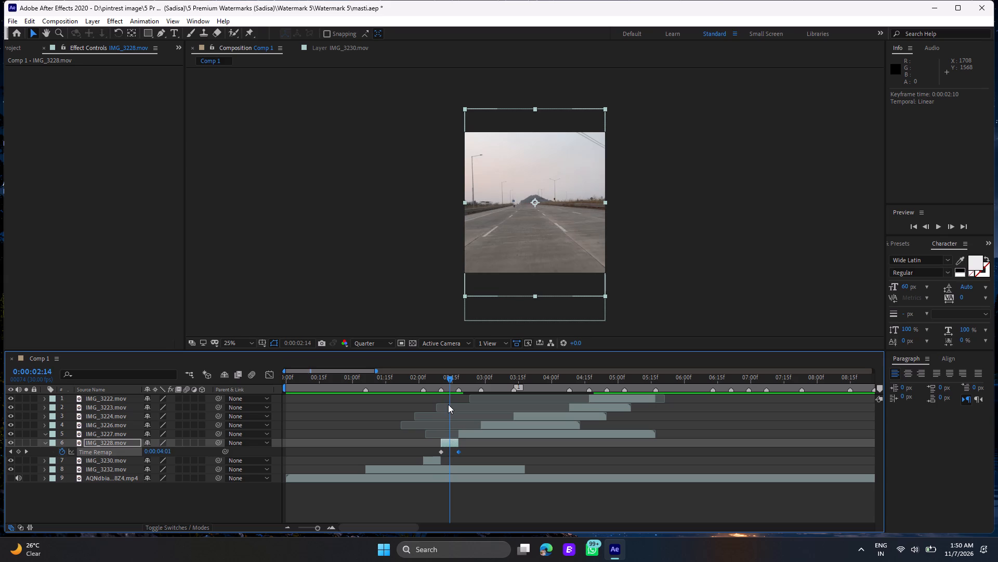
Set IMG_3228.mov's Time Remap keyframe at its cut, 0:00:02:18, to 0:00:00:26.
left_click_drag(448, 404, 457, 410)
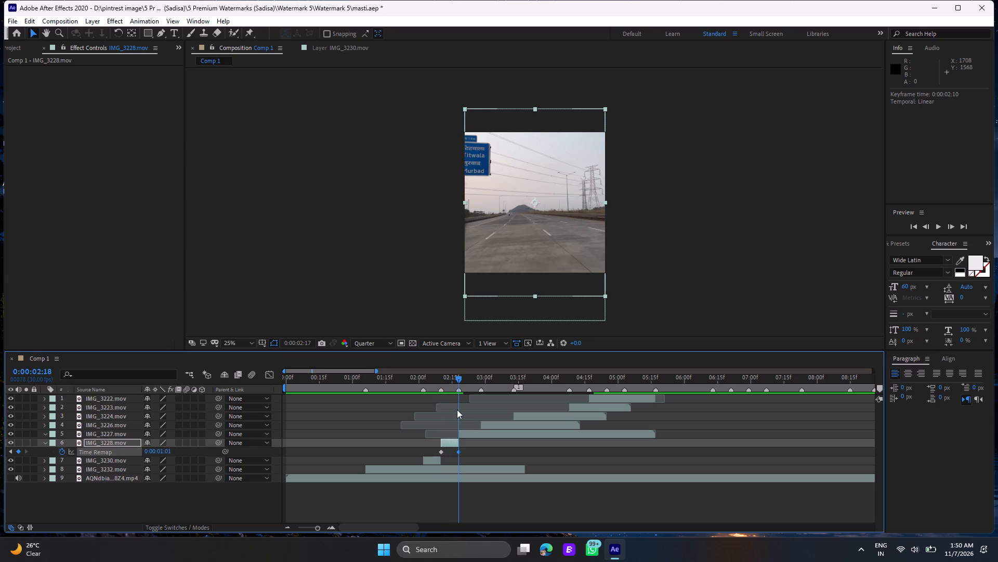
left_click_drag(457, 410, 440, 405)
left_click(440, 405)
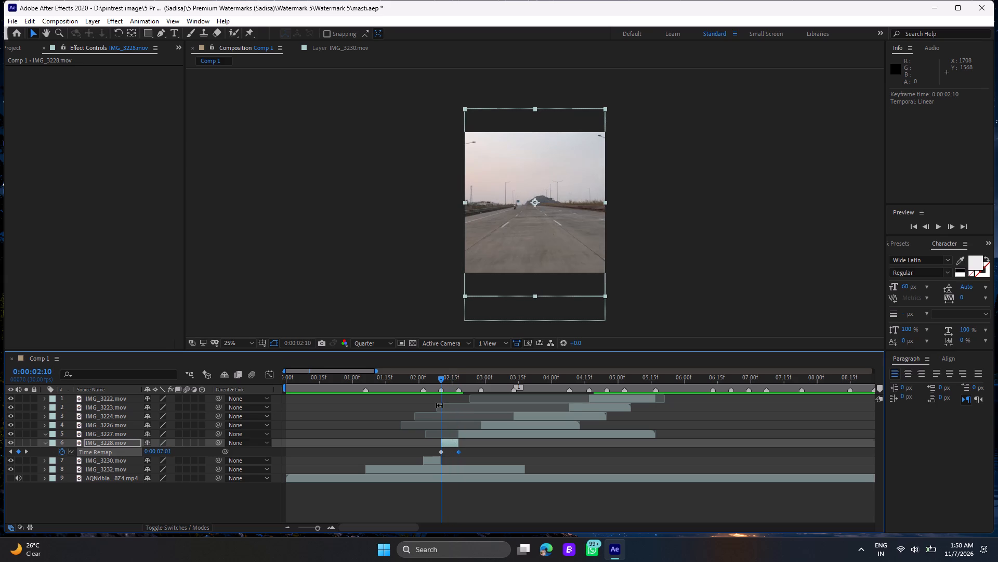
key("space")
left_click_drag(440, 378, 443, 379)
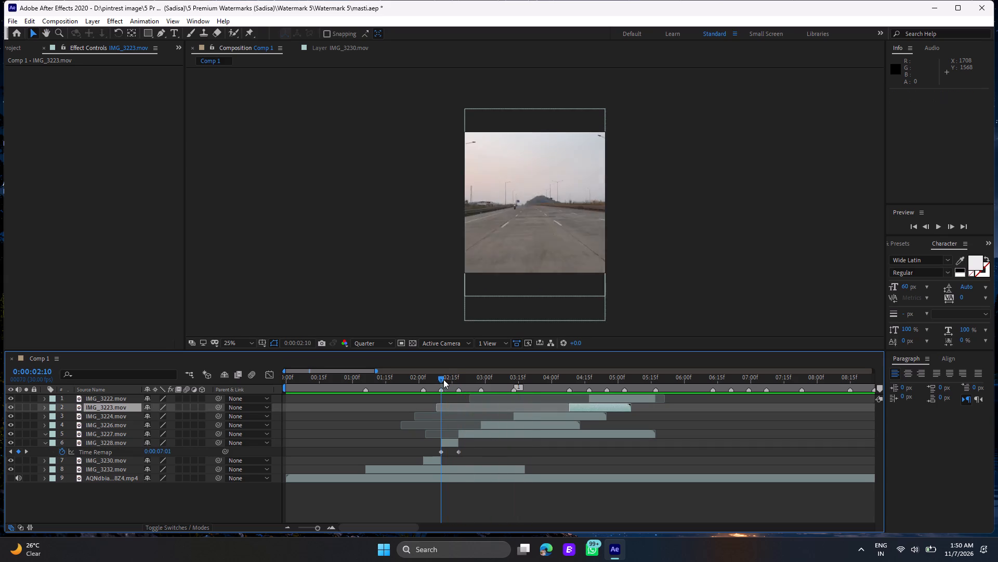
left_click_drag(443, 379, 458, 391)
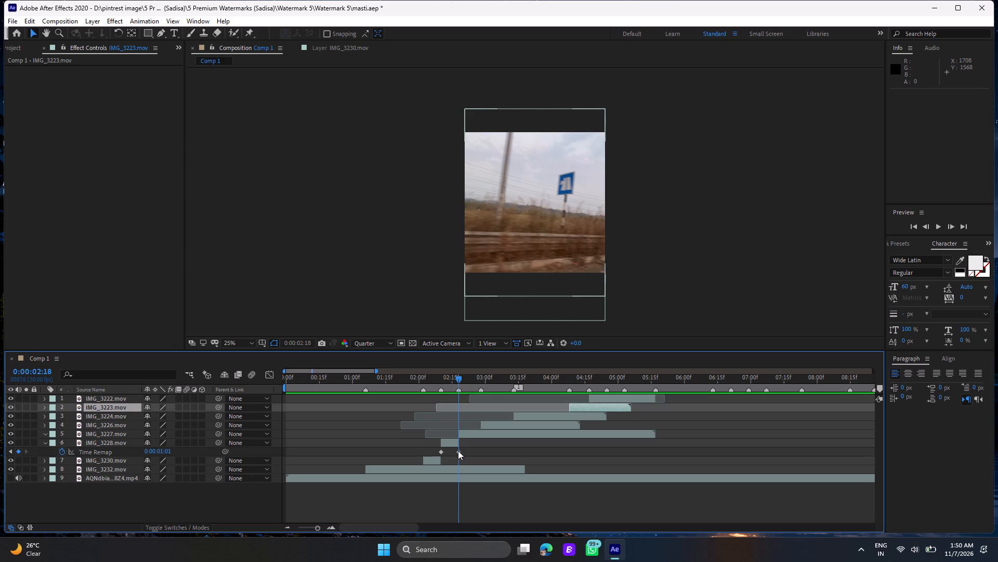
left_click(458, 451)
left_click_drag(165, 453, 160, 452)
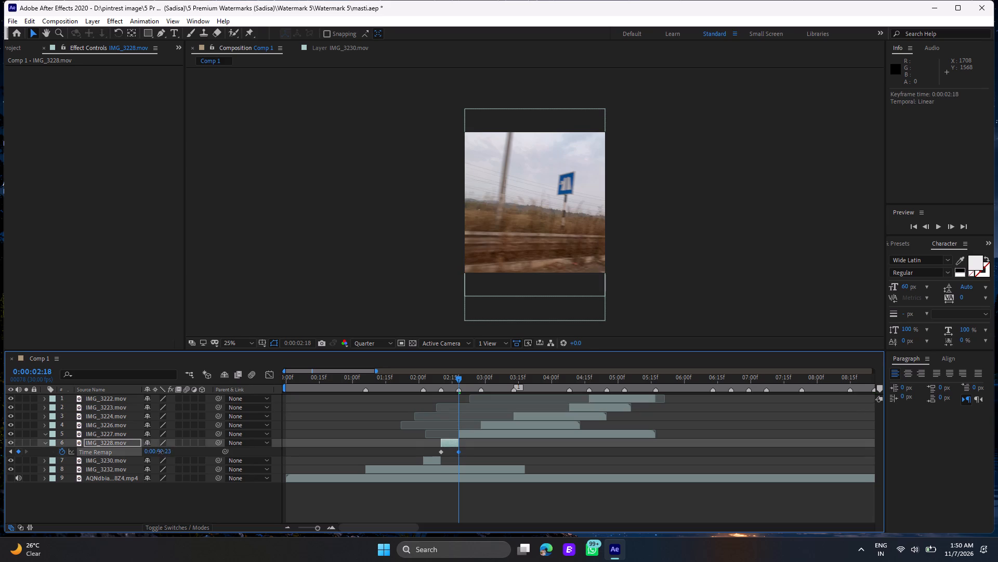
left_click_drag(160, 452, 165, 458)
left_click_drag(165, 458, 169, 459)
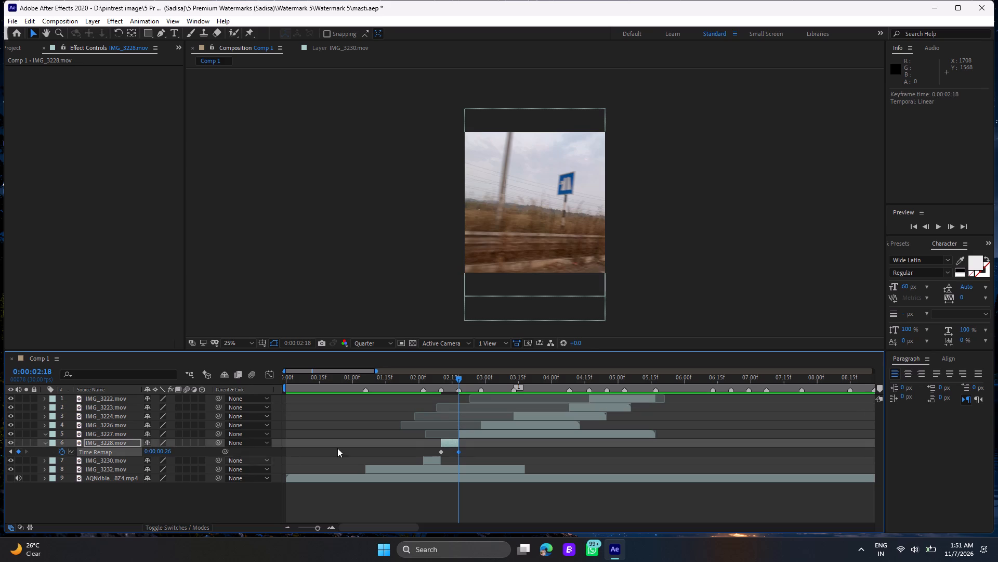
Play back and scrub from around 0:00:01:11 to 0:00:02:19 to check how IMG_3228.mov's retimed motion follows the earlier clips.
left_click(417, 384)
key("space")
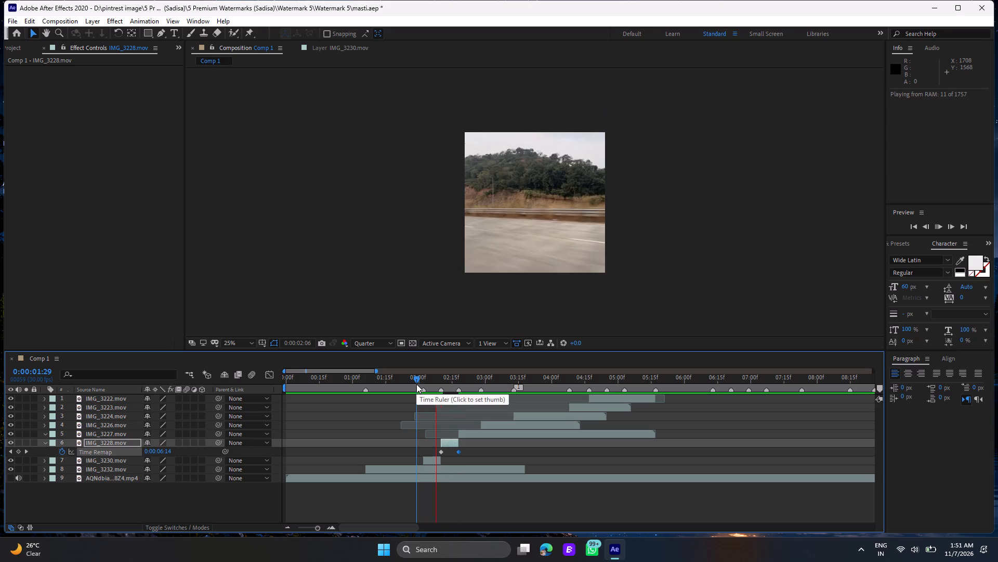
left_click(427, 382)
key("space")
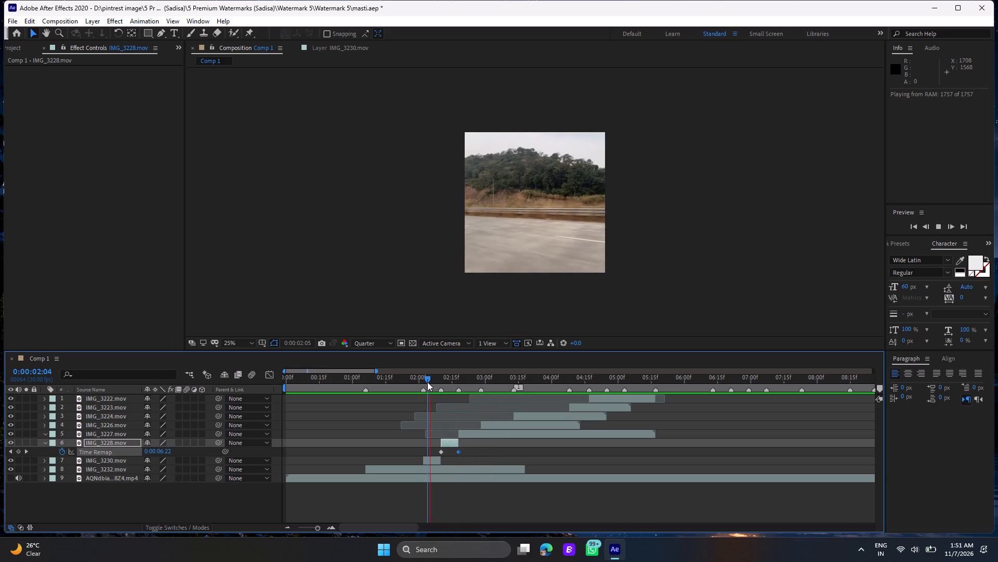
left_click(443, 378)
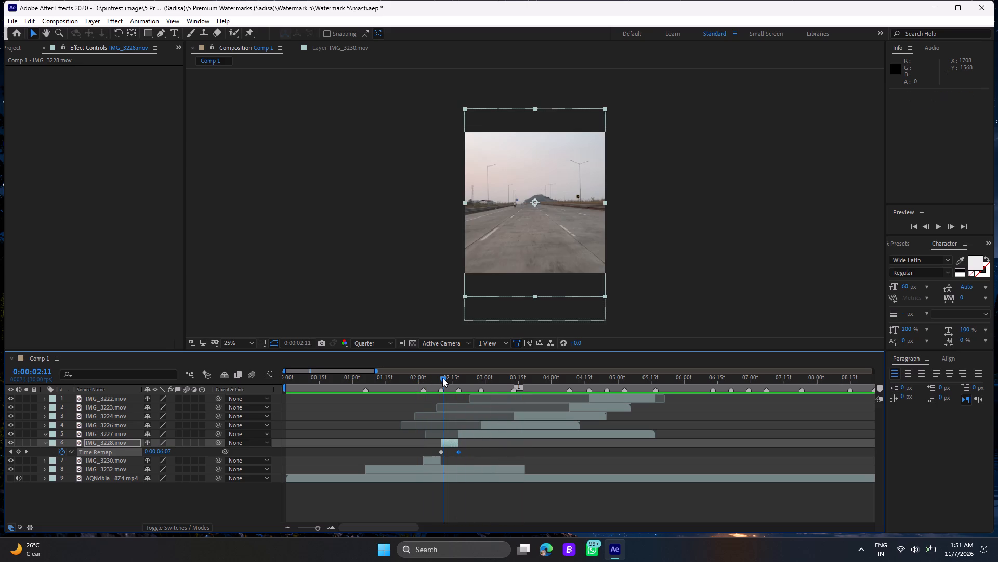
key("space")
left_click(431, 381)
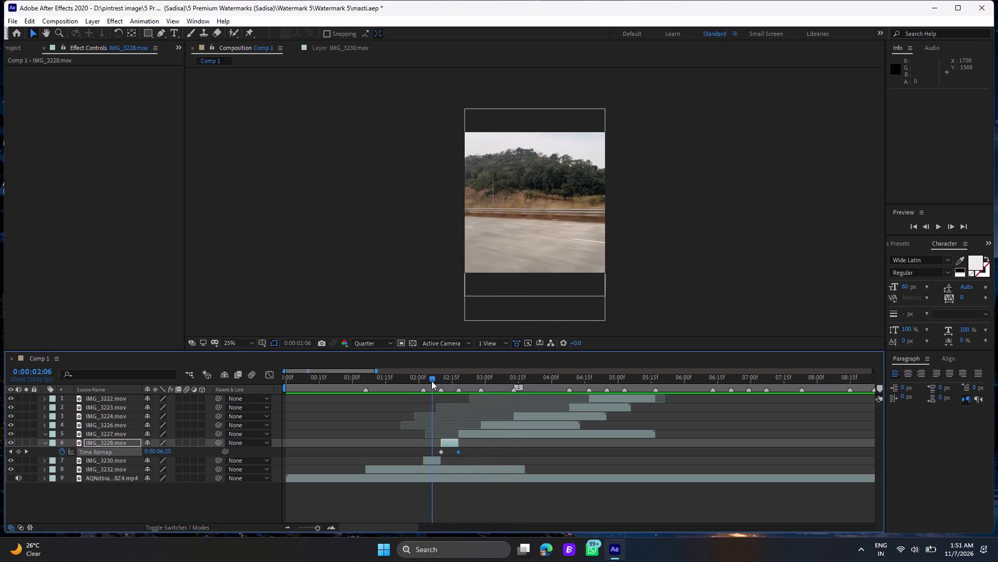
left_click_drag(431, 381, 376, 381)
key("space")
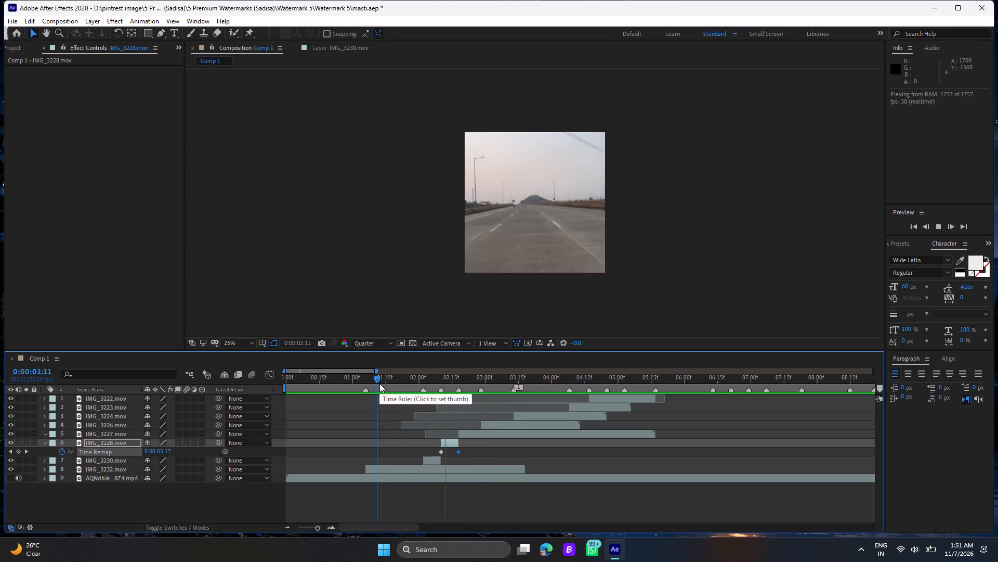
left_click(434, 381)
key("space")
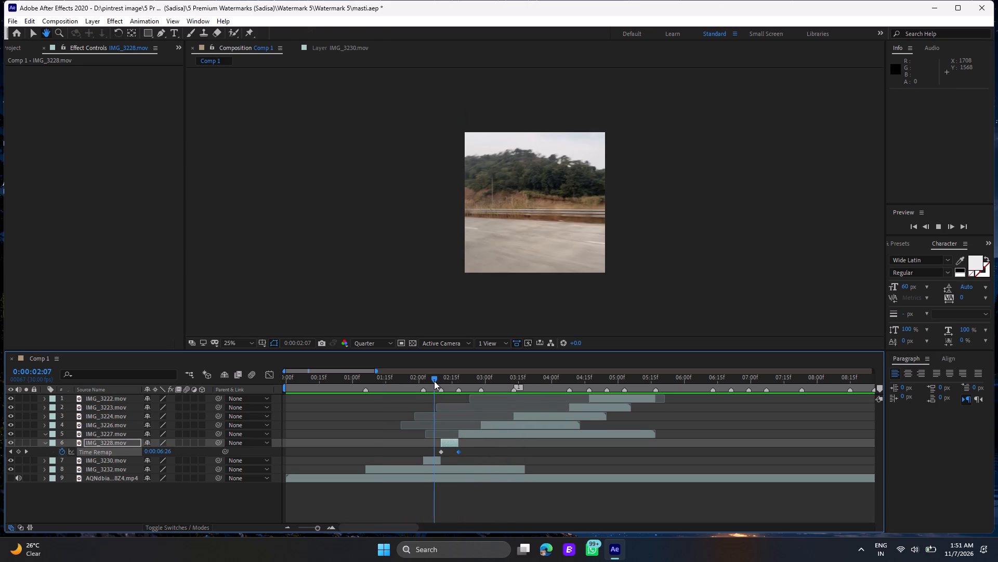
left_click(379, 380)
key("space")
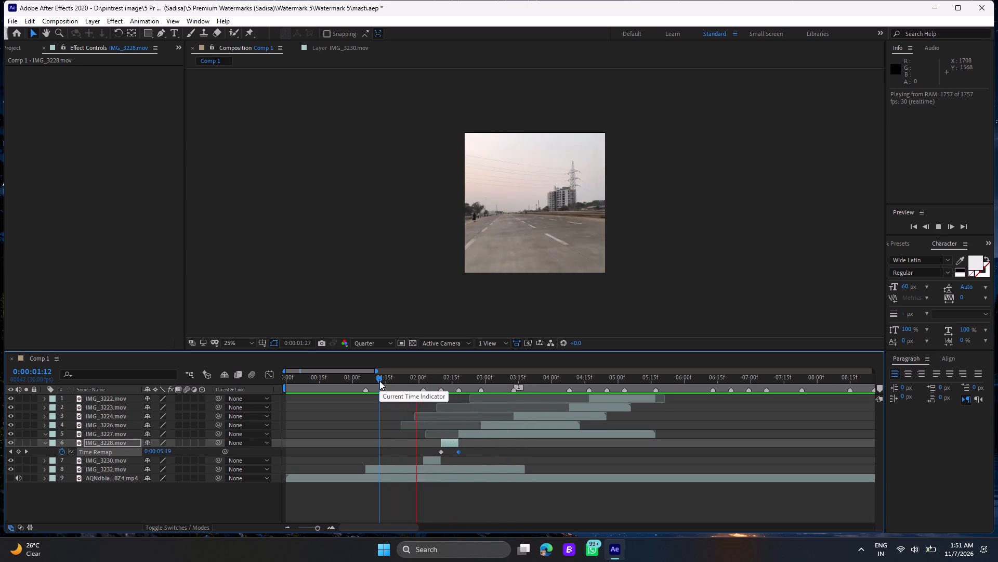
left_click(438, 379)
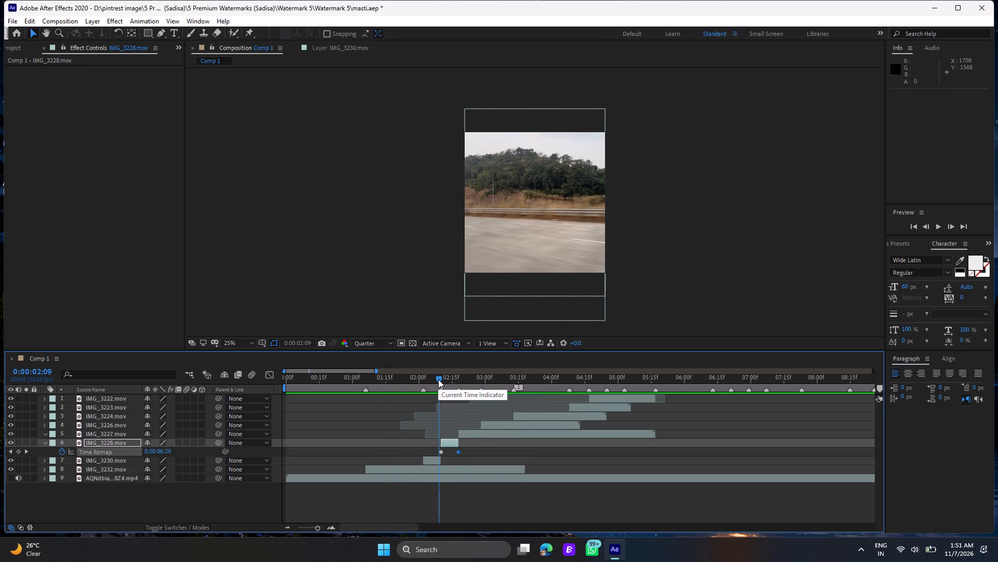
key("space")
key("space")
left_click(442, 379)
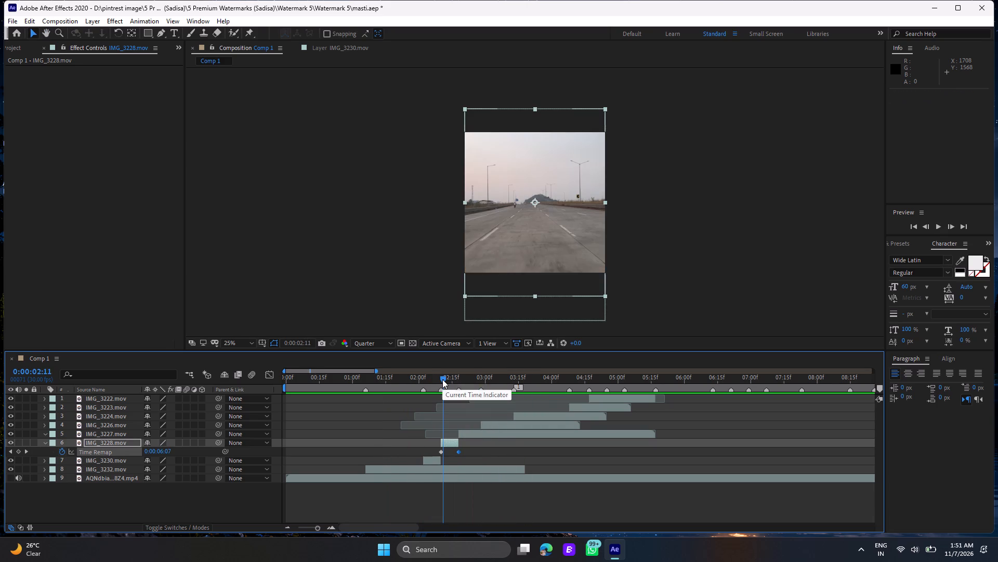
left_click(442, 379)
left_click_drag(439, 379, 460, 388)
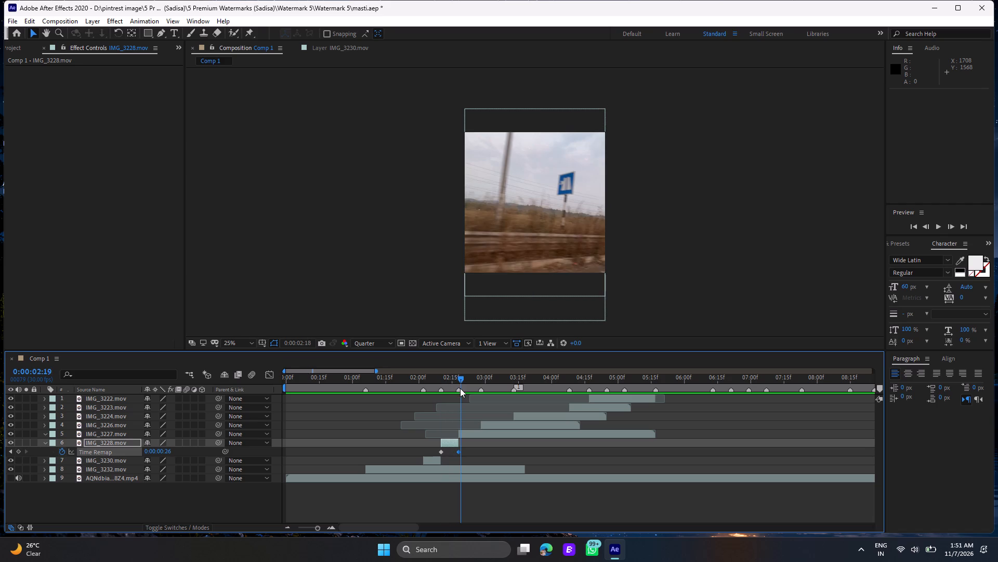
left_click_drag(460, 388, 443, 388)
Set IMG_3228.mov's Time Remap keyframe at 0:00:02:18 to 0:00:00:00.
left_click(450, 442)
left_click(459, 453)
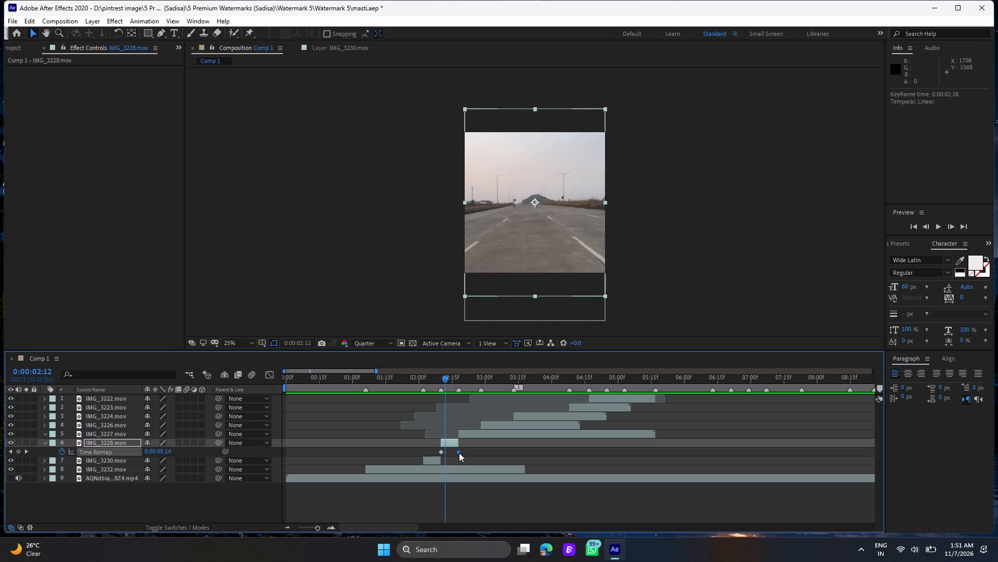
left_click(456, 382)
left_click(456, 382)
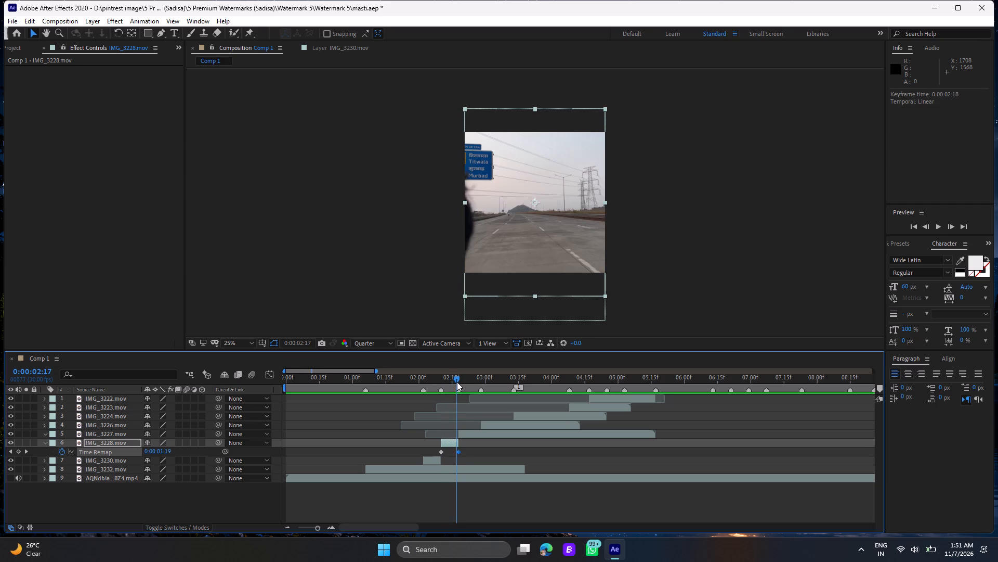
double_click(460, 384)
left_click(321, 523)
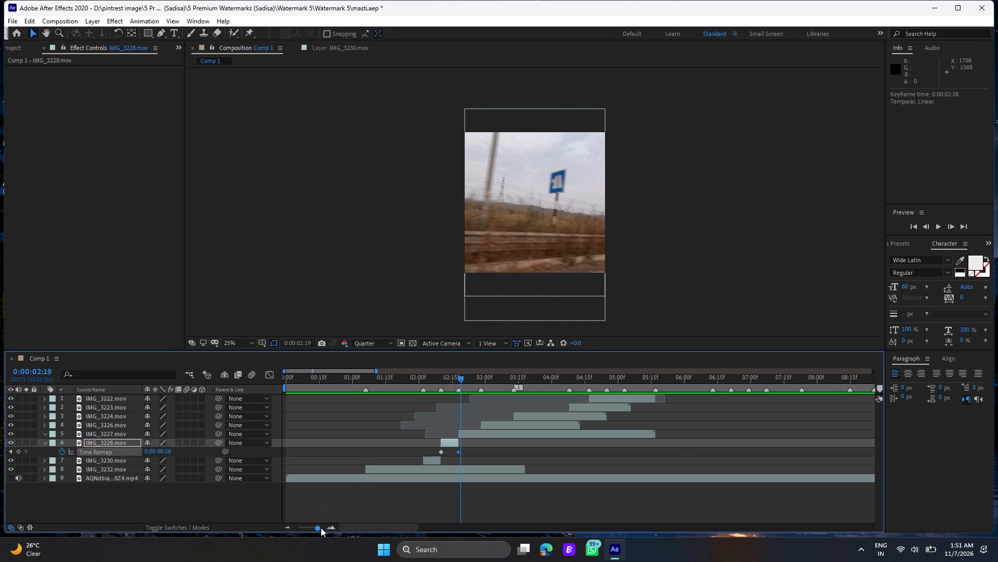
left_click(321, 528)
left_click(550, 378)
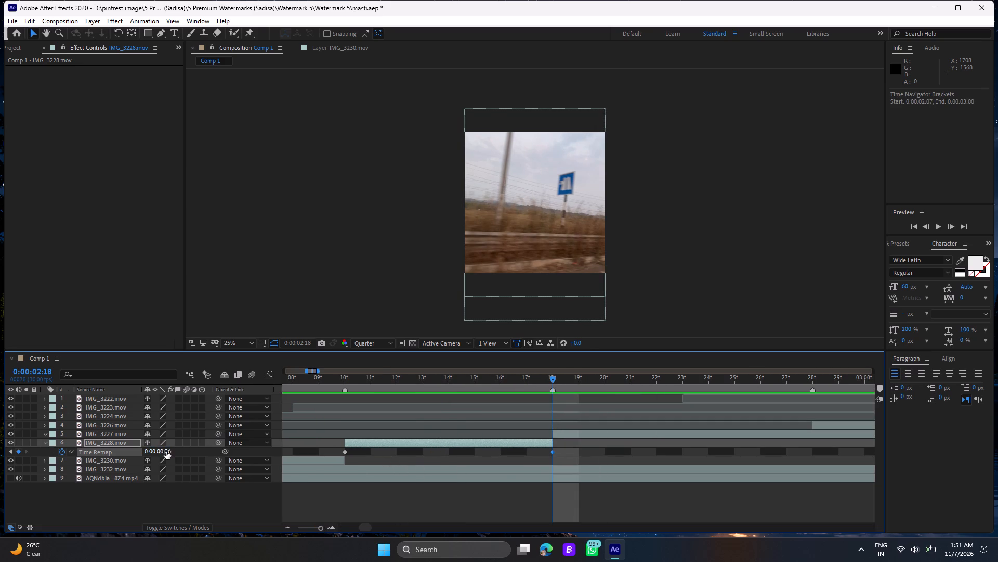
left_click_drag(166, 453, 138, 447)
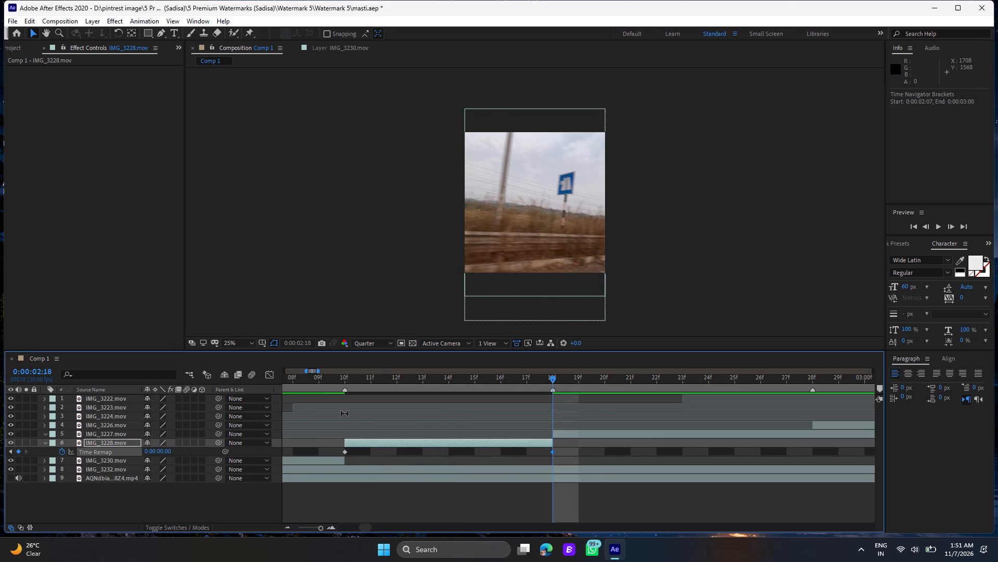
Play back IMG_3228.mov from around 0:00:02:09 to check its speed up to the cut.
double_click(330, 382)
key("space")
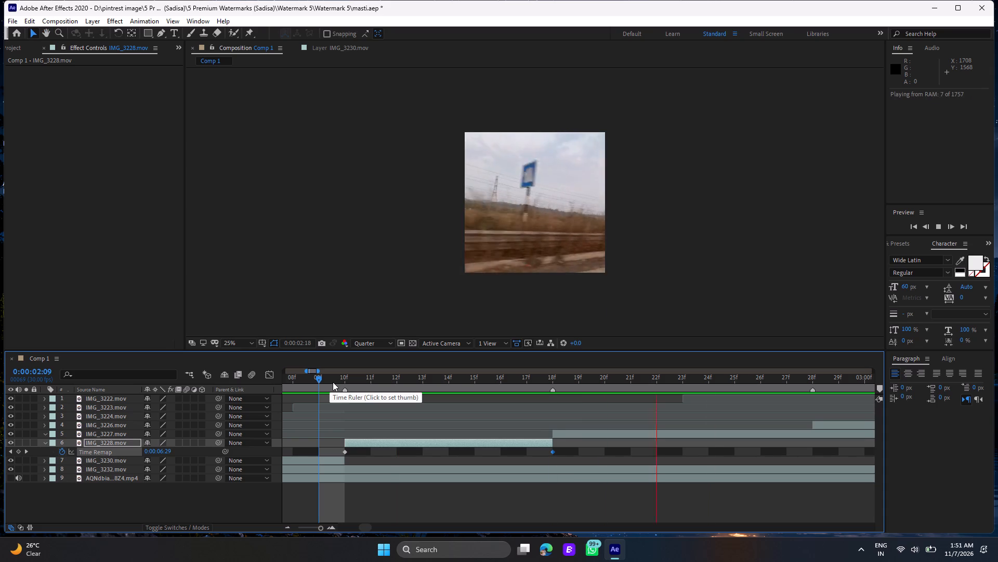
left_click(333, 380)
key("space")
key("space")
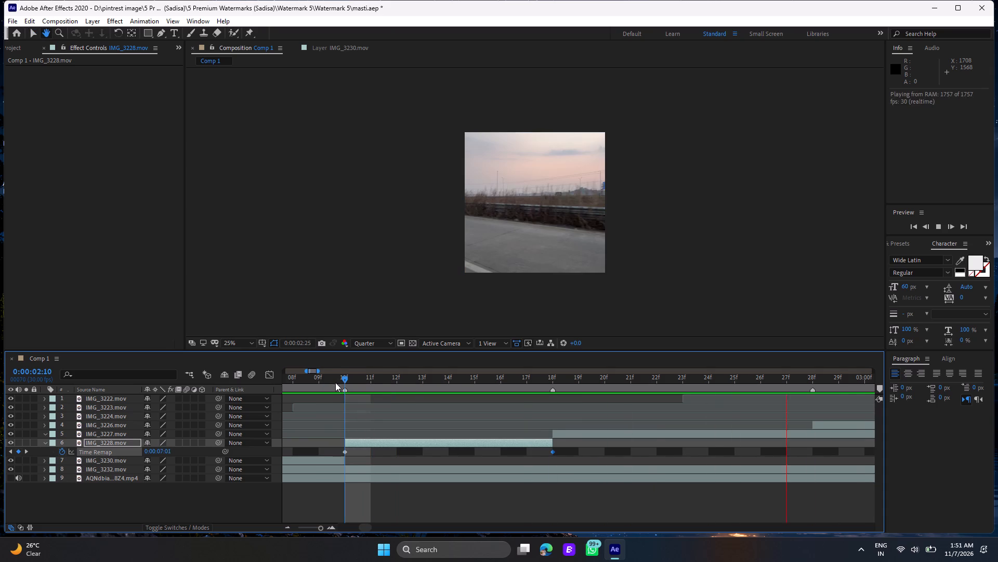
left_click(345, 382)
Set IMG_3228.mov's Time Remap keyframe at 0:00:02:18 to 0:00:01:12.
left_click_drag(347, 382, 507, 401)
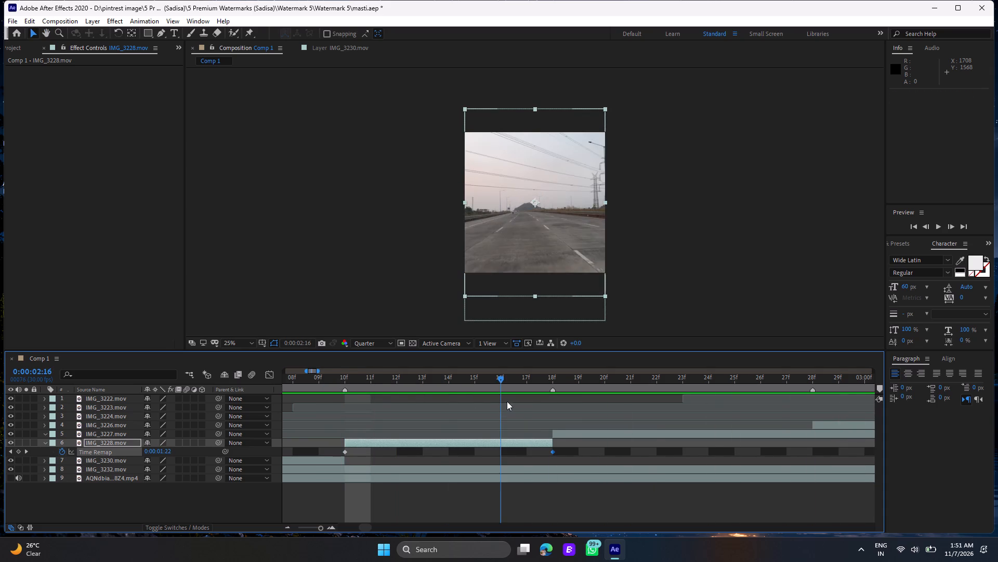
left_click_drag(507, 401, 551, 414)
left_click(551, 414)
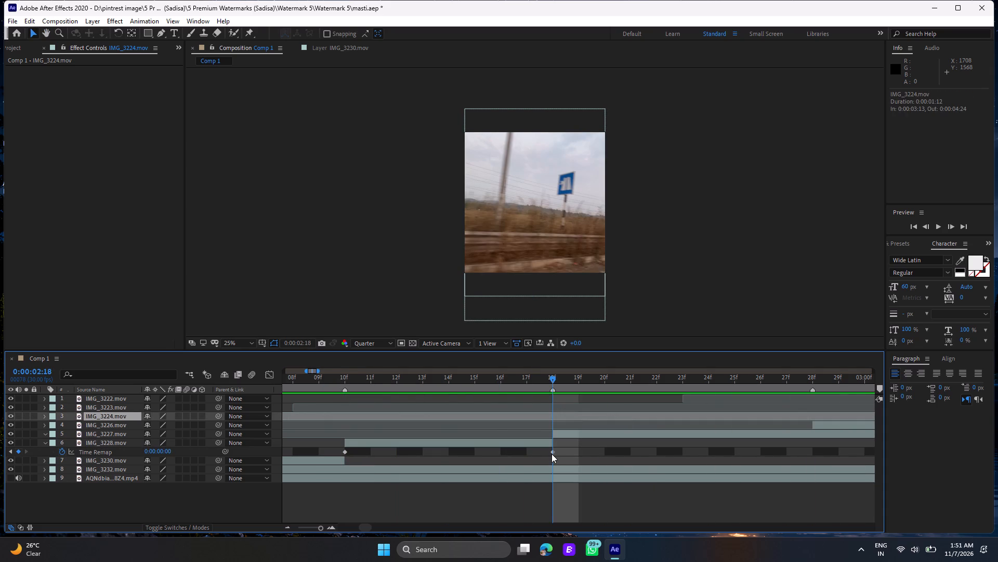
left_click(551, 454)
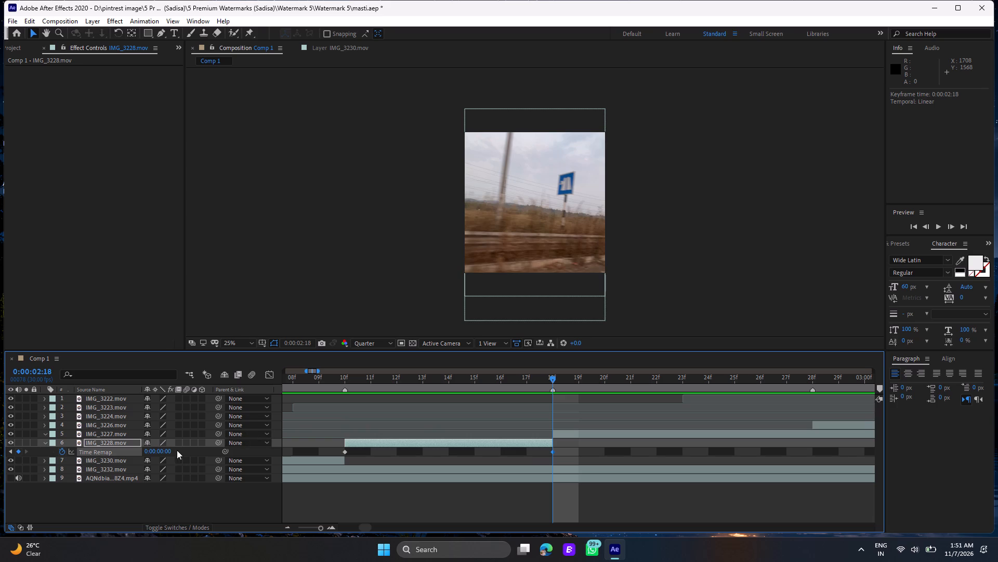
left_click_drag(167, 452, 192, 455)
Play back and scrub the section around IMG_3230.mov and IMG_3228.mov to check the slower remap.
left_click(335, 382)
key("space")
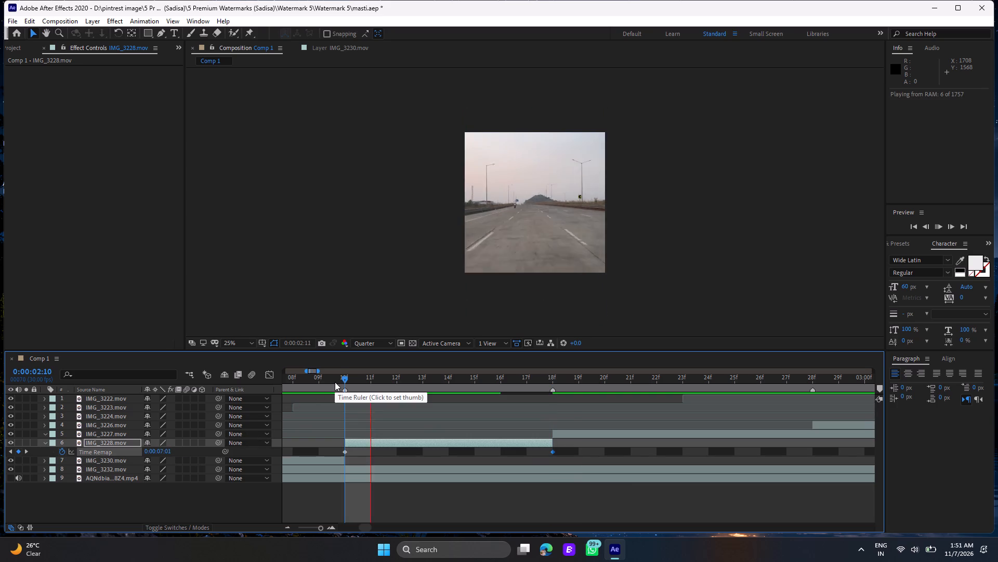
key("space")
double_click(329, 379)
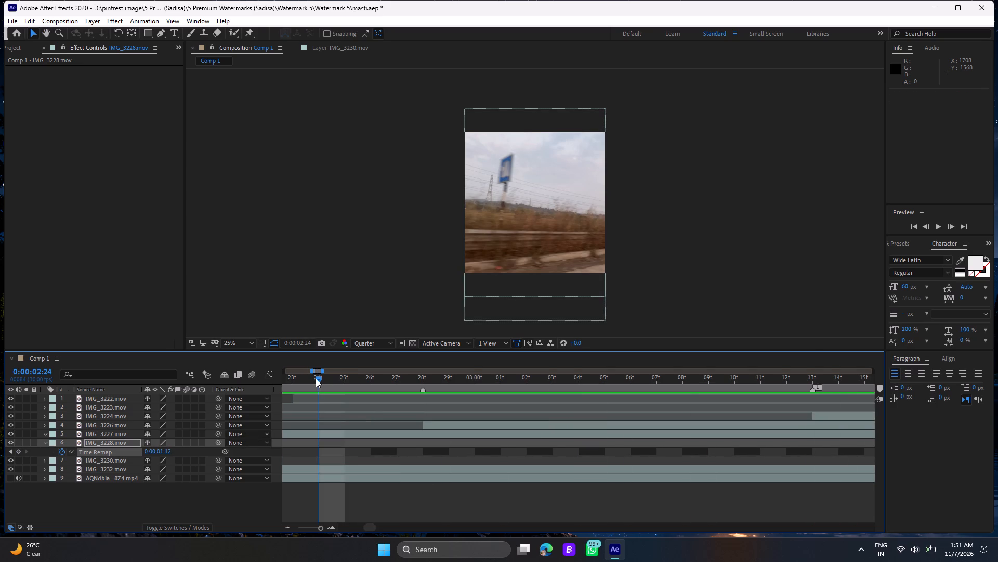
left_click_drag(314, 378, 547, 390)
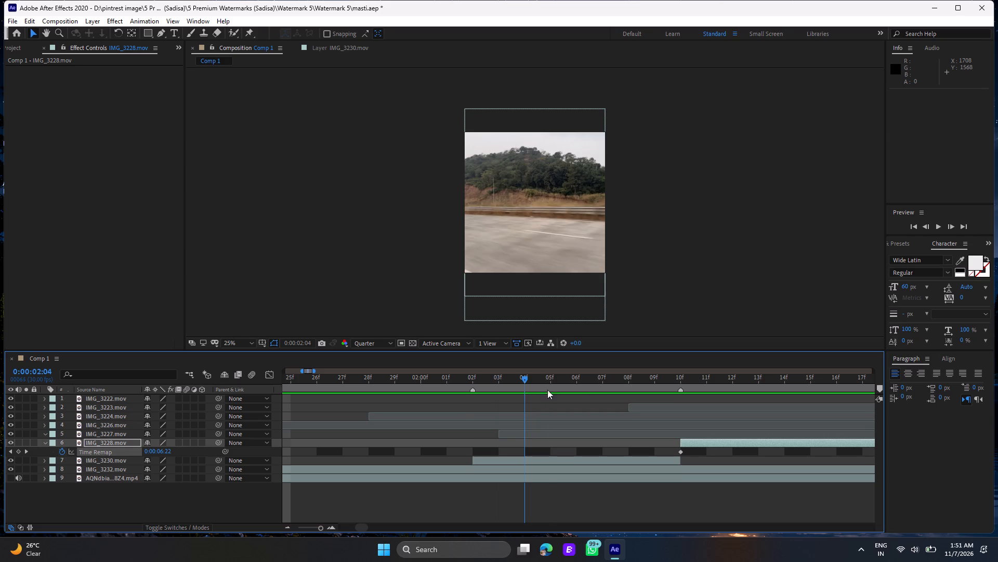
left_click_drag(547, 390, 648, 386)
left_click(648, 386)
key("space")
key("space")
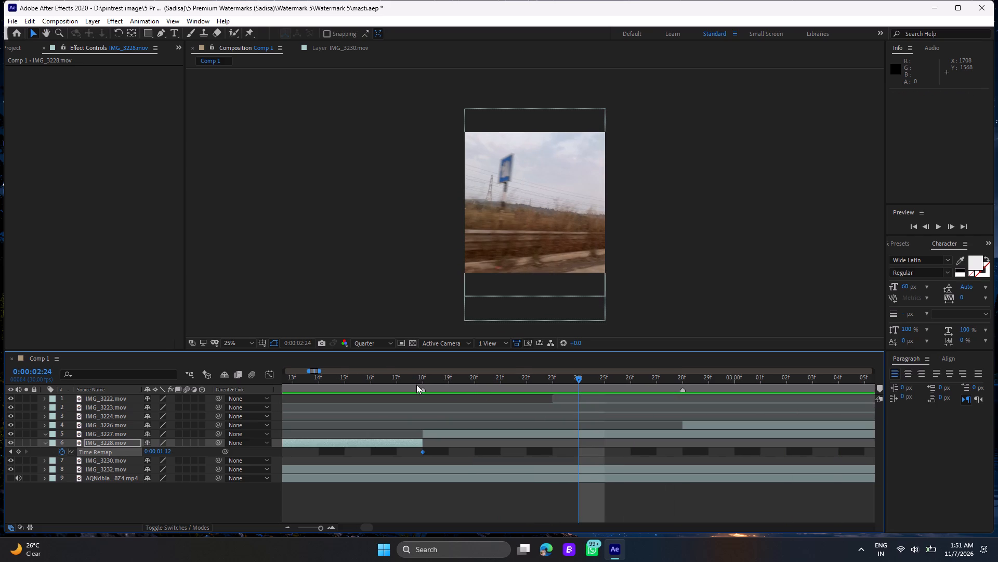
Set IMG_3228.mov's Time Remap keyframe at 0:00:02:18 to 0:00:00:19 and preview the cut into IMG_3227.mov.
double_click(421, 376)
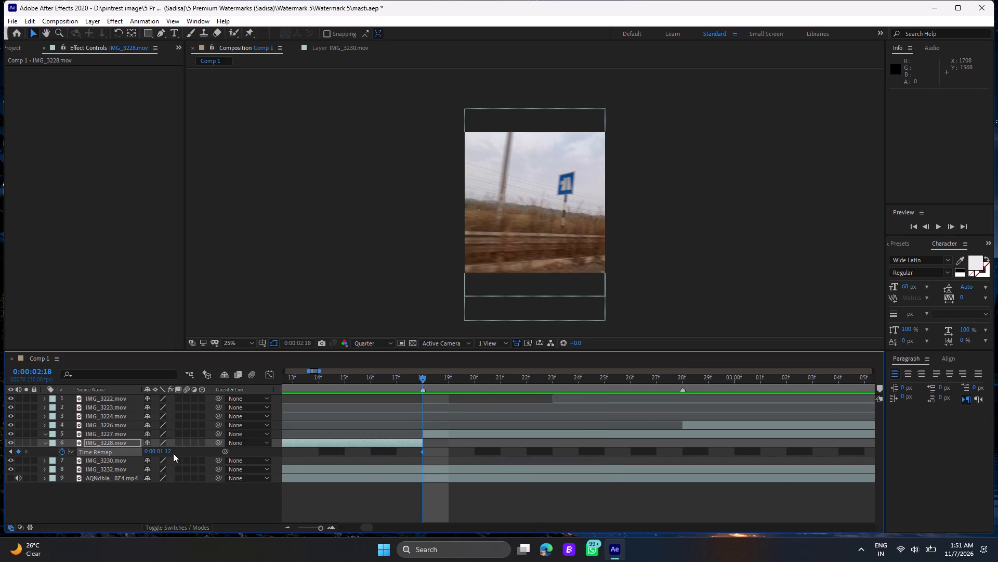
left_click_drag(166, 451, 153, 449)
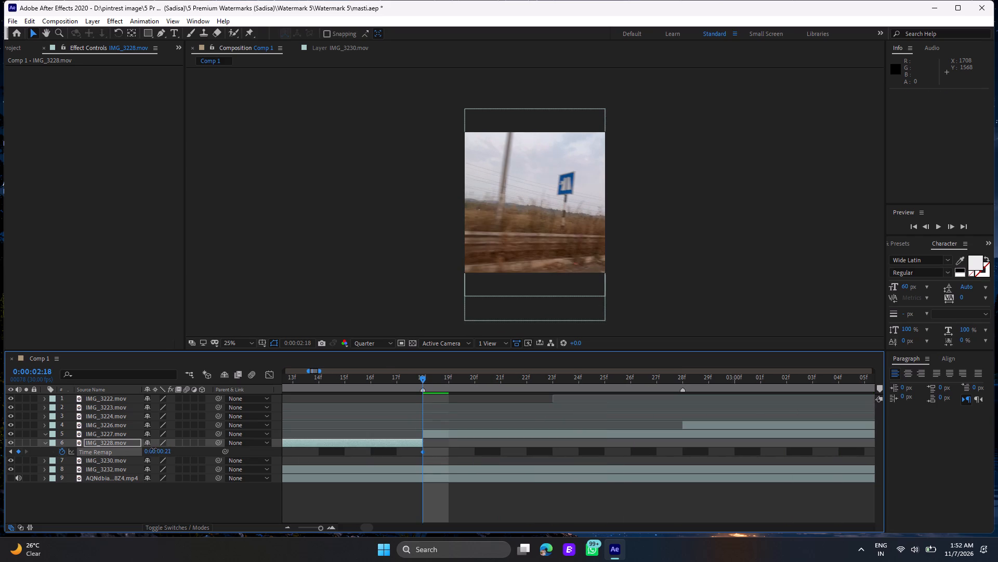
left_click_drag(153, 449, 152, 449)
left_click(400, 382)
key("space")
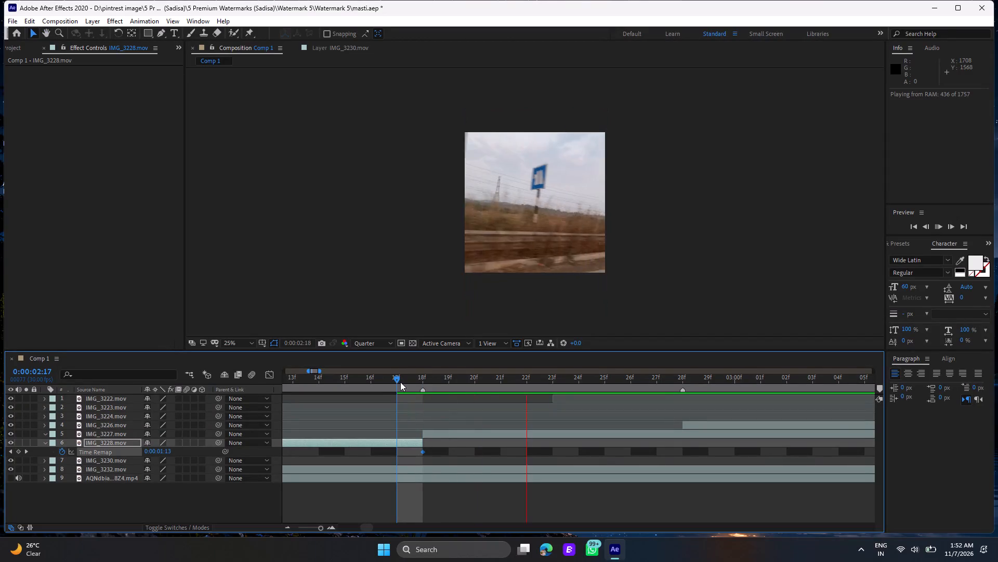
key("space")
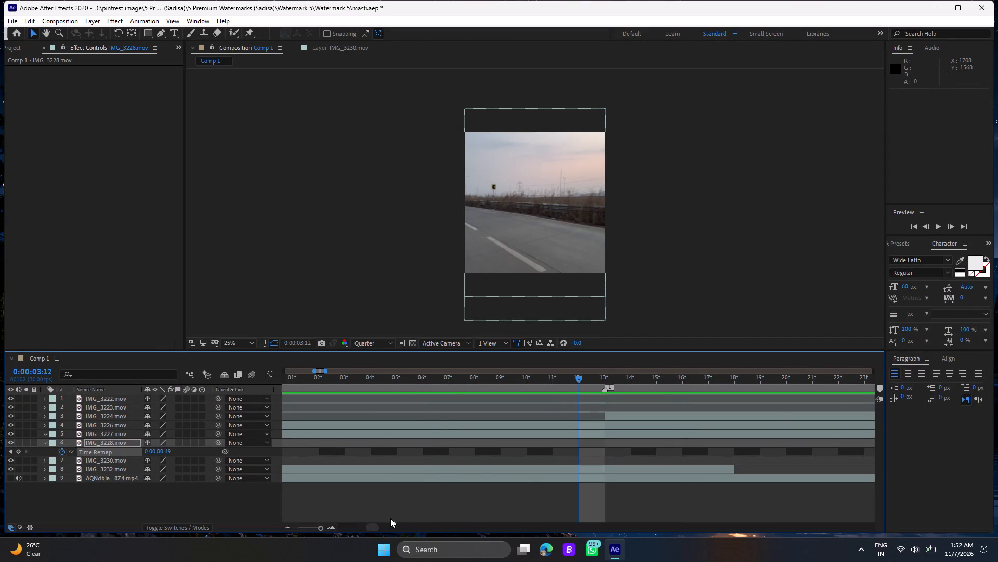
Scrub and play back IMG_3228.mov between 0:00:02:10 and 0:00:02:18 to check its remapped motion up to the cut.
left_click_drag(378, 523, 371, 524)
left_click(421, 381)
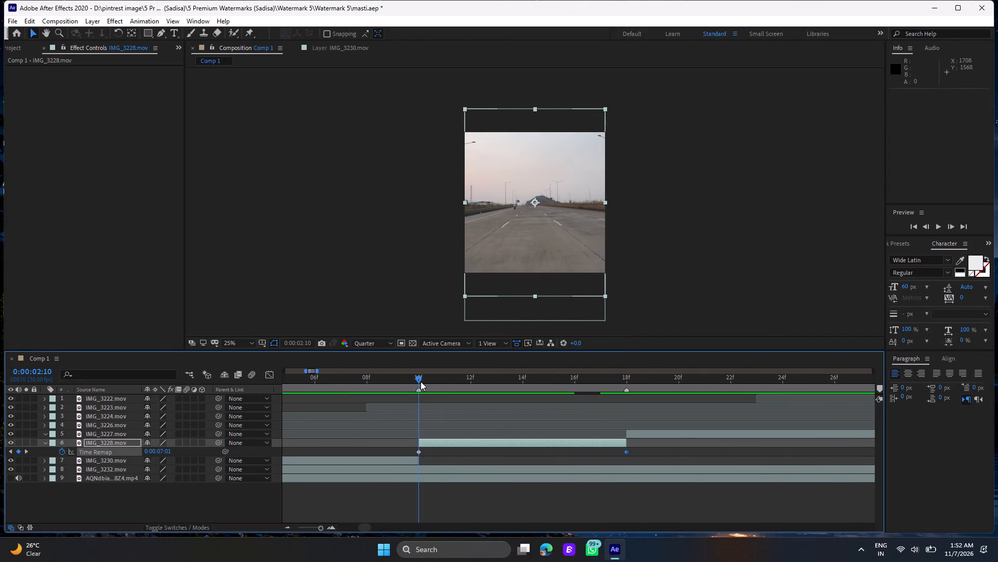
left_click_drag(421, 381, 625, 399)
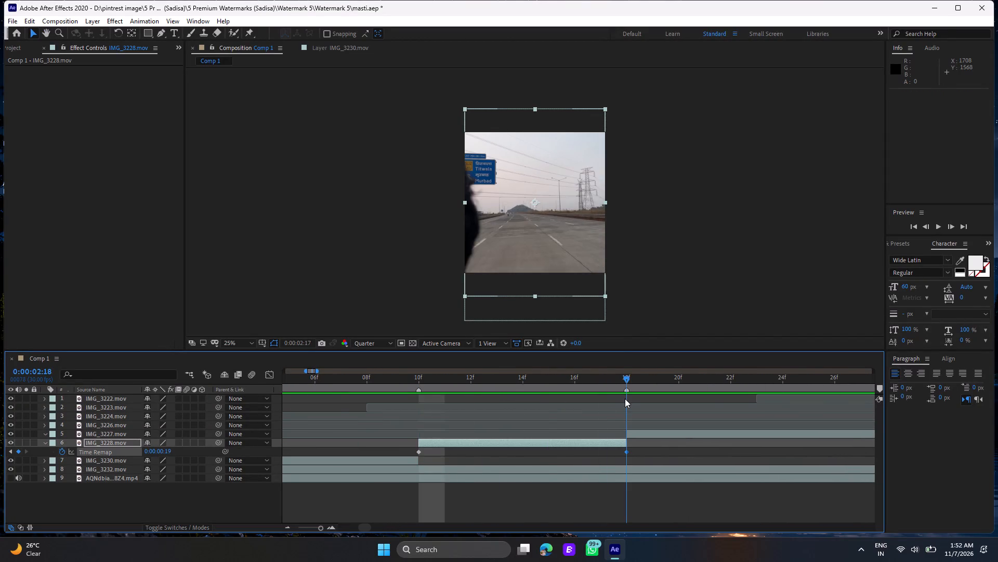
left_click_drag(625, 399, 393, 421)
left_click(393, 421)
key("space")
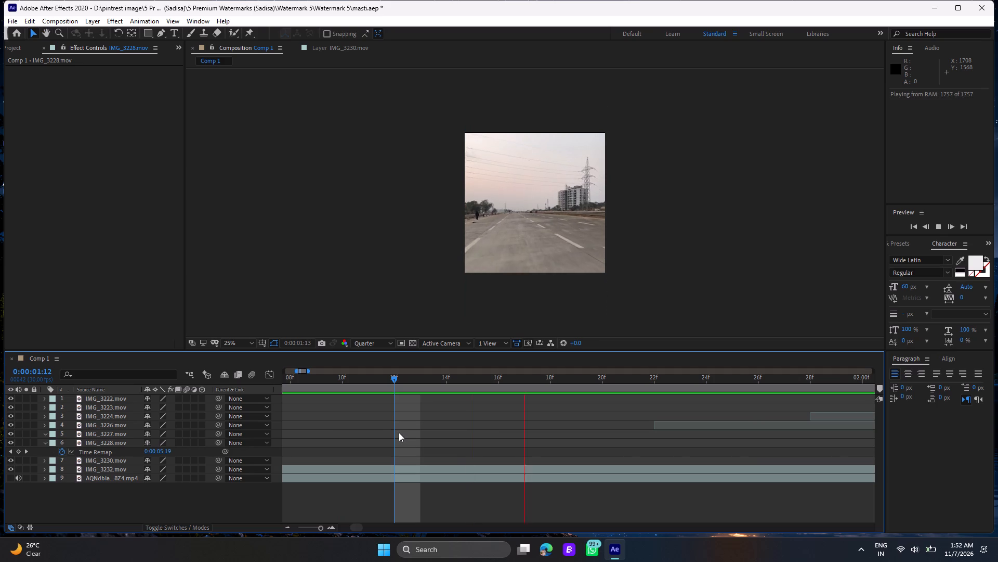
key("space")
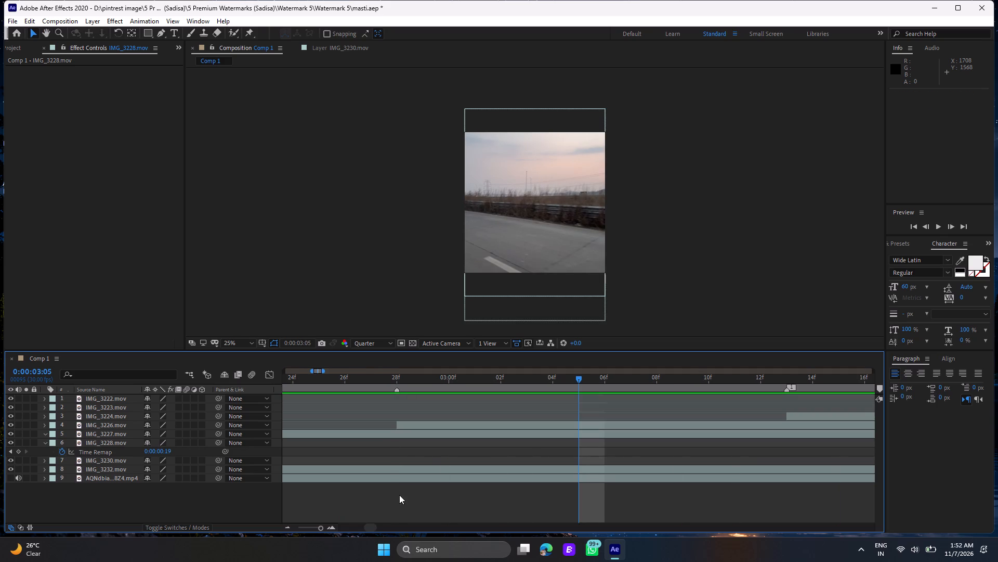
left_click_drag(367, 526, 361, 526)
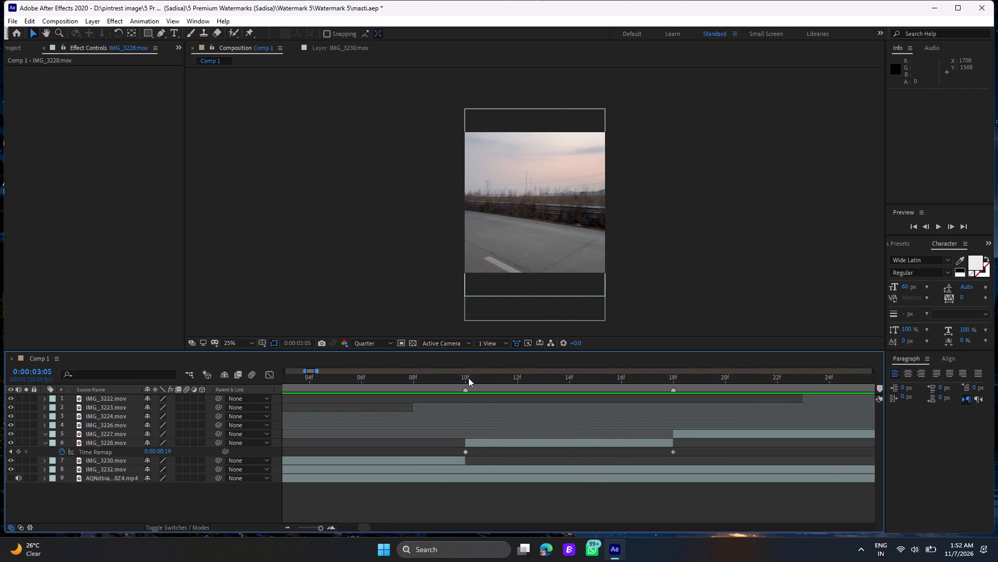
left_click(468, 378)
left_click_drag(468, 378, 648, 407)
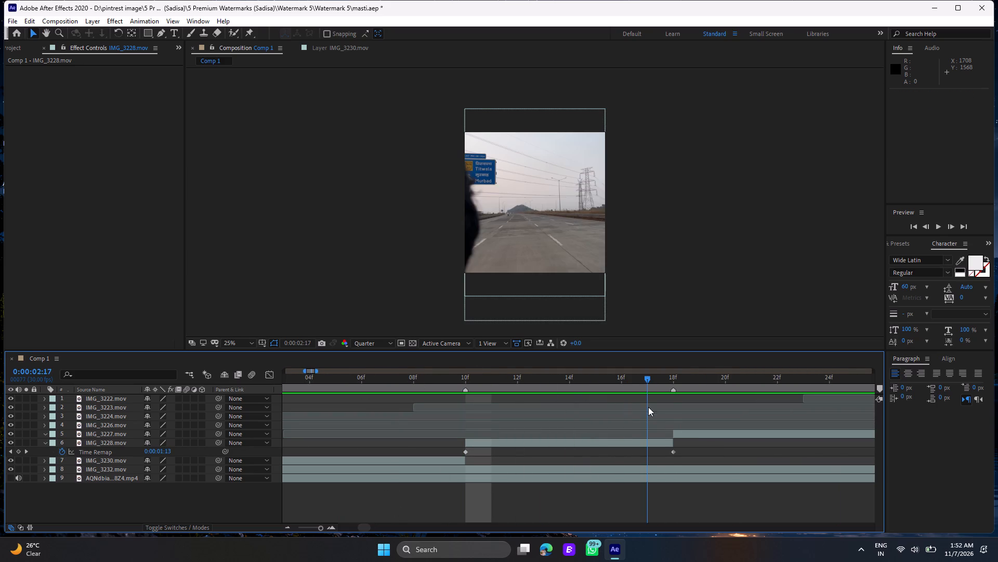
left_click_drag(648, 407, 665, 412)
left_click(665, 412)
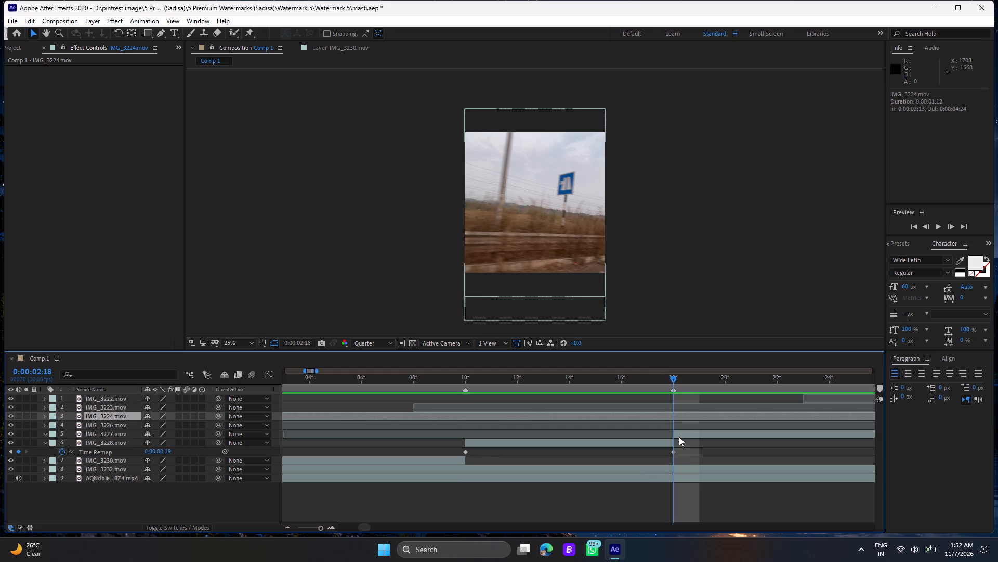
Delete both of IMG_3228.mov's Time Remap keyframes, at 0:00:02:10 and 0:00:02:18.
left_click(463, 453)
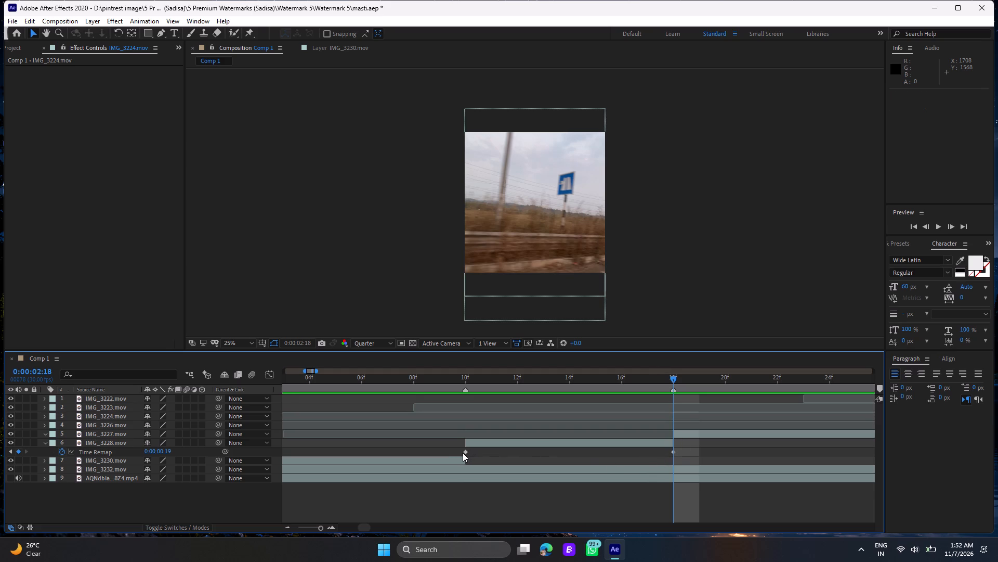
left_click(464, 453)
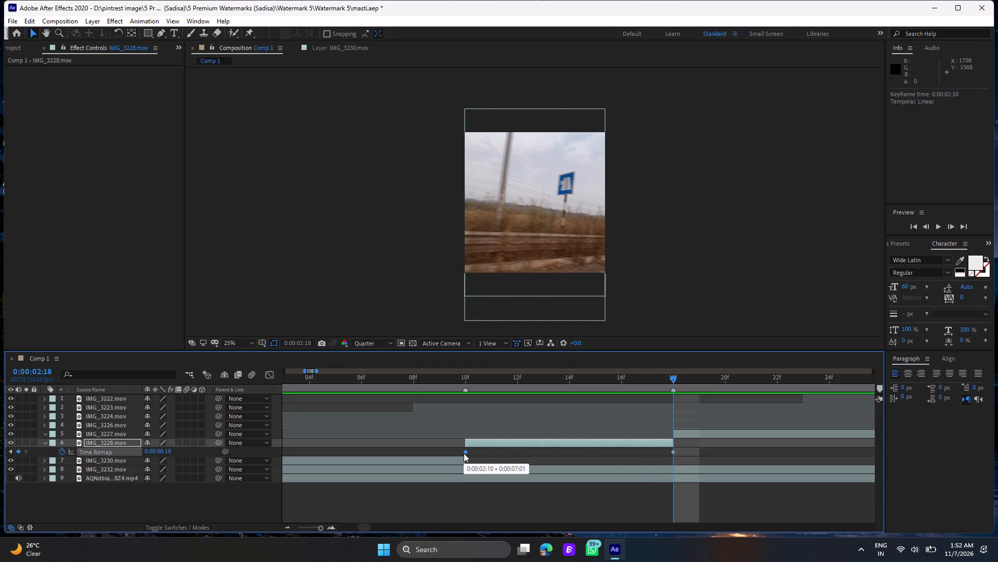
key("Delete")
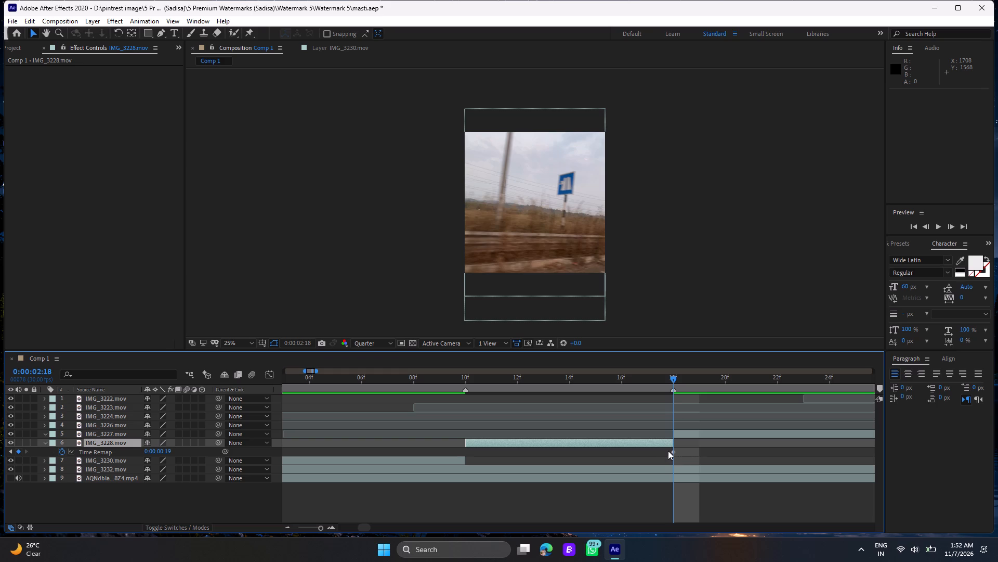
left_click(672, 452)
key("Delete")
Add a Time Remap keyframe on IMG_3228.mov at 0:00:02:10 with the value 0:00:00:01.
left_click(467, 378)
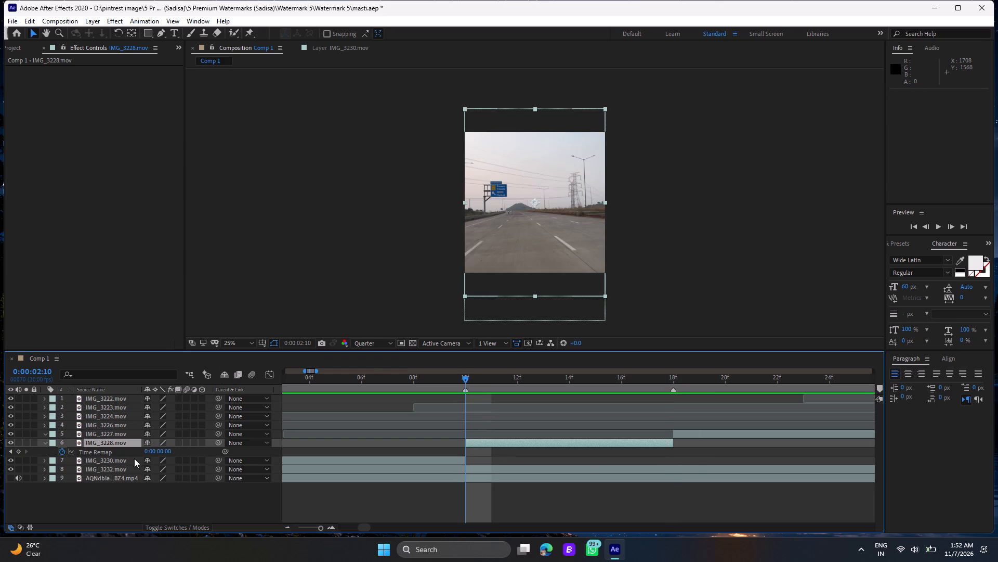
left_click(163, 452)
double_click(164, 452)
left_click(184, 452)
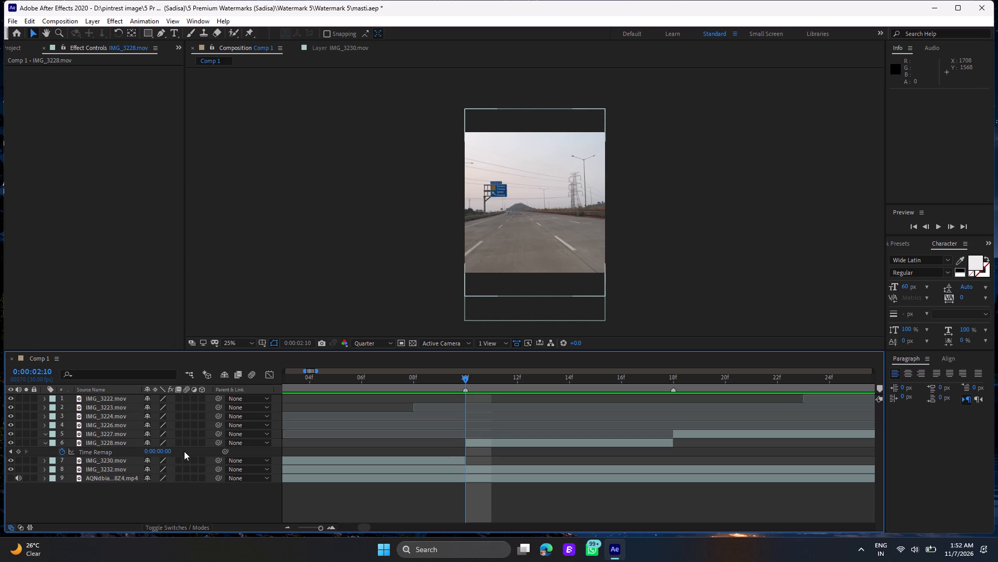
left_click(171, 451)
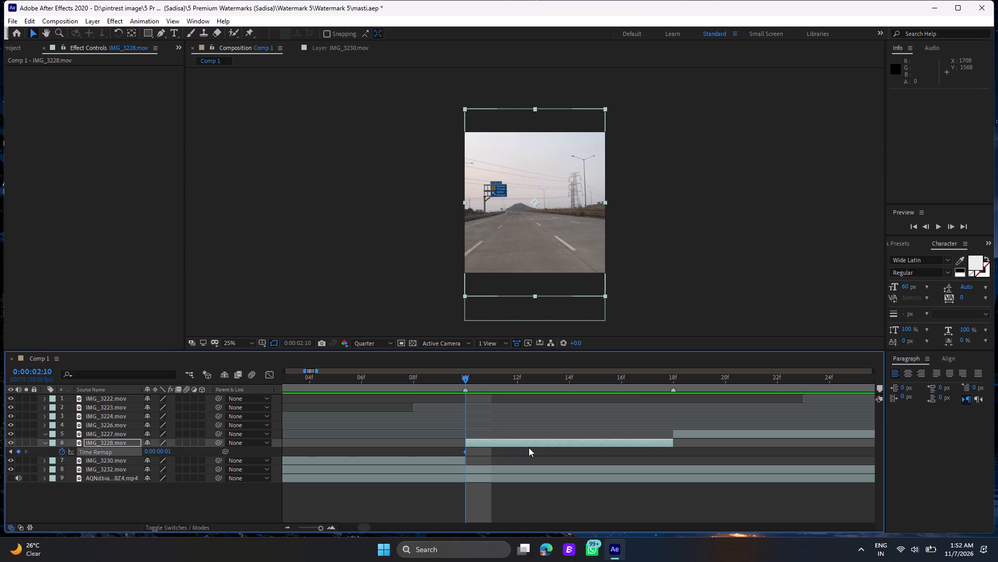
Add a Time Remap keyframe on IMG_3228.mov at 0:00:02:18 with the value 0:00:00:23.
left_click(671, 378)
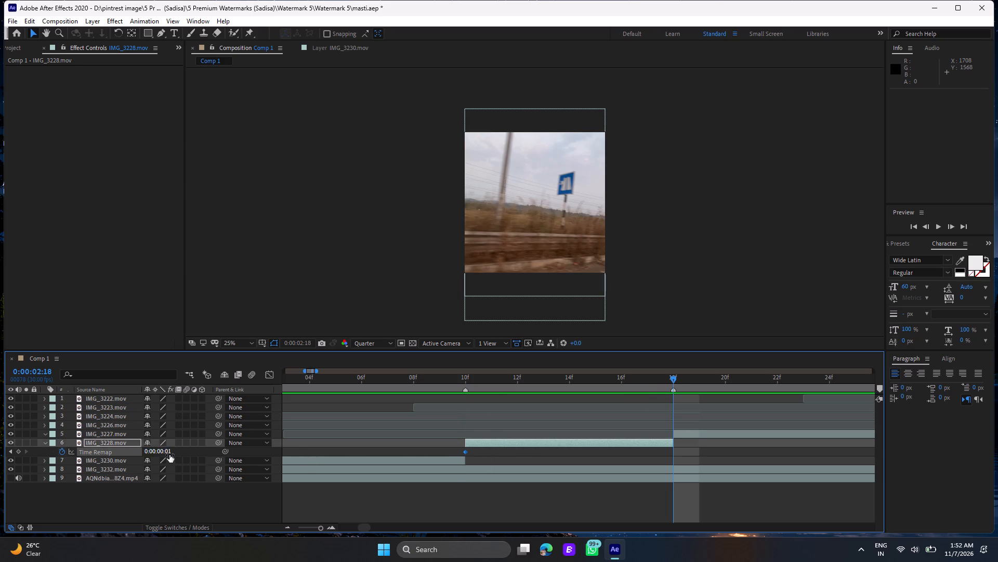
left_click_drag(169, 455, 181, 455)
triple_click(183, 455)
left_click(185, 456)
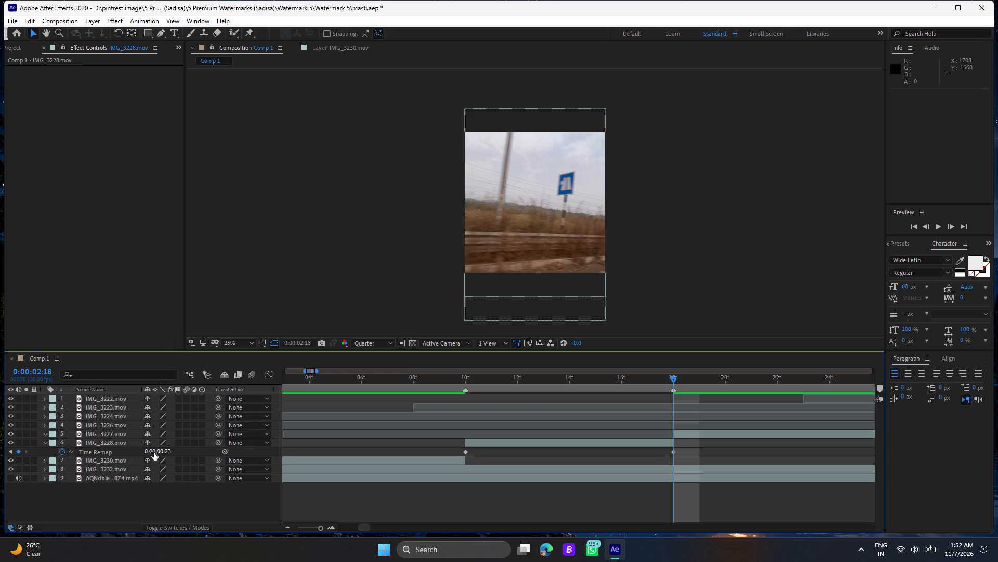
Play back from around 0:00:02:09 to check IMG_3228.mov's new remap speed through the cut into IMG_3227.mov.
left_click(454, 386)
key("space")
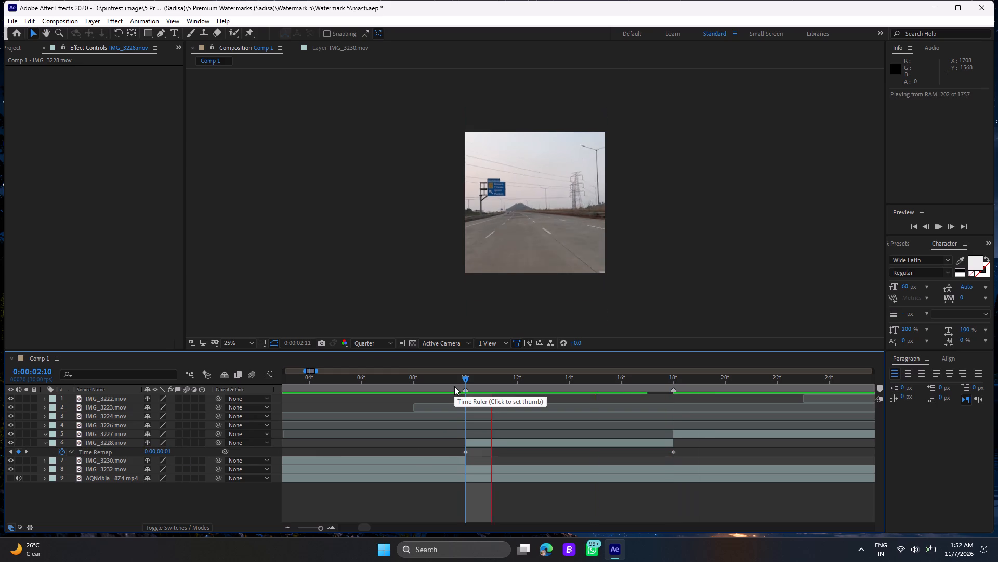
left_click(428, 380)
key("space")
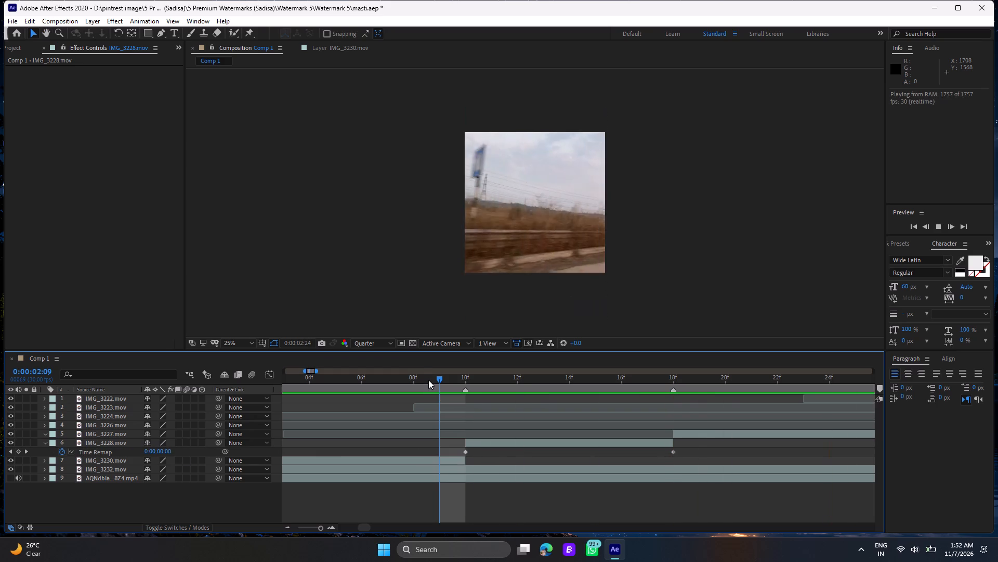
left_click(428, 380)
key("space")
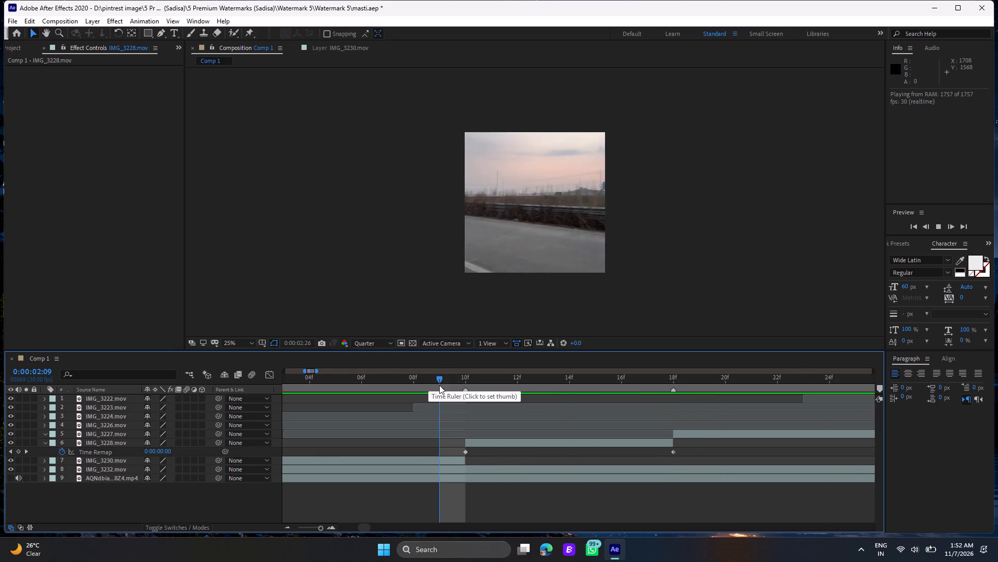
key("space")
Reverse IMG_3228.mov by swapping its Time Remap keyframes, placing 0:00:00:23 at 0:00:02:10 and 0:00:00:01 at 0:00:02:18.
left_click_drag(375, 523, 369, 523)
left_click(466, 379)
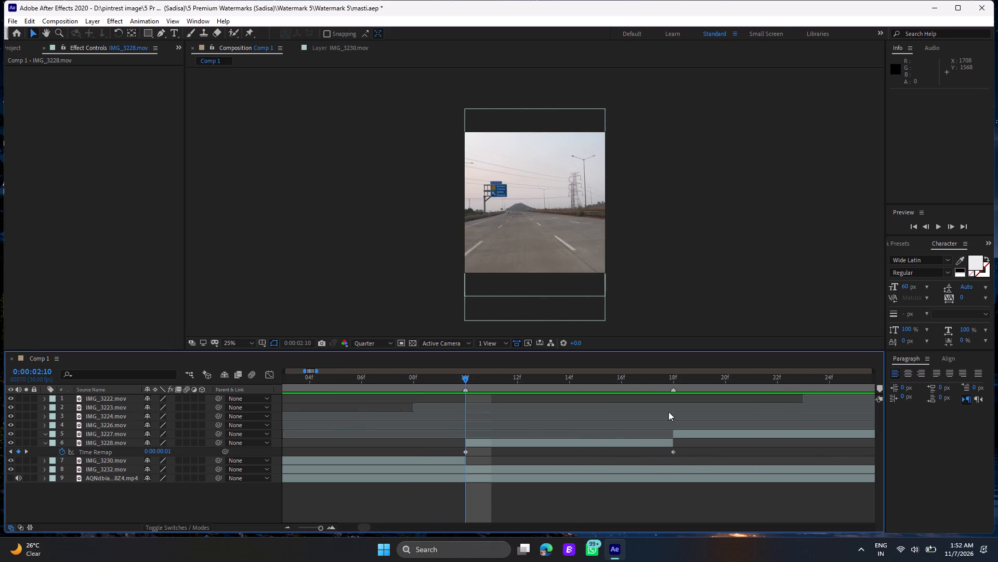
left_click(675, 381)
left_click(672, 452)
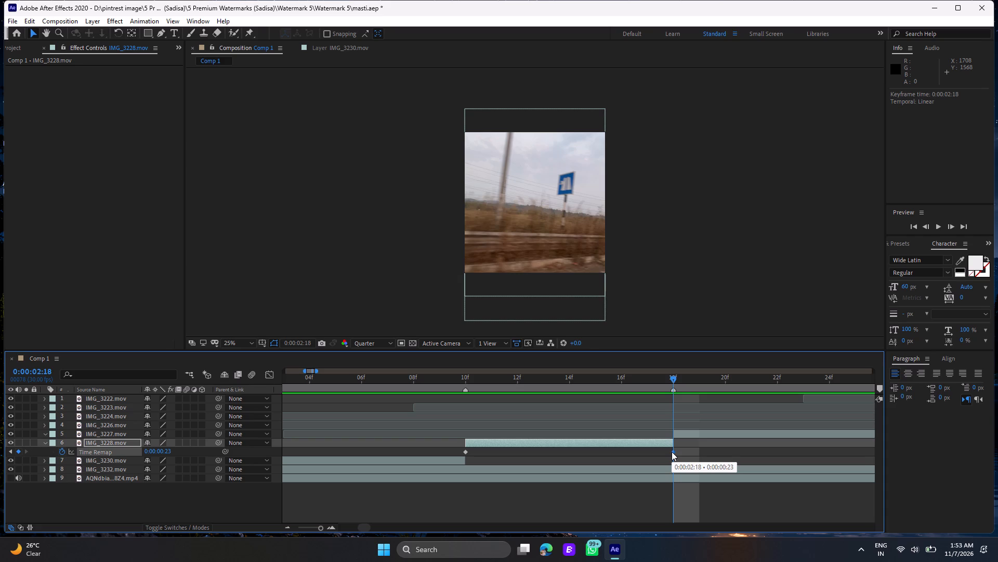
left_click_drag(673, 452, 478, 460)
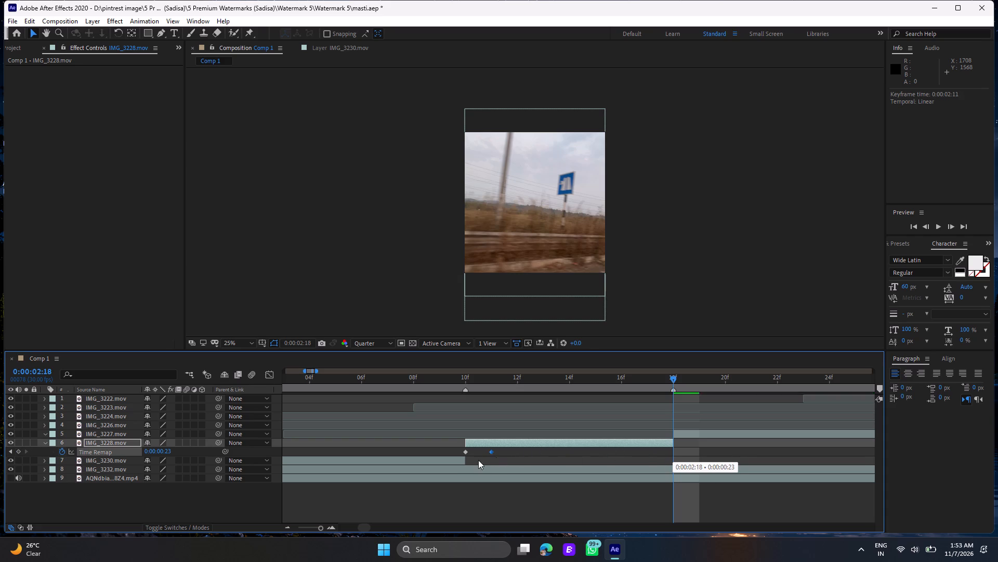
left_click_drag(478, 460, 440, 458)
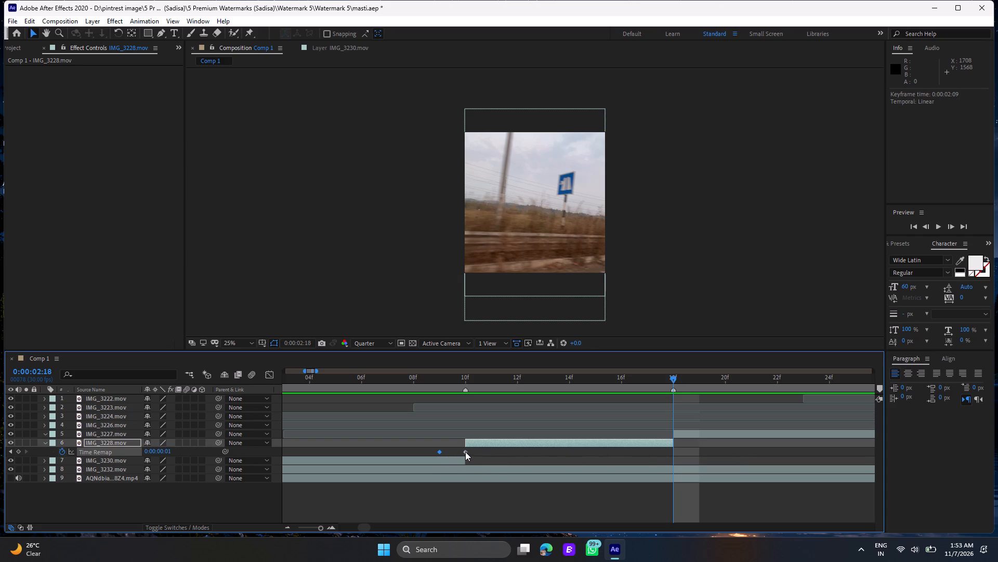
left_click_drag(465, 452, 666, 455)
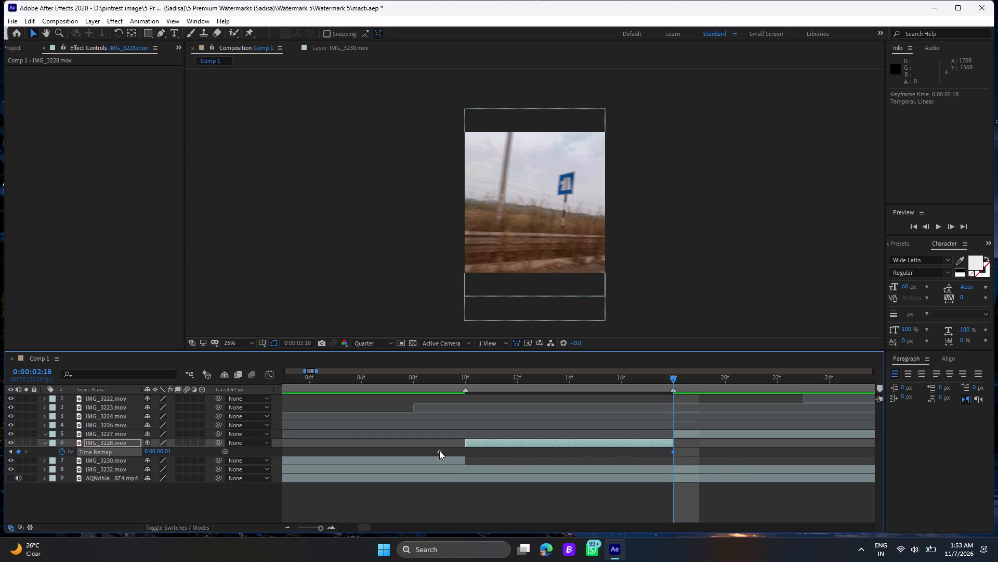
left_click_drag(439, 451, 462, 453)
Play back from around 0:00:02:06 to check the reversed motion of IMG_3228.mov between its neighbouring clips.
left_click(422, 383)
key("space")
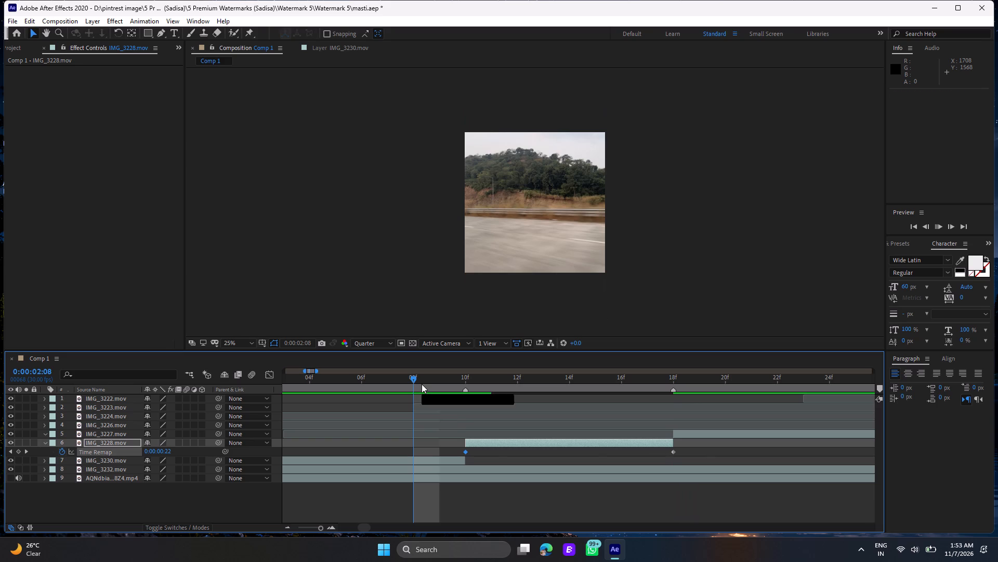
left_click(369, 380)
key("space")
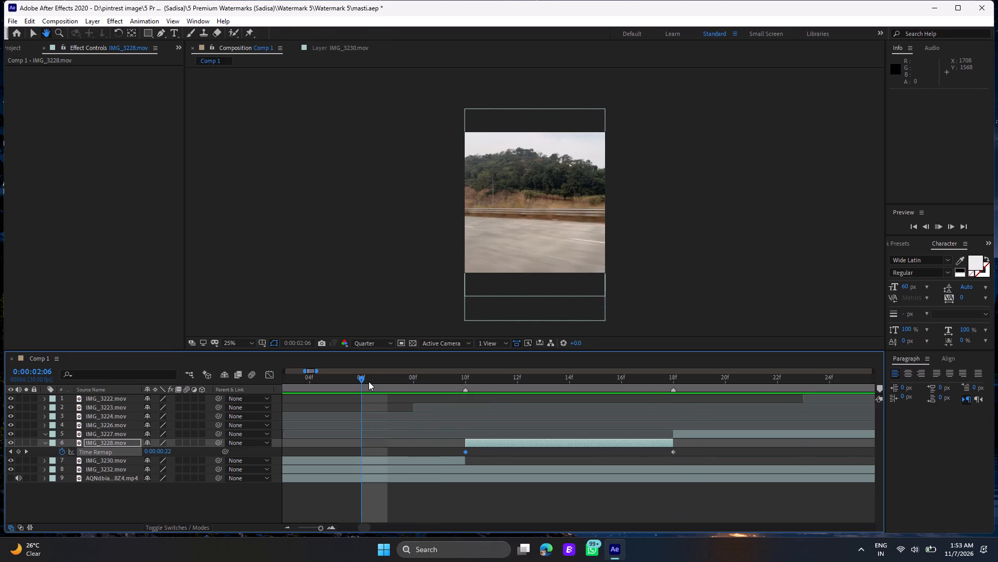
key("space")
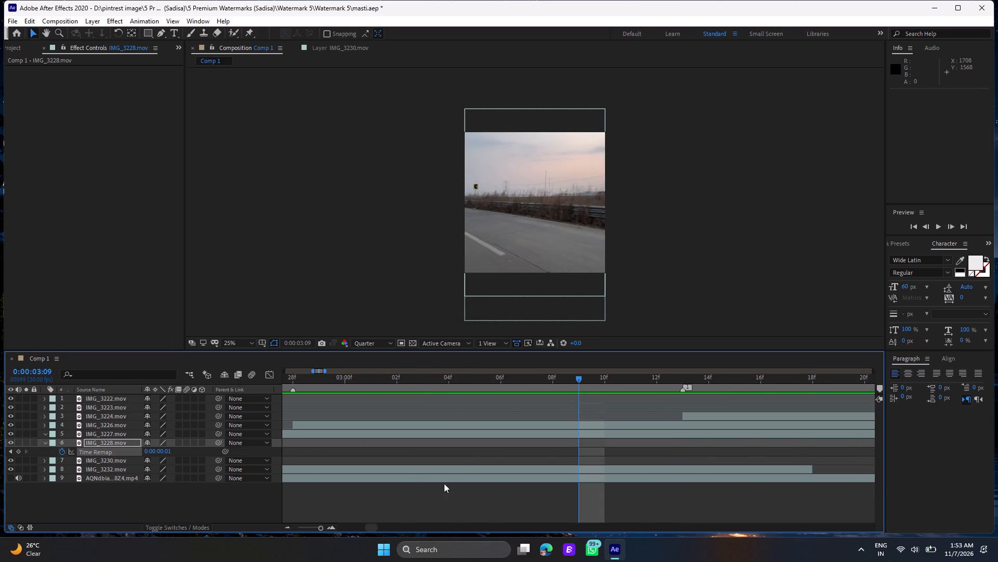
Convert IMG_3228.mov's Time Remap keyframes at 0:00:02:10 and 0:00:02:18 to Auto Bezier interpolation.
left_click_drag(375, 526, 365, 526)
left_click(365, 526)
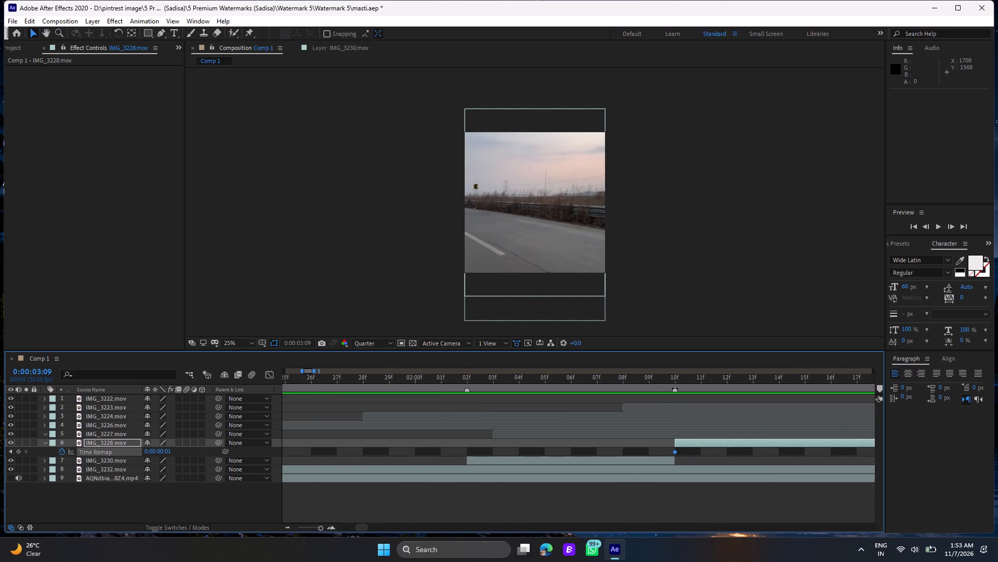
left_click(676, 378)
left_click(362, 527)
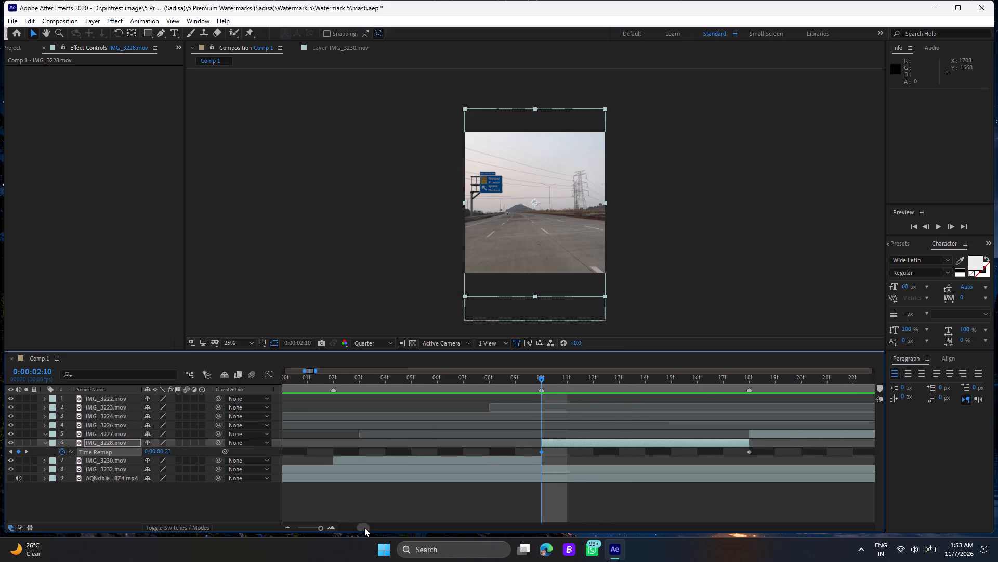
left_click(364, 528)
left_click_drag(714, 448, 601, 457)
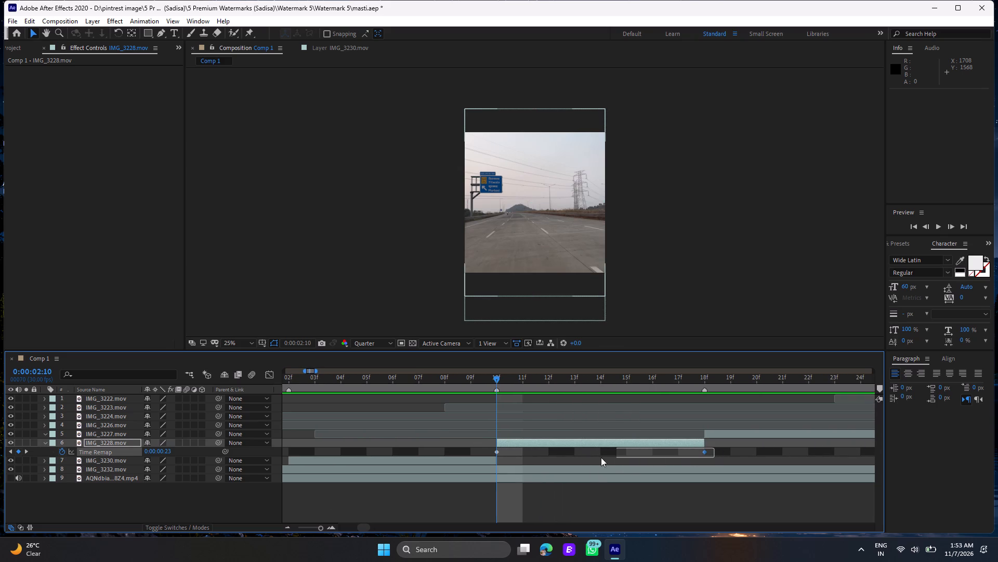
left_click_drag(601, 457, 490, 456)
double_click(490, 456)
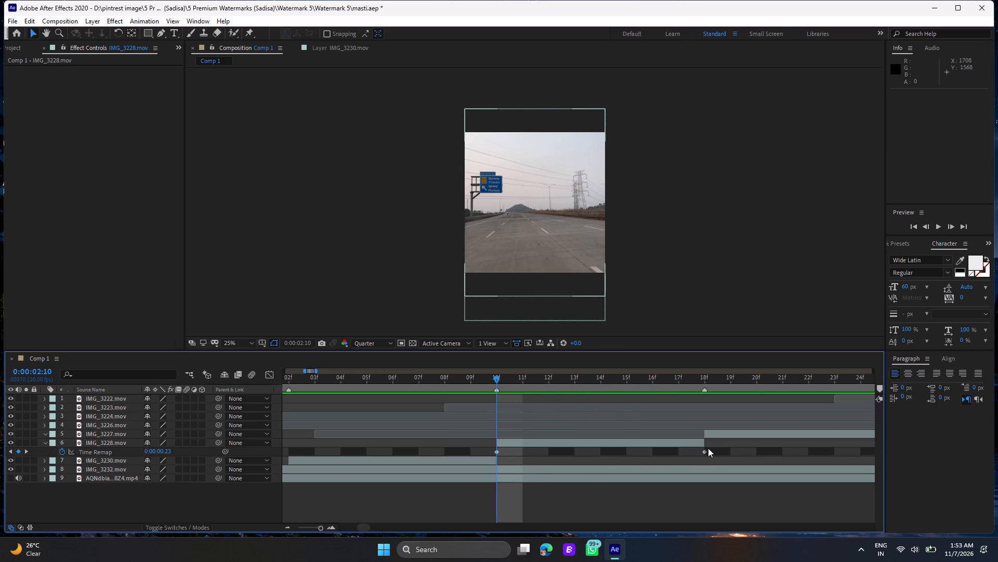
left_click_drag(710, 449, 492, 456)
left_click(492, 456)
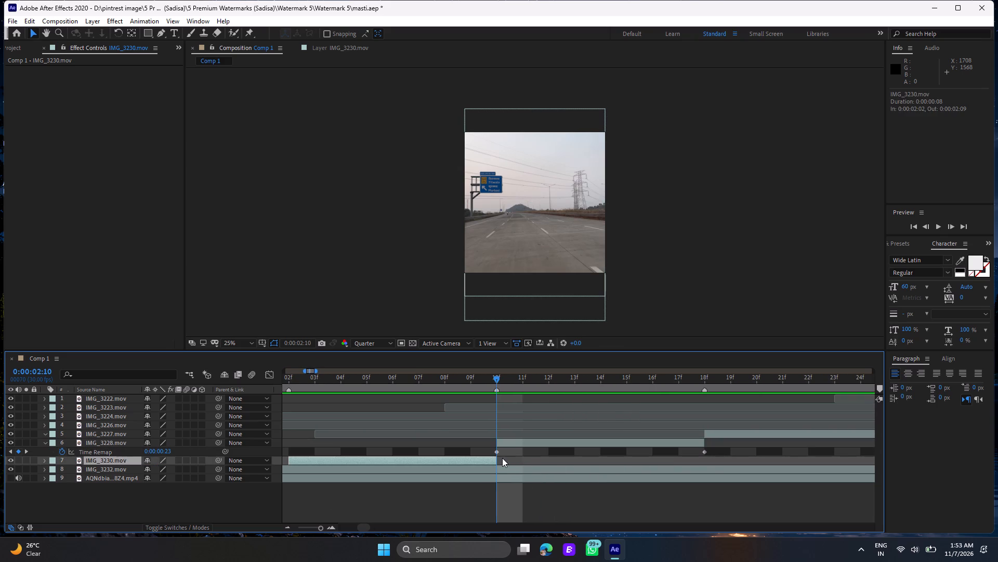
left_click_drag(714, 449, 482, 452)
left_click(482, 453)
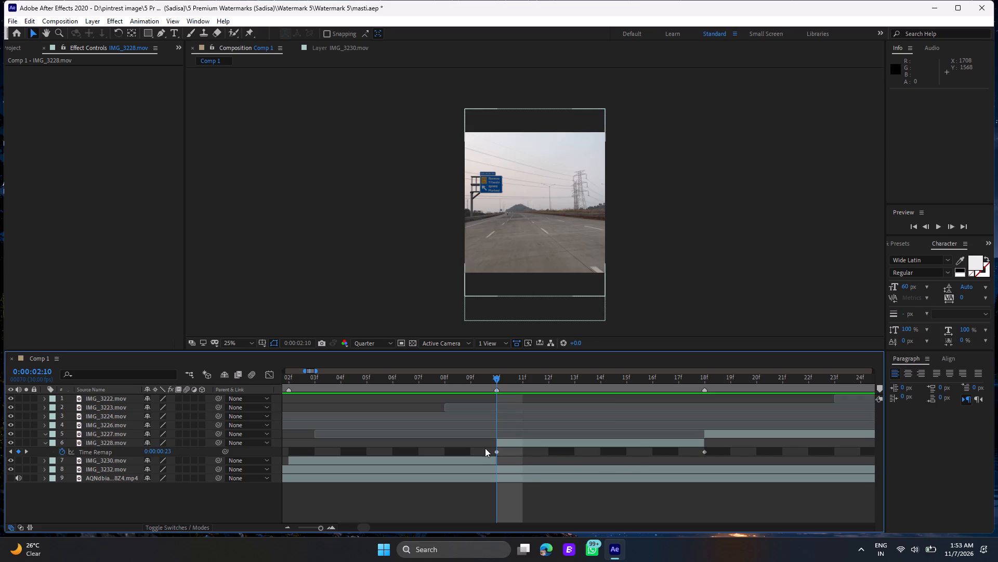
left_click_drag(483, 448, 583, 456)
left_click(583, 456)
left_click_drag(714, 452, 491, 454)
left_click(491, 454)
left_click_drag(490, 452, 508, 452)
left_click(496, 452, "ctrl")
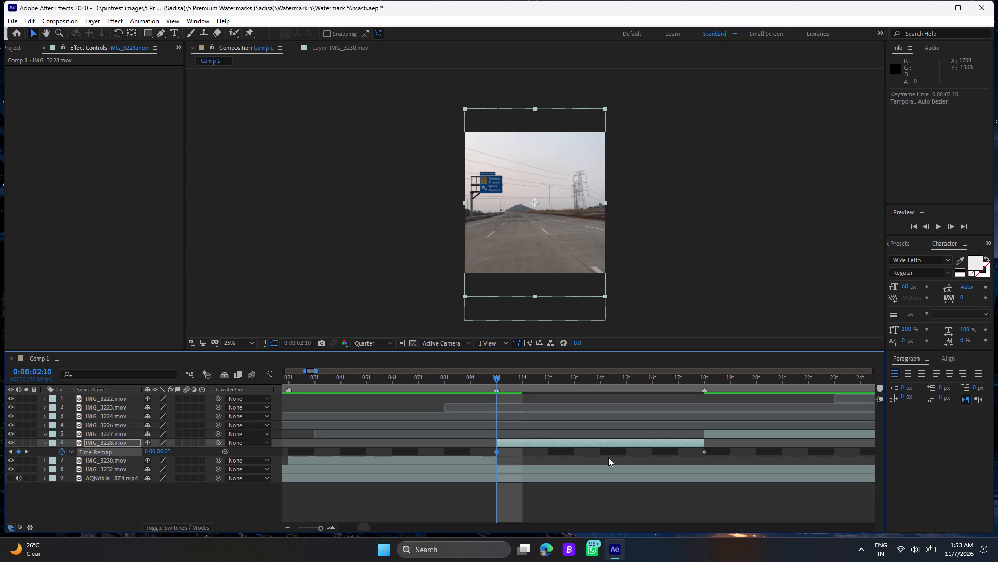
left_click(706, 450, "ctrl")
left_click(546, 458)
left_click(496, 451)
Play back from 0:00:02:10 to check IMG_3228.mov's motion with the Auto Bezier keyframes.
key("space")
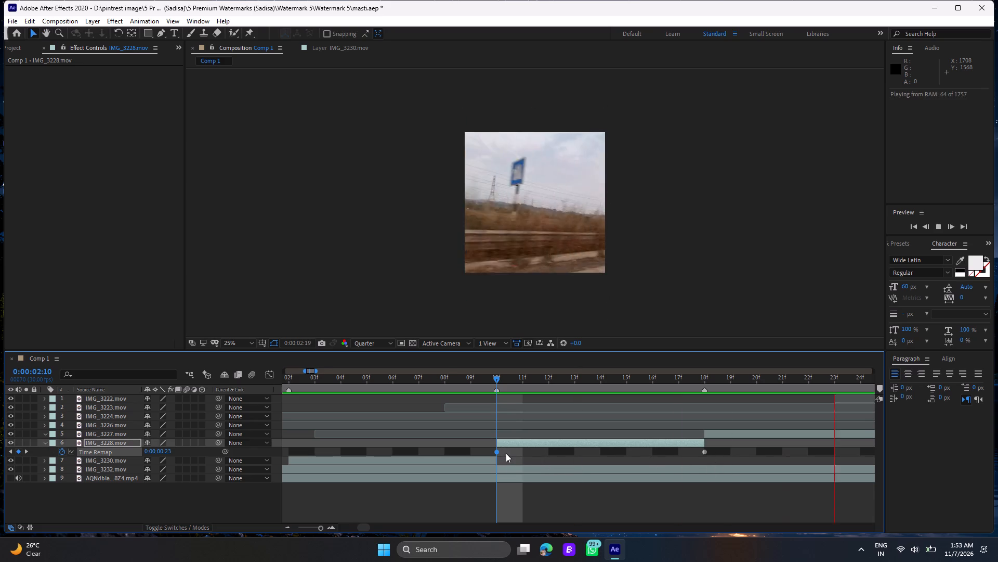
key("space")
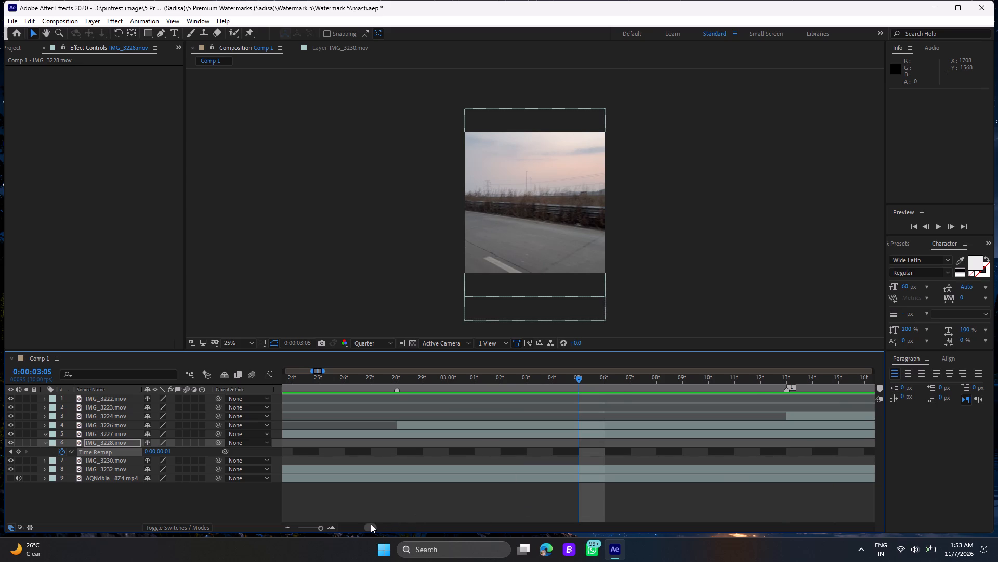
Apply Easy Ease to both of IMG_3228.mov's Time Remap keyframes.
left_click_drag(371, 524, 364, 525)
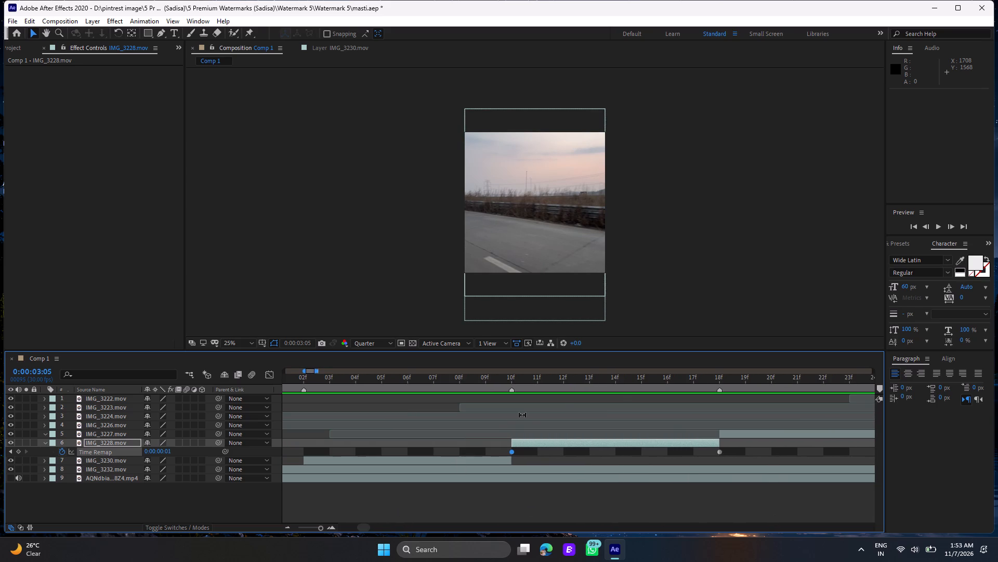
left_click(625, 379)
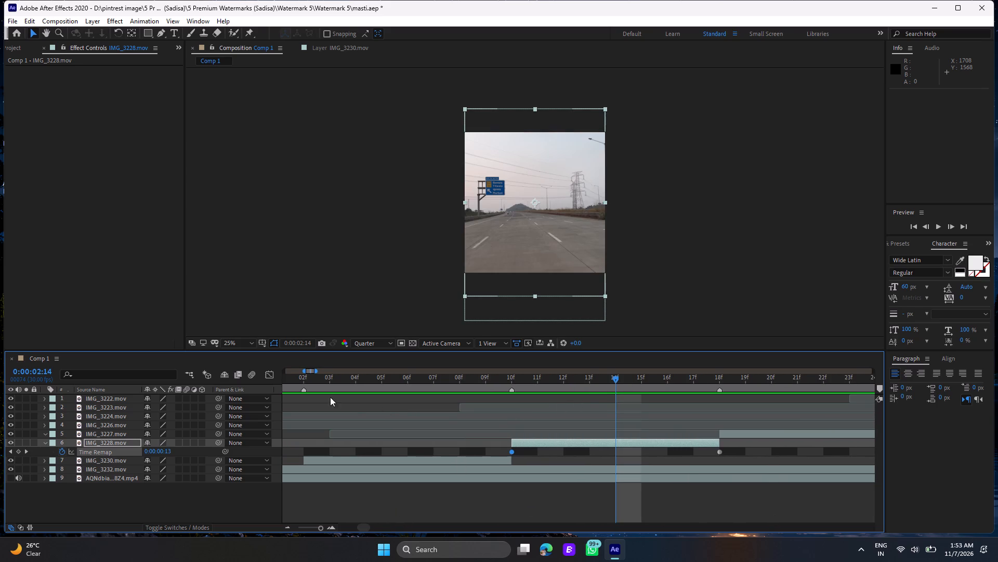
left_click(274, 376)
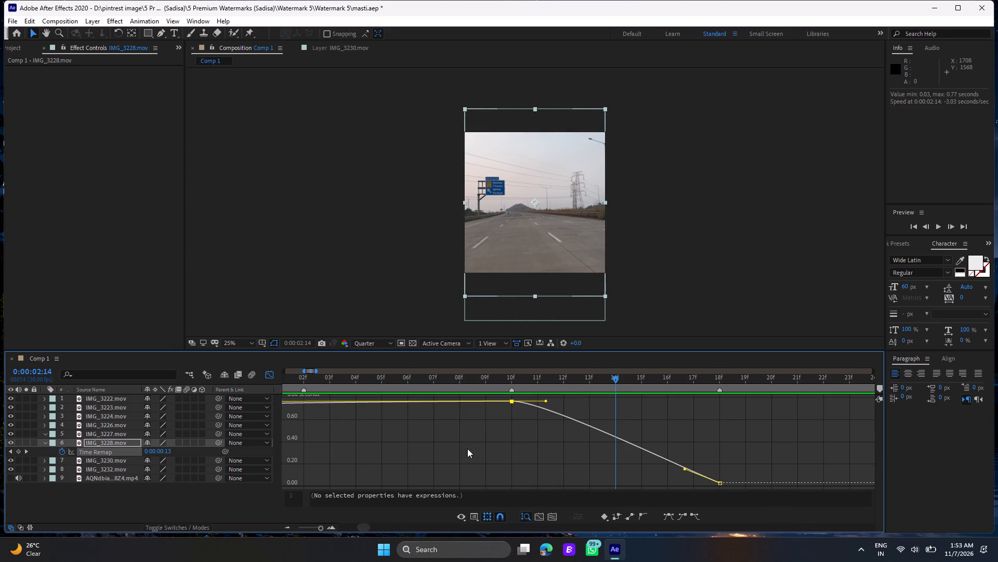
left_click(267, 377)
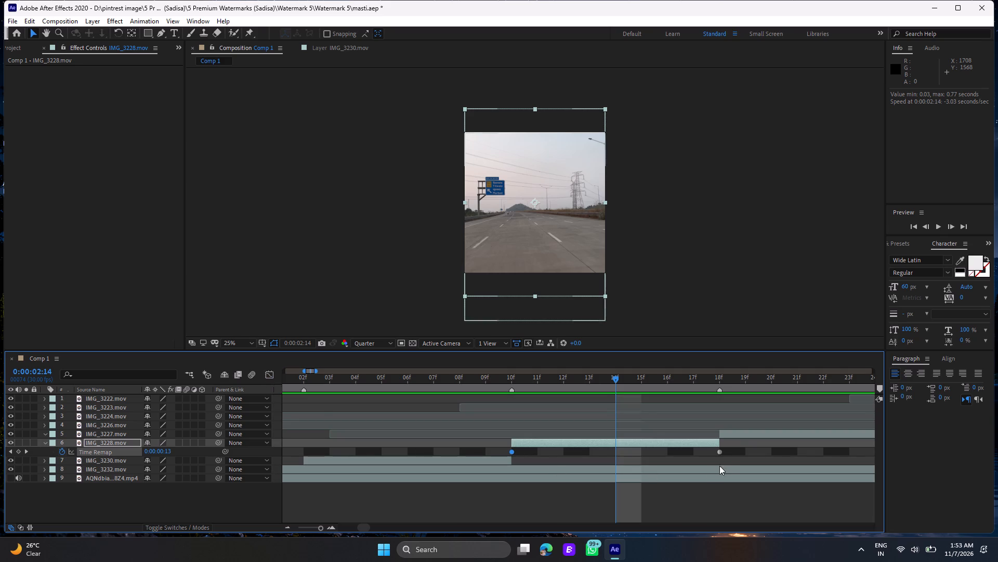
left_click_drag(729, 450, 498, 455)
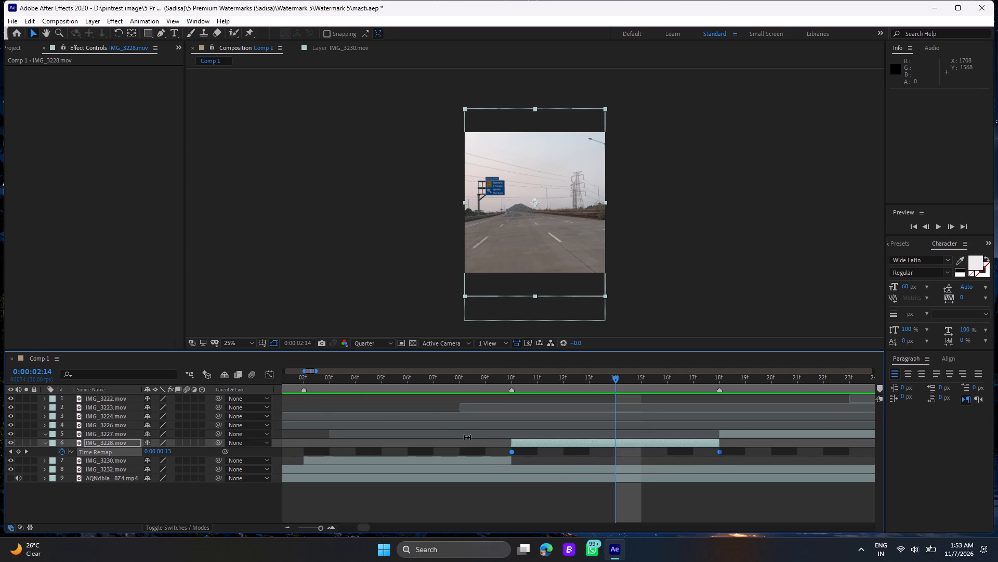
key("F9")
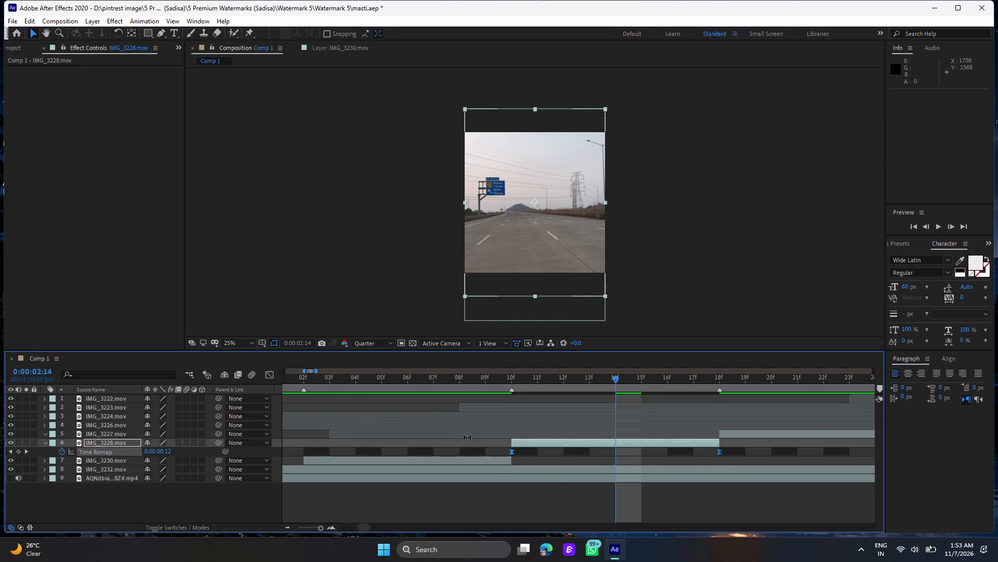
Reshape IMG_3228.mov's Time Remap curve, extending the first keyframe's nearly flat handle to about 0:00:02:17 and steepening the approach to the last keyframe.
left_click(275, 372)
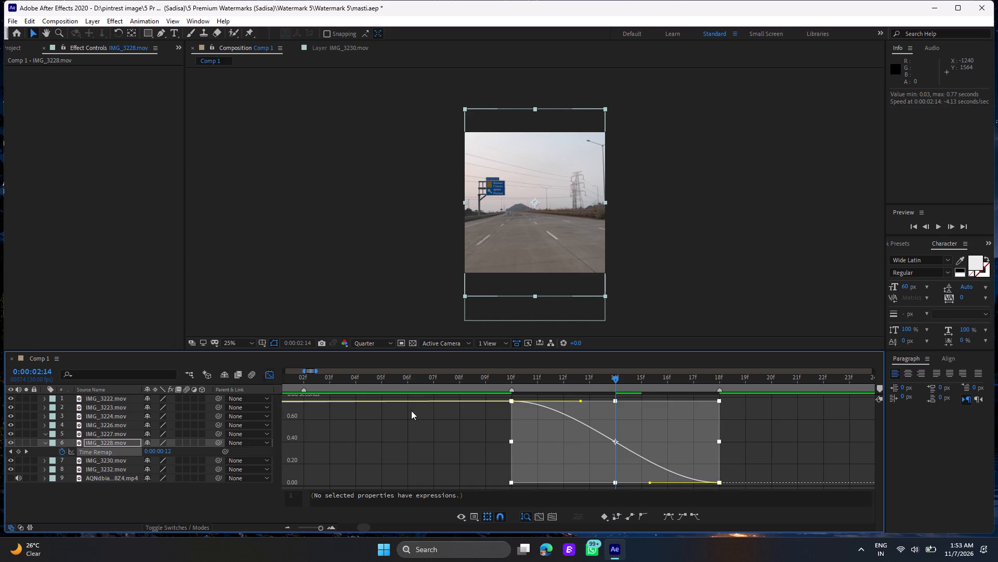
left_click_drag(526, 393, 505, 402)
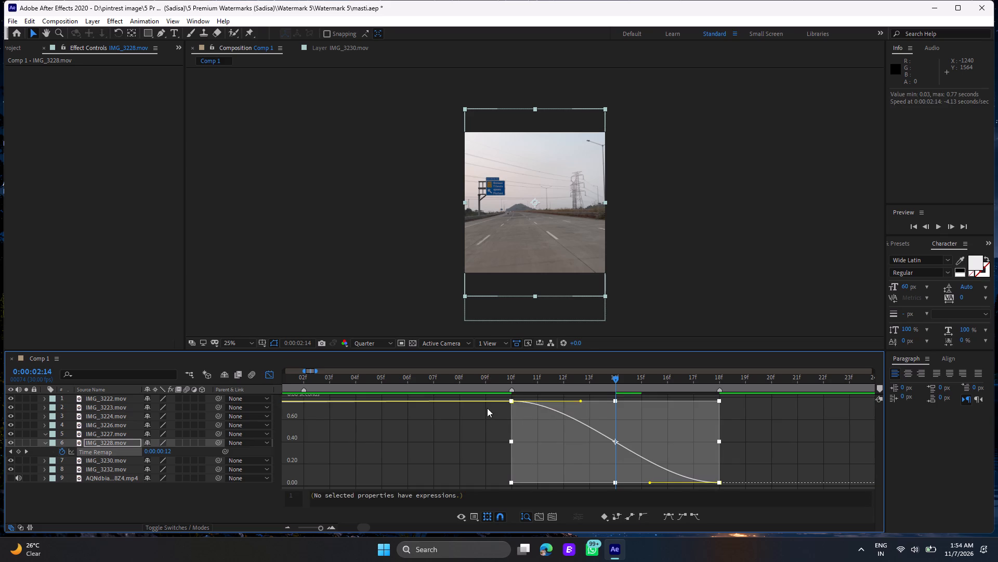
left_click(486, 408)
left_click_drag(520, 392, 507, 402)
left_click_drag(530, 399, 529, 398)
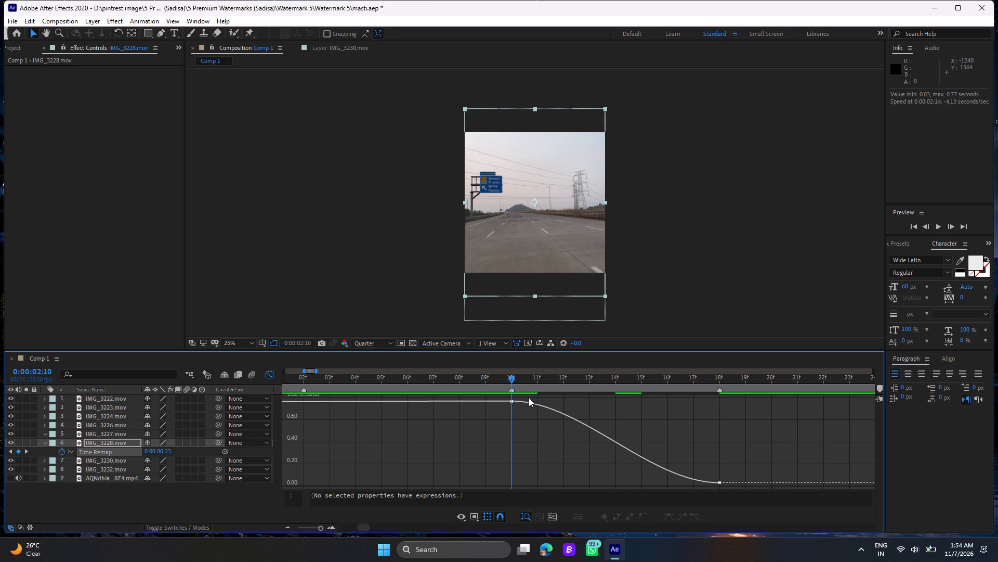
left_click_drag(529, 398, 494, 411)
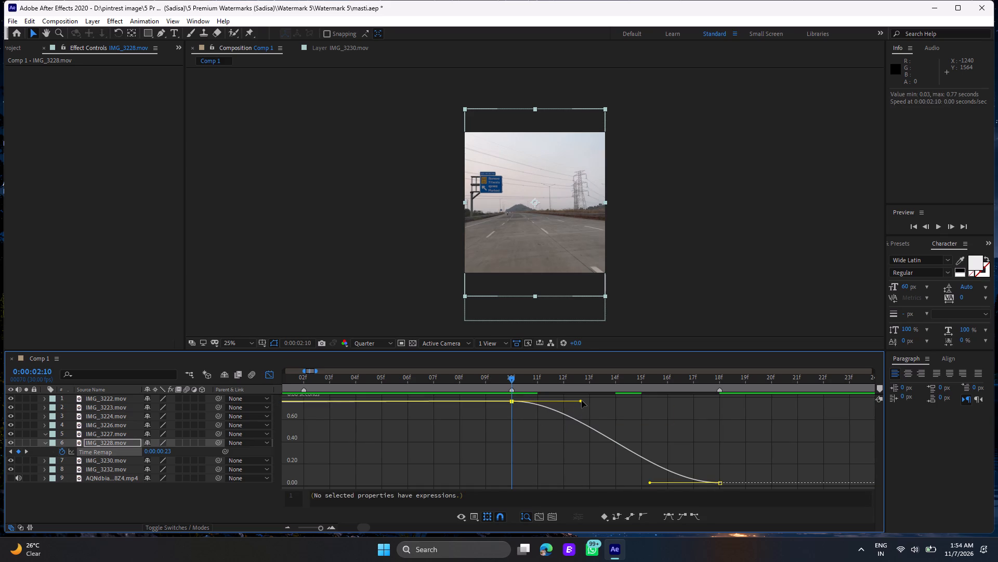
left_click_drag(582, 401, 599, 425)
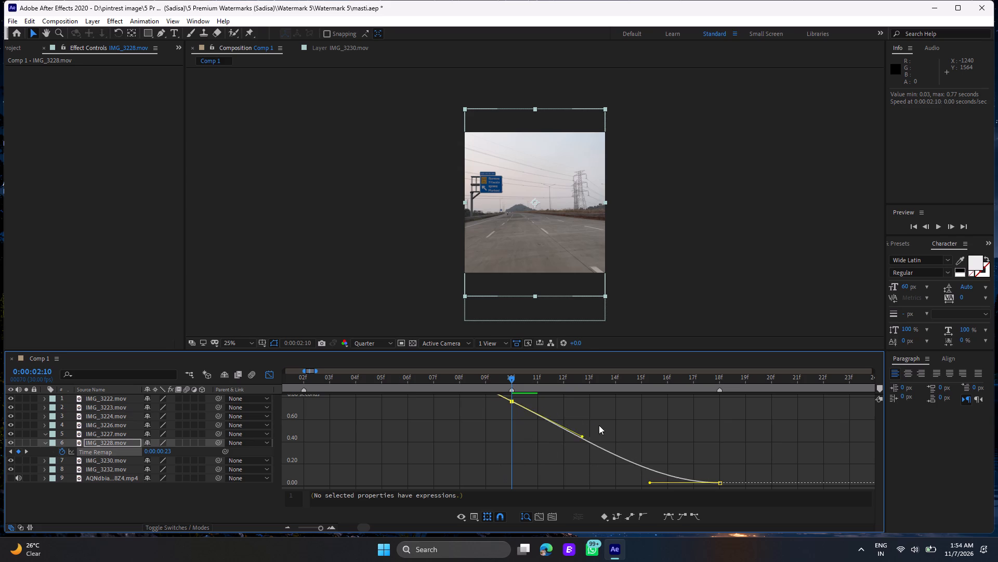
left_click_drag(599, 425, 688, 403)
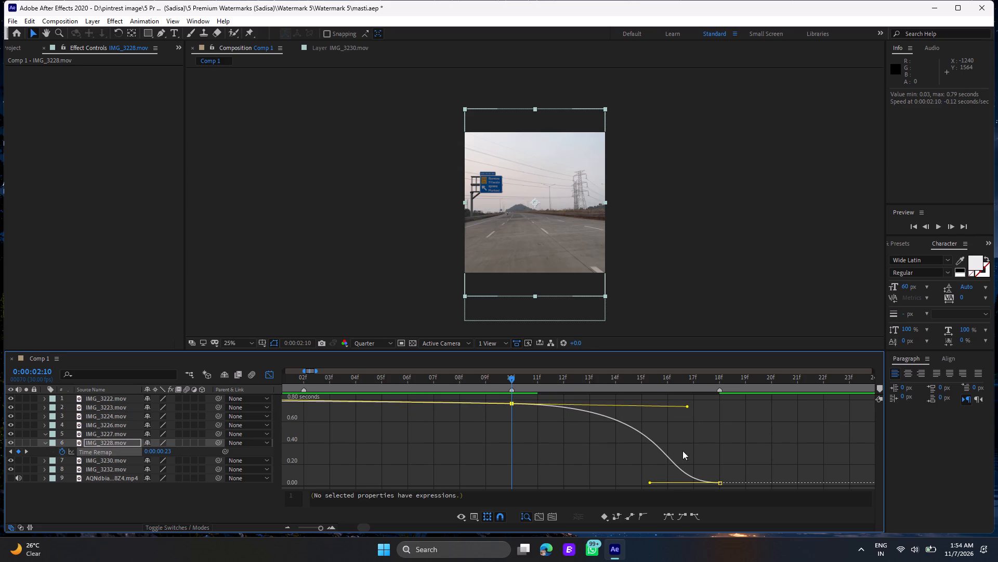
left_click_drag(647, 481, 689, 427)
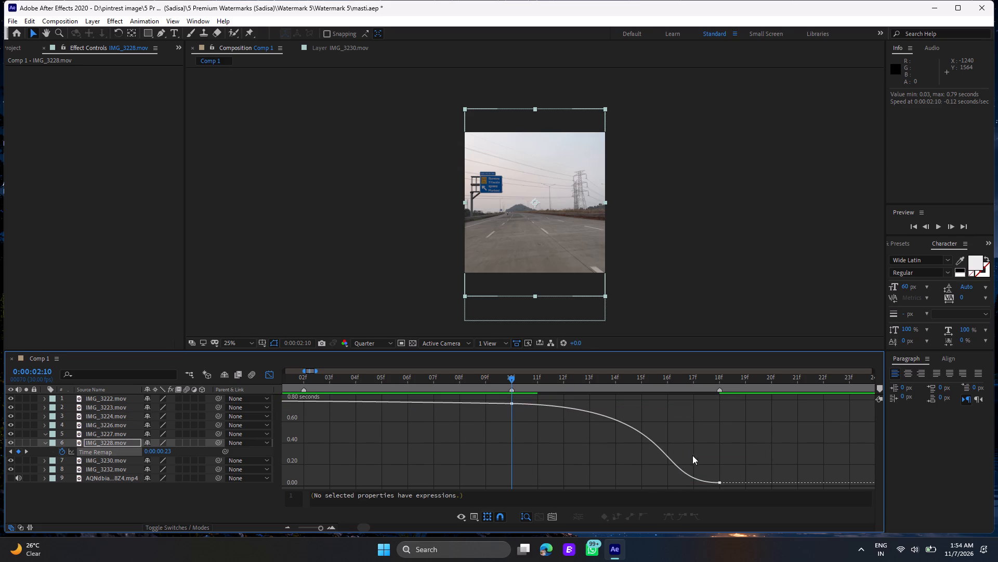
left_click_drag(729, 451, 693, 500)
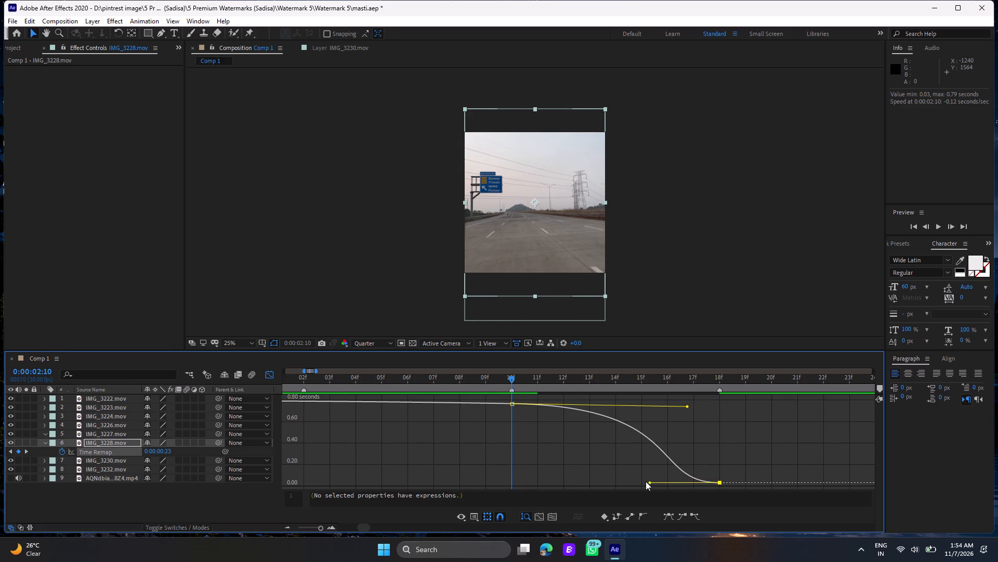
left_click_drag(649, 481, 724, 420)
left_click(271, 372)
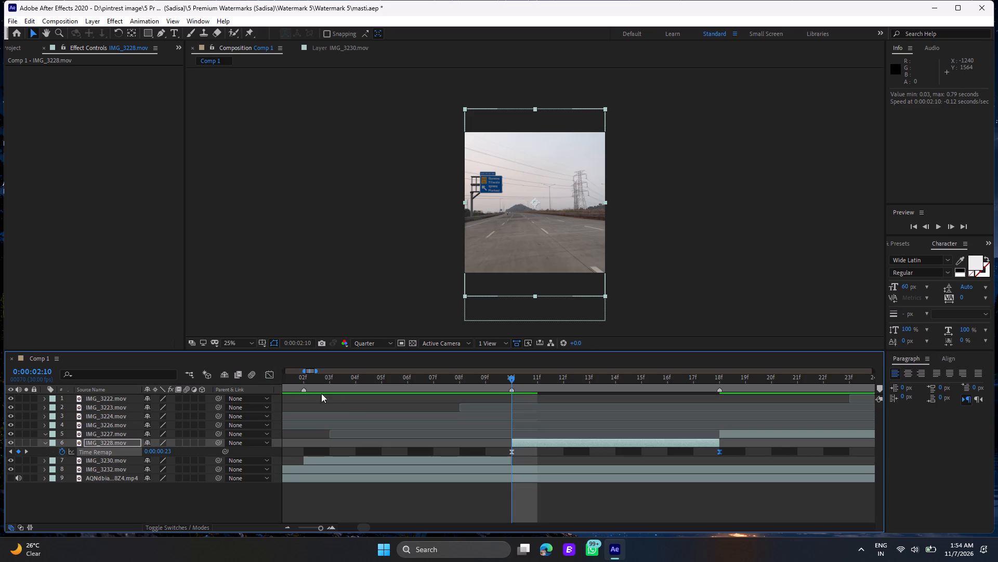
Play back and scrub from around 0:00:00:26 through the IMG_3228.mov cuts to check the reshaped speed ramp.
left_click(318, 526)
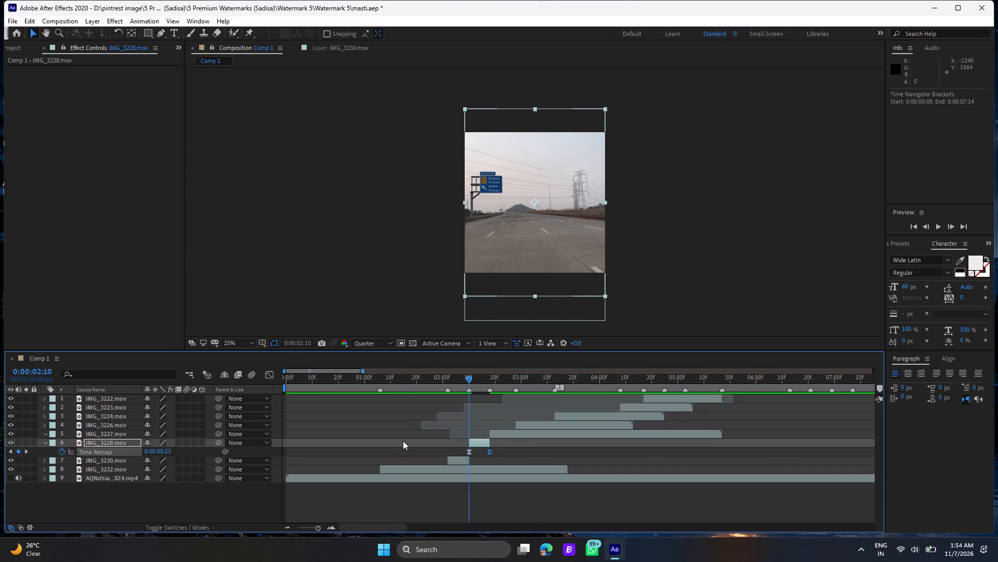
left_click(401, 383)
left_click_drag(401, 383, 359, 381)
key("space")
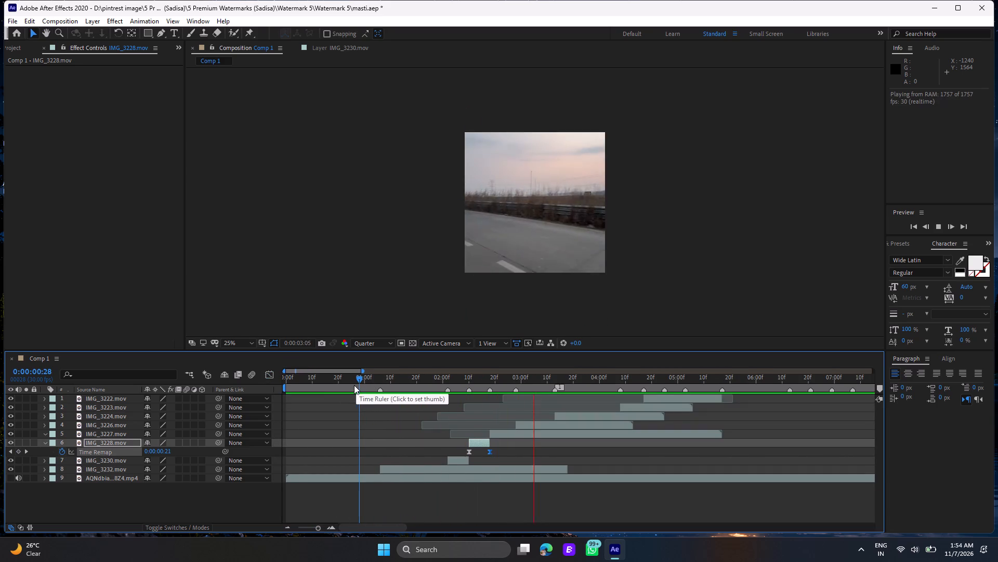
left_click(354, 385)
key("space")
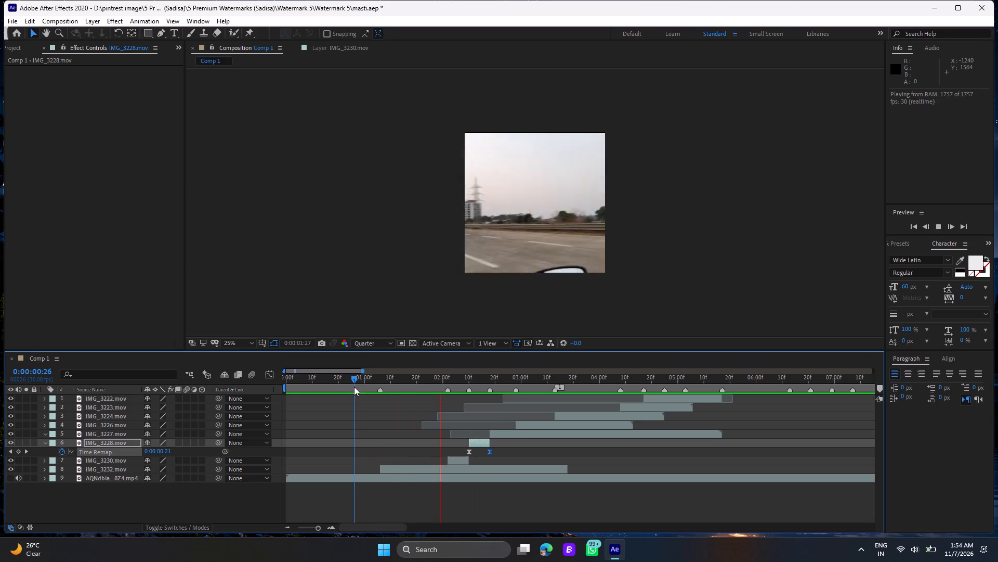
left_click(432, 377)
left_click_drag(432, 377, 442, 378)
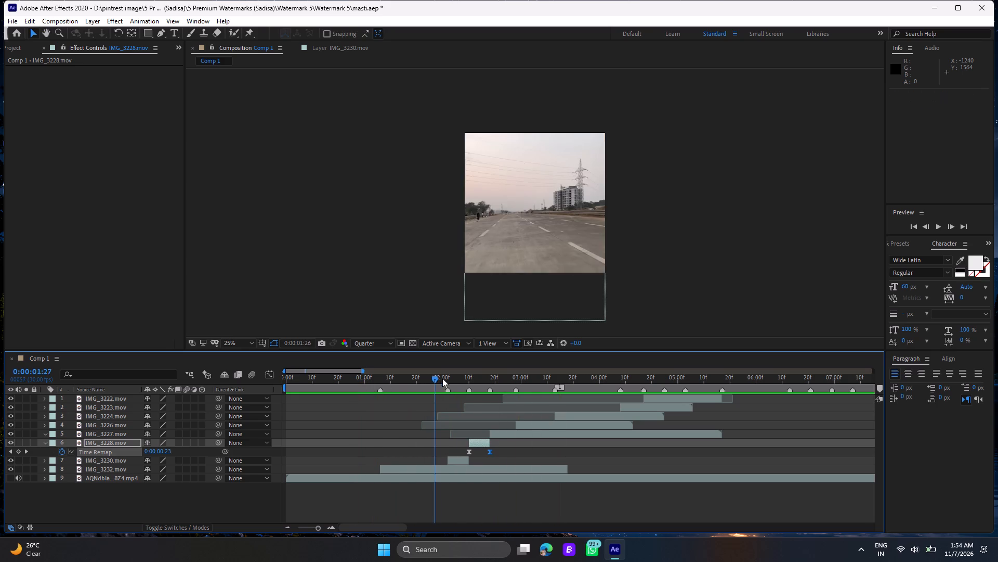
left_click_drag(442, 378, 495, 397)
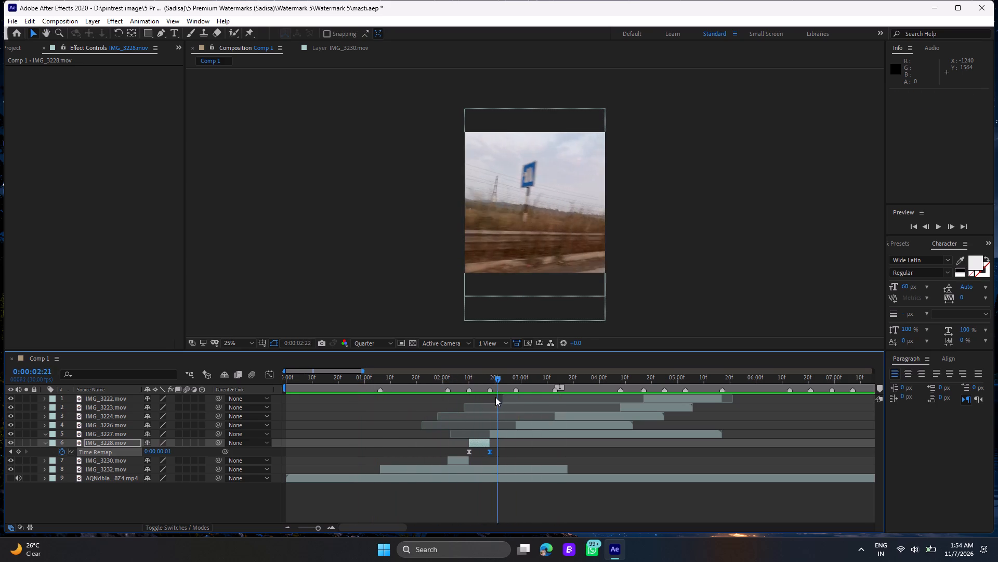
left_click_drag(495, 397, 388, 389)
key("space")
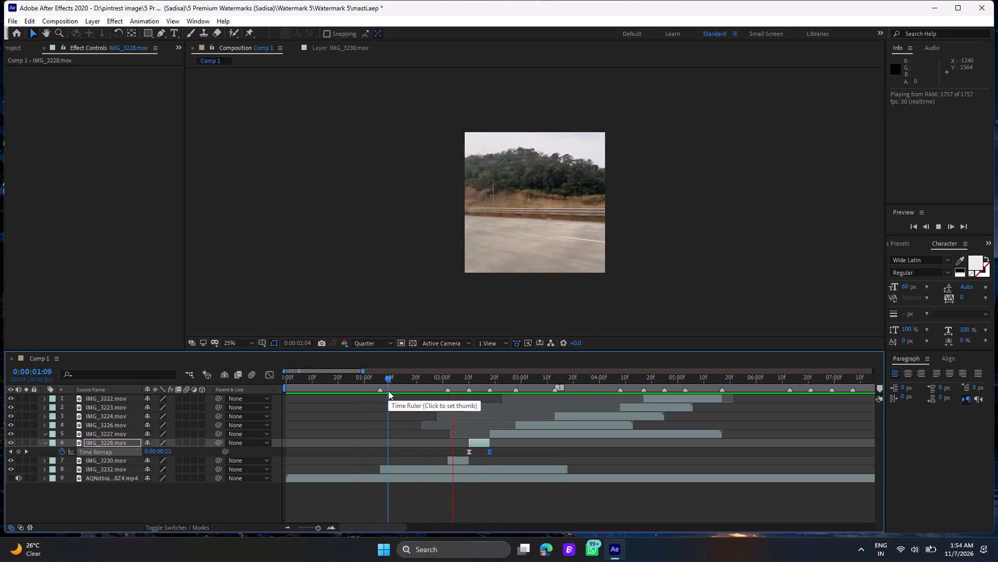
left_click(364, 384)
key("space")
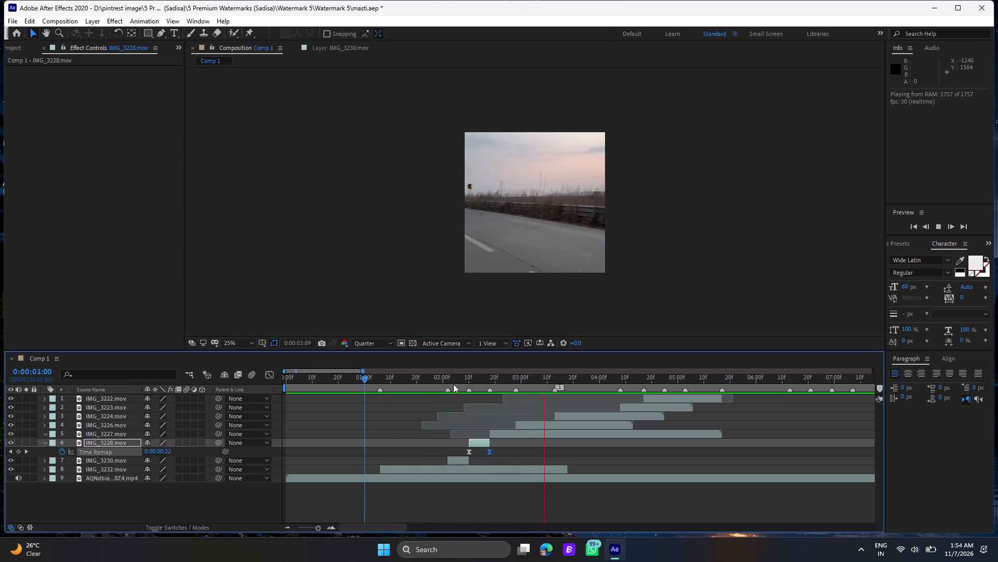
left_click(471, 378)
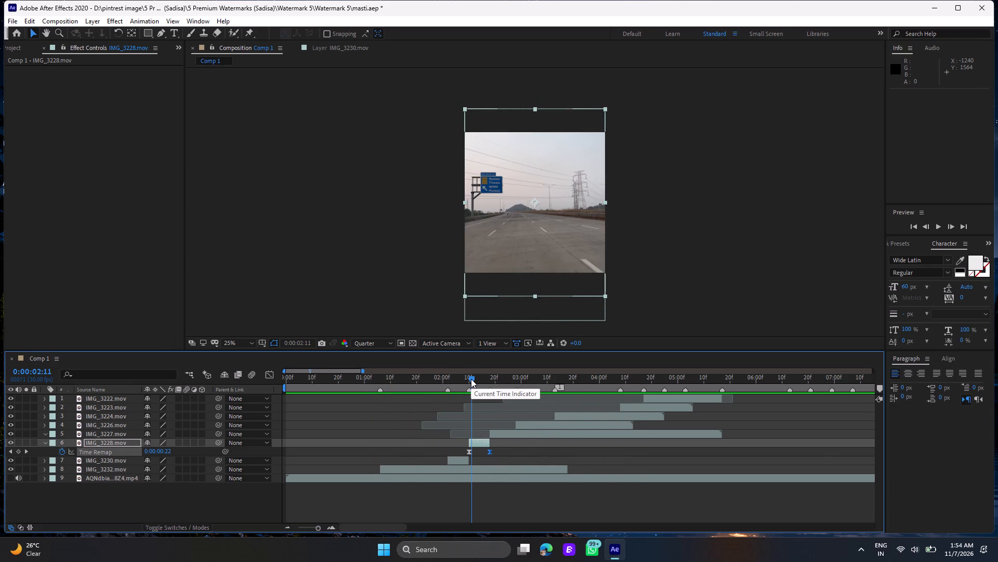
Shorten and angle down the outgoing handle of IMG_3228.mov's first Time Remap keyframe so the curve drops more steeply from the start.
left_click(471, 384)
left_click(468, 384)
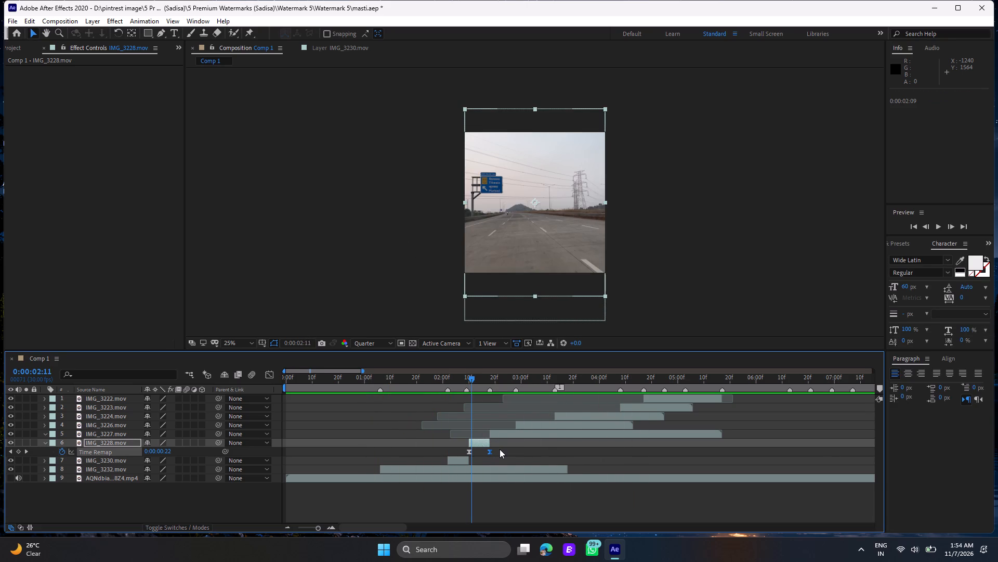
left_click_drag(500, 449, 459, 449)
left_click(459, 449)
left_click_drag(500, 449, 460, 451)
left_click_drag(460, 451, 455, 452)
left_click(269, 376)
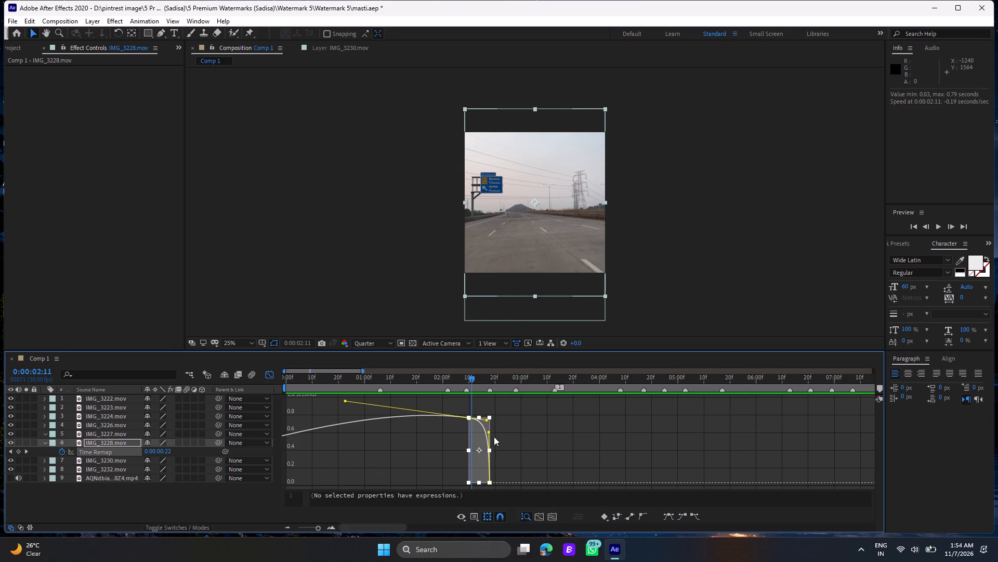
left_click(504, 438)
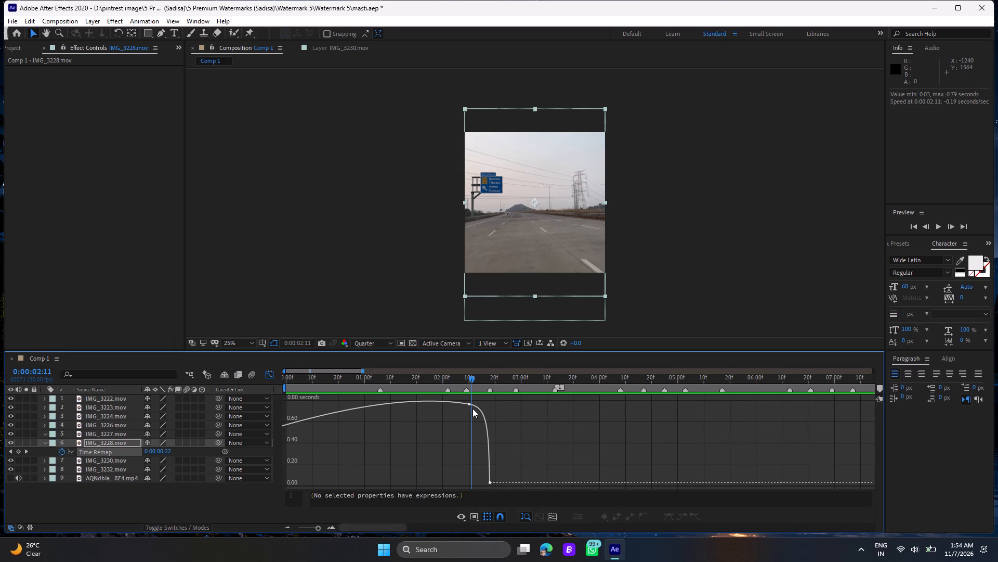
left_click_drag(484, 399, 450, 411)
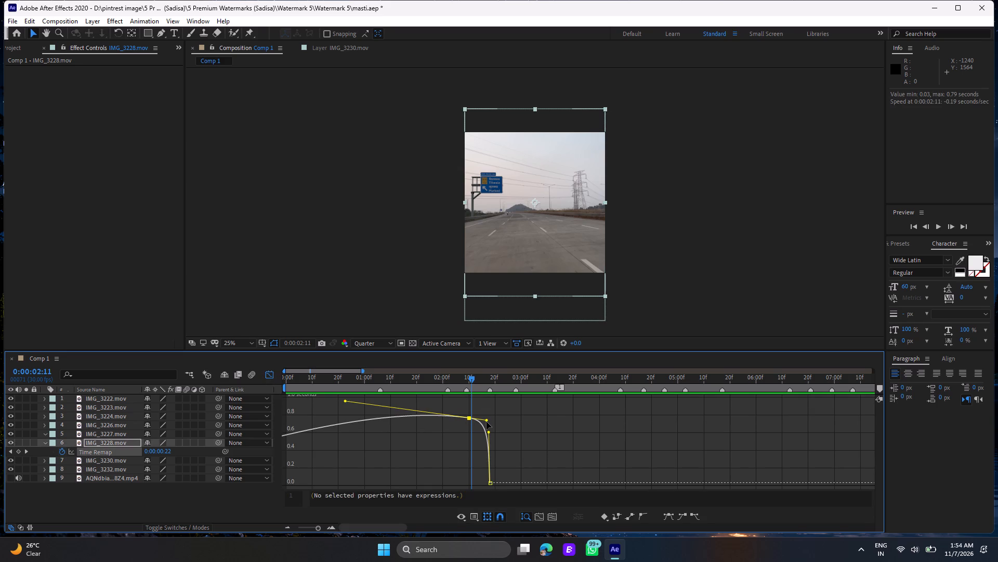
left_click_drag(487, 421, 468, 442)
left_click(270, 380)
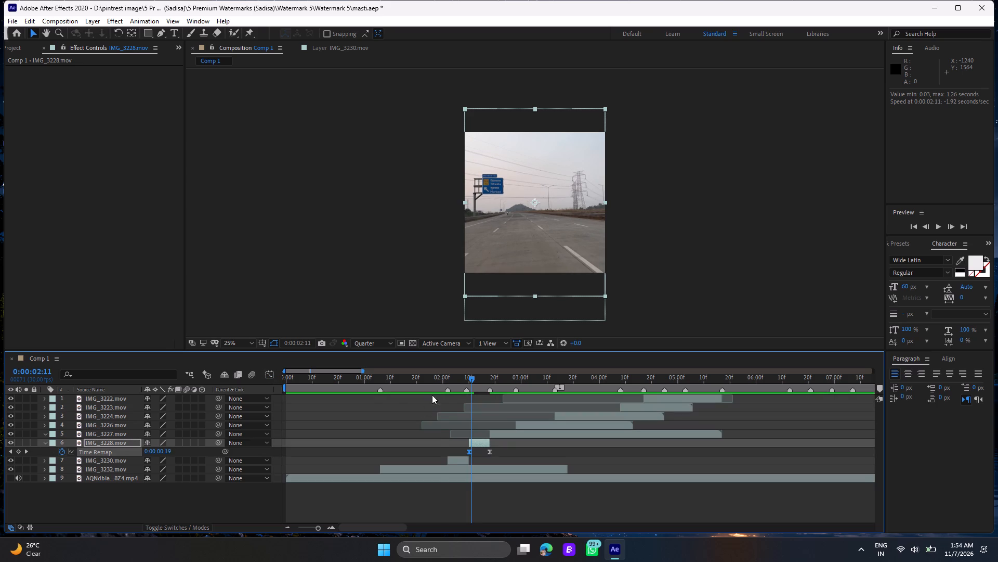
Play back from 0:00:01:29, 0:00:01:24 and 0:00:01:00 and scrub IMG_3228.mov to check the adjusted speed ramp.
left_click(440, 386)
key("space")
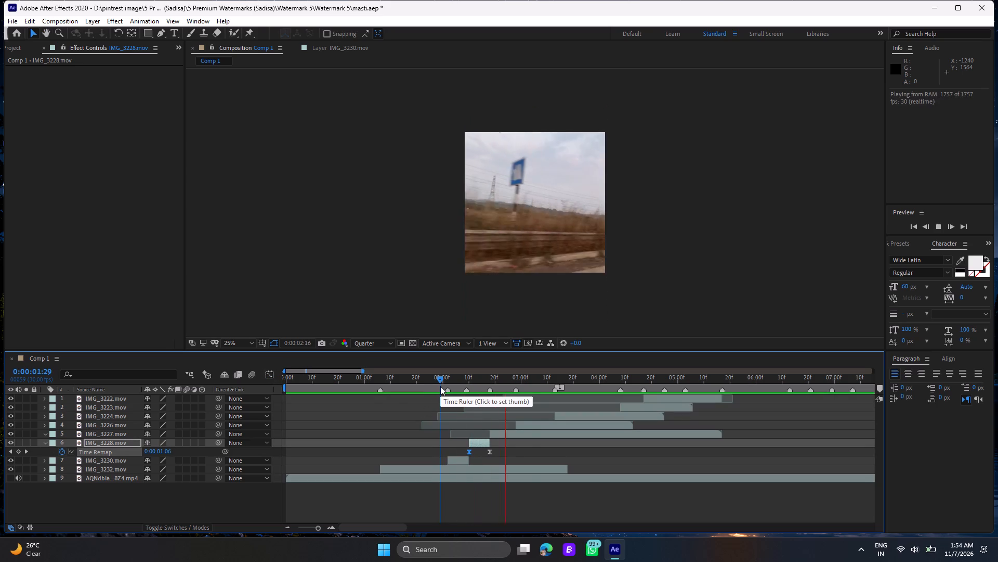
left_click(426, 383)
key("space")
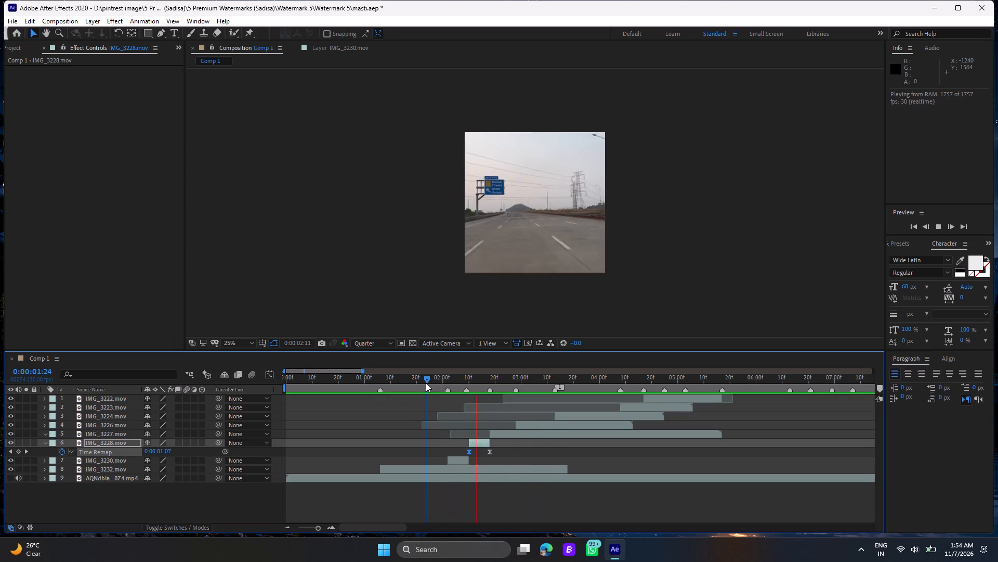
left_click(363, 382)
key("space")
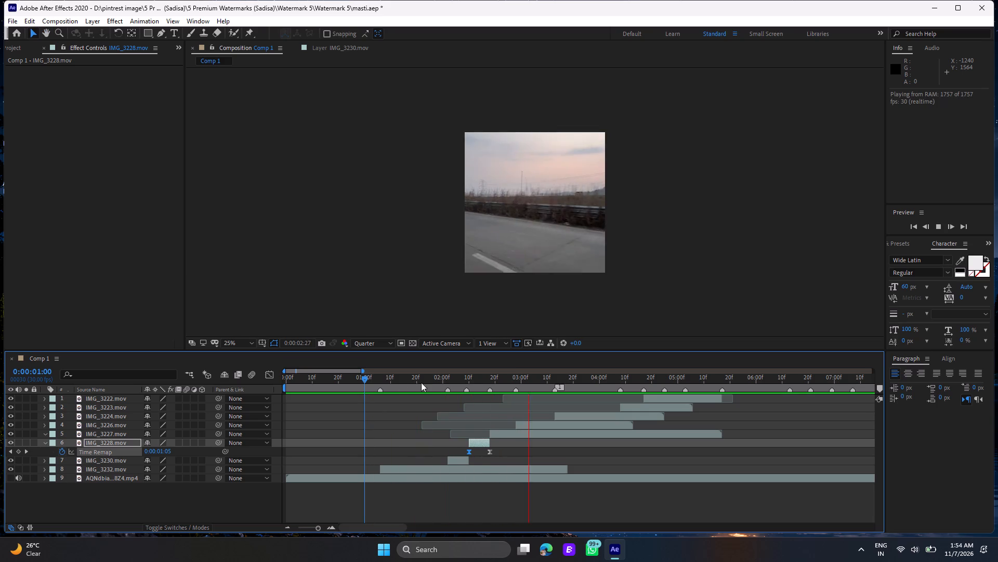
left_click(468, 380)
left_click_drag(468, 380, 485, 387)
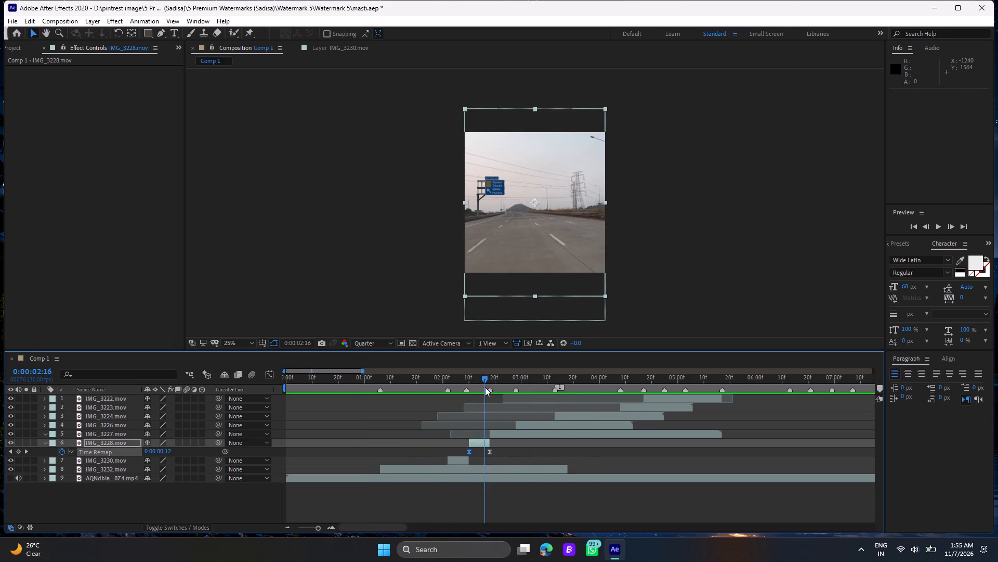
left_click_drag(485, 387, 363, 388)
key("space")
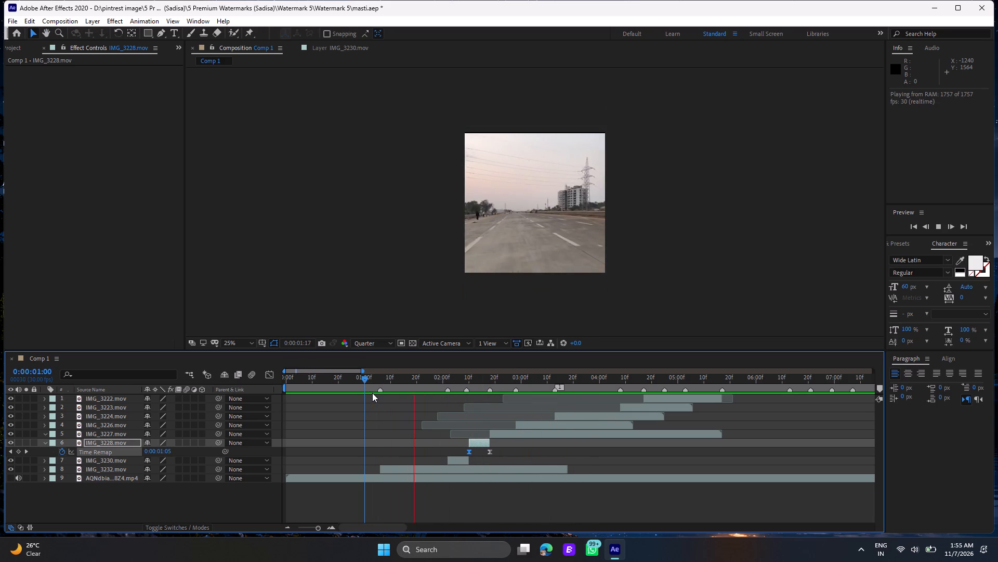
left_click(490, 379)
left_click(490, 379)
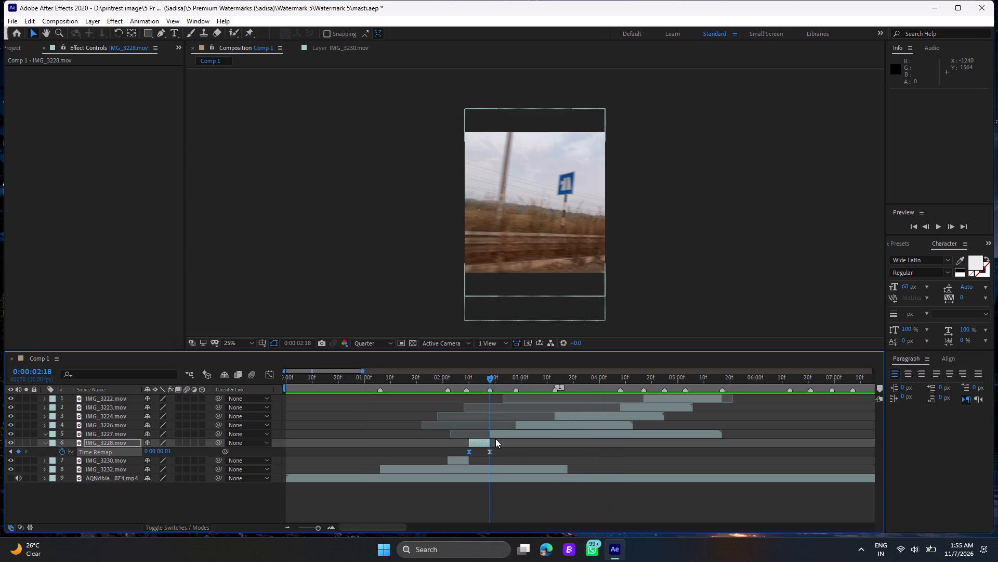
Collapse IMG_3228.mov's Time Remap property in the layer list.
left_click_drag(495, 449, 461, 449)
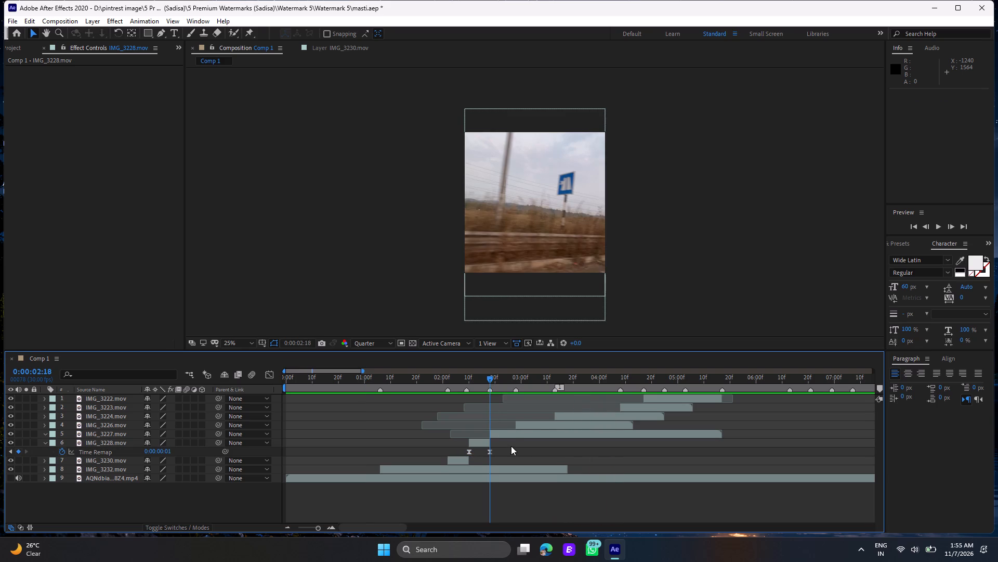
left_click(501, 435)
left_click(489, 444)
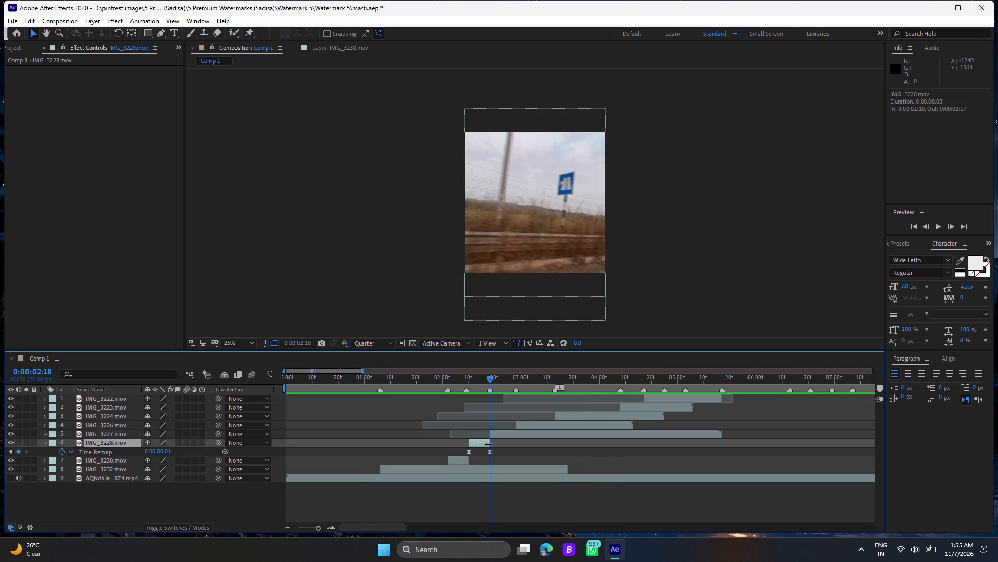
key("u")
Split IMG_3227.mov at 0:00:02:28 and delete the part after the cut.
left_click(496, 431)
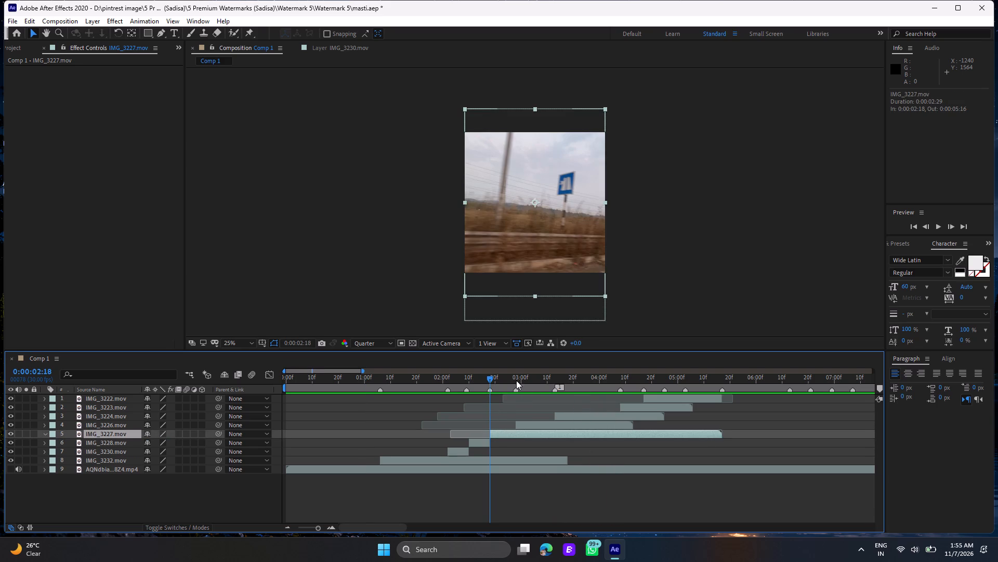
left_click(516, 379)
left_click_drag(516, 379, 488, 373)
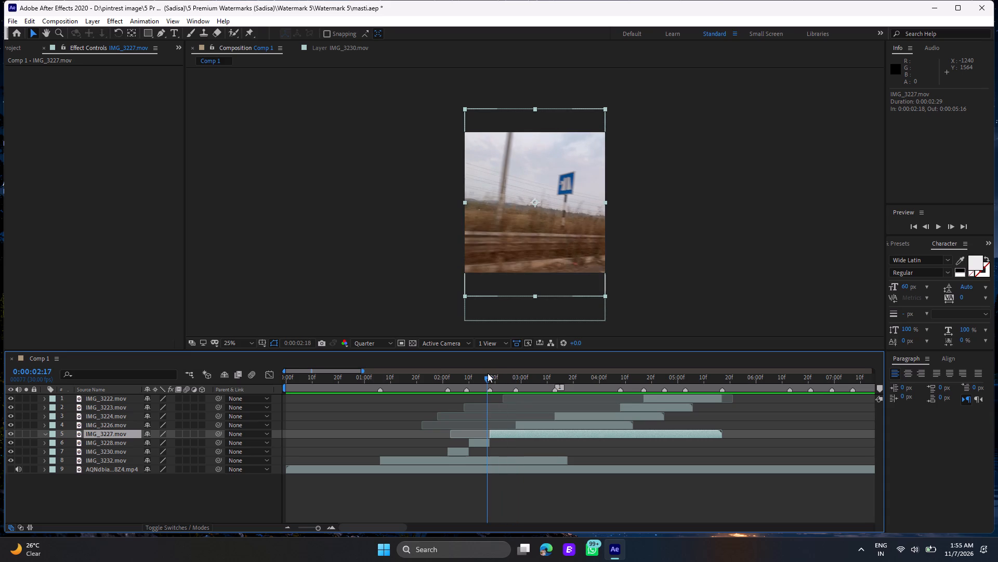
left_click_drag(488, 373, 515, 385)
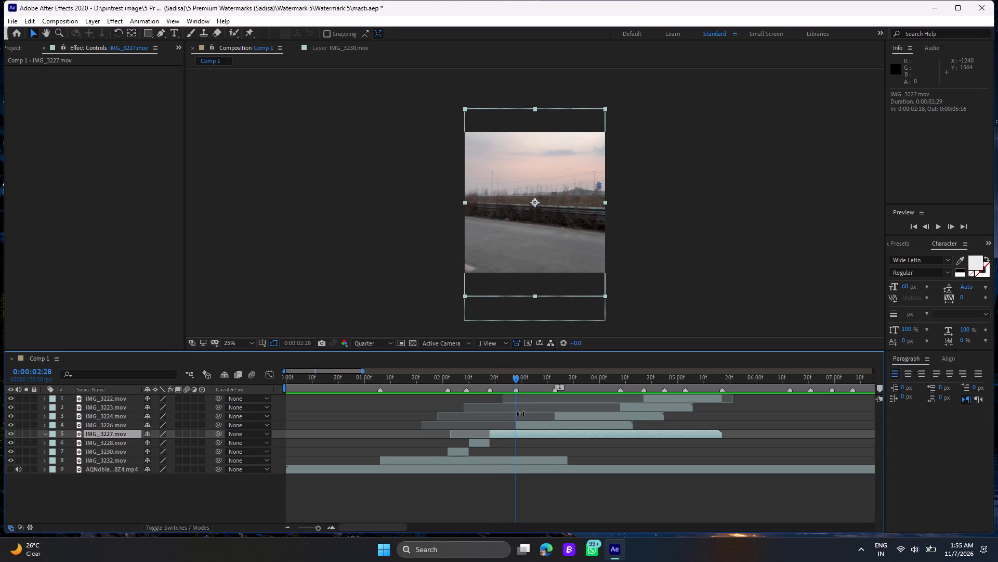
left_click(525, 435)
key("ctrl+shift+d")
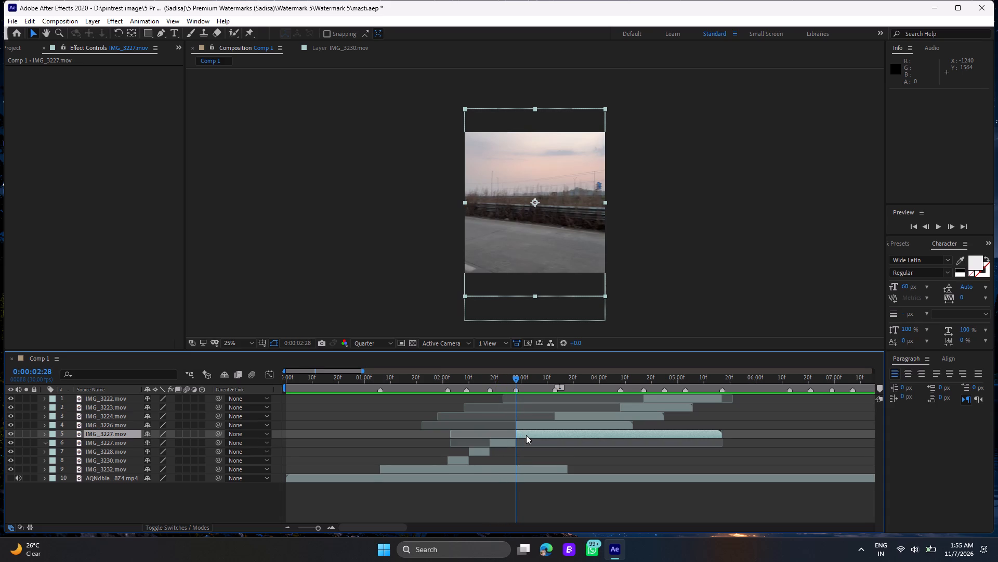
key("Delete")
Enable time remapping on IMG_3227.mov and move its first keyframe to 0:00:02:18 and its last to 0:00:02:28.
left_click(504, 435)
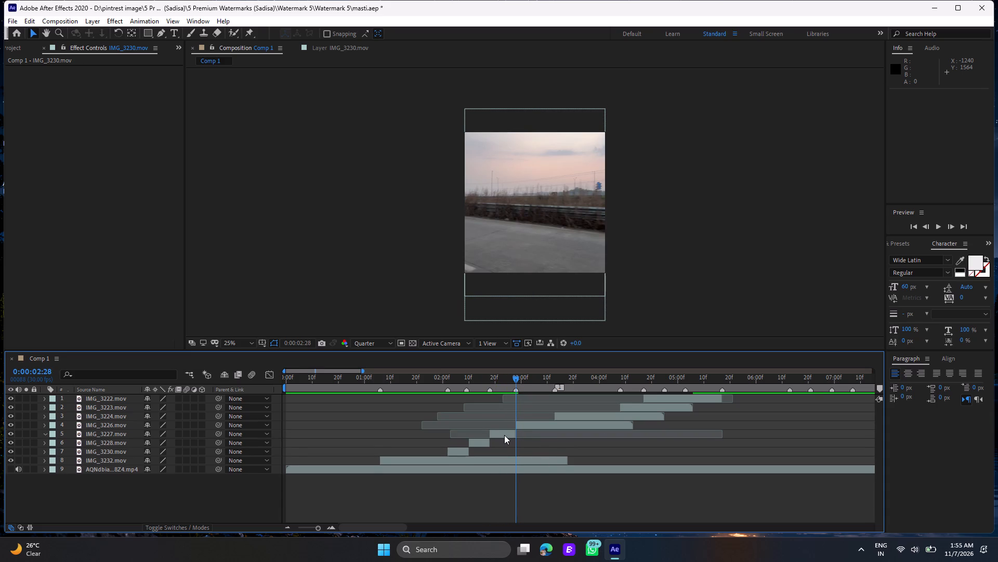
right_click(502, 437)
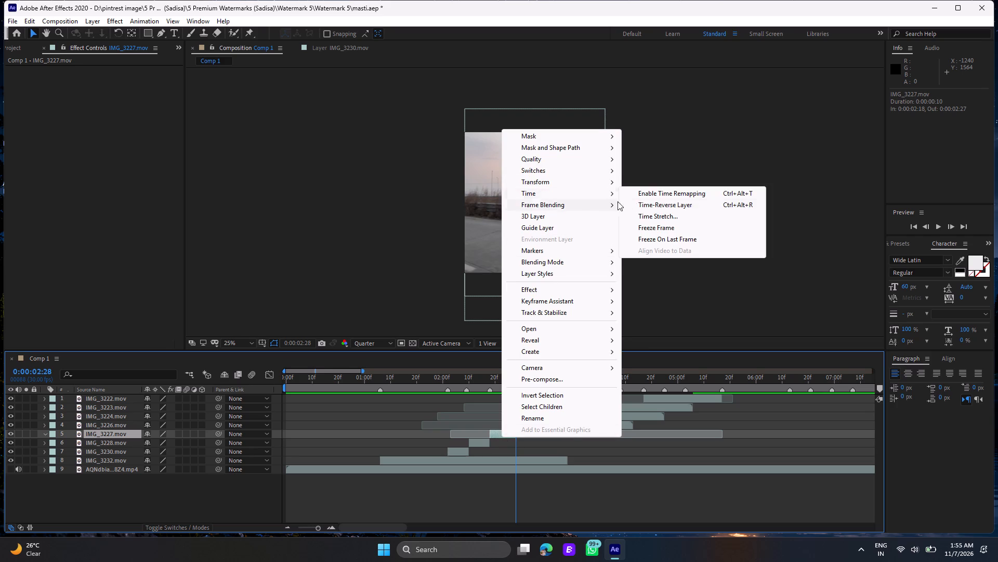
left_click(647, 196)
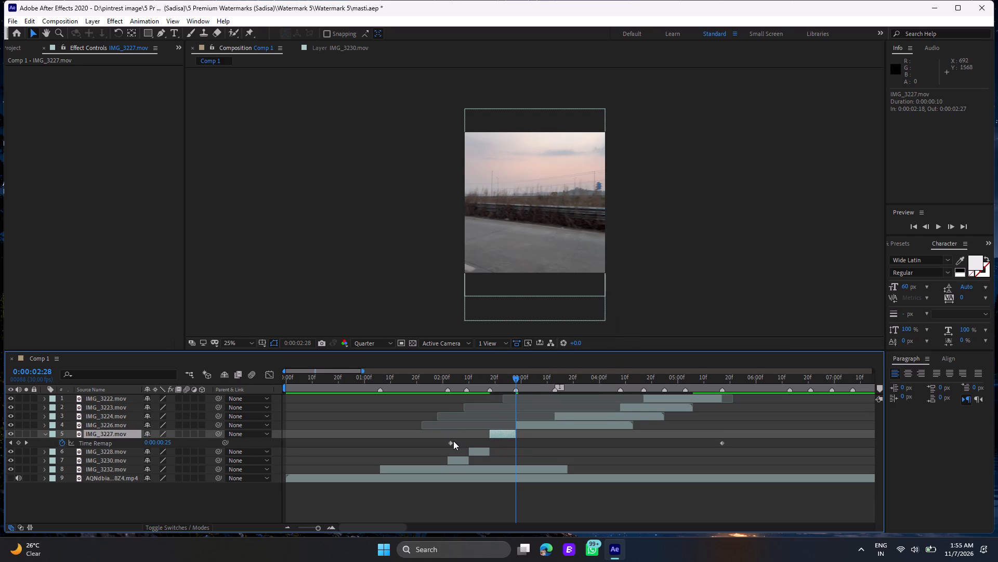
left_click_drag(451, 441, 491, 450)
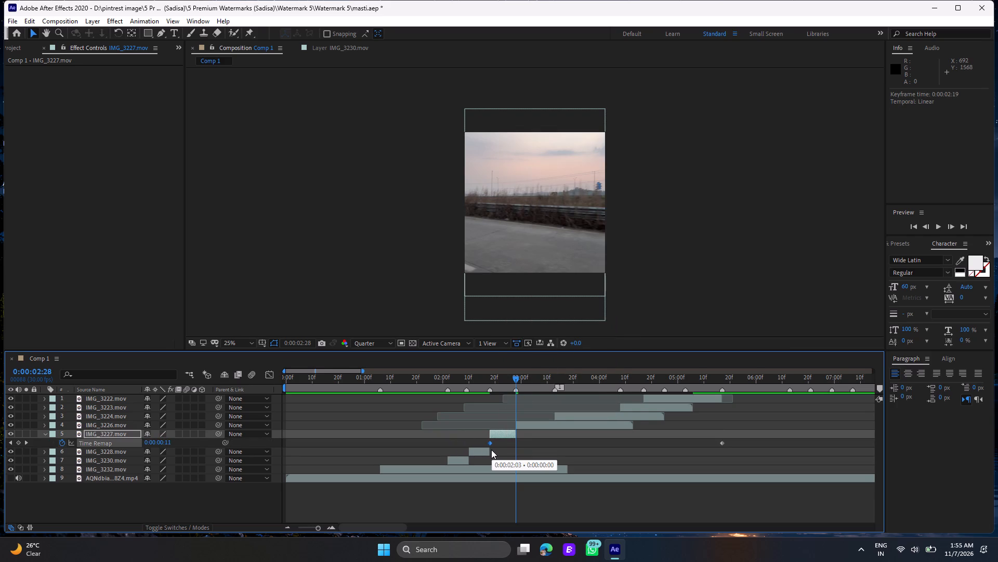
left_click_drag(491, 450, 490, 450)
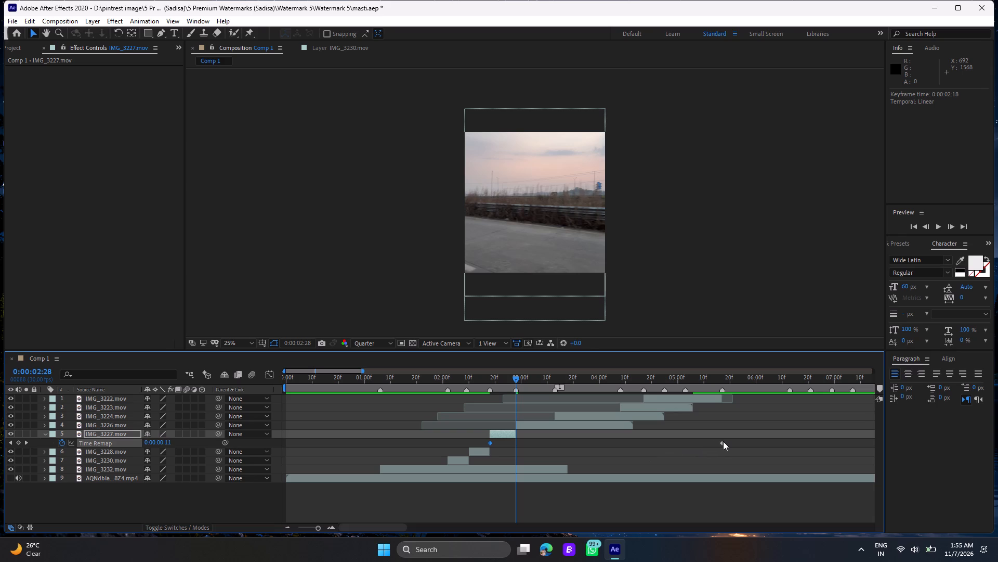
left_click_drag(723, 443, 517, 450)
Play back repeatedly from between 0:00:02:08 and 0:00:02:16 to check IMG_3227.mov's sped-up motion.
left_click(484, 384)
left_click_drag(484, 384, 471, 390)
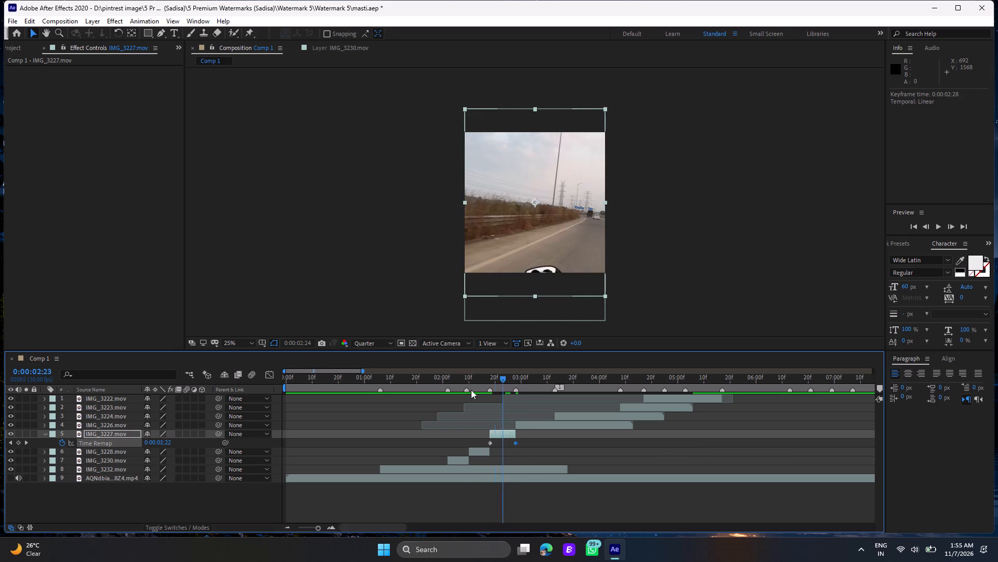
left_click_drag(471, 390, 464, 390)
key("space")
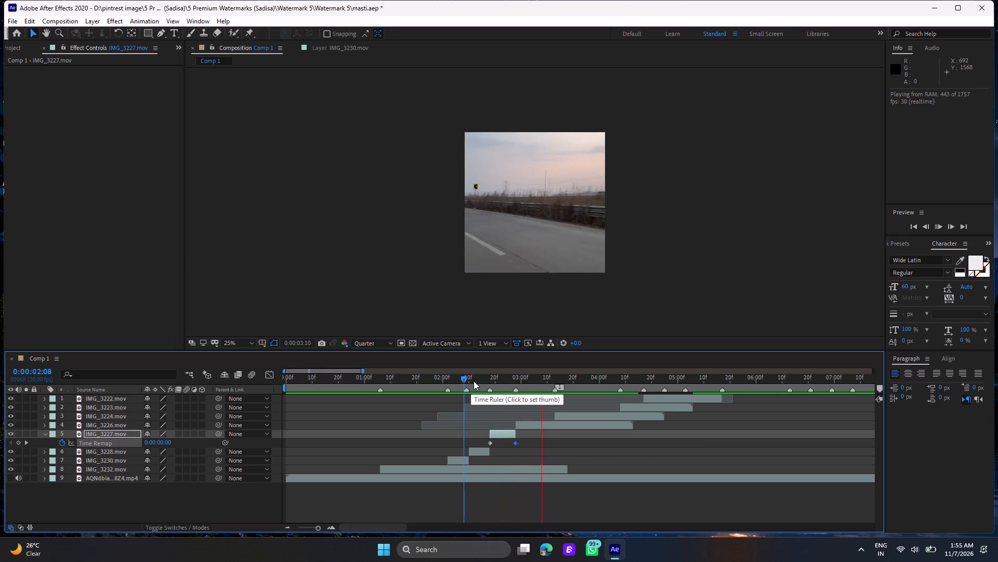
left_click(474, 381)
key("space")
key("space")
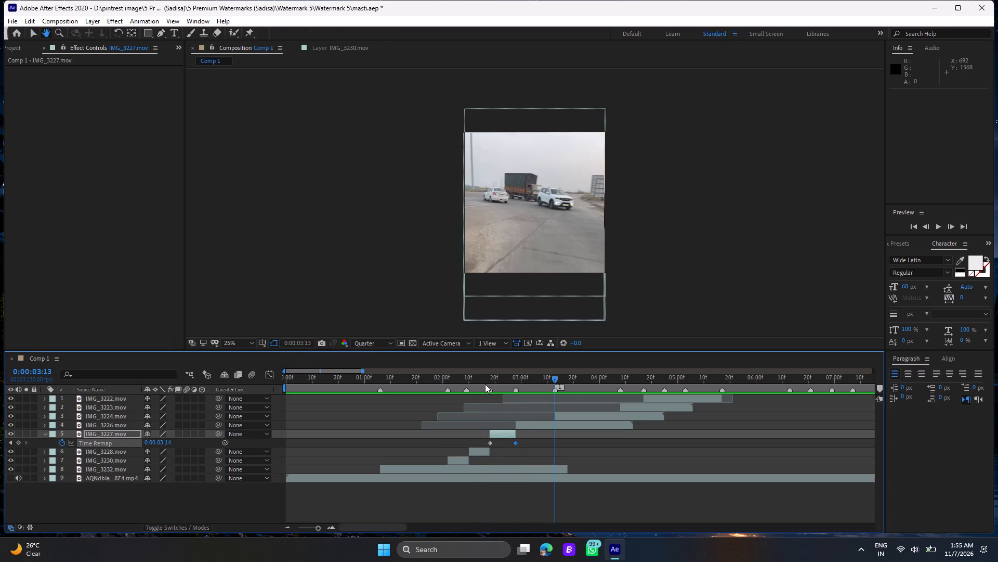
left_click(485, 384)
key("space")
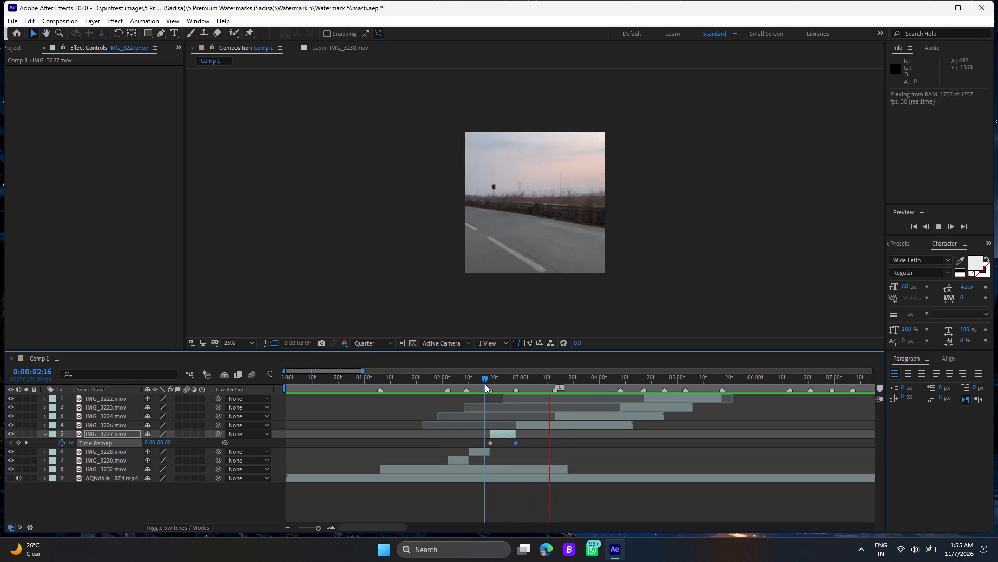
left_click(485, 384)
key("space")
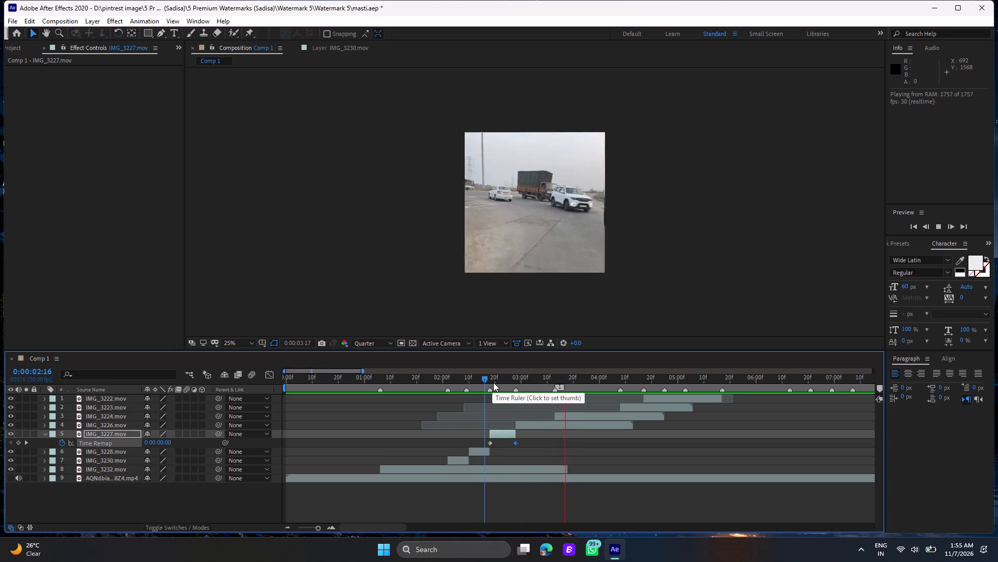
Play back from 0:00:02:04, 0:00:01:01 and 0:00:01:20, and scrub IMG_3227.mov's frames to review its flow with the neighbouring clips.
left_click(496, 381)
left_click_drag(496, 381, 455, 380)
key("space")
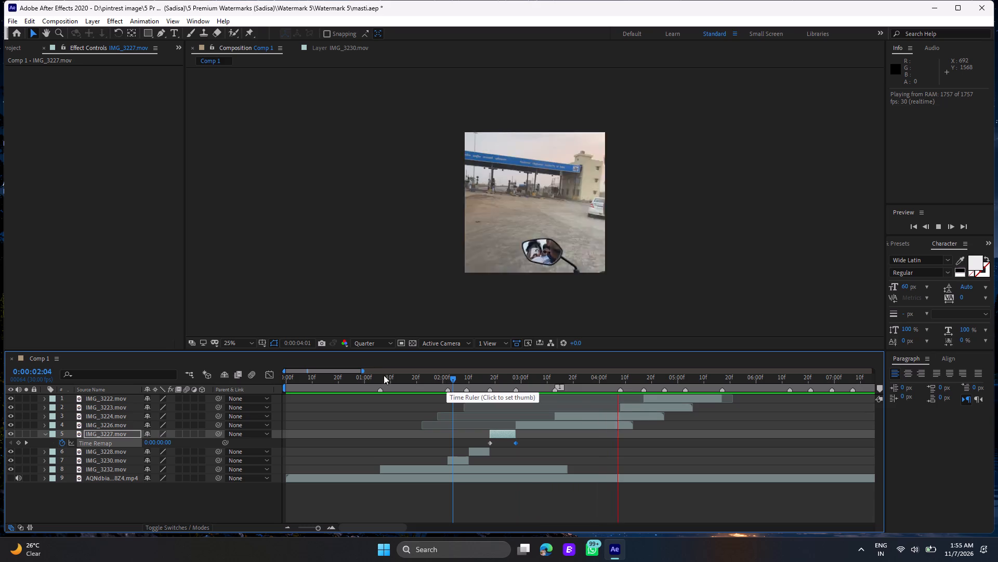
left_click(367, 375)
key("space")
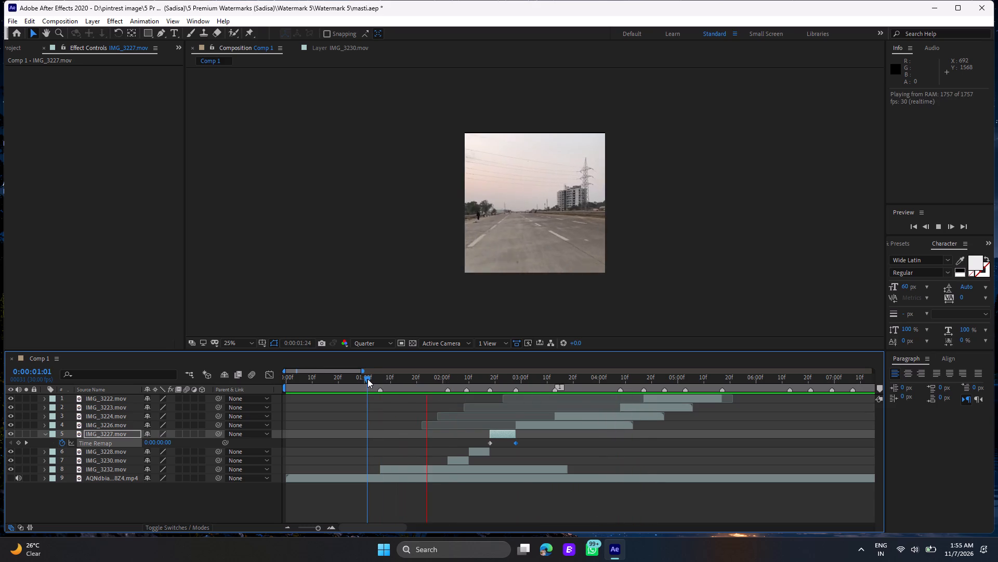
left_click(416, 378)
key("space")
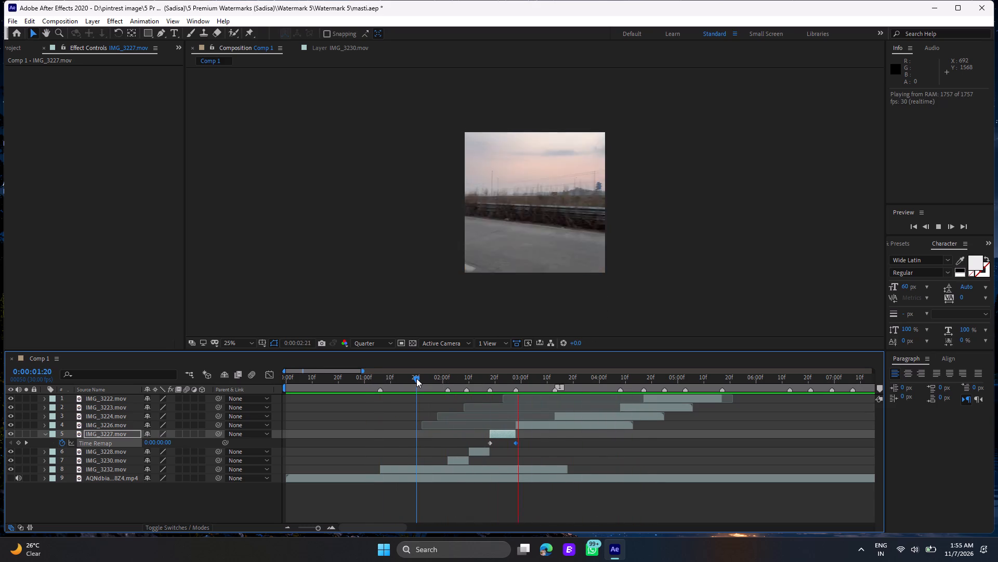
left_click(490, 378)
left_click_drag(490, 378, 498, 382)
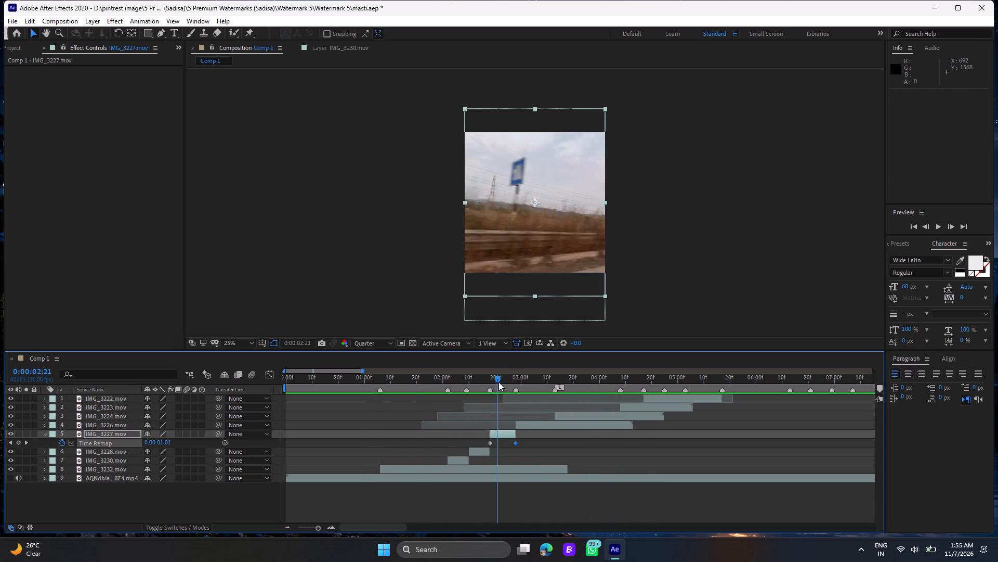
left_click_drag(498, 382, 525, 395)
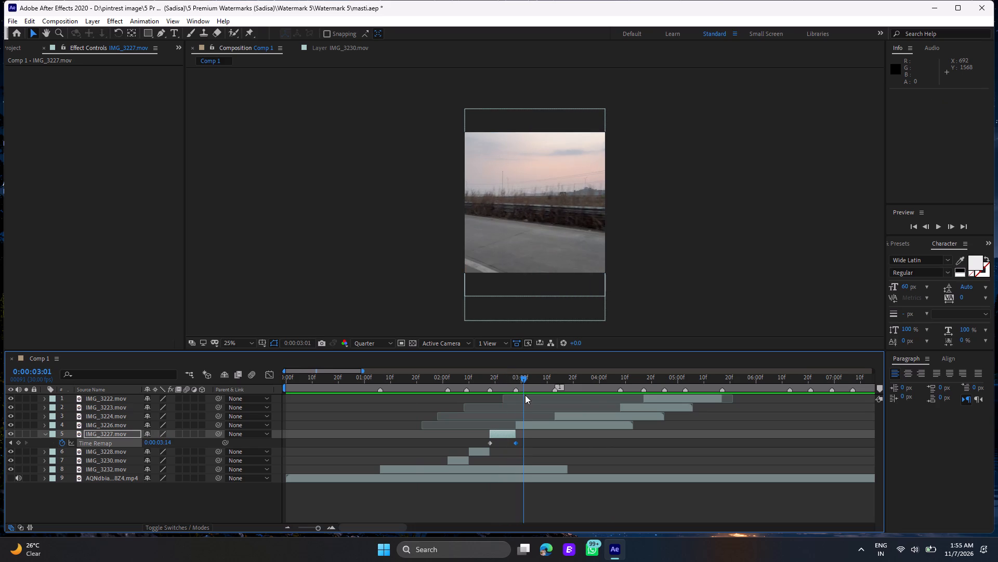
left_click_drag(525, 395, 514, 395)
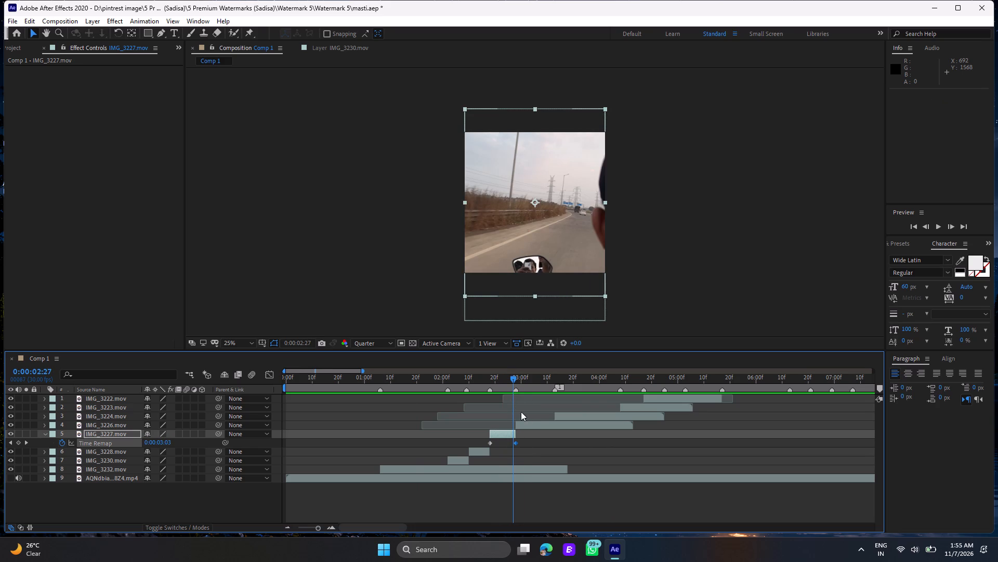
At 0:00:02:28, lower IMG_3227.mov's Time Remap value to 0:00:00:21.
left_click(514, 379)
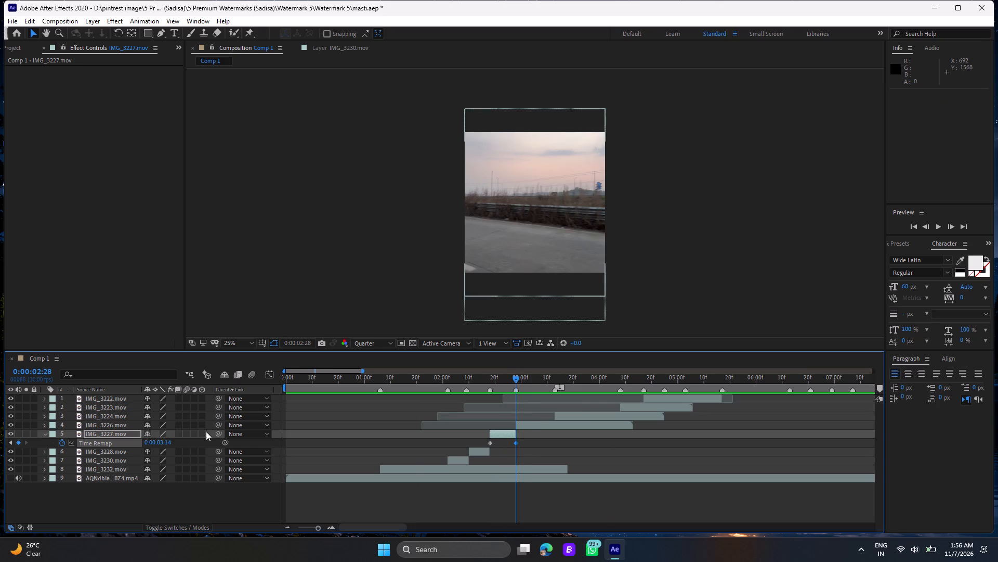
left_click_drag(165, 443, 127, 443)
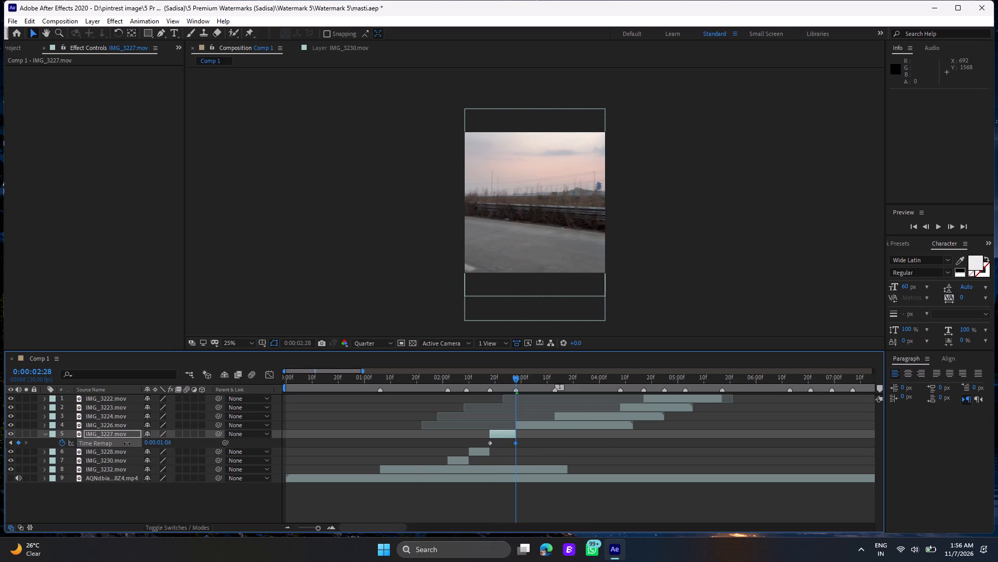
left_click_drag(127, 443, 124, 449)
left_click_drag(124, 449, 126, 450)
Play back from 0:00:02:00 and repeatedly from 0:00:01:22 to check IMG_3227.mov's speed against the neighbouring clips.
left_click(443, 376)
key("space")
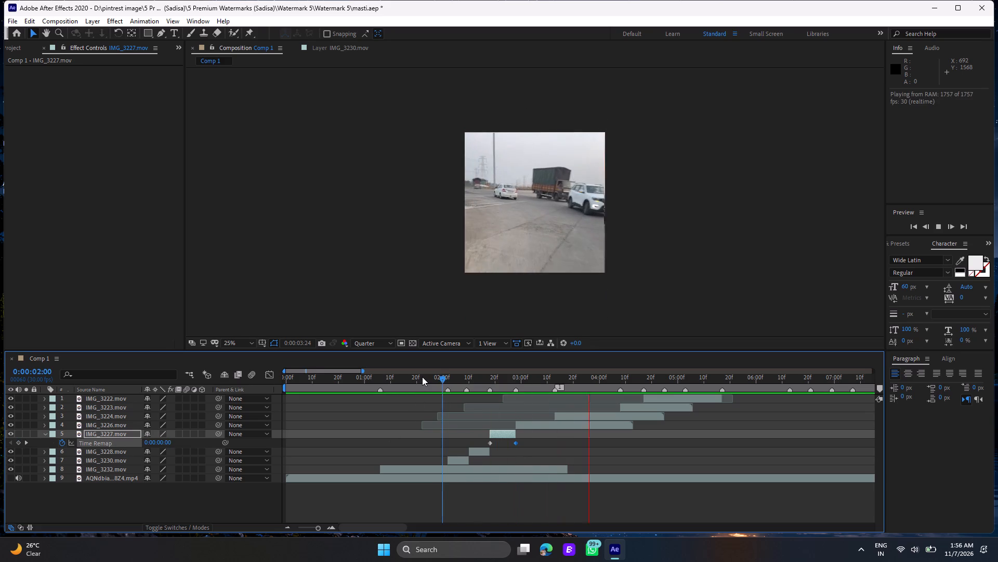
left_click(422, 377)
key("space")
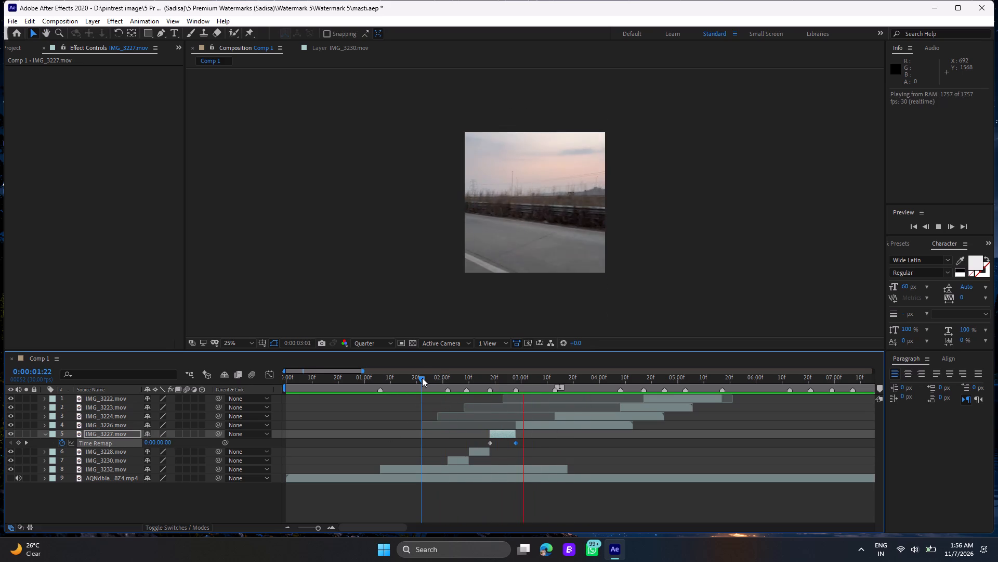
left_click(422, 377)
key("space")
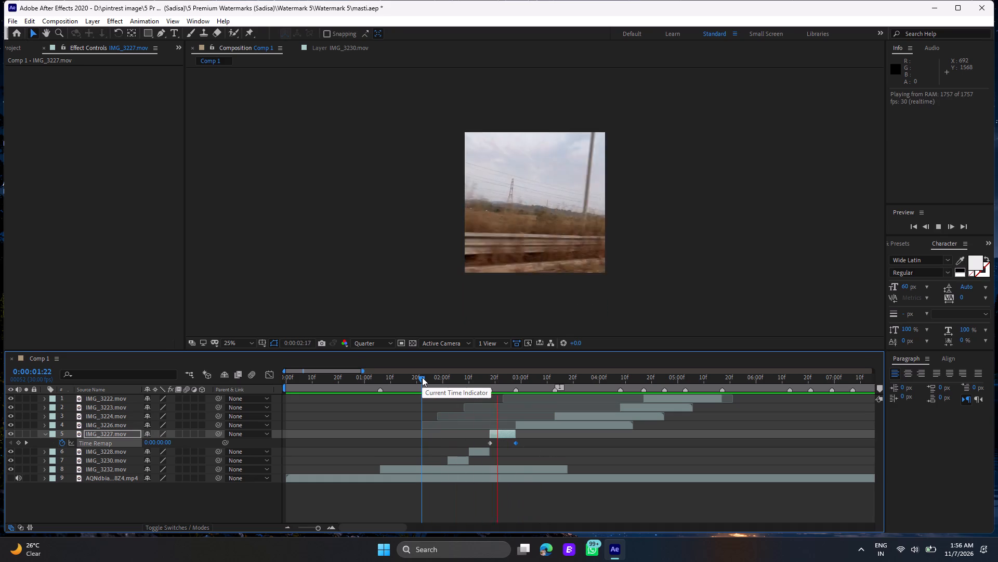
left_click(437, 373)
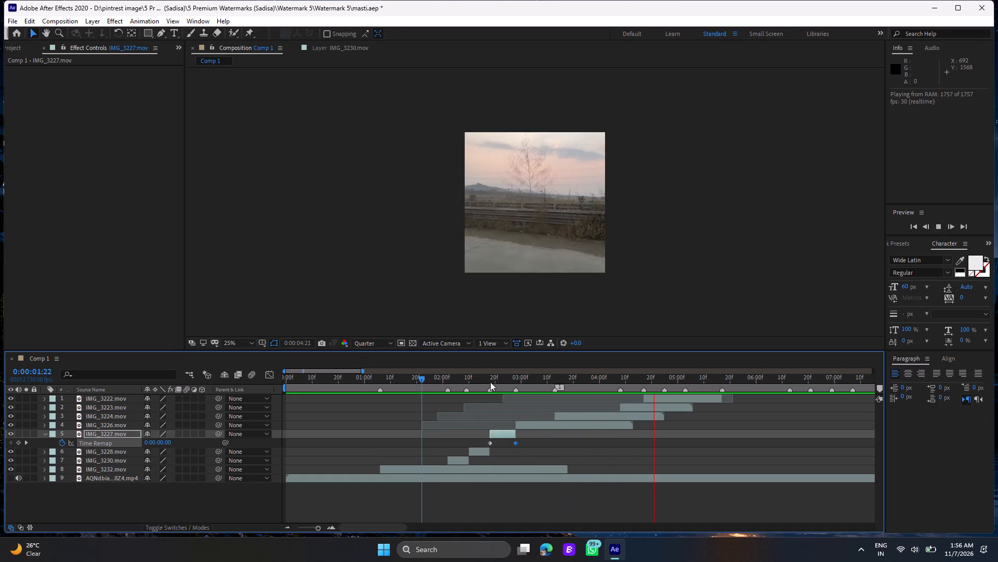
Set IMG_3227.mov's Time Remap value at 0:00:02:28 to 0:00:00:26 and preview from 0:00:01:20 and 0:00:01:24.
left_click(490, 382)
left_click(517, 382)
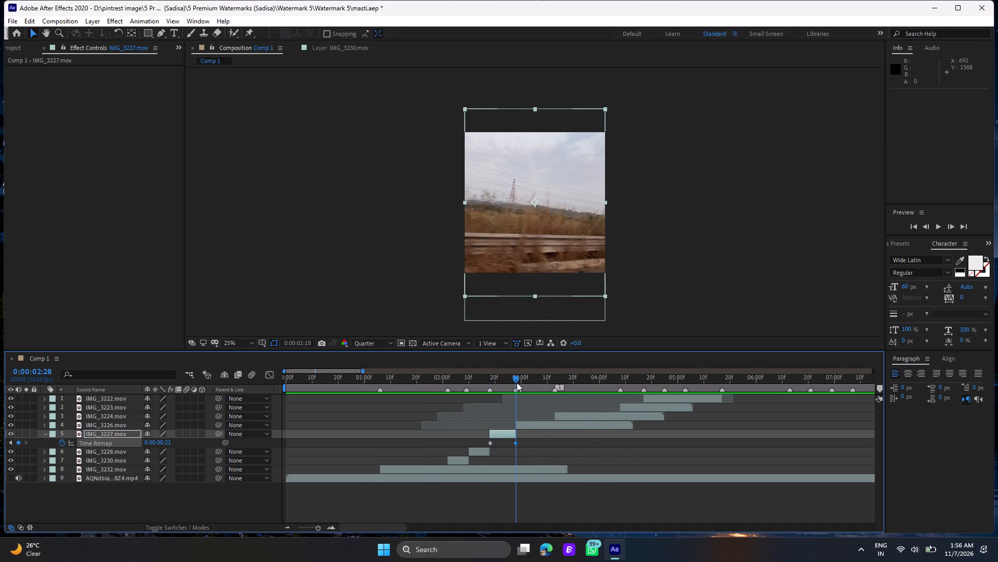
left_click(169, 444)
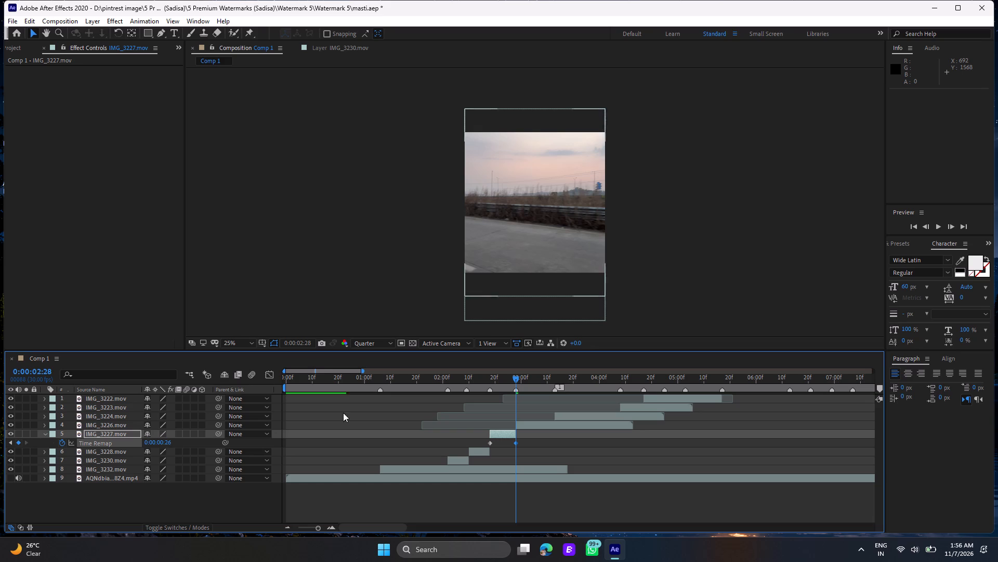
left_click(417, 387)
key("space")
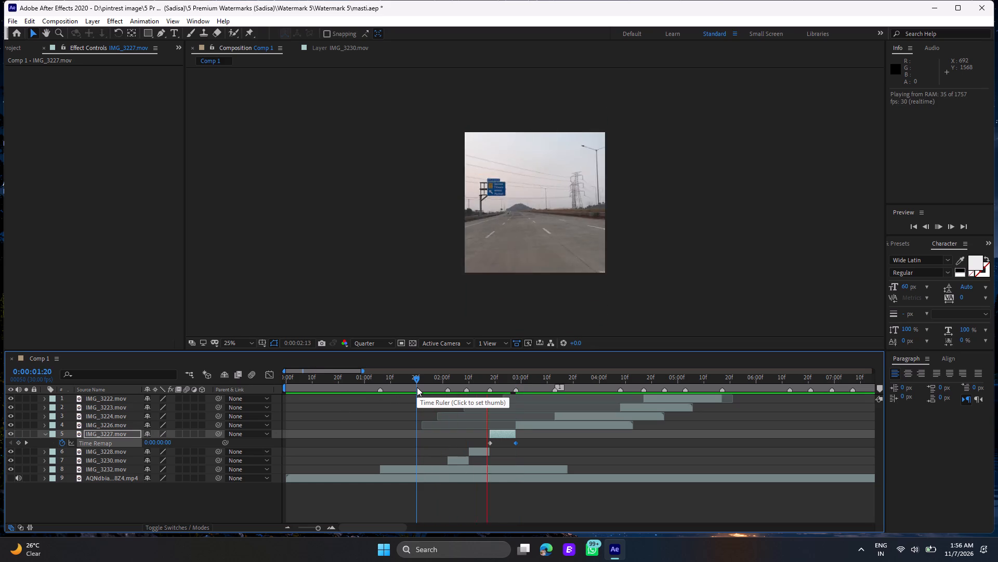
left_click(427, 380)
key("space")
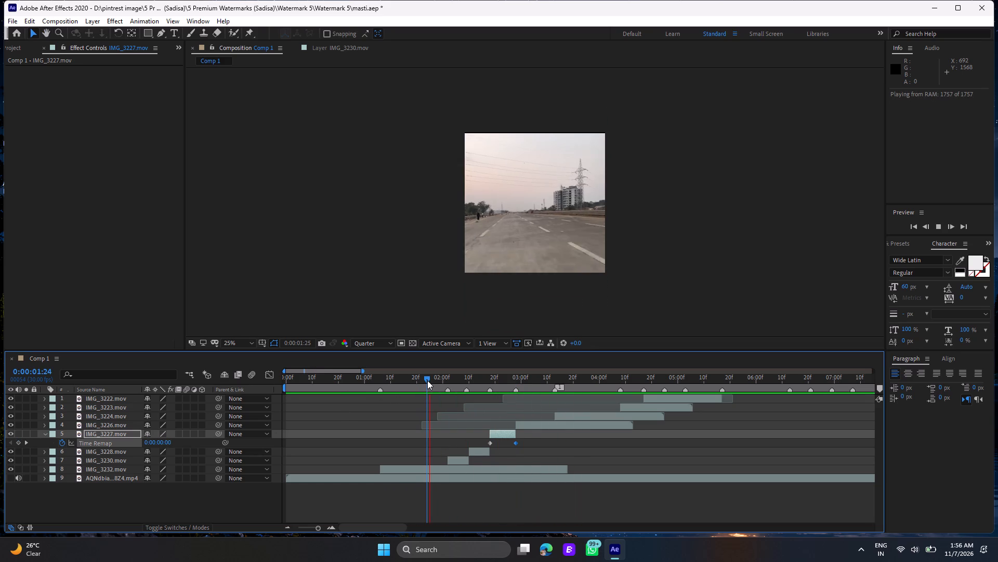
key("space")
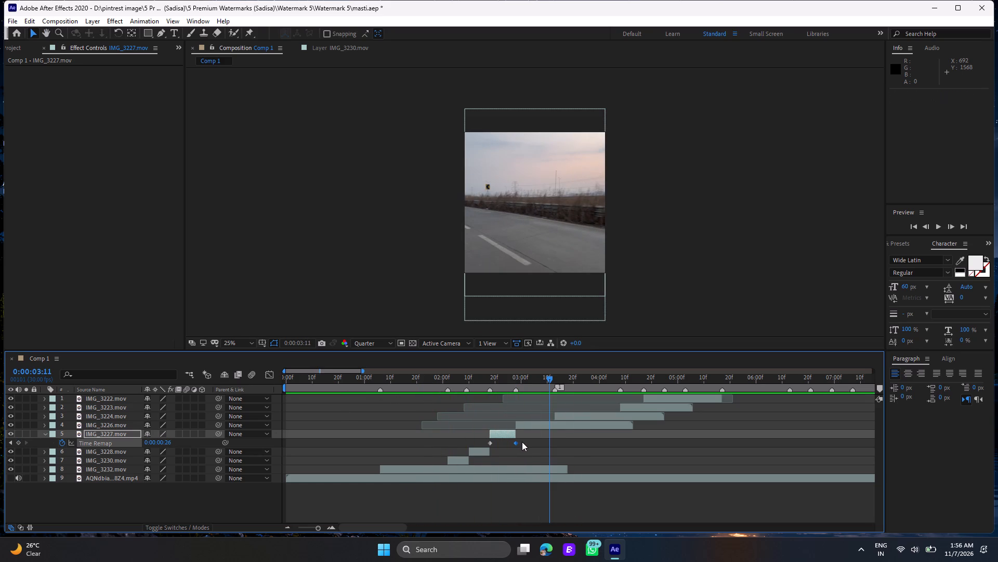
Apply Easy Ease to both Time Remap keyframes of IMG_3227.mov.
left_click_drag(522, 441, 475, 443)
key("F9")
Reshape IMG_3227.mov's Time Remap curve with a steep outgoing handle on the first keyframe, so the clip starts fast and slows down.
left_click_drag(551, 377, 514, 382)
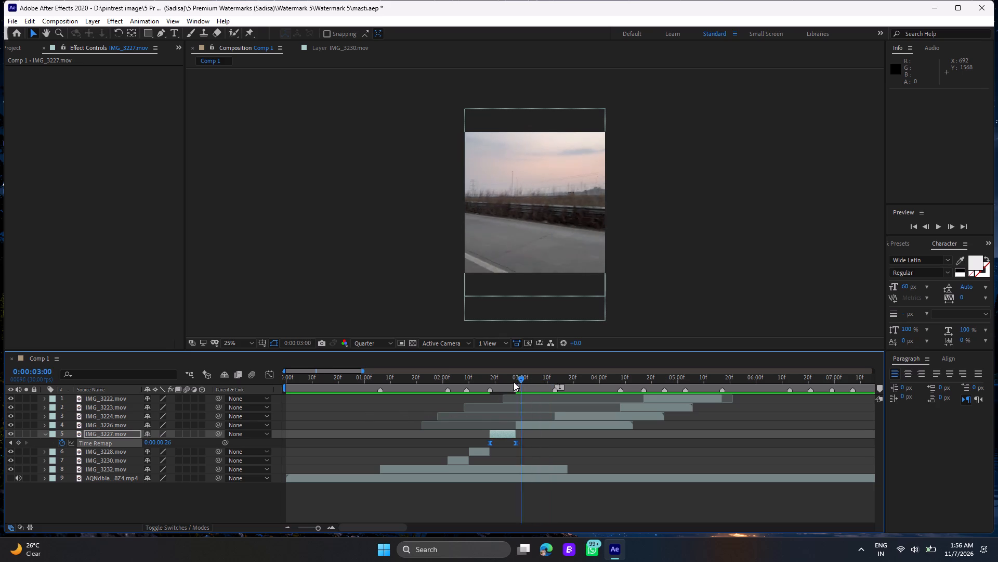
left_click_drag(514, 382, 502, 388)
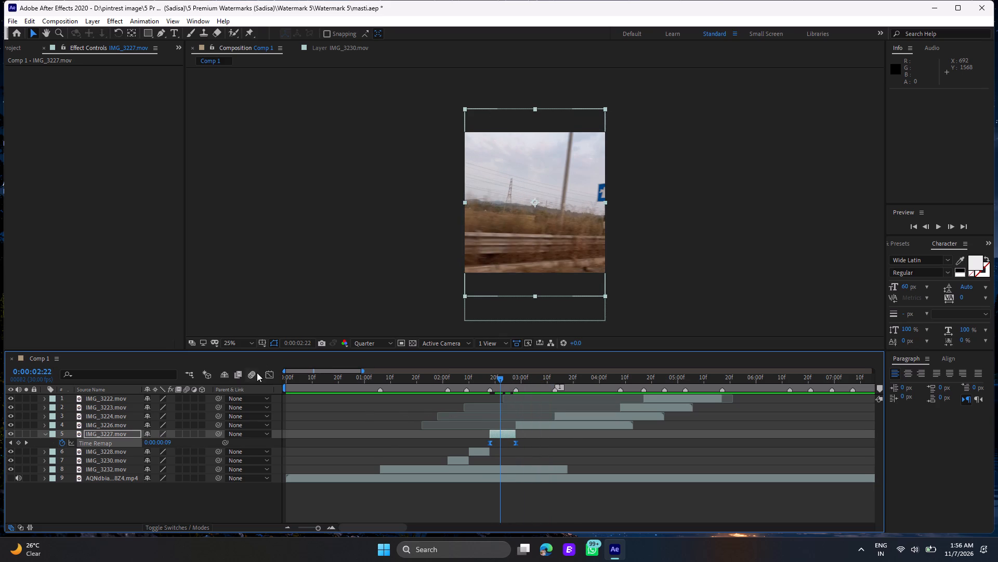
left_click(268, 374)
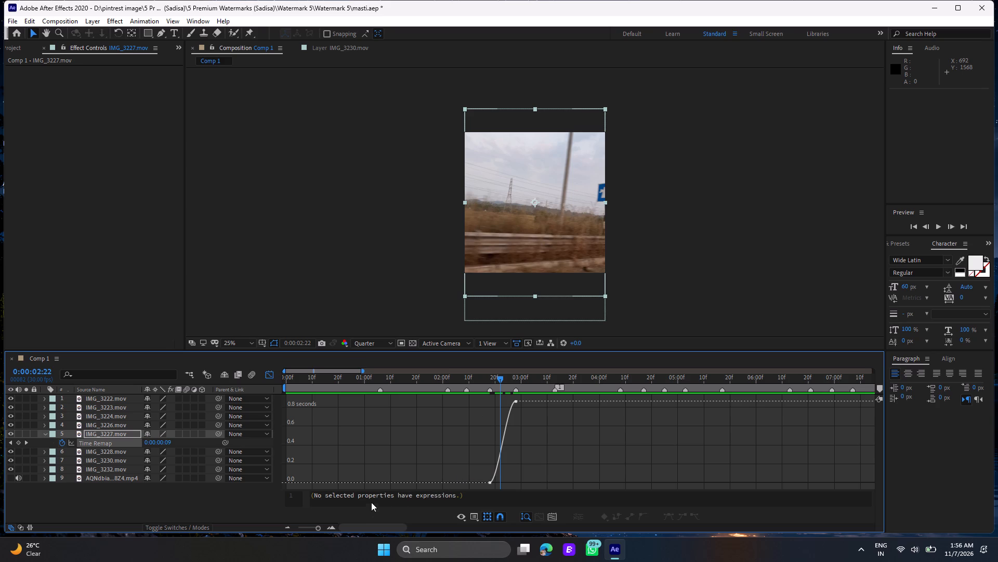
left_click(317, 529)
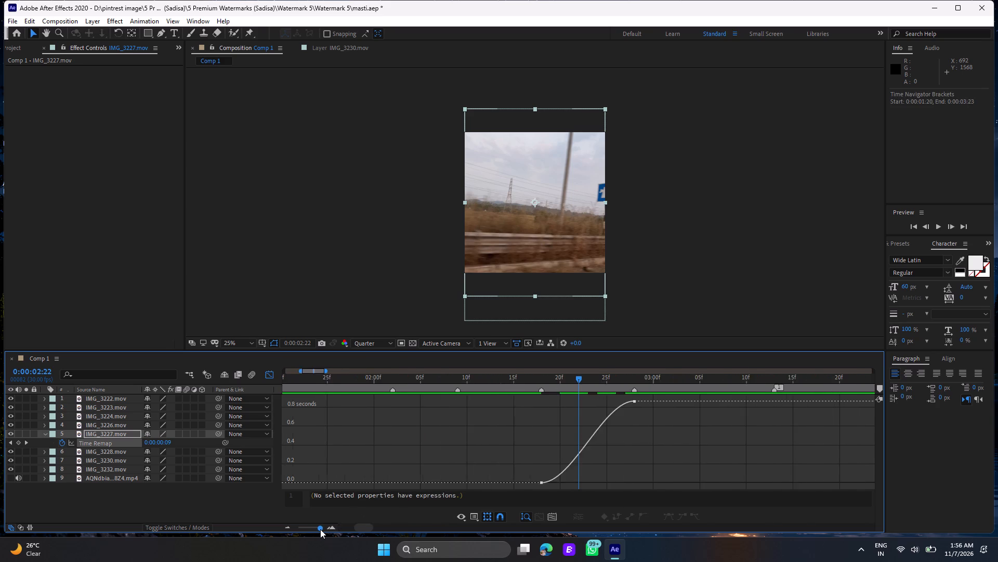
left_click_drag(485, 466, 467, 494)
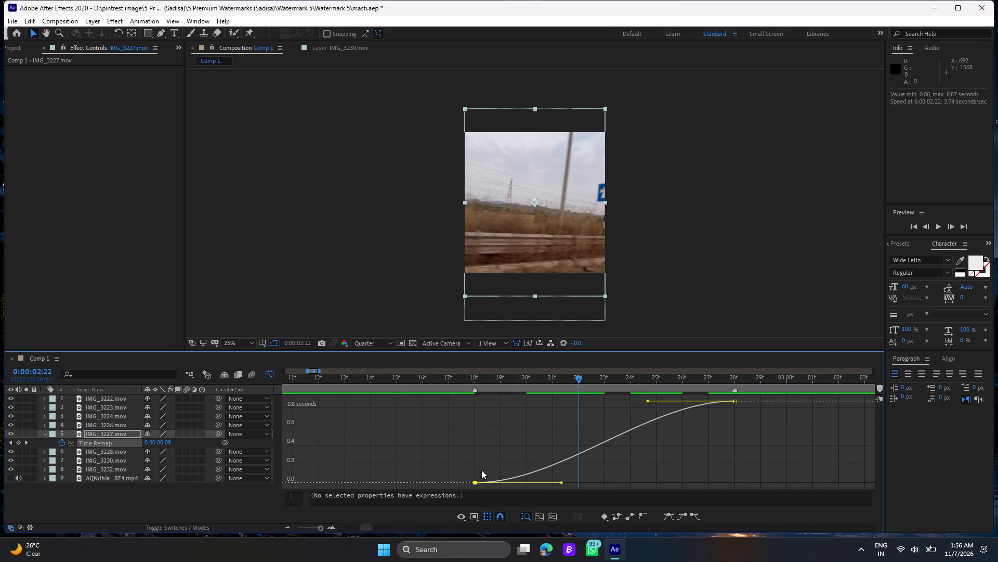
left_click_drag(562, 482, 492, 413)
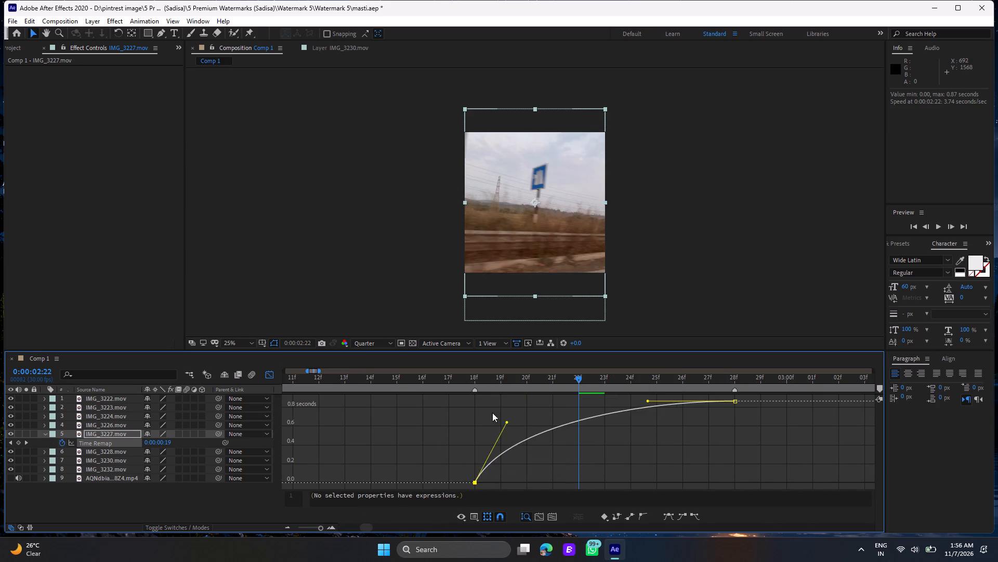
left_click_drag(492, 413, 427, 400)
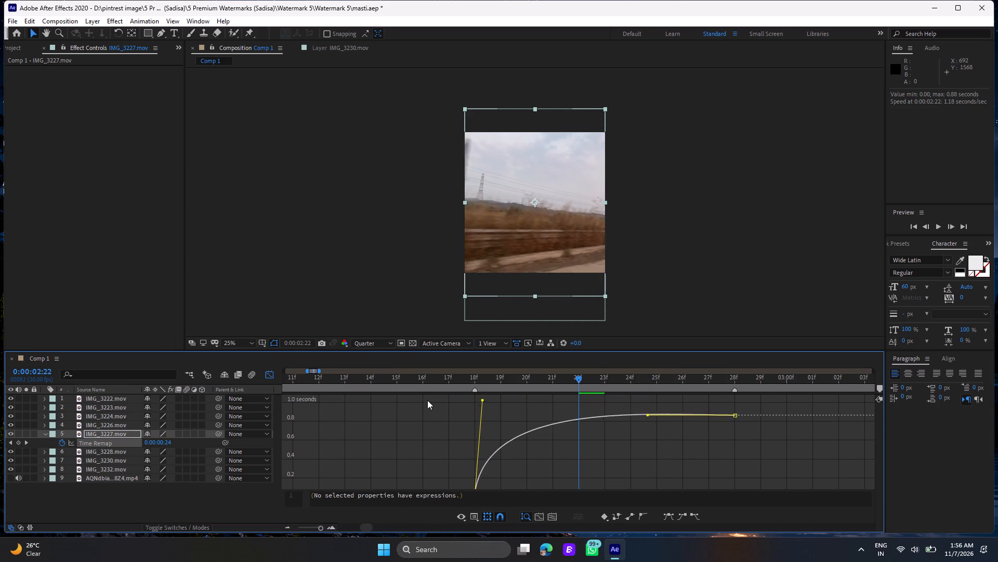
left_click_drag(427, 400, 404, 397)
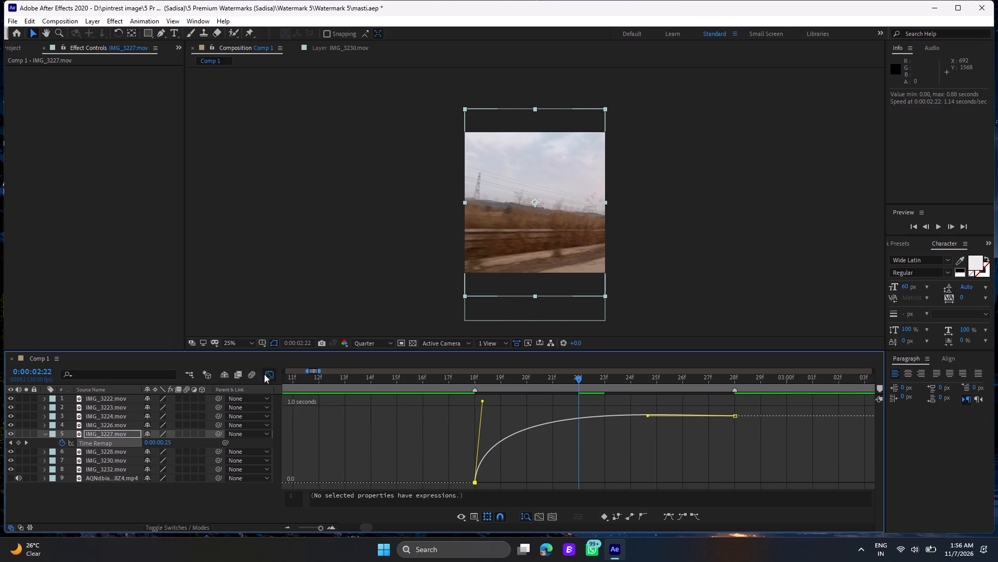
left_click(267, 376)
Play back from 0:00:02:16, 0:00:01:20, 0:00:00:23 and 0:00:00:27 to review IMG_3227.mov's speed ramp within the sequence.
left_click(431, 388)
key("space")
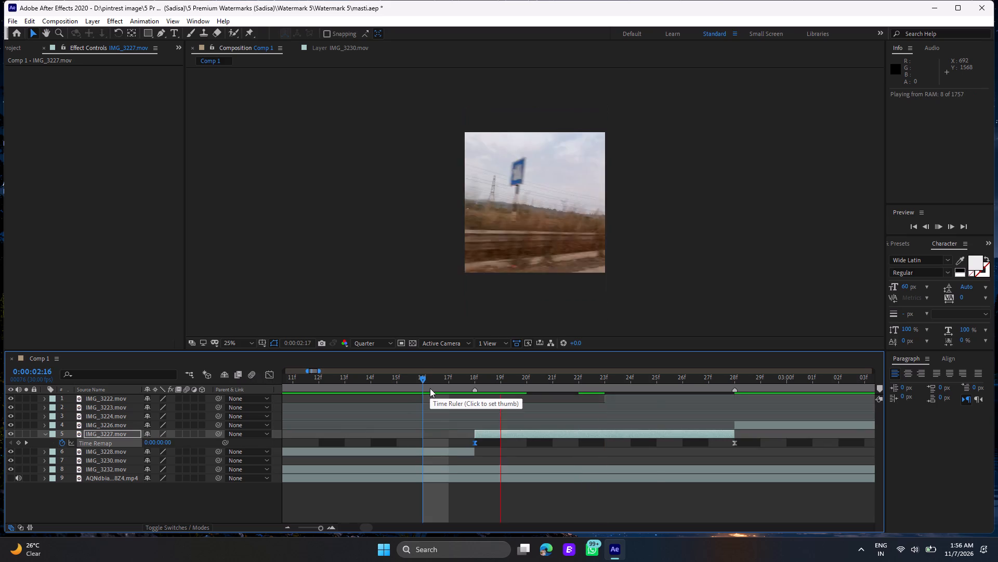
key("space")
left_click_drag(318, 525, 304, 524)
left_click(313, 527)
left_click(336, 385)
key("space")
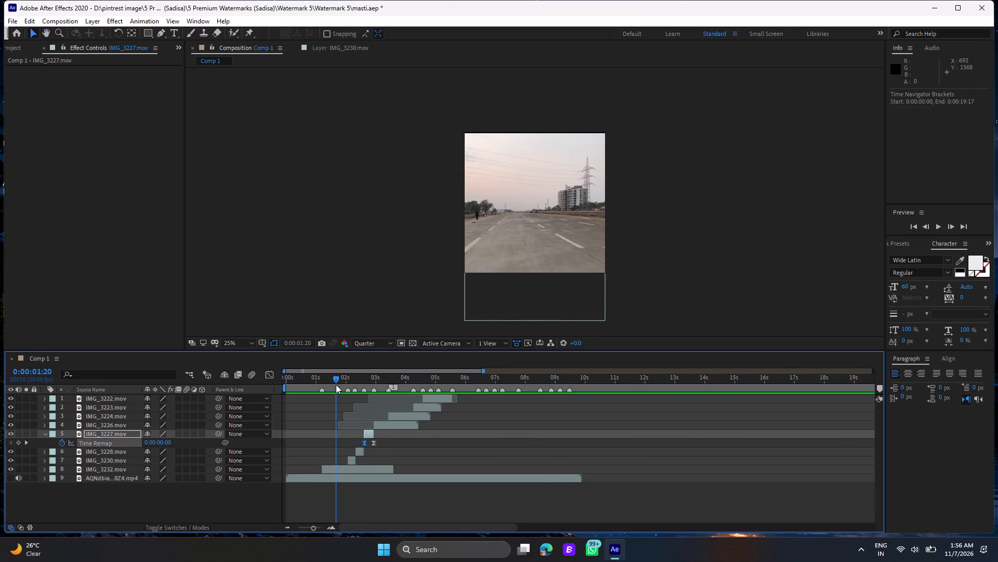
left_click(309, 377)
key("space")
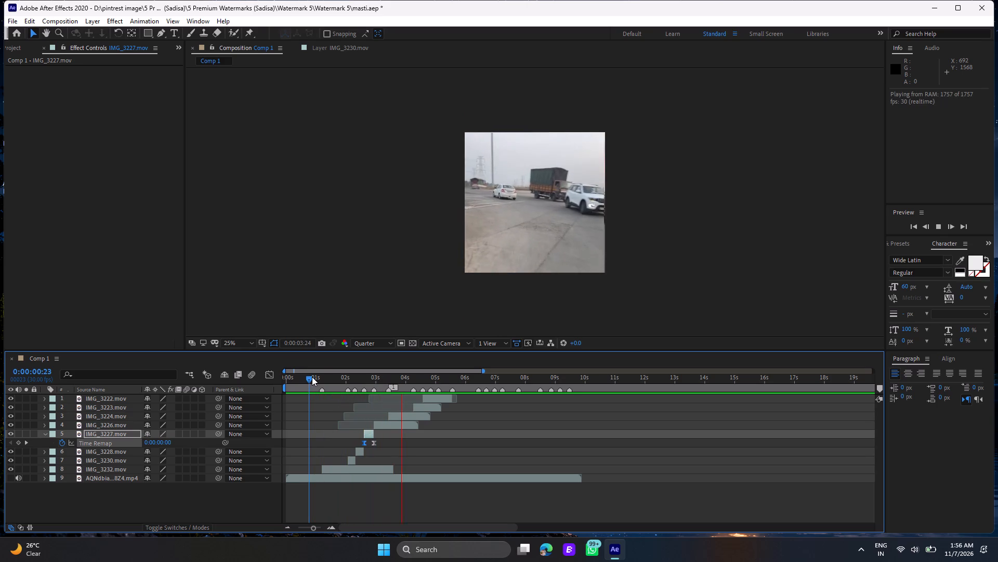
left_click(312, 376)
key("space")
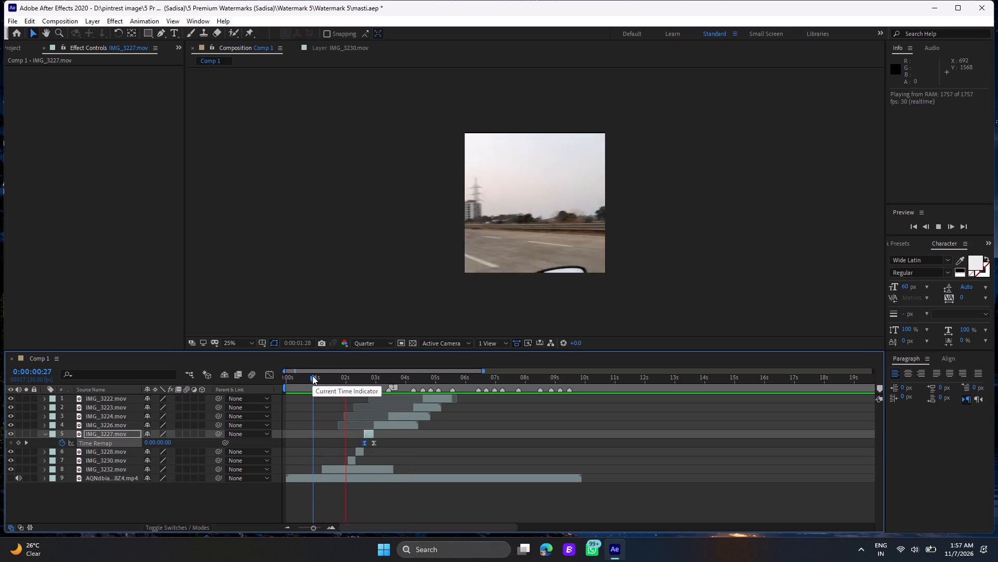
key("space")
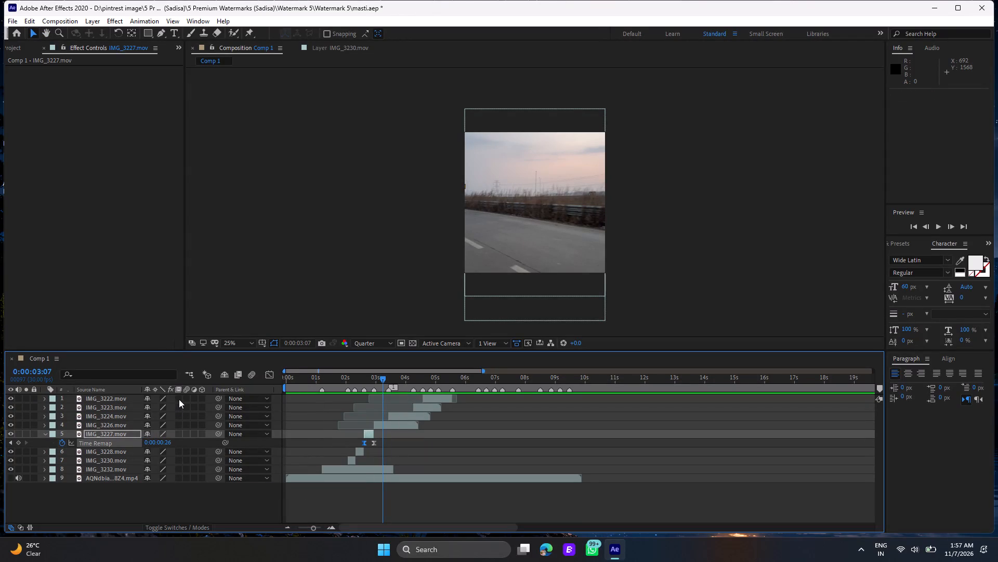
Enable Pixel Motion frame blending on all eight IMG video layers, from IMG_3222.mov to IMG_3232.mov.
left_click_drag(179, 399, 178, 466)
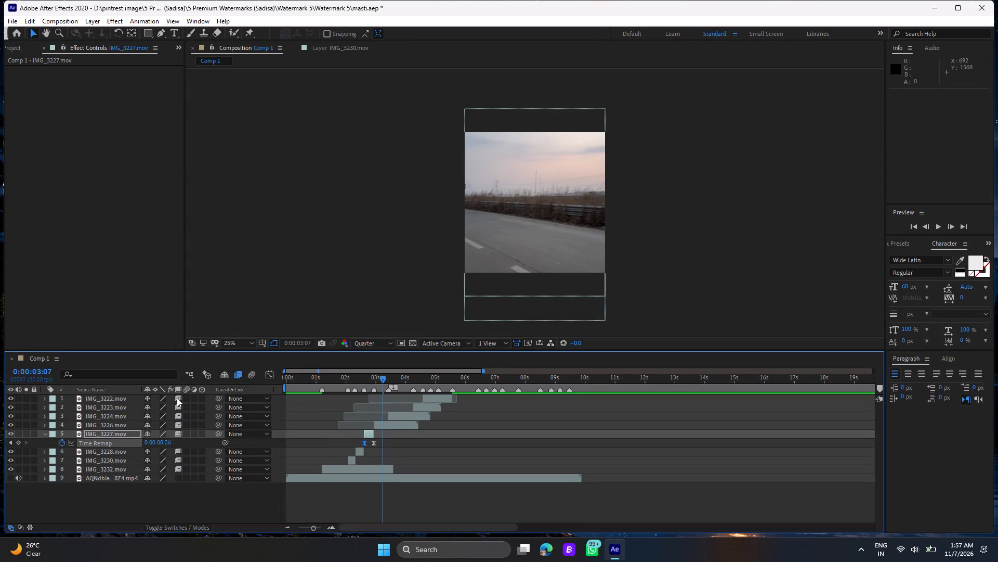
double_click(177, 398)
left_click(177, 398)
left_click_drag(177, 398, 177, 436)
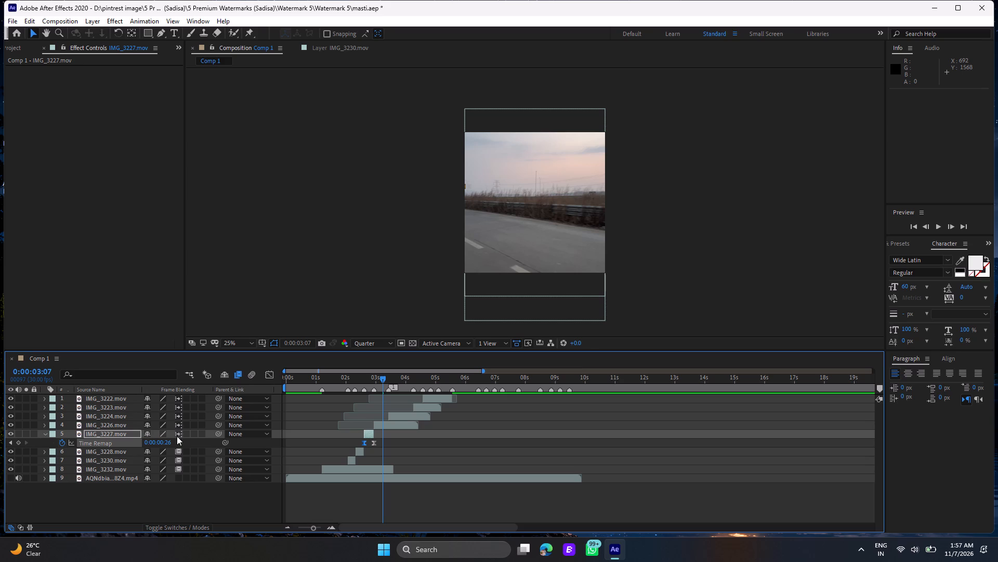
left_click_drag(177, 436, 177, 467)
Turn on motion blur for all eight IMG video layers and preview the sequence from 0:00:00:12 and 0:00:01:18.
left_click_drag(185, 397, 185, 467)
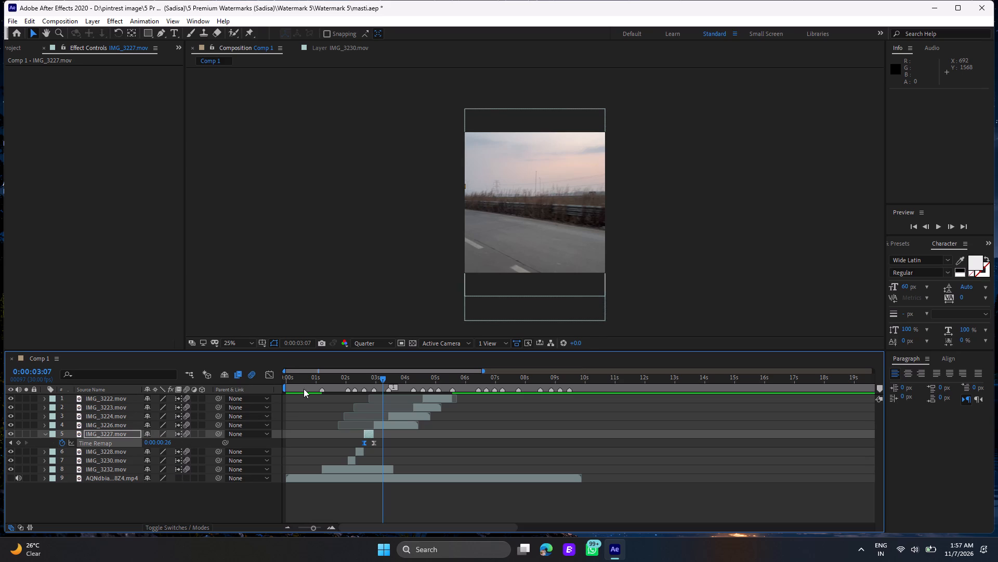
left_click(298, 382)
key("space")
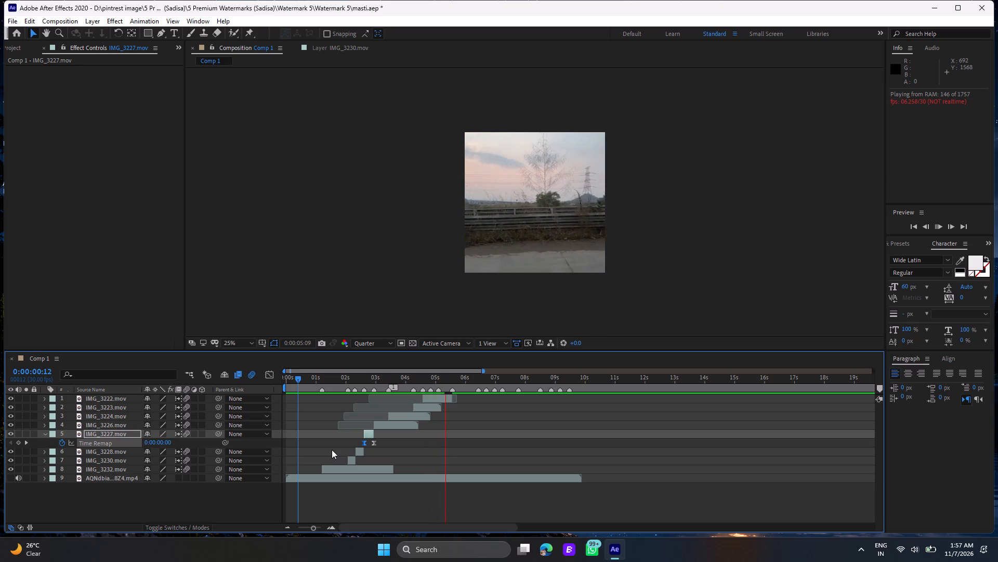
left_click(334, 380)
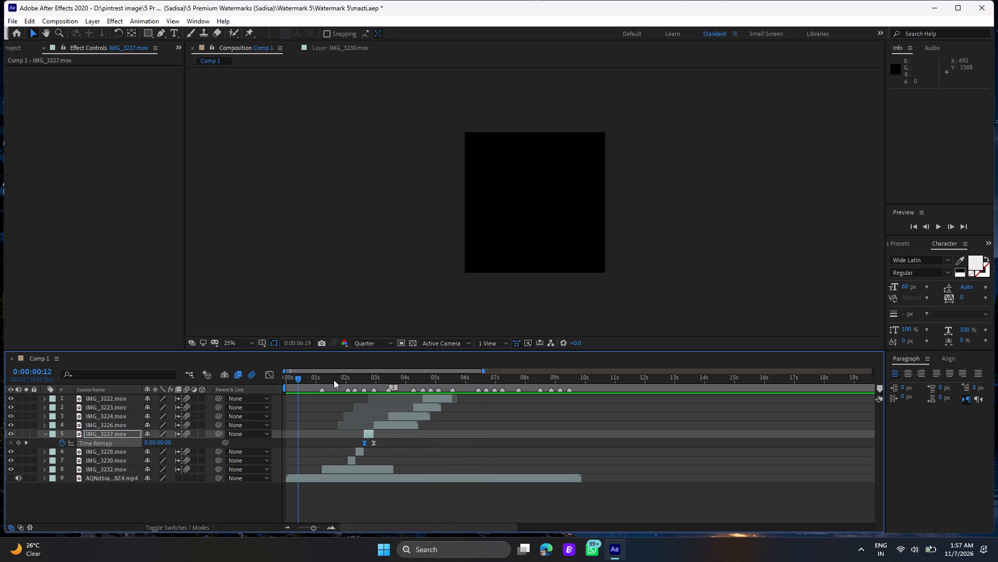
key("space")
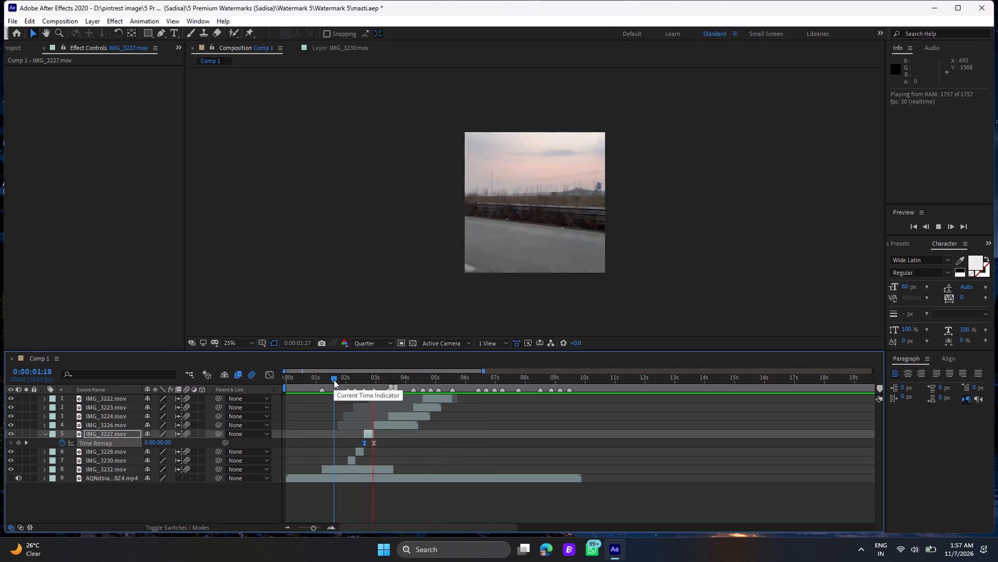
left_click(333, 380)
key("space")
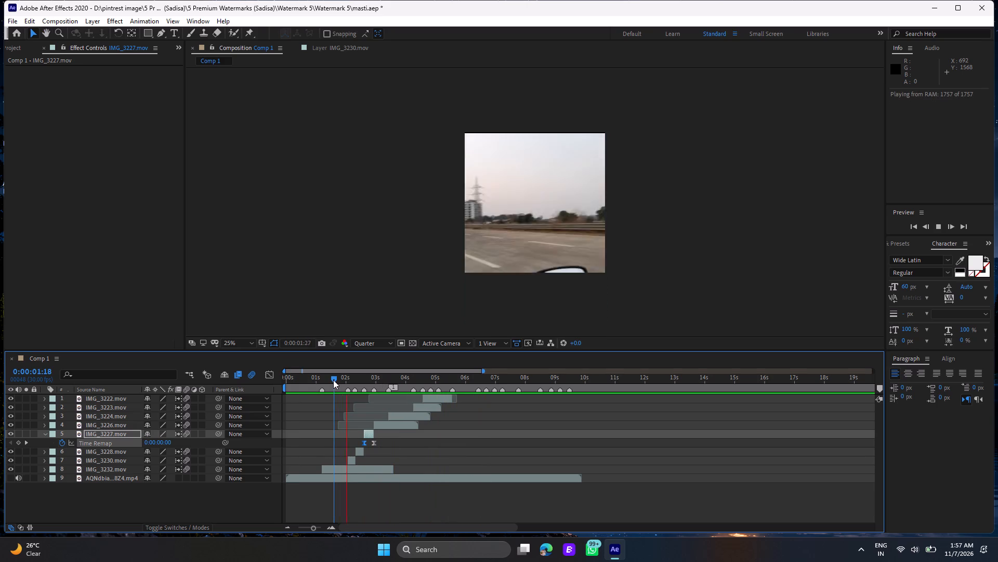
Replay the motion-blurred sequence from 0:00:00:15, the composition start, 0:00:01:05 and 0:00:01:03 to check the clips' pacing.
left_click(333, 380)
left_click_drag(333, 380, 300, 380)
key("space")
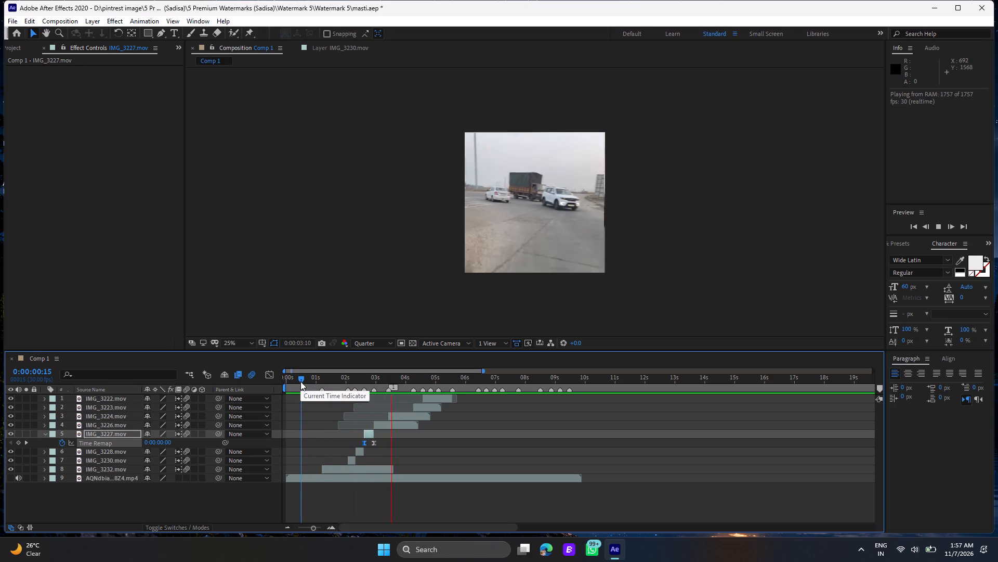
left_click(300, 381)
key("space")
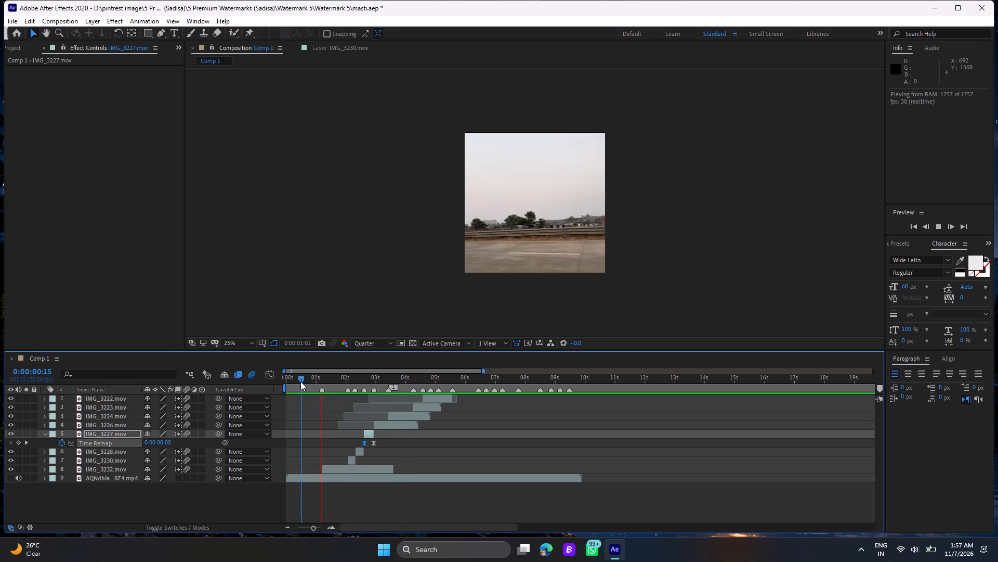
left_click(300, 381)
key("space")
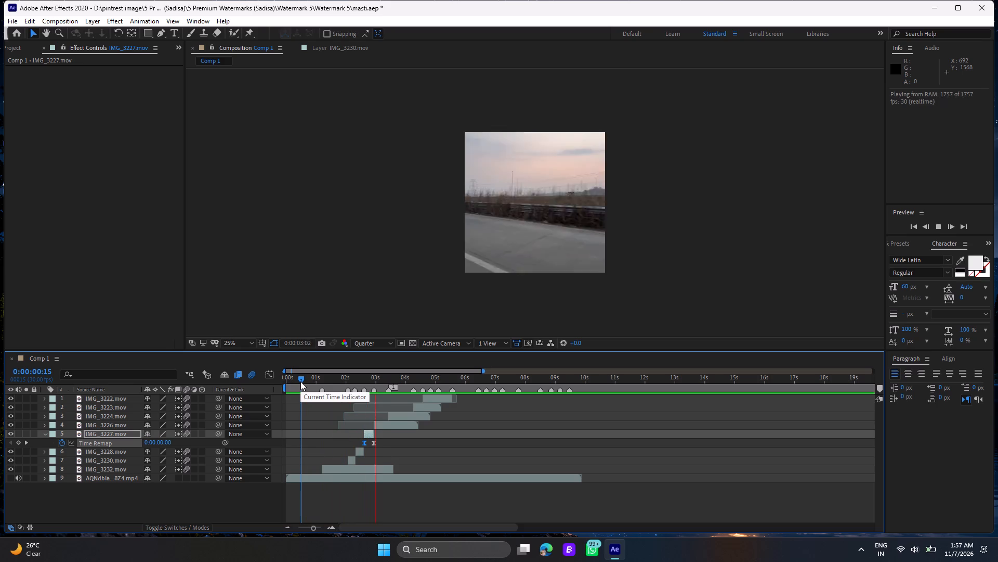
double_click(300, 381)
left_click_drag(300, 381, 266, 381)
key("space")
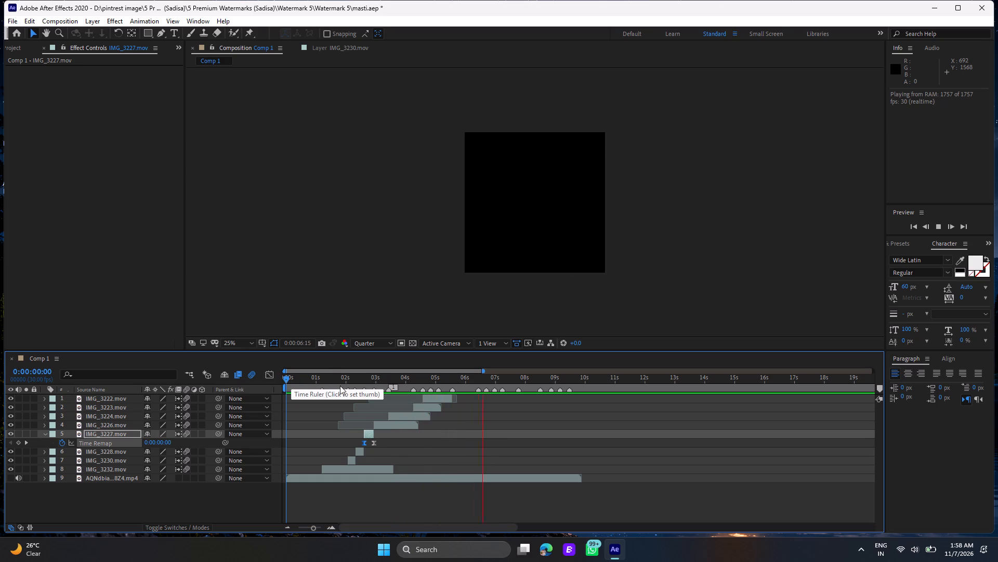
left_click(286, 377)
key("space")
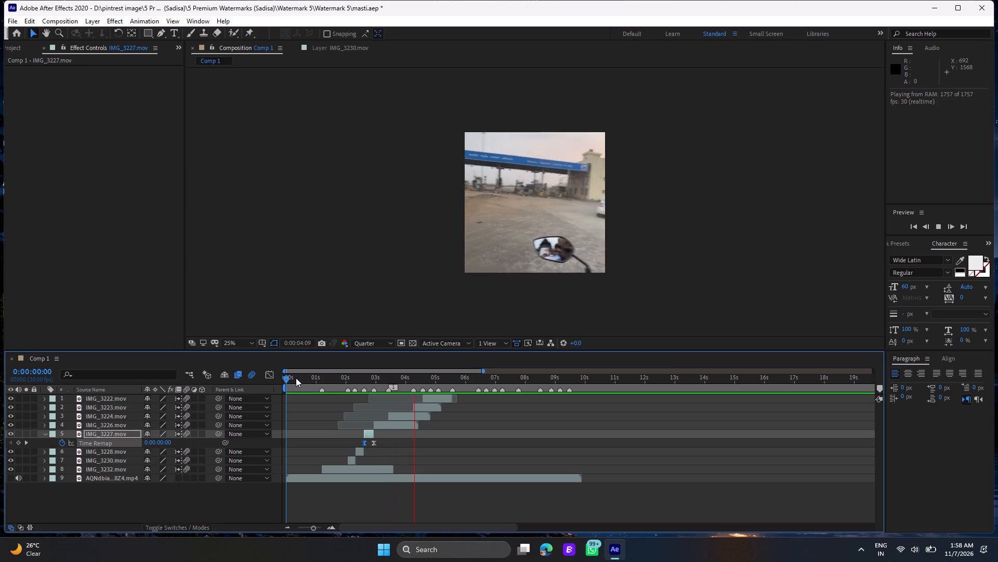
left_click(321, 381)
key("space")
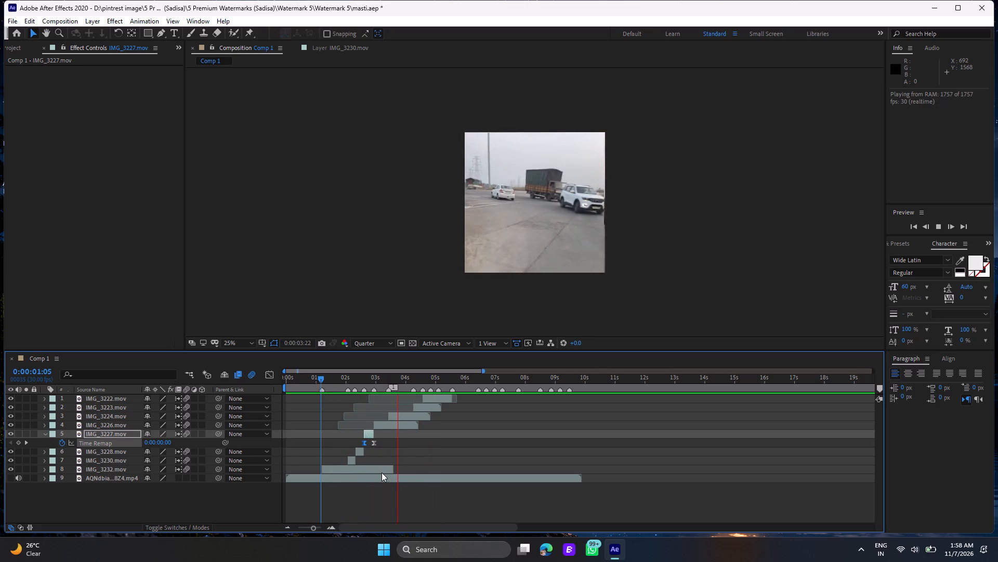
left_click(319, 375)
key("space")
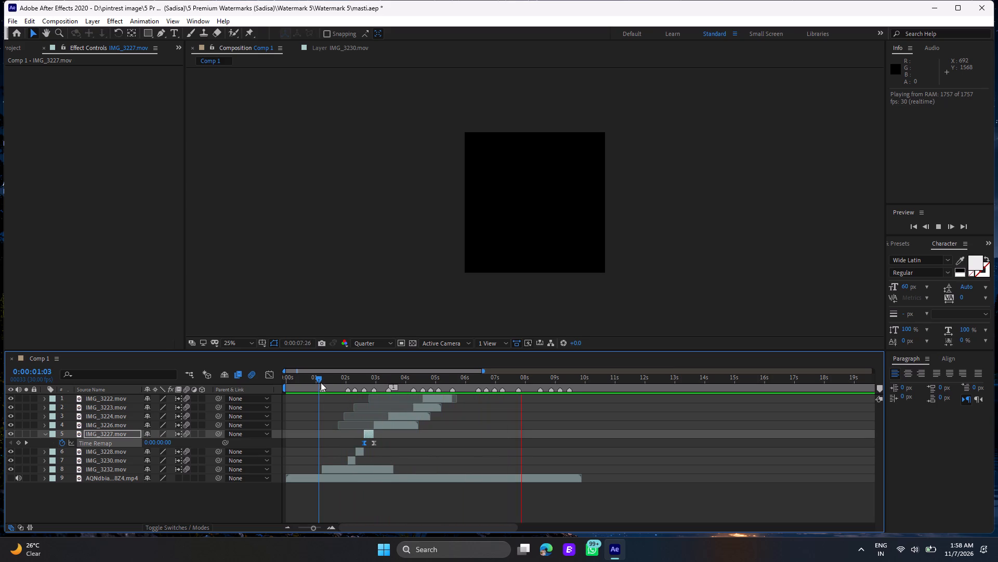
left_click_drag(315, 378, 282, 380)
key("space")
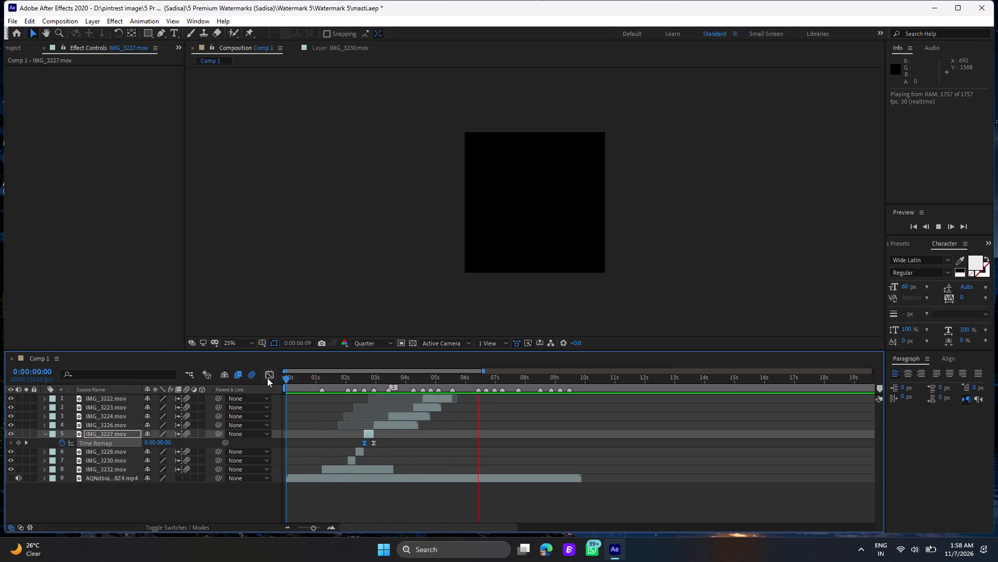
left_click(286, 378)
key("space")
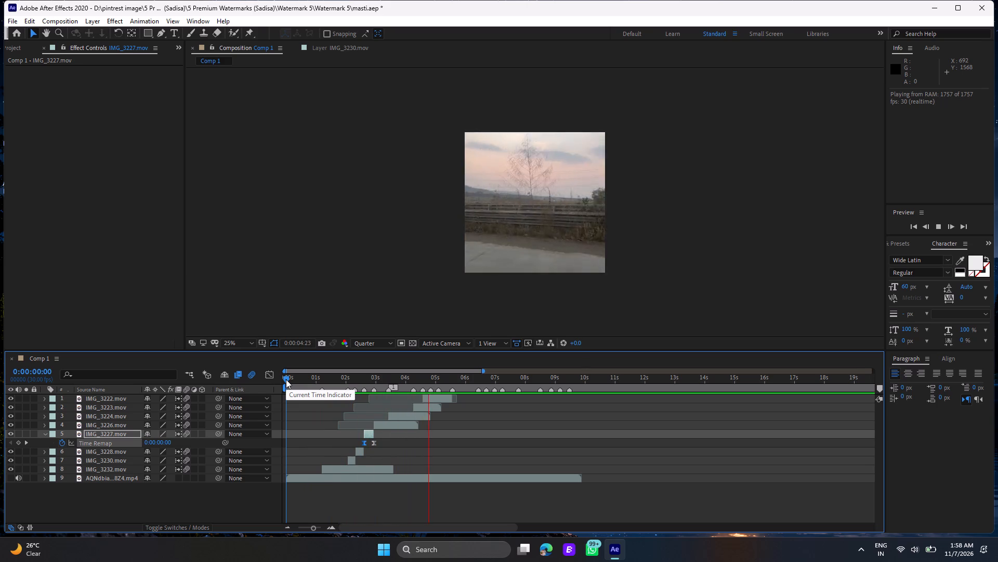
left_click(286, 379)
key("space")
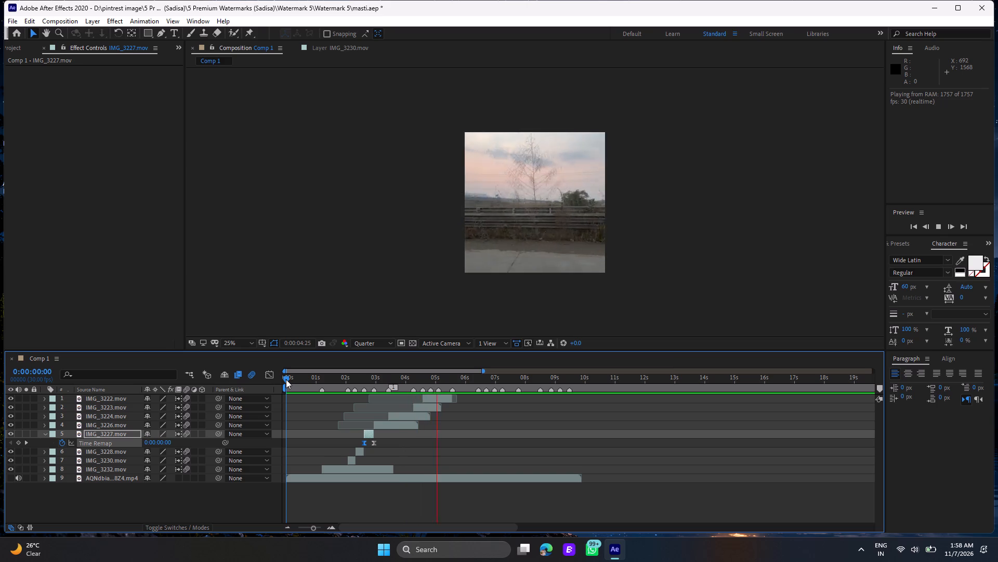
Add an adjustment layer to Comp 1 and place it above all the IMG clips in the layer stack.
left_click(293, 378)
left_click_drag(293, 378, 259, 381)
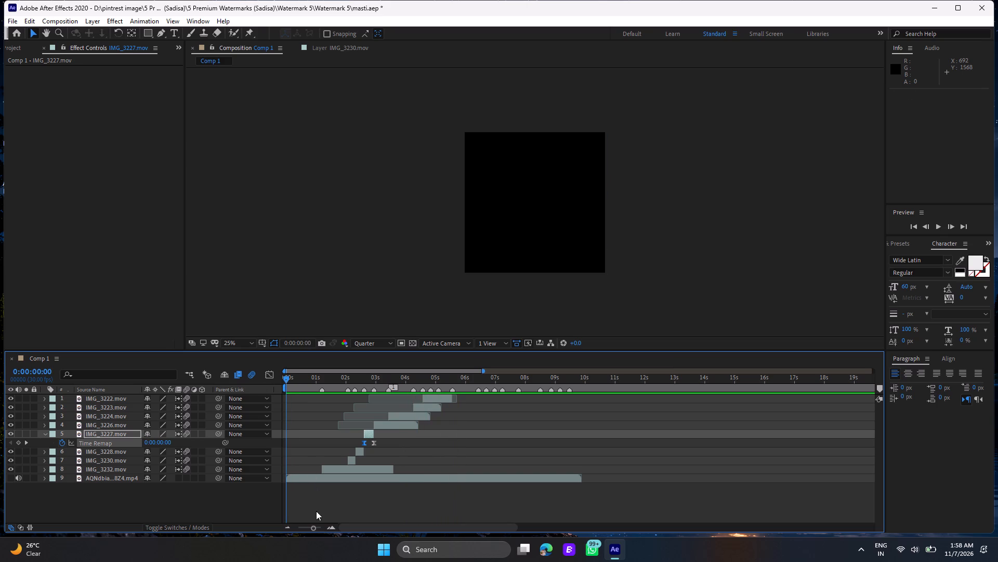
right_click(296, 494)
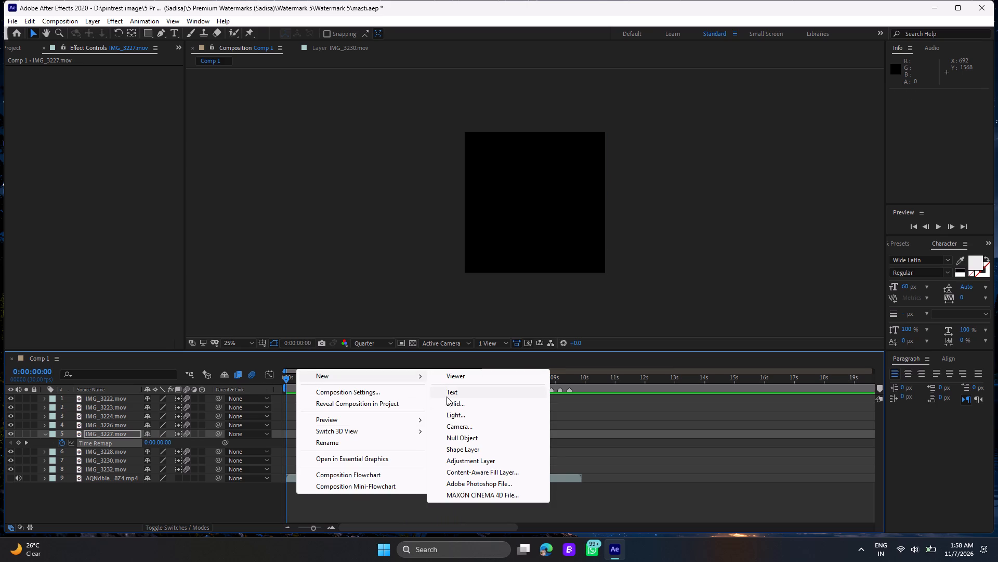
left_click(463, 464)
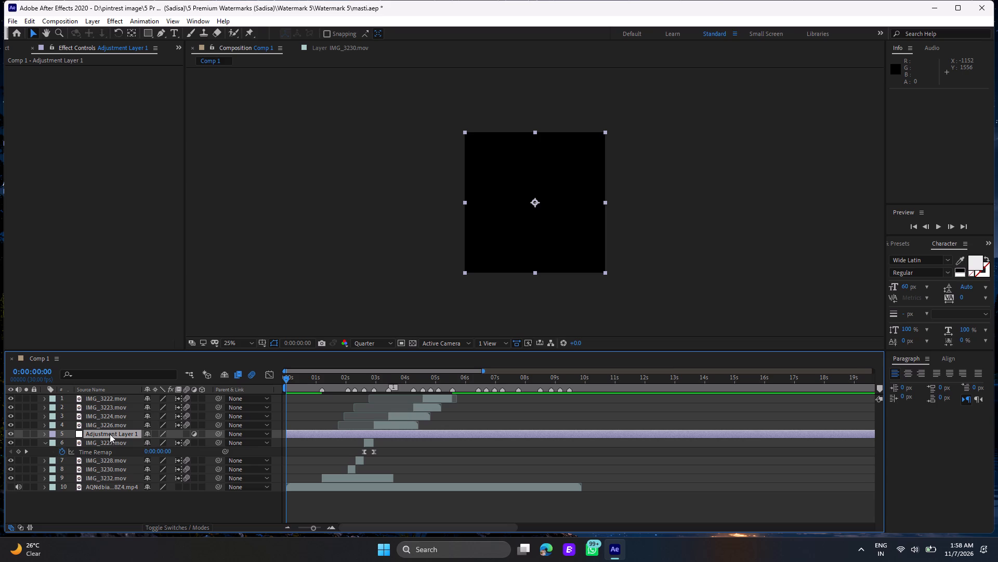
left_click_drag(110, 434, 111, 397)
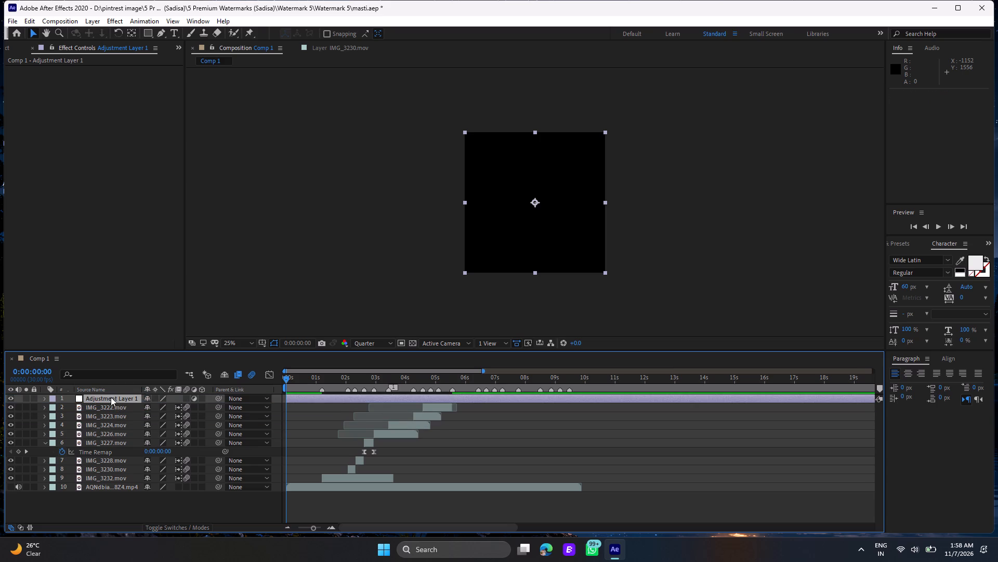
Apply the QUALITY CC 3 animation preset from the CC Presets folder to the adjustment layer at 0:00:00:00.
left_click(137, 22)
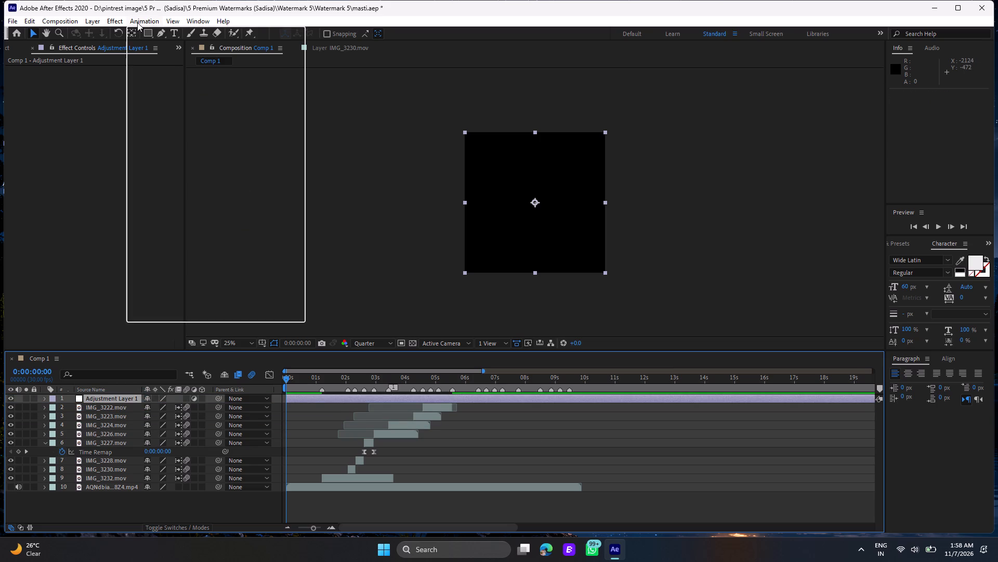
left_click(156, 43)
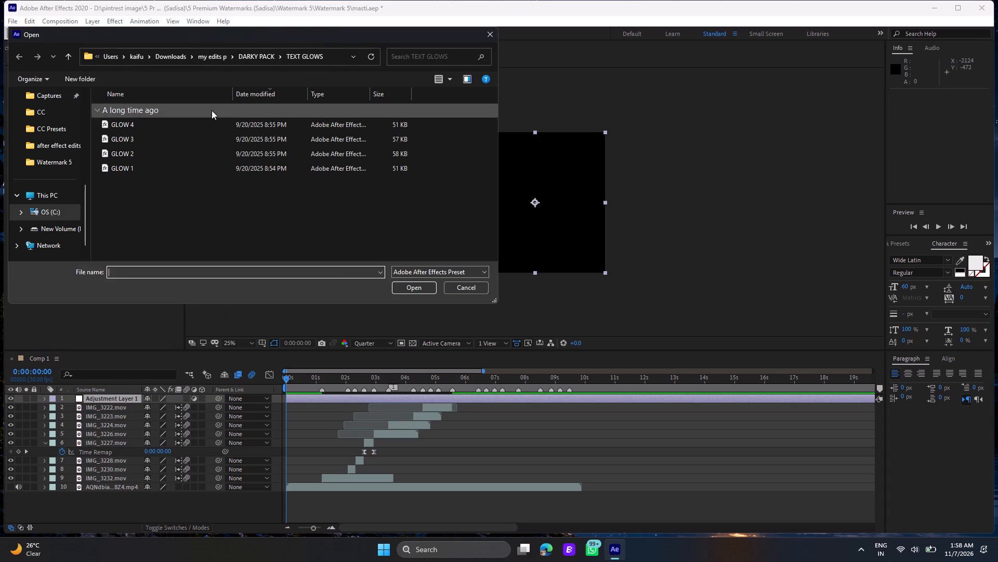
left_click(72, 56)
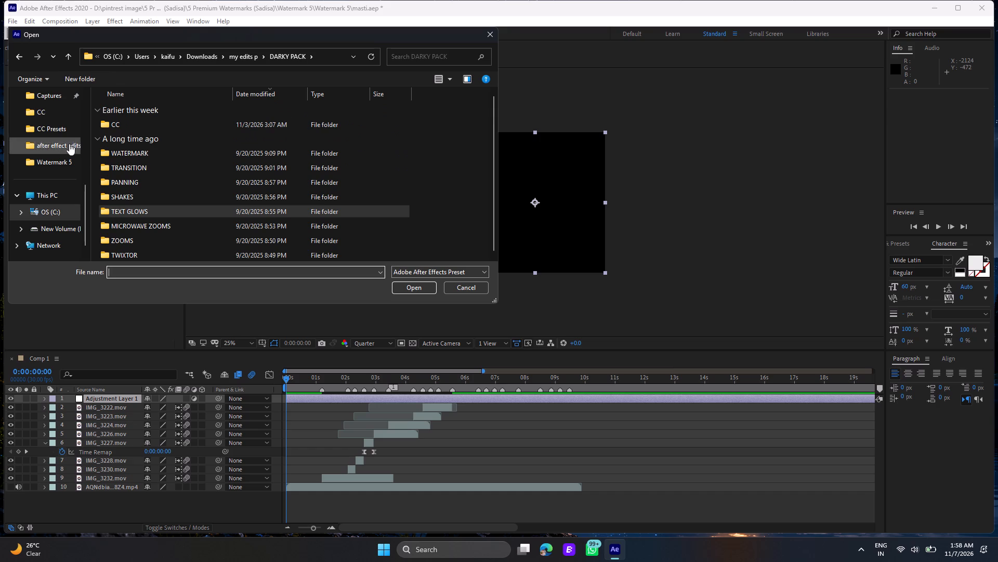
left_click(61, 130)
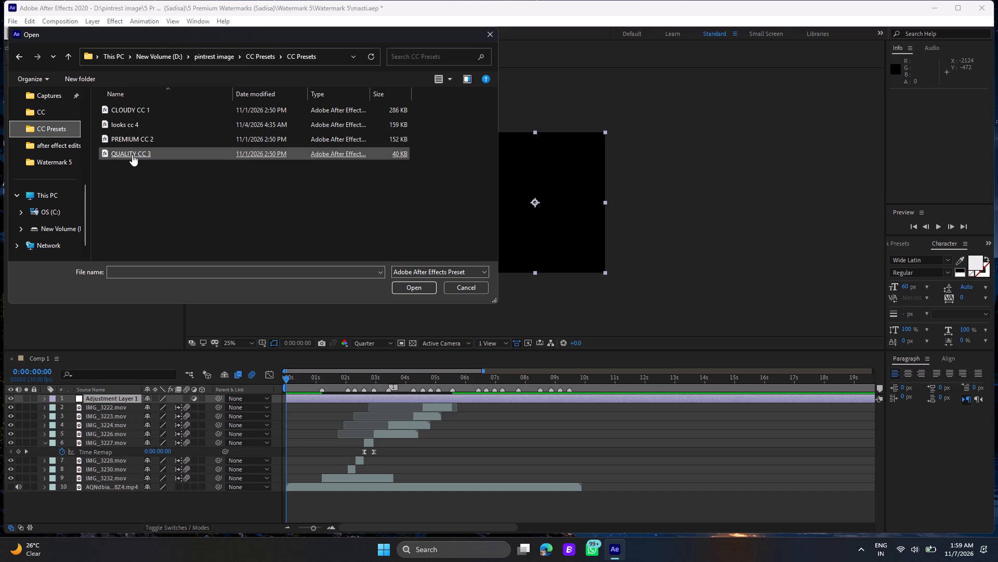
left_click(132, 155)
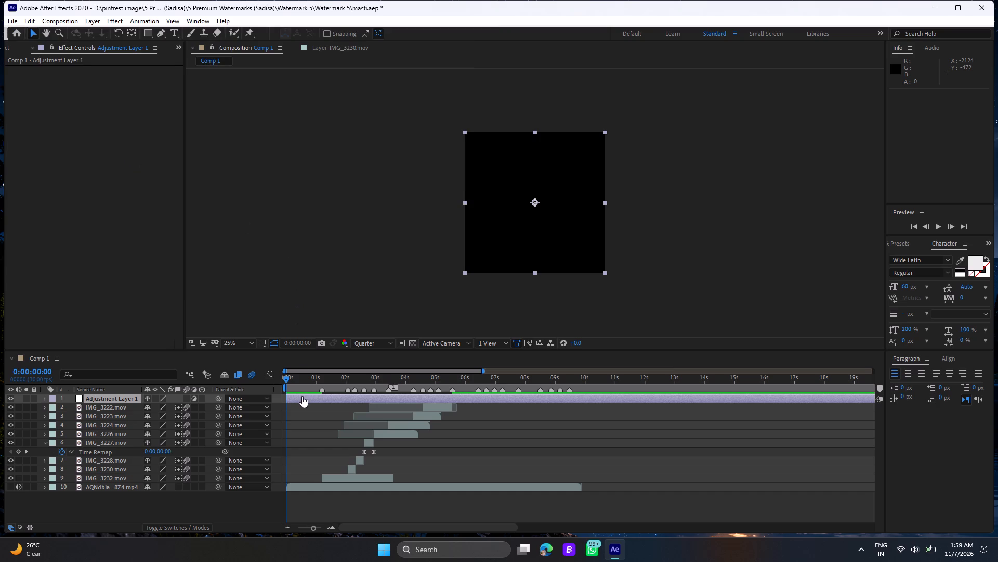
Preview the colour-corrected sequence from the composition start and repeatedly from 0:00:01:03 to judge the preset's look.
key("space")
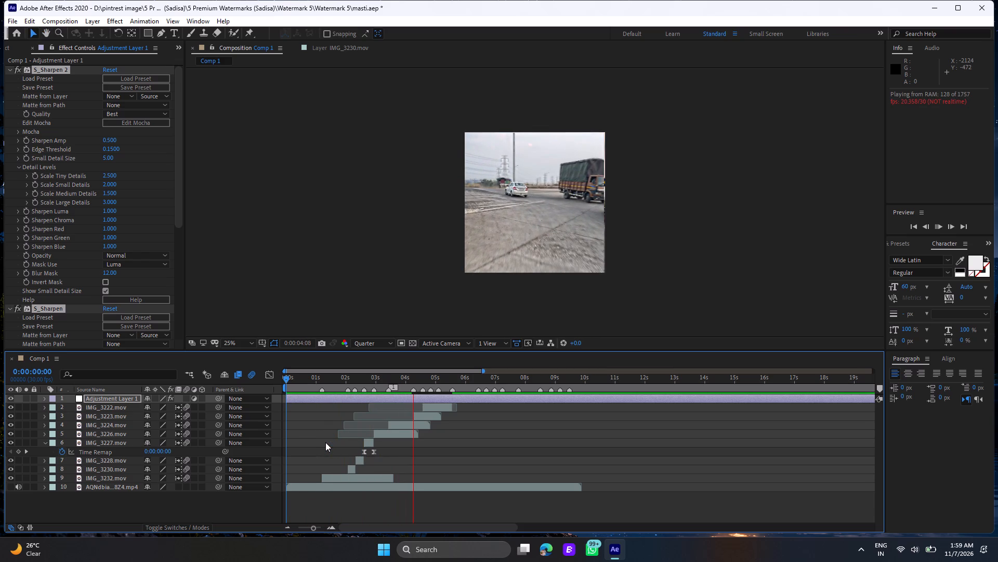
left_click(319, 385)
key("space")
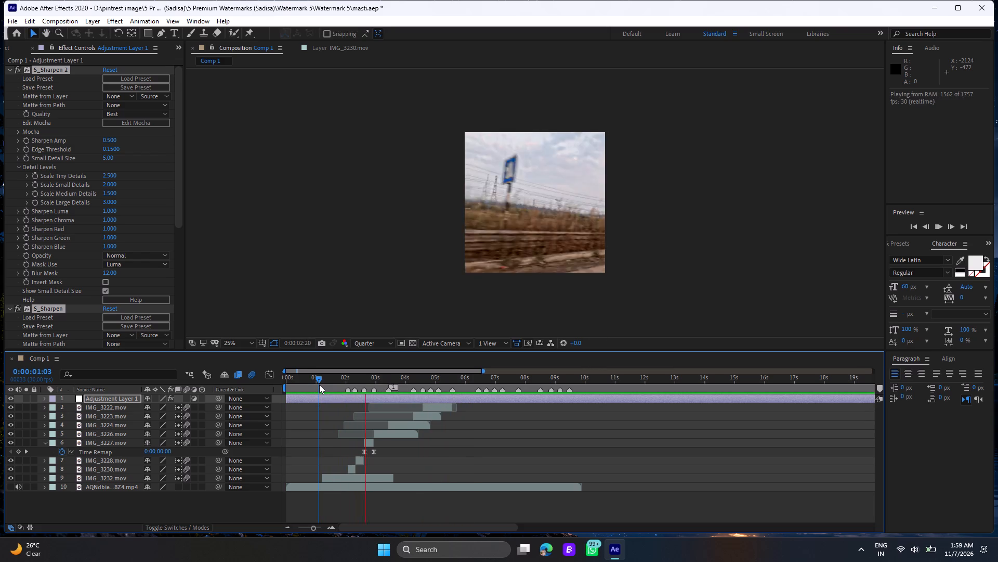
left_click(319, 385)
key("space")
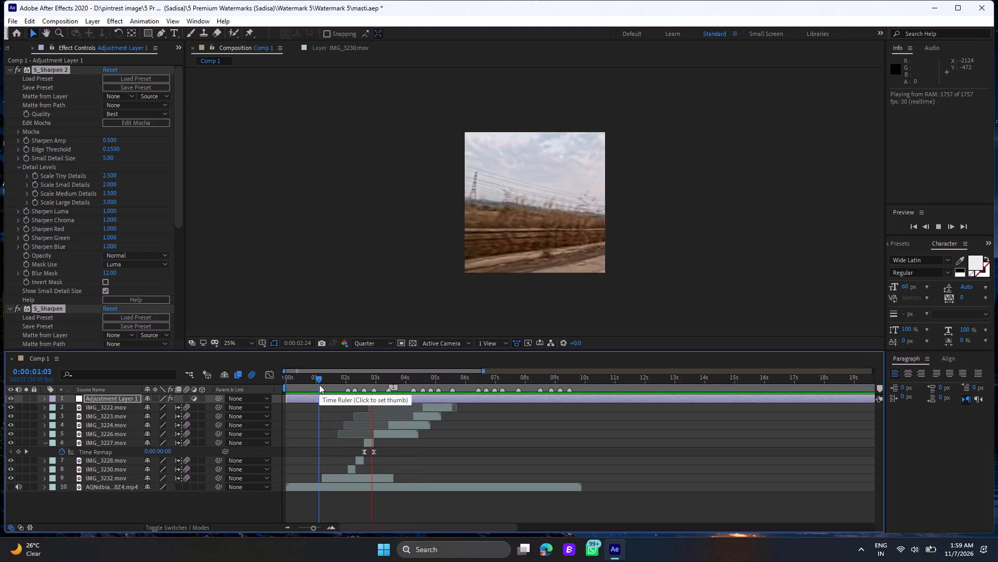
left_click(319, 385)
key("space")
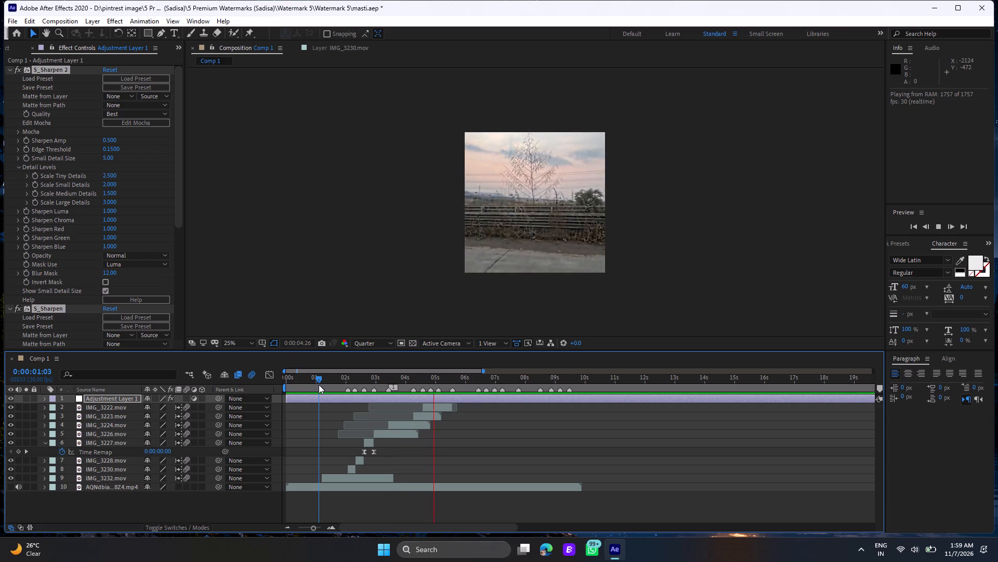
left_click(319, 385)
key("space")
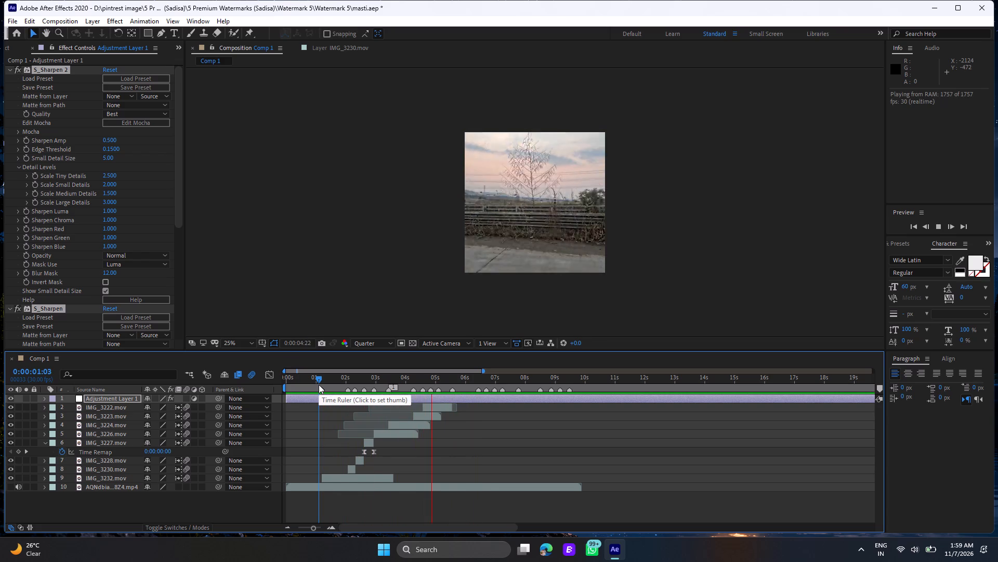
left_click(319, 385)
key("space")
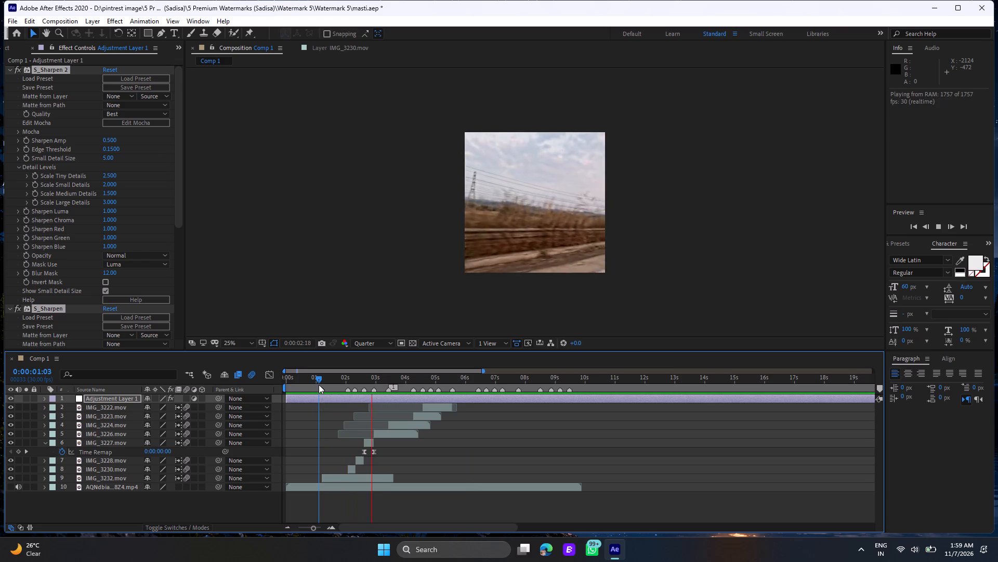
left_click_drag(319, 385, 308, 384)
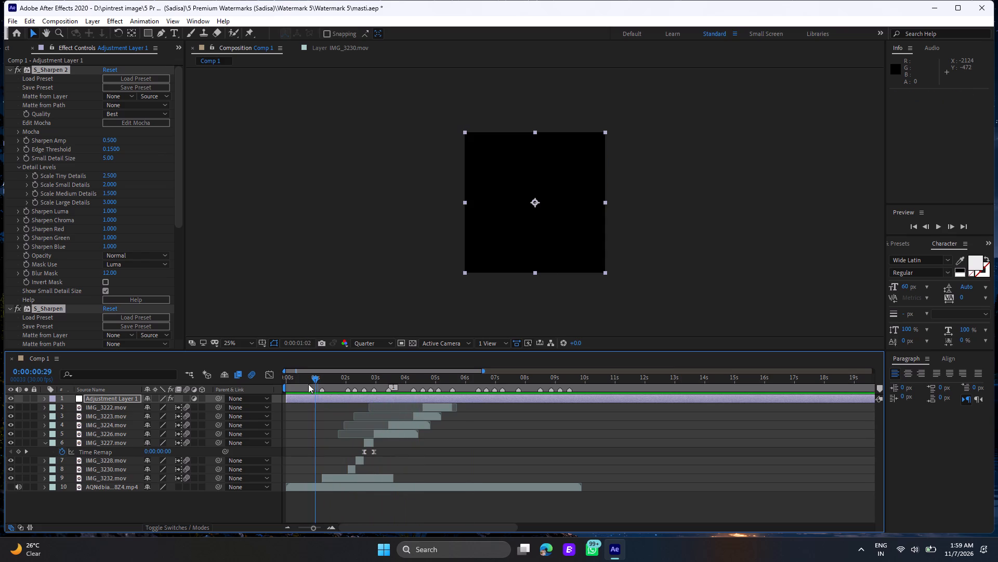
left_click_drag(308, 384, 269, 382)
left_click(269, 382)
key("space")
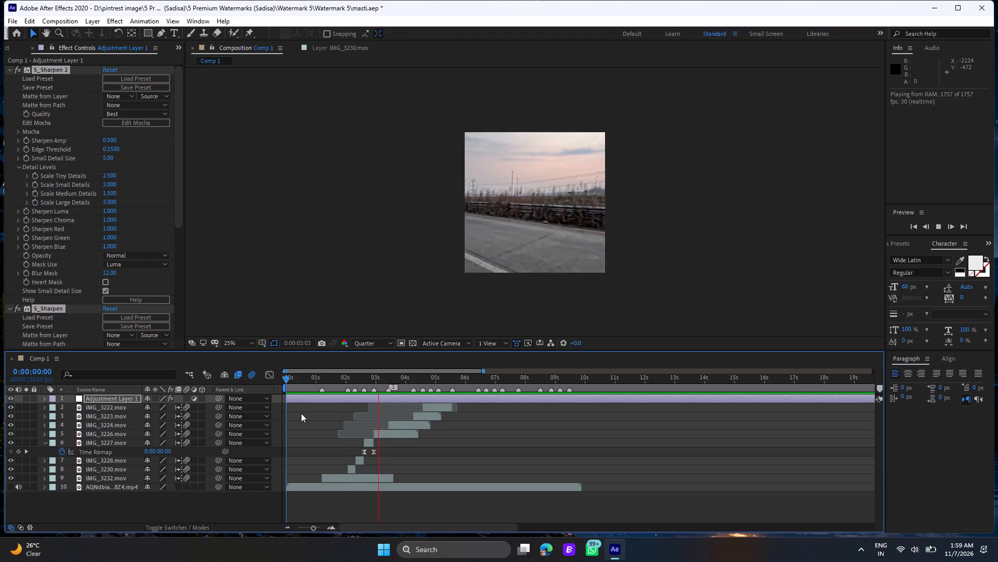
left_click(294, 376)
left_click_drag(293, 376, 272, 376)
key("space")
Play back from 0:00:02:16 and 0:00:01:26 and scrub up to 0:00:02:29 to examine the cut from IMG_3227.mov to IMG_3226.mov.
left_click(361, 378)
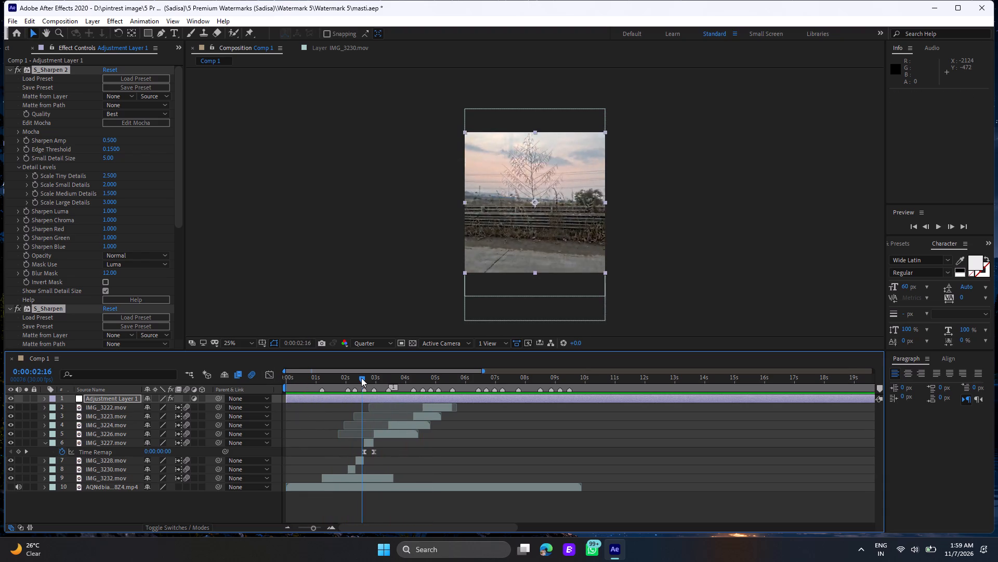
key("space")
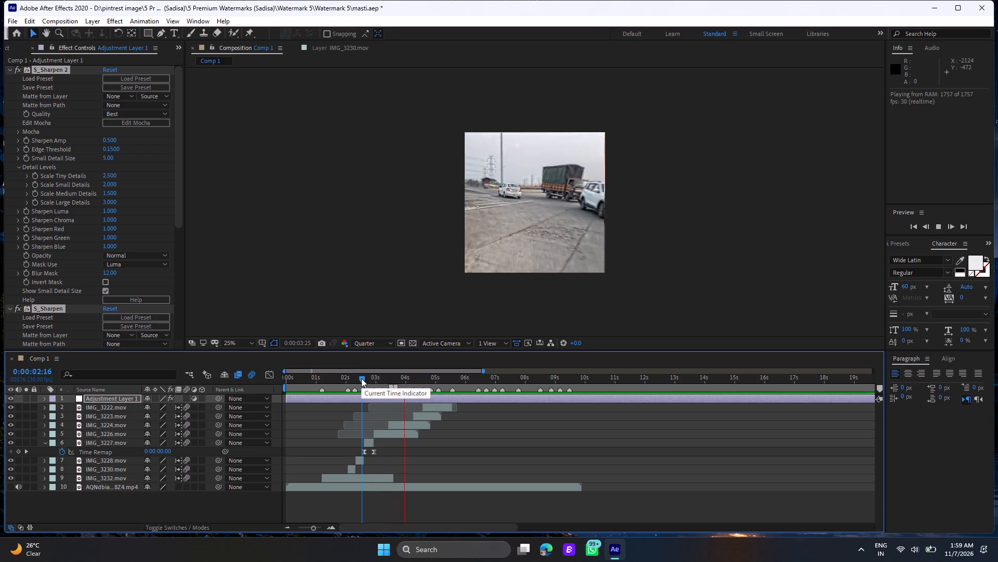
left_click(363, 380)
left_click_drag(363, 380, 343, 382)
key("space")
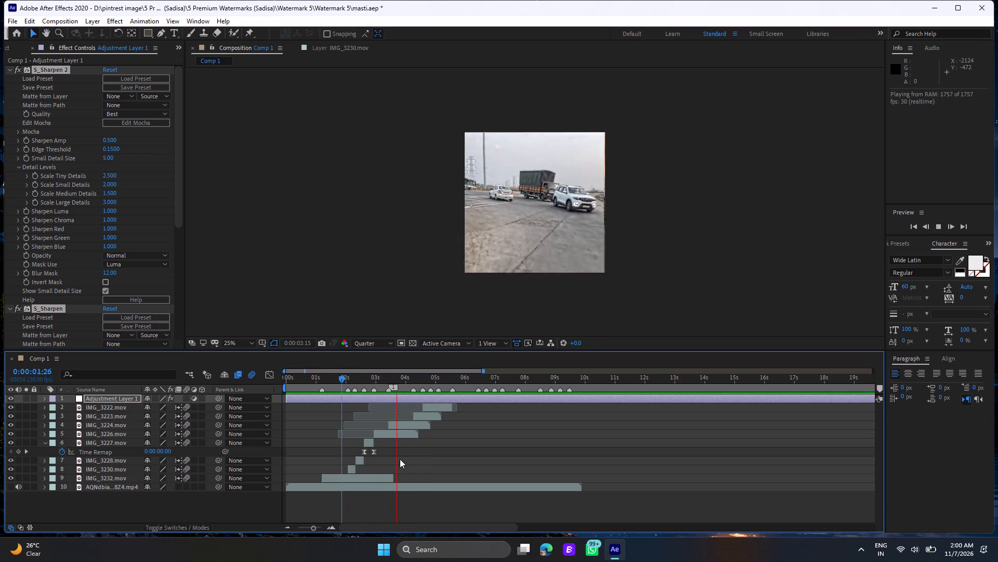
left_click(372, 375)
left_click_drag(372, 376, 375, 378)
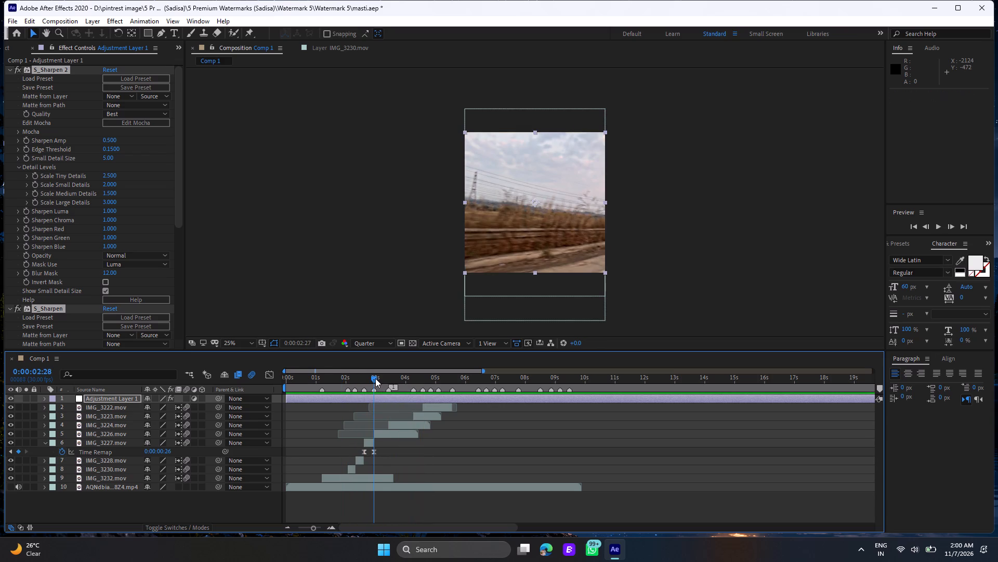
left_click_drag(375, 378, 362, 378)
key("space")
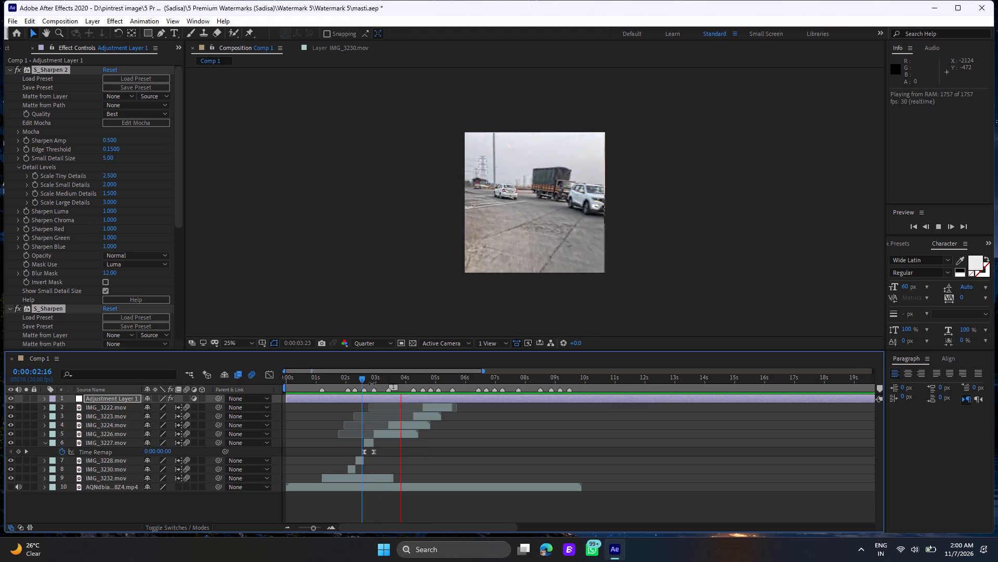
triple_click(373, 381)
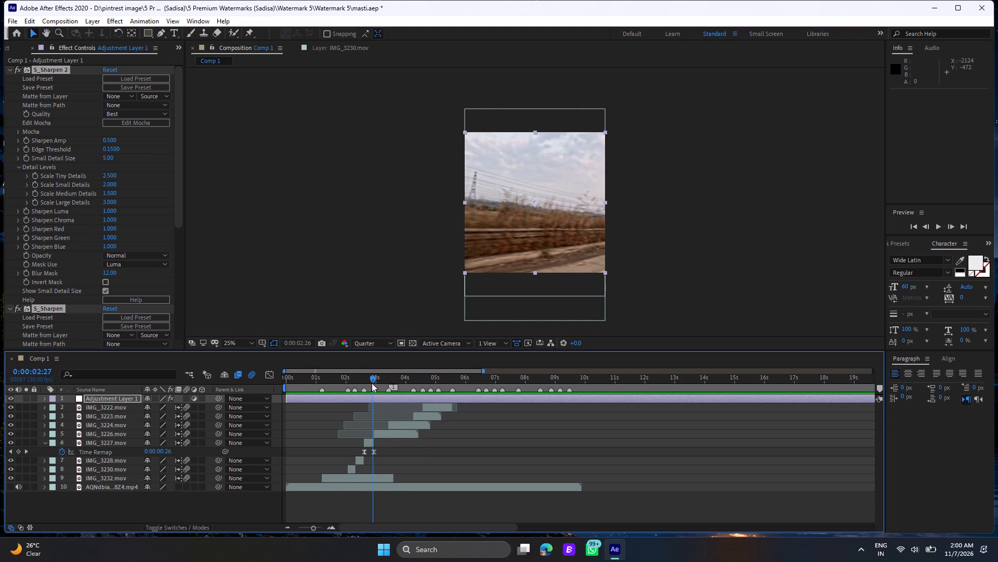
left_click(372, 383)
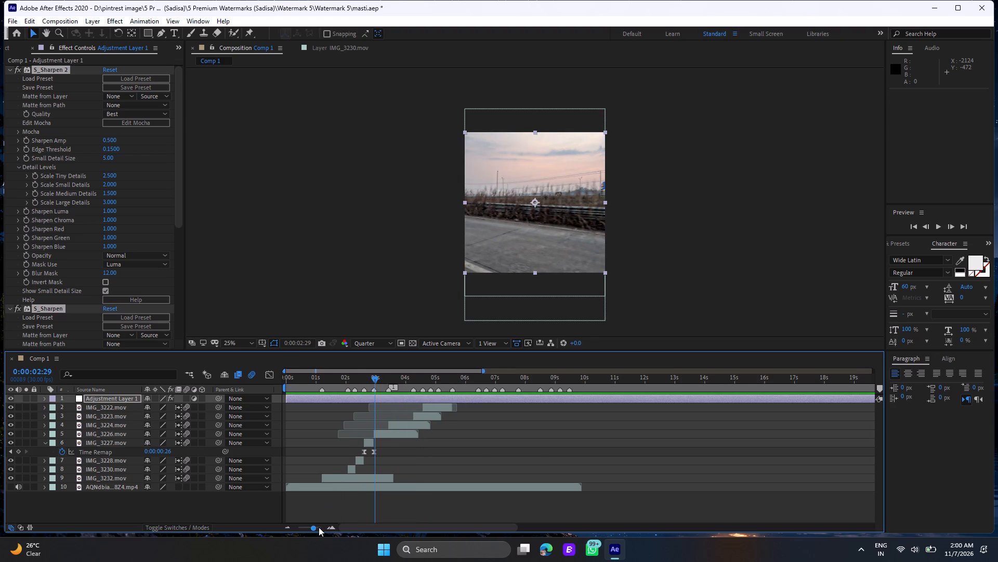
Set the Time Remap value of IMG_3227.mov's end keyframe at 0:00:02:28 to 0:00:00:29.
left_click(319, 527)
left_click(319, 527)
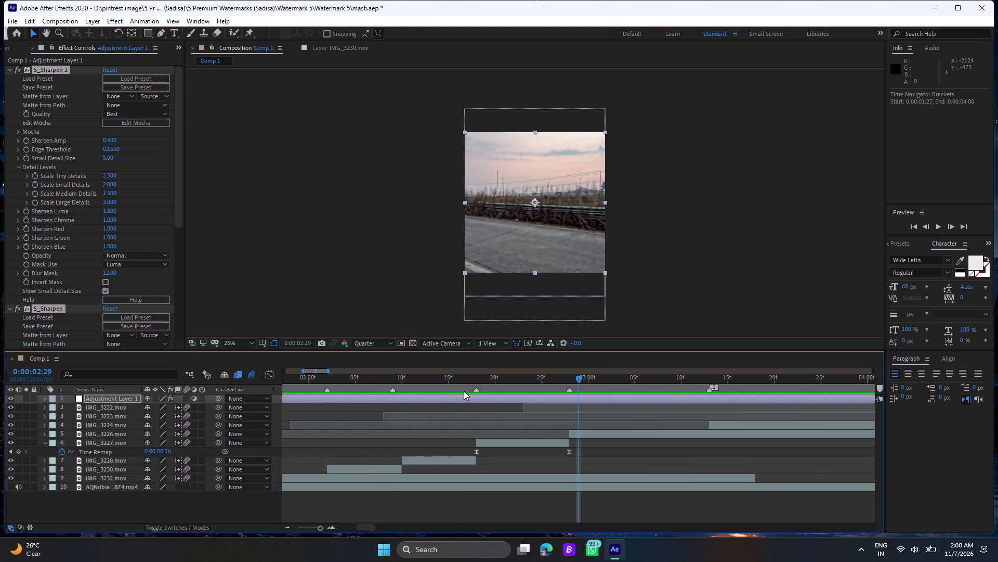
left_click(464, 380)
key("space")
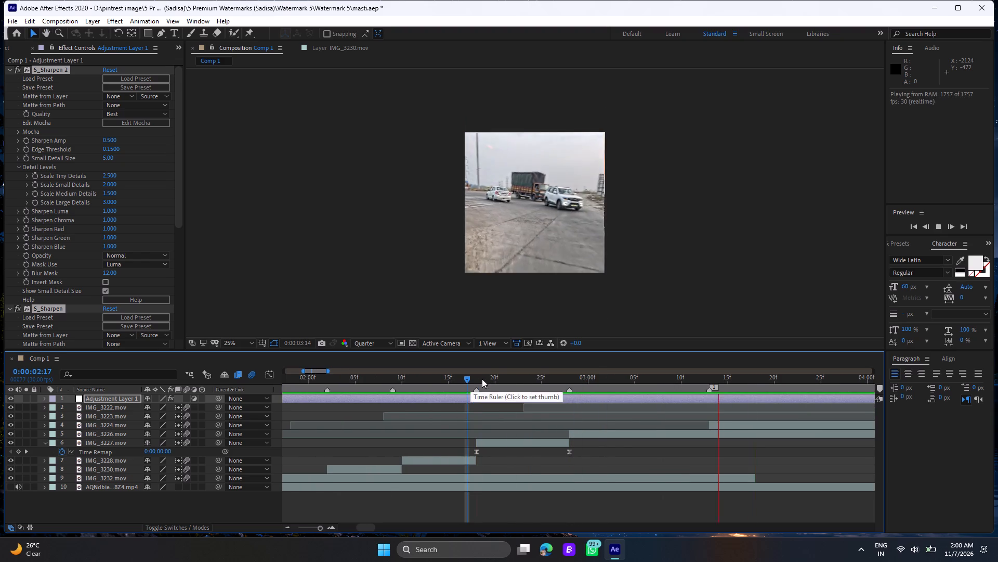
left_click(484, 377)
left_click_drag(484, 377, 510, 385)
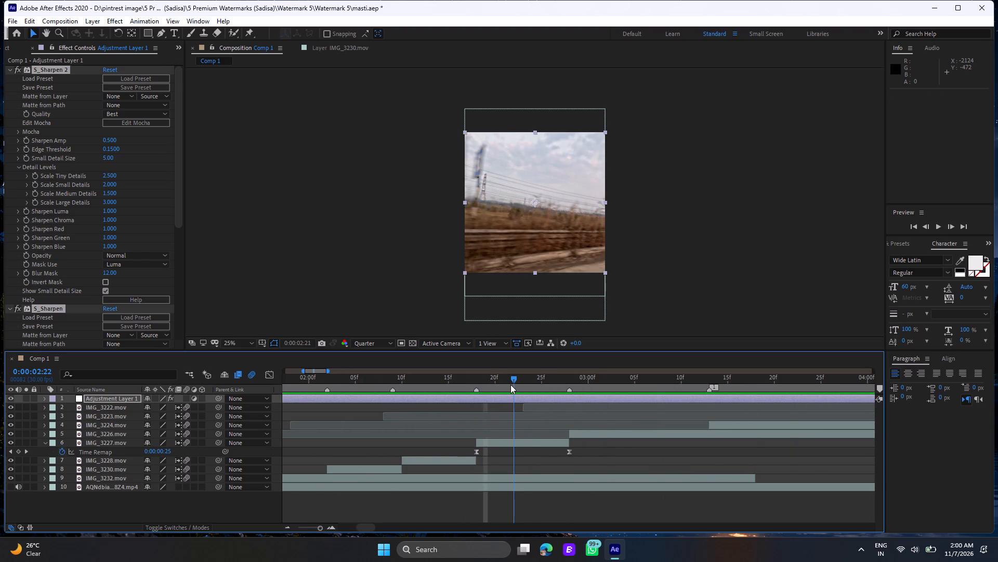
left_click_drag(510, 385, 545, 394)
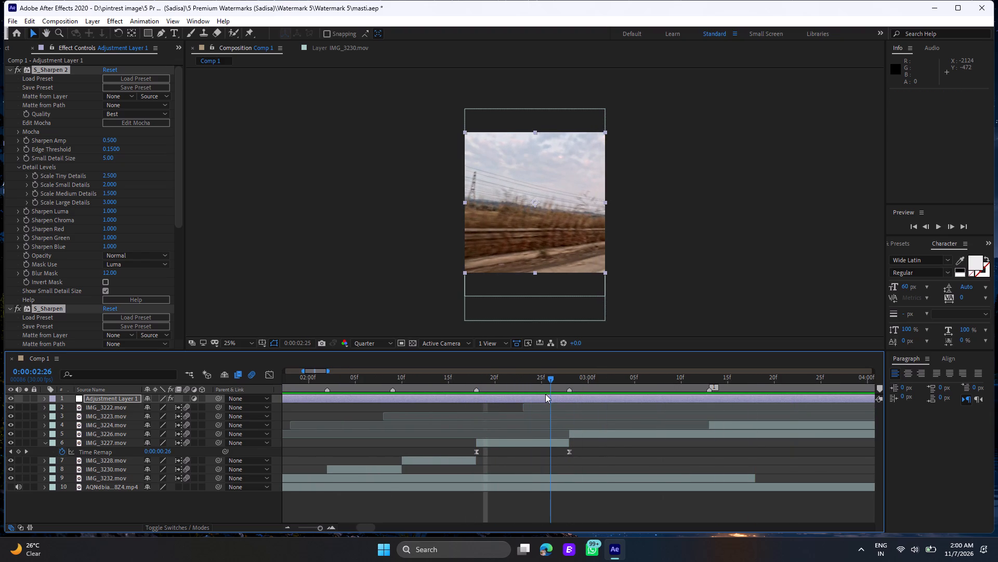
left_click_drag(545, 394, 548, 397)
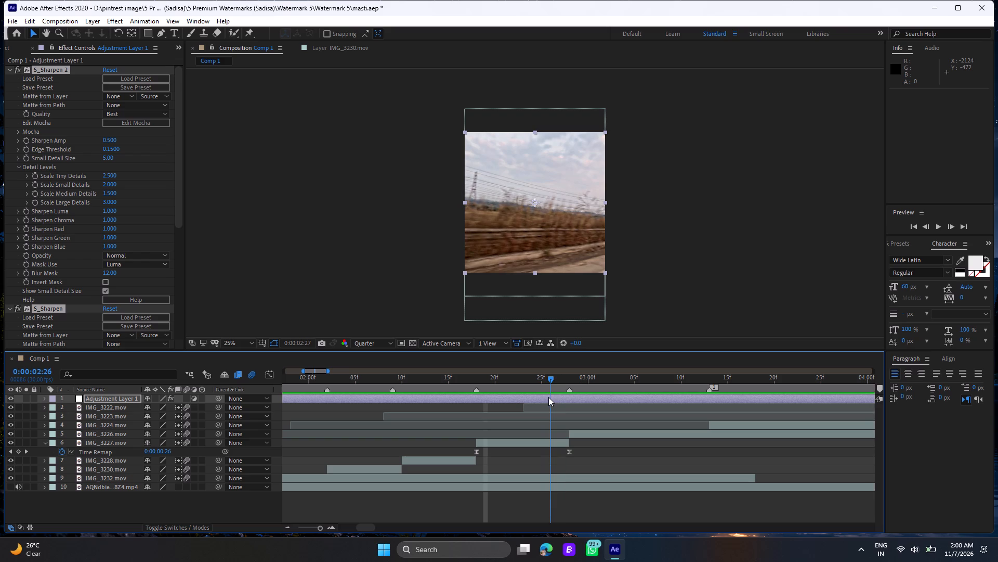
left_click_drag(548, 397, 566, 402)
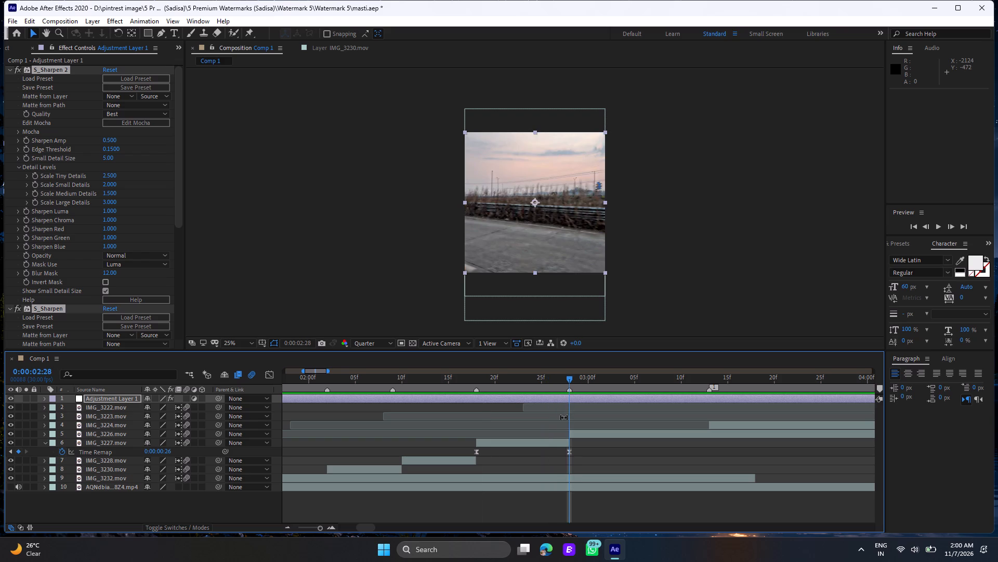
left_click(569, 450)
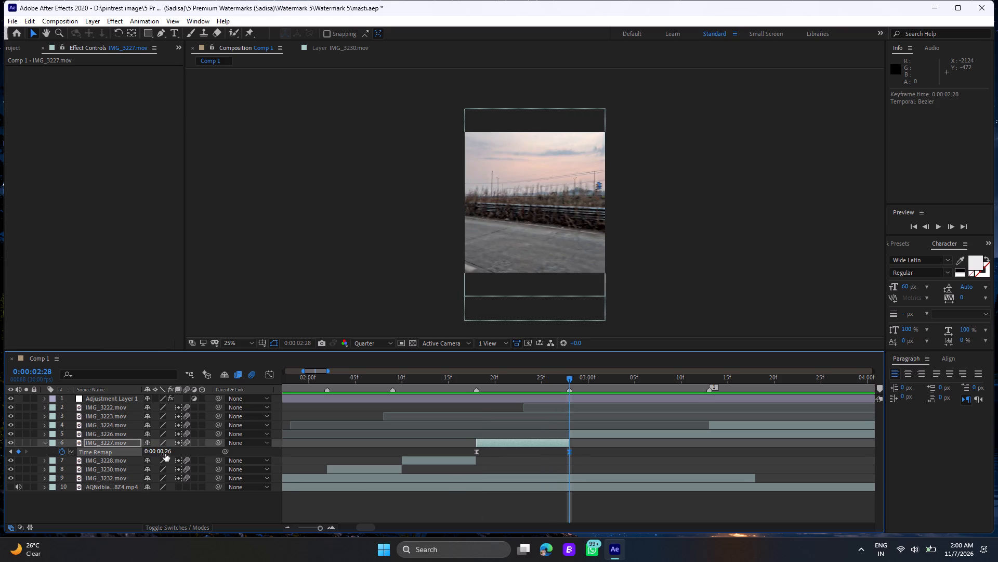
left_click(165, 453)
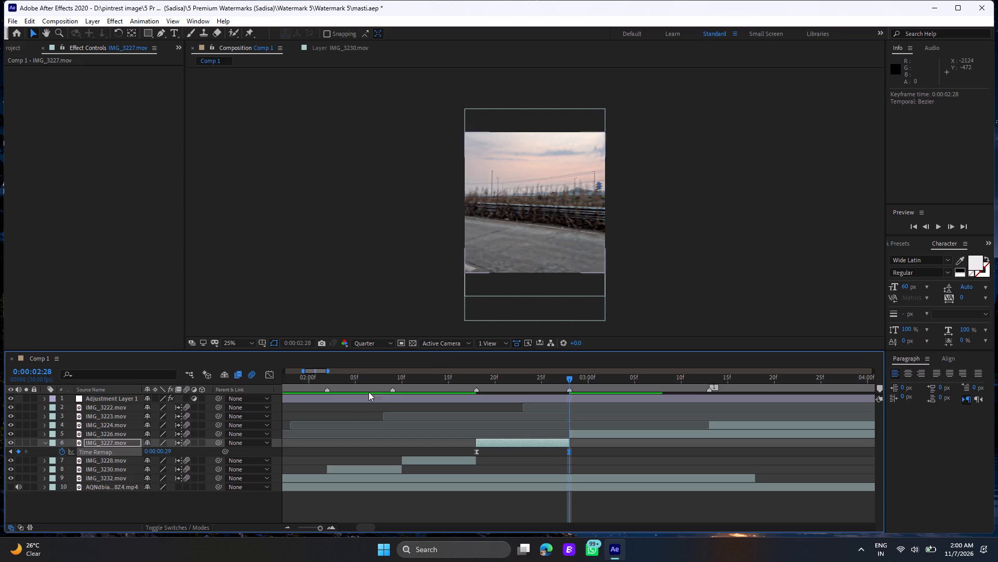
Play back repeatedly from 0:00:02:14 to judge IMG_3227.mov's adjusted speed ramp and its cut to IMG_3226.mov.
left_click(436, 379)
key("space")
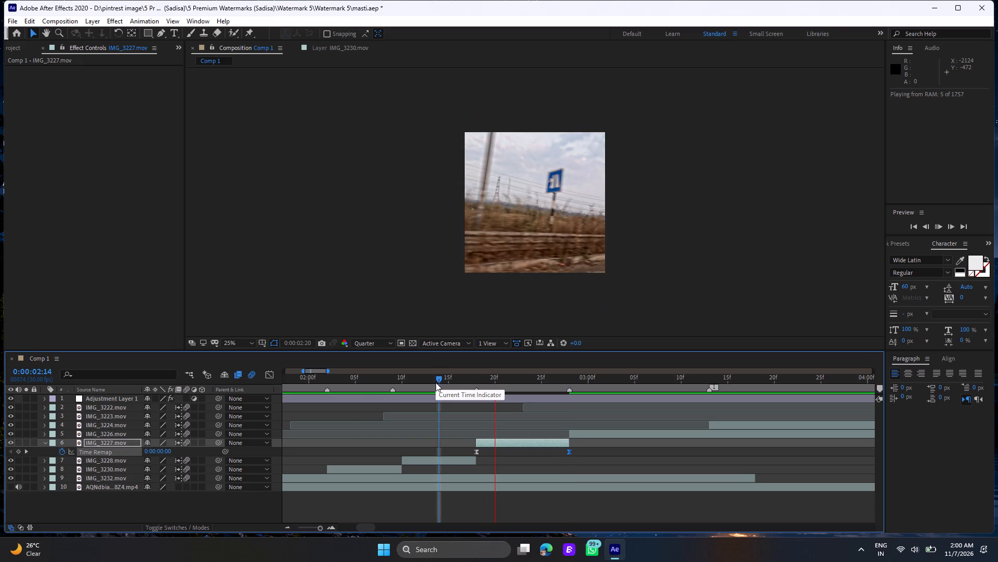
left_click(436, 380)
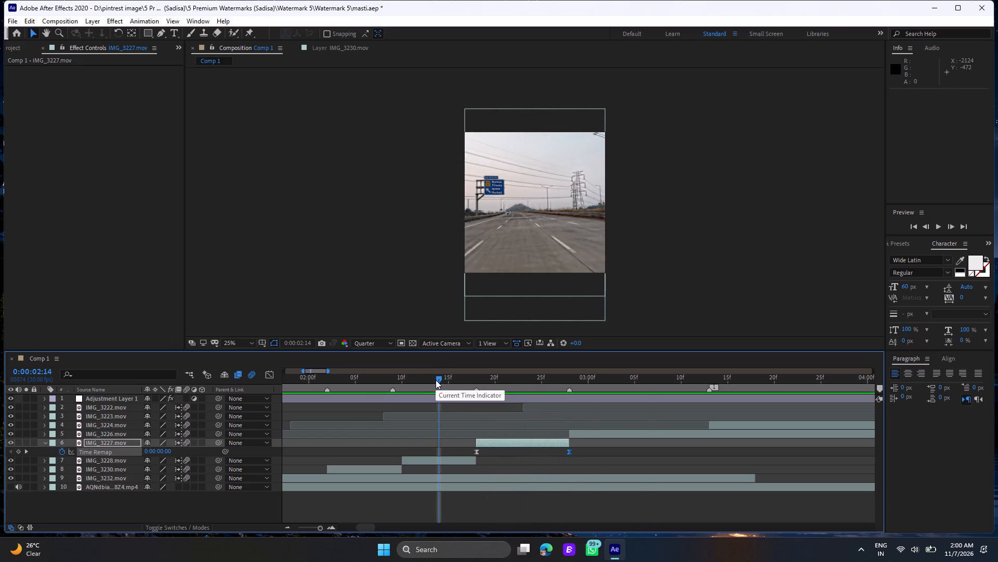
key("space")
left_click(436, 380)
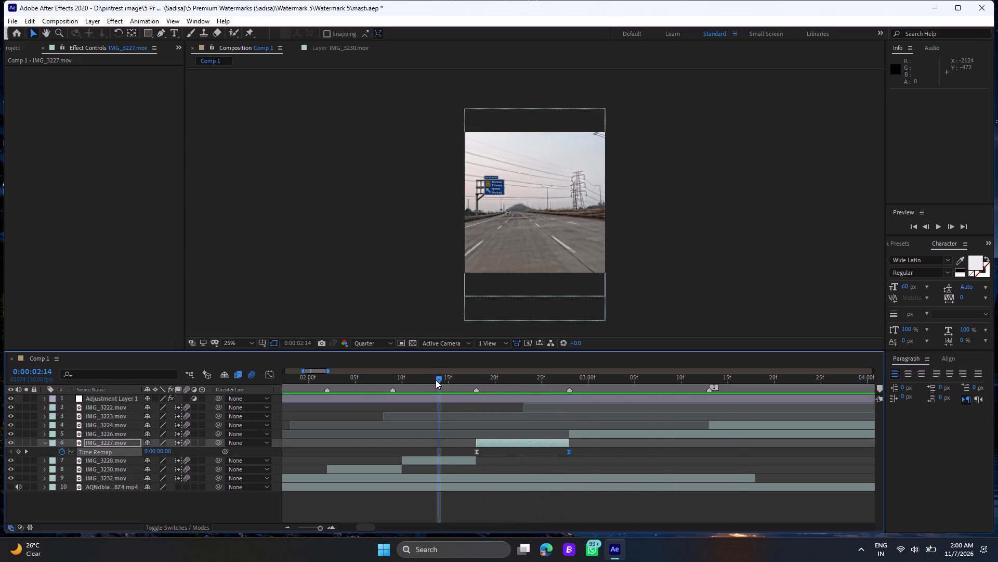
key("space")
left_click(436, 380)
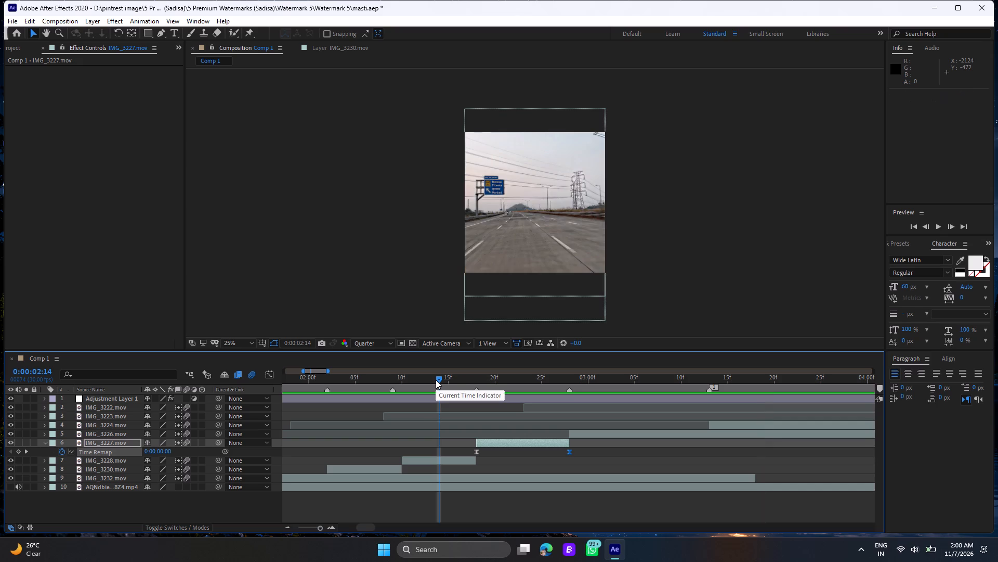
key("space")
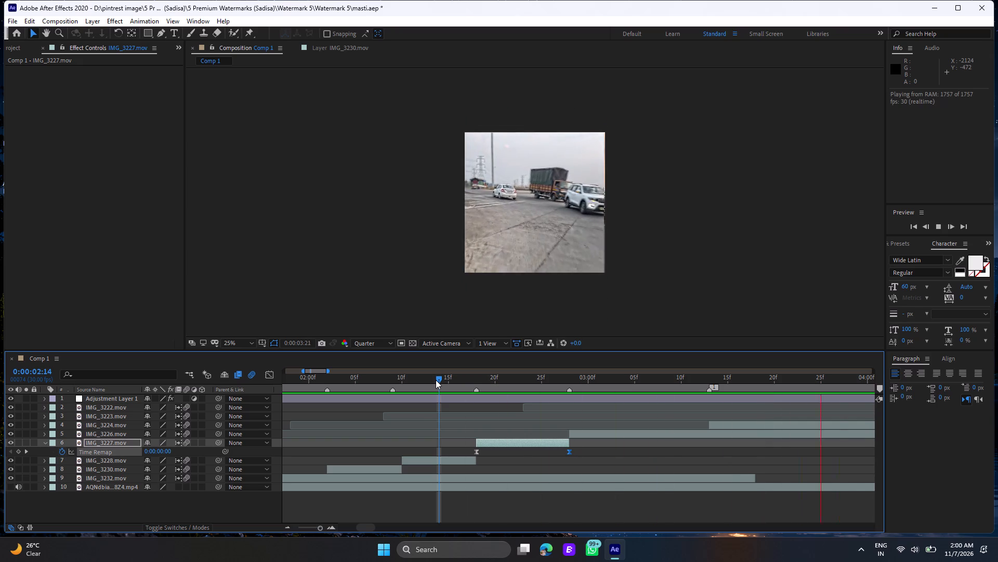
Preview the sequence from 0:00:00:14, from the composition start and from 0:00:02:10 to check the flow of the cuts.
left_click(436, 380)
left_click_drag(436, 380, 237, 410)
key("space")
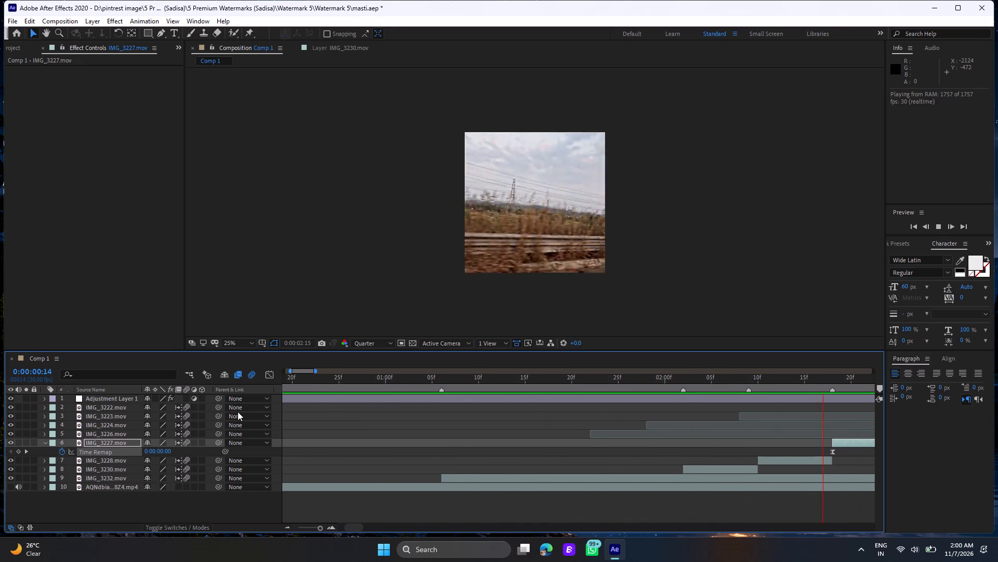
left_click(297, 378)
left_click_drag(297, 378, 262, 384)
left_click(262, 384)
key("space")
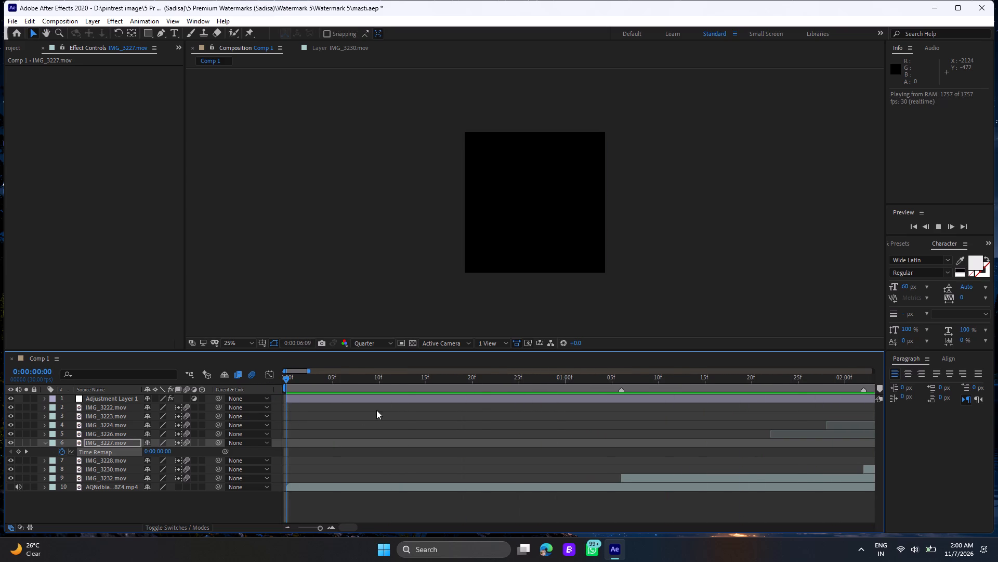
left_click(377, 385)
left_click_drag(377, 385, 739, 409)
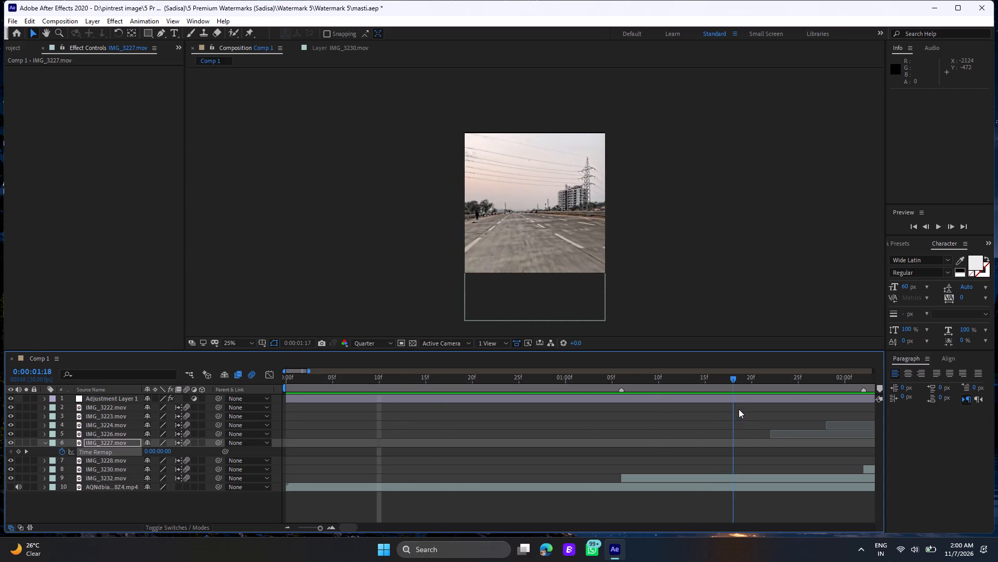
left_click_drag(739, 409, 279, 498)
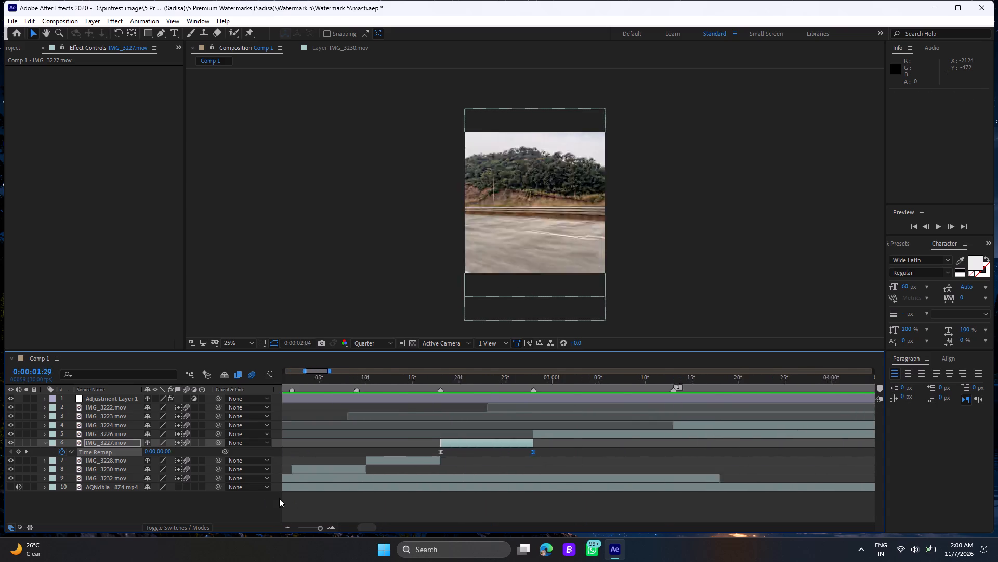
left_click_drag(279, 498, 409, 490)
key("space")
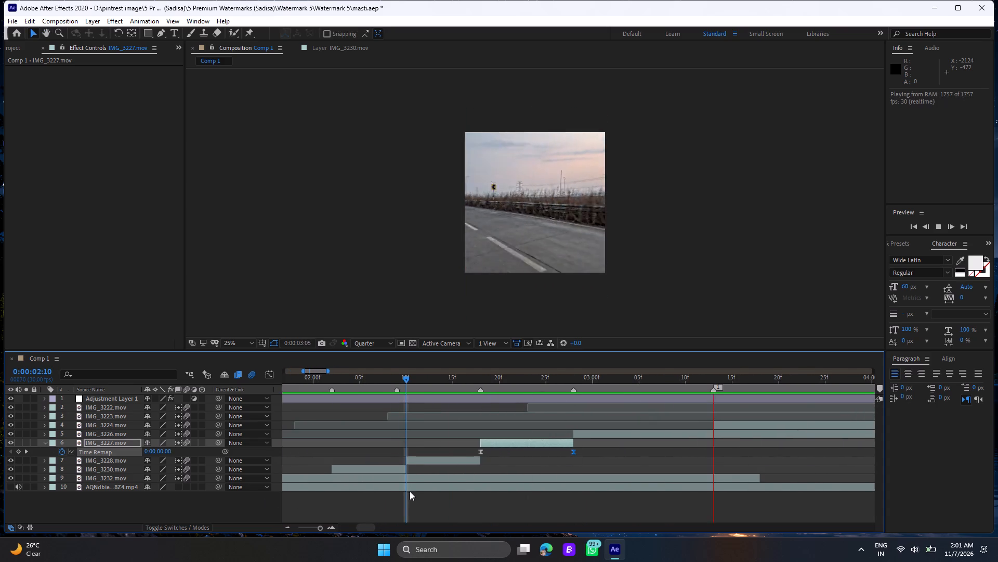
key("space")
Split IMG_3226.mov at 0:00:03:13 and delete the part after the cut.
left_click(572, 378)
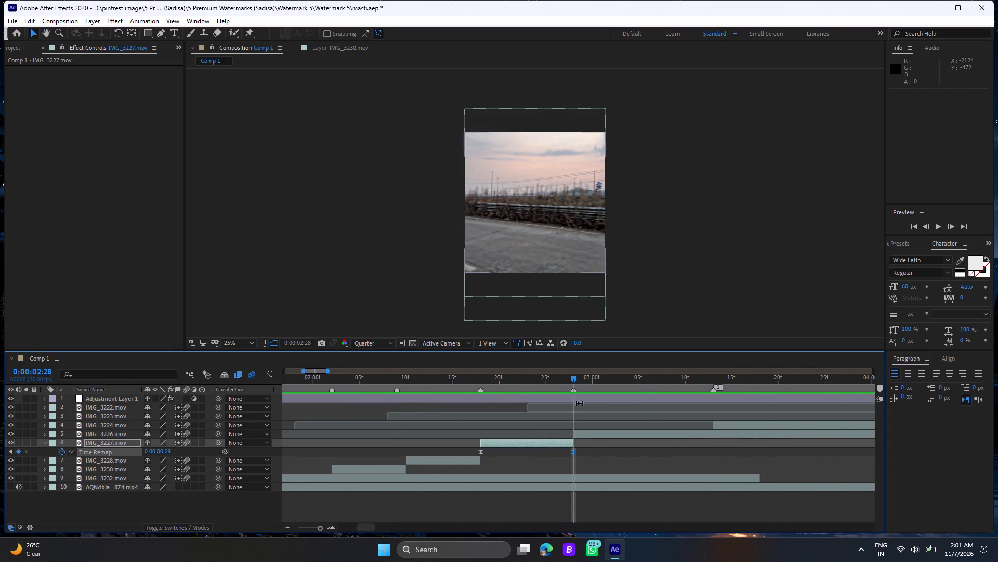
left_click(714, 372)
left_click(712, 375)
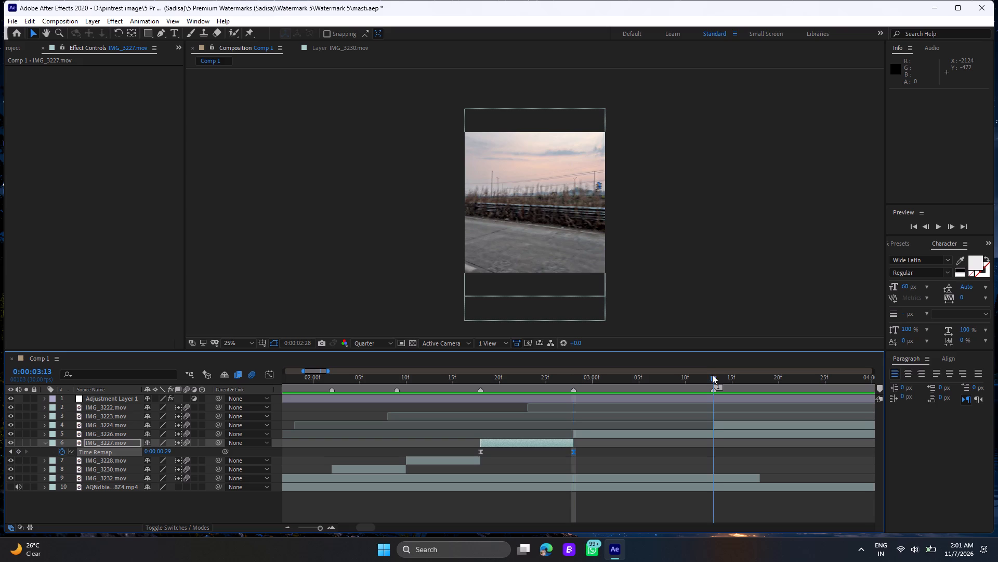
left_click_drag(712, 378, 577, 404)
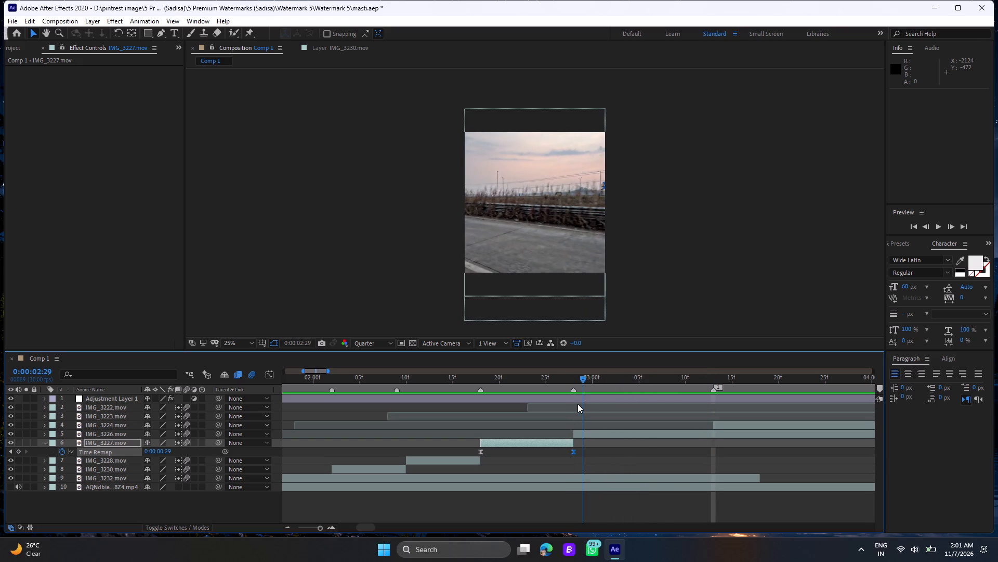
left_click_drag(577, 404, 711, 419)
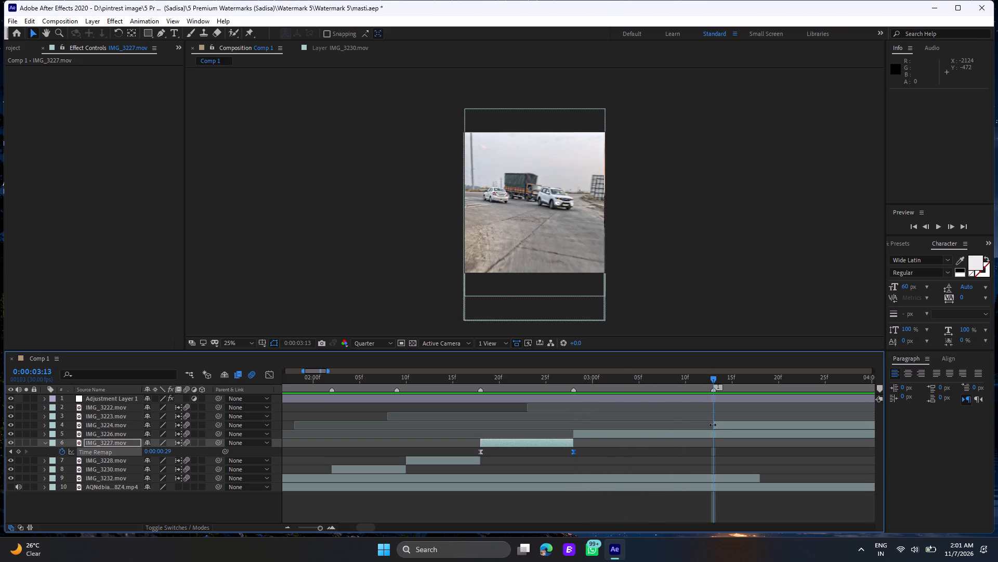
left_click(714, 431)
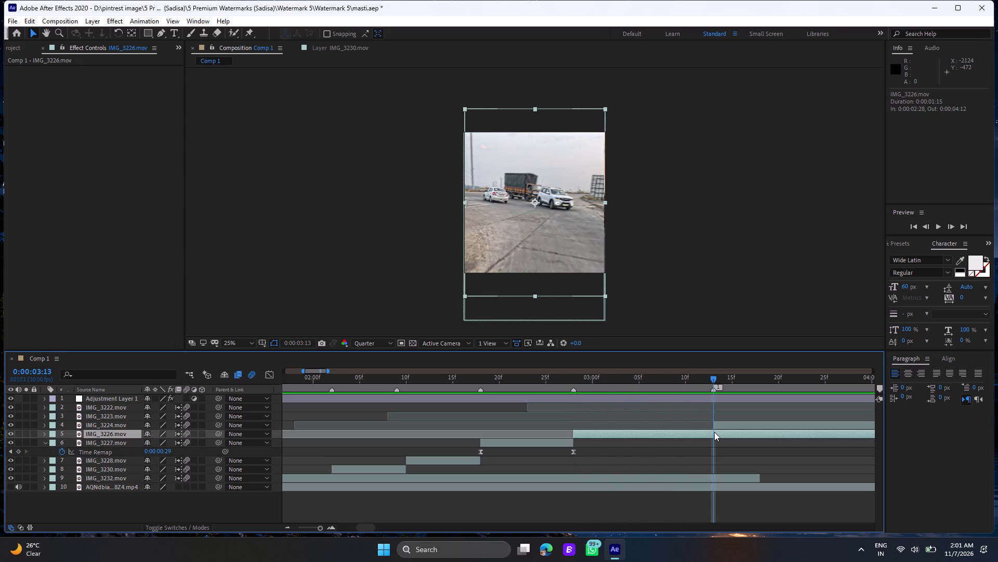
key("ctrl+shift+d")
key("Delete")
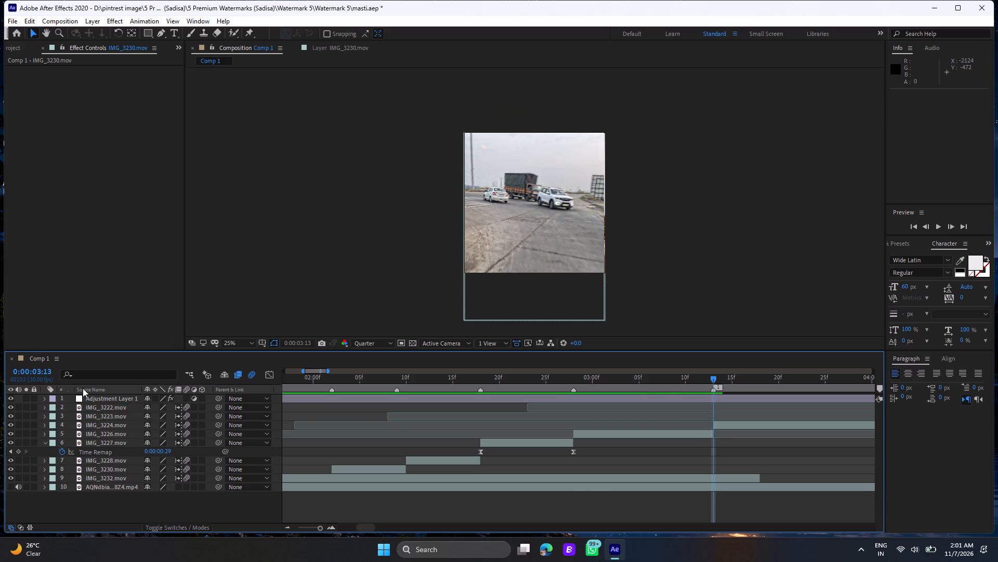
Lock Adjustment Layer 1 and turn off its visibility.
left_click(32, 398)
left_click(8, 397)
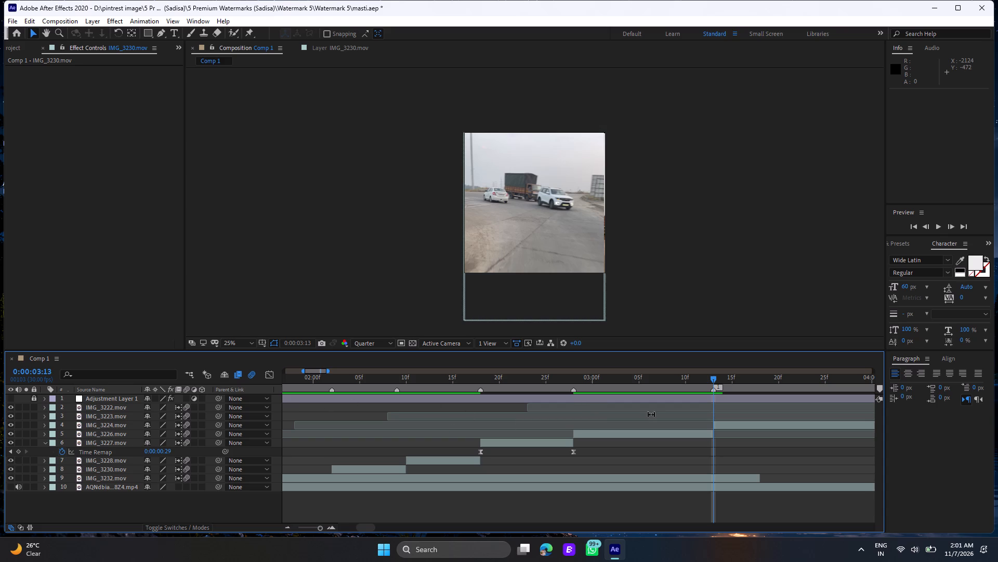
Preview IMG_3226.mov from 0:00:02:28 and enable time remapping on the clip.
left_click(571, 380)
key("space")
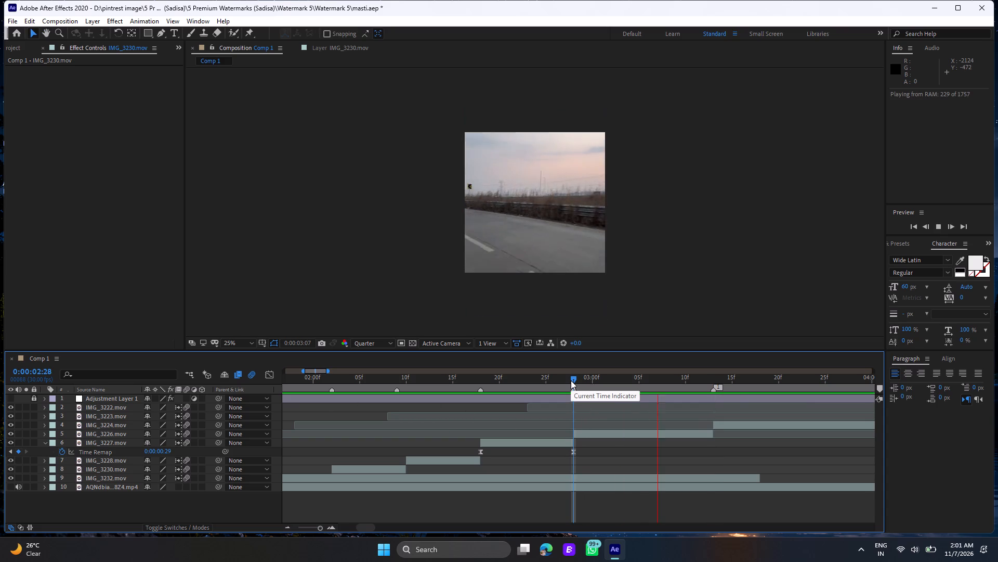
left_click(572, 379)
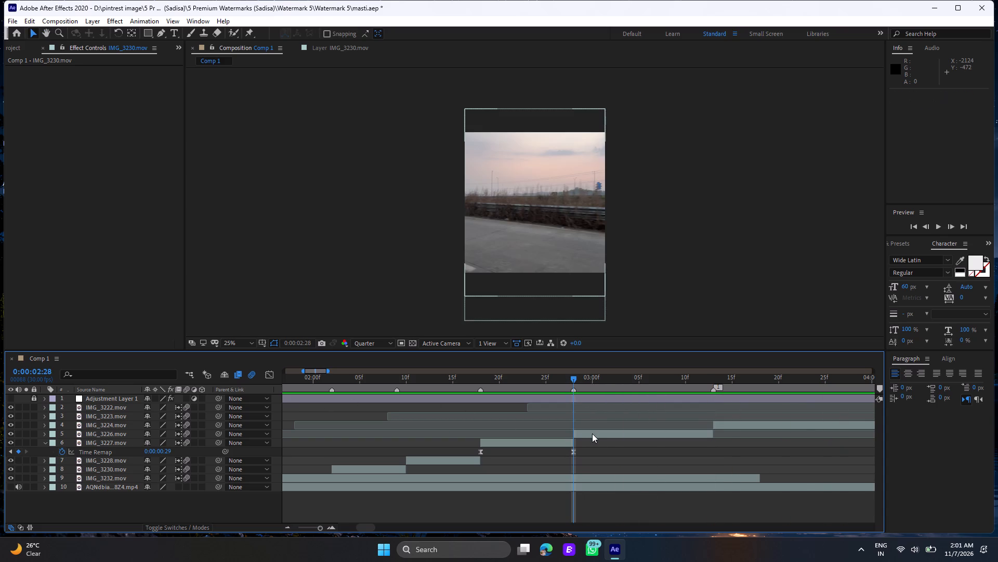
left_click(592, 433)
right_click(592, 433)
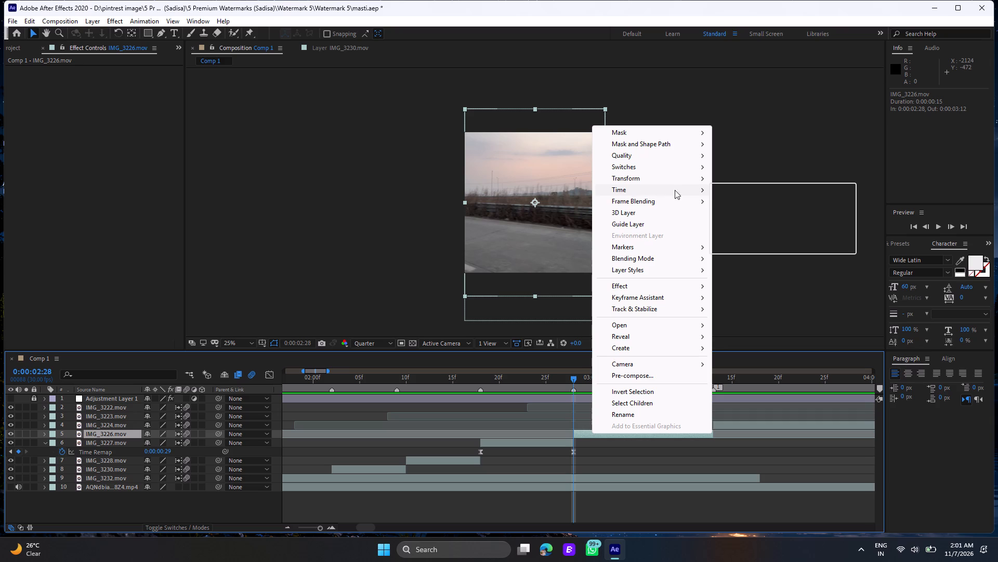
left_click(728, 188)
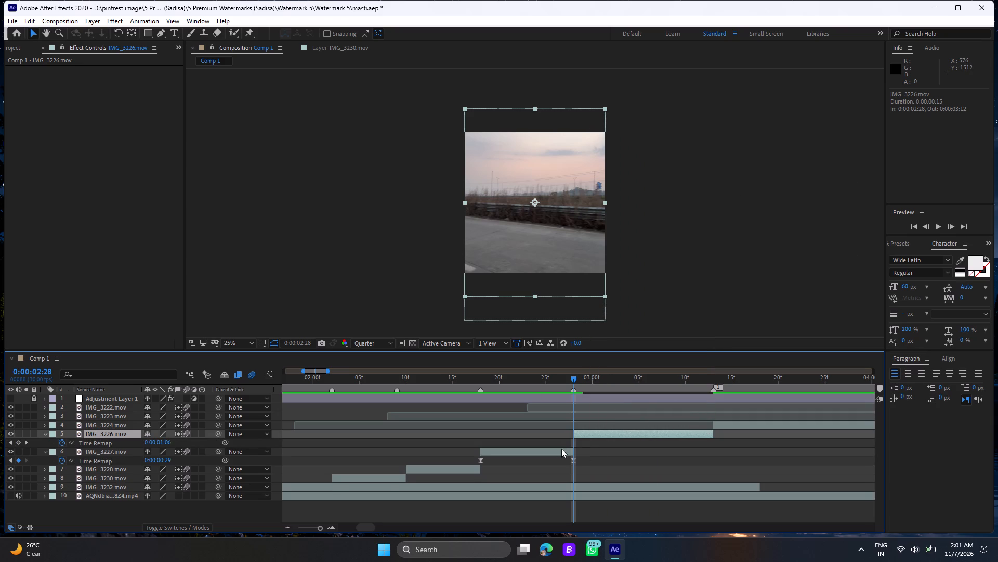
Move IMG_3226.mov's first Time Remap keyframe to 0:00:02:28 and its last one to 0:00:03:13, matching the clip's ends.
left_click(317, 528)
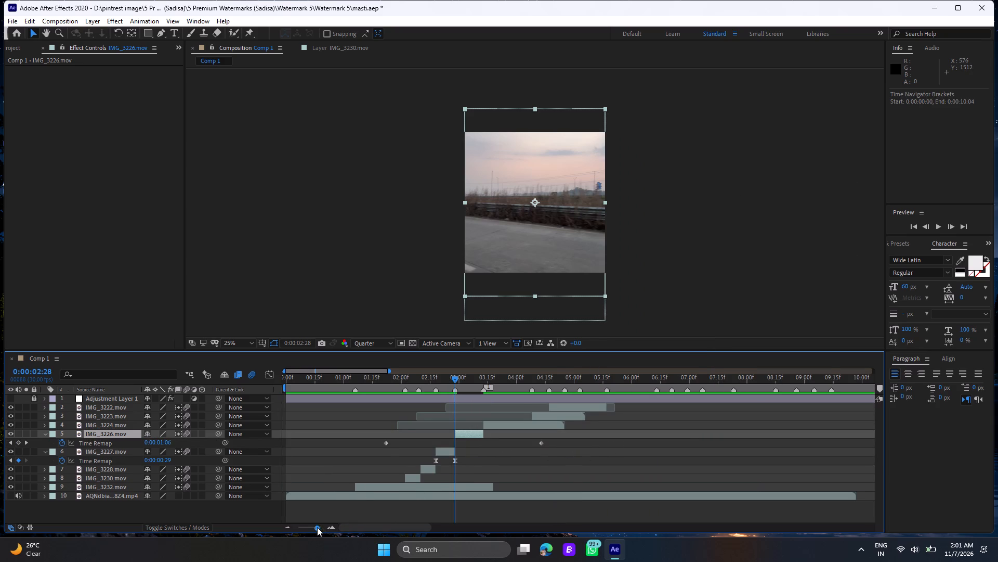
left_click_drag(385, 442, 452, 443)
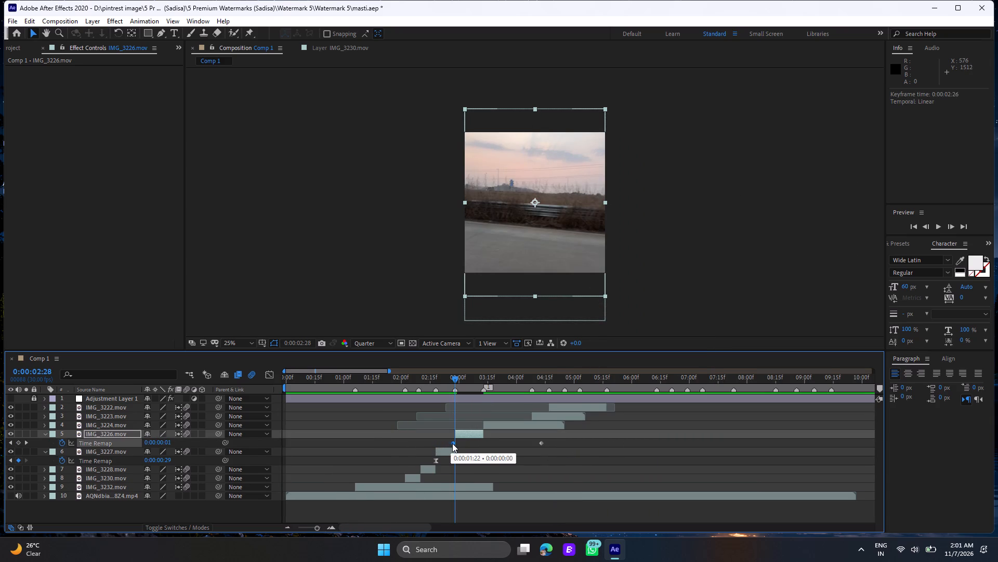
left_click_drag(452, 443, 454, 446)
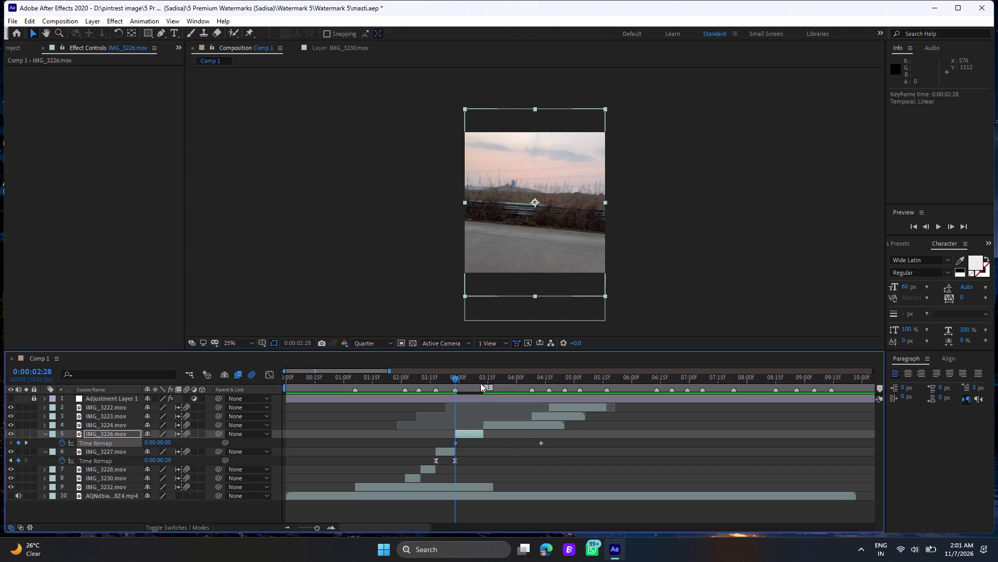
left_click(483, 376)
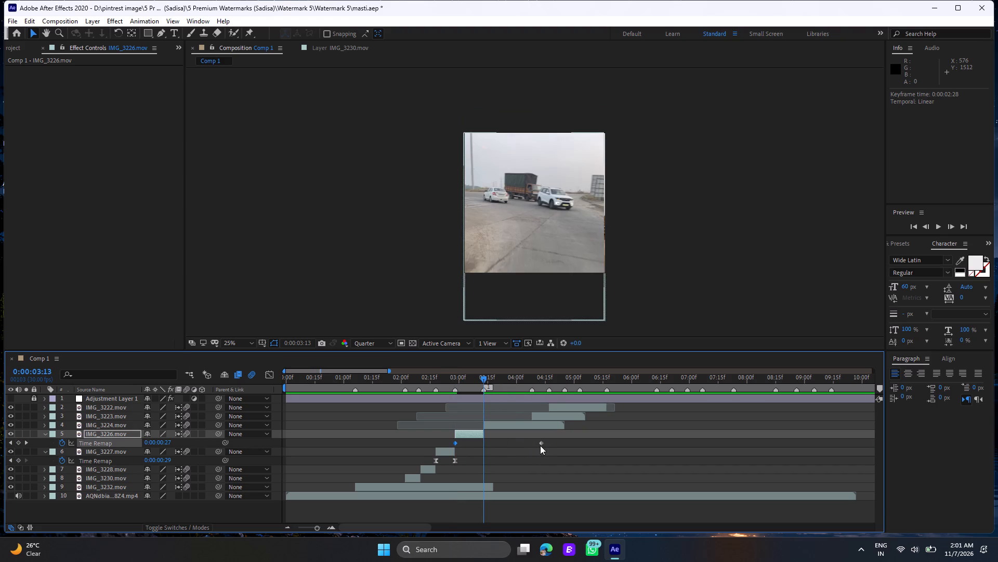
left_click_drag(540, 445, 483, 447)
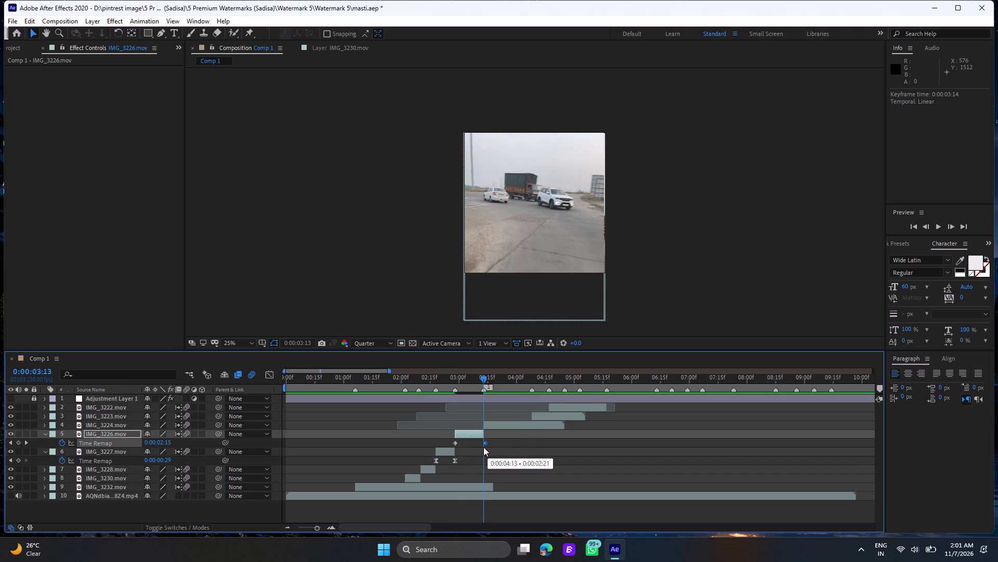
left_click_drag(483, 447, 483, 446)
left_click(483, 446)
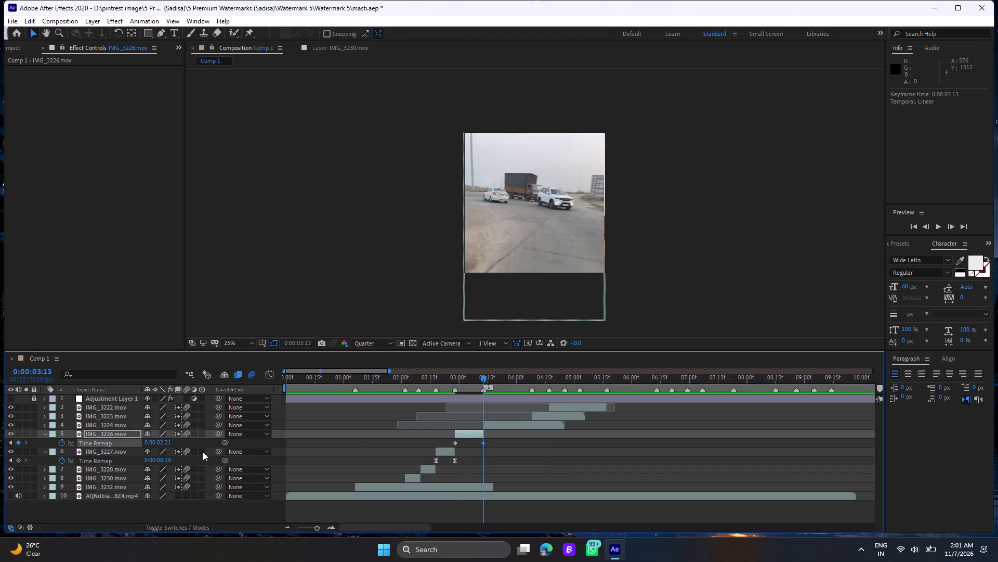
Set IMG_3226.mov's Time Remap value at 0:00:03:13 to 0:00:00:28 and preview the clip from shortly before its start.
left_click_drag(167, 441, 157, 447)
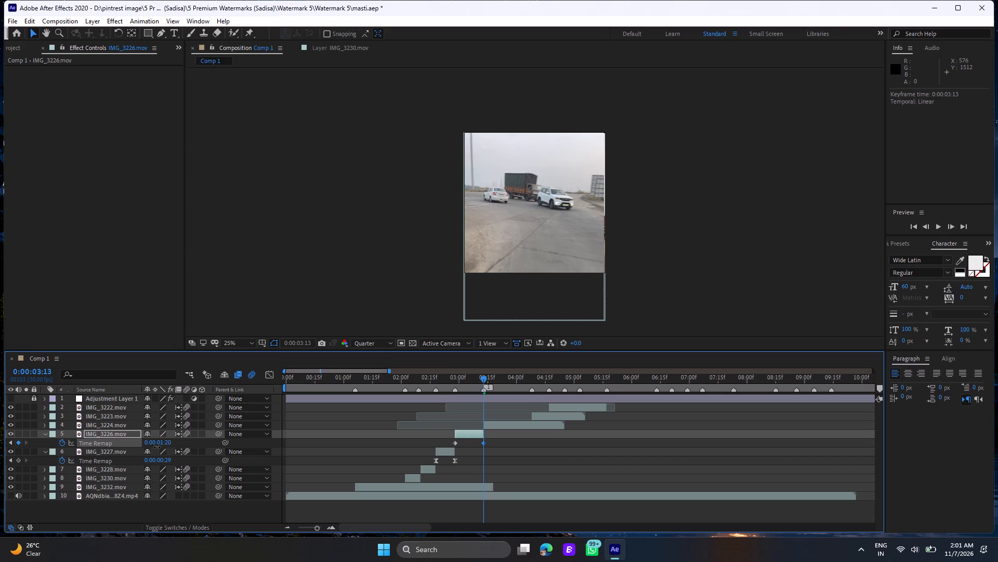
left_click_drag(157, 447, 144, 447)
left_click_drag(144, 447, 147, 449)
left_click_drag(147, 449, 148, 449)
left_click(426, 384)
key("space")
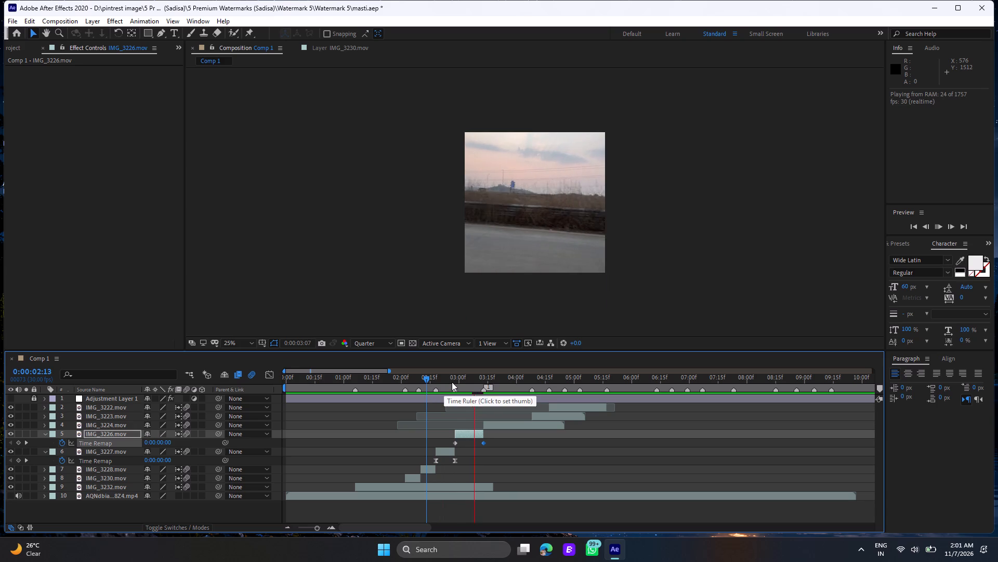
left_click(450, 382)
key("space")
key("space")
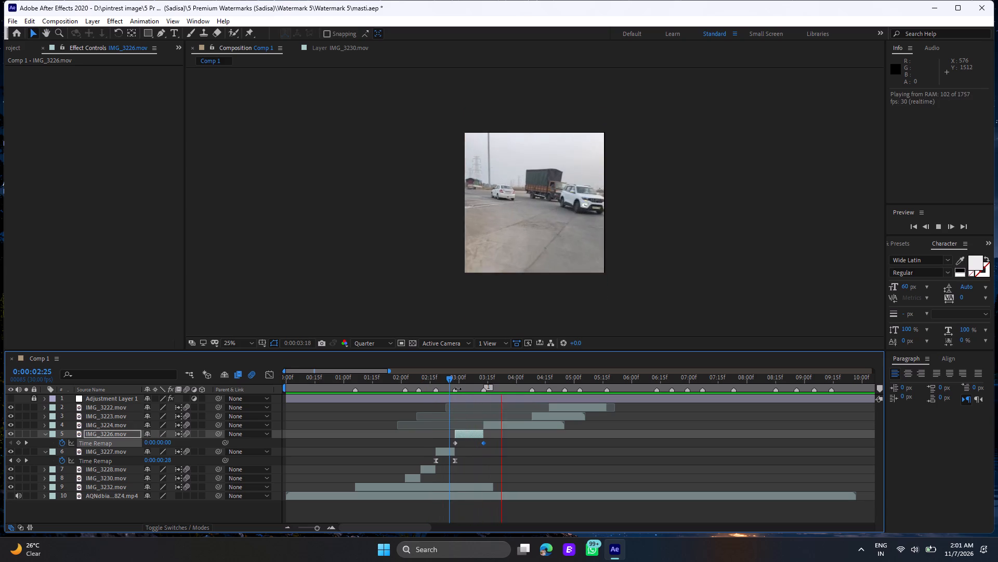
Reverse IMG_3226.mov by swapping its Time Remap keyframes, placing the 0:00:00:28 key at 0:00:02:28 and the 0:00:00:00 key at 0:00:03:13.
left_click_drag(496, 440, 443, 446)
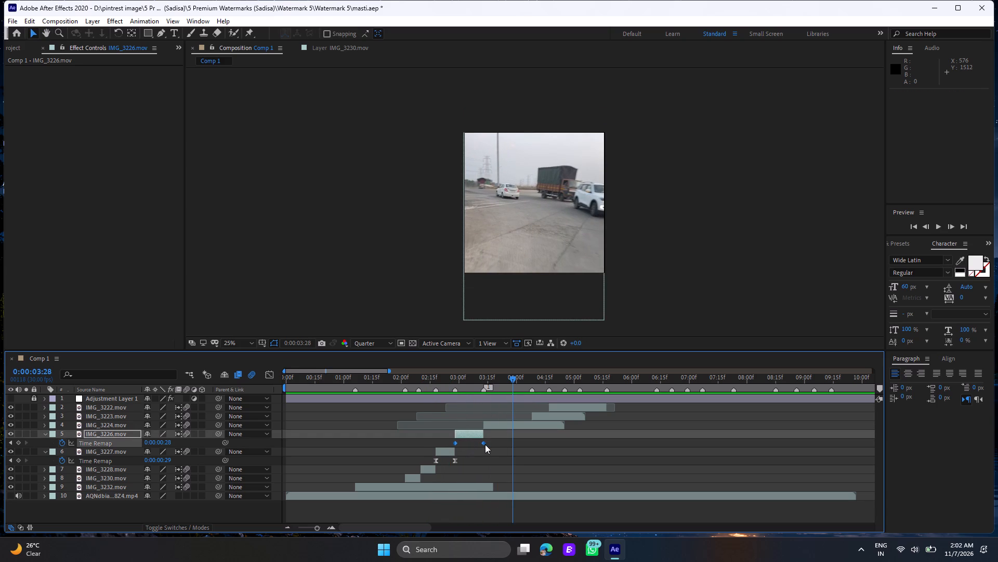
left_click(485, 444)
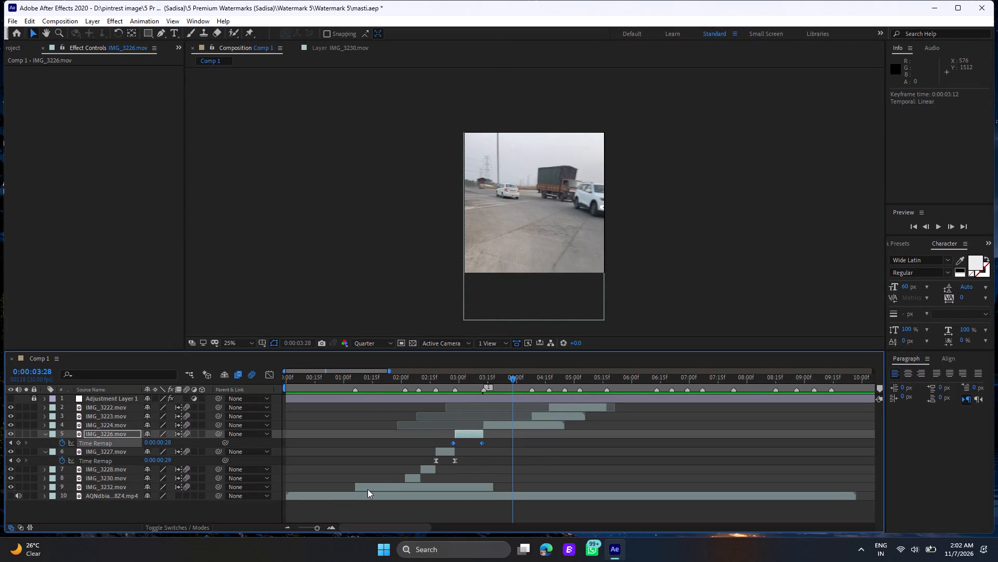
left_click(316, 526)
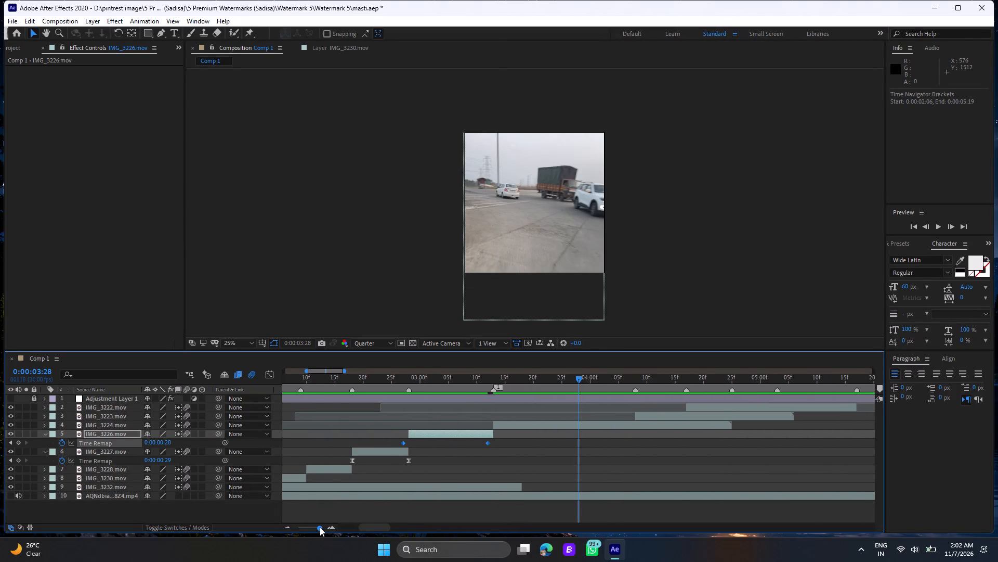
left_click(489, 444)
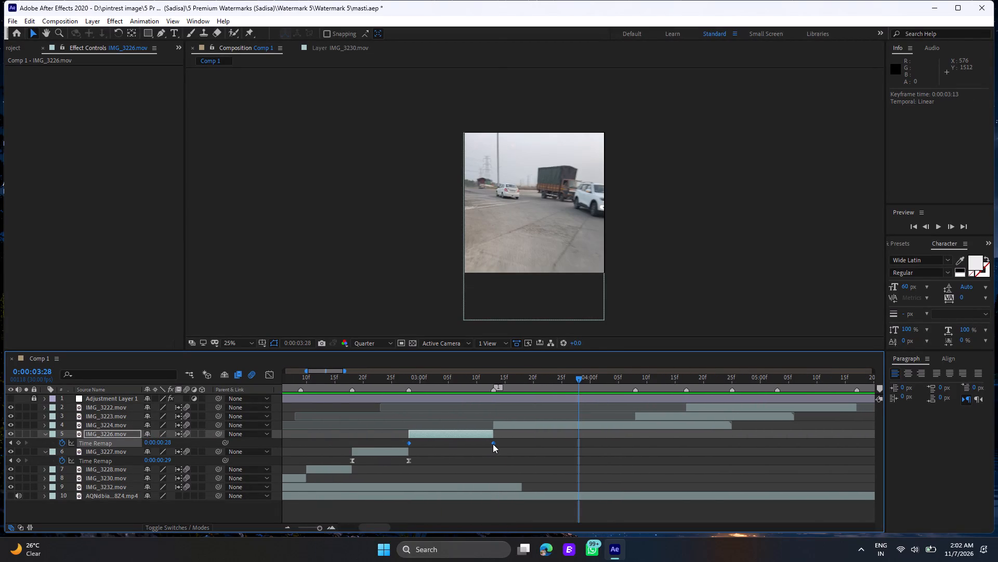
left_click(430, 444)
left_click_drag(410, 441, 462, 443)
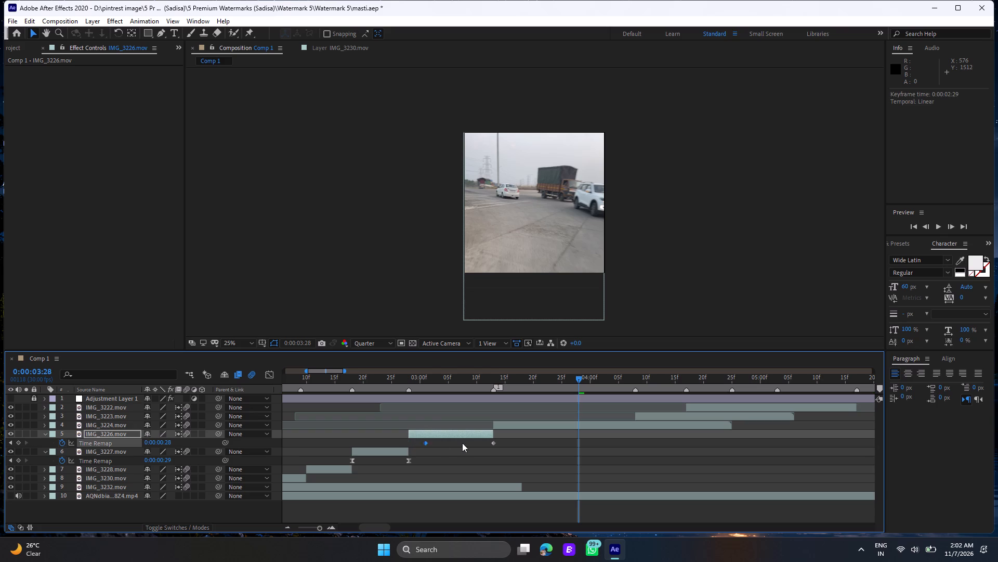
left_click_drag(462, 443, 507, 443)
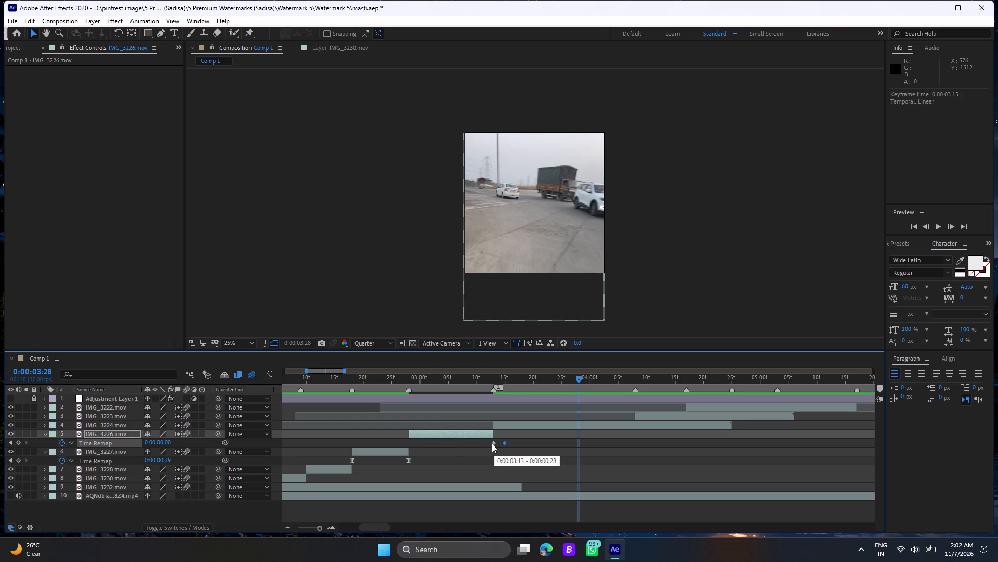
left_click_drag(493, 443, 408, 447)
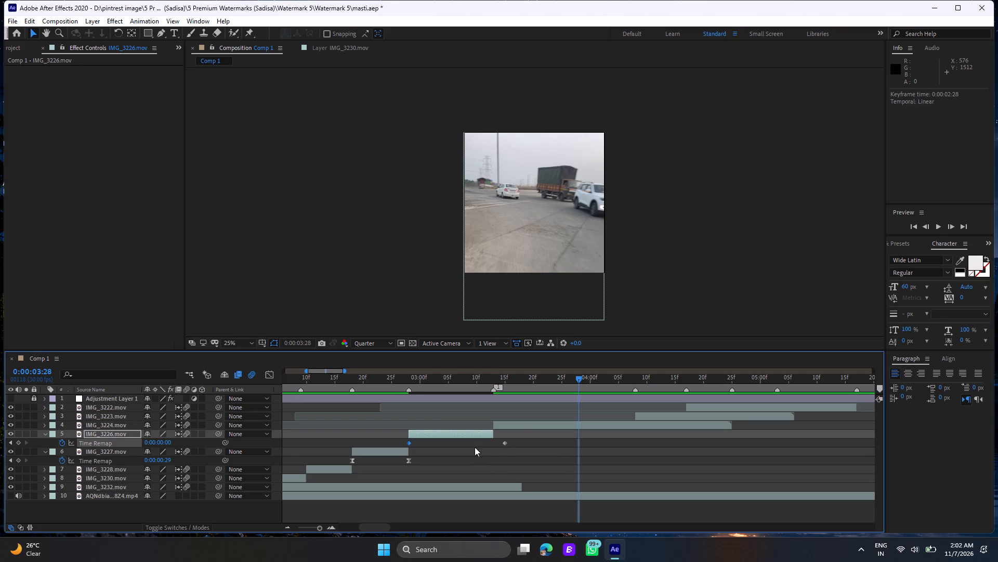
left_click_drag(504, 444, 493, 441)
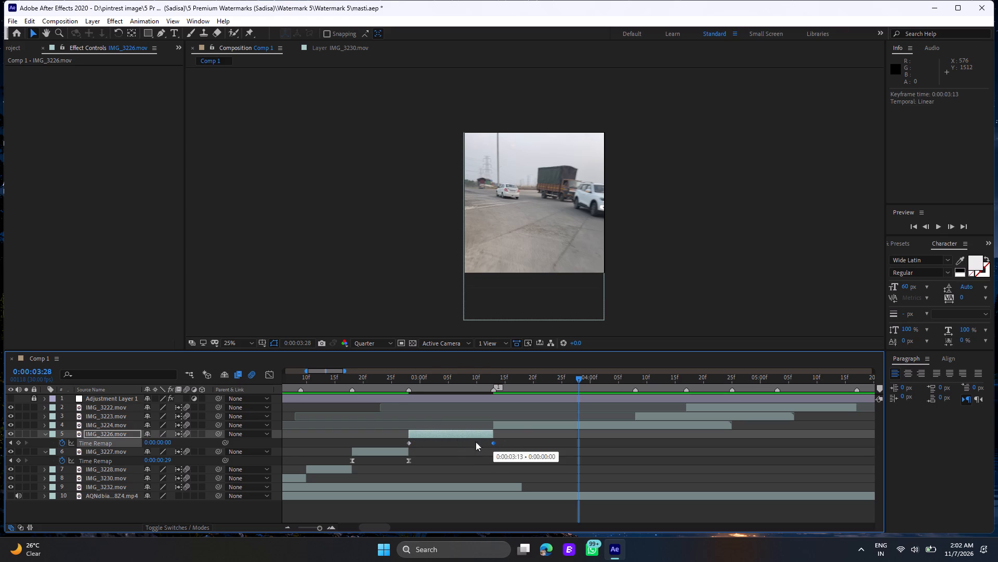
Preview the reversed IMG_3226.mov from 0:00:02:25, 0:00:02:23, 0:00:02:13 and 0:00:02:19 to check how it plays between its neighbours.
left_click(393, 384)
key("space")
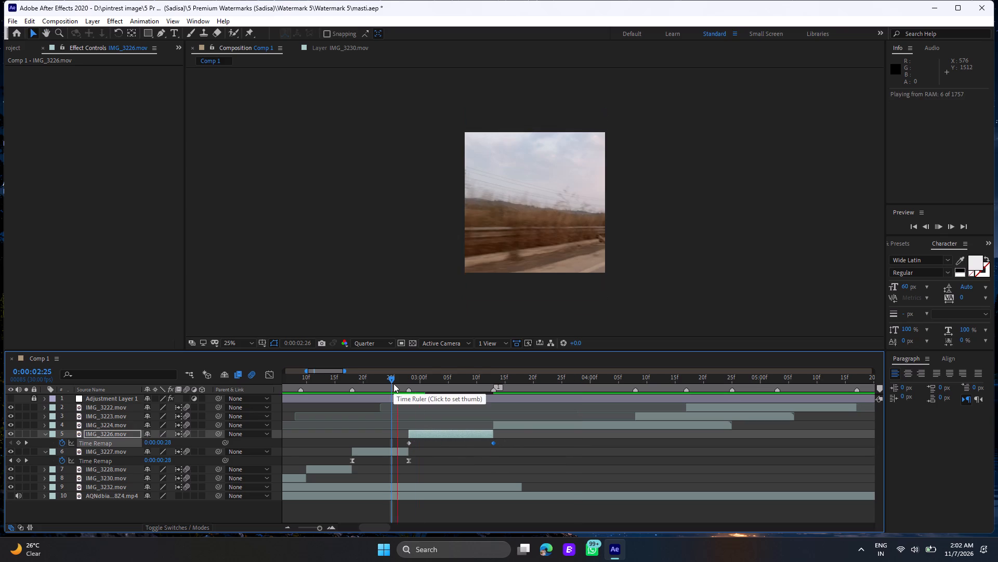
left_click(383, 384)
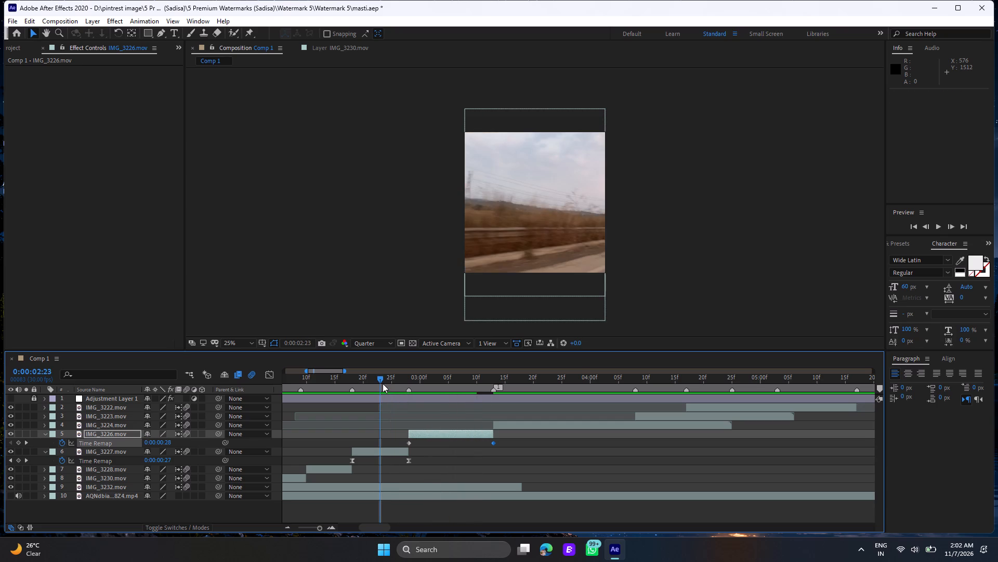
key("space")
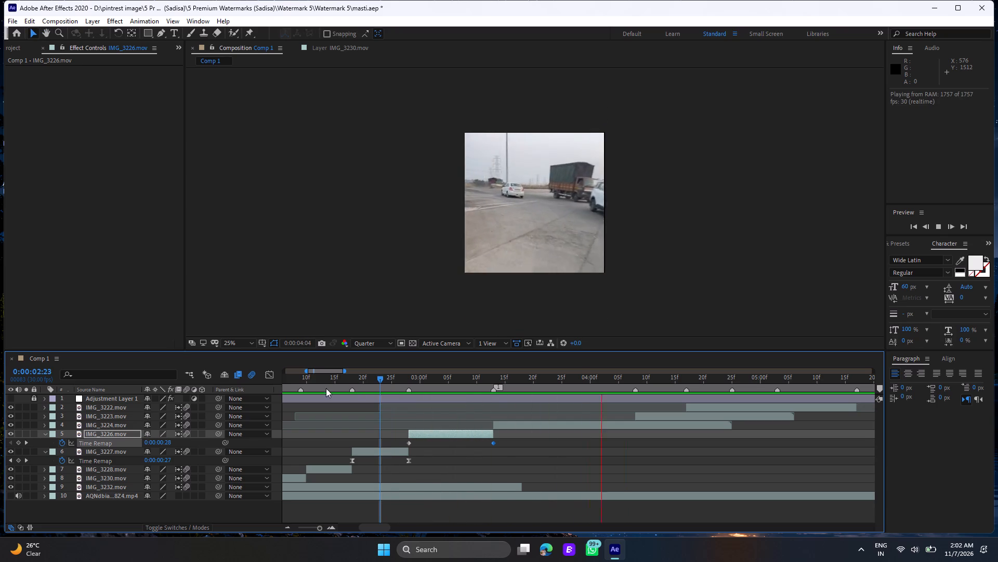
left_click(322, 385)
key("space")
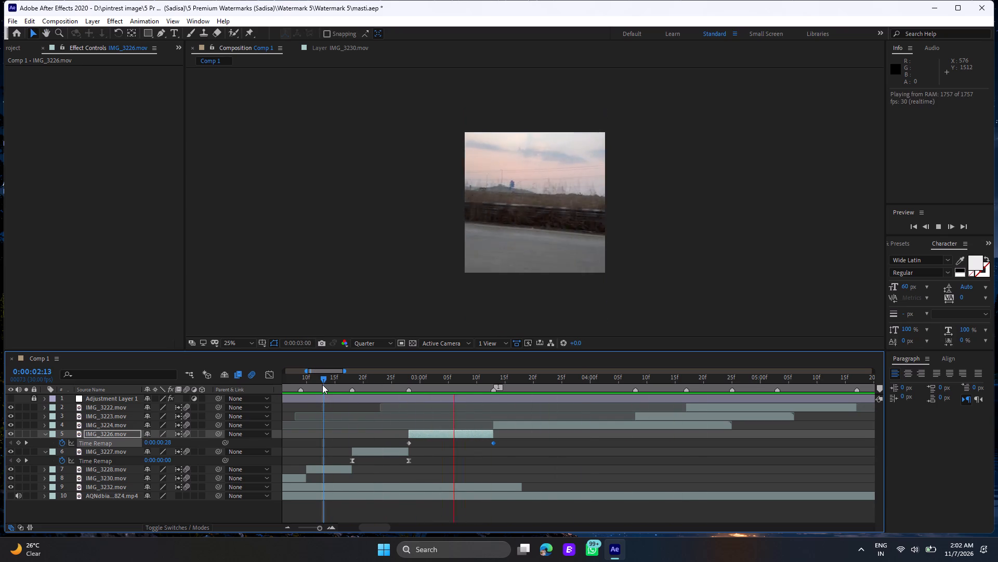
left_click(359, 385)
key("space")
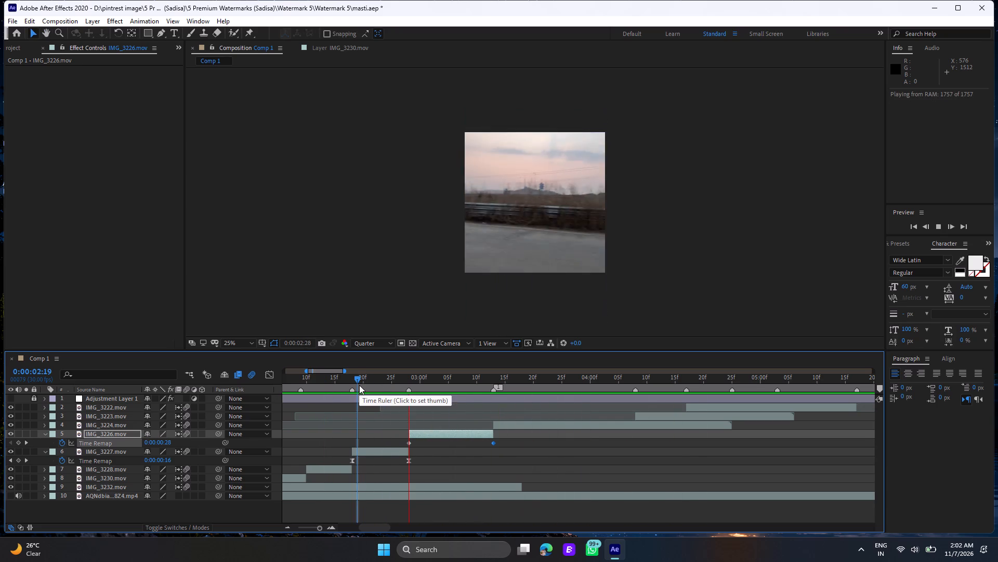
key("space")
Apply Easy Ease to both Time Remap keyframes of IMG_3226.mov.
left_click_drag(504, 442, 466, 442)
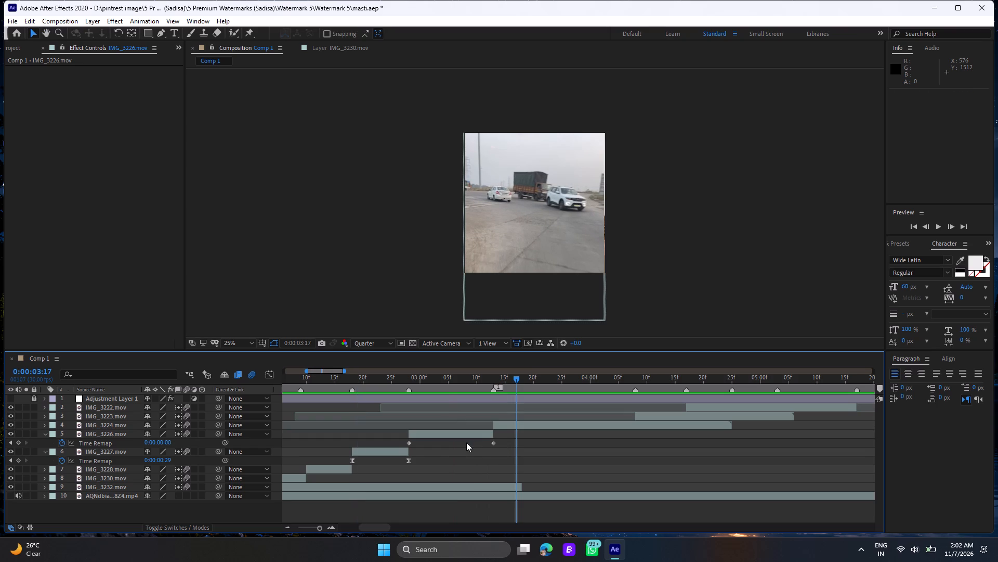
left_click_drag(466, 442, 394, 445)
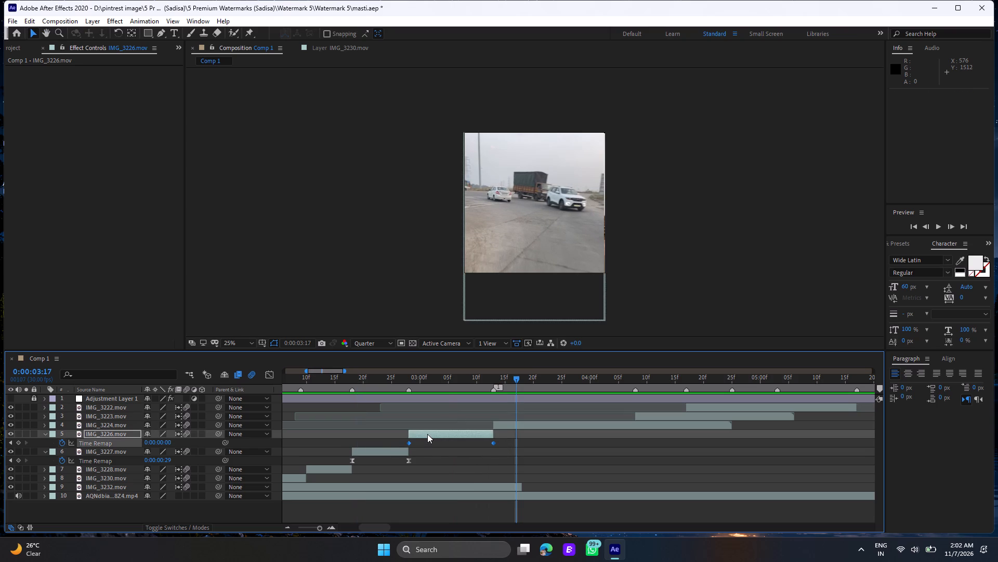
key("F9")
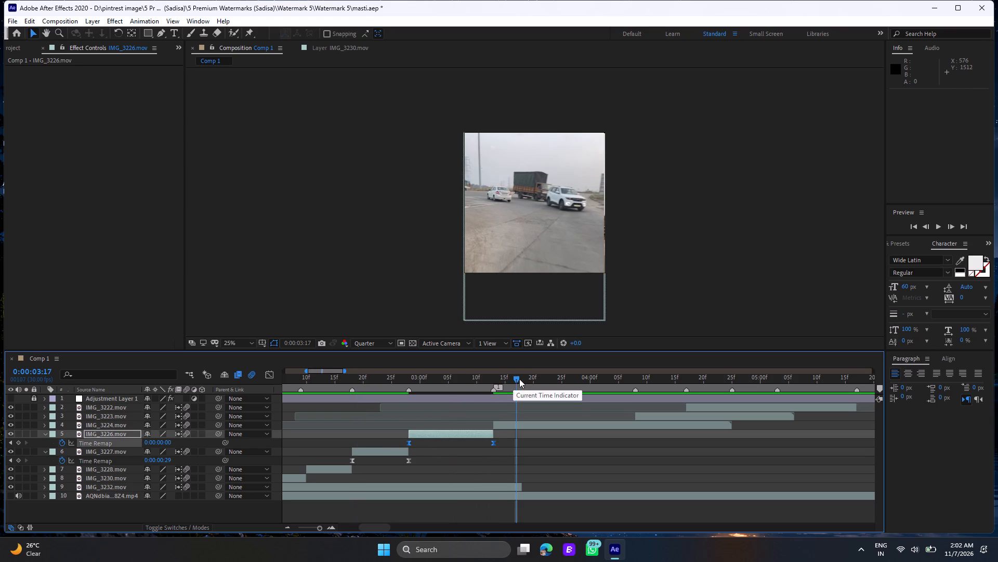
Reshape IMG_3226.mov's Time Remap value curve with a steep incoming handle on the last keyframe, so it accelerates sharply towards 0:00:03:13.
left_click_drag(517, 378, 441, 386)
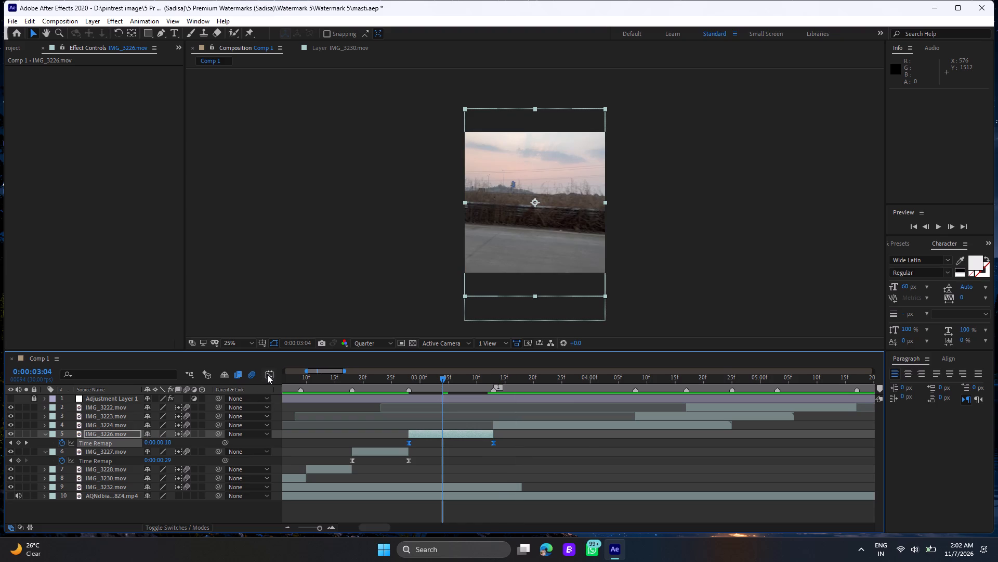
left_click(268, 375)
left_click_drag(426, 397, 375, 403)
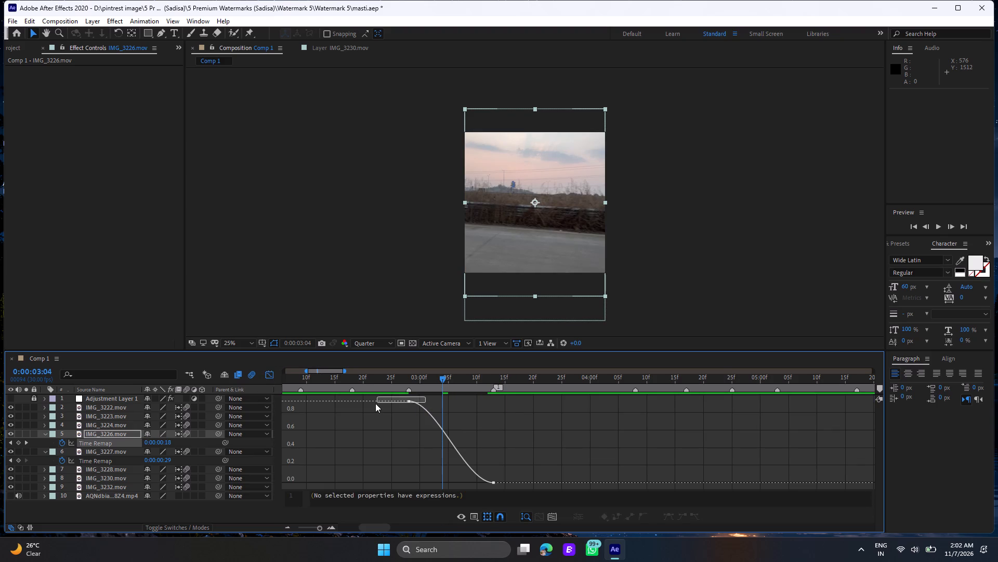
left_click_drag(375, 403, 372, 408)
left_click_drag(465, 484, 493, 430)
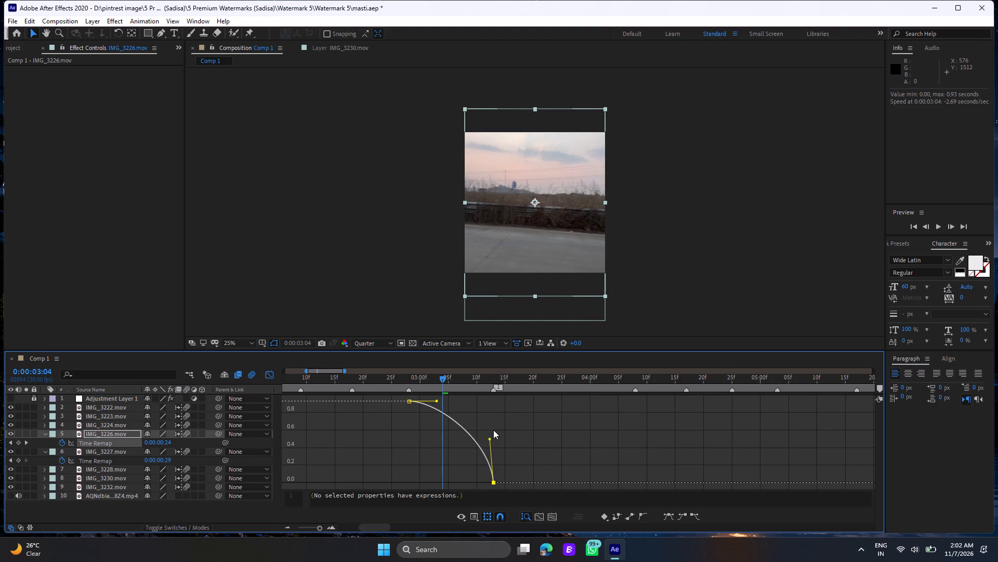
left_click_drag(493, 430, 508, 409)
left_click(271, 377)
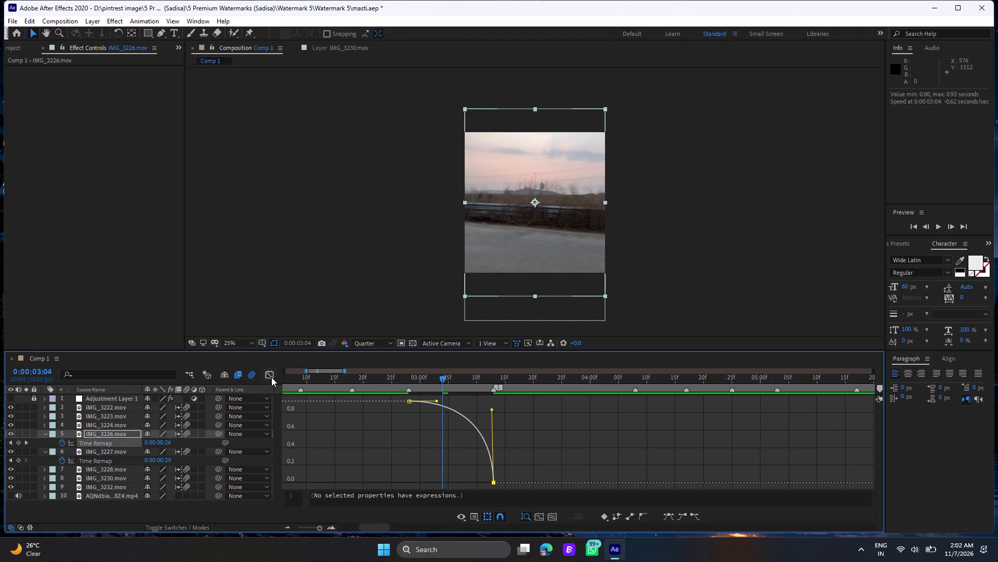
Preview the speed ramp from 0:00:02:20 and 0:00:02:12, and scrub into IMG_3226.mov to examine the transition from IMG_3227.mov.
left_click(363, 382)
key("space")
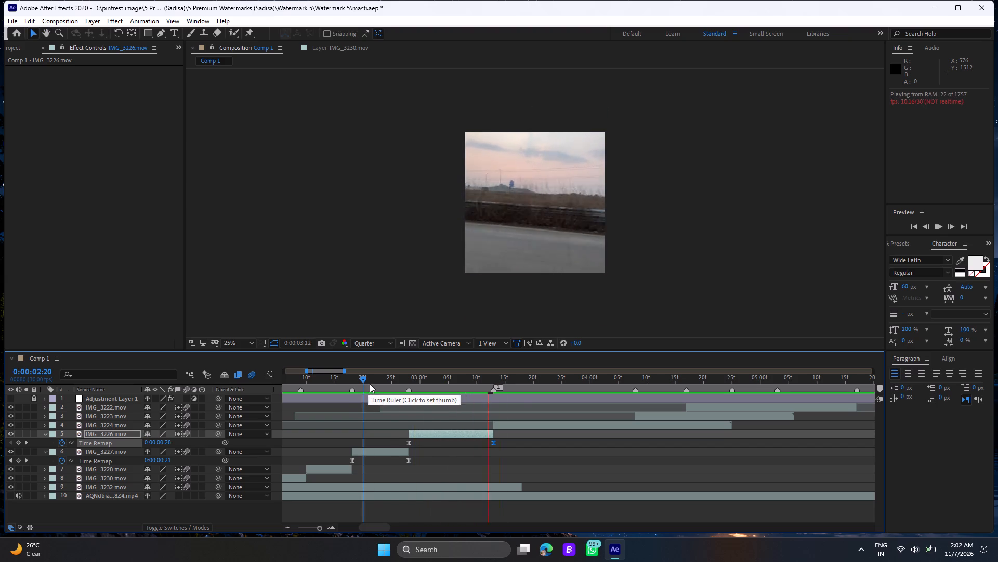
left_click(370, 384)
left_click(318, 380)
key("space")
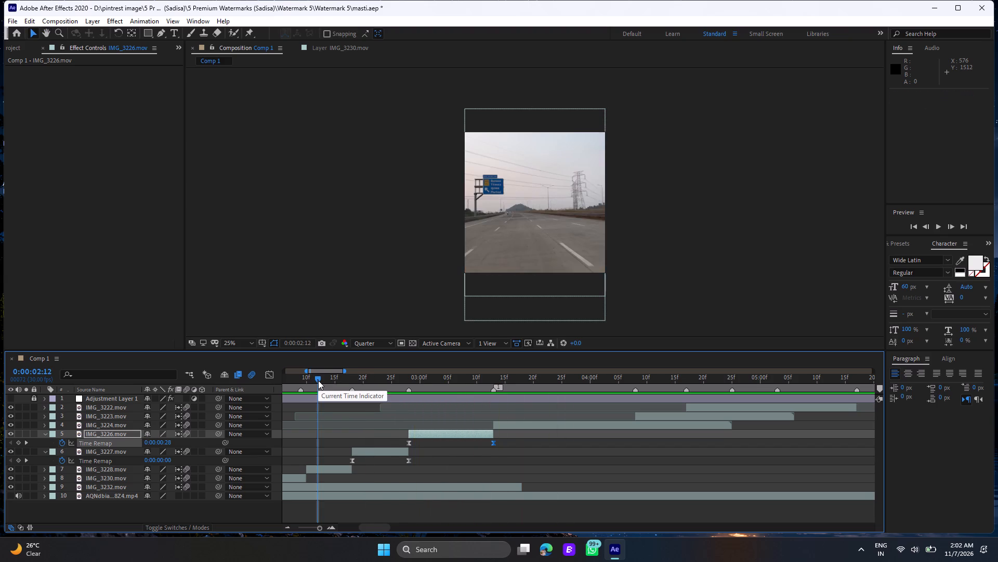
double_click(318, 380)
key("space")
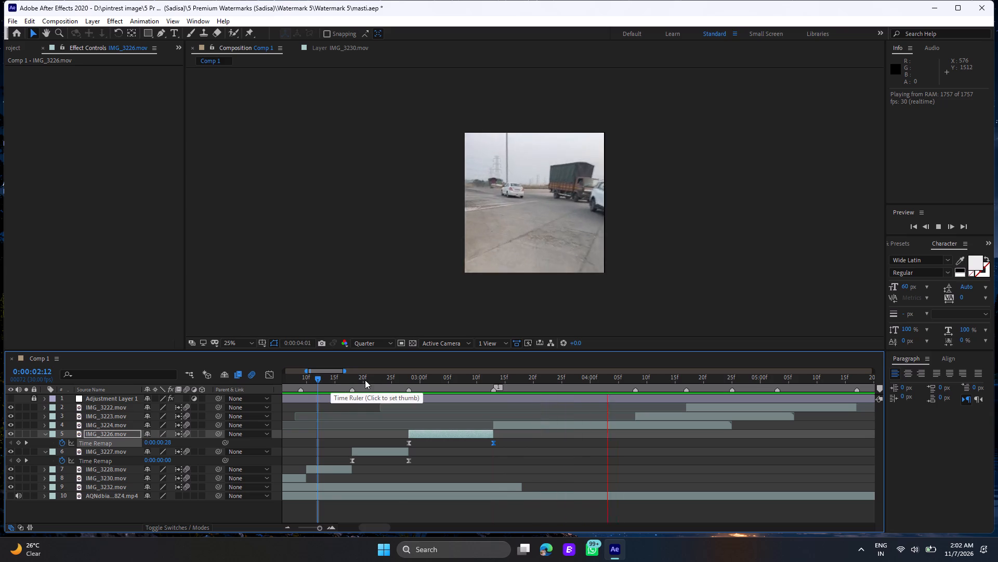
left_click(398, 380)
left_click_drag(398, 380, 434, 388)
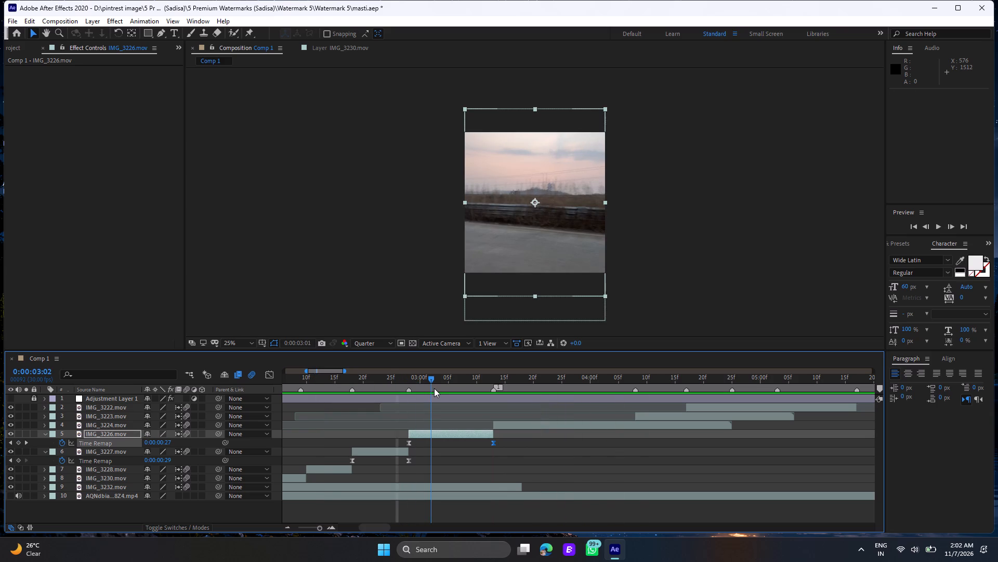
Set IMG_3226.mov's first Time Remap keyframe, at 0:00:02:28, to 0:00:00:29.
left_click_drag(434, 388, 467, 391)
left_click_drag(471, 391, 422, 401)
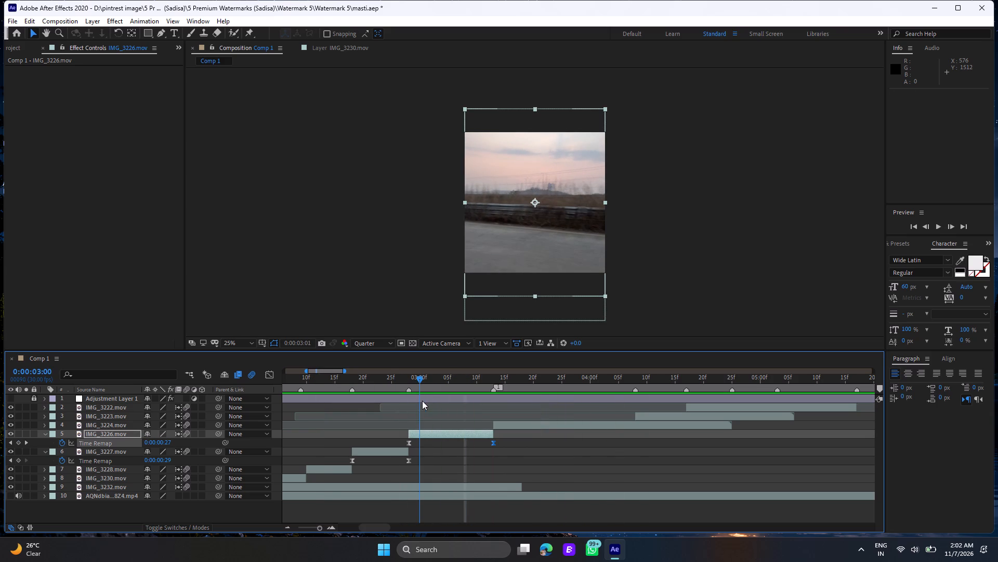
left_click_drag(422, 401, 417, 401)
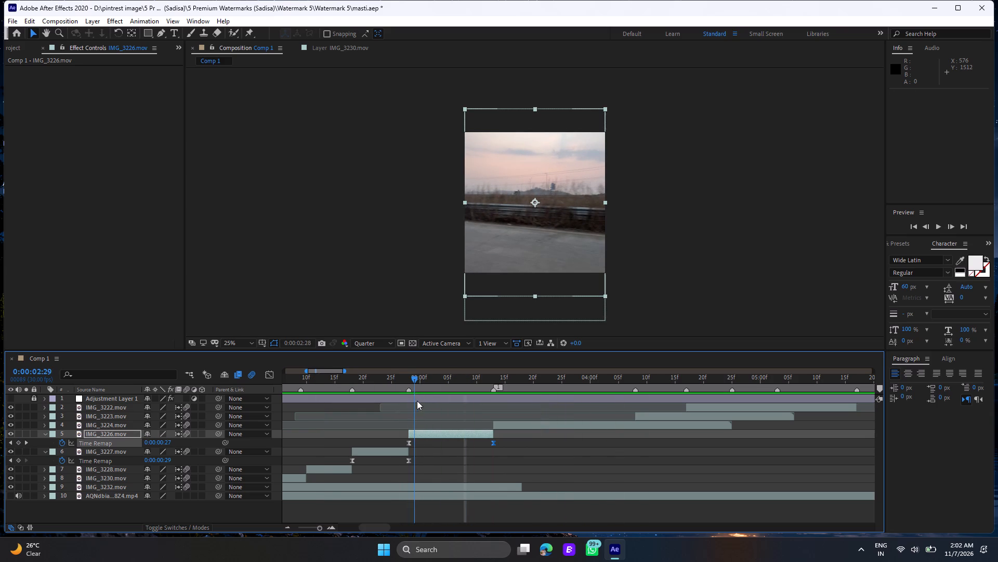
left_click_drag(417, 401, 410, 402)
left_click(410, 402)
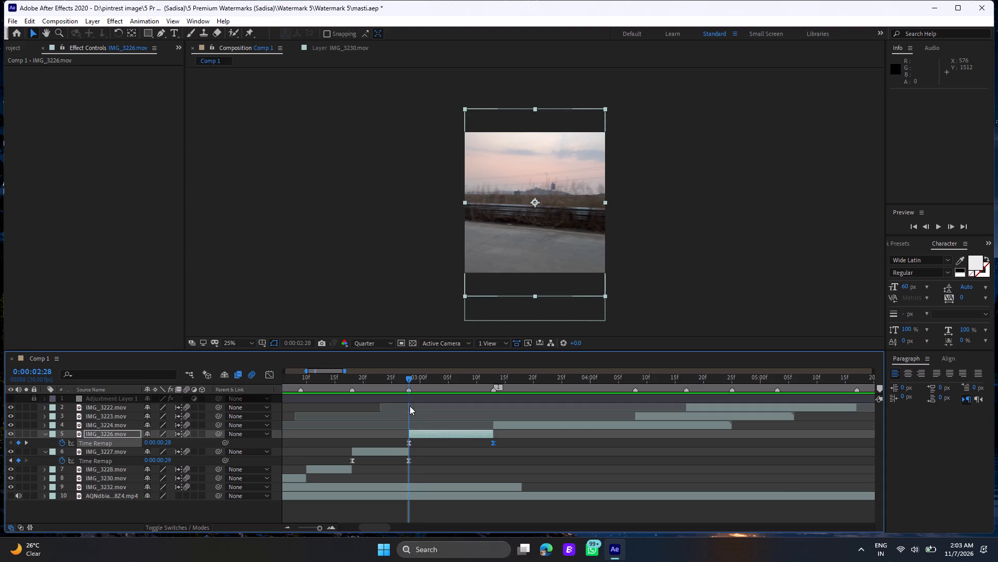
left_click(410, 443)
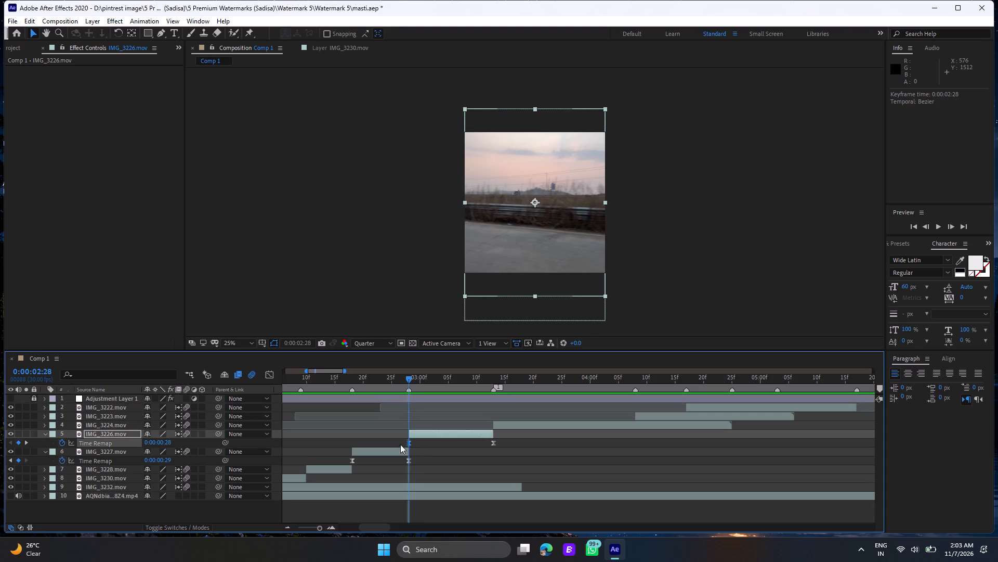
left_click(170, 442)
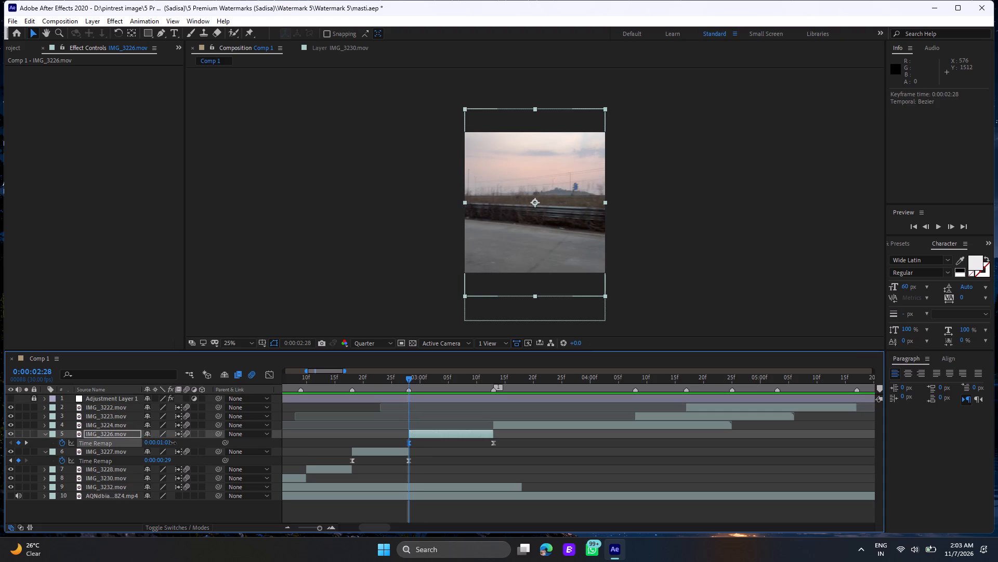
left_click_drag(173, 443, 167, 444)
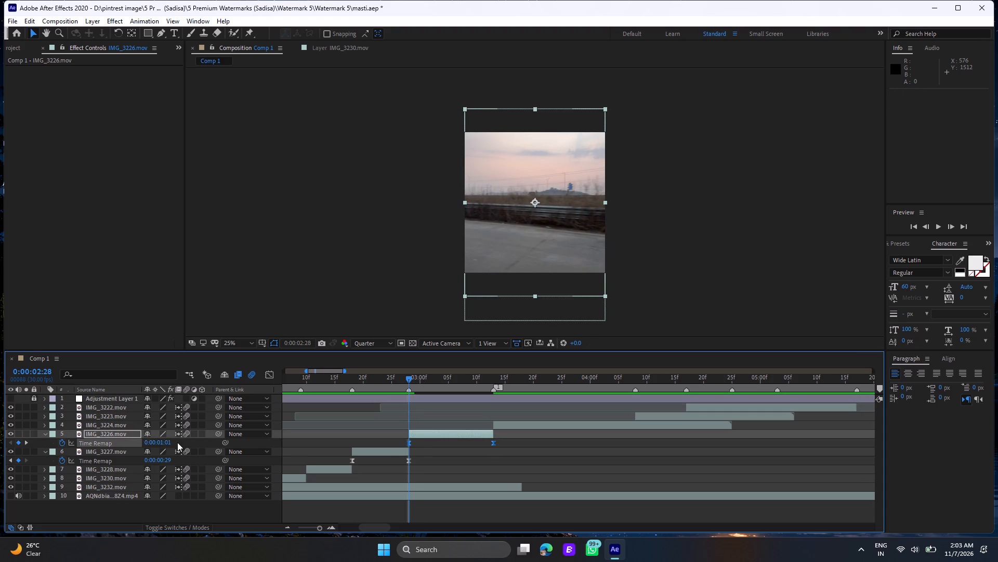
left_click(166, 445)
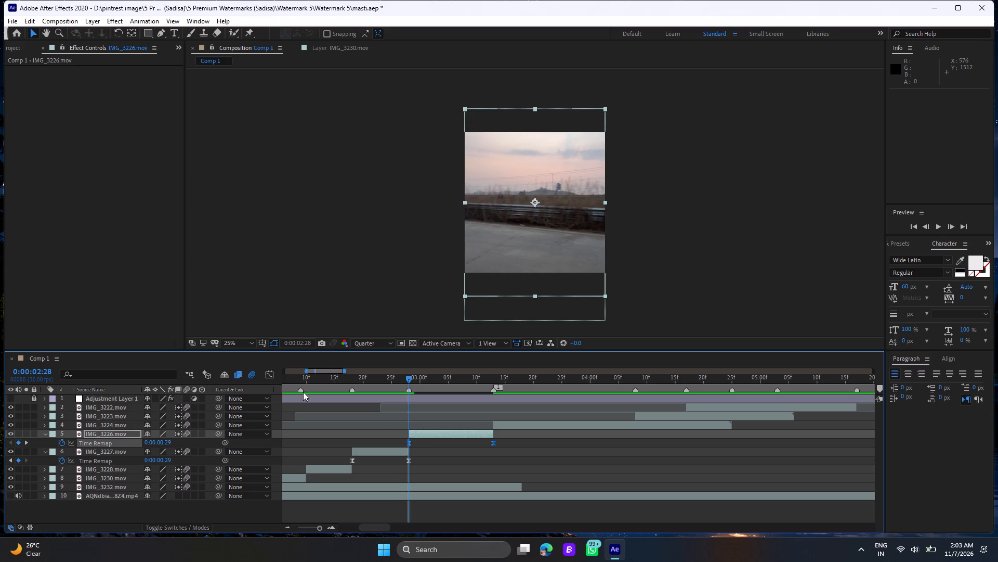
Preview the cut from IMG_3227.mov into IMG_3226.mov, starting at 0:00:02:18 and 0:00:02:23.
left_click(351, 383)
key("space")
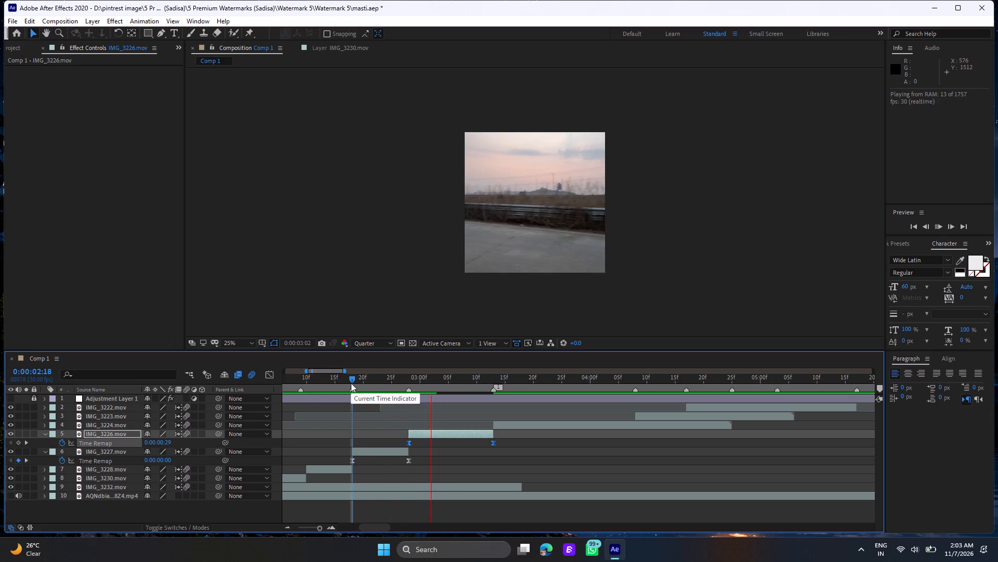
left_click(380, 378)
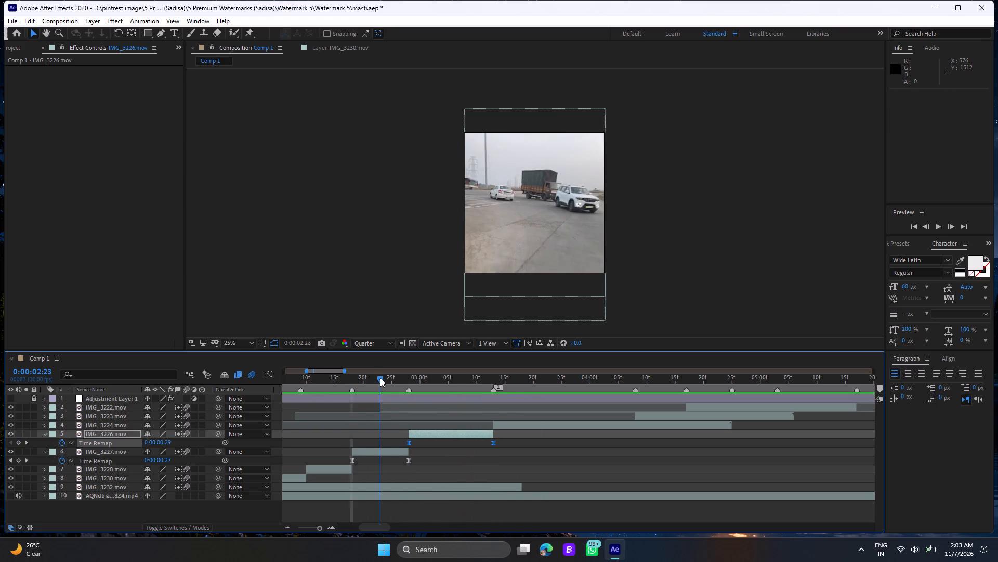
key("space")
double_click(380, 378)
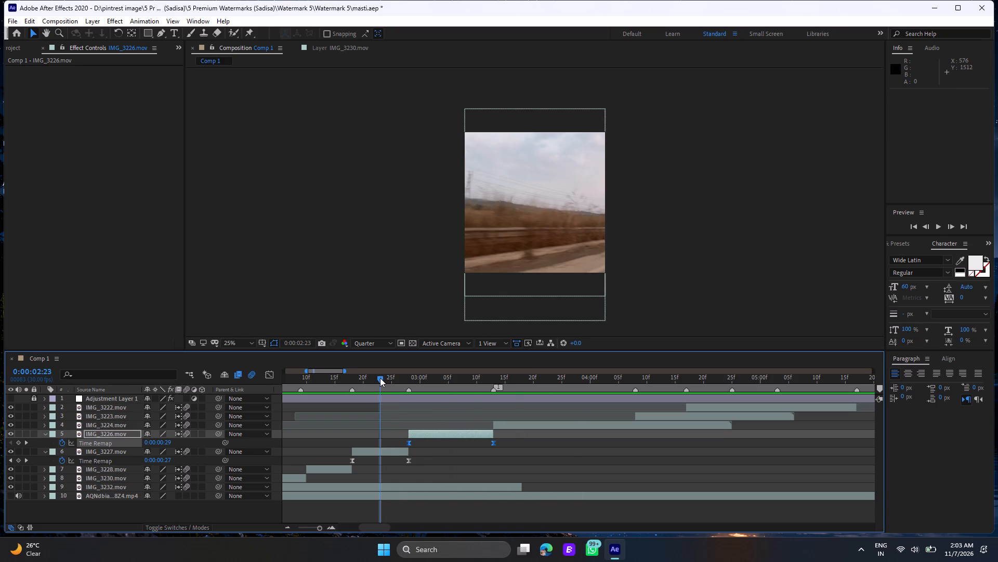
key("space")
key("space")
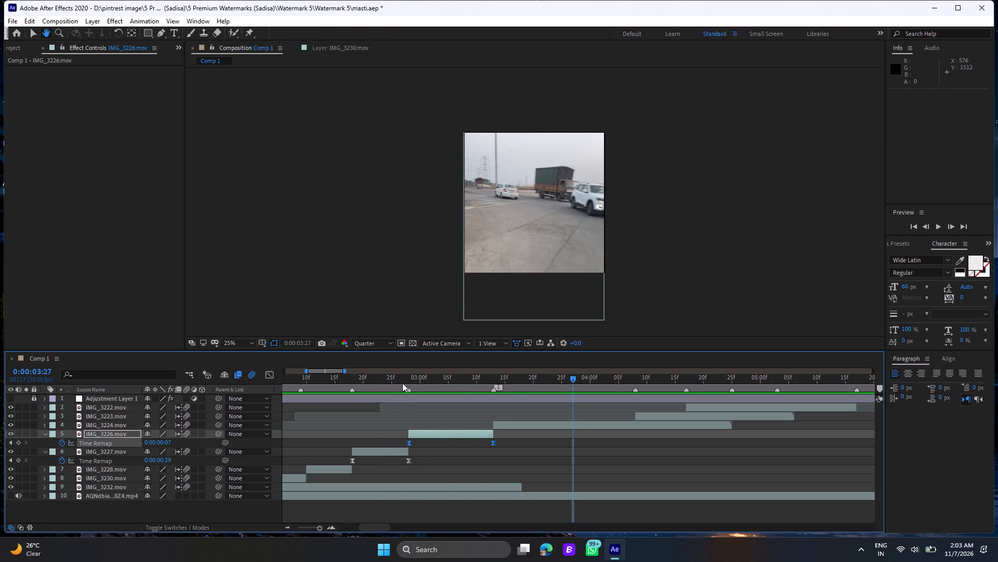
Reshape IMG_3226.mov's Time Remap value curve with a steep downward outgoing handle on the first keyframe, so it also starts fast.
left_click(409, 383)
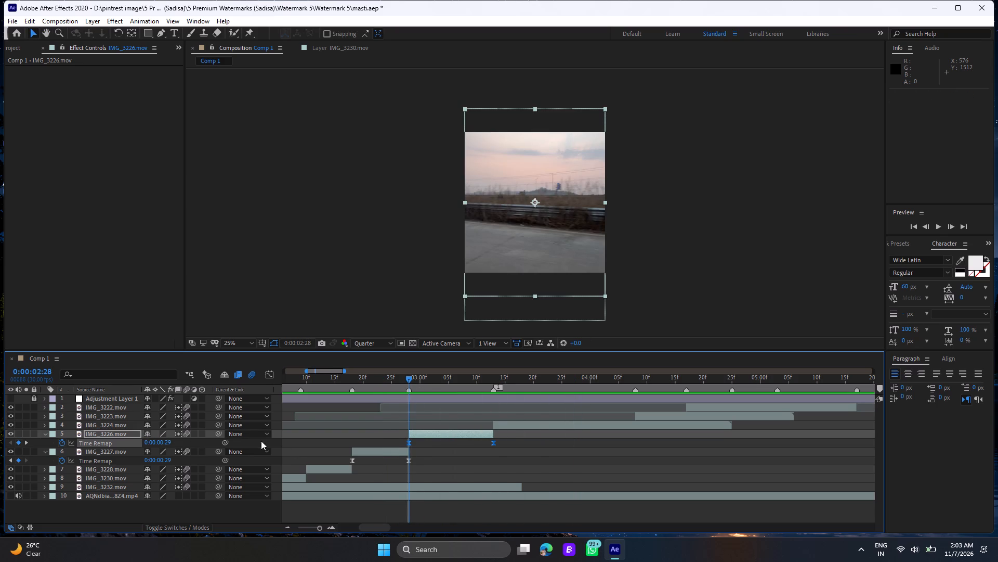
left_click(275, 373)
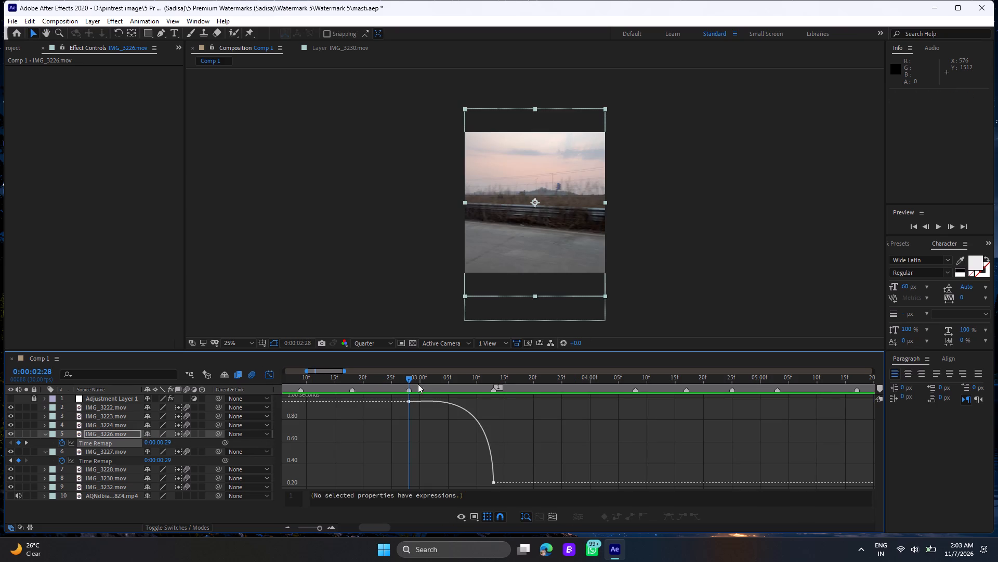
left_click_drag(412, 397, 400, 408)
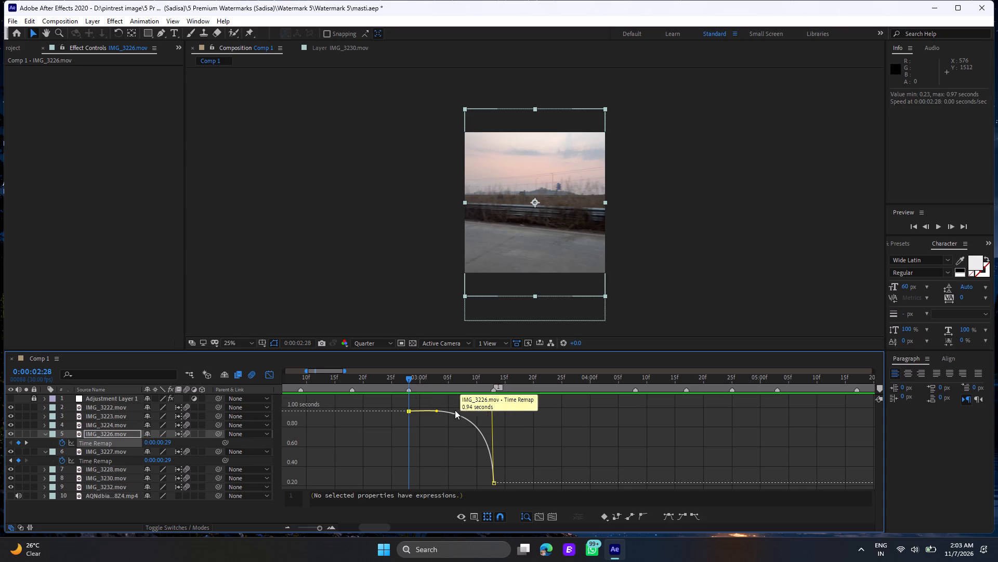
left_click_drag(437, 412, 397, 484)
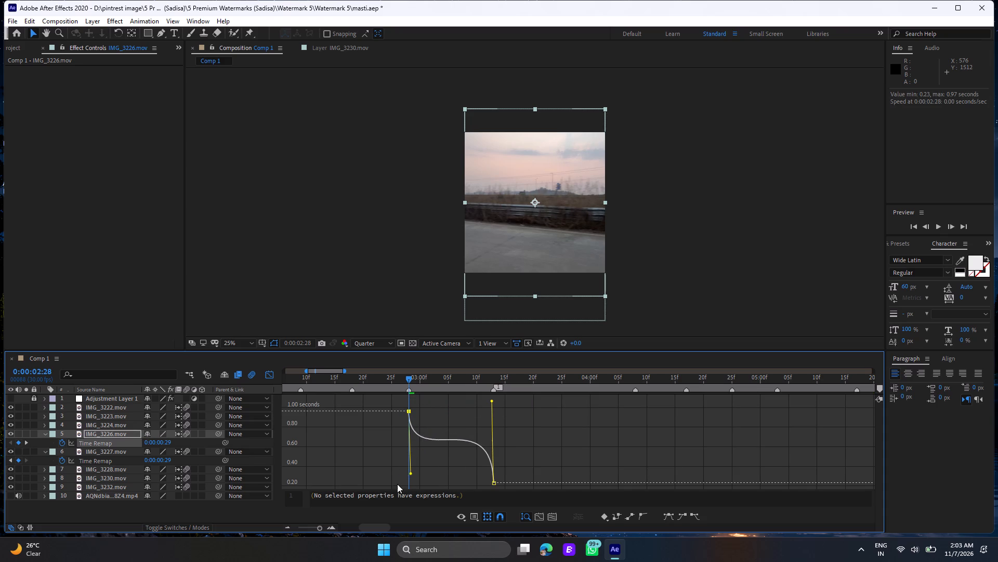
left_click_drag(397, 484, 397, 486)
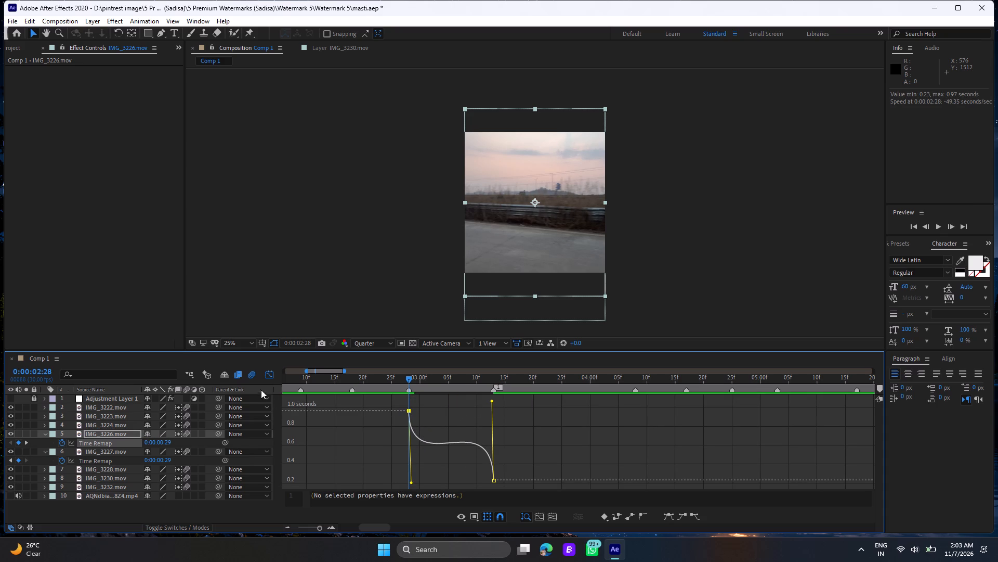
left_click(272, 374)
Preview the reshaped speed ramp of IMG_3226.mov repeatedly from 0:00:02:25, 0:00:02:24 and 0:00:02:15 to check its transitions.
left_click(392, 376)
key("space")
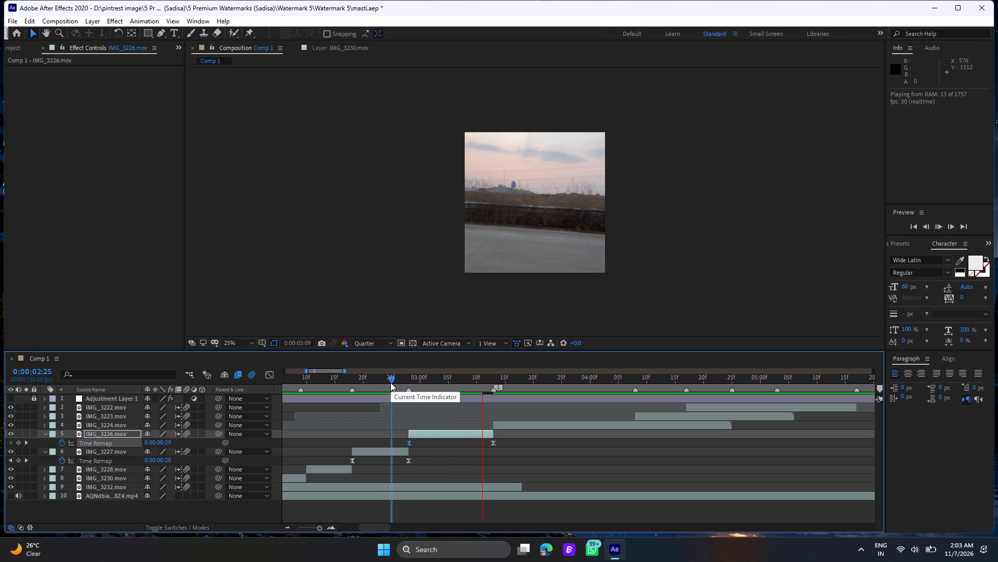
left_click(384, 381)
key("space")
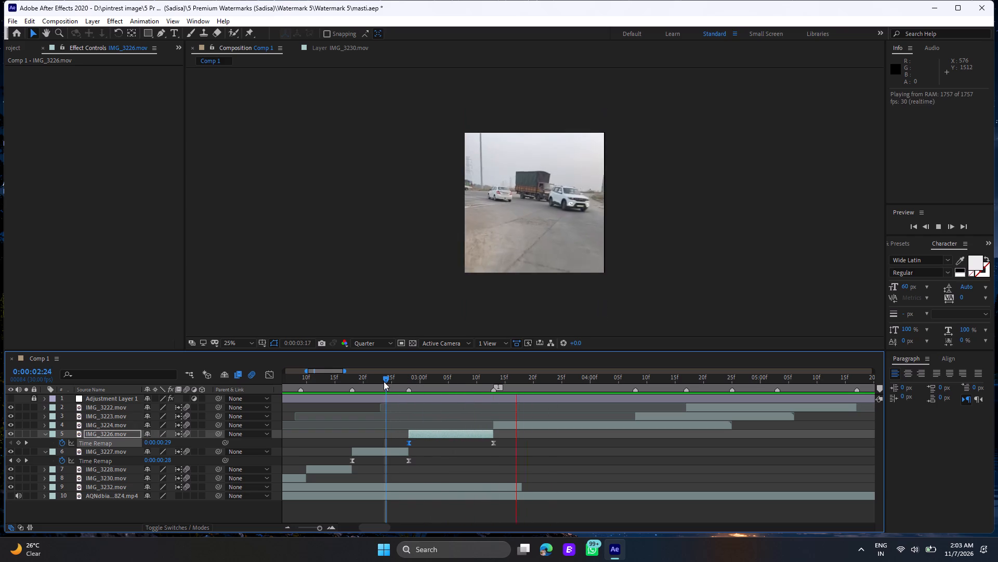
left_click(384, 381)
key("space")
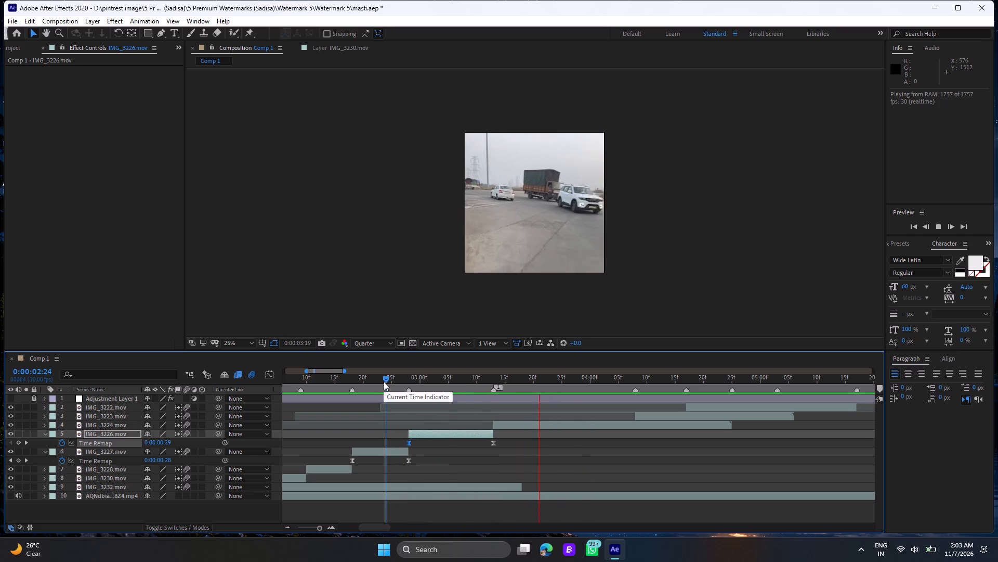
left_click(384, 381)
key("space")
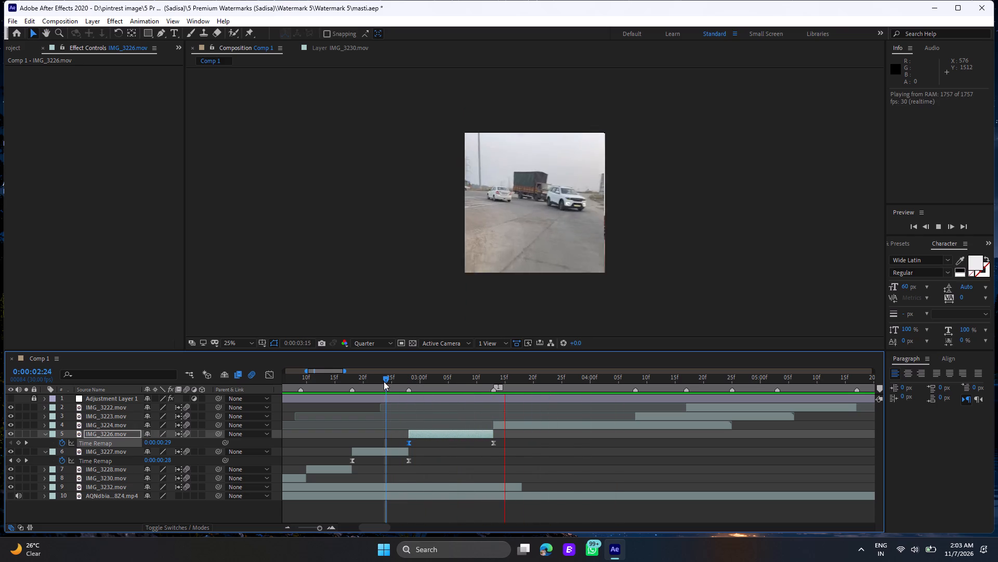
left_click(384, 381)
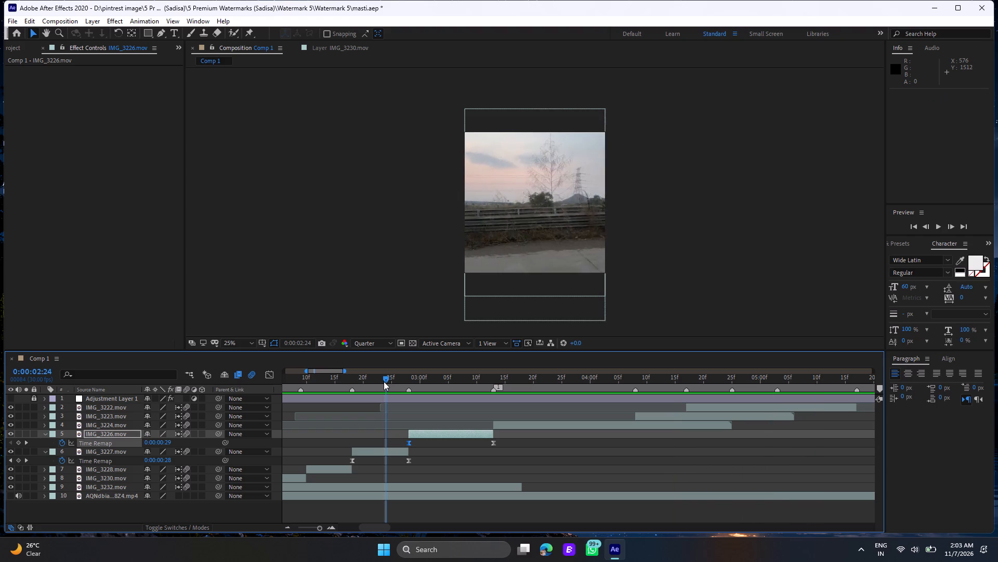
left_click_drag(384, 381, 334, 385)
key("space")
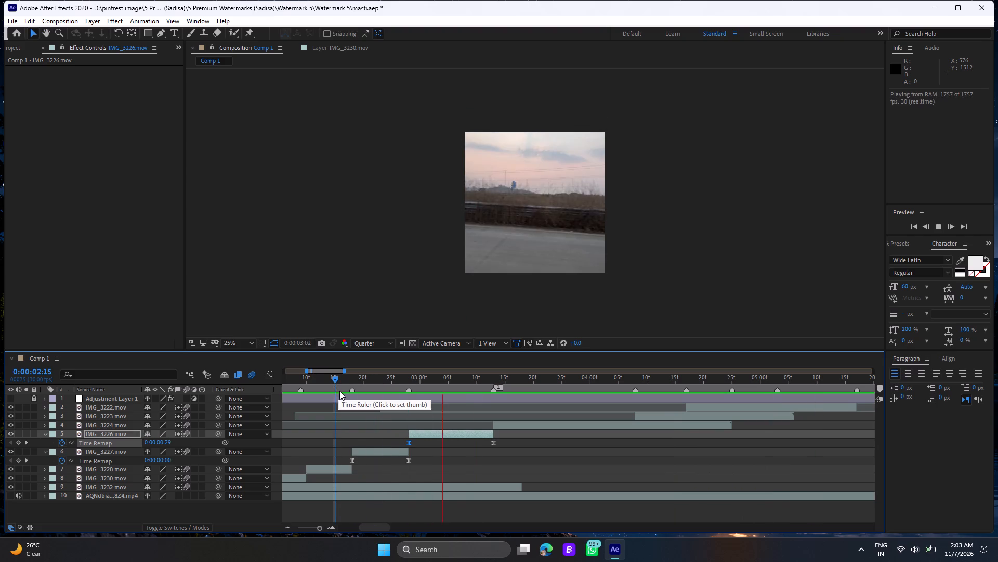
Apply Freeze Frame to IMG_3224.mov at its start, 0:00:03:13.
left_click(495, 375)
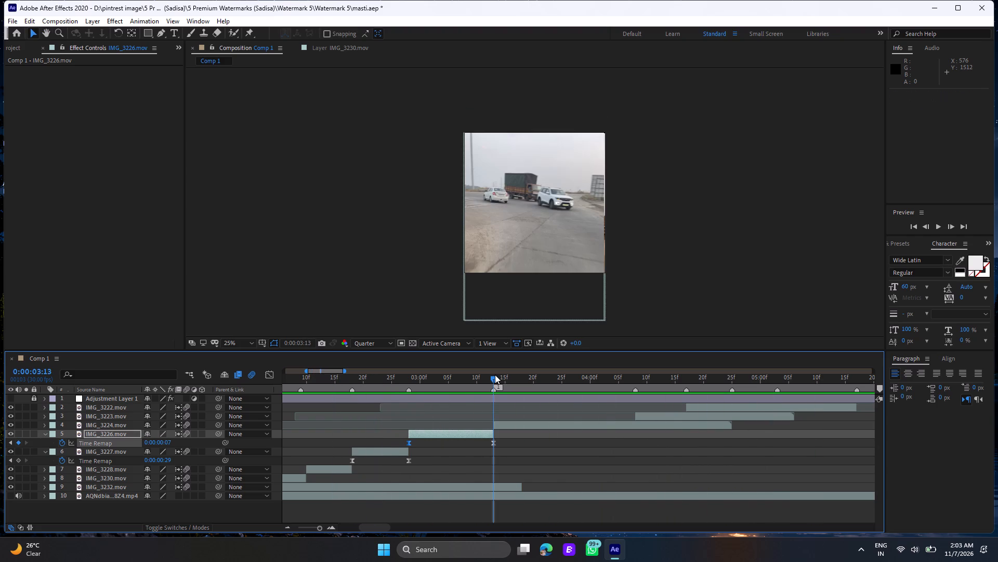
left_click(508, 426)
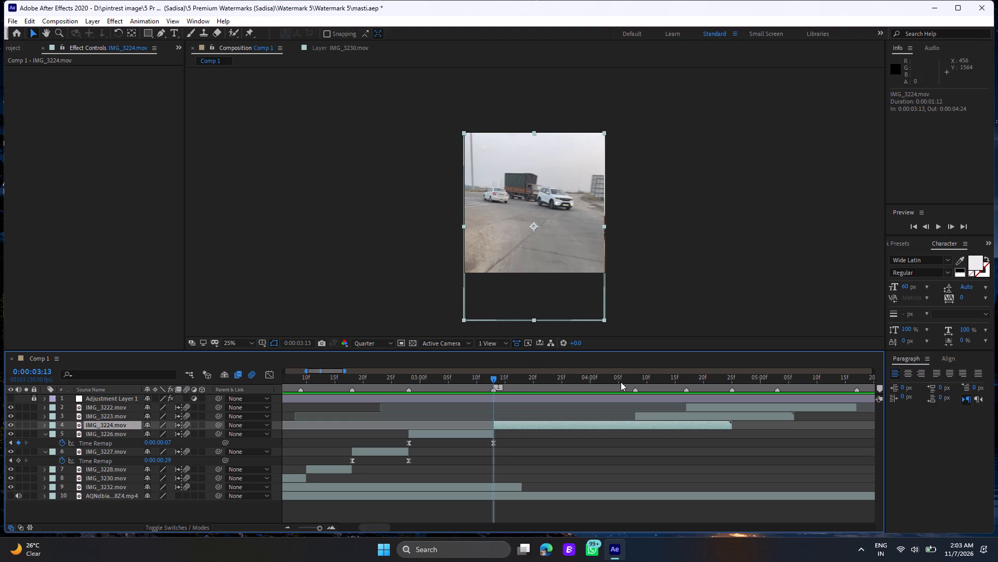
left_click(491, 379)
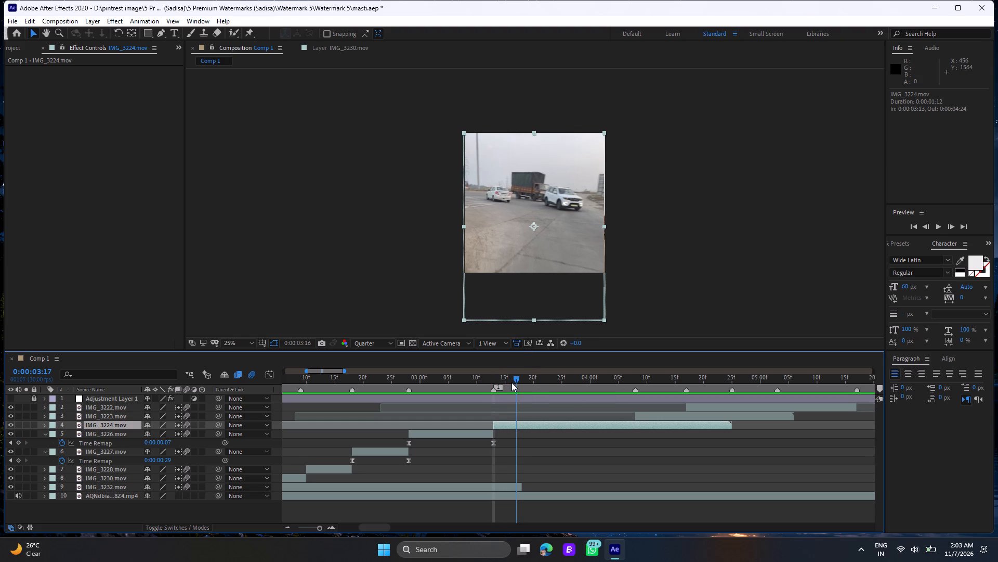
left_click(493, 378)
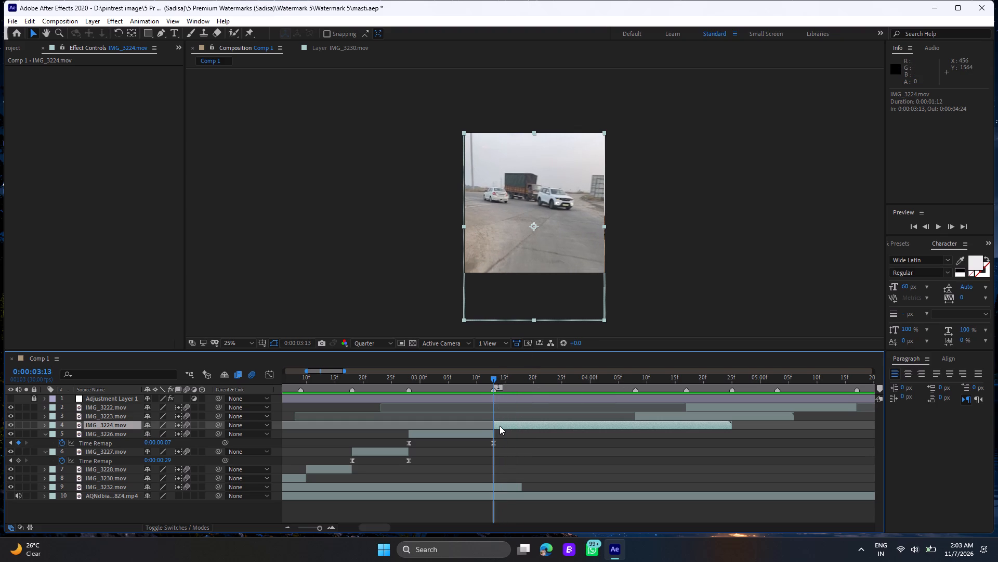
right_click(500, 426)
right_click(500, 426)
left_click(211, 44)
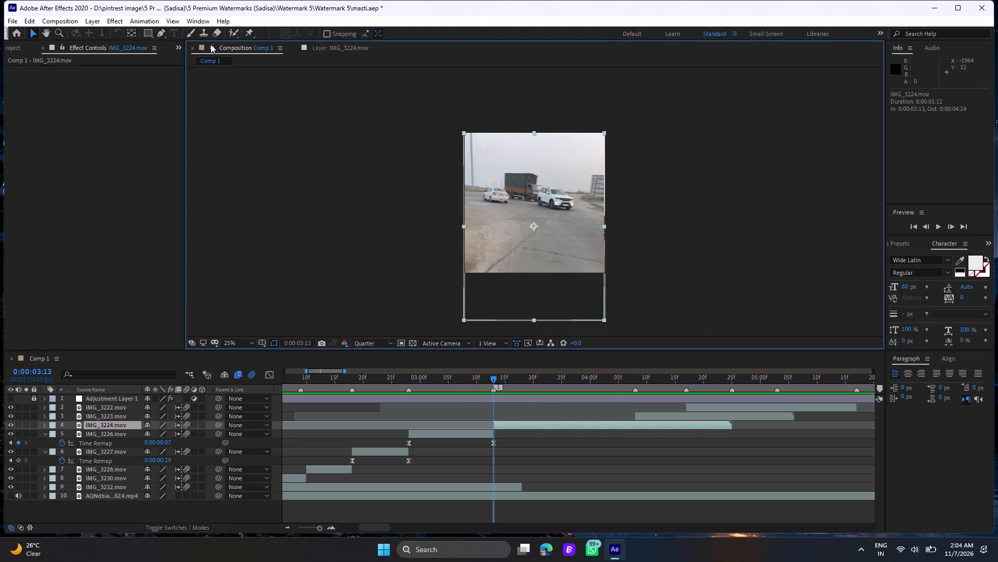
right_click(505, 426)
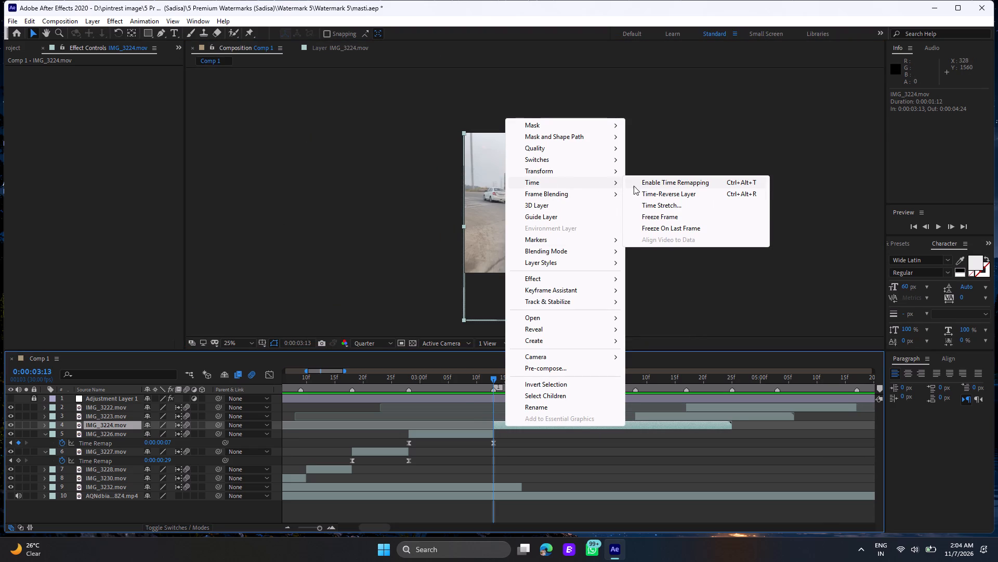
left_click(650, 216)
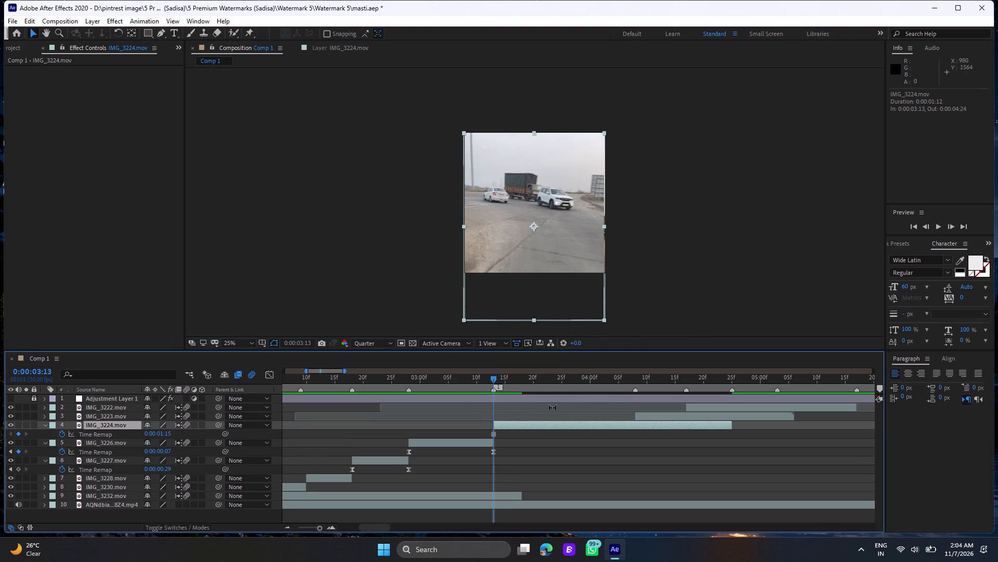
Apply the Roto Brush to IMG_3224.mov's frozen frame at 0:00:03:13 with a foreground stroke over the white SUV's rear.
left_click(320, 528)
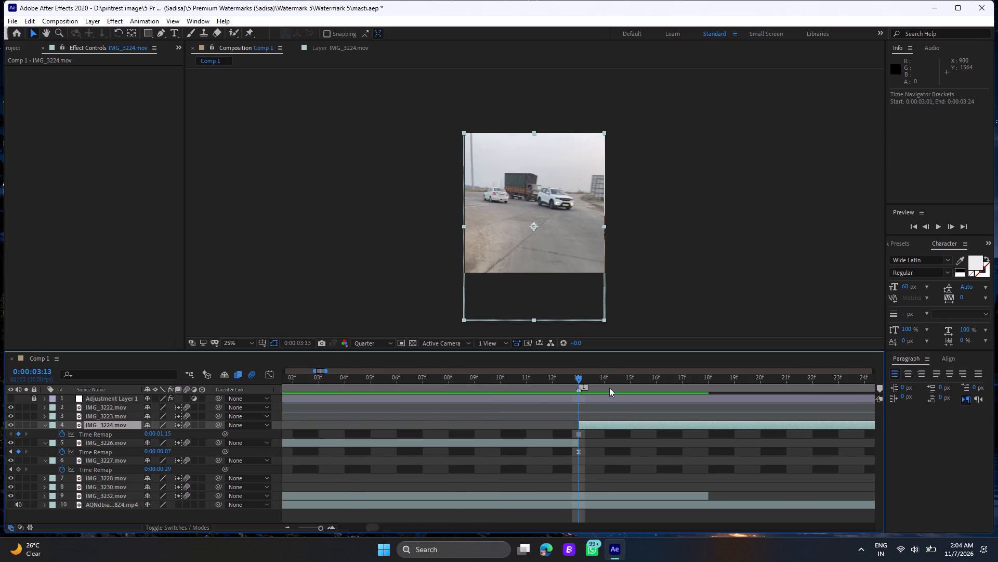
left_click(578, 432)
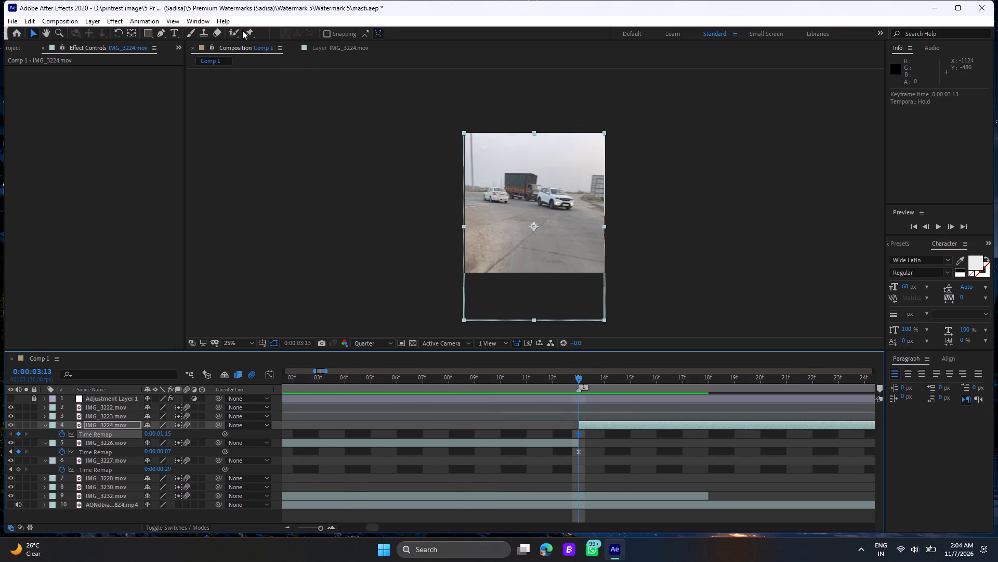
left_click(234, 32)
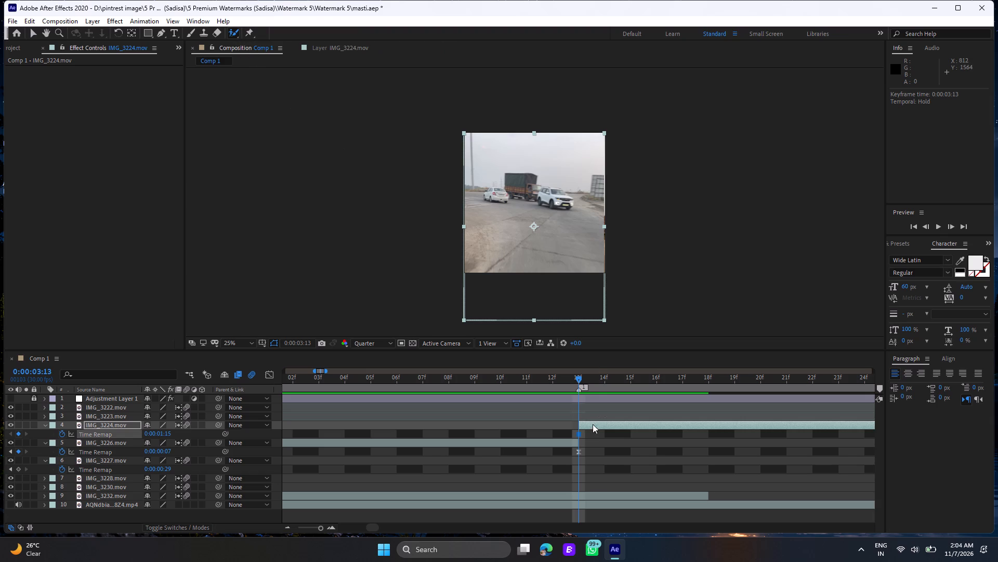
left_click(345, 49)
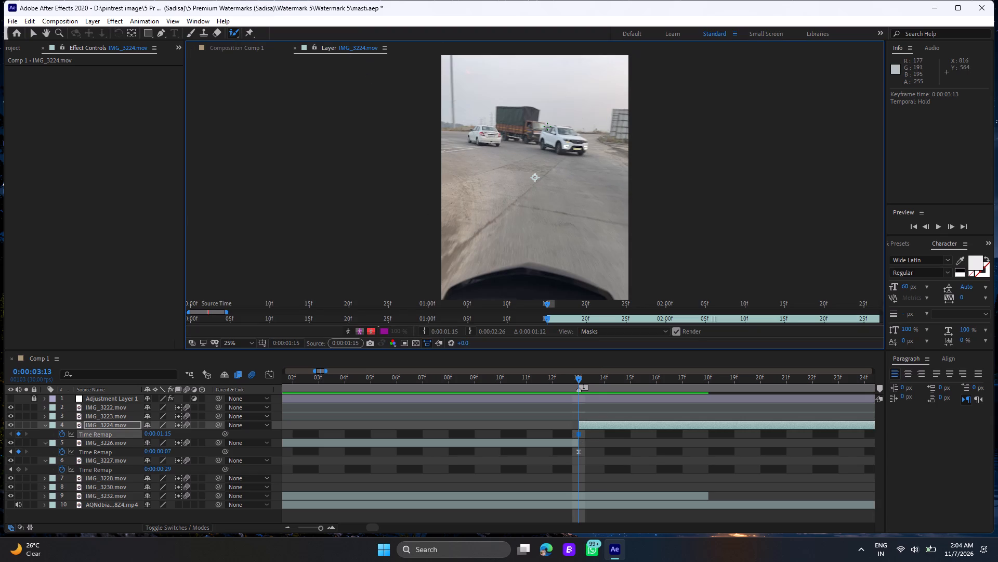
left_click_drag(545, 126, 557, 152)
left_click_drag(557, 152, 560, 146)
left_click(588, 289)
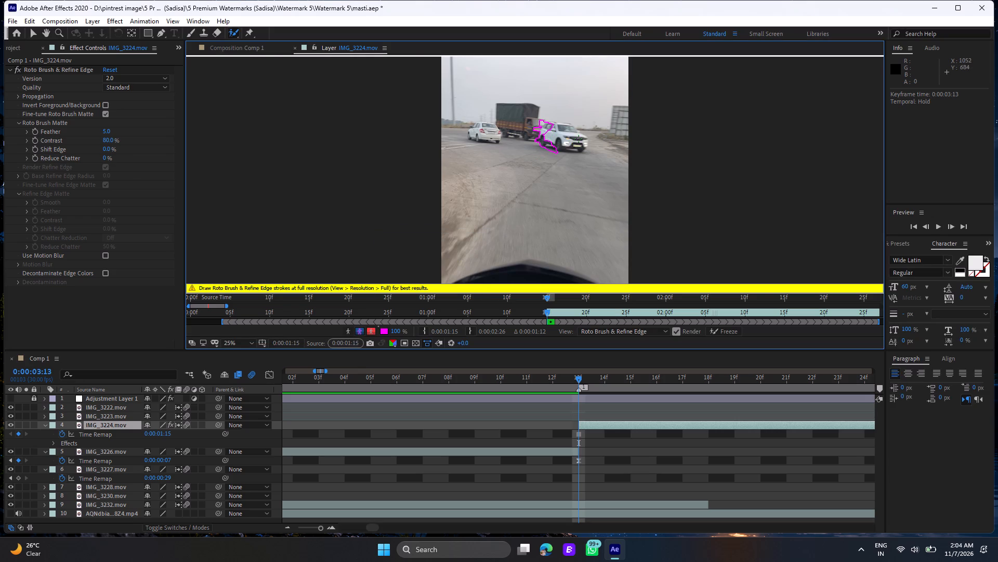
scroll(578, 138, "up", 1)
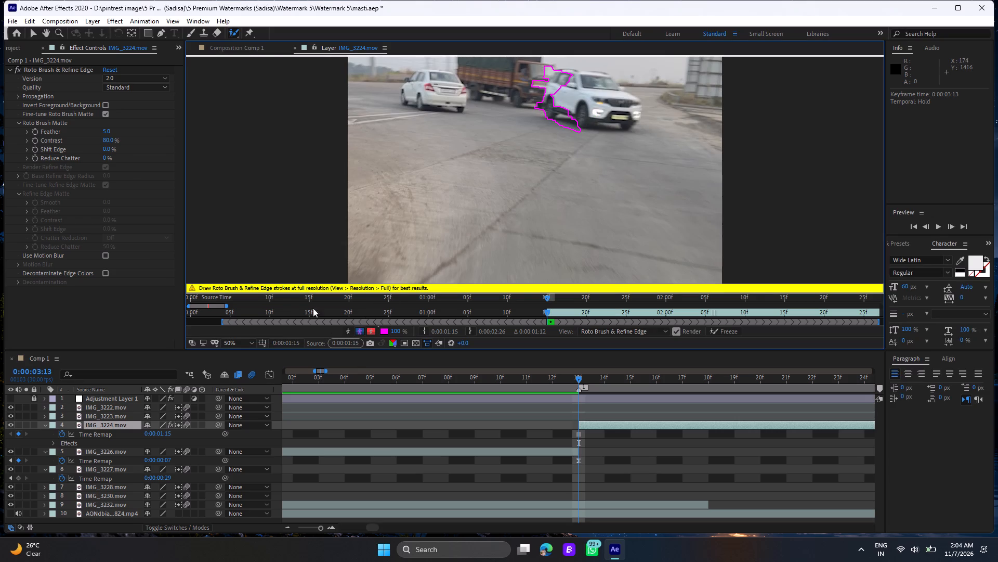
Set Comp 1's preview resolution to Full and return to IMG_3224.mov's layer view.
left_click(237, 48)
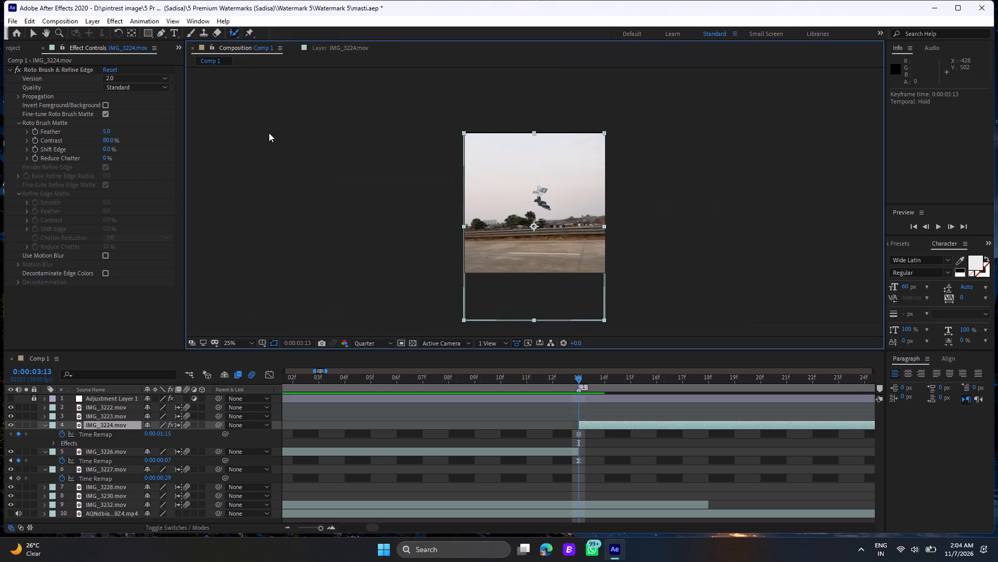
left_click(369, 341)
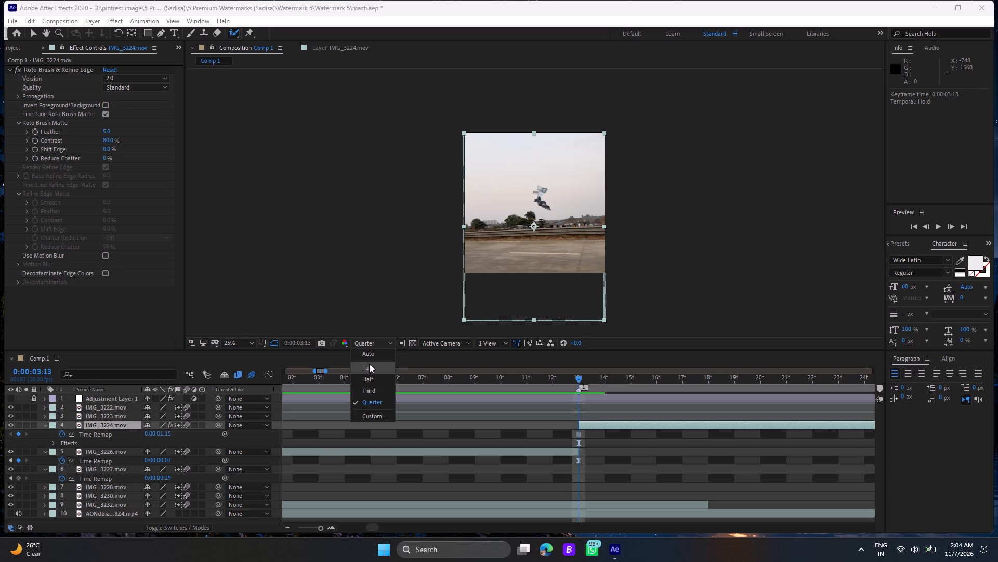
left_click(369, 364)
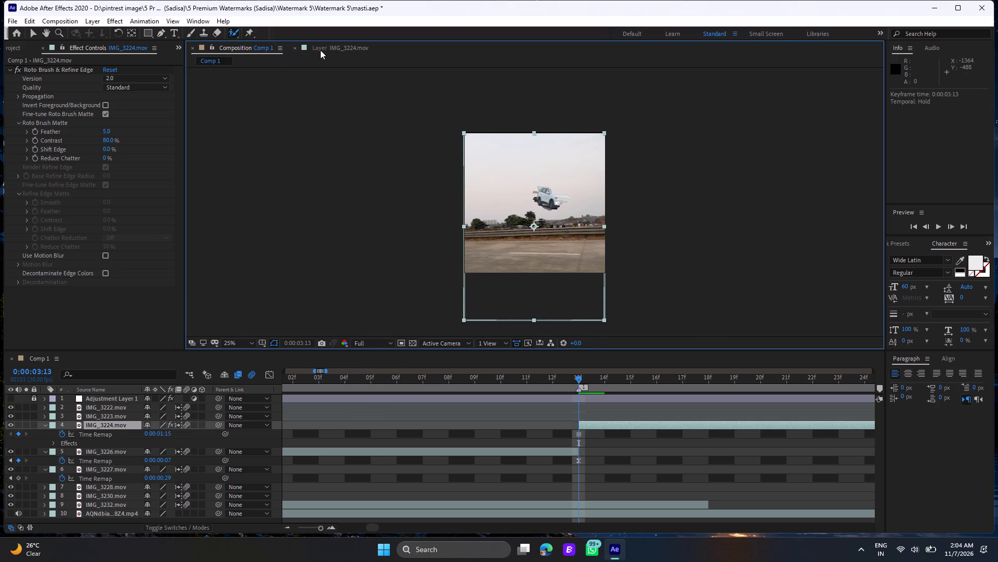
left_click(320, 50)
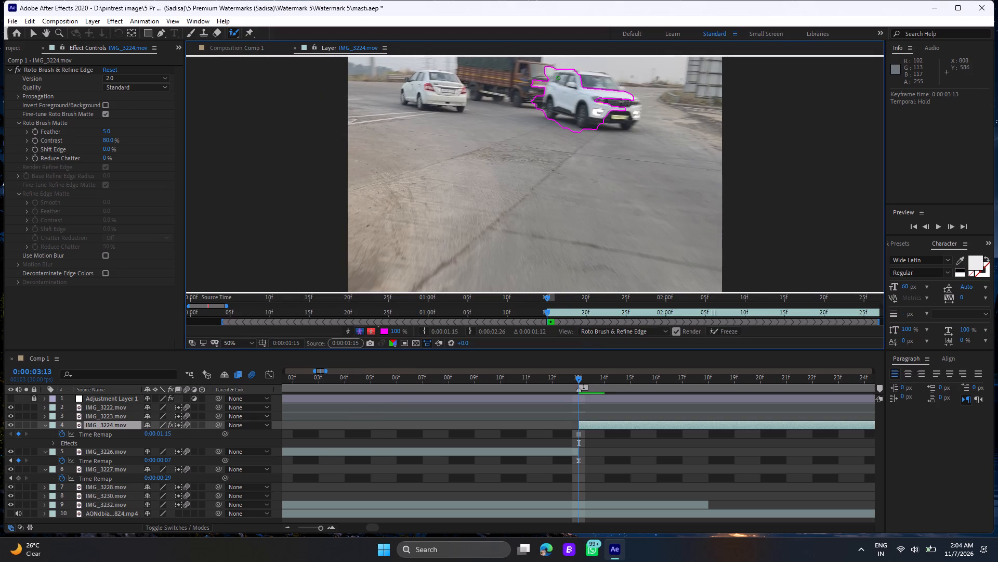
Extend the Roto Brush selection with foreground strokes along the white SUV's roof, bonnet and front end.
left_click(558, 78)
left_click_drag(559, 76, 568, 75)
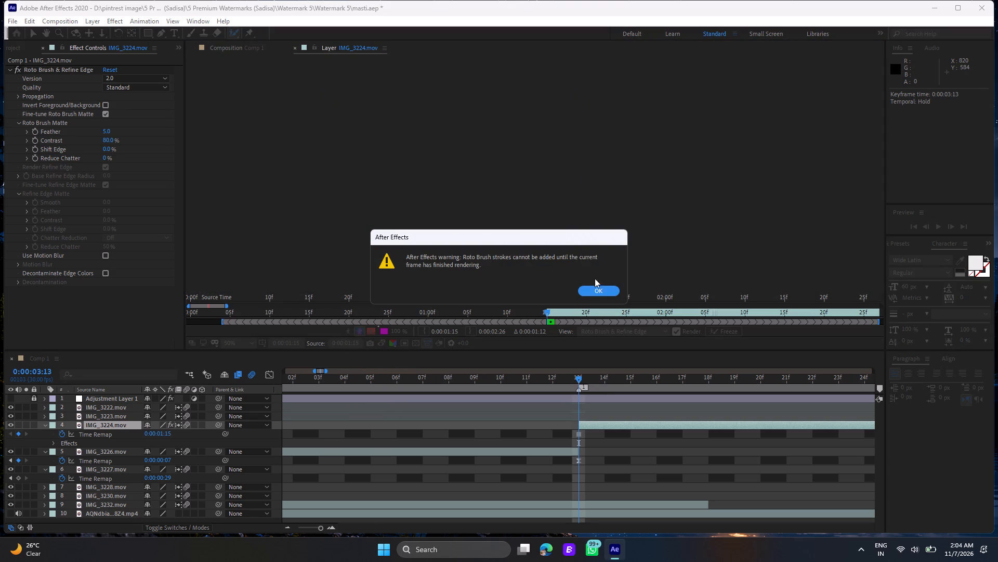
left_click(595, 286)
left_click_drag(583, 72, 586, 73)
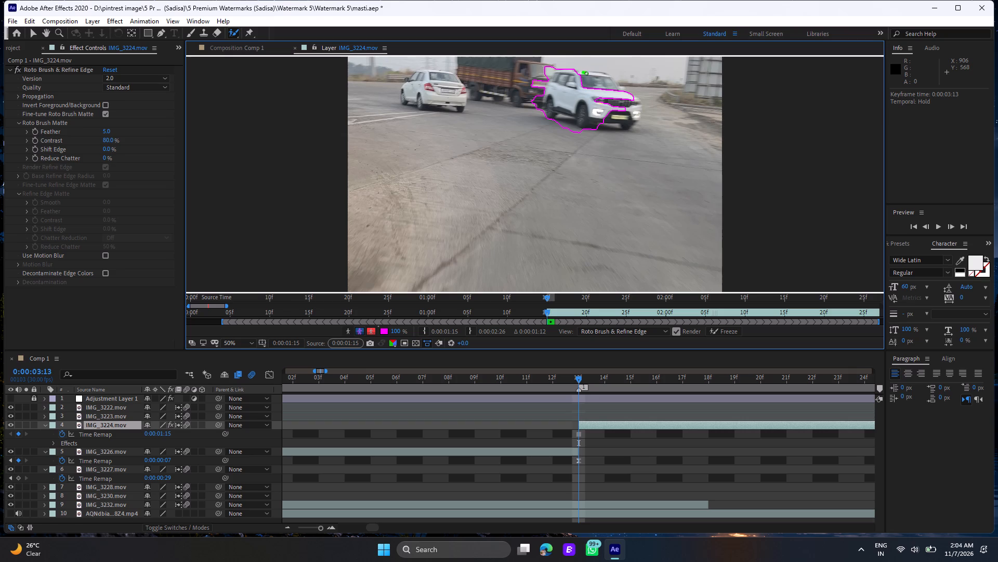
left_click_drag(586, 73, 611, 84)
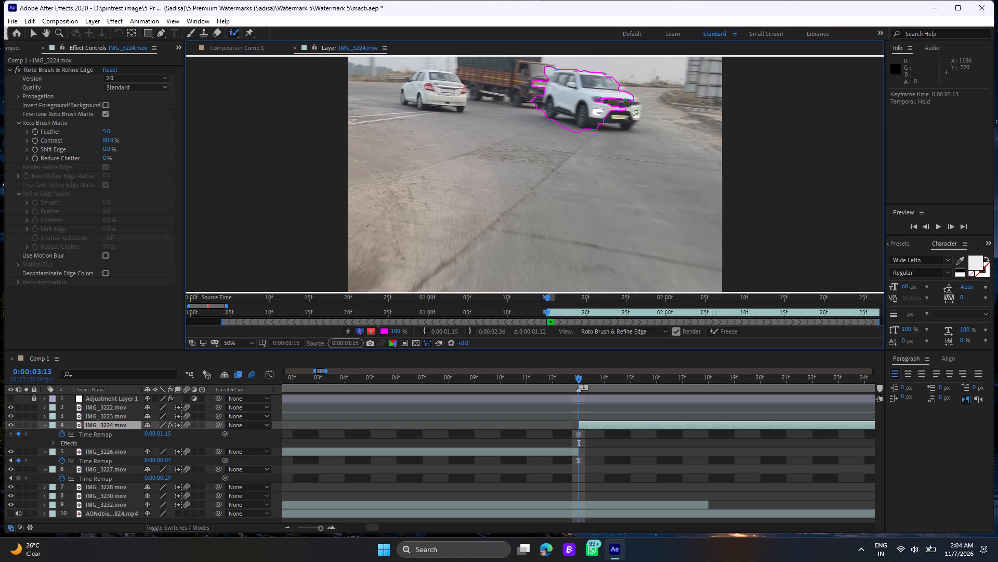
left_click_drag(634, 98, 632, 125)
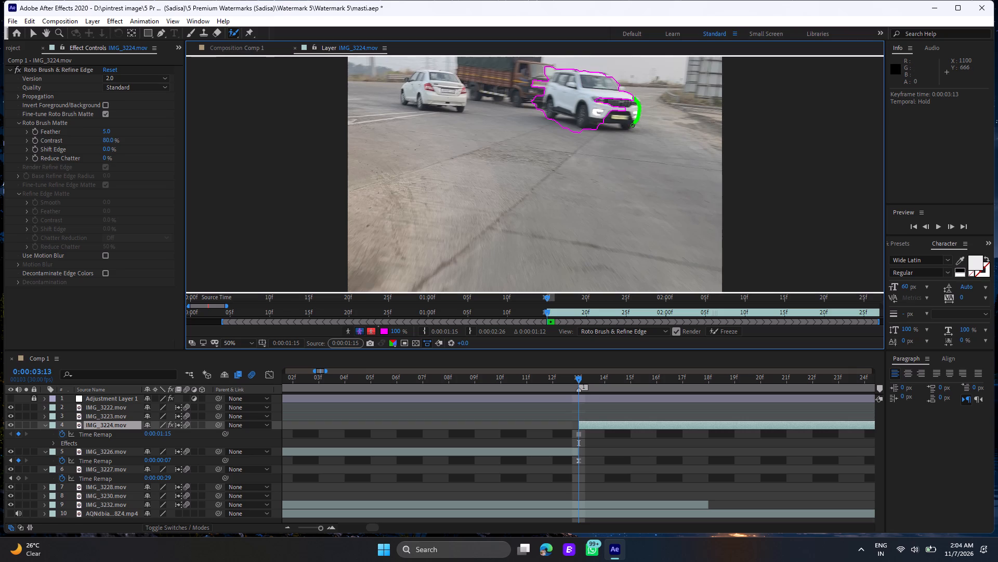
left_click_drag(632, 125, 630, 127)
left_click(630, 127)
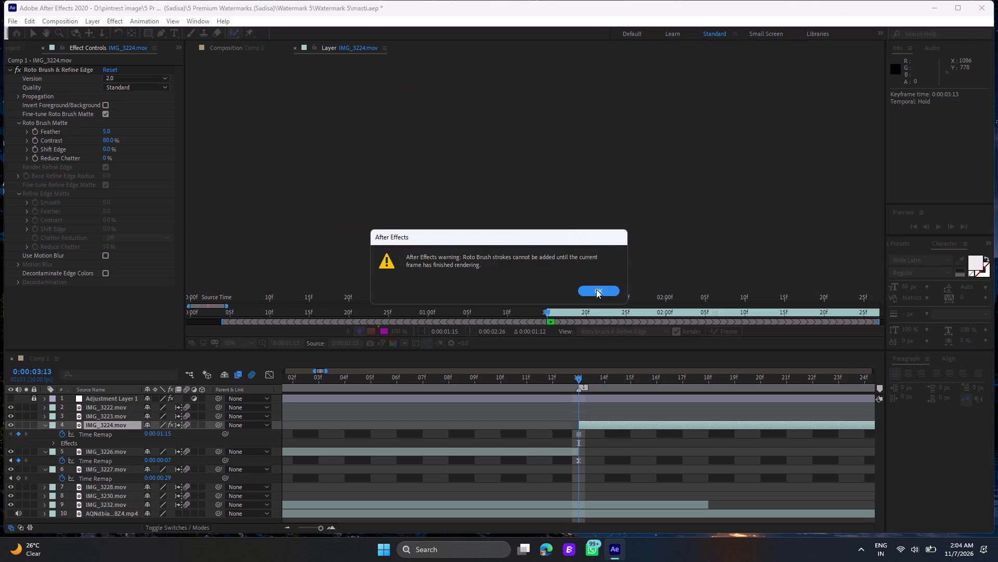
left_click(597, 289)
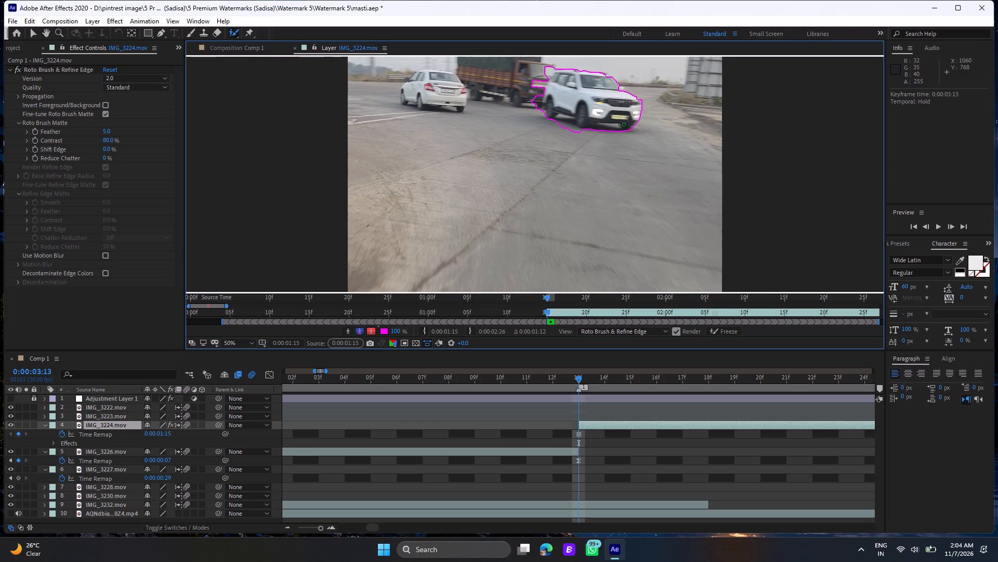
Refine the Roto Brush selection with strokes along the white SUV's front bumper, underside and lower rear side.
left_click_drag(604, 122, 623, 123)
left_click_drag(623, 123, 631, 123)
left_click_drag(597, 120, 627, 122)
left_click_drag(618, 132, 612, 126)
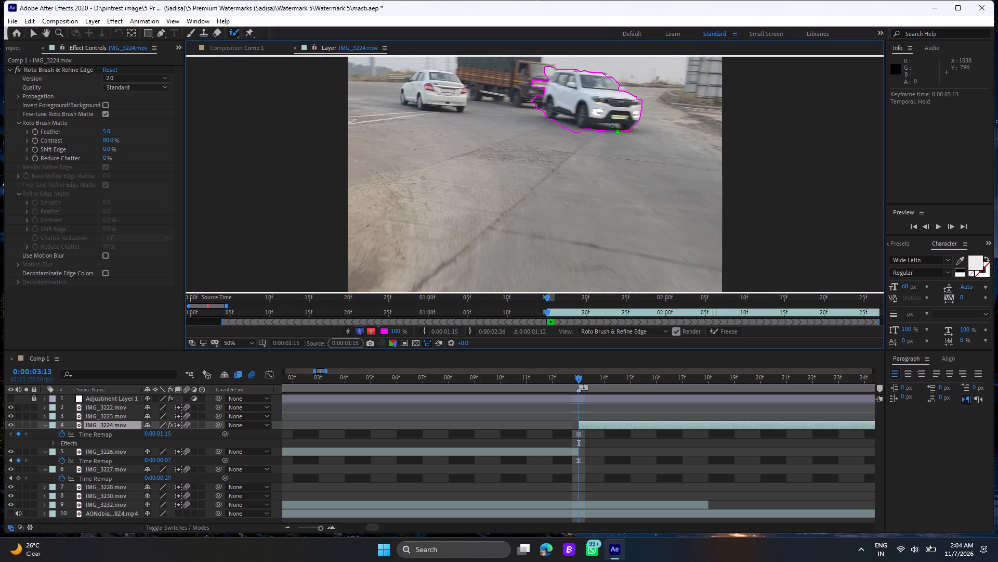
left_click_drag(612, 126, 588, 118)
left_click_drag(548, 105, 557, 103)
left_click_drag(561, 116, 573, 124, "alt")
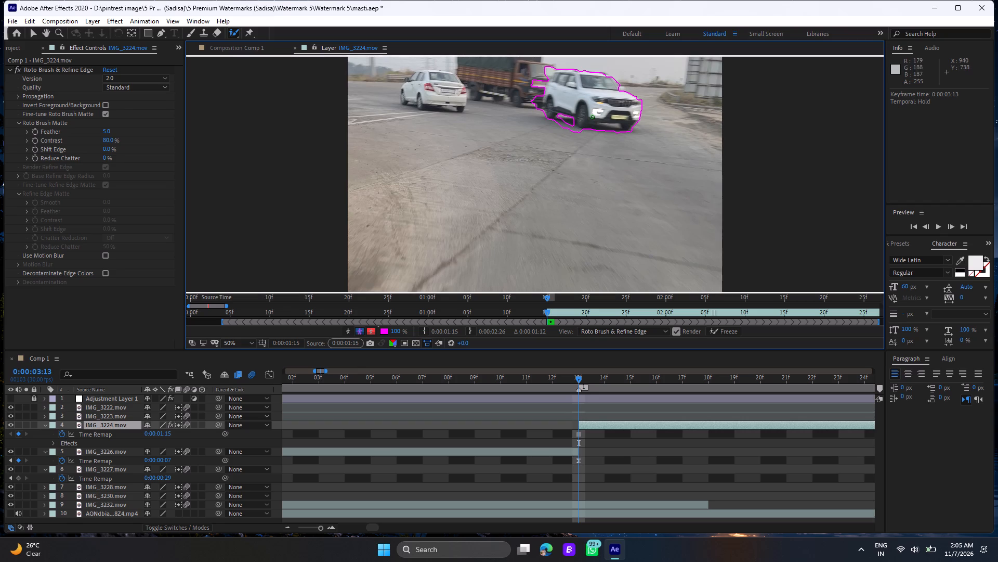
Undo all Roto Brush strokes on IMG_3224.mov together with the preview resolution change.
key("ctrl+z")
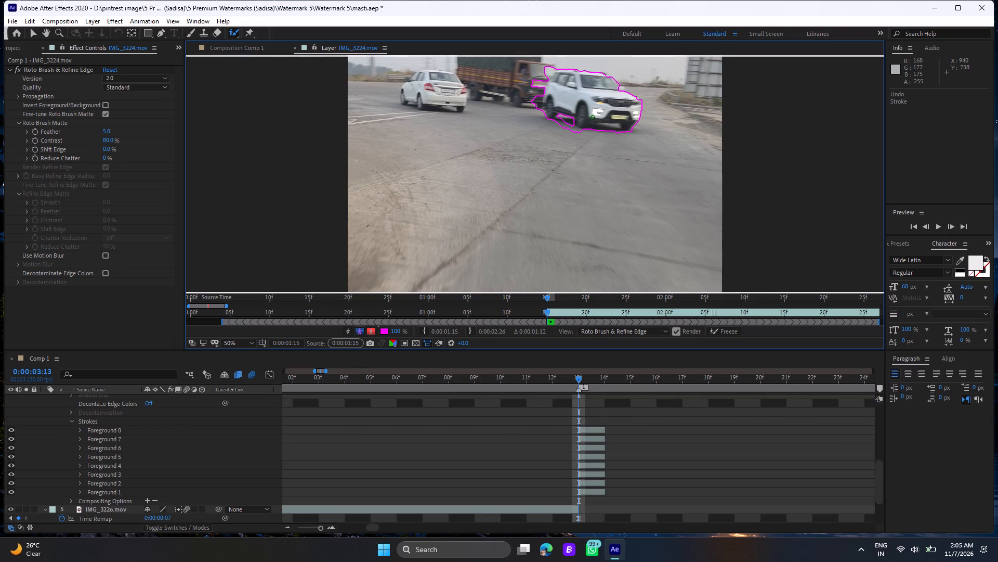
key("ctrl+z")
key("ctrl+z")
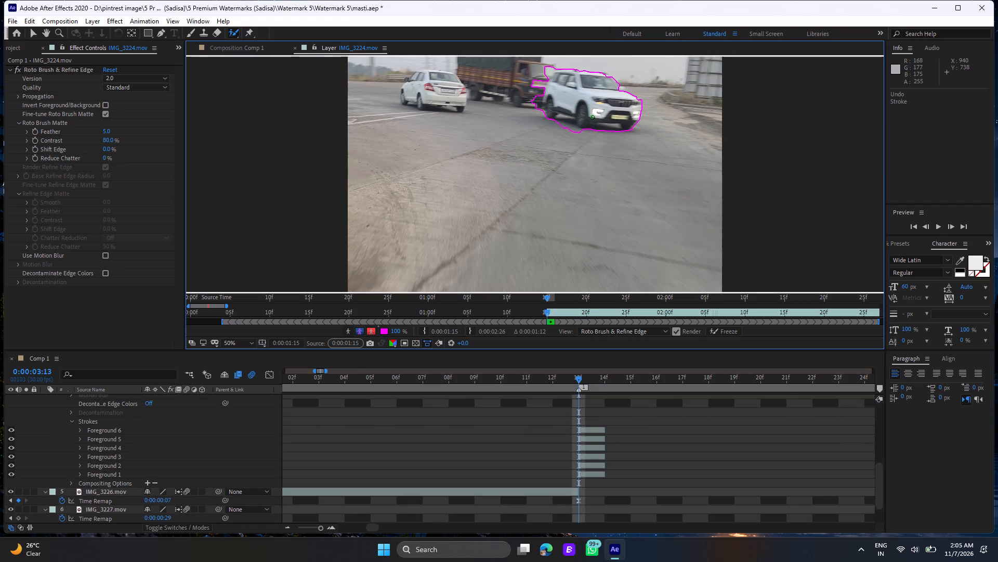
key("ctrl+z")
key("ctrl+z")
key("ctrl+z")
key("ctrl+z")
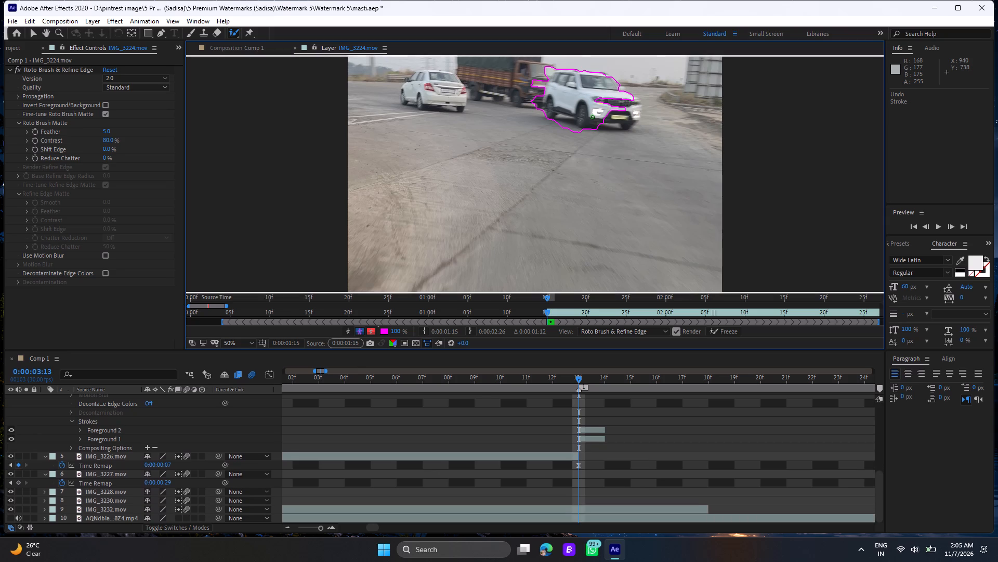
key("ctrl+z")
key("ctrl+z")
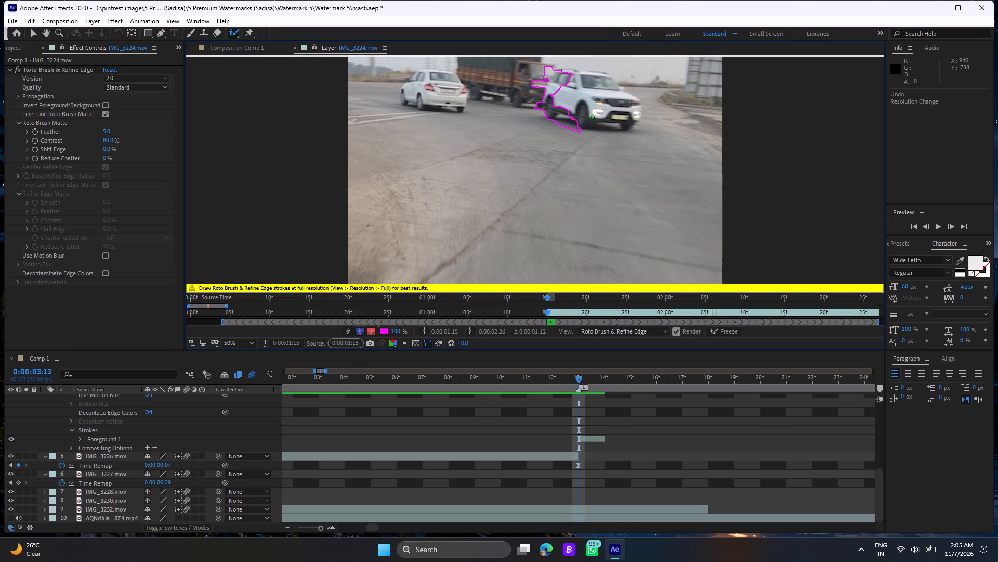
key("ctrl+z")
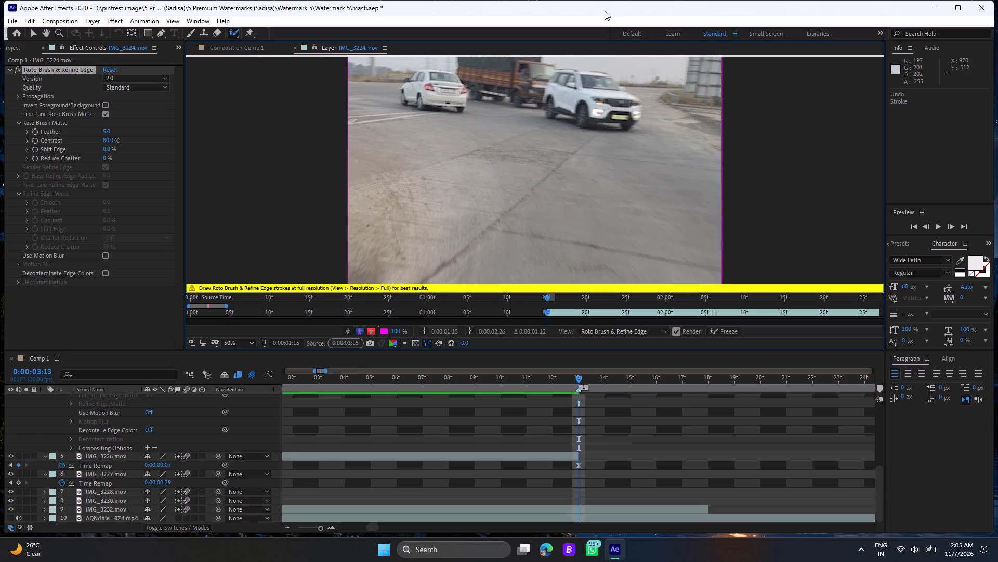
Draw a fresh Roto Brush foreground stroke covering the whole white SUV in IMG_3224.mov.
left_click(541, 102)
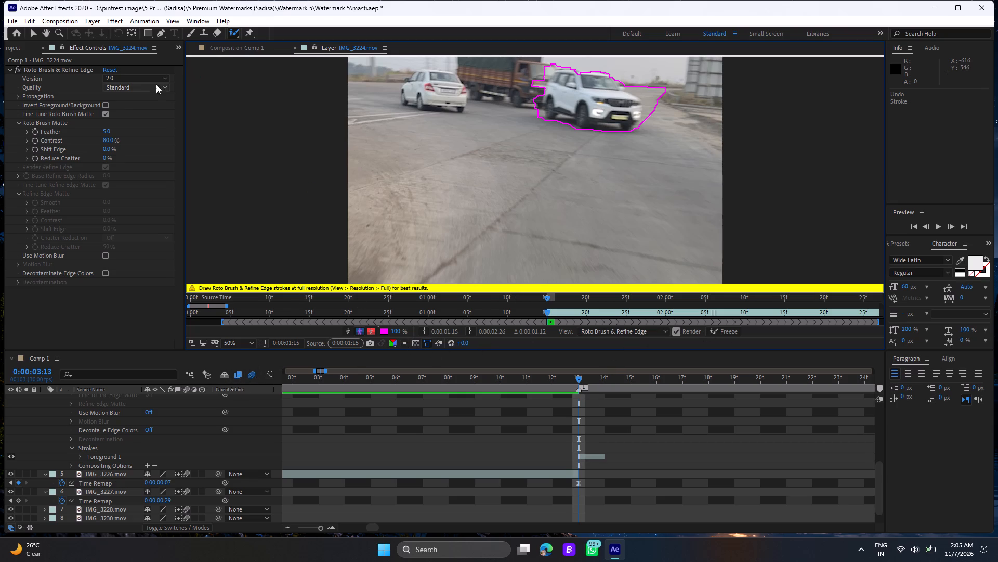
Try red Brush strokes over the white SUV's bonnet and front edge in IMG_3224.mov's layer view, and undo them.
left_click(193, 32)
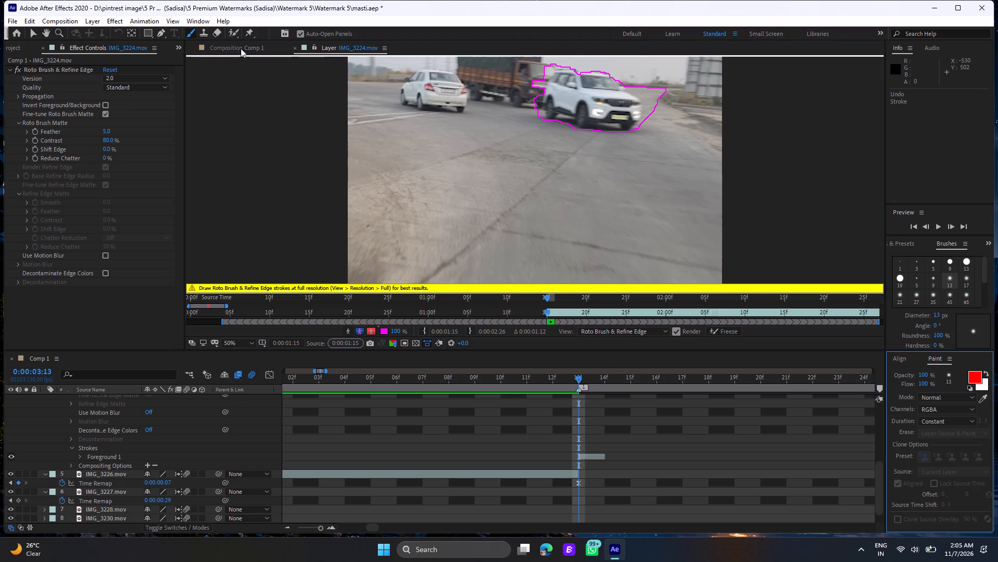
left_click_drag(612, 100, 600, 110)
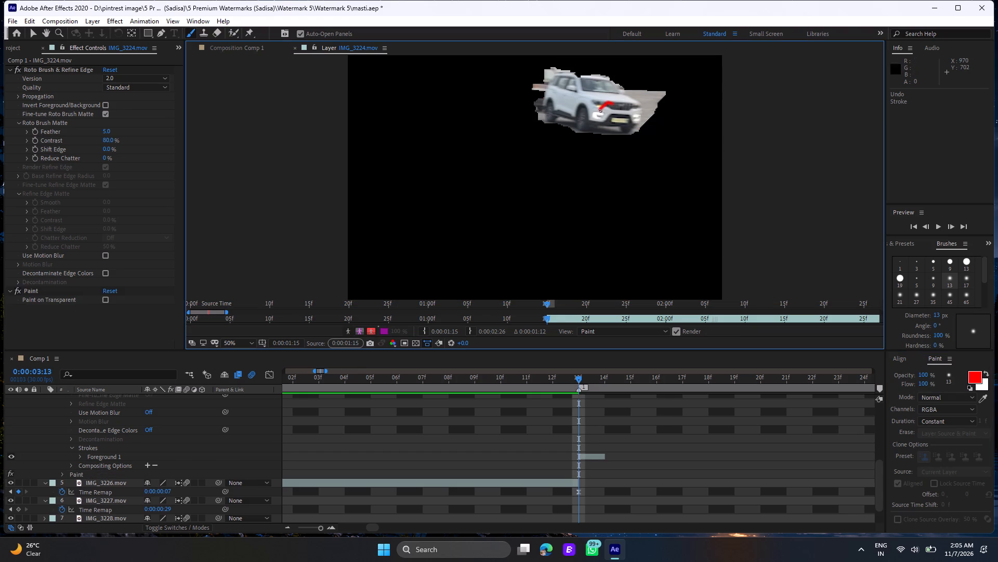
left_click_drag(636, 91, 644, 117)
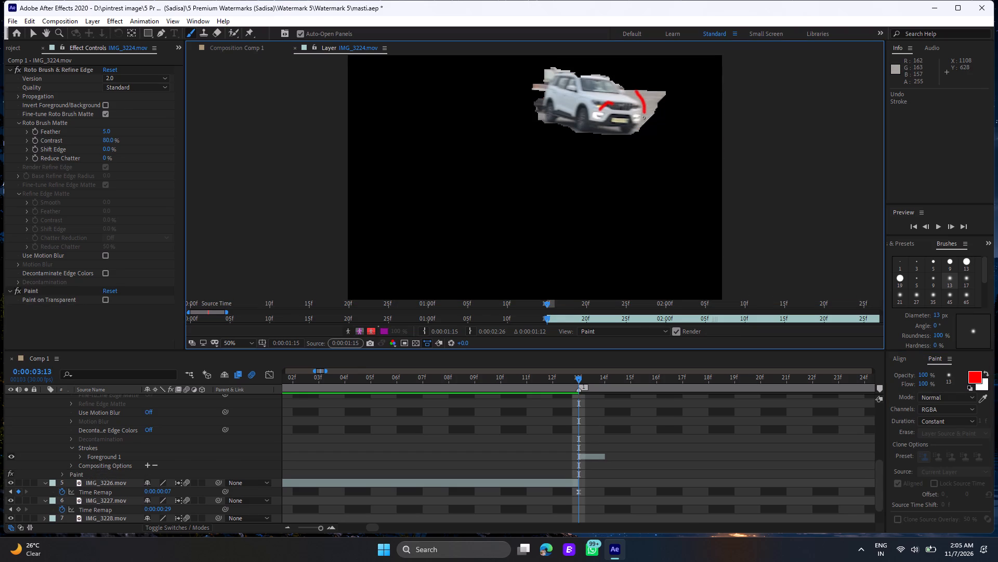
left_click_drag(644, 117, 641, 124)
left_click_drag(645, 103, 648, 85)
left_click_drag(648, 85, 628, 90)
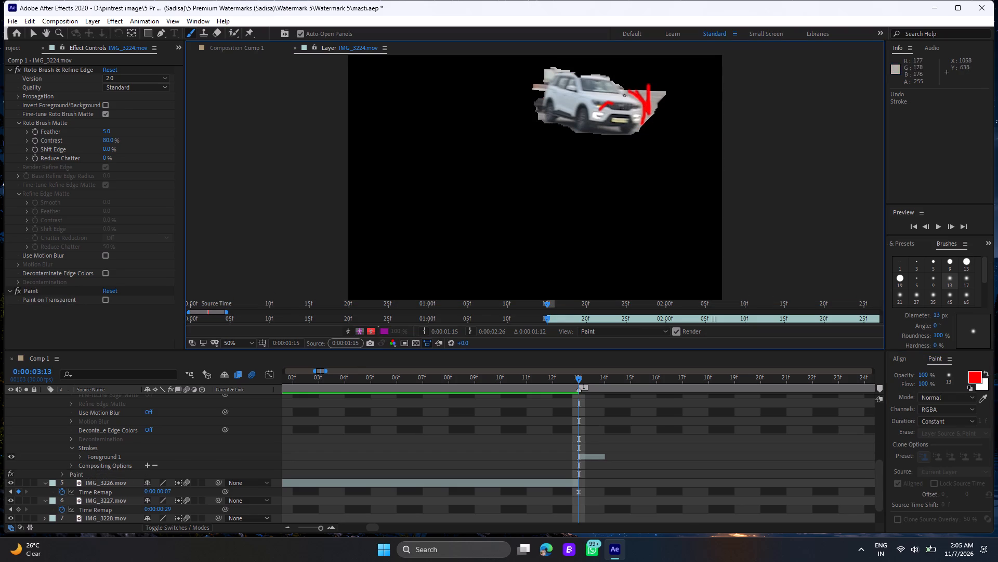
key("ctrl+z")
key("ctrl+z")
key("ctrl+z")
Paint red with the 13 px Brush over the leftover background beside the SUV's bonnet and front bumper in IMG_3224.mov's layer view.
left_click_drag(623, 90, 627, 92)
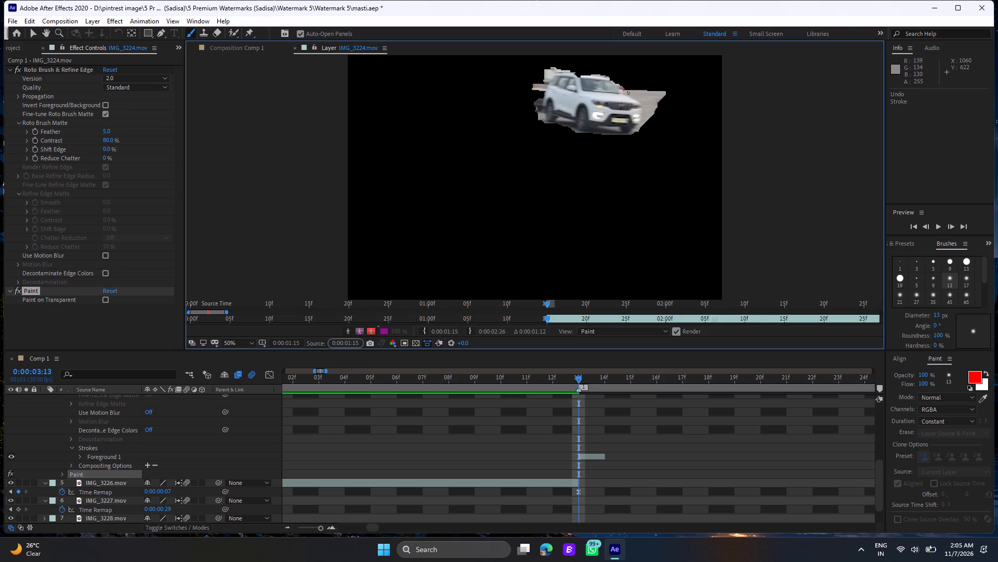
left_click_drag(627, 92, 646, 114)
left_click_drag(646, 114, 631, 92)
left_click_drag(631, 92, 636, 105)
left_click_drag(636, 105, 651, 109)
left_click_drag(651, 109, 663, 106)
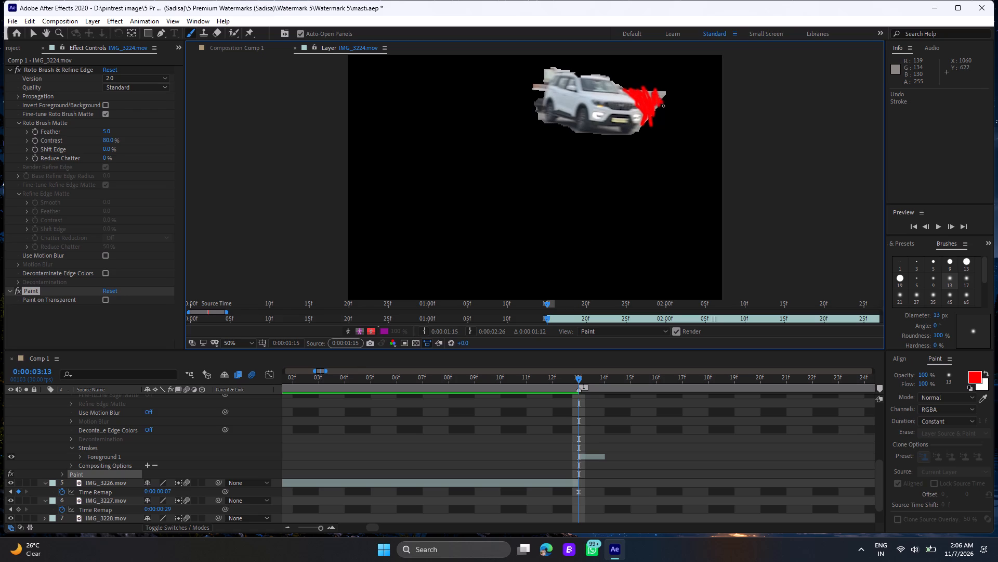
left_click_drag(663, 106, 657, 110)
left_click_drag(657, 110, 634, 134)
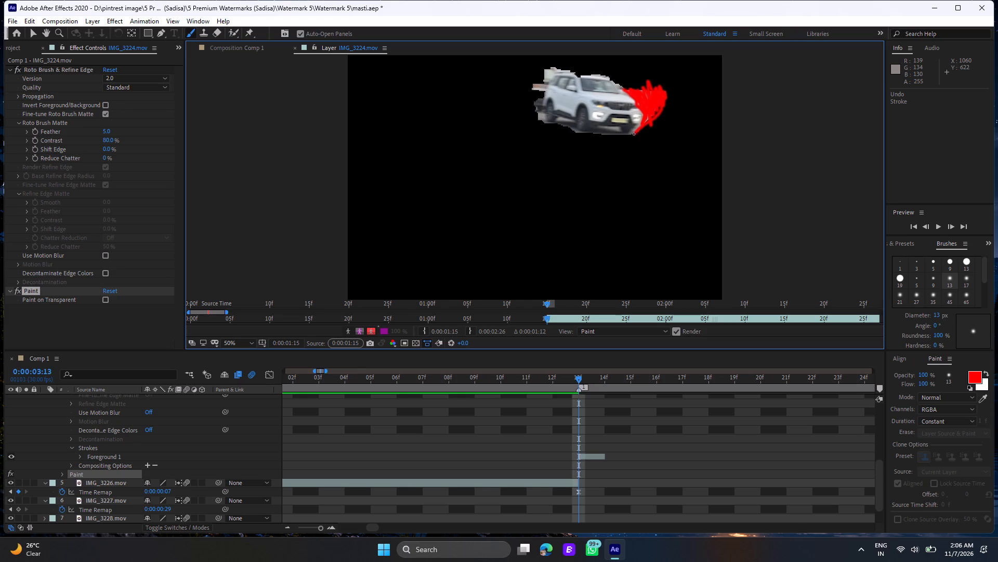
Continue the red paint along the SUV's underside, from below the front bumper to the rear wheel.
left_click_drag(634, 134, 606, 125)
left_click_drag(606, 125, 617, 130)
left_click_drag(617, 130, 613, 128)
left_click_drag(613, 128, 576, 127)
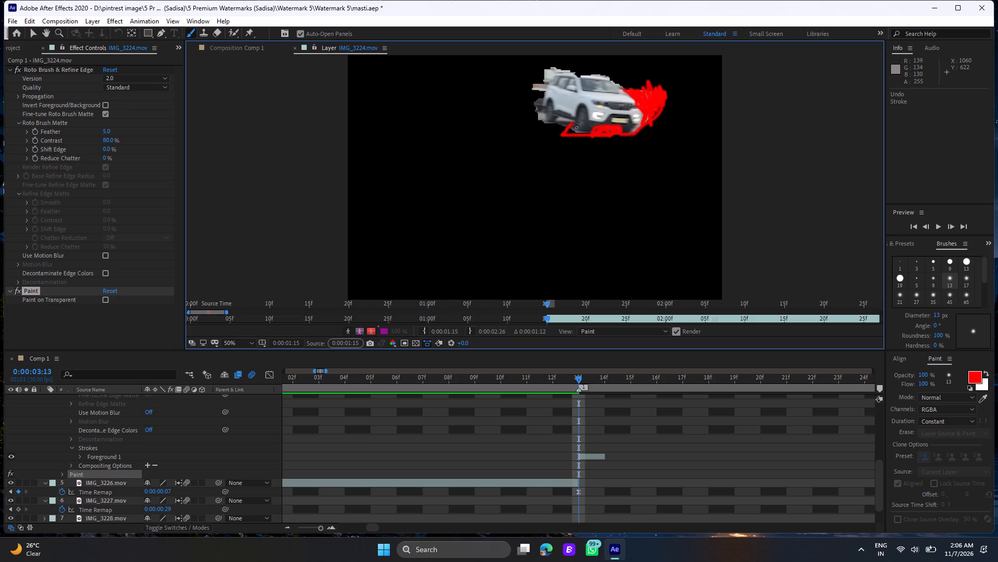
left_click_drag(576, 127, 571, 126)
left_click_drag(571, 126, 565, 123)
left_click_drag(565, 123, 549, 121)
Paint red over the leftover background behind the SUV's rear and along its roofline.
left_click_drag(549, 121, 540, 115)
left_click_drag(540, 115, 539, 116)
left_click_drag(539, 116, 552, 72)
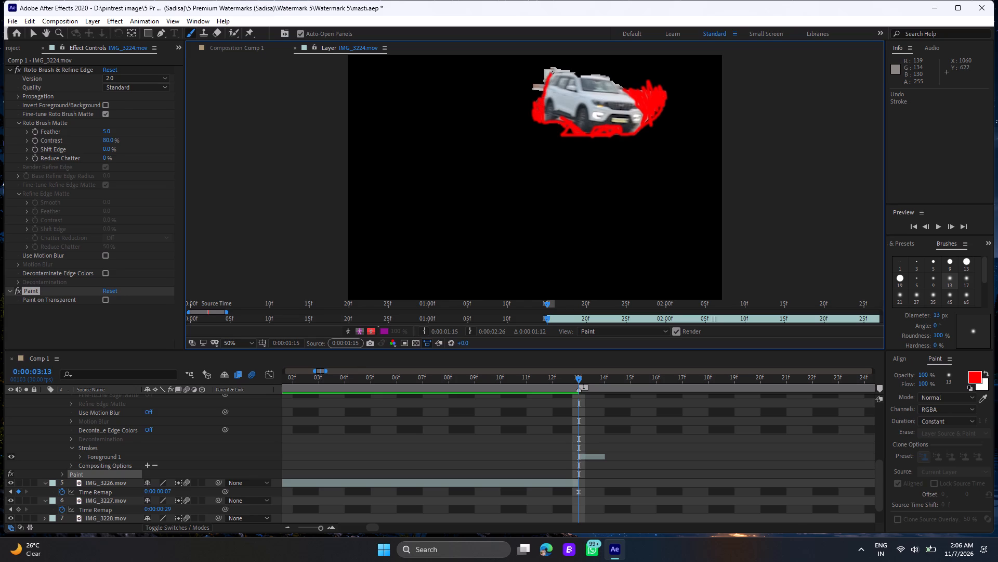
left_click_drag(552, 72, 602, 76)
left_click_drag(602, 76, 548, 86)
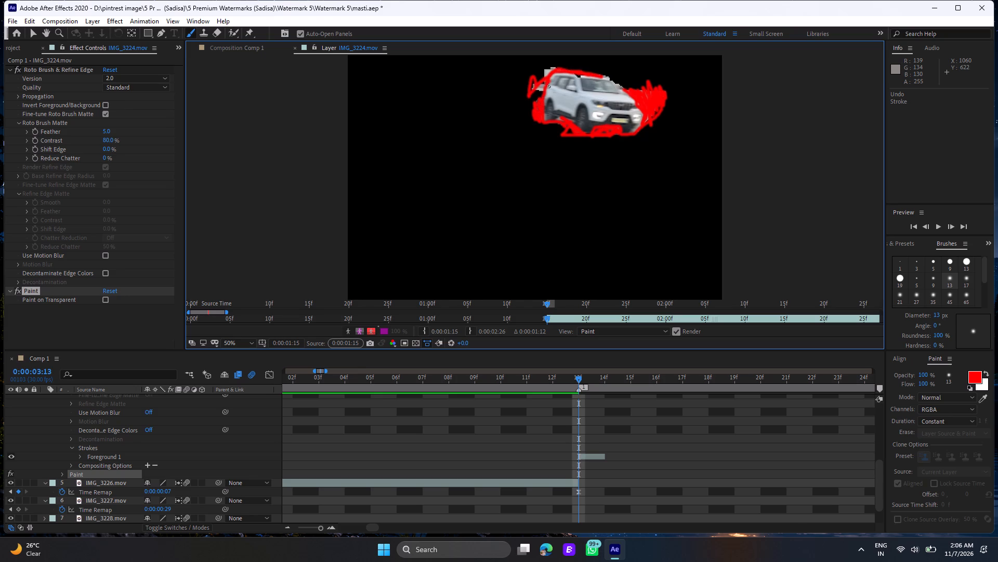
left_click_drag(548, 86, 542, 87)
left_click_drag(536, 88, 531, 98)
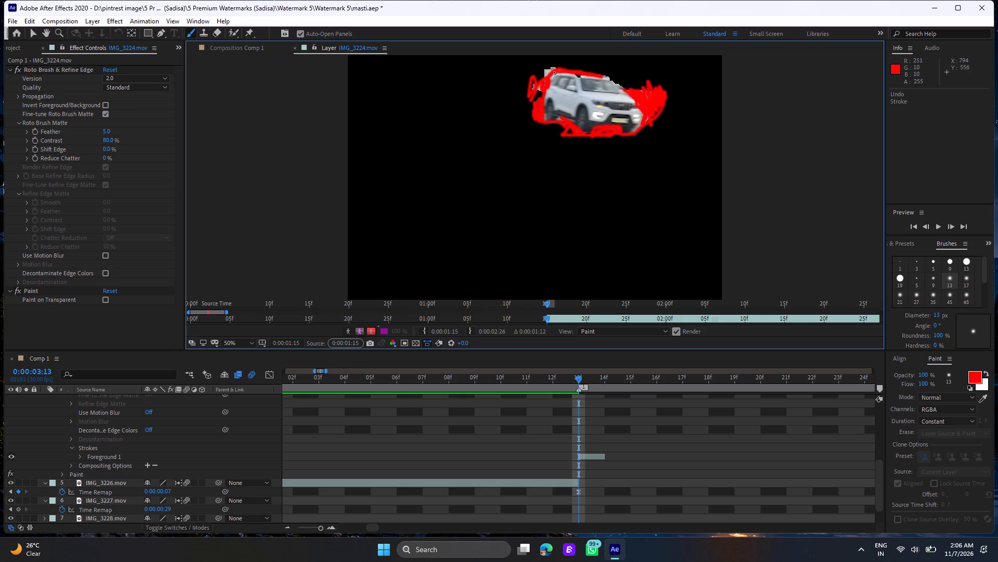
left_click_drag(550, 69, 535, 82)
left_click(535, 82)
left_click_drag(541, 67, 551, 69)
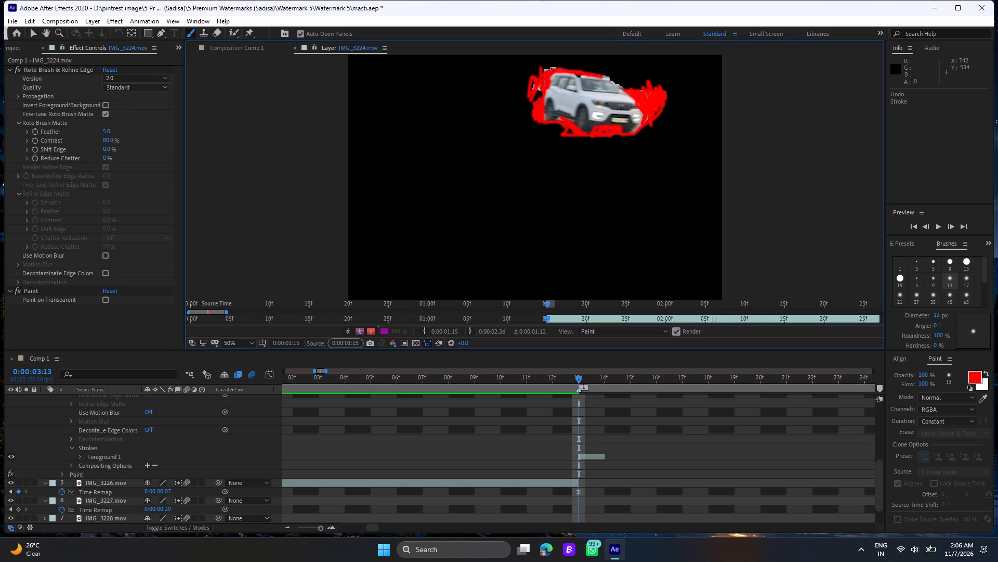
left_click_drag(551, 69, 537, 87)
left_click_drag(537, 87, 536, 92)
Return to the Comp 1 view and shift IMG_3224.mov's Foreground 1 Roto Brush stroke earlier than 0:00:03:13 in the timeline.
left_click(243, 50)
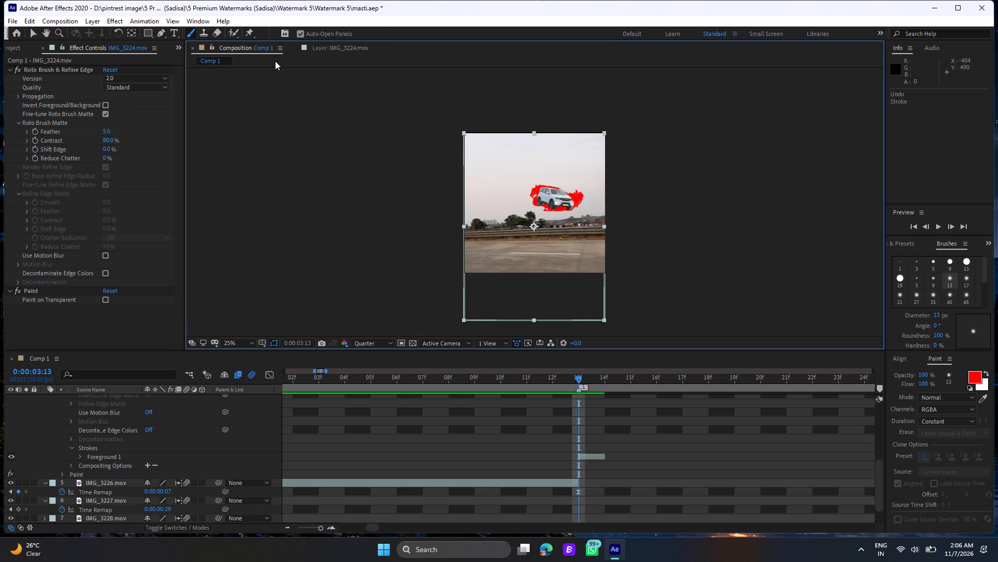
left_click(635, 205)
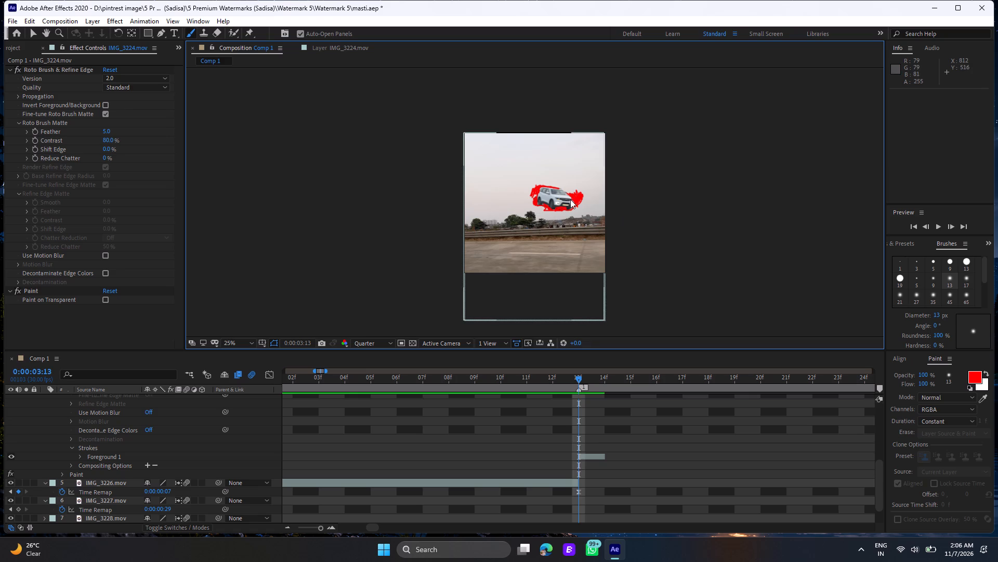
left_click(570, 199)
left_click_drag(557, 202, 555, 207)
left_click(580, 317)
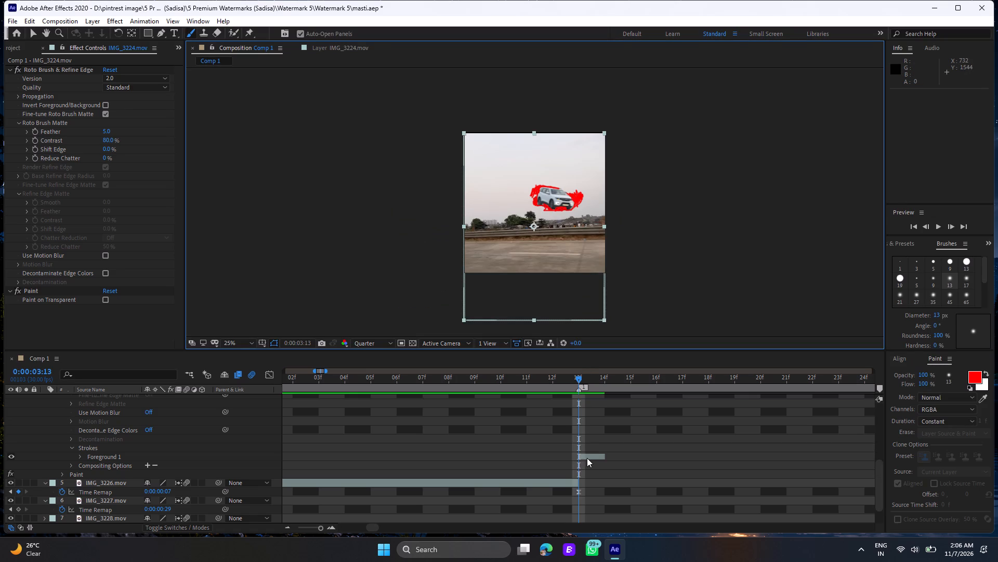
left_click_drag(587, 458, 461, 463)
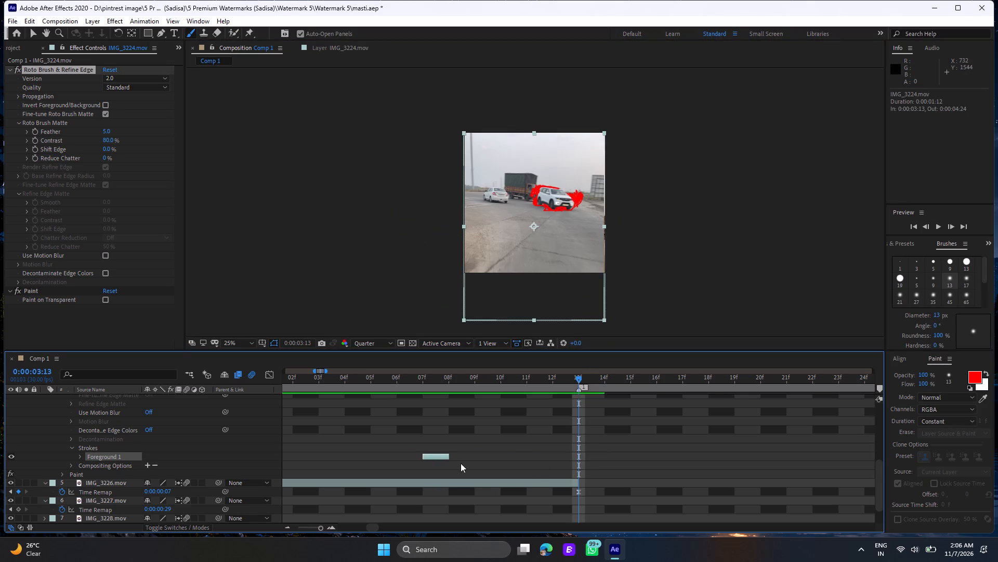
left_click_drag(461, 463, 534, 470)
Collapse IMG_3224.mov's effect properties in the Comp 1 timeline so only its keyframed Time Remap is listed.
double_click(312, 529)
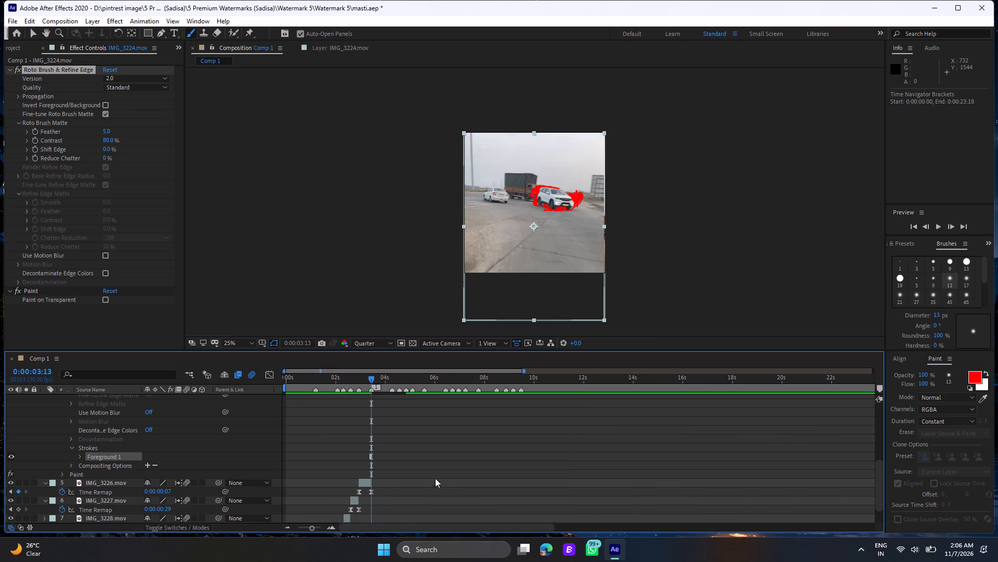
scroll(444, 466, "down", 3)
scroll(442, 466, "up", 8)
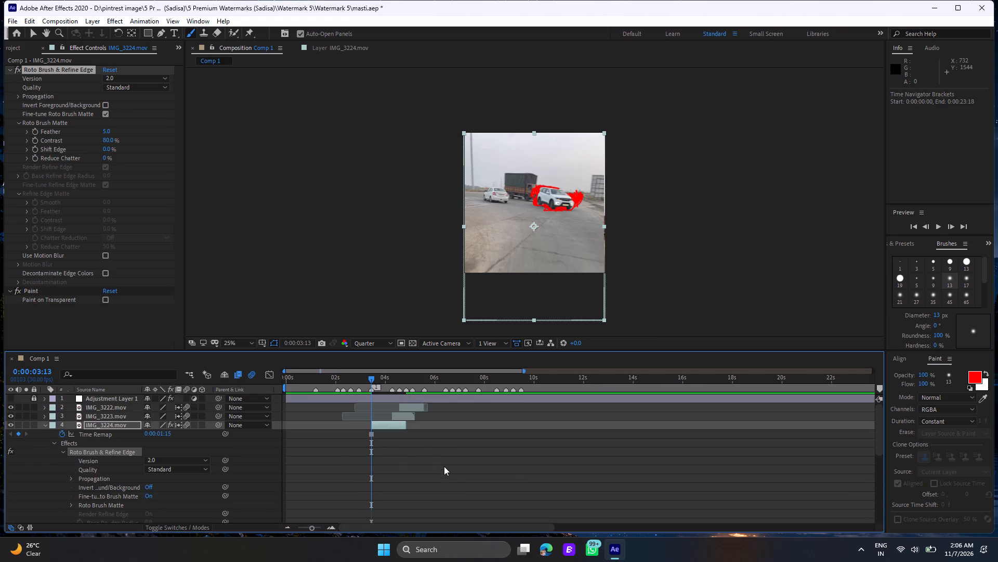
scroll(444, 466, "up", 2)
scroll(444, 466, "down", 2)
scroll(444, 466, "up", 2)
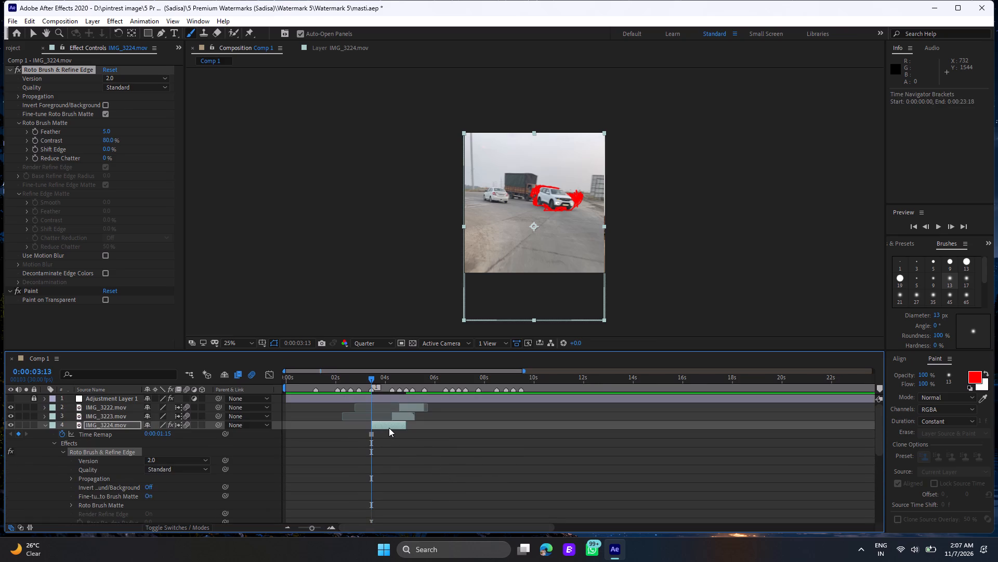
left_click(389, 426)
key("u")
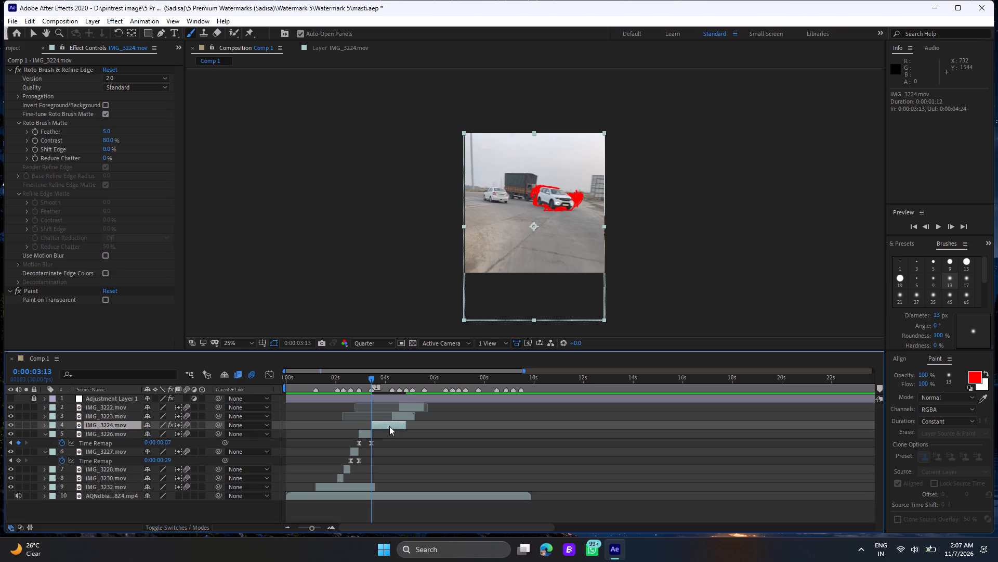
key("u")
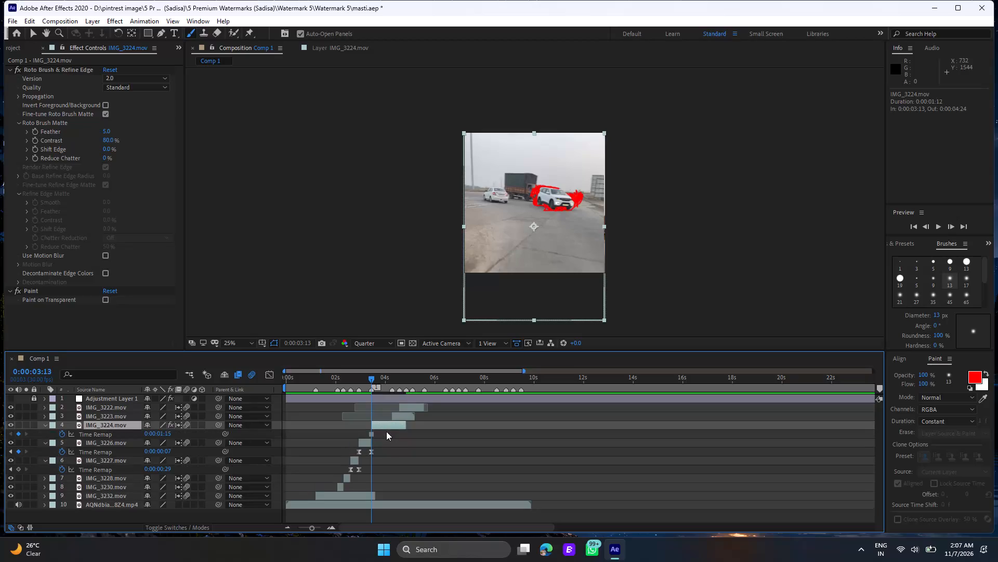
Reposition IMG_3224.mov in the Comp 1 frame and nudge it to position 540, 724.
left_click(551, 196)
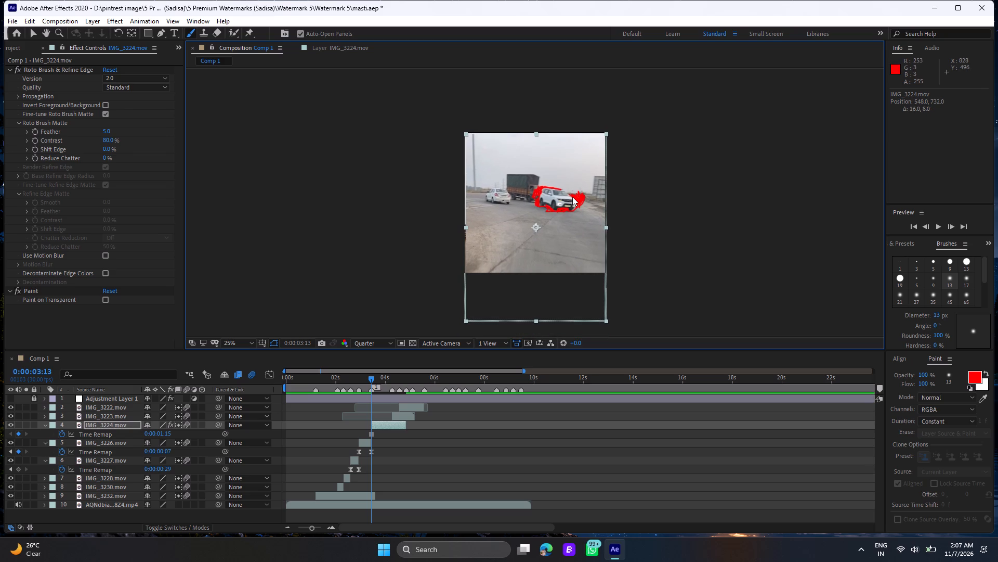
key("Left")
key("Left")
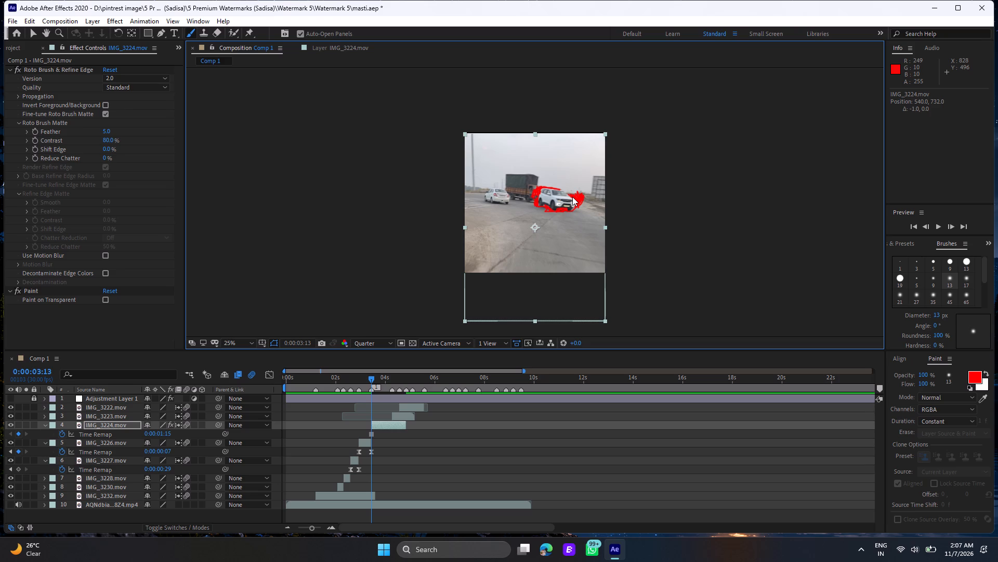
key("Up")
key("Up")
key("Up")
key("Down")
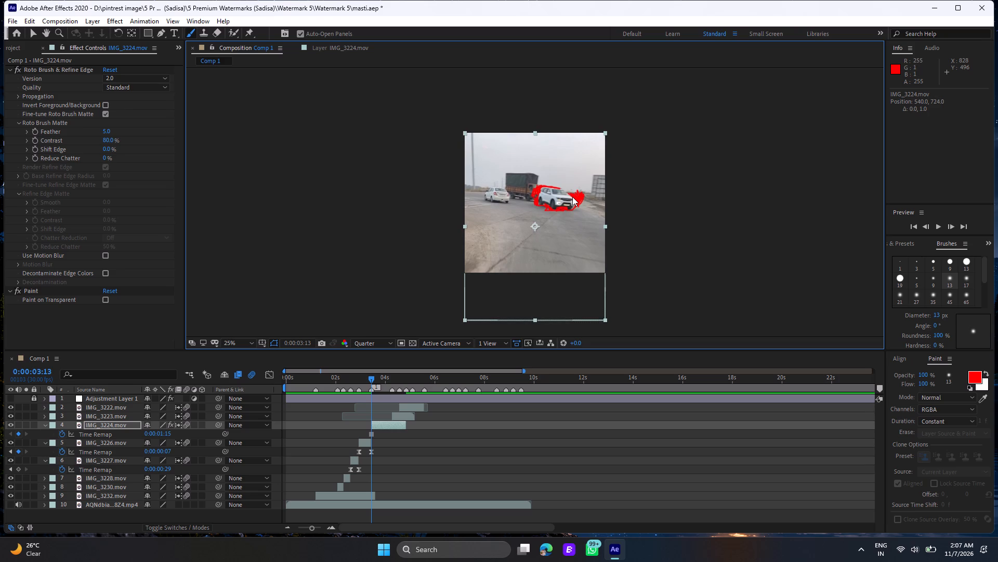
Undo IMG_3224.mov's repositioning, the brush stroke time shift, all red paint strokes and the existing Roto Brush cutout at 0:00:03:13.
key("Down")
key("Up")
scroll(657, 248, "up", 1)
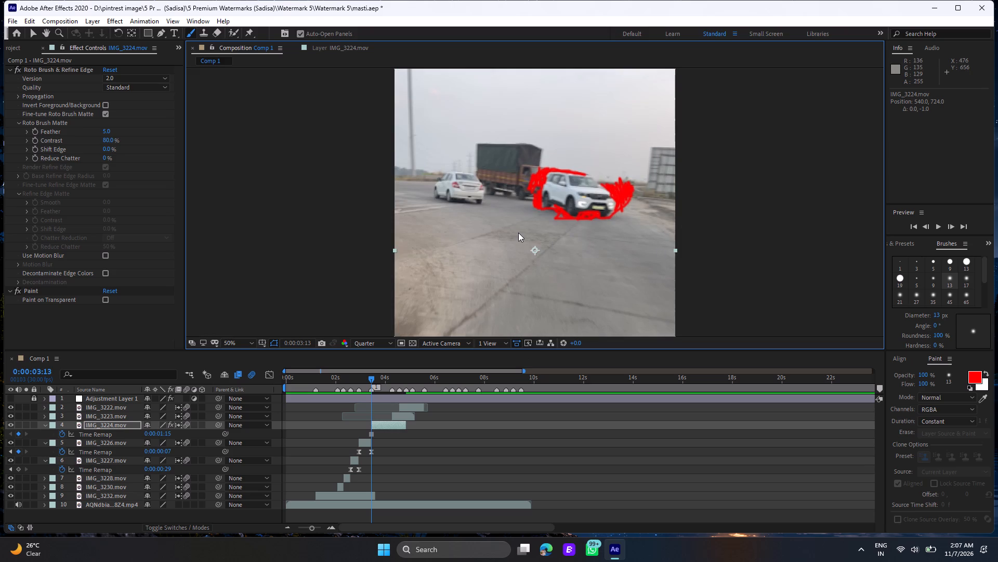
key("ctrl+z")
key("ctrl+z")
key("ctrl+z")
key("ctrl+z")
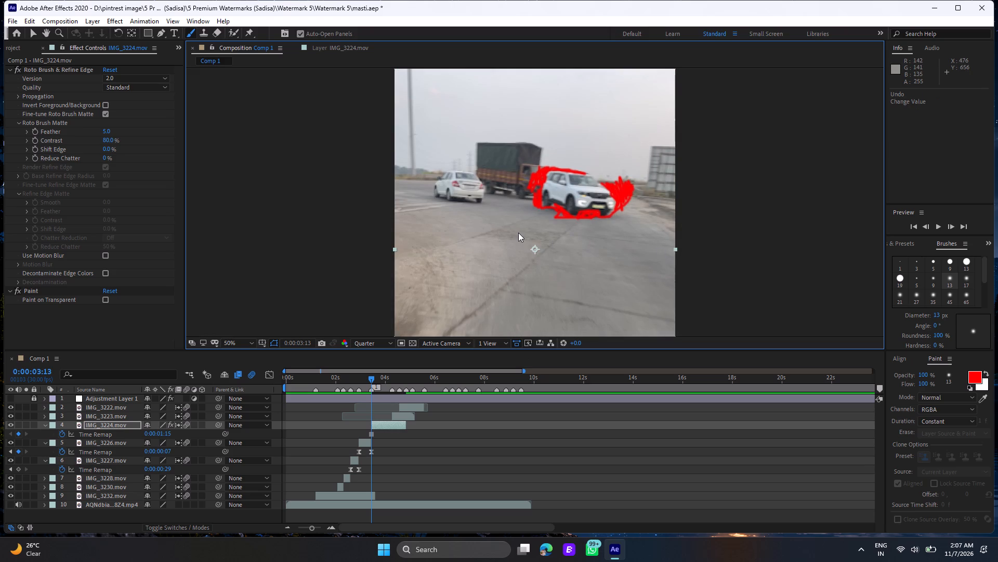
key("ctrl+z")
key("ctrl+z")
key("ctrl+z")
key("ctrl+z")
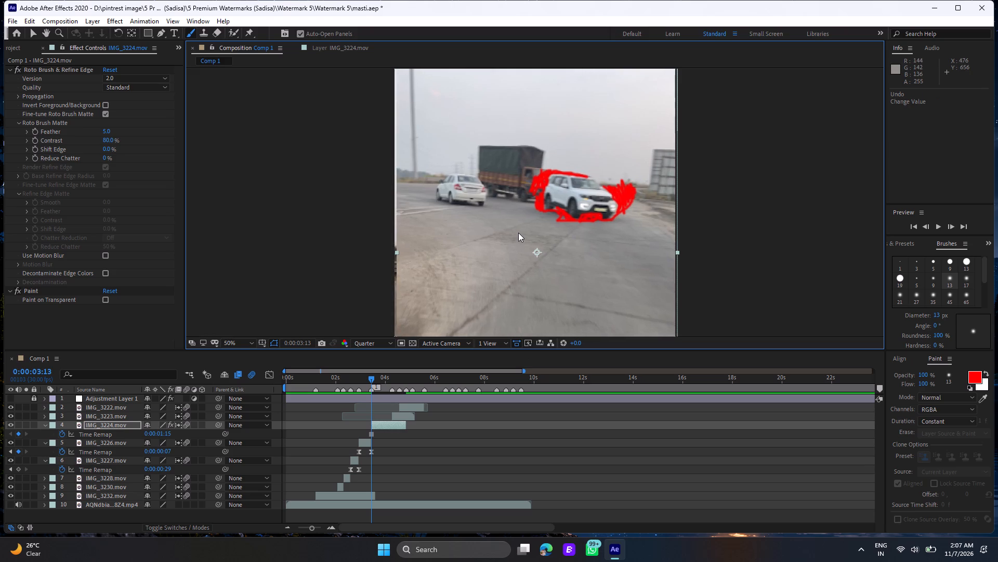
key("ctrl+z")
key("ctrl+z")
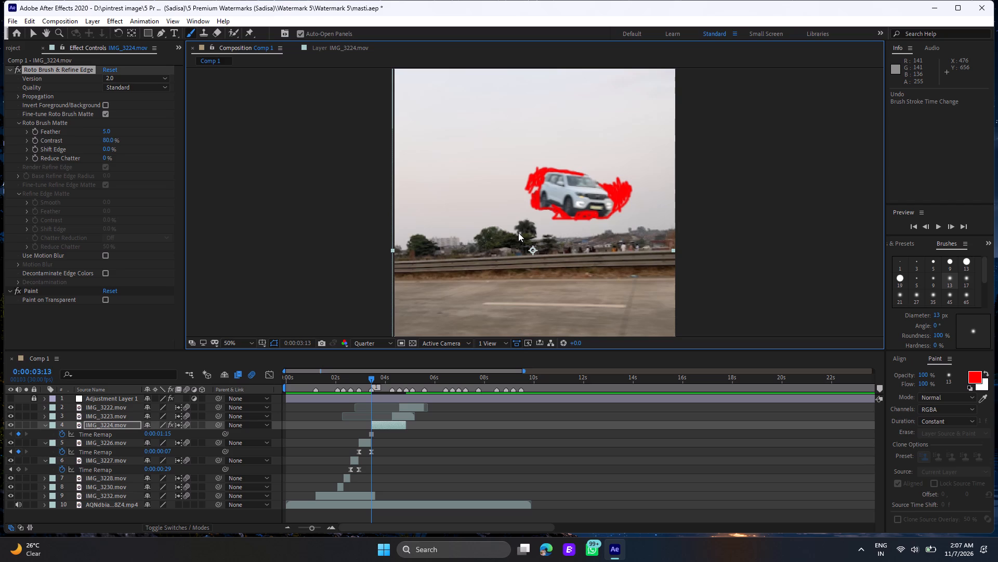
key("ctrl+z")
key("ctrl+z")
key("ctrl+z")
key("ctrl+z")
key("ctrl+z")
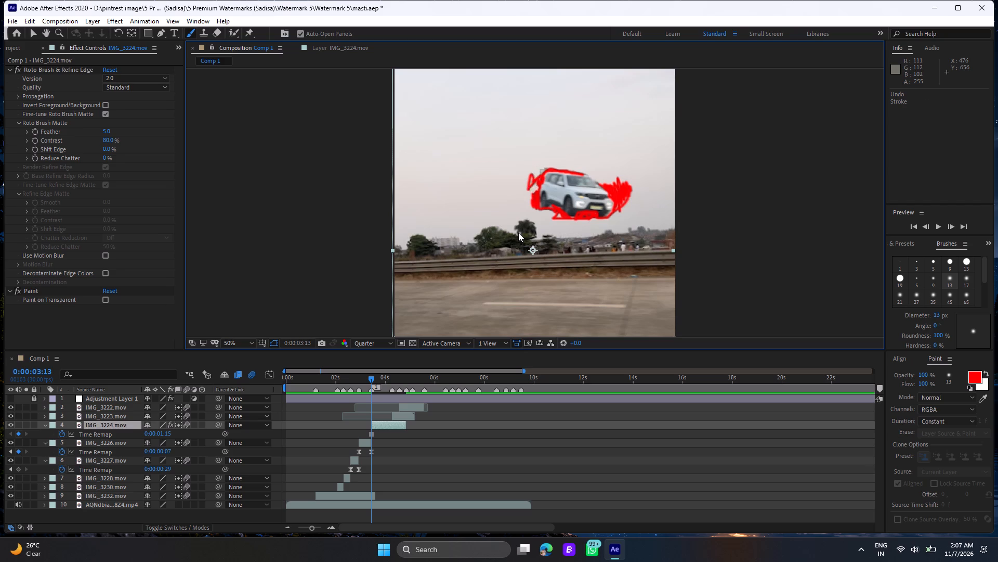
key("ctrl+z")
key("ctrl+z")
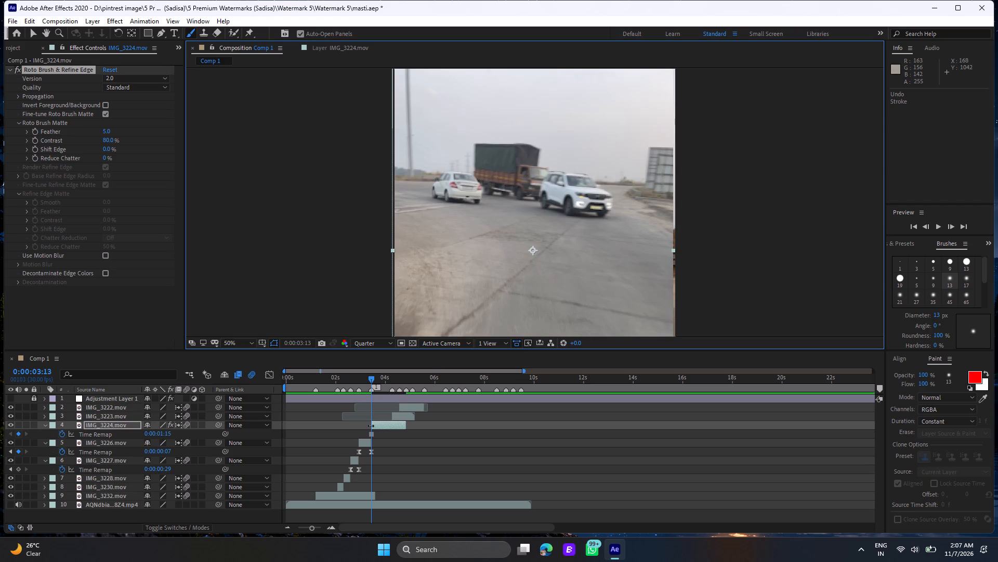
Roto Brush the white SUV in IMG_3224.mov's layer view with foreground strokes along its rear, underside, roofline and front.
left_click(372, 433)
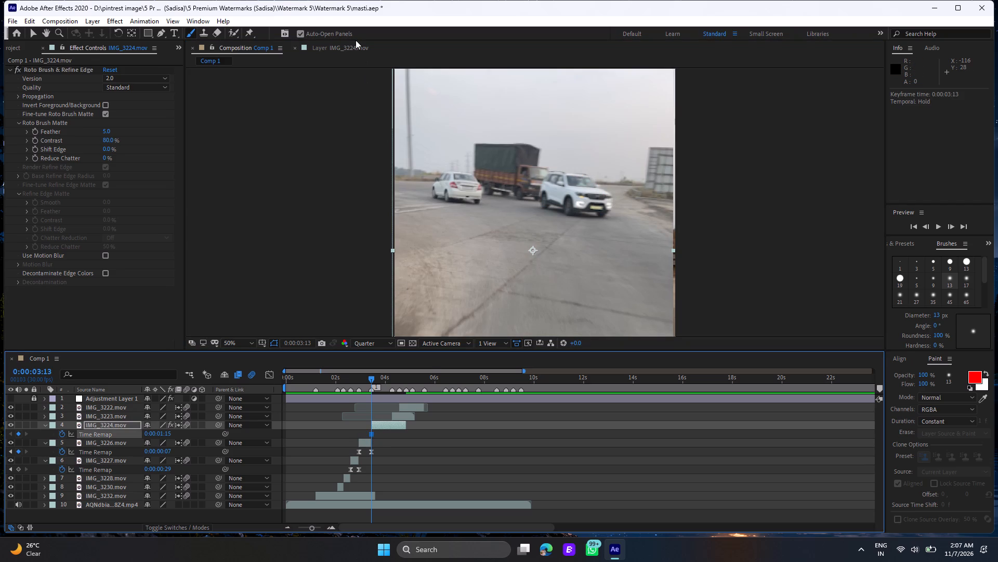
left_click(235, 30)
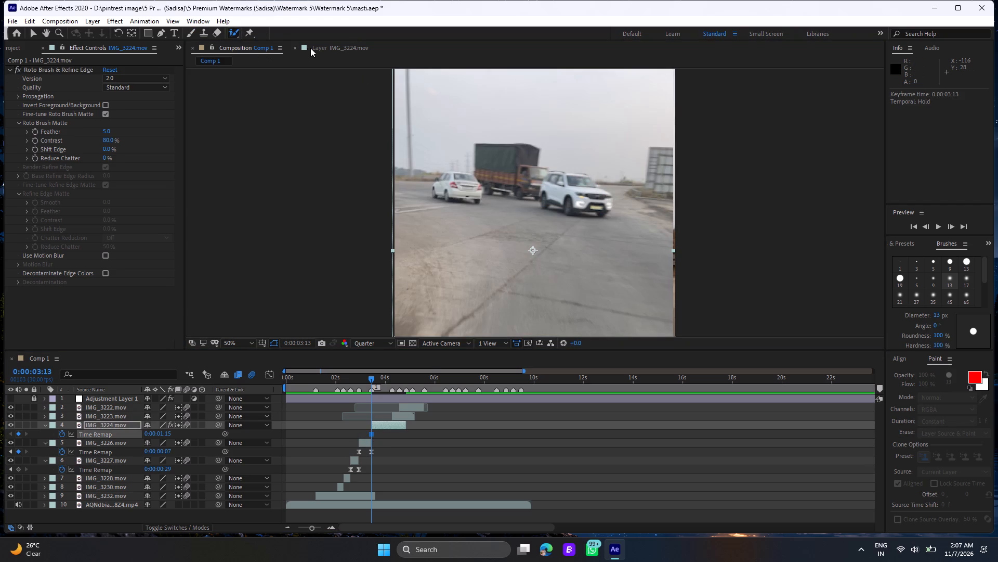
left_click(321, 45)
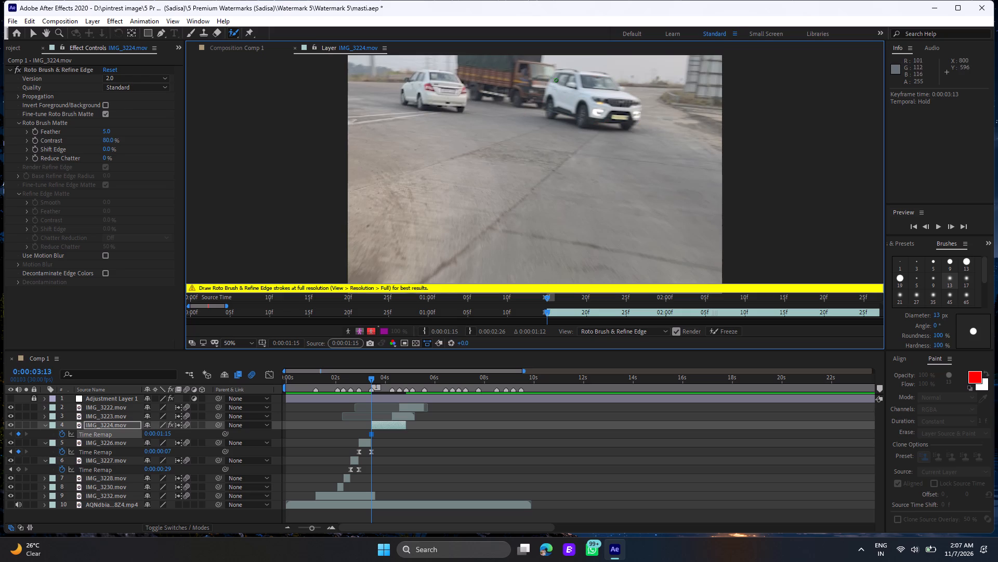
left_click(551, 73)
left_click_drag(551, 73, 546, 81)
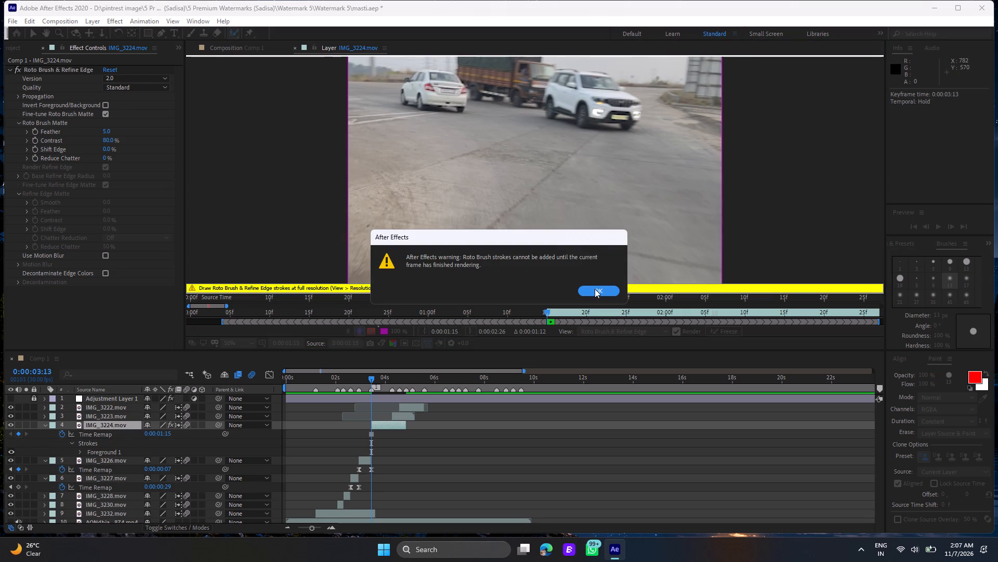
left_click(595, 289)
left_click_drag(553, 83, 547, 106)
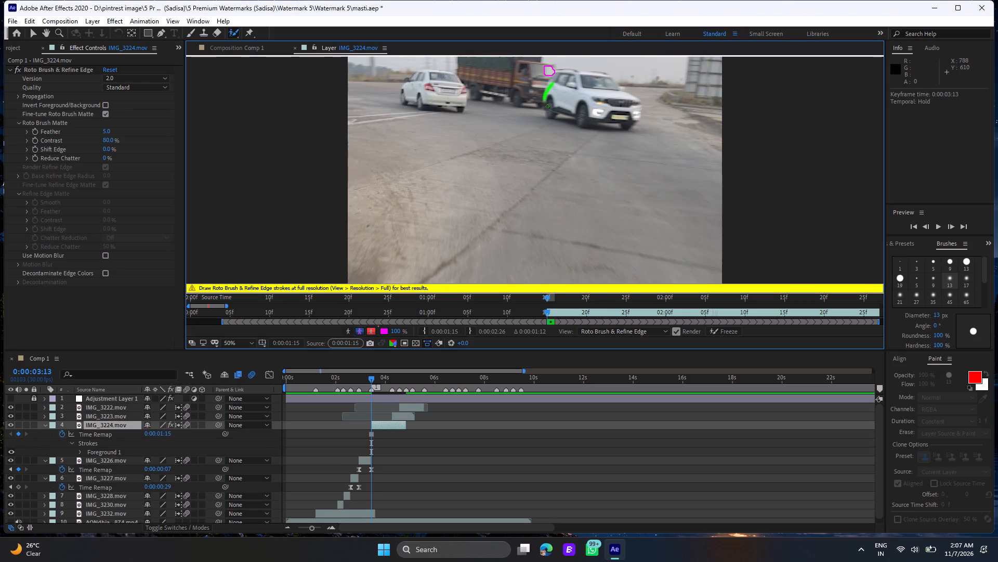
left_click_drag(547, 106, 583, 121)
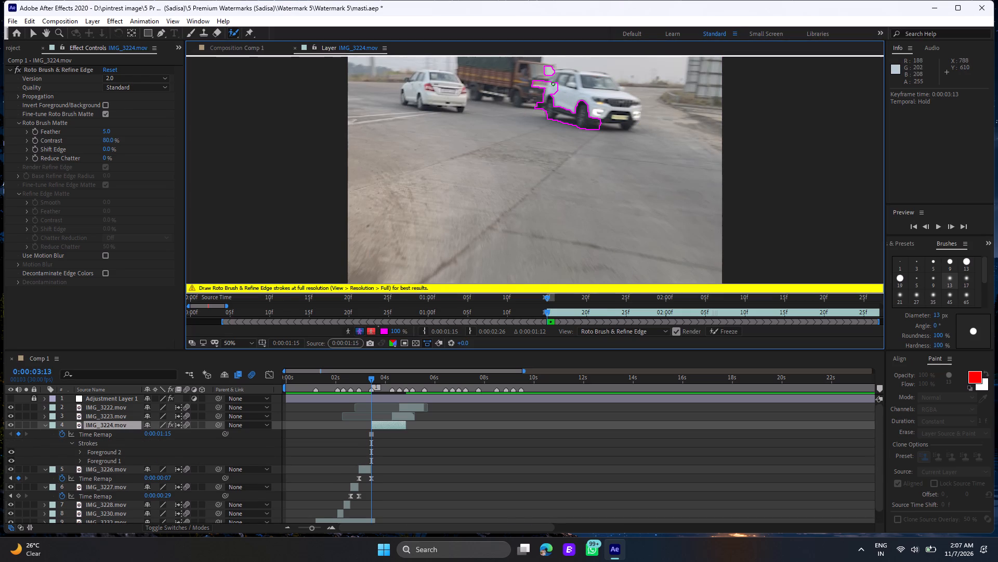
left_click(547, 82)
left_click_drag(547, 82, 564, 65)
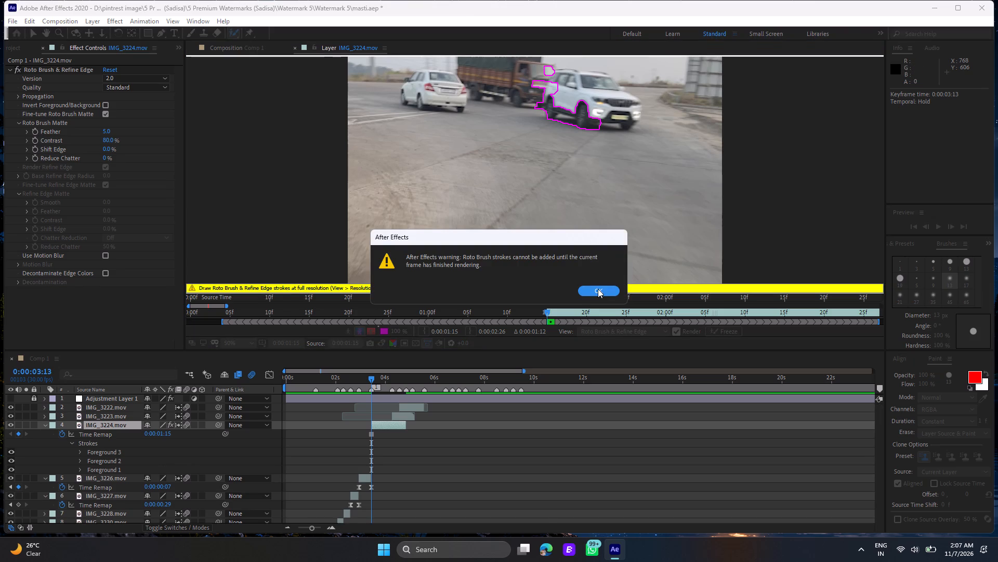
left_click(598, 289)
left_click_drag(549, 81, 558, 72)
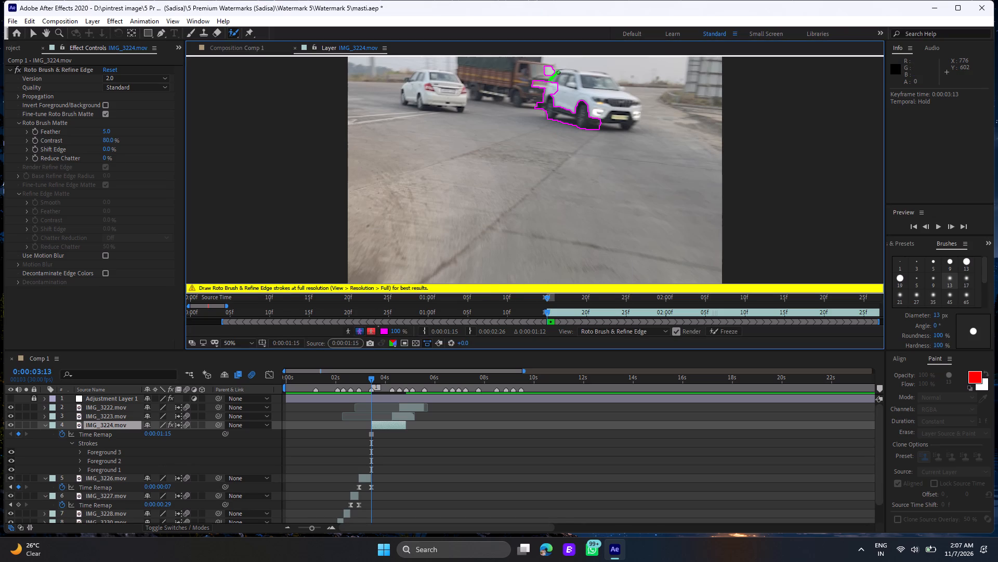
left_click_drag(558, 72, 637, 113)
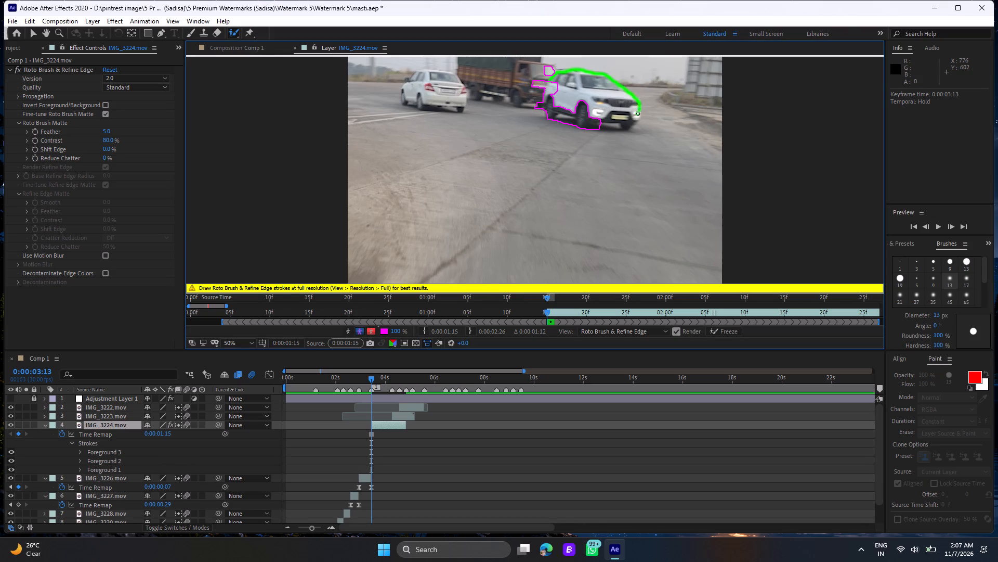
left_click_drag(637, 113, 631, 124)
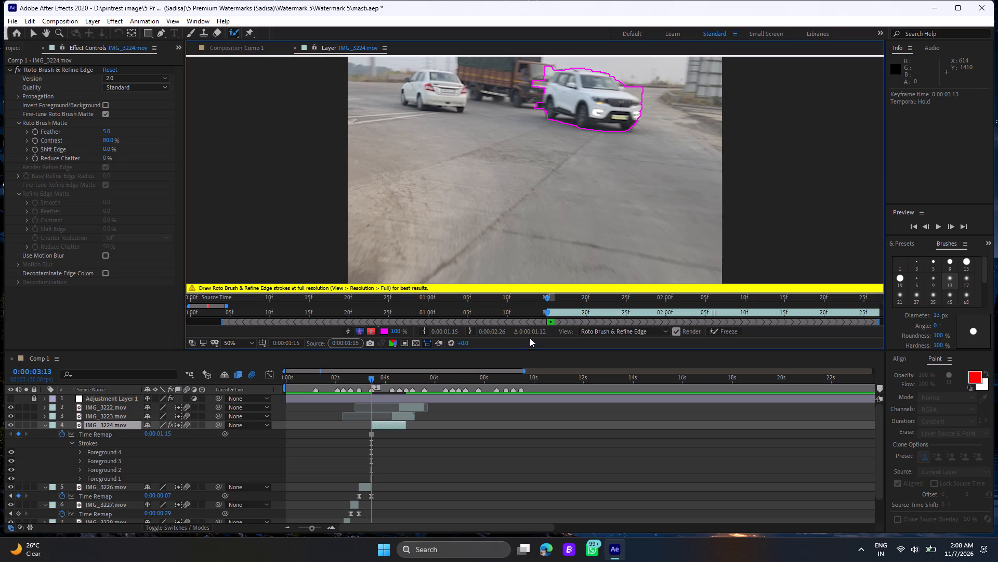
Freeze the Roto Brush propagation on IMG_3224.mov and return to the Comp 1 view.
left_click(716, 332)
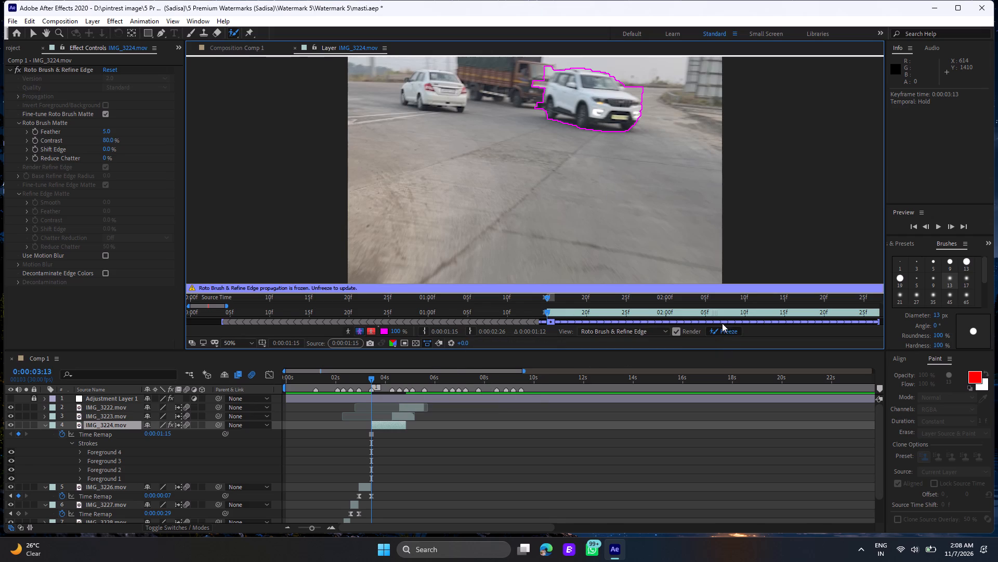
double_click(218, 48)
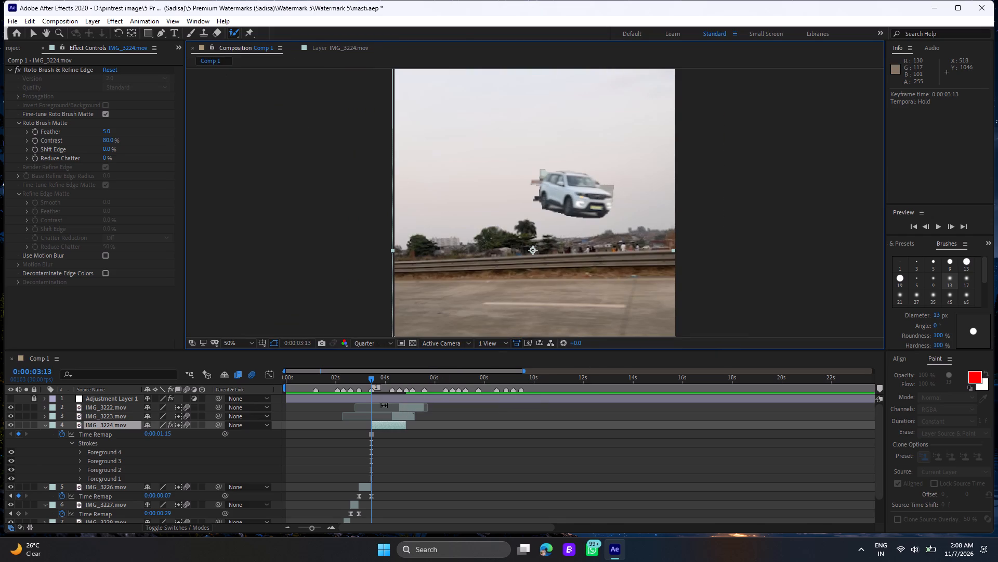
Examine the SUV cutout at 0:00:03:18 in the composition and layer views, and inspect IMG_3224.mov's Time Remap keyframe at 0:00:03:13.
left_click(370, 378)
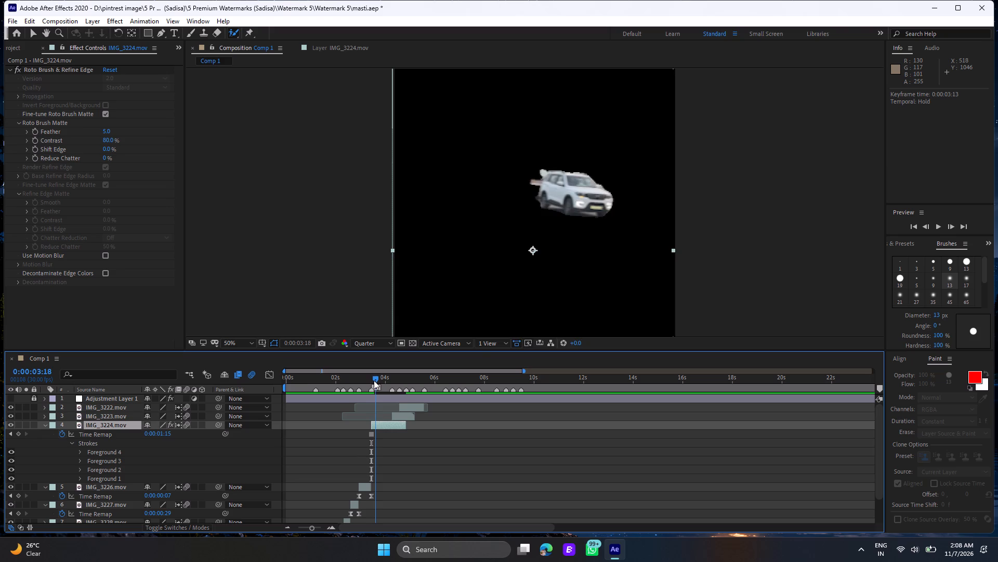
left_click(374, 382)
double_click(386, 426)
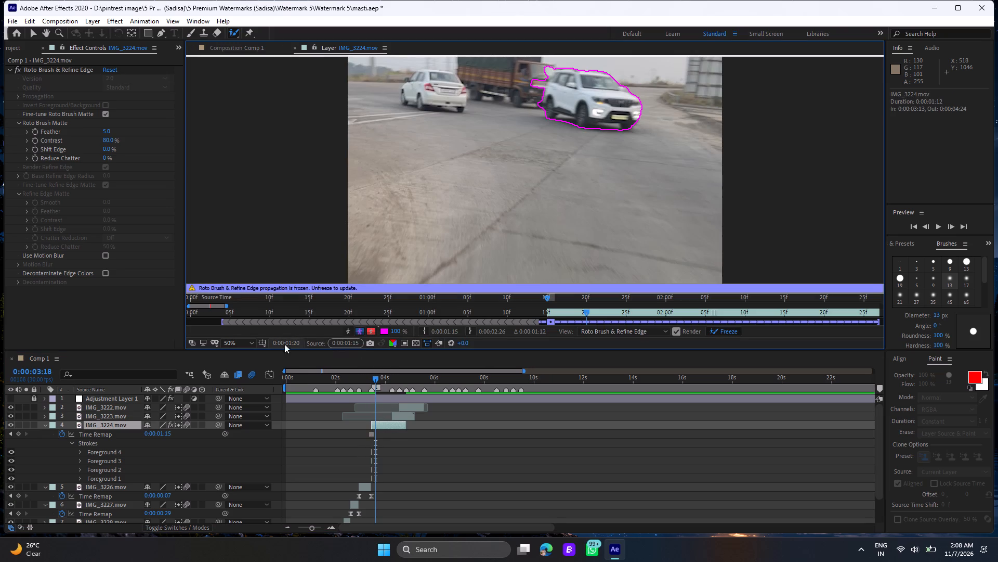
left_click(223, 51)
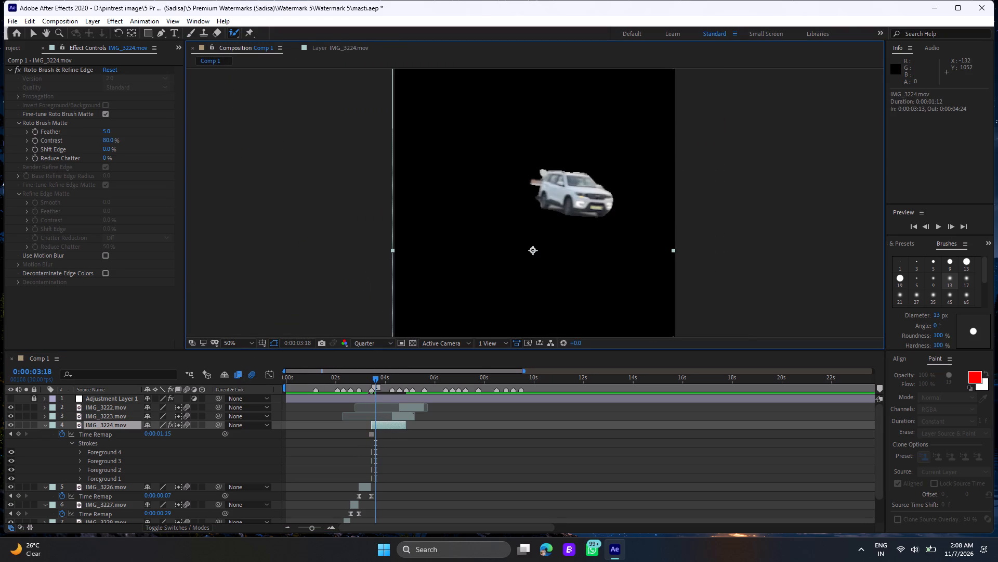
left_click(308, 526)
left_click_drag(308, 526, 319, 534)
left_click(319, 534)
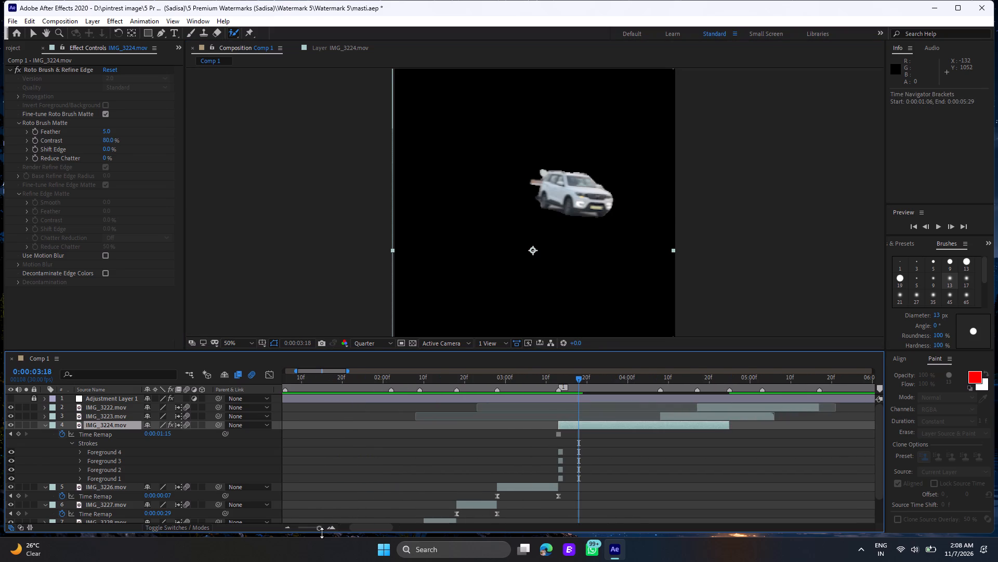
double_click(558, 374)
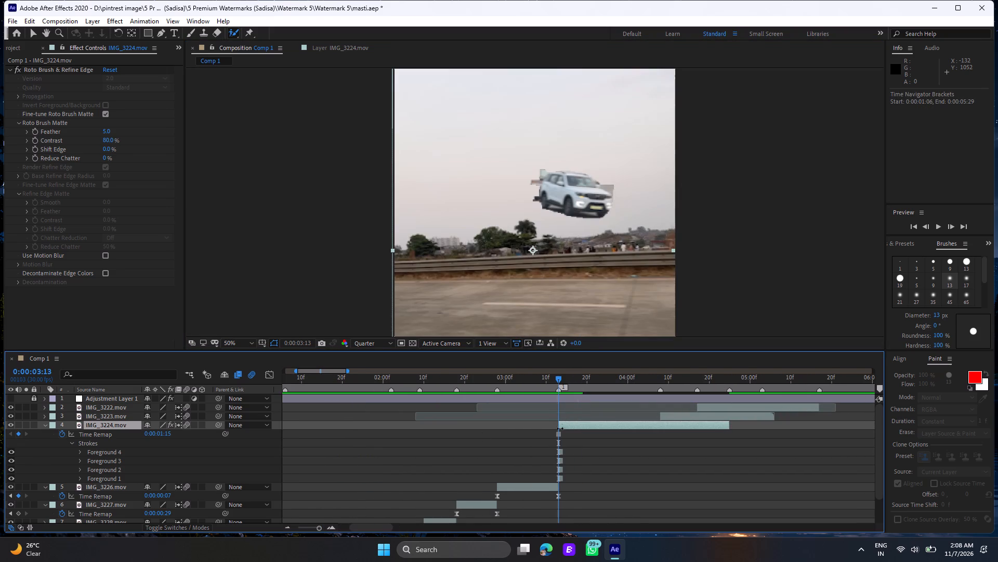
double_click(556, 436)
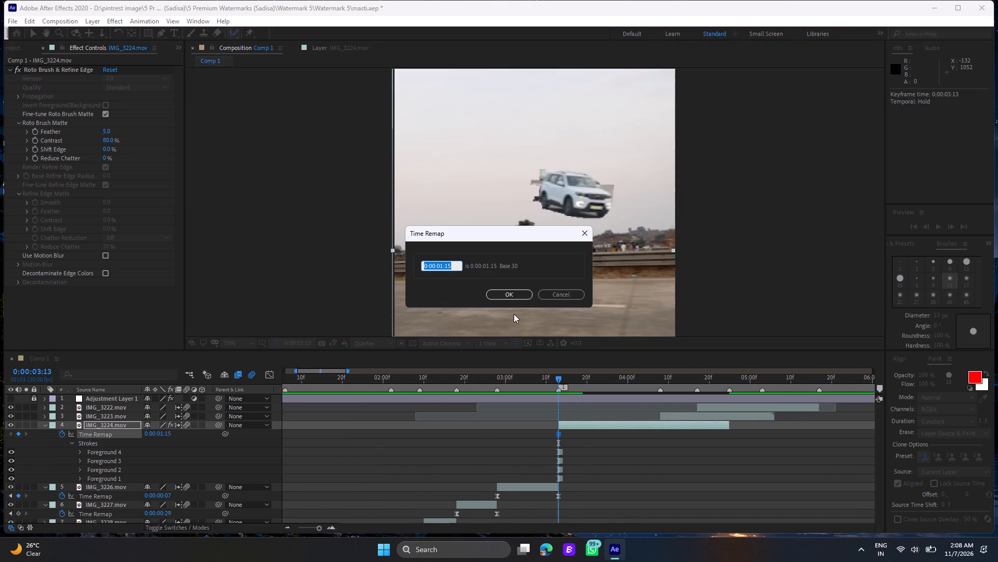
left_click(516, 296)
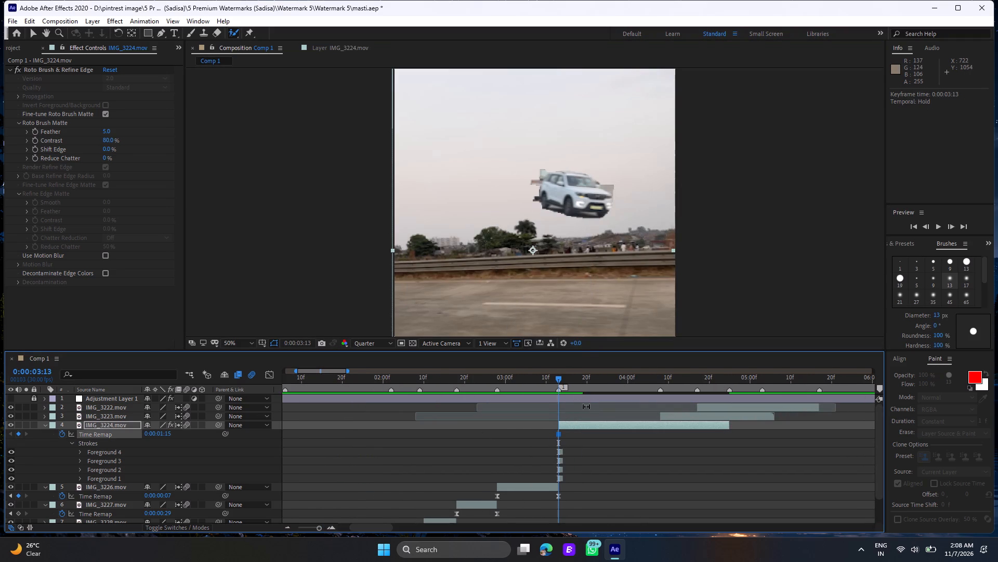
Scrub Comp 1 between 0:00:03:13 and about 0:00:04:07 to compare the SUV cutout and background across frames.
double_click(660, 379)
left_click_drag(660, 379, 587, 378)
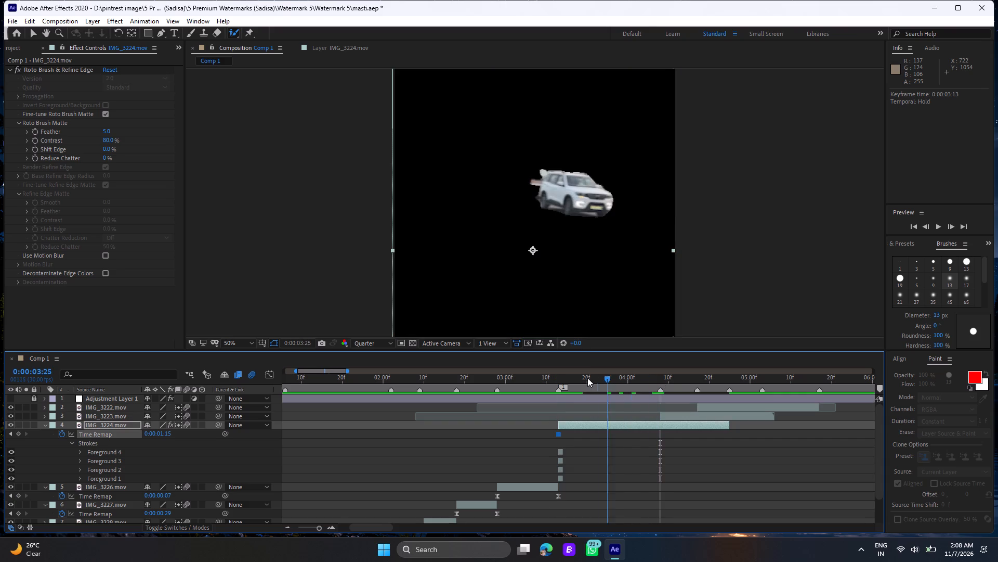
left_click_drag(587, 378, 562, 394)
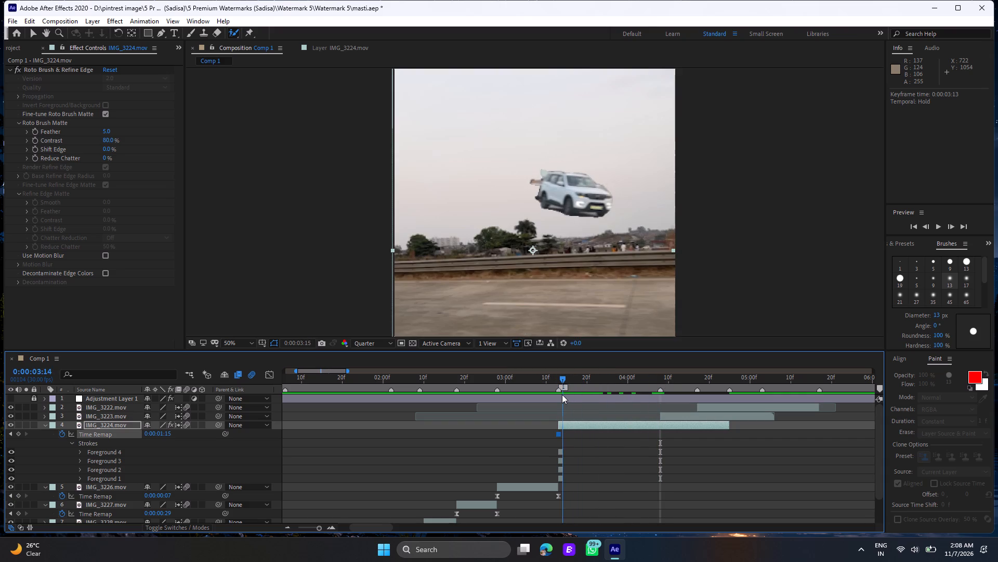
left_click_drag(562, 394, 558, 394)
left_click(558, 394)
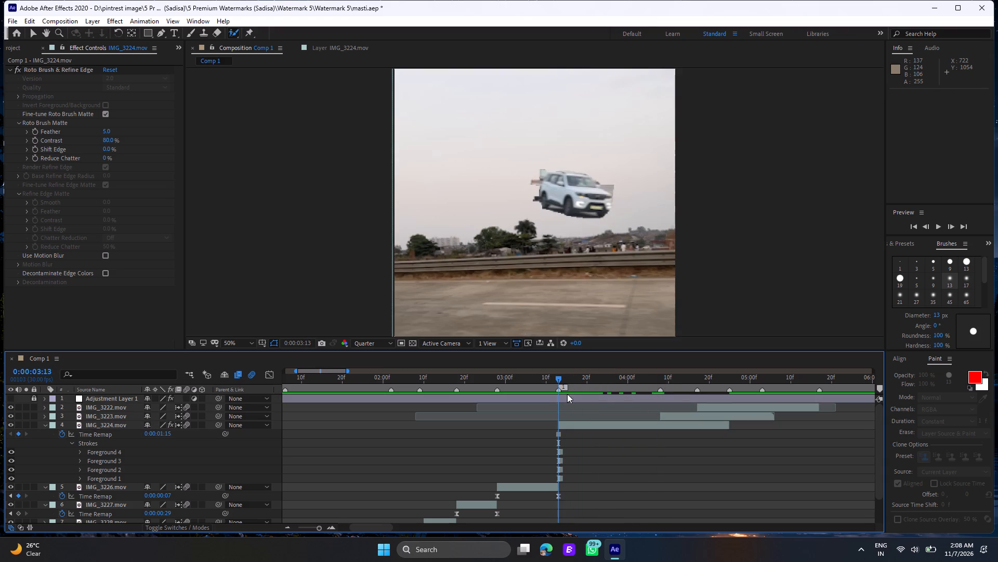
left_click(567, 428)
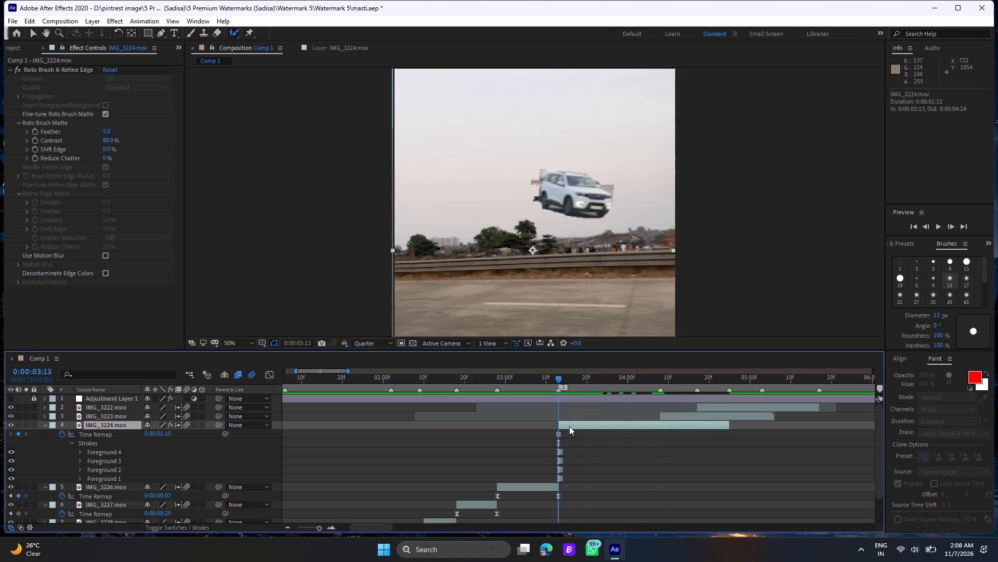
left_click_drag(558, 377, 560, 377)
left_click_drag(560, 377, 655, 406)
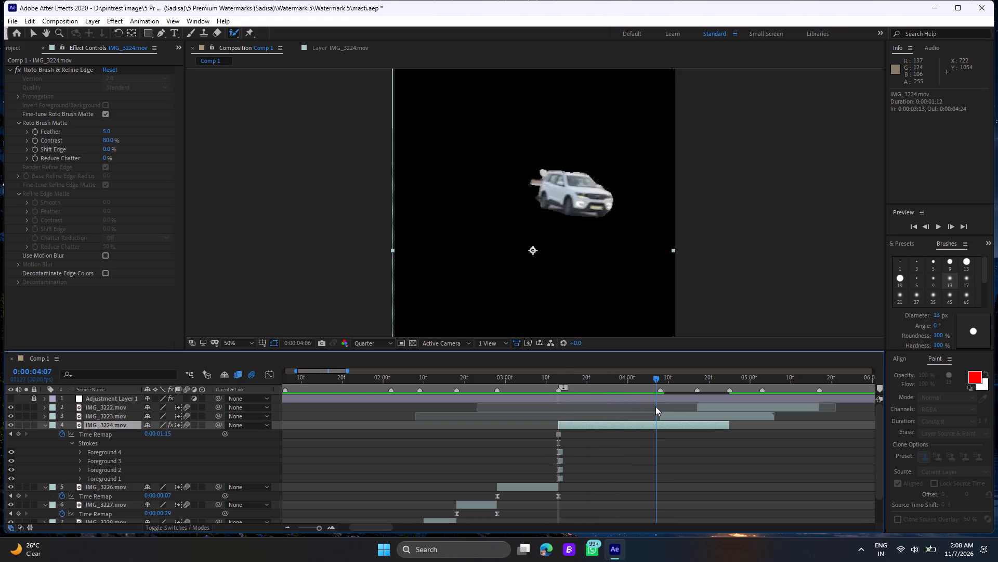
left_click_drag(655, 406, 559, 408)
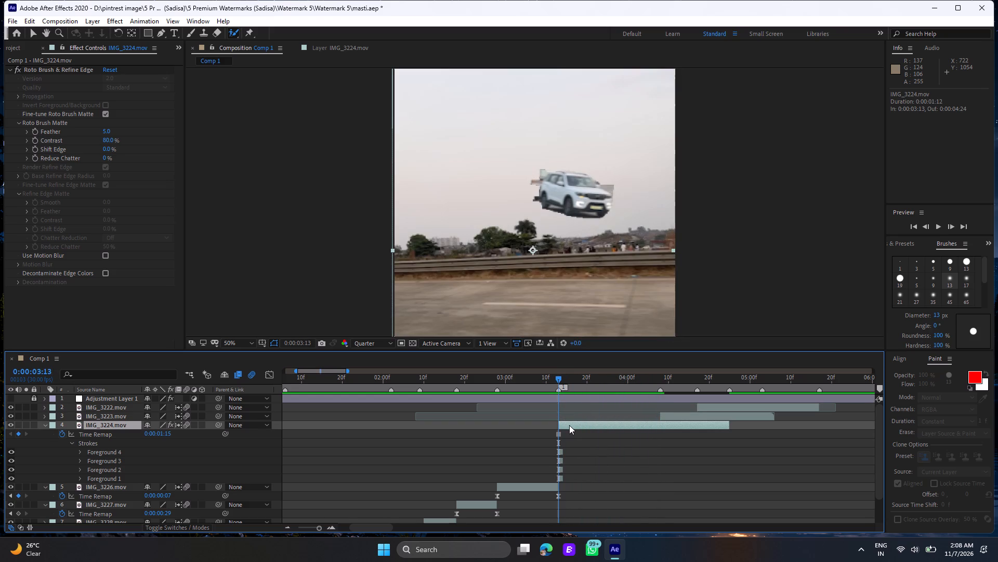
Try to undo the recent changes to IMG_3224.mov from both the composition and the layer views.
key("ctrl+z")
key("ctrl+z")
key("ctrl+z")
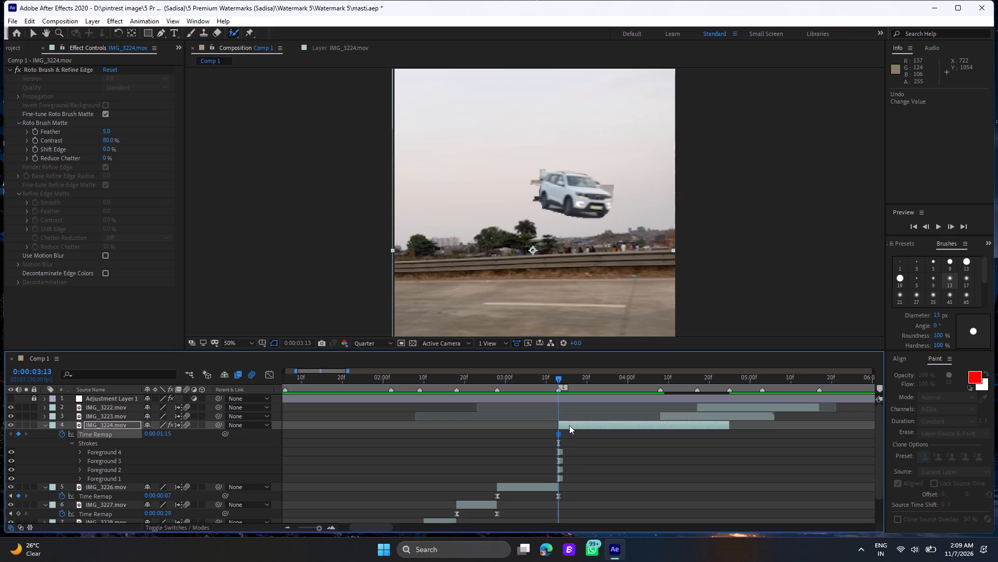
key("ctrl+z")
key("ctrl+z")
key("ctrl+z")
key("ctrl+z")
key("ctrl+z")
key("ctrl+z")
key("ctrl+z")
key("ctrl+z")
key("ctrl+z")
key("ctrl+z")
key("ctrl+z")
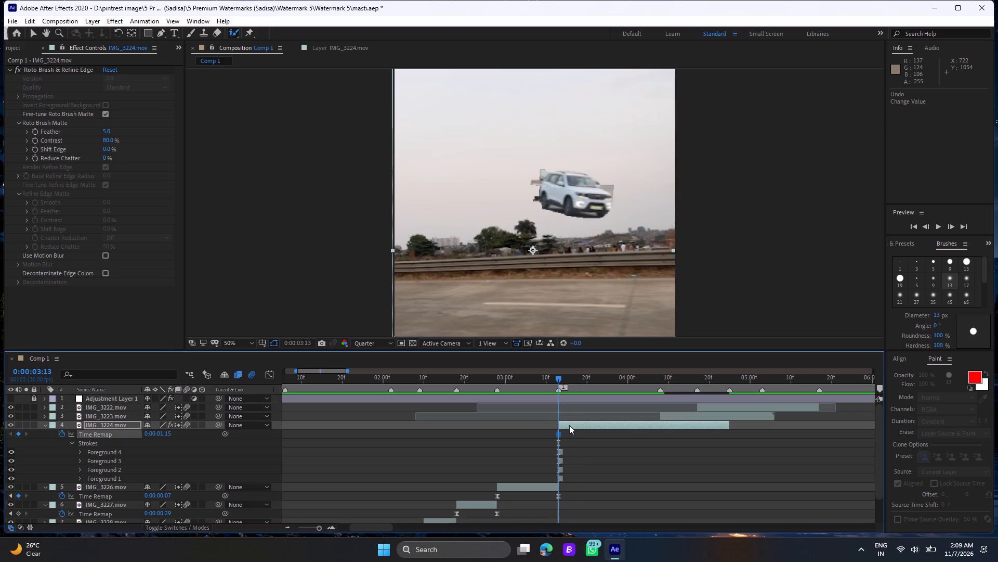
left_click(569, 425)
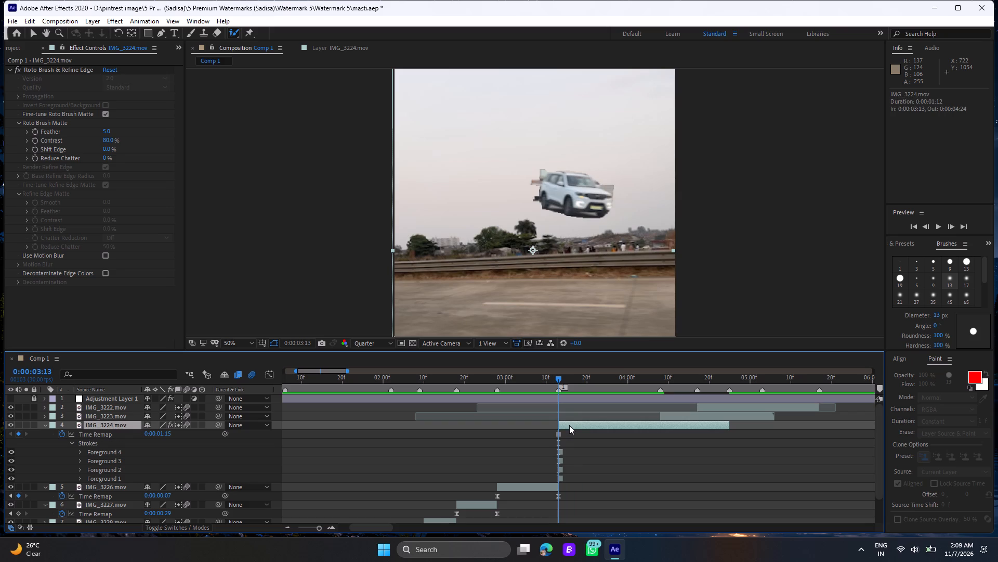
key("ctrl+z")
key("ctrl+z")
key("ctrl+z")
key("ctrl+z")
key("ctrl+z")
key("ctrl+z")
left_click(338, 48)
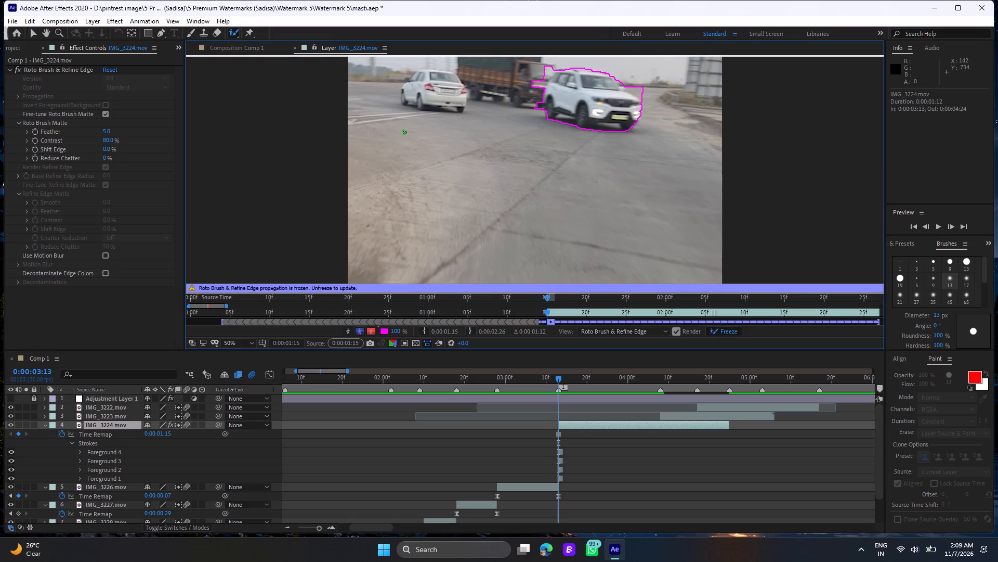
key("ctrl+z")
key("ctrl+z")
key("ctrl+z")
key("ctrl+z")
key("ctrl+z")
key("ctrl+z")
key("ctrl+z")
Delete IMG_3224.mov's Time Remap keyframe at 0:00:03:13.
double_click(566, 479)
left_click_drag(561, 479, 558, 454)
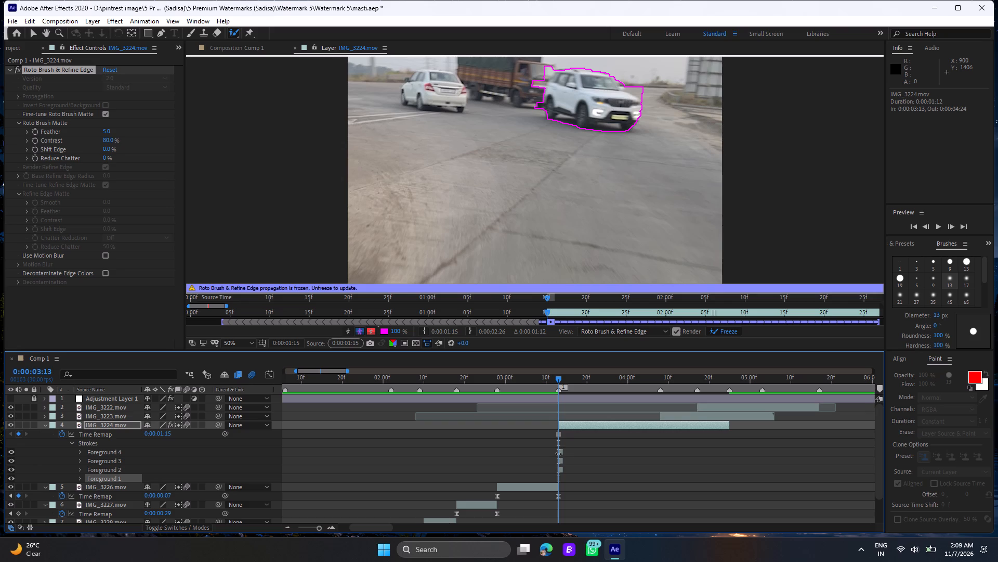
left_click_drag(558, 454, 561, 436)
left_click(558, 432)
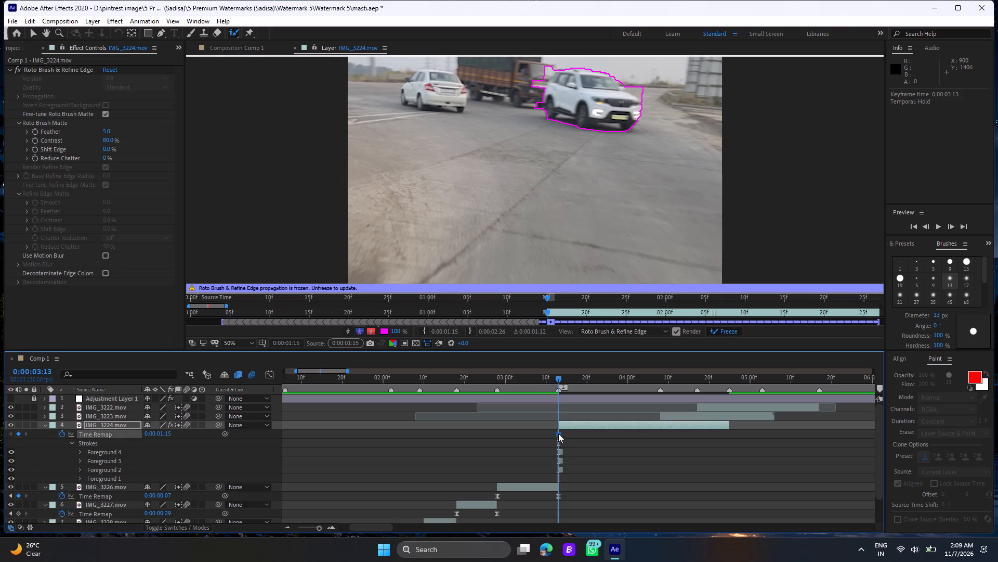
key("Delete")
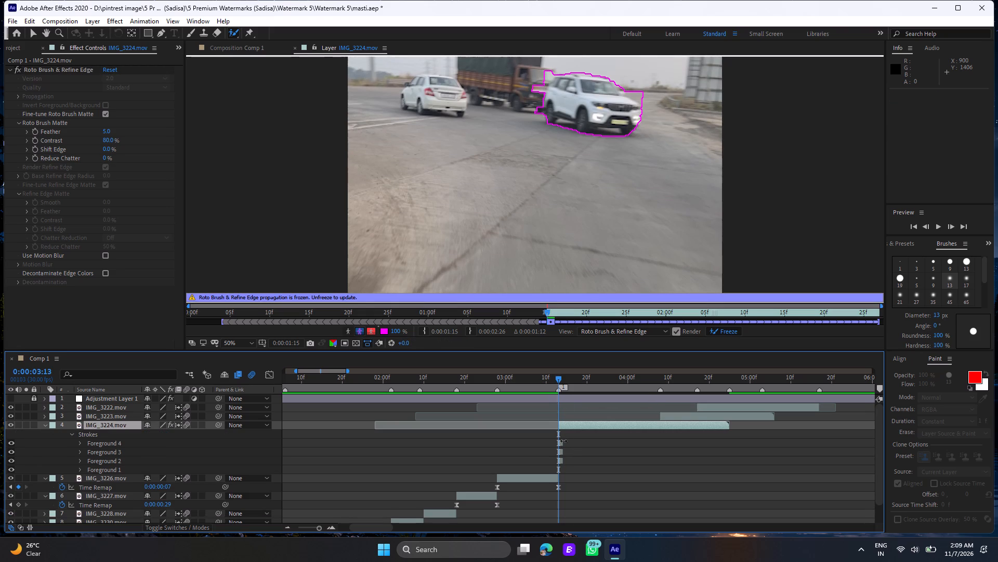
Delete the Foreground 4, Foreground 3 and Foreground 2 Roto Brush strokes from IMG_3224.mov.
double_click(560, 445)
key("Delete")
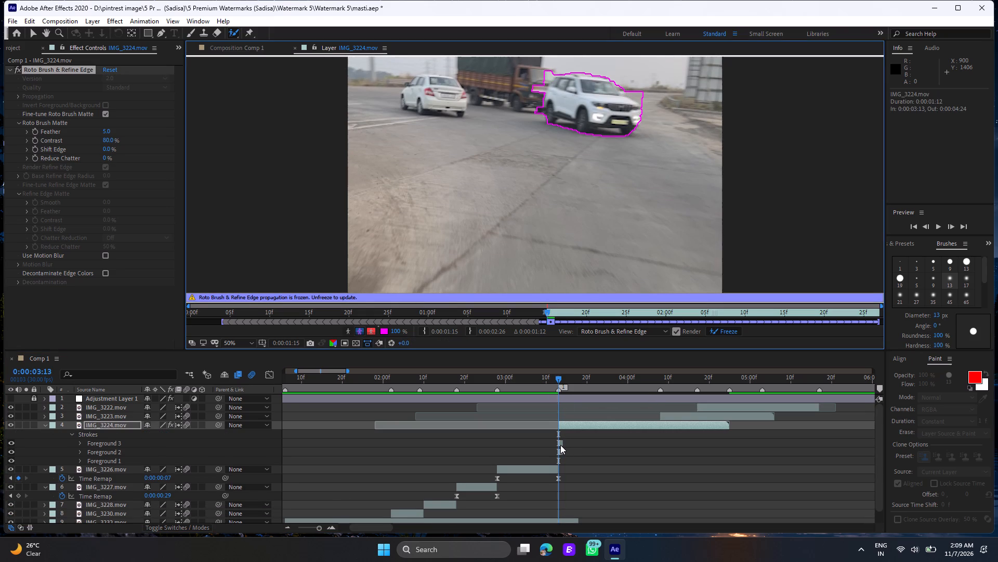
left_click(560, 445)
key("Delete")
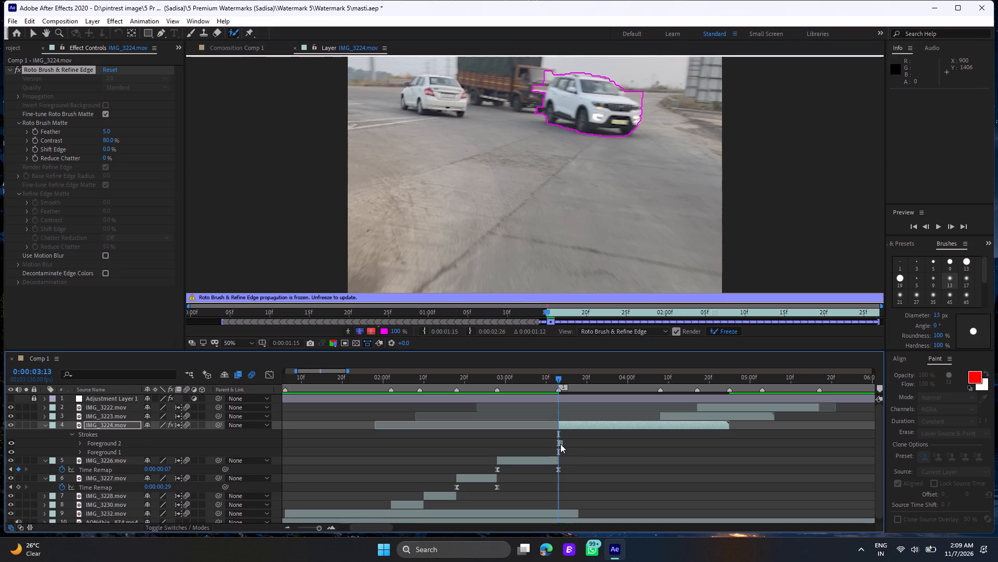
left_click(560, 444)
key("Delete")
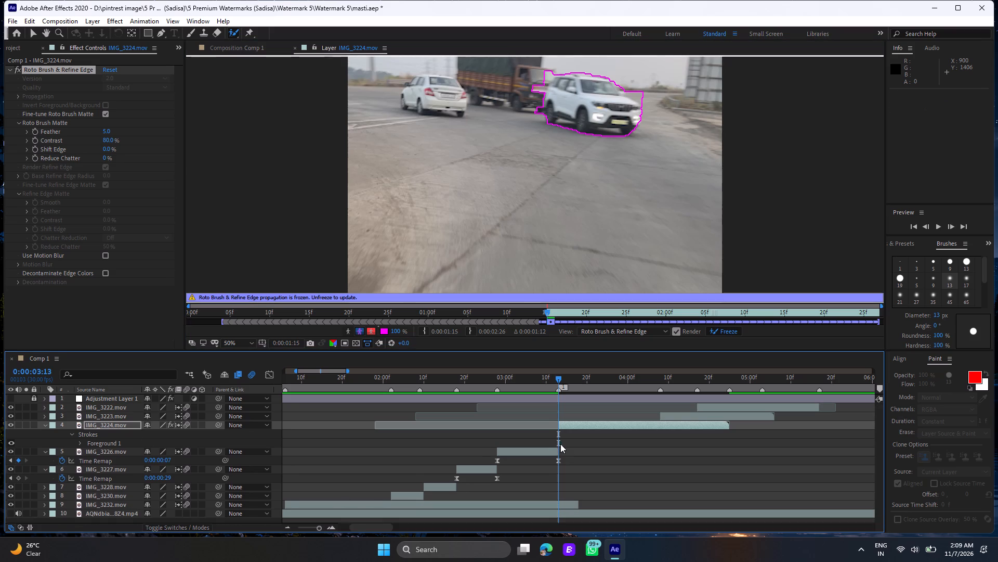
Play and scrub Comp 1 from about 0:00:03:04 past 0:00:03:22 to examine the SUV cutout without time remapping.
double_click(580, 424)
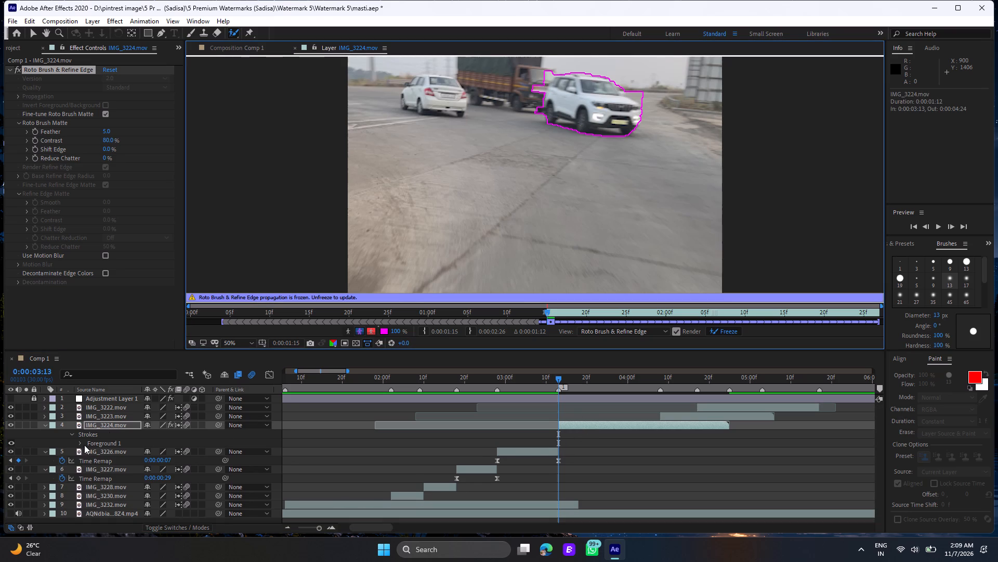
left_click(229, 39)
left_click(229, 43)
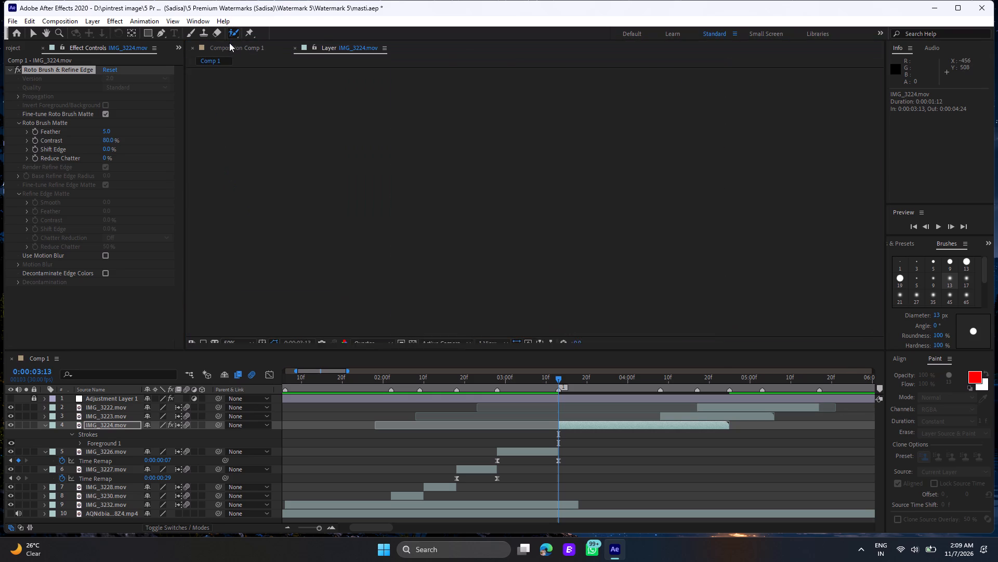
double_click(545, 380)
left_click_drag(545, 380, 577, 382)
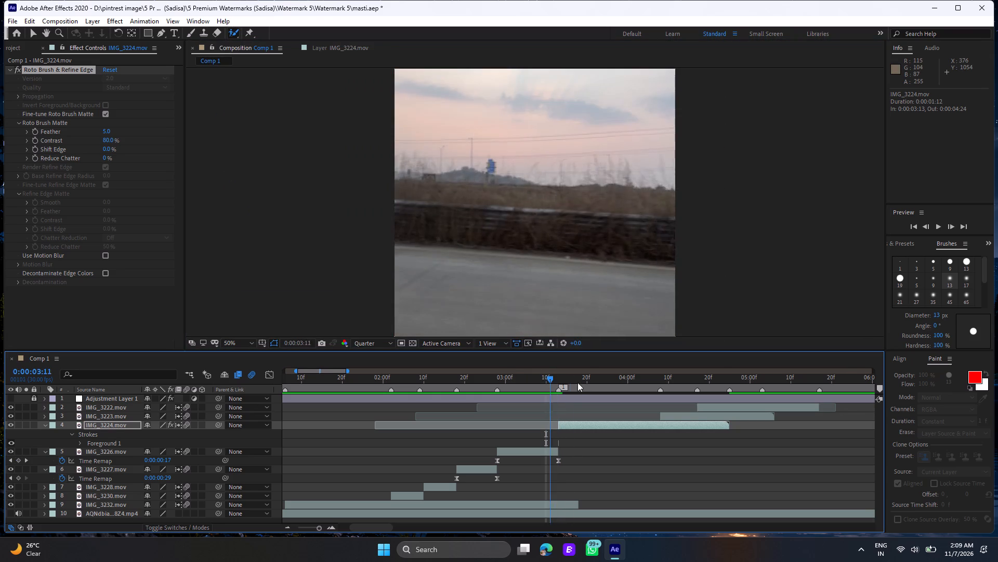
left_click_drag(577, 382, 581, 412)
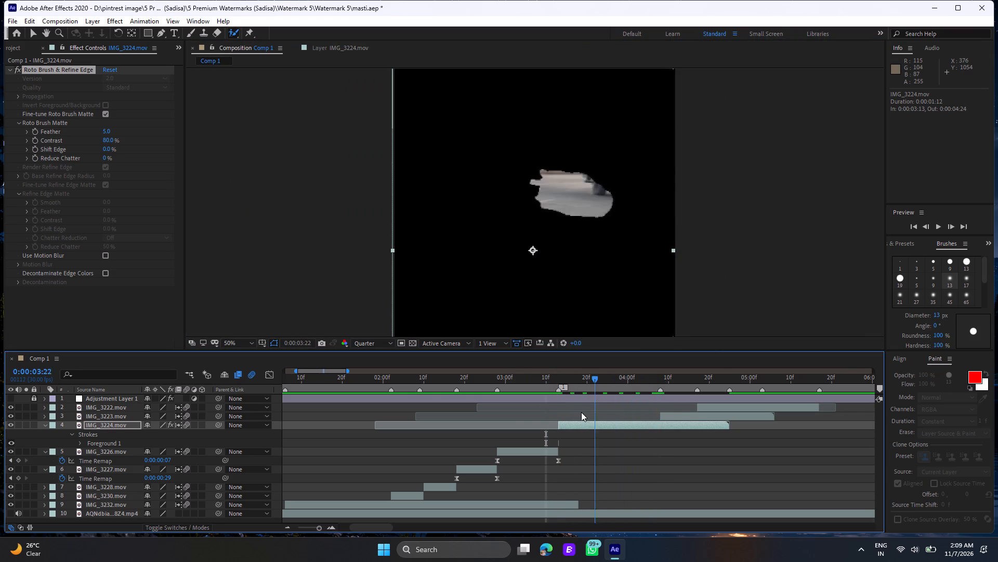
left_click_drag(581, 412, 519, 415)
left_click(519, 415)
key("space")
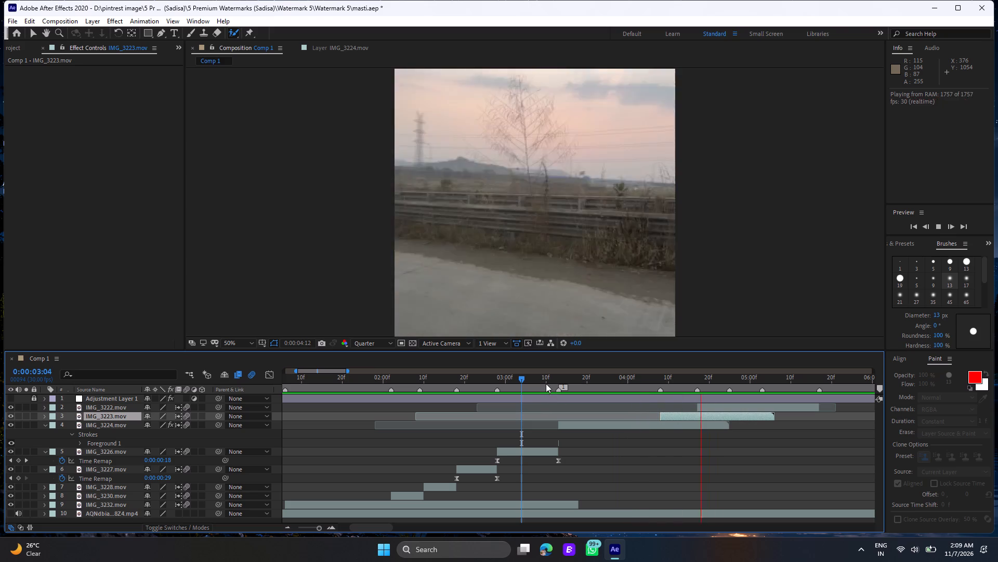
left_click(546, 384)
key("space")
key("space")
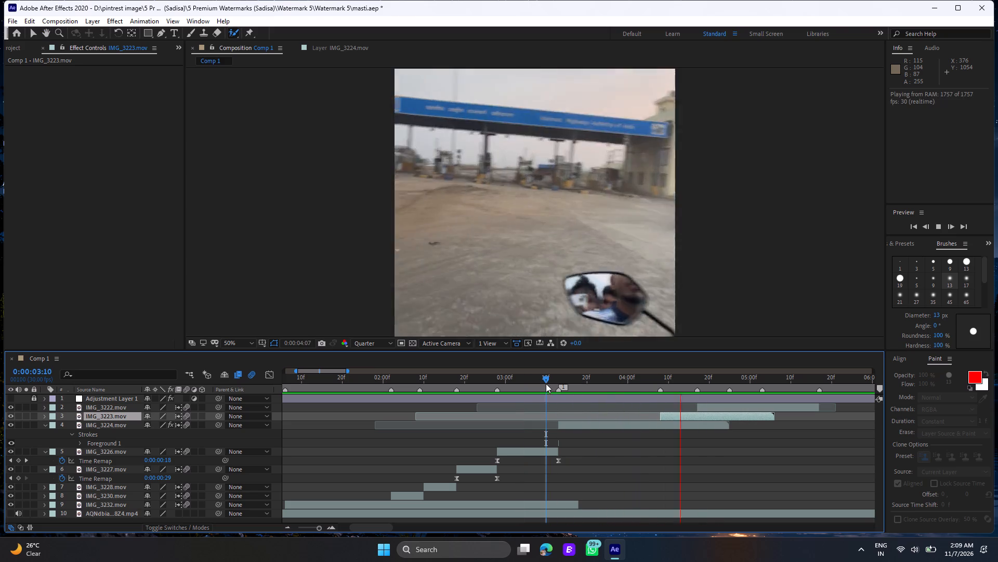
left_click(560, 378)
left_click_drag(560, 378, 596, 387)
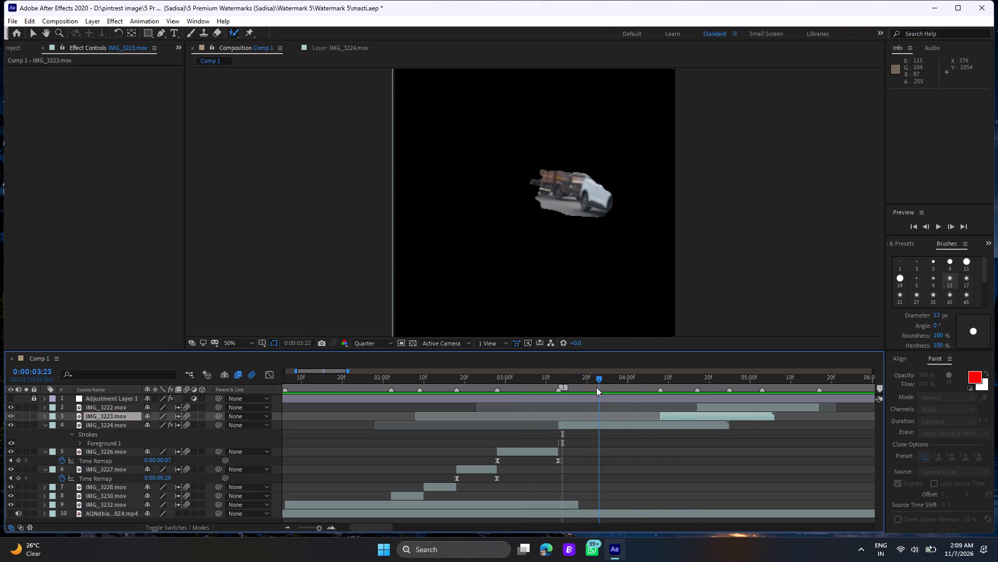
left_click_drag(596, 387, 559, 390)
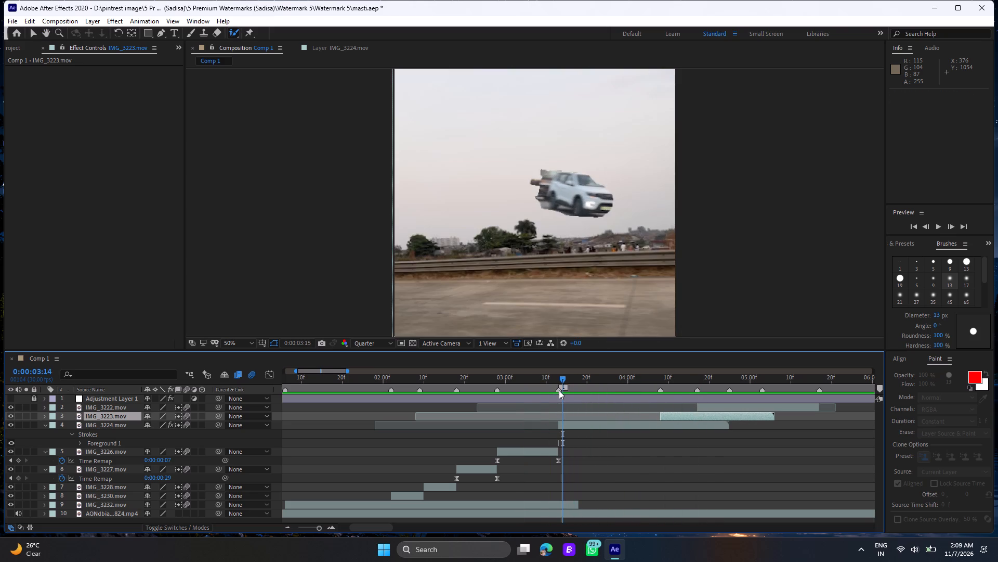
left_click_drag(559, 390, 557, 390)
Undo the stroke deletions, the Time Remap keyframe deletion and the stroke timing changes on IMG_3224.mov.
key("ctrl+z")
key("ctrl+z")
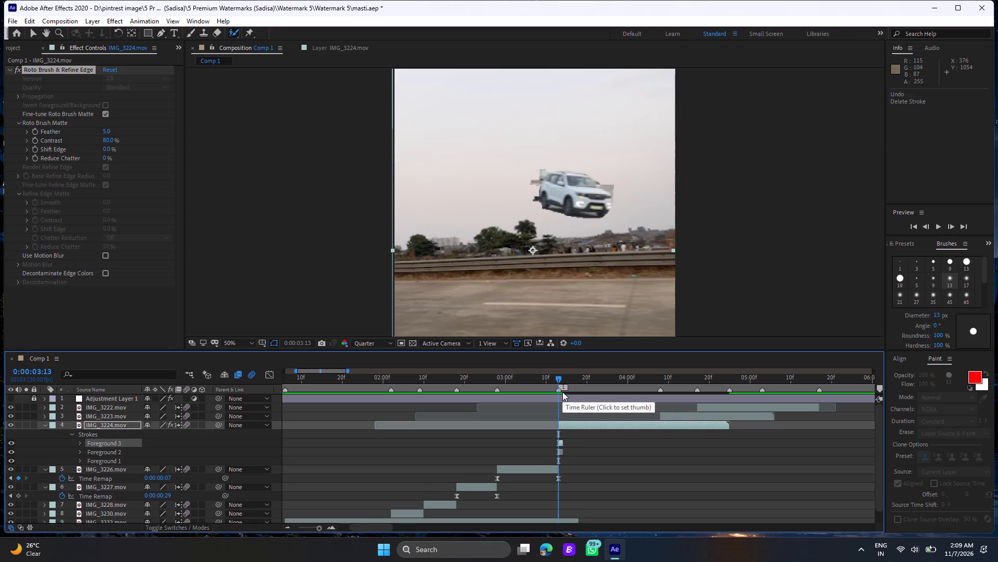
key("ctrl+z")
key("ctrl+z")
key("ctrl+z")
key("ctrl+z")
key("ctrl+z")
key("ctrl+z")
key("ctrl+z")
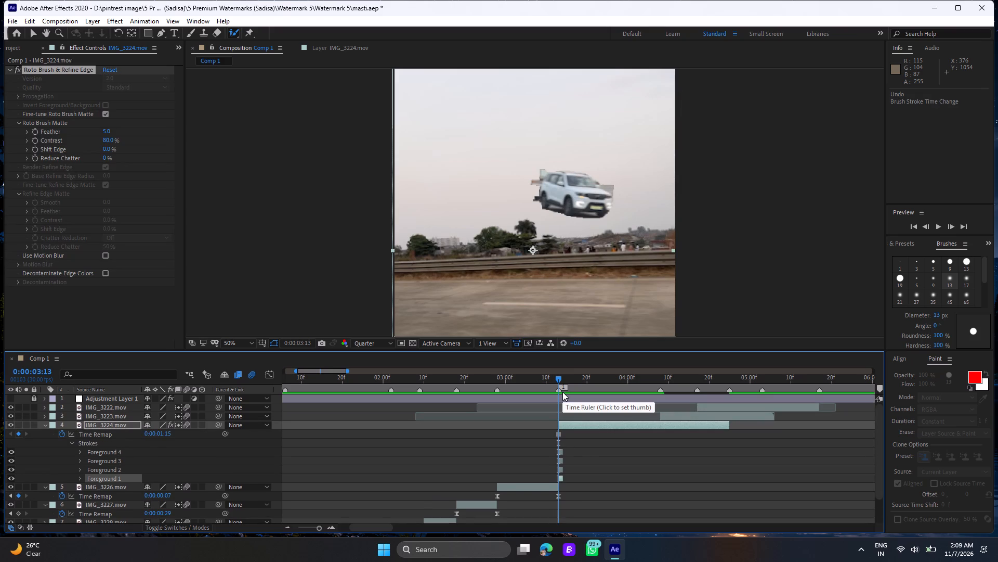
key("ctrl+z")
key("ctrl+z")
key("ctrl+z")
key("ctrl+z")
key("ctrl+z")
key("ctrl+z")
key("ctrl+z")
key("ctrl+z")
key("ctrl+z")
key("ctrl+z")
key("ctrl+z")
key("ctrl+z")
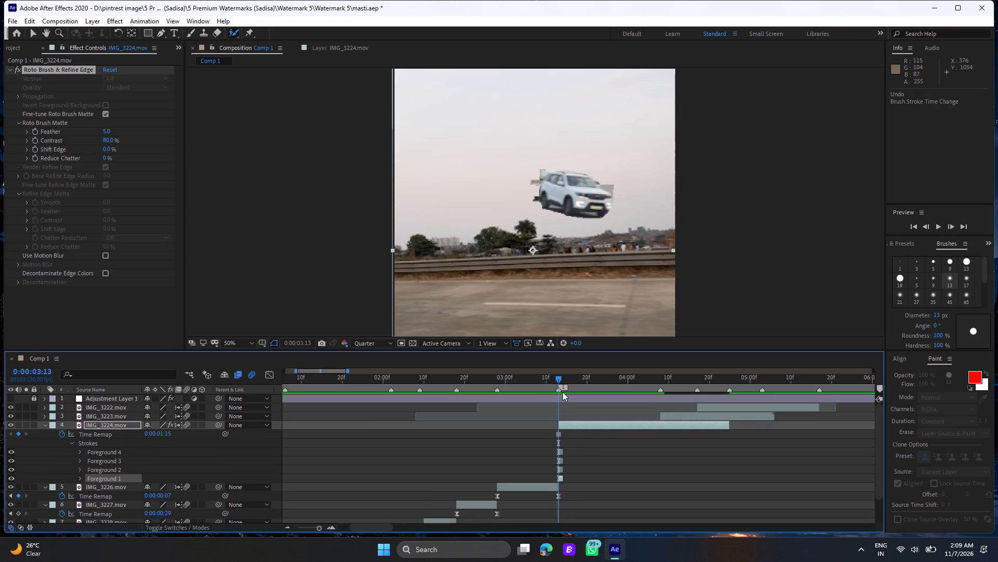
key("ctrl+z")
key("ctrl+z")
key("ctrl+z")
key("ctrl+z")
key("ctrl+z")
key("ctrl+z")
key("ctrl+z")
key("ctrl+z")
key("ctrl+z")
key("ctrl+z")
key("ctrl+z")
Preview Comp 1 from 0:00:03:09 to about 0:00:04:08 and return to the SUV cutout at 0:00:03:13.
left_click(116, 31)
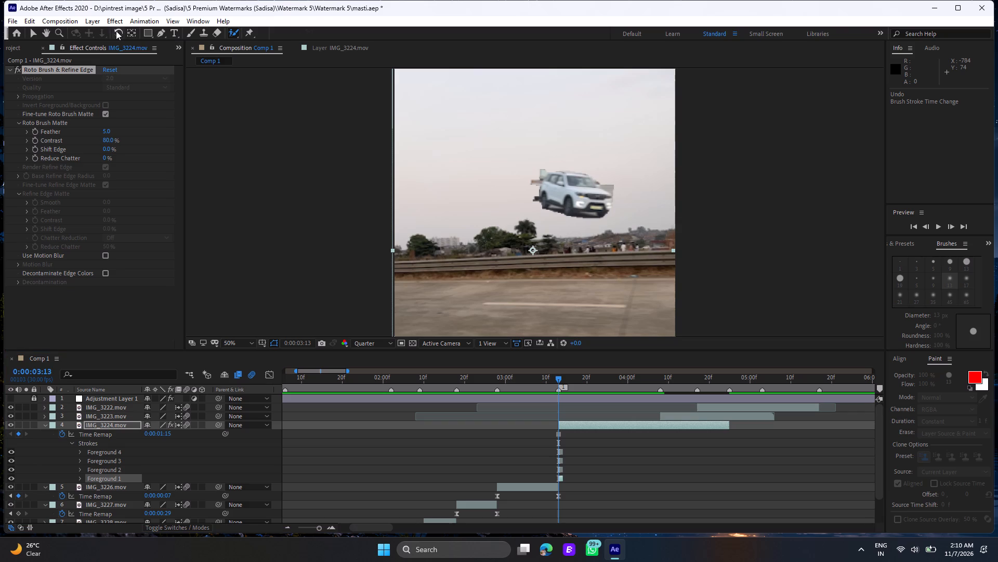
left_click(541, 377)
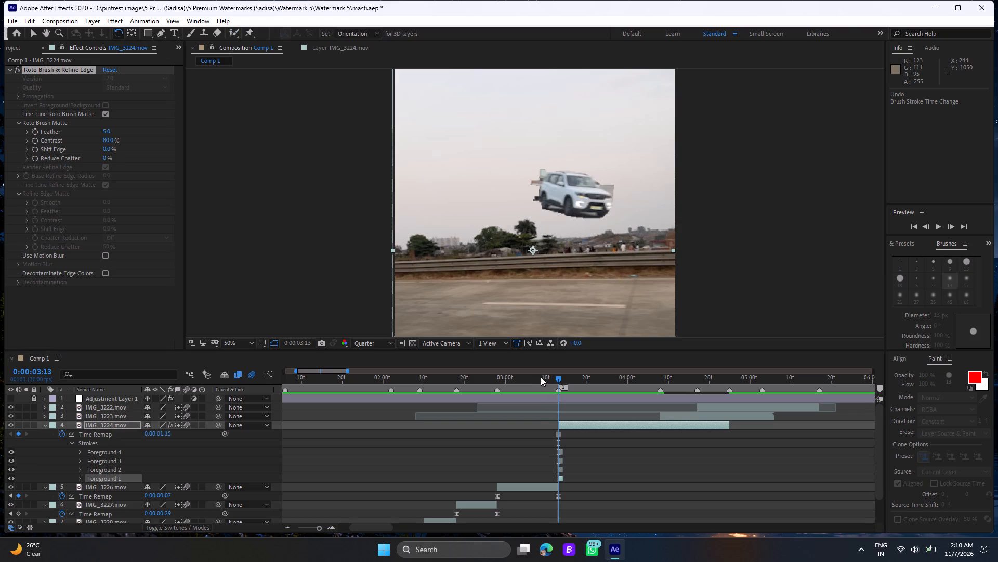
key("space")
left_click(541, 377)
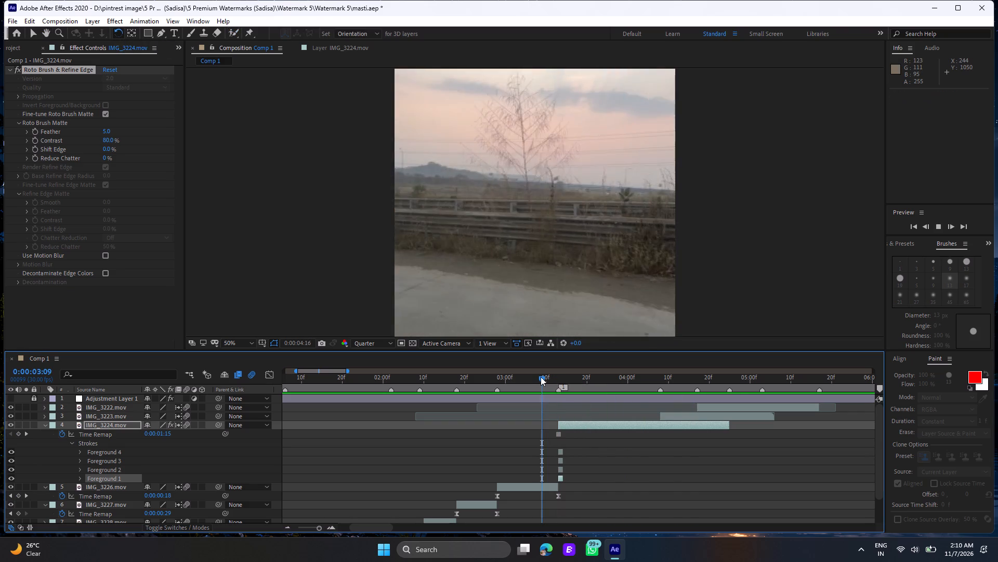
key("space")
key("space")
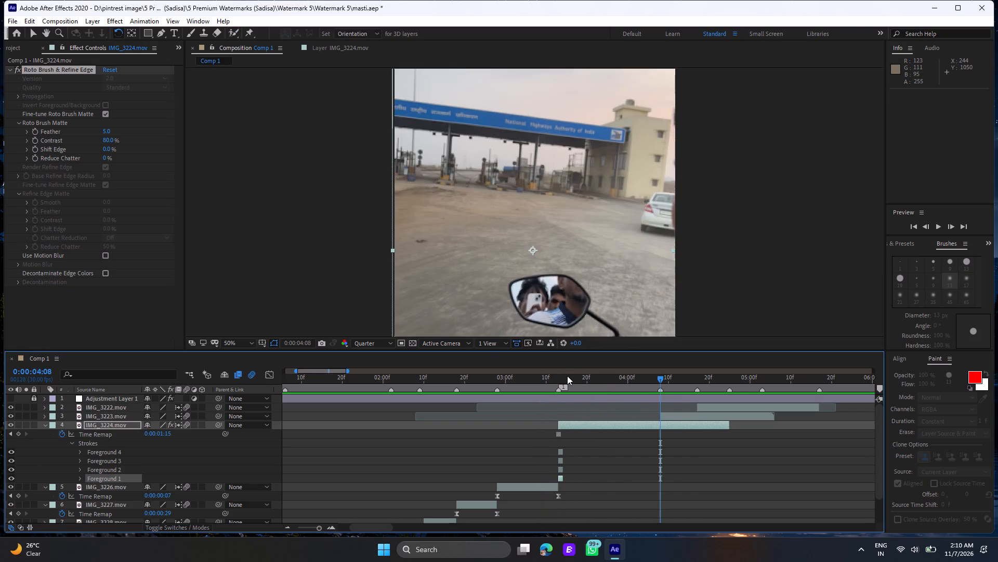
left_click(562, 374)
left_click(561, 374)
double_click(557, 374)
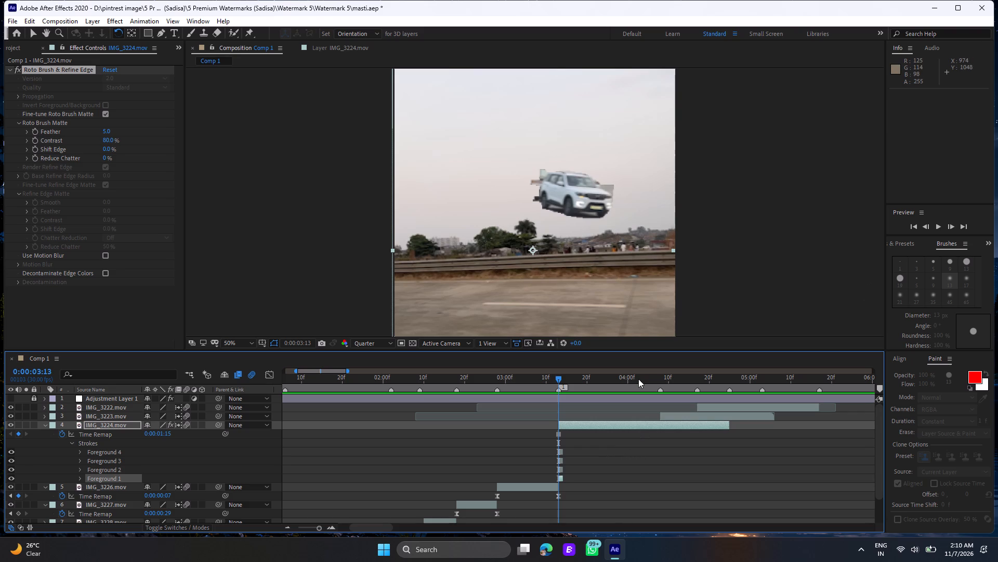
Open IMG_3224.mov in the Layer viewer and inspect the SUV's Roto Brush outline with its four foreground strokes selected.
double_click(592, 424)
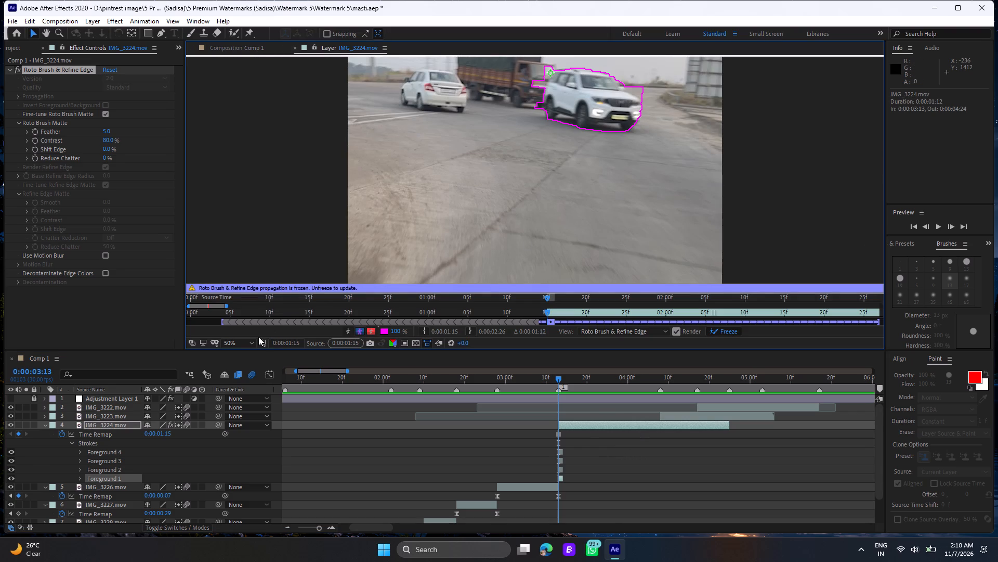
double_click(647, 129)
left_click_drag(647, 129, 639, 179)
left_click_drag(661, 81, 635, 81)
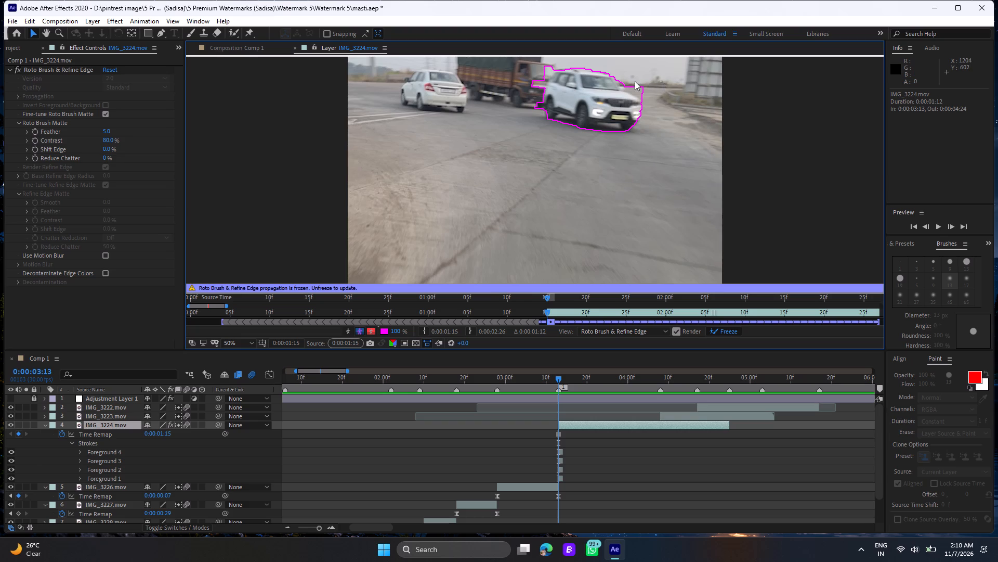
left_click_drag(635, 81, 445, 136)
left_click(600, 107)
left_click_drag(645, 68, 497, 124)
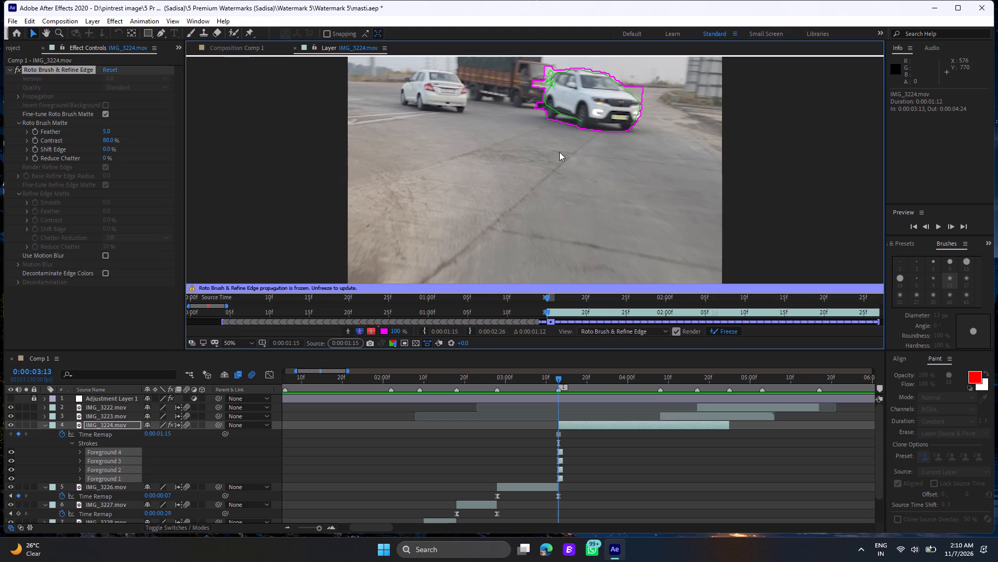
double_click(723, 329)
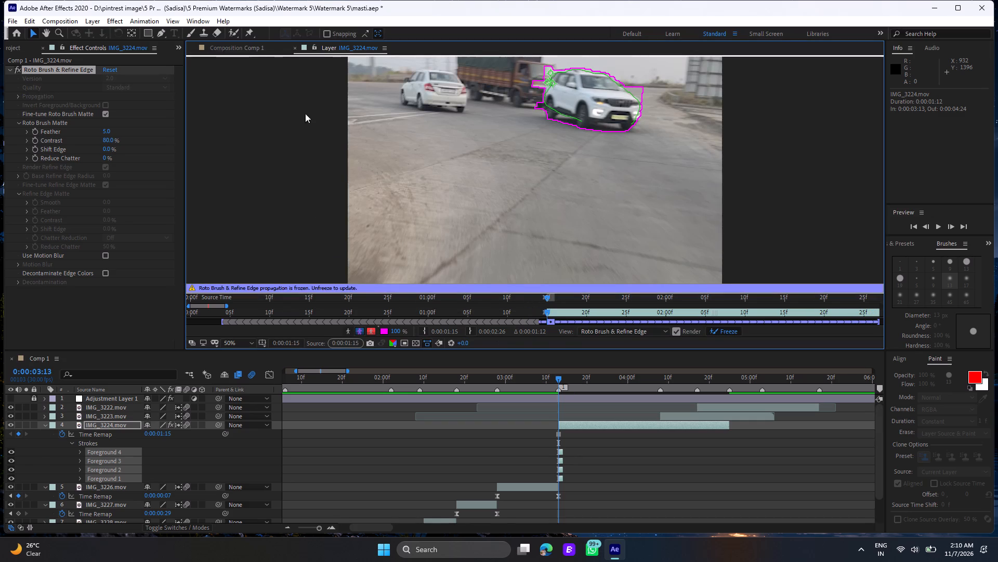
Preview Comp 1 from 0:00:03:13 and return to the SUV cutout at 0:00:03:13.
left_click(261, 48)
key("space")
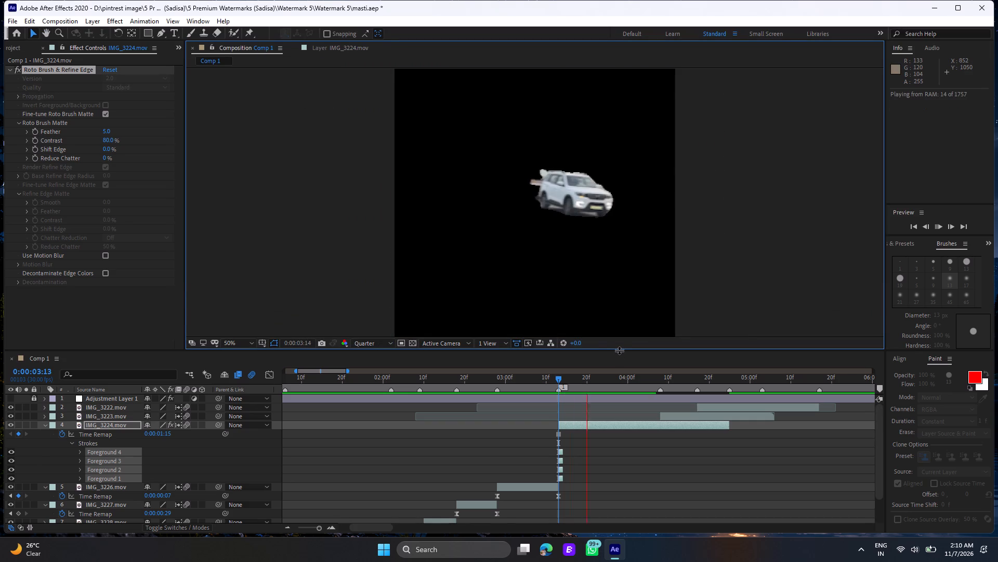
key("space")
triple_click(553, 375)
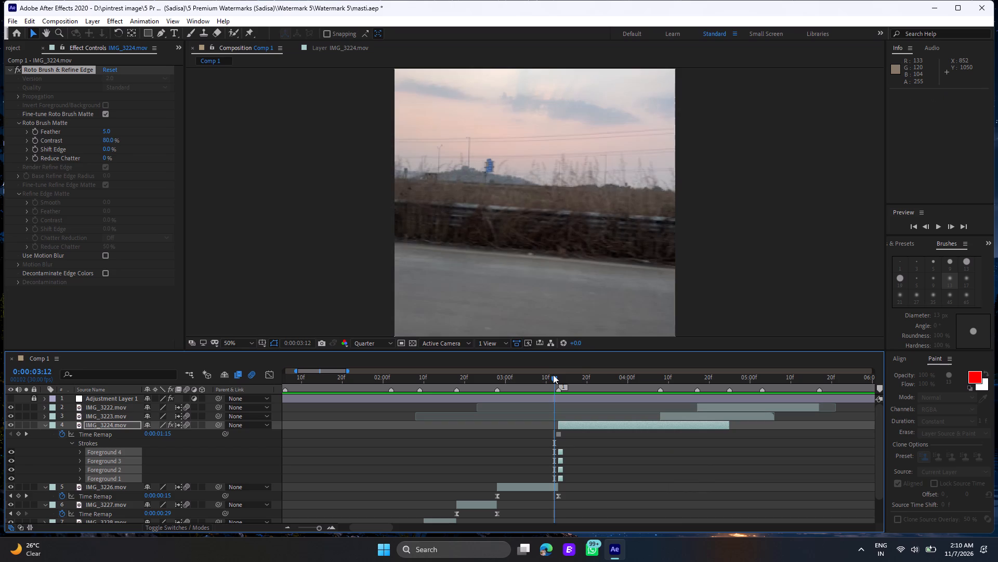
double_click(557, 378)
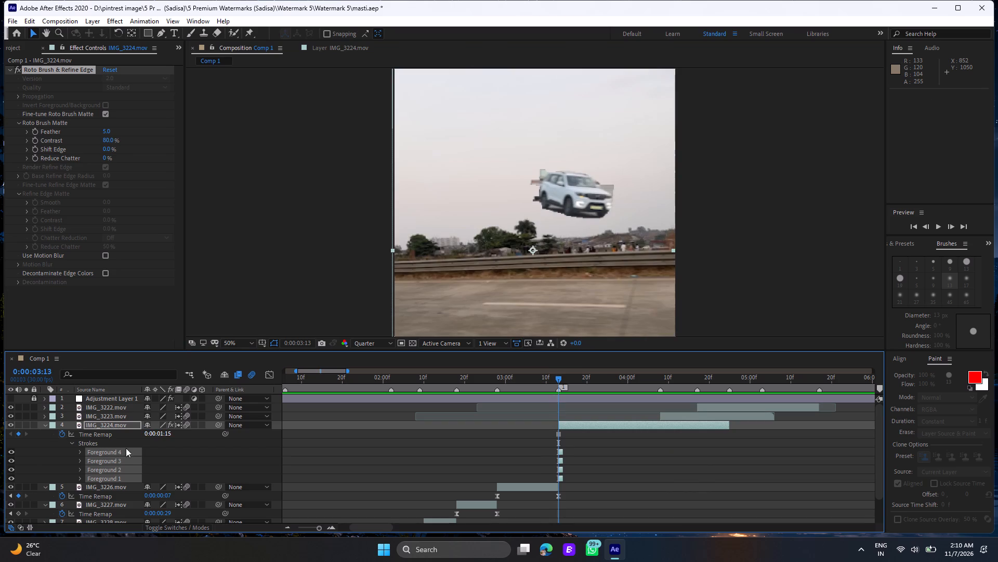
Delete the rotoscoped IMG_3224.mov layer from Comp 1.
left_click(120, 455)
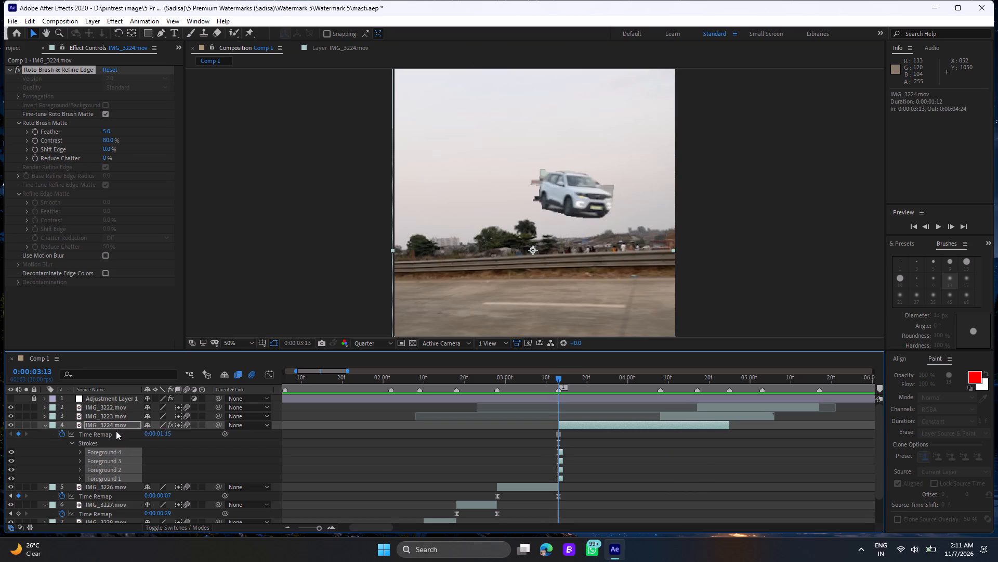
left_click(117, 425)
left_click(117, 425)
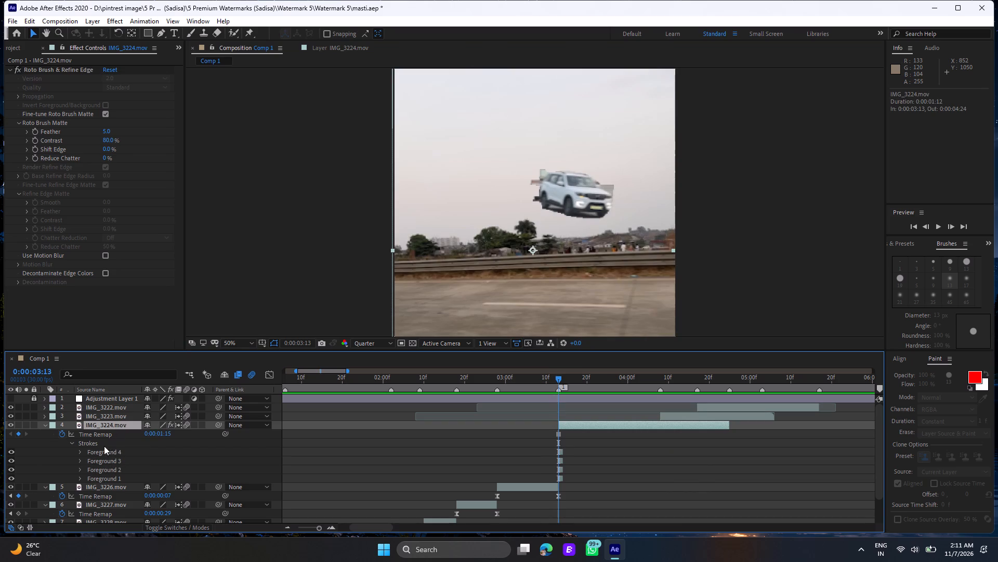
double_click(102, 455)
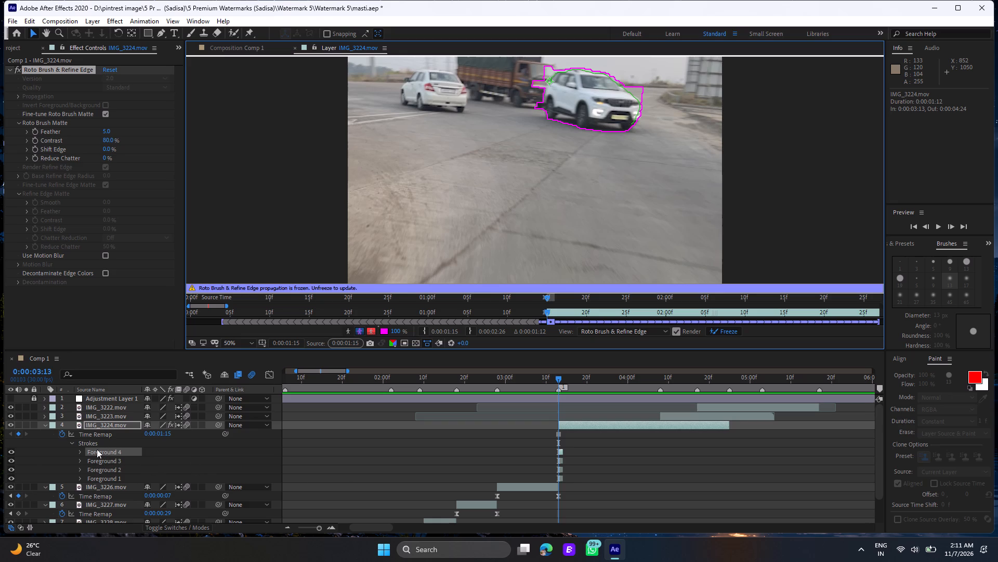
double_click(93, 424)
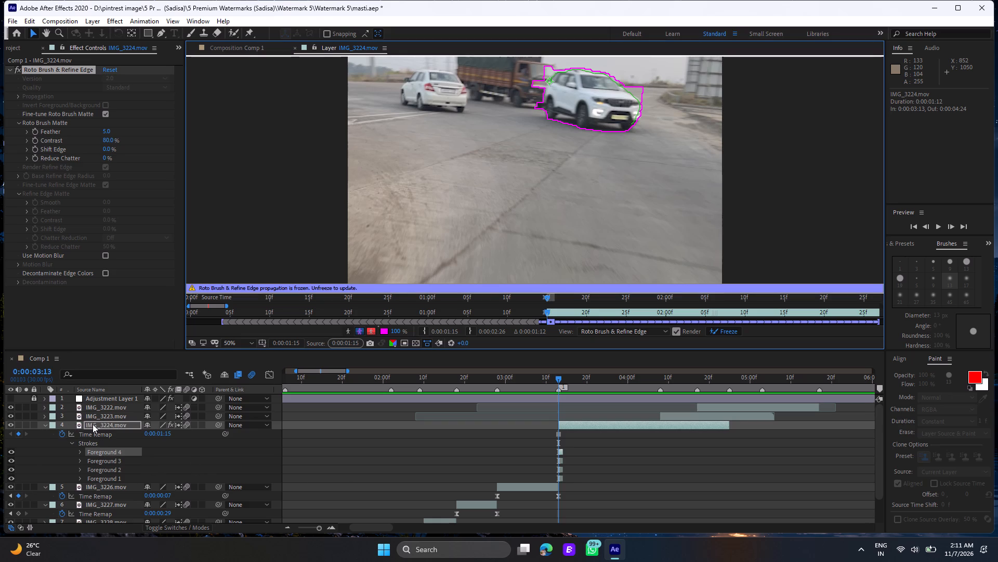
left_click(93, 424)
key("Delete")
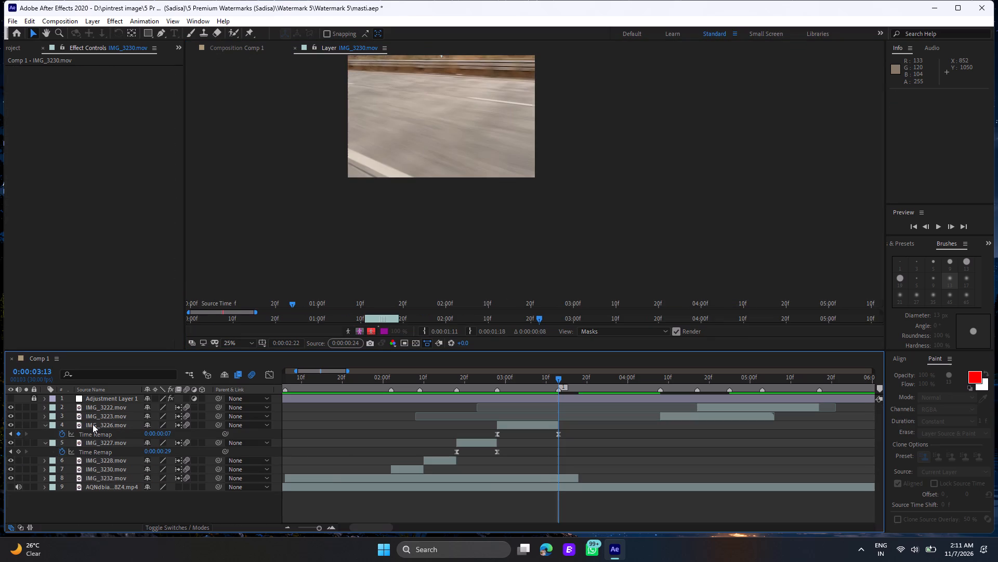
Scrub Comp 1 around 0:00:03:13, preview it from 0:00:02:11 and return to 0:00:03:13 to examine the remaining clips.
key("space")
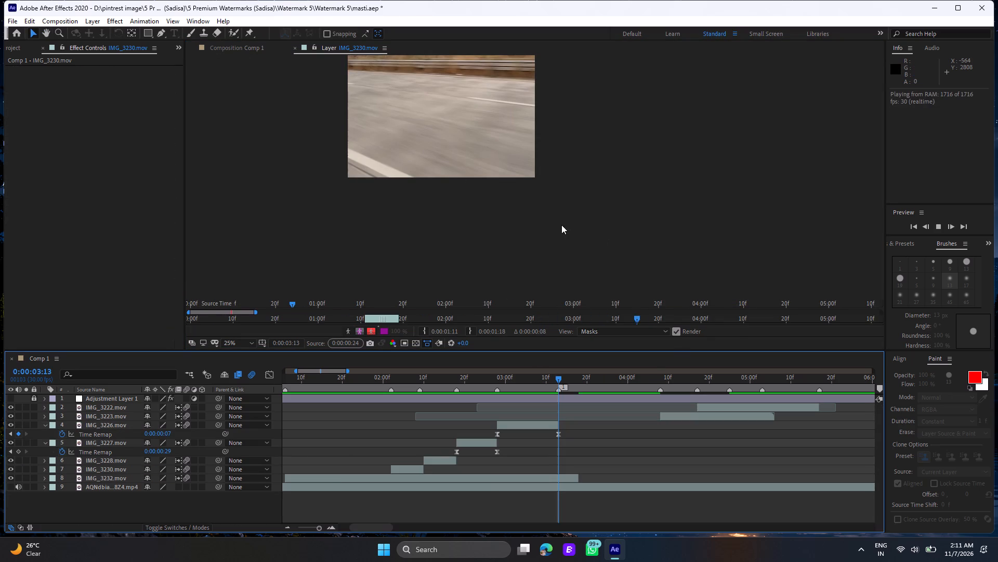
double_click(226, 53)
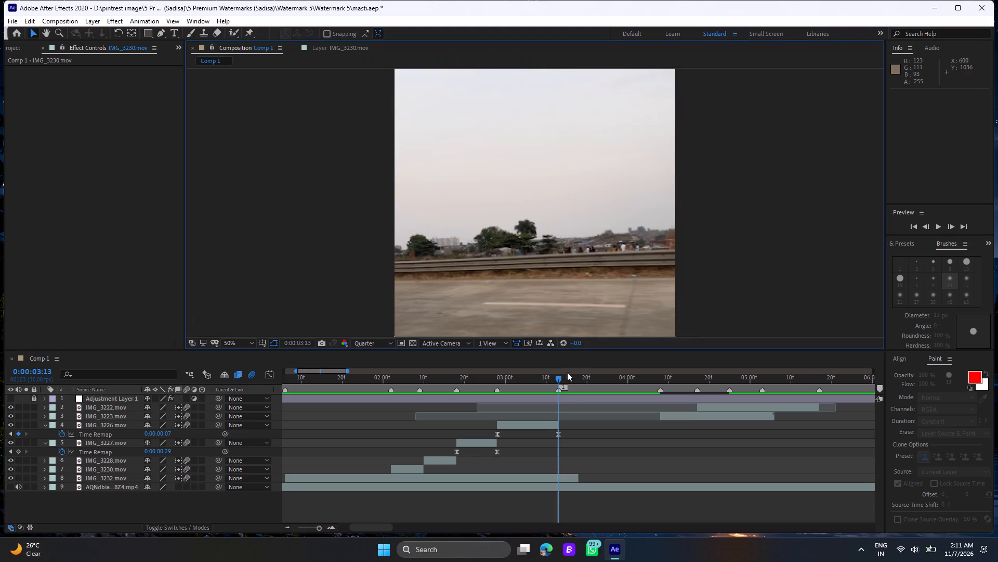
left_click_drag(555, 378, 547, 385)
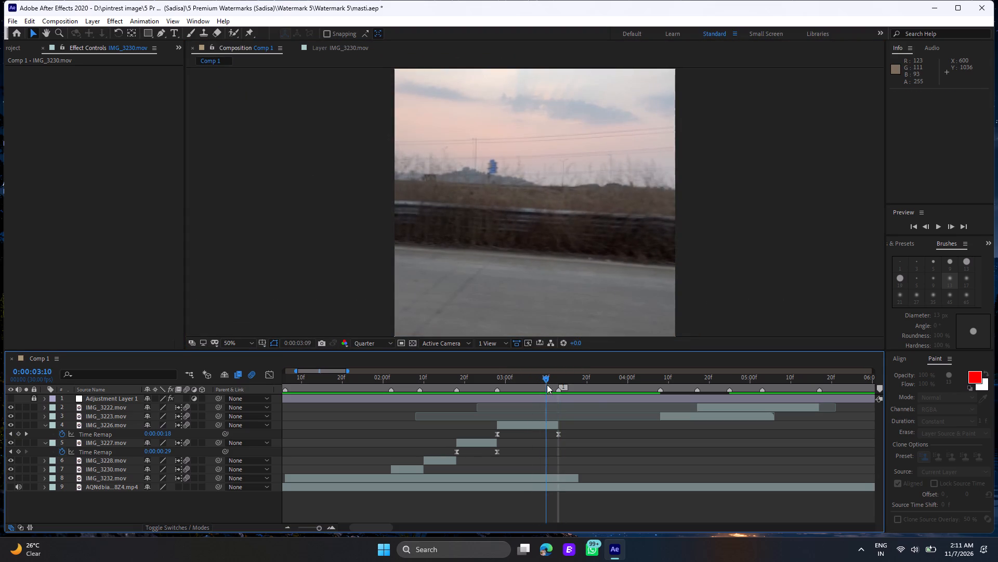
left_click_drag(547, 385, 560, 395)
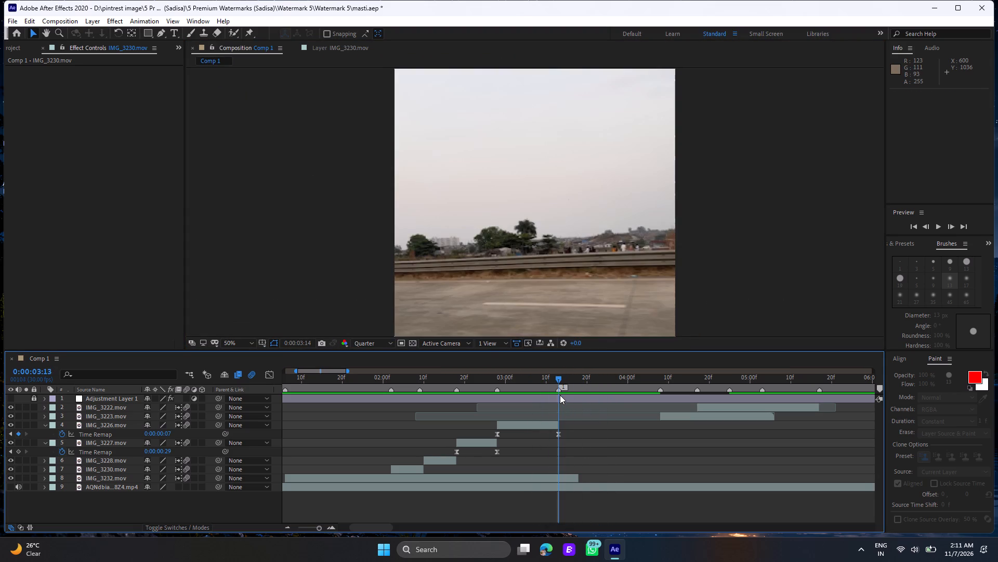
left_click_drag(560, 395, 559, 395)
double_click(564, 401)
scroll(566, 434, "up", 3)
left_click(428, 376)
key("space")
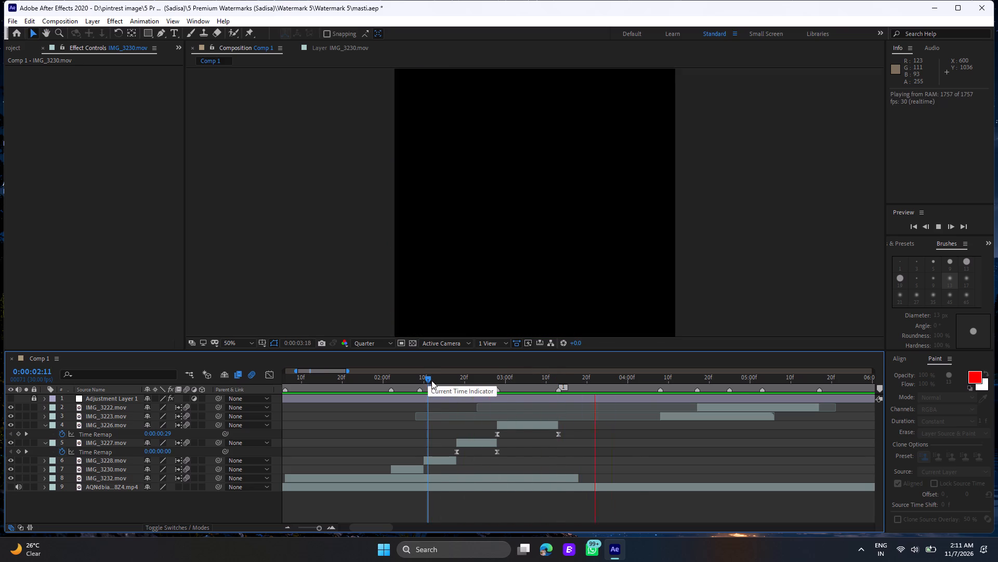
double_click(558, 378)
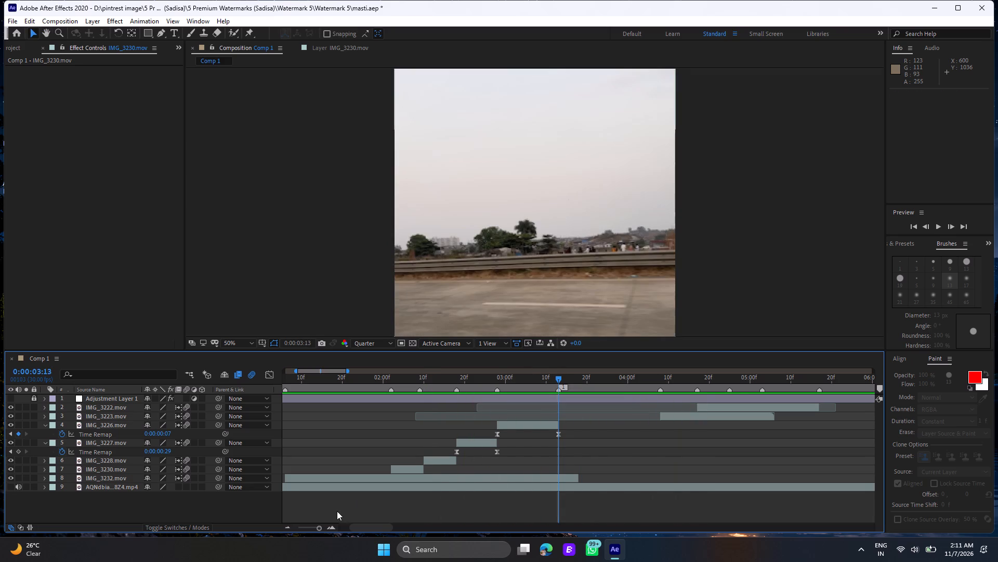
Examine IMG_3232.mov in the Layer viewer and the composition between 0:00:03:13 and 0:00:03:21, ending at 0:00:03:13.
left_click_drag(323, 529, 329, 530)
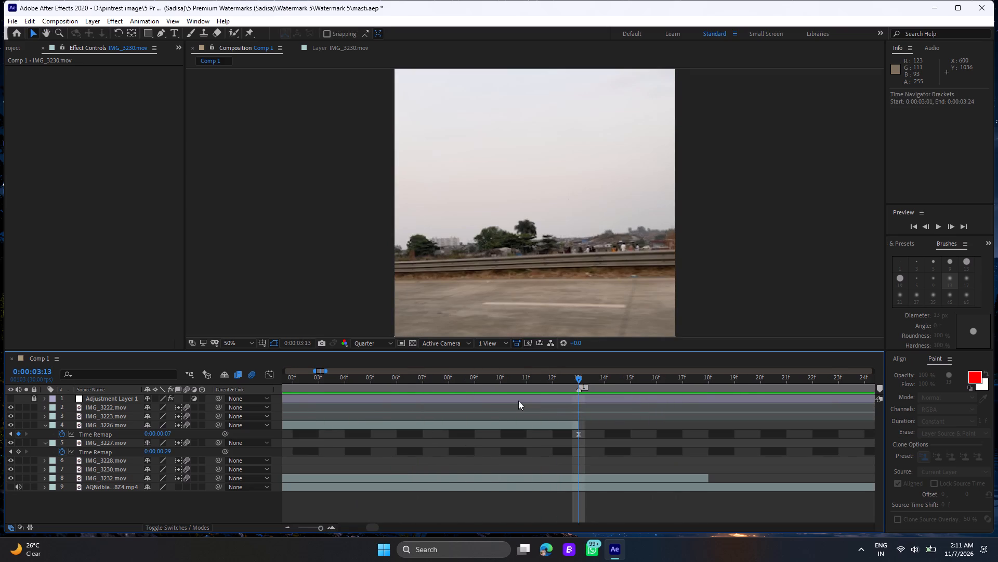
double_click(583, 477)
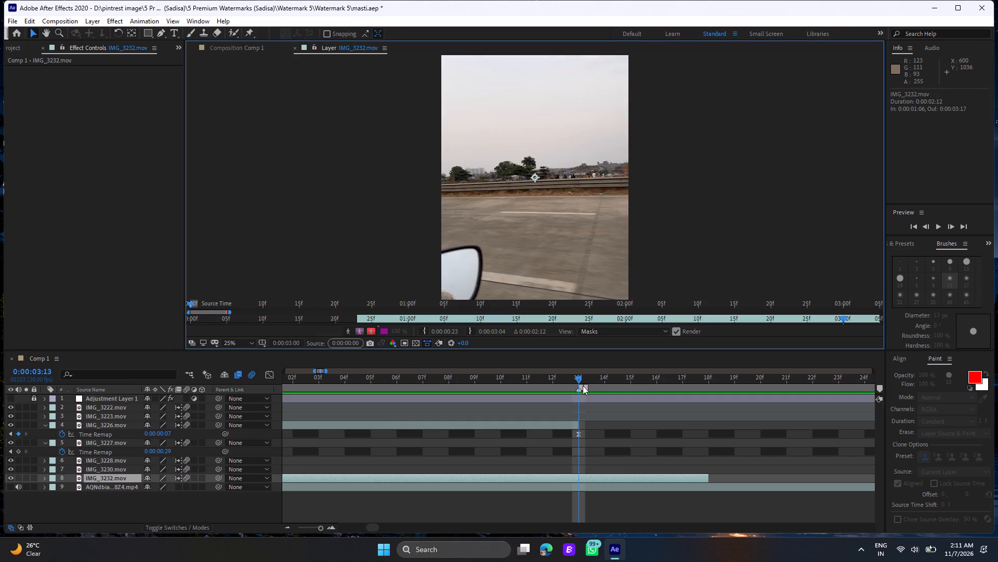
left_click_drag(578, 381, 676, 392)
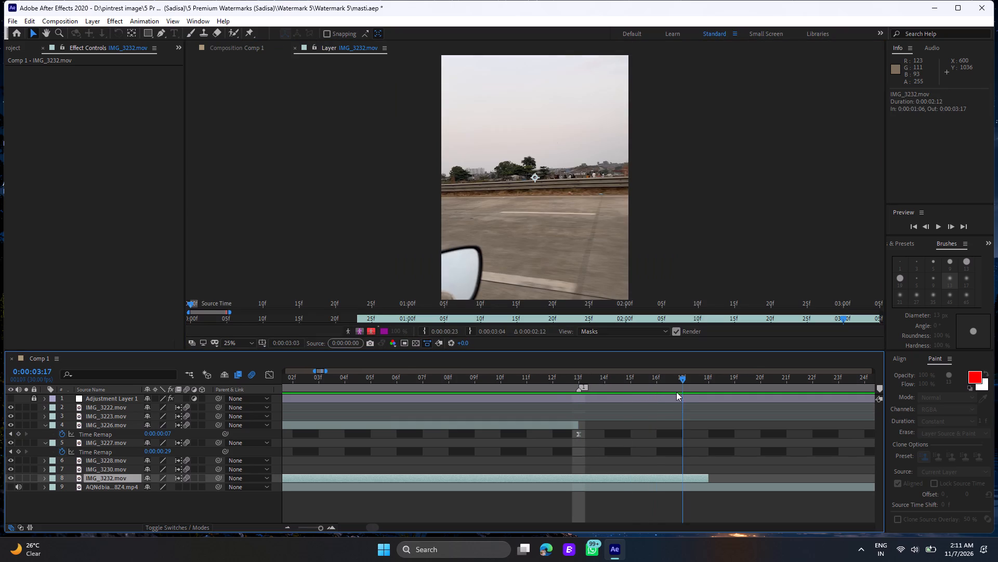
left_click_drag(676, 392, 774, 406)
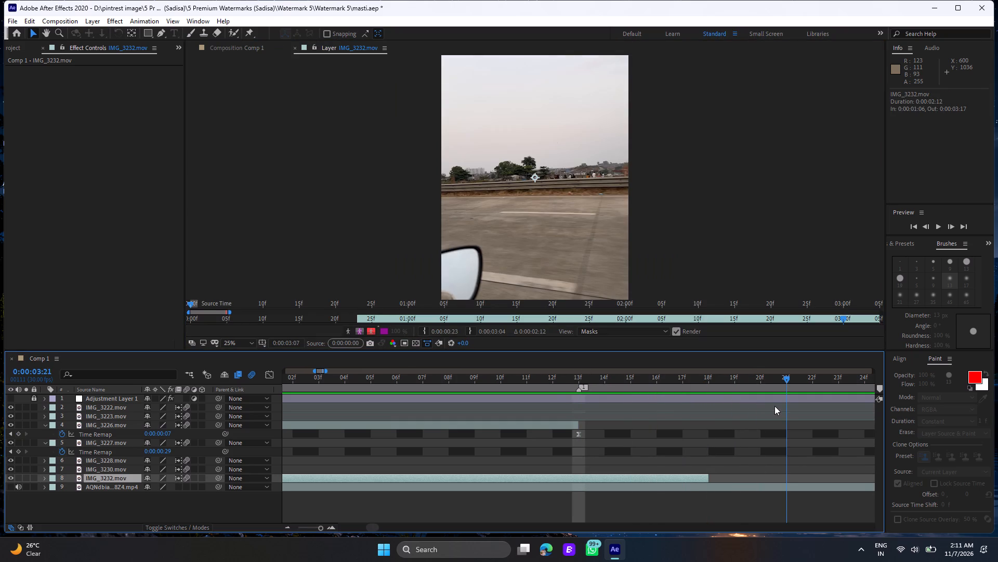
left_click_drag(774, 406, 774, 406)
left_click(254, 55)
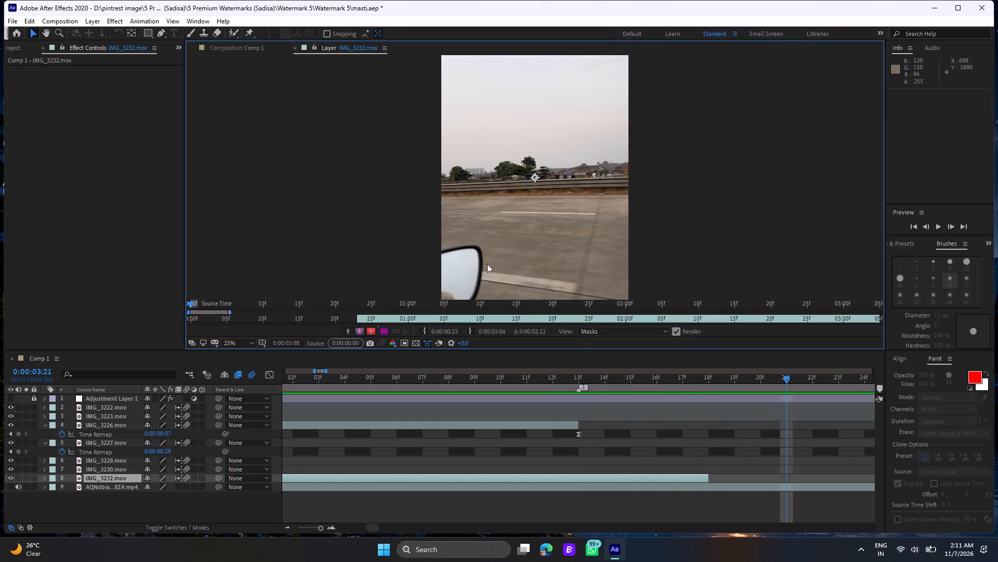
left_click(212, 43)
left_click(577, 378)
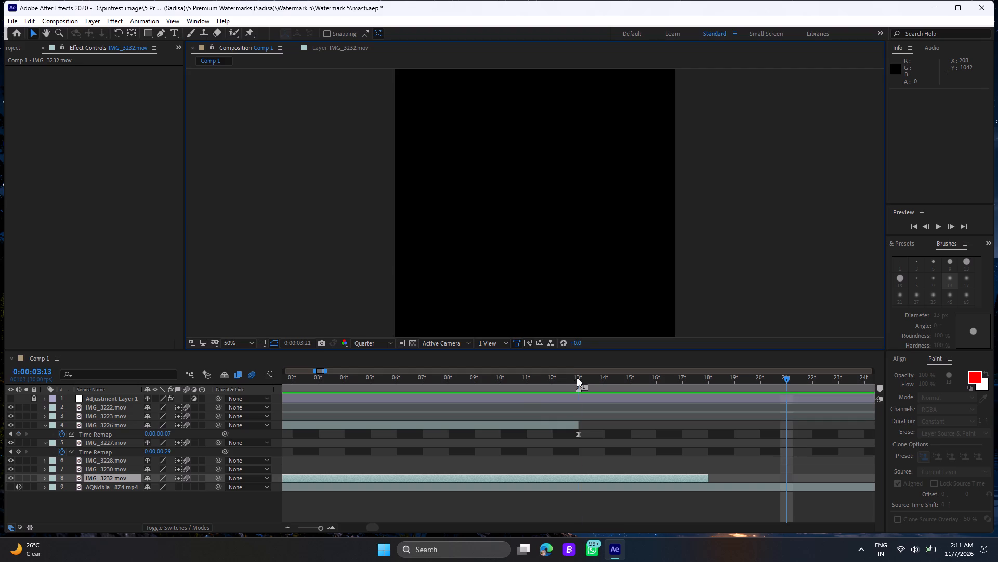
left_click_drag(577, 378, 646, 393)
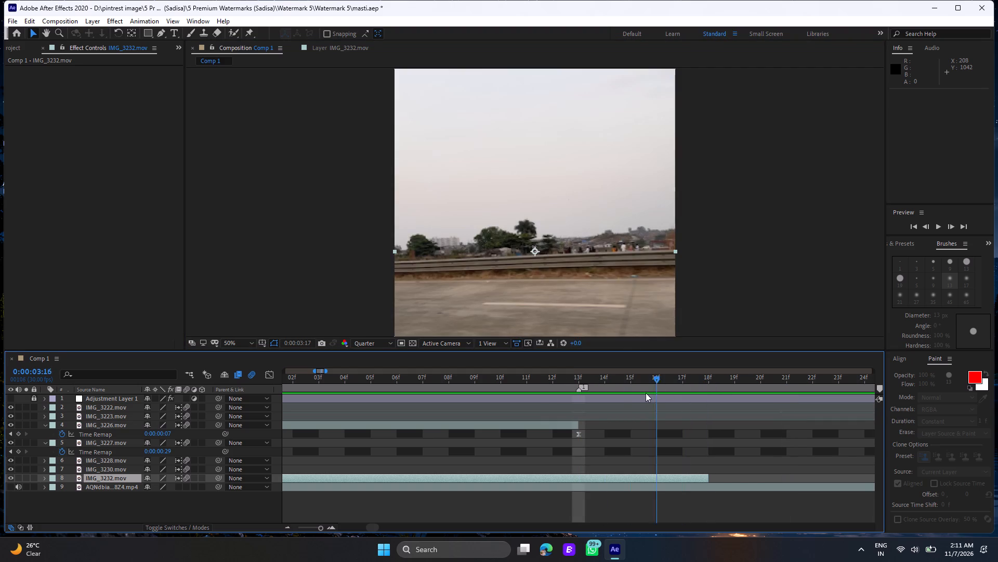
left_click_drag(646, 393, 576, 398)
left_click(576, 398)
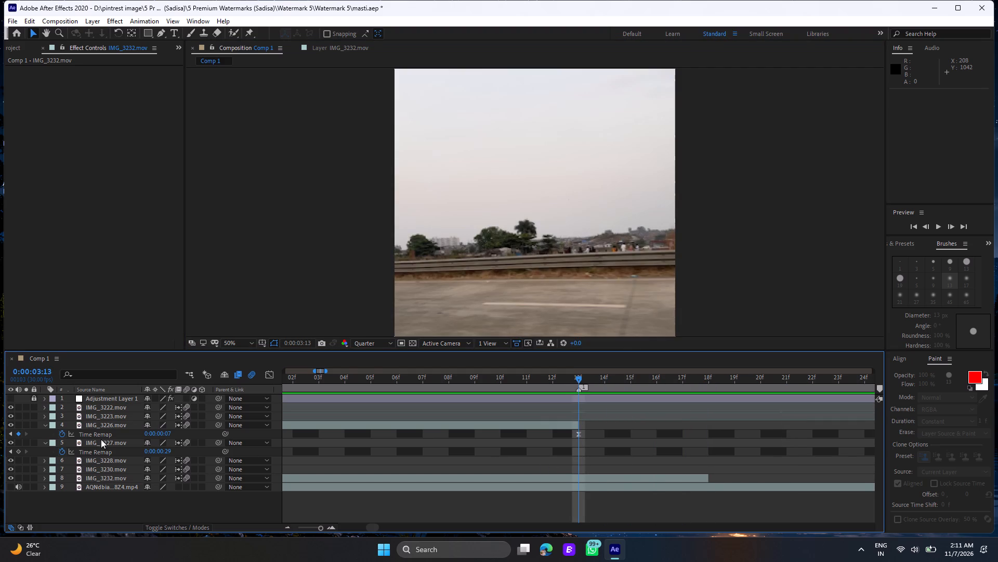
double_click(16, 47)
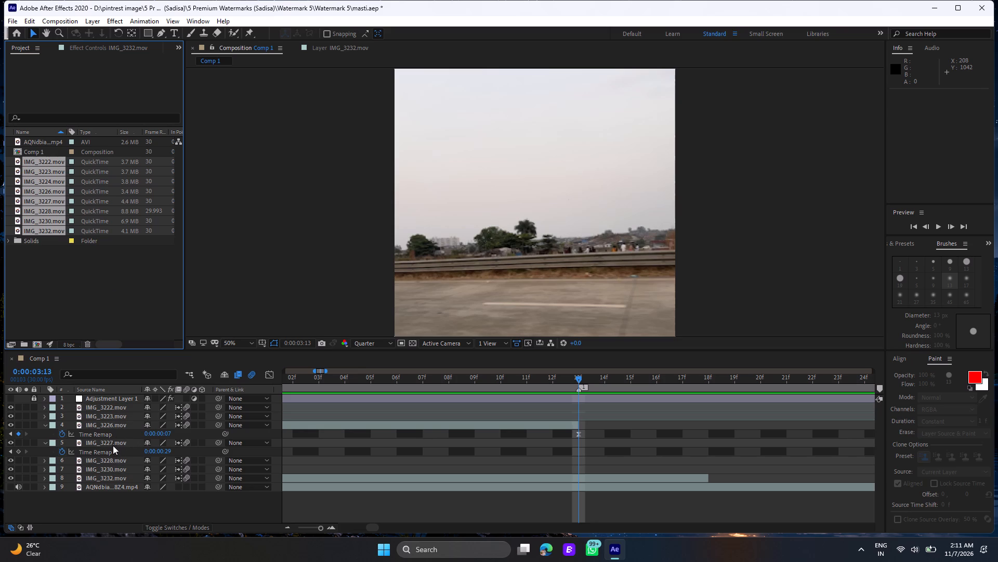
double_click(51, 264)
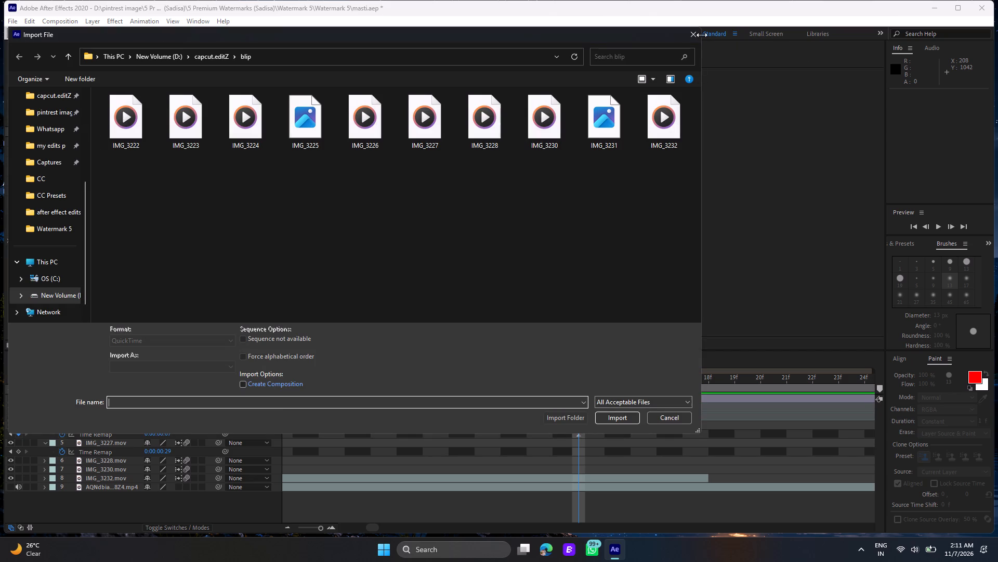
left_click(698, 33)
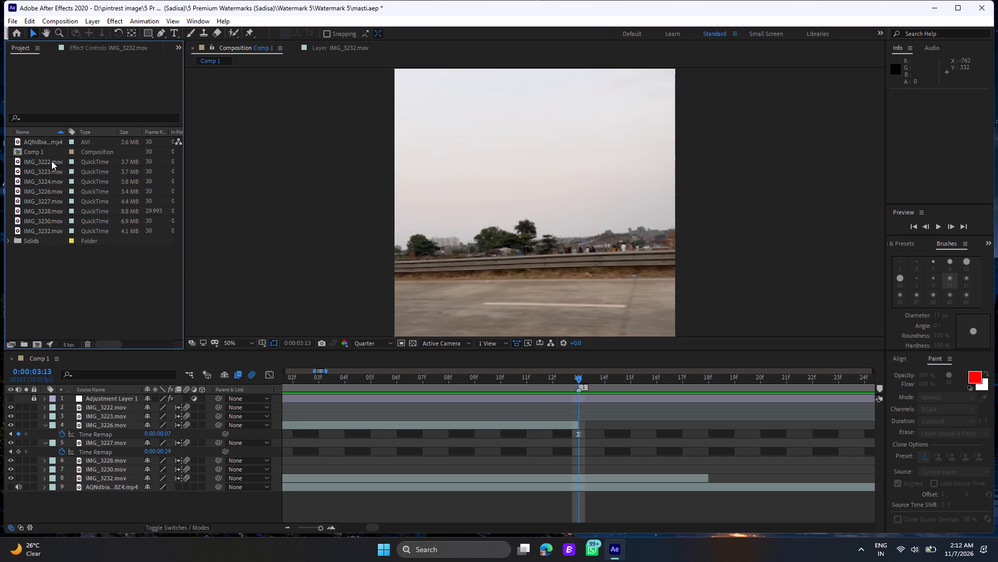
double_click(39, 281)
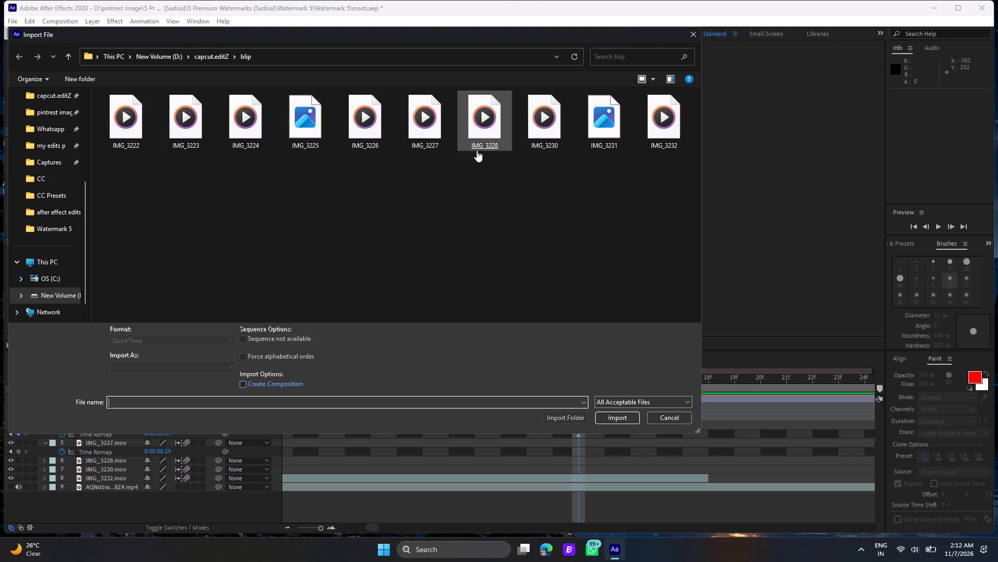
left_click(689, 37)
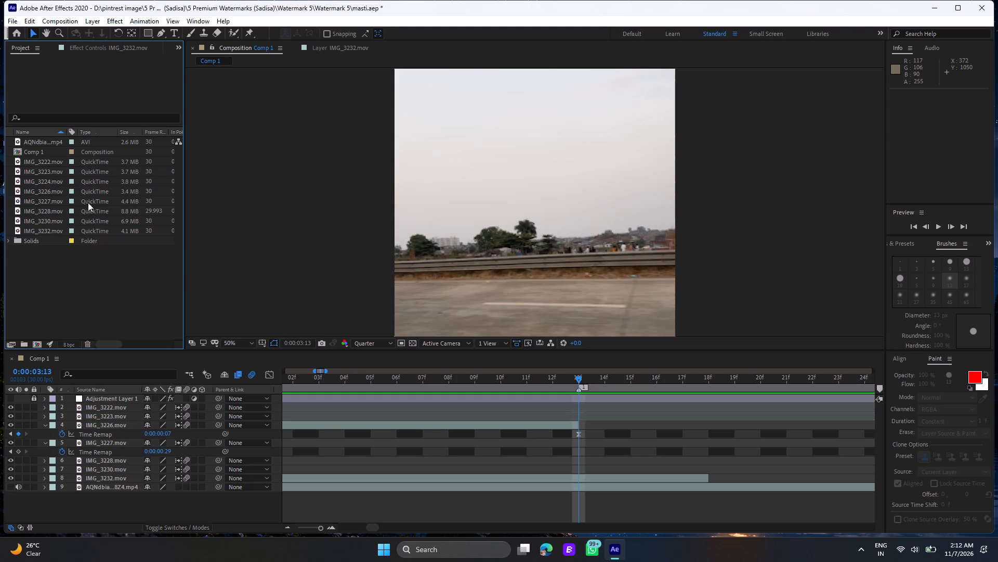
Add IMG_3224.mov to Comp 1 above the IMG_3226.mov layer, starting at 0:00:03:13.
left_click_drag(59, 178, 413, 355)
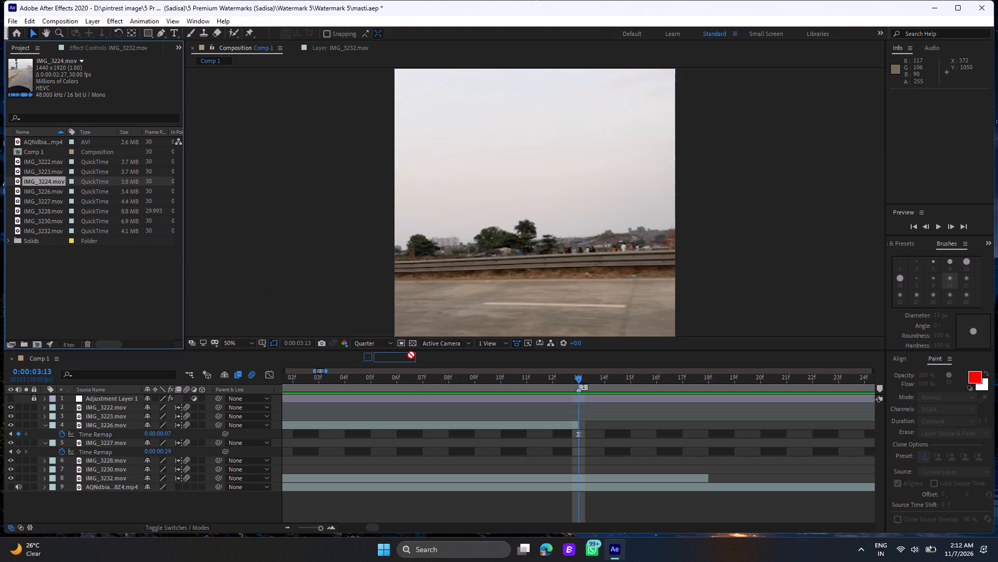
left_click_drag(413, 355, 585, 419)
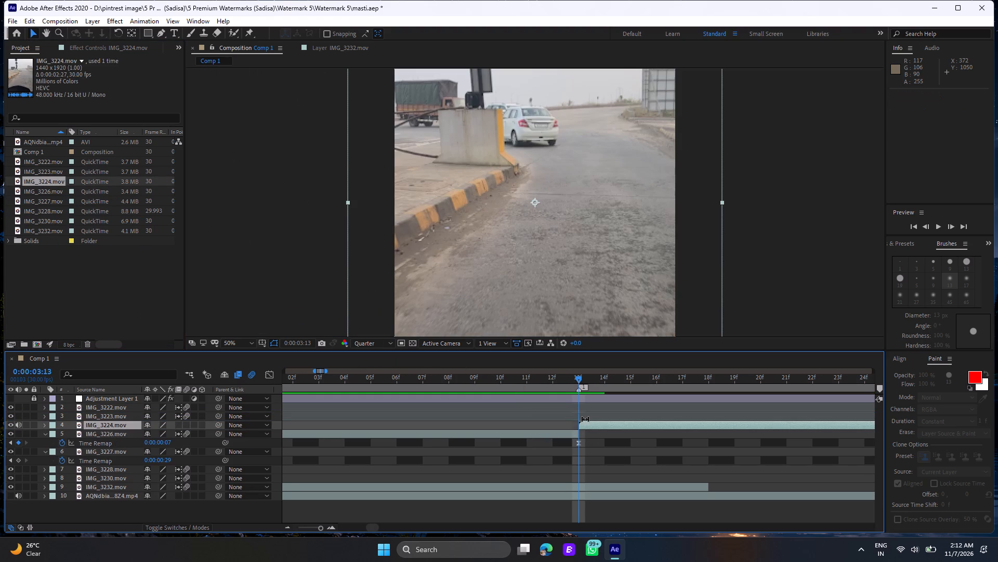
Split IMG_3224.mov at 0:00:04:07, delete its first part and move the remainder to start at 0:00:03:13.
double_click(684, 377)
left_click_drag(684, 377, 832, 408)
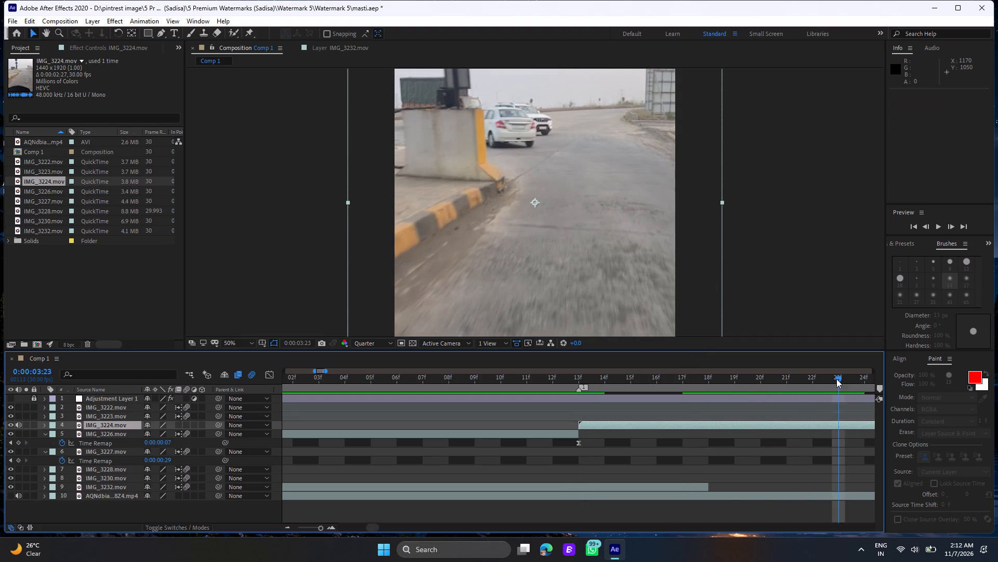
left_click(317, 528)
left_click_drag(479, 382, 493, 388)
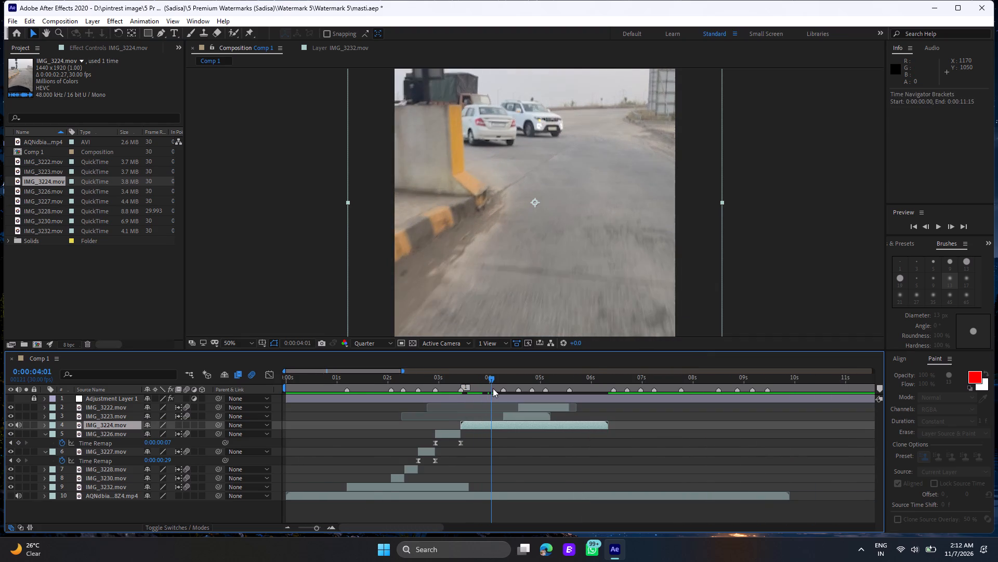
left_click_drag(493, 388, 498, 403)
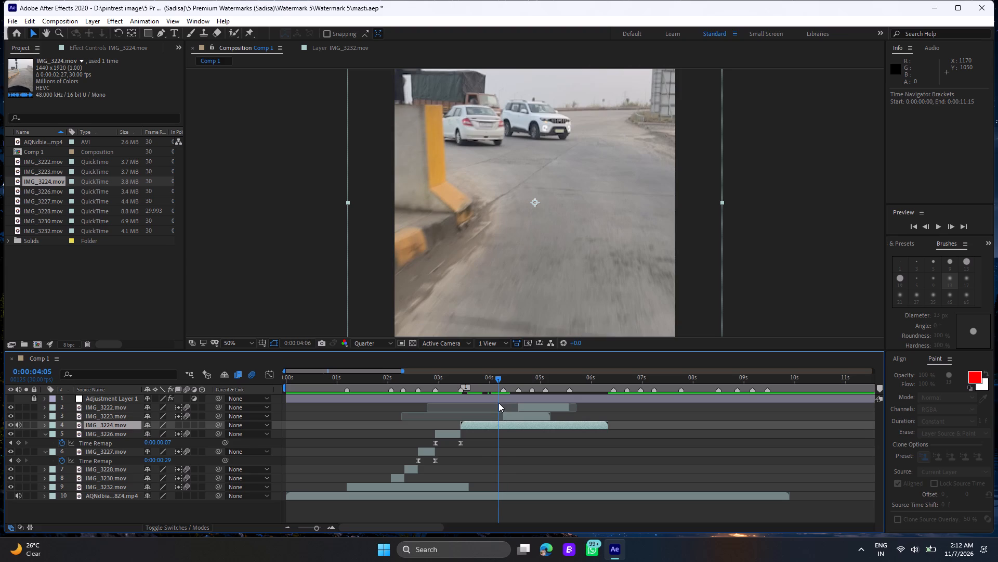
left_click_drag(498, 403, 503, 407)
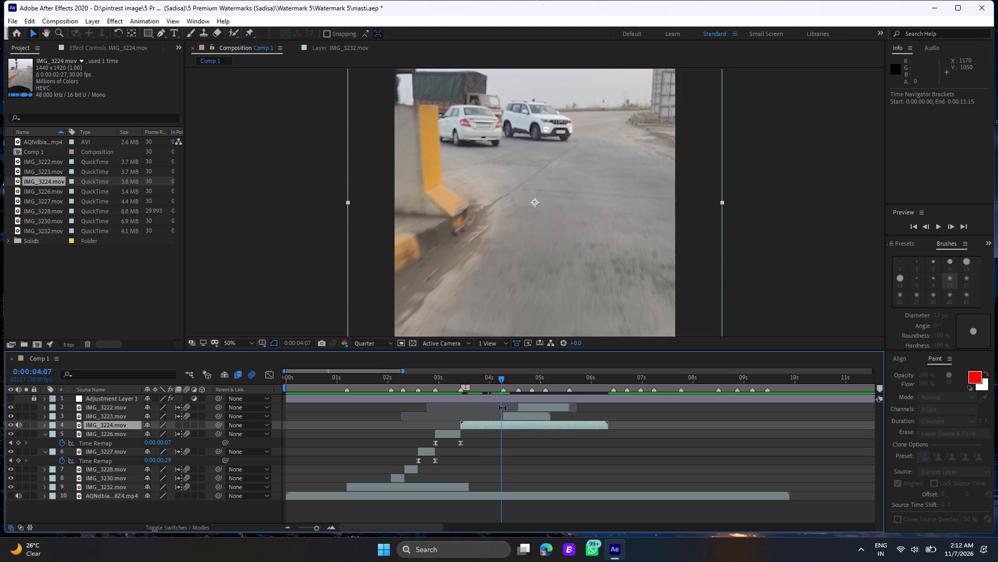
left_click(502, 427)
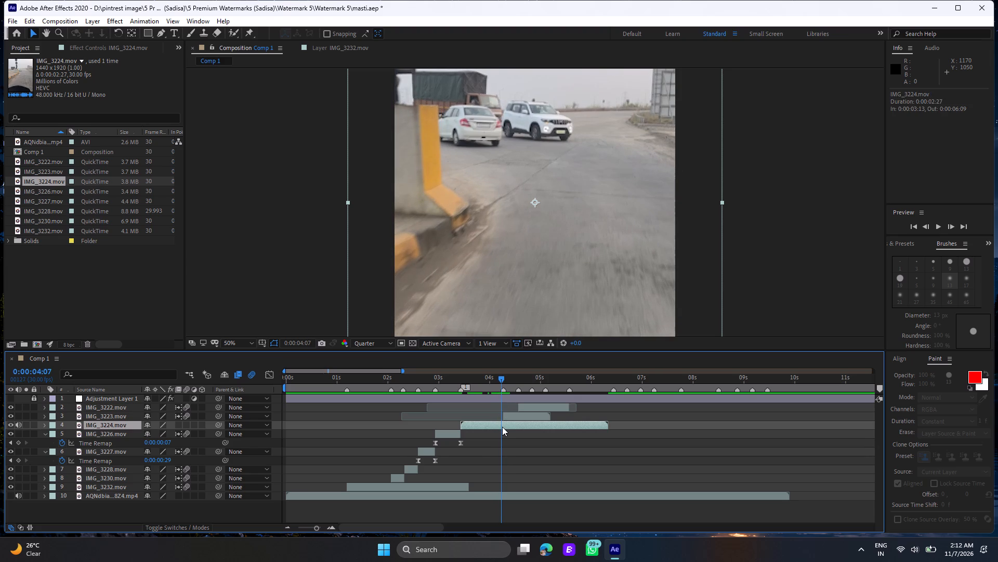
key("ctrl+shift+d")
left_click(492, 432)
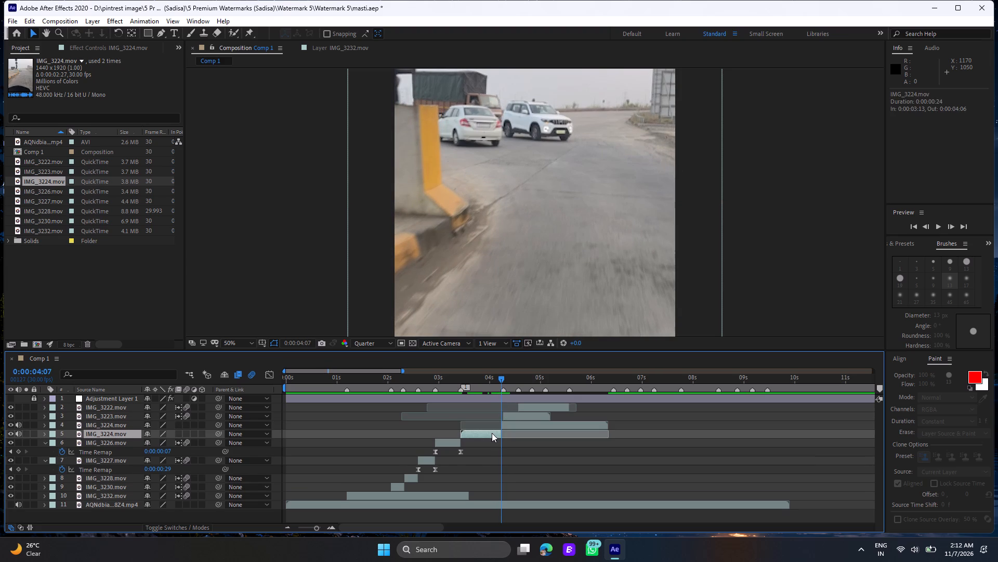
key("Delete")
left_click_drag(514, 427, 481, 429)
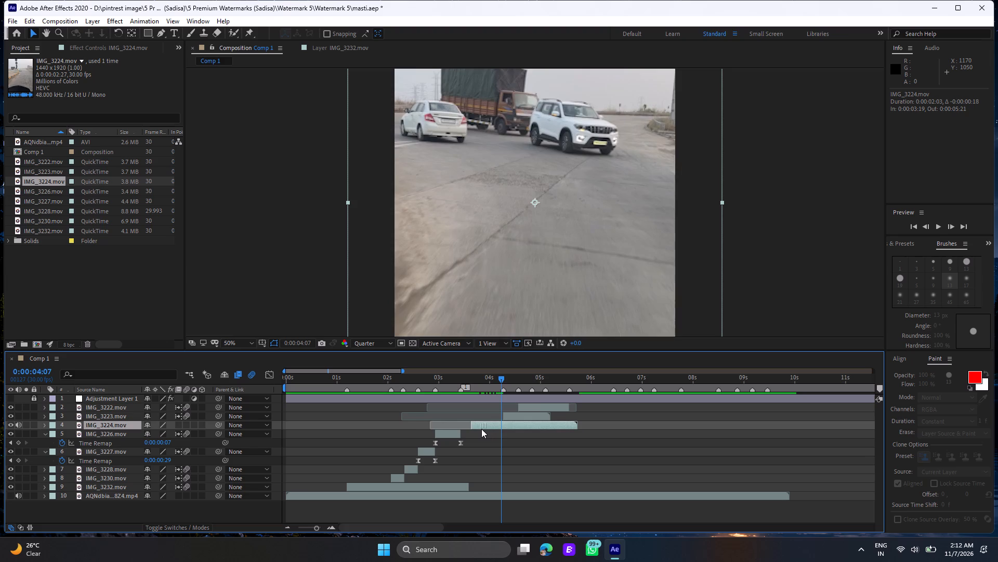
left_click_drag(481, 429, 473, 430)
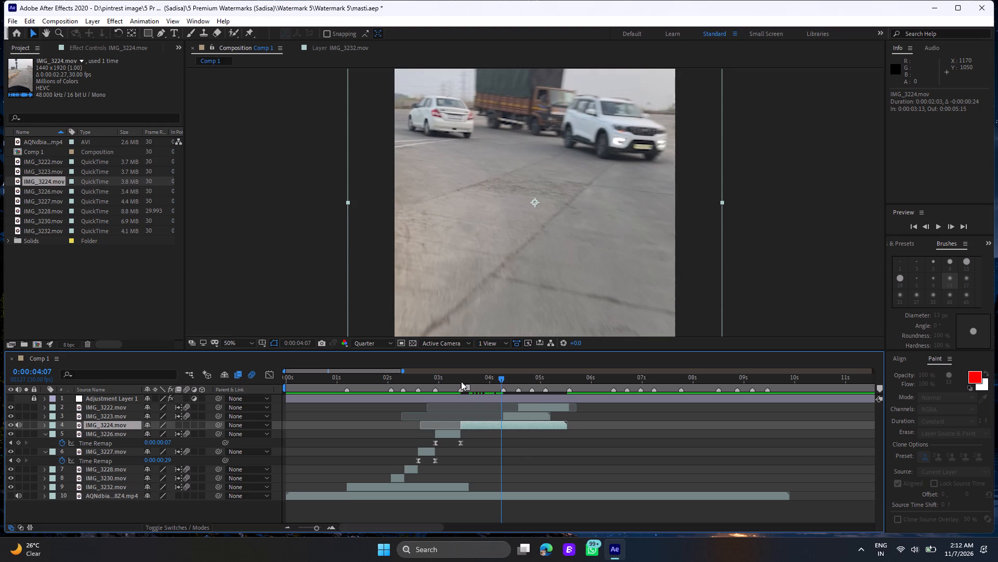
Split IMG_3224.mov at 0:00:03:21, delete the part before it and move the remainder to start at 0:00:03:13.
left_click(461, 380)
left_click_drag(461, 380, 474, 386)
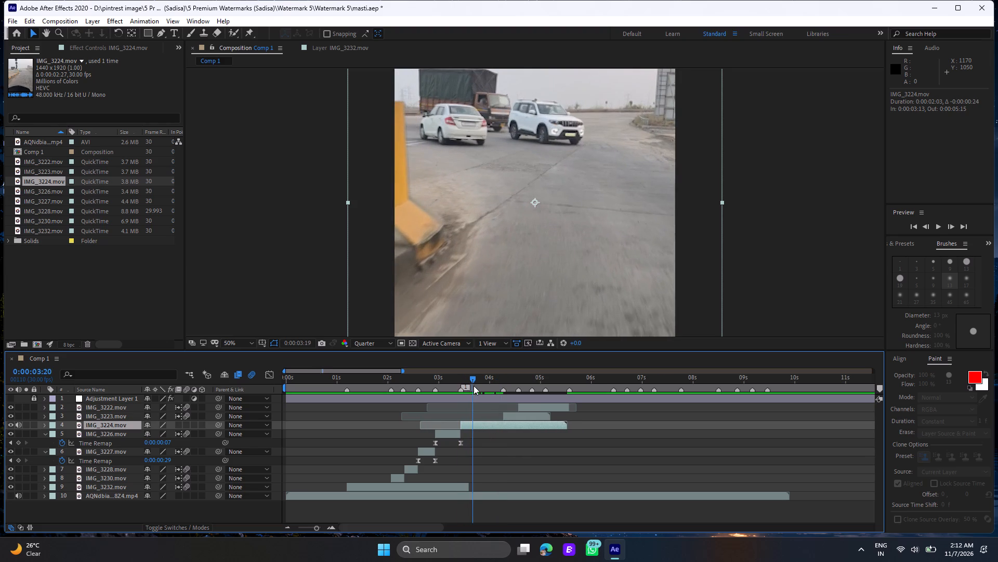
left_click_drag(474, 386, 475, 387)
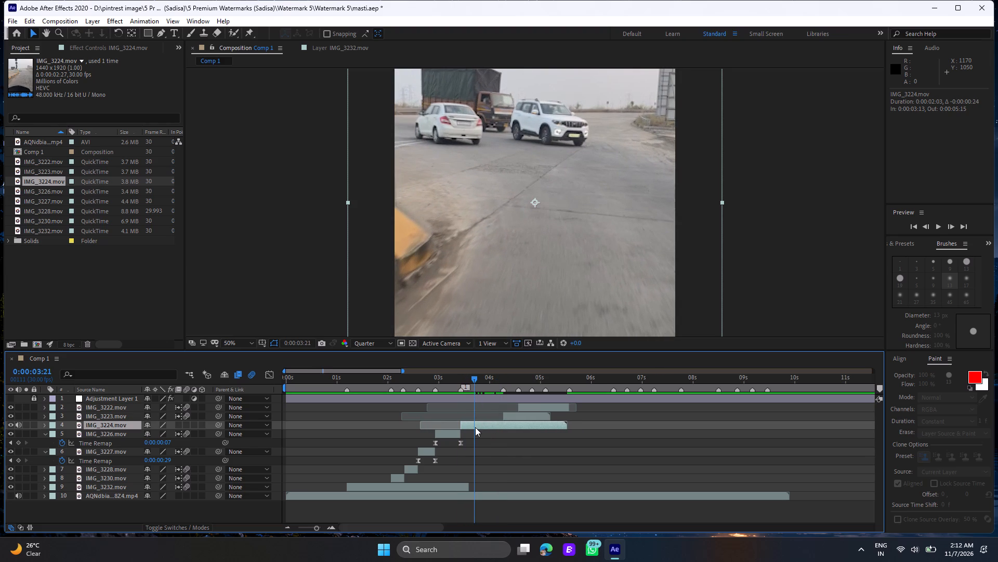
left_click(476, 427)
key("ctrl+shift+d")
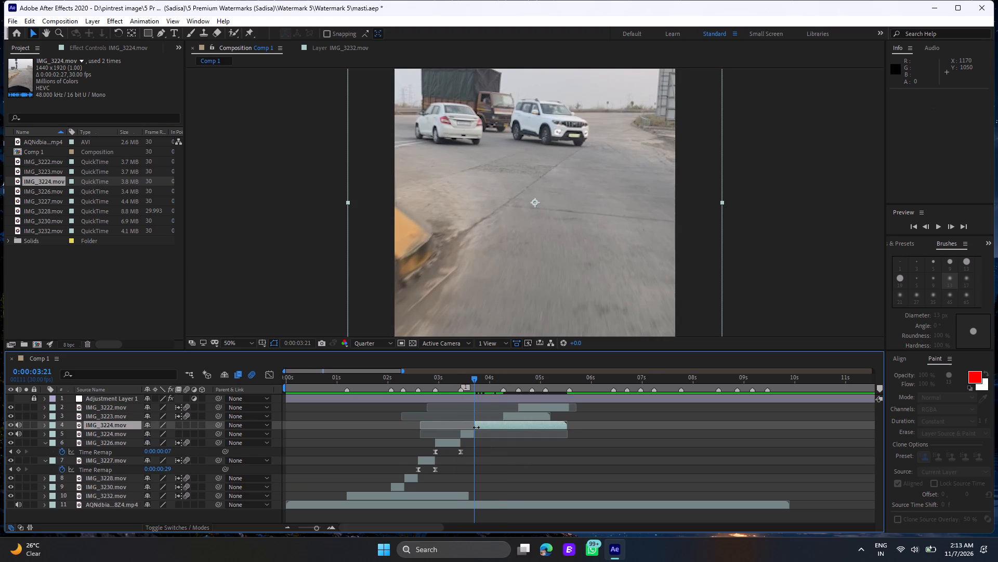
left_click(468, 431)
key("Delete")
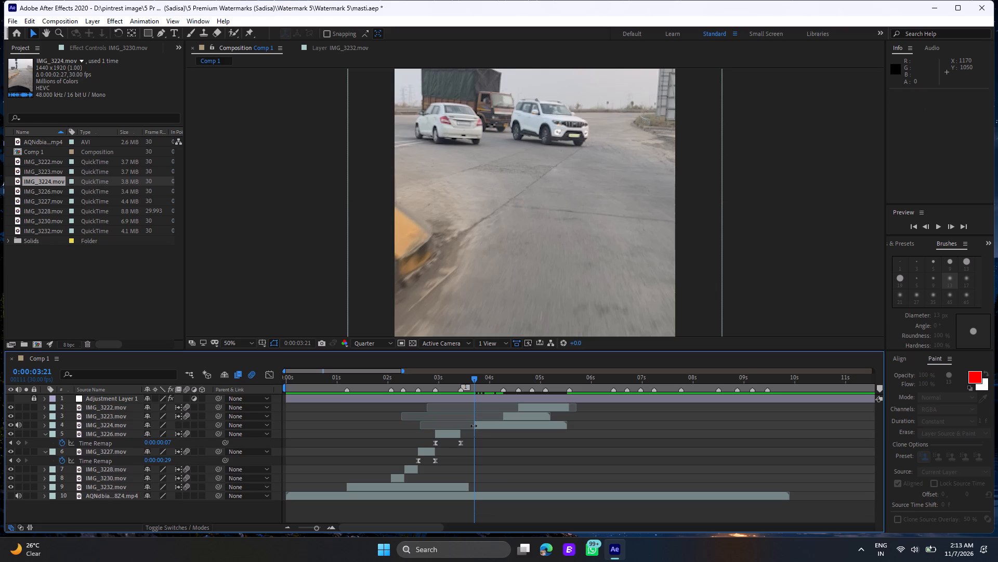
left_click_drag(479, 426, 467, 426)
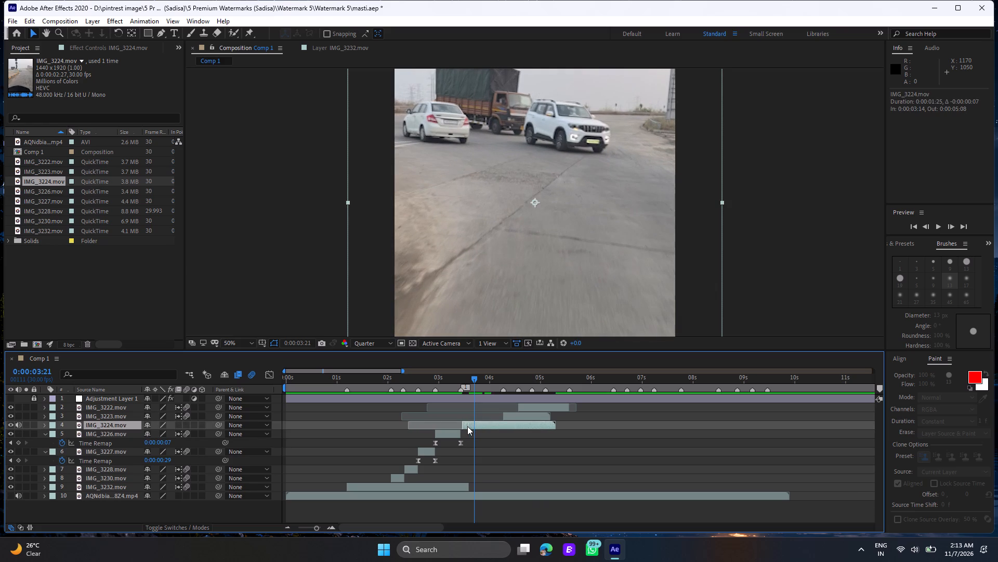
left_click_drag(467, 426, 466, 426)
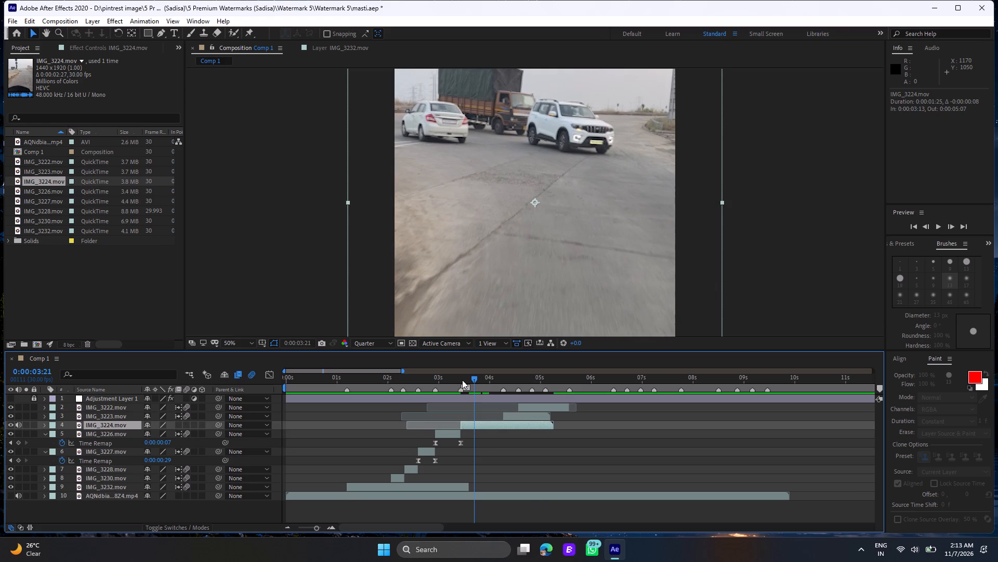
Duplicate IMG_3224.mov and apply Freeze Frame to the lower copy at 0:00:03:13.
triple_click(462, 378)
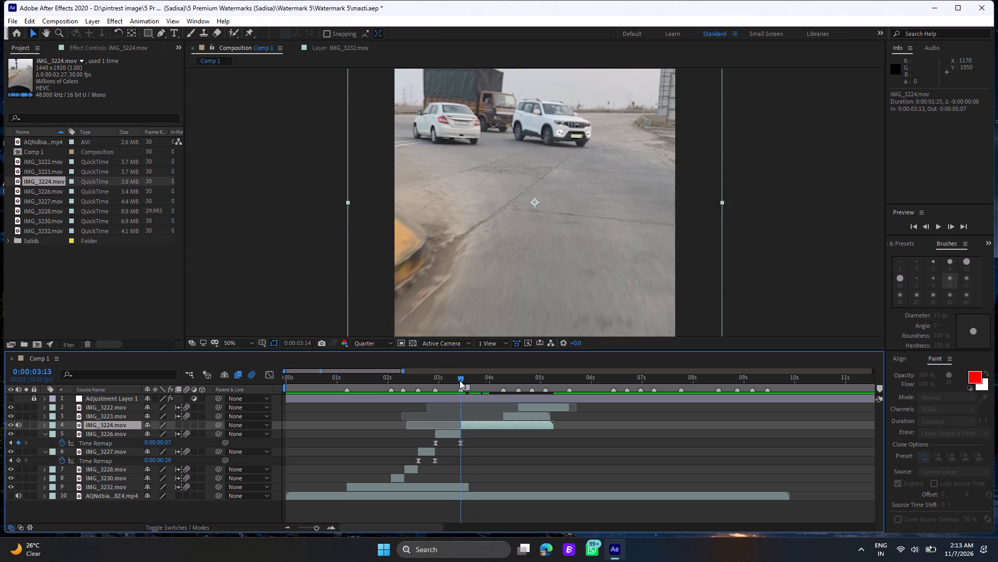
left_click(470, 424)
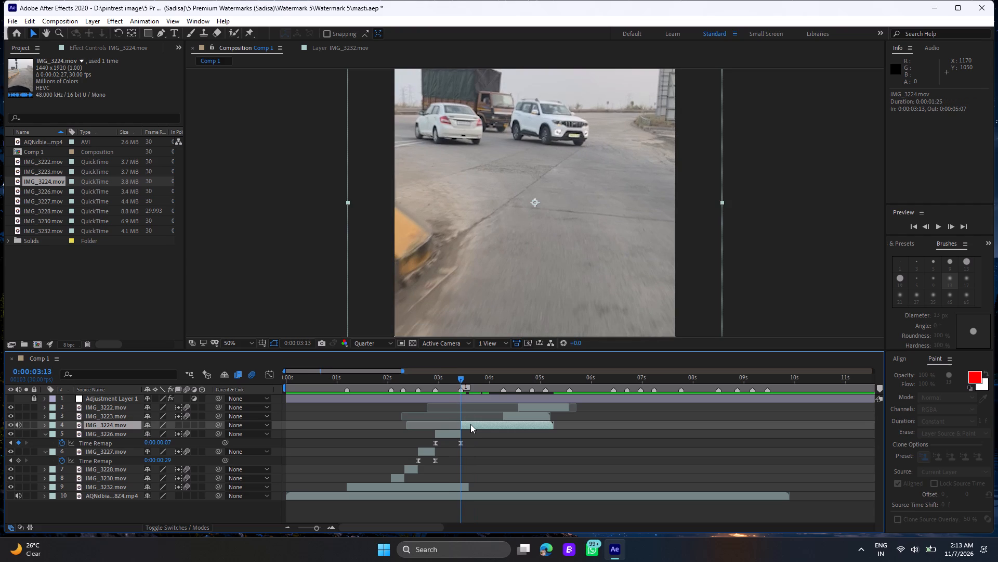
key("ctrl+d")
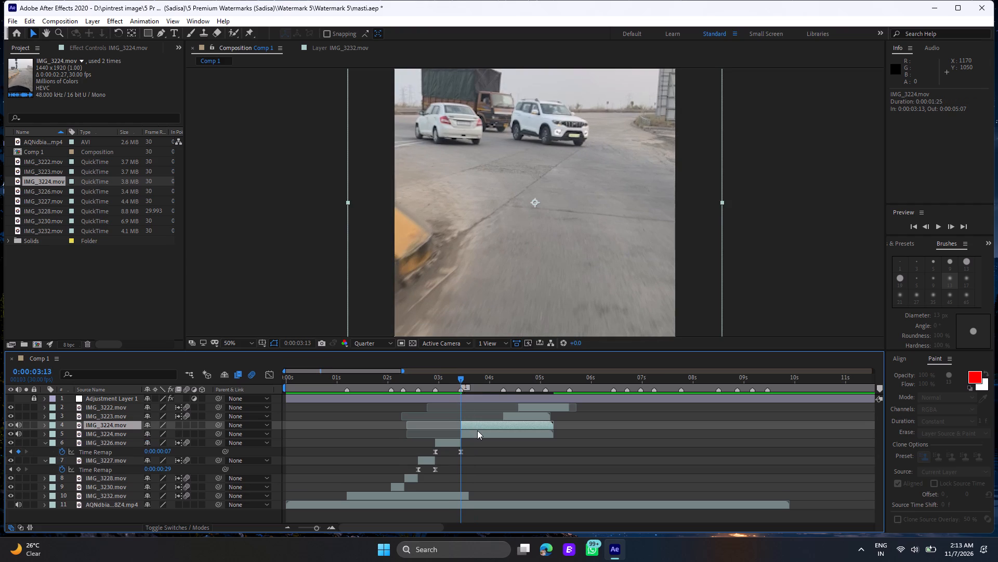
left_click(477, 435)
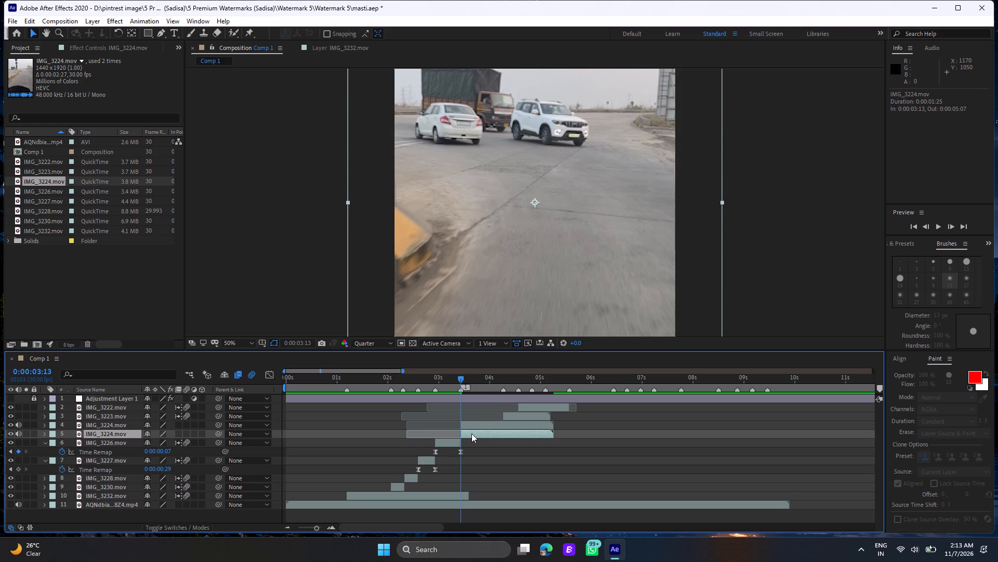
right_click(471, 433)
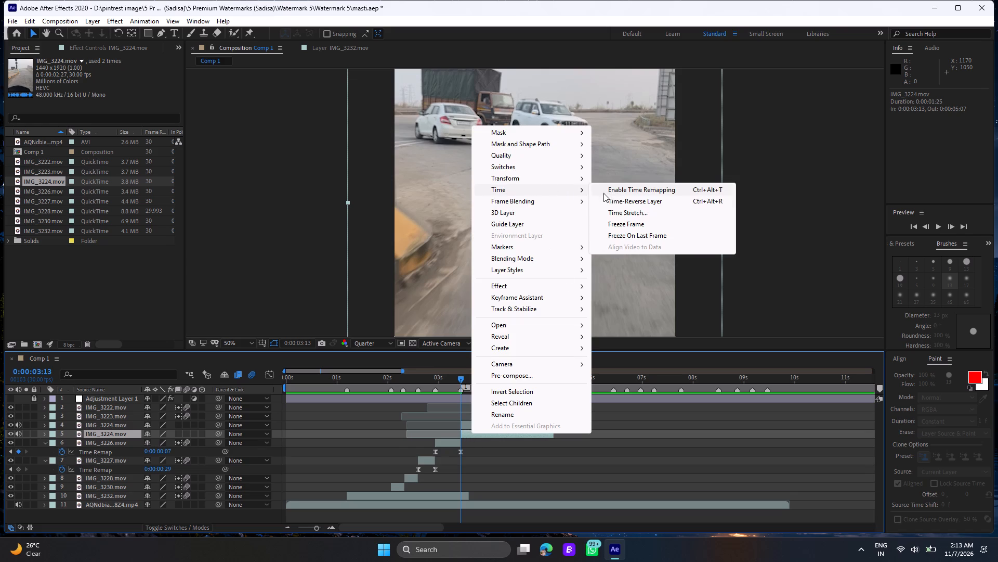
left_click(634, 224)
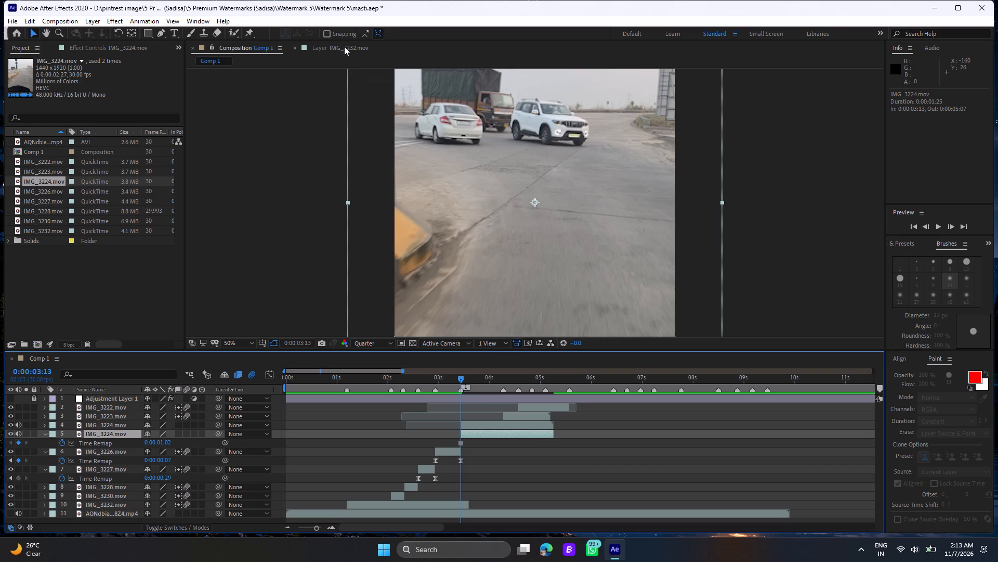
Activate the Roto Brush tool in the Layer viewer and select the frozen IMG_3224.mov copy's Time Remap keyframe at 0:00:03:13.
double_click(232, 33)
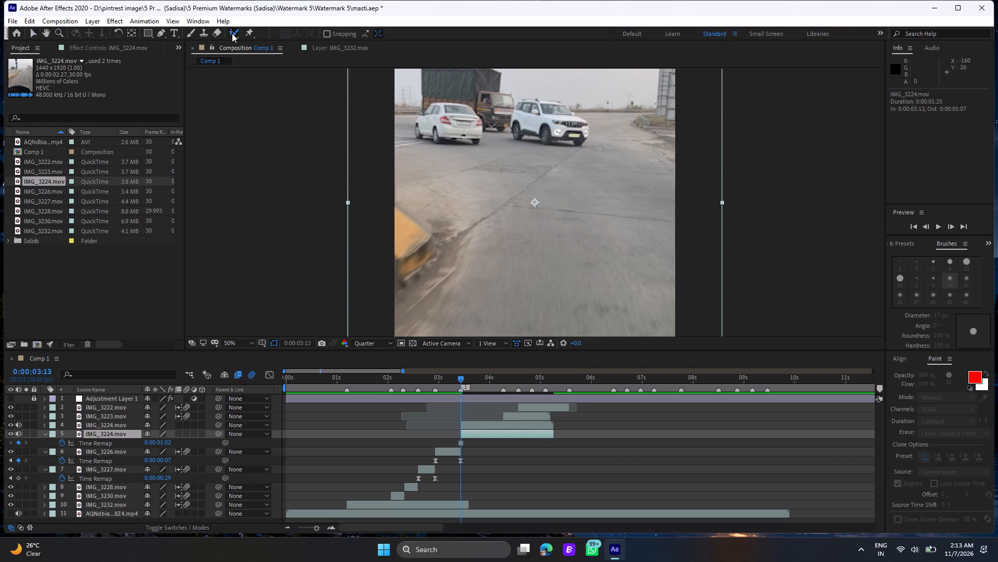
left_click(335, 50)
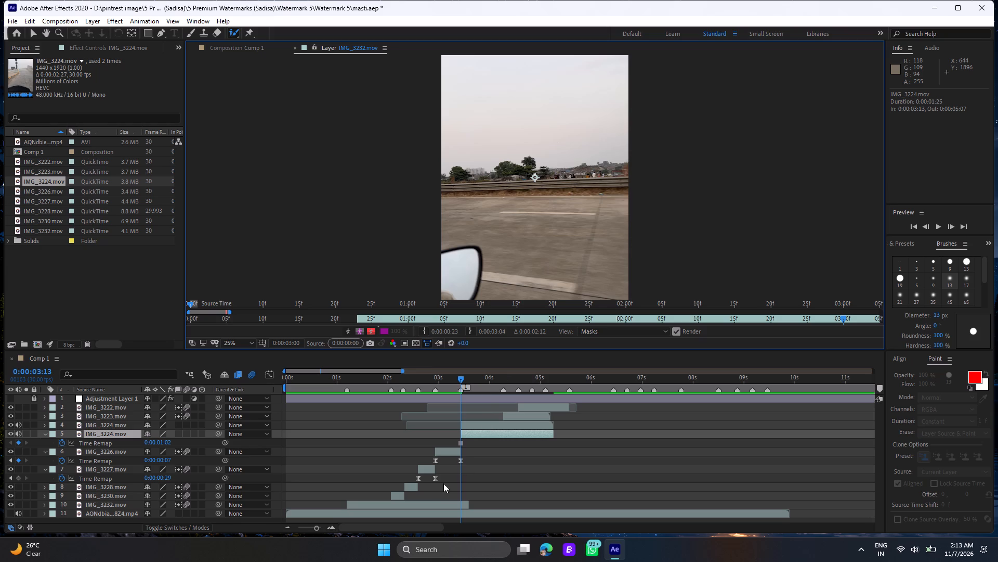
left_click(317, 526)
left_click(318, 526)
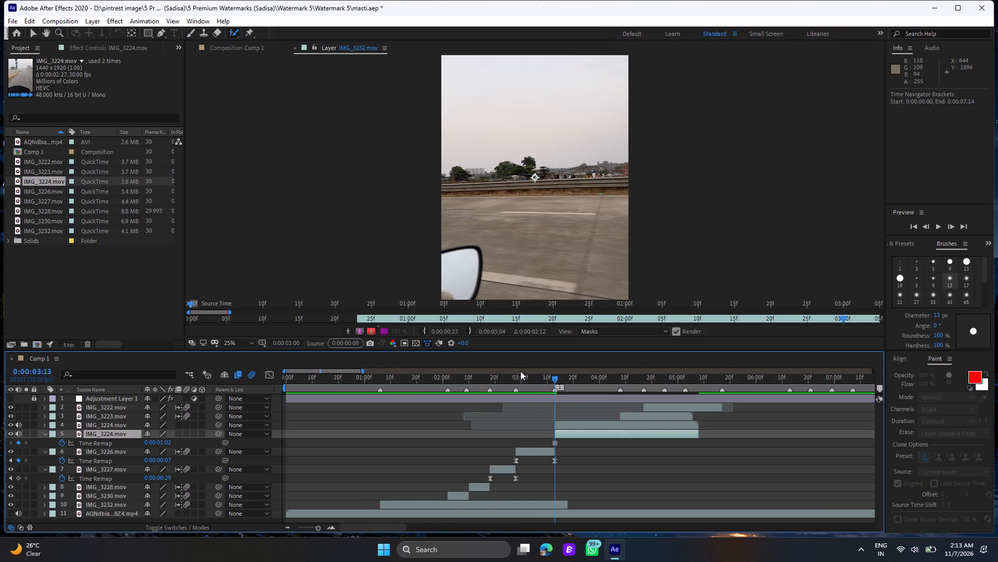
left_click_drag(557, 376, 563, 381)
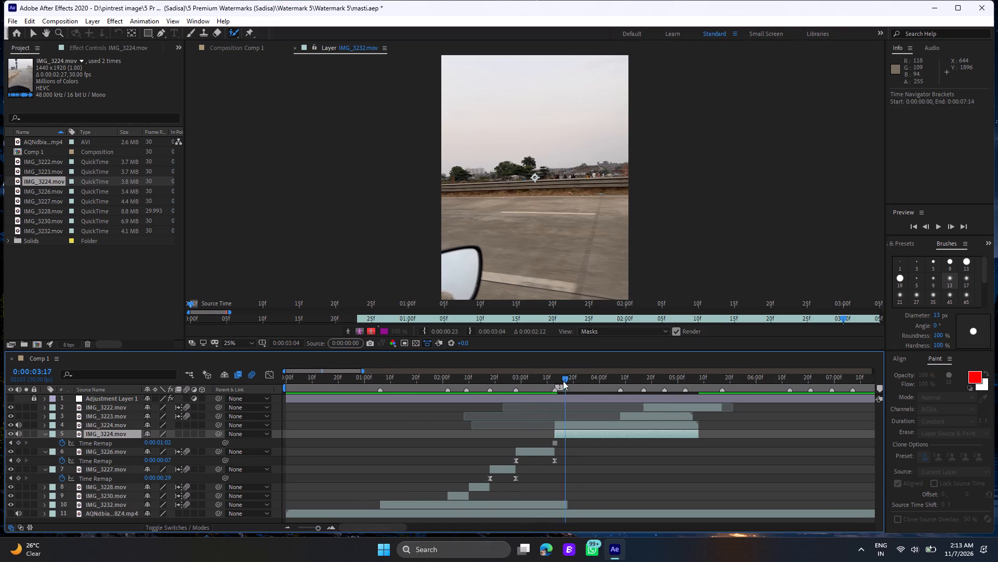
left_click_drag(563, 381, 557, 381)
left_click(557, 381)
left_click(557, 440)
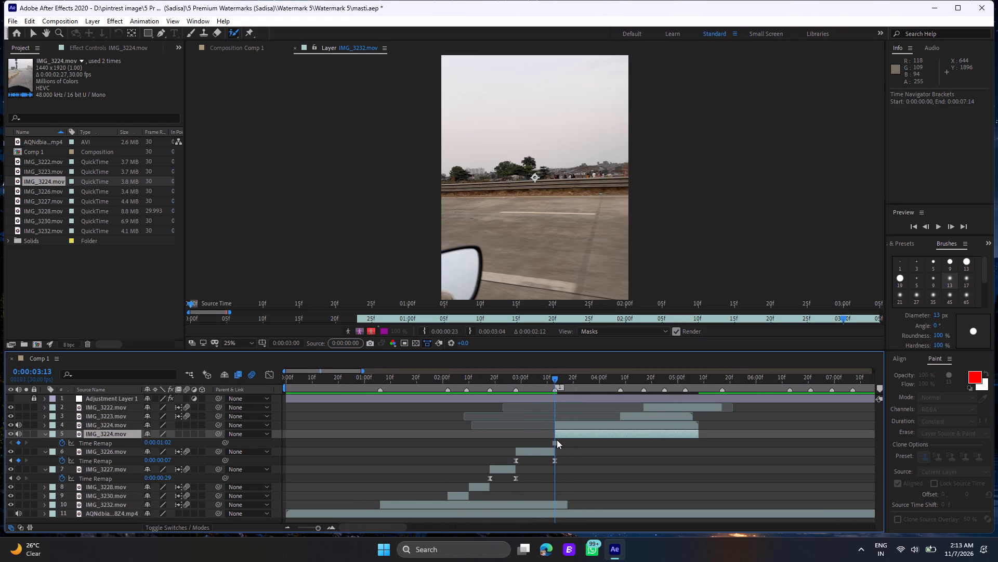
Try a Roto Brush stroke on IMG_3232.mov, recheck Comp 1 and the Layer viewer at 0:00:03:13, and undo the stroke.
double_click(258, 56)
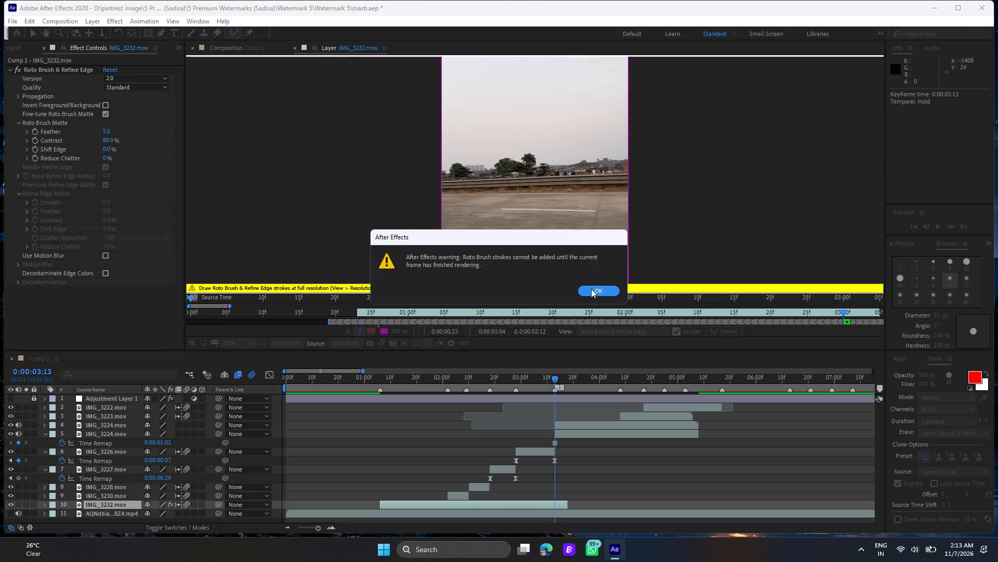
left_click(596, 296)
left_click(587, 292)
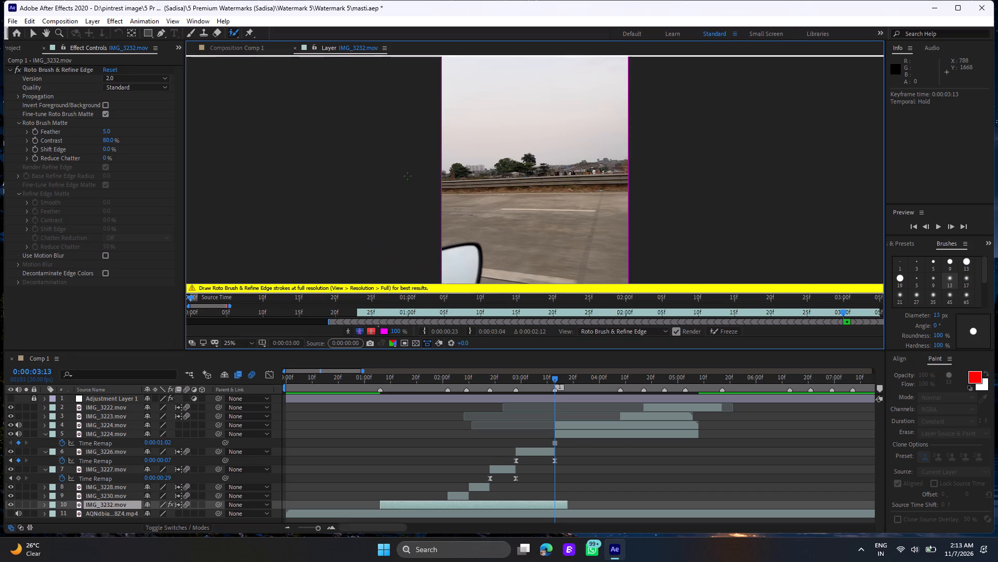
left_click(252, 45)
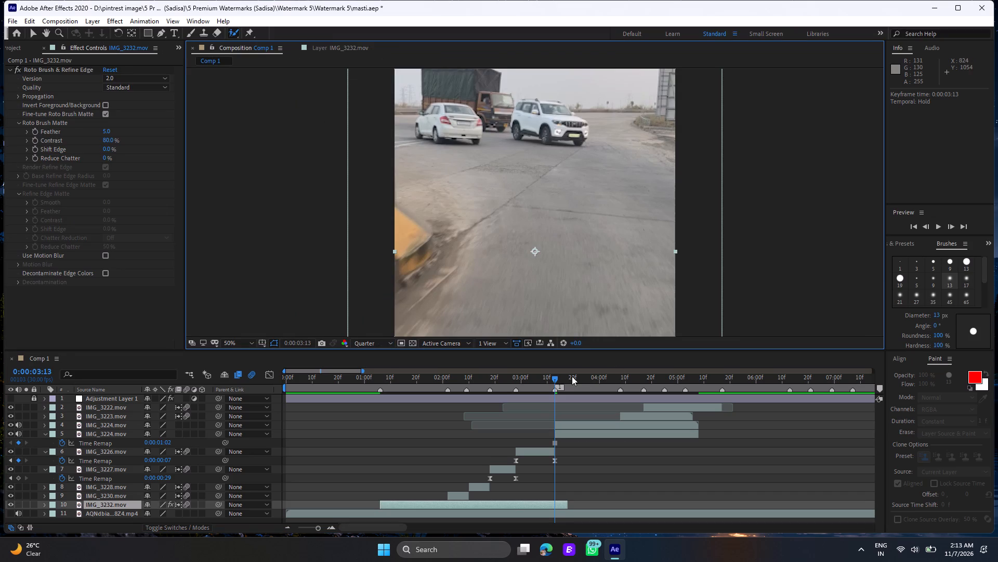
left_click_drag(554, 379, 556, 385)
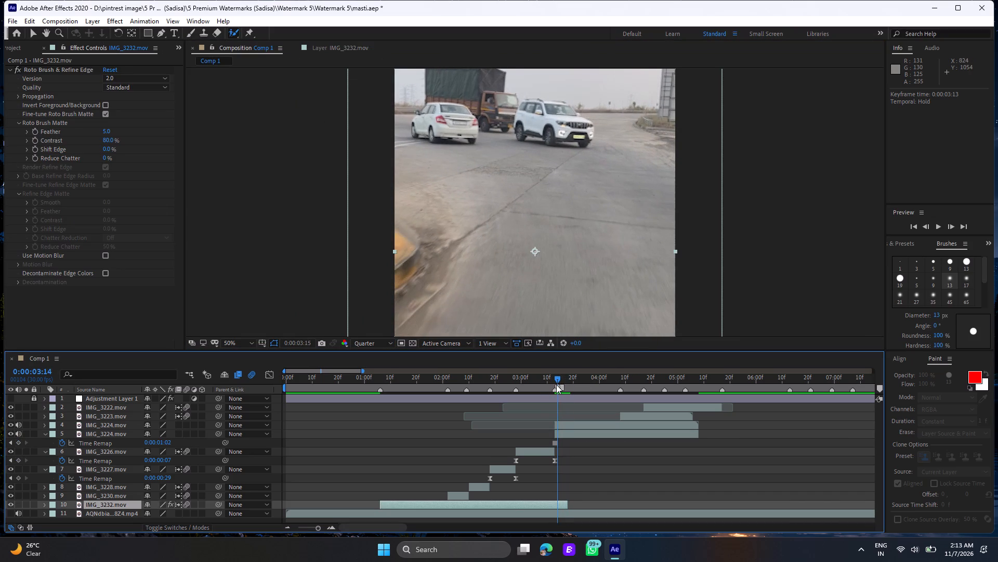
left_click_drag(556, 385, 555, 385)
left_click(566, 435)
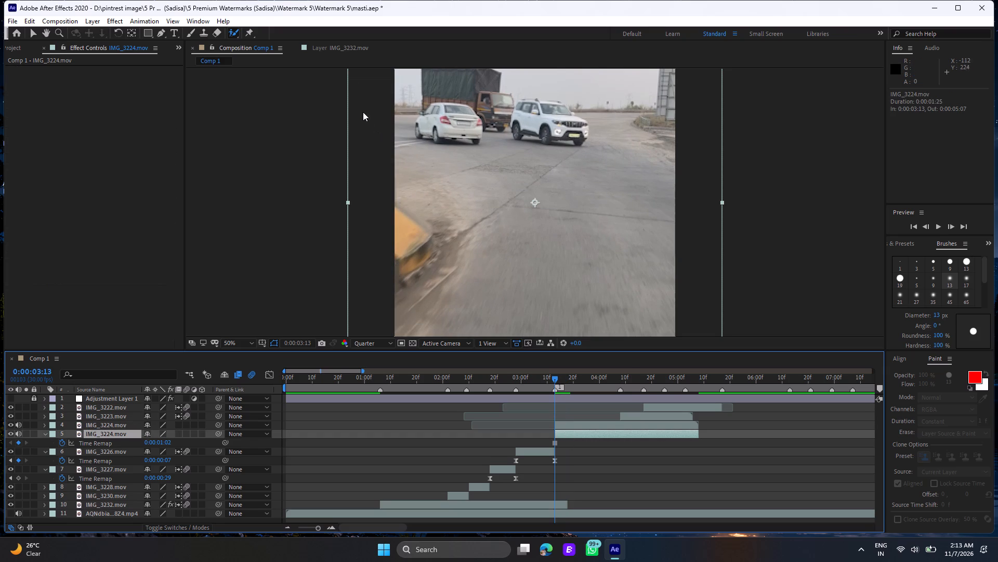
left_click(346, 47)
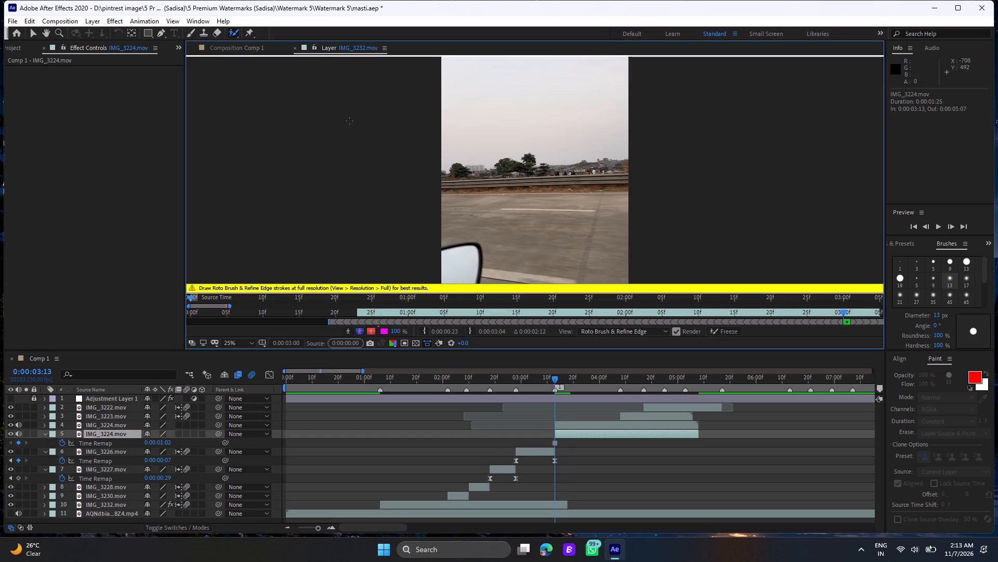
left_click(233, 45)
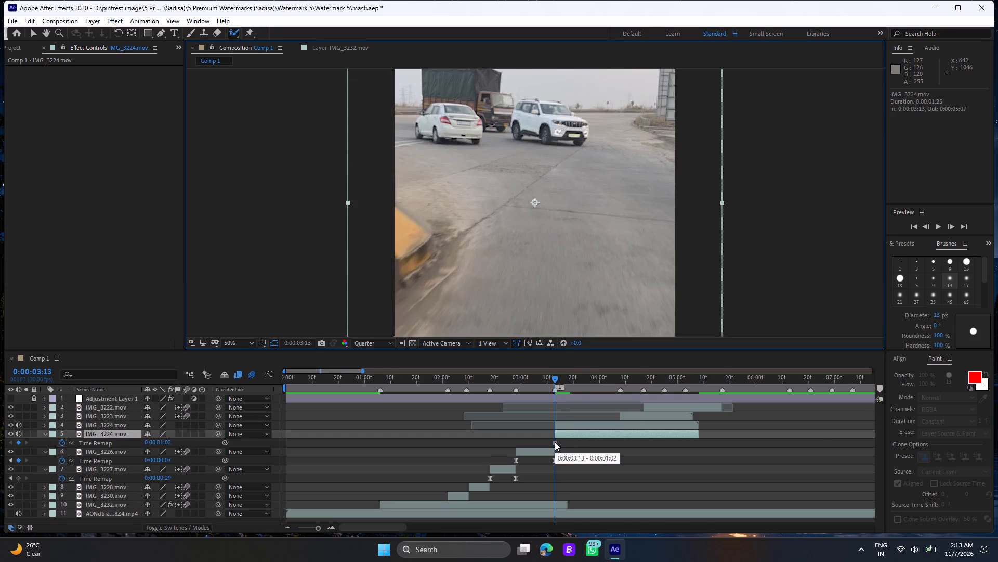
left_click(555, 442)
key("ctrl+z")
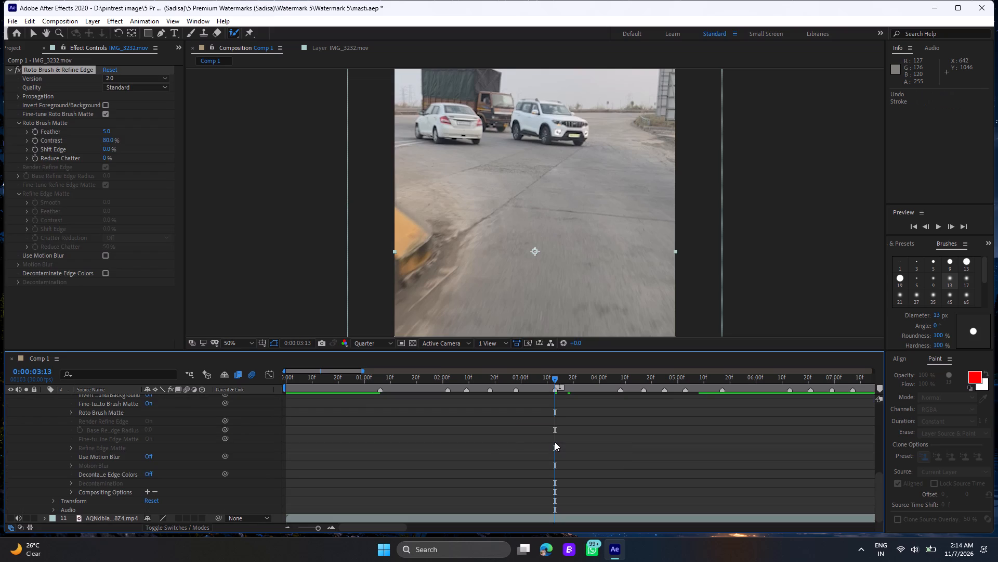
Undo the Roto Brush effect on IMG_3232.mov and the Freeze Frame on the lower IMG_3224.mov copy.
key("ctrl+z")
key("ctrl+z")
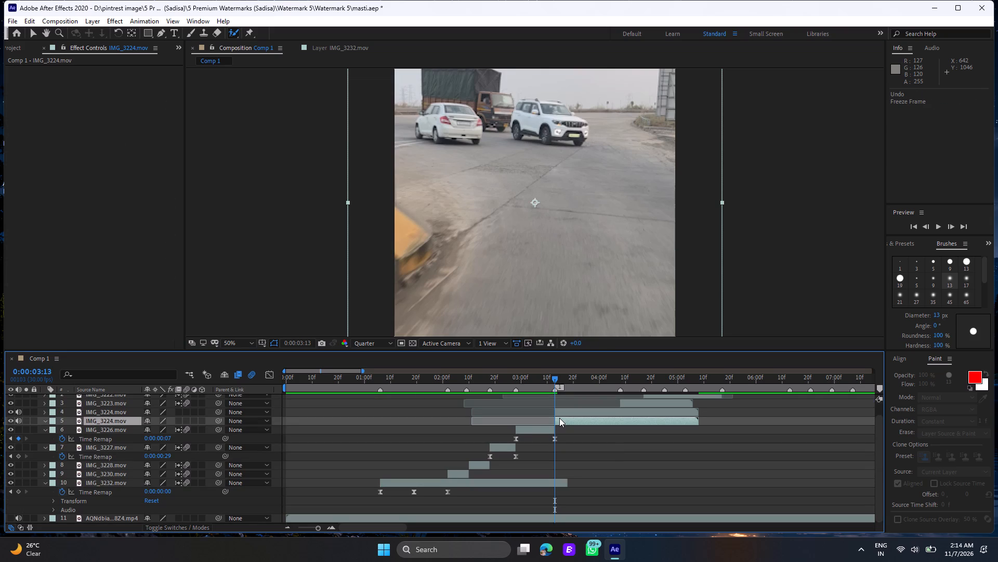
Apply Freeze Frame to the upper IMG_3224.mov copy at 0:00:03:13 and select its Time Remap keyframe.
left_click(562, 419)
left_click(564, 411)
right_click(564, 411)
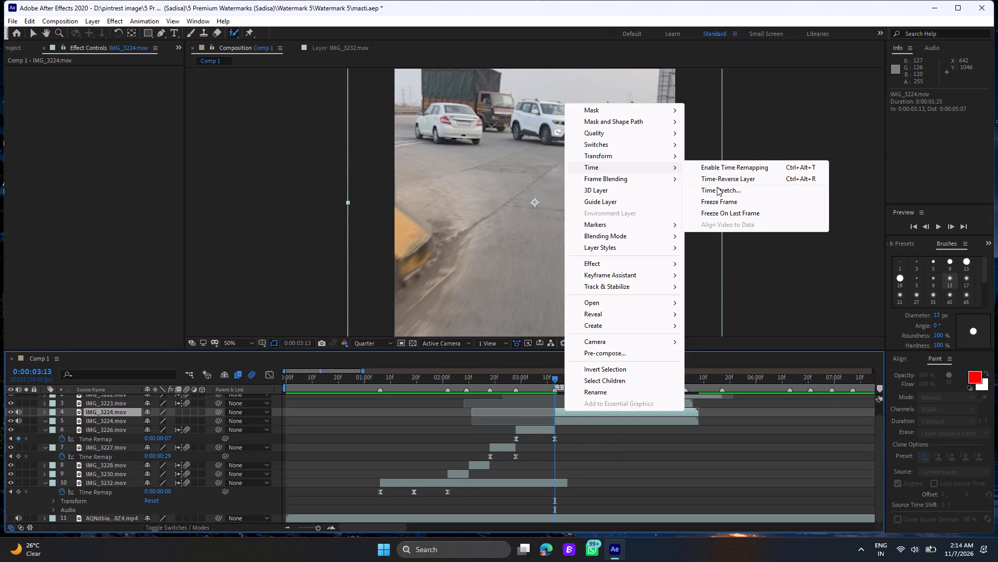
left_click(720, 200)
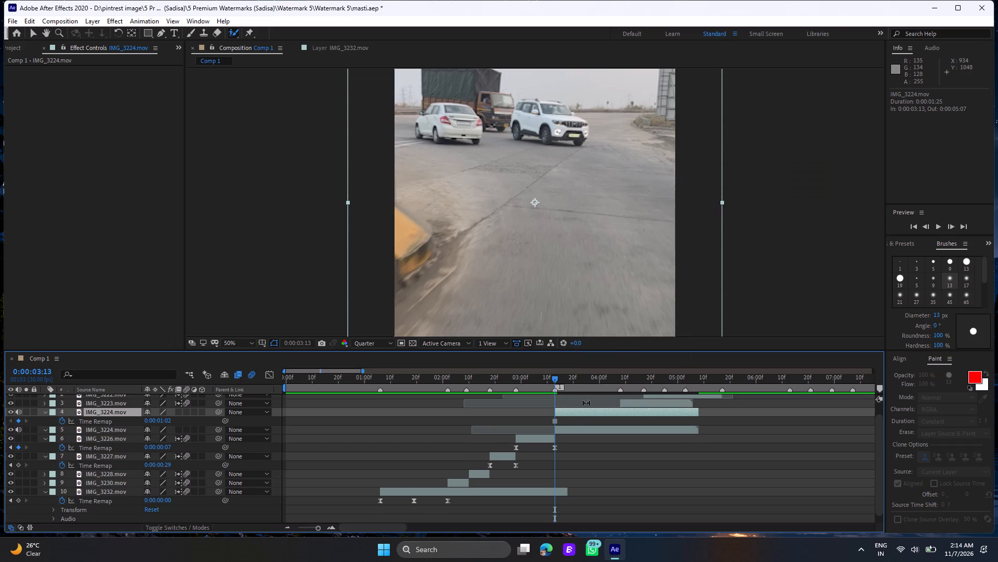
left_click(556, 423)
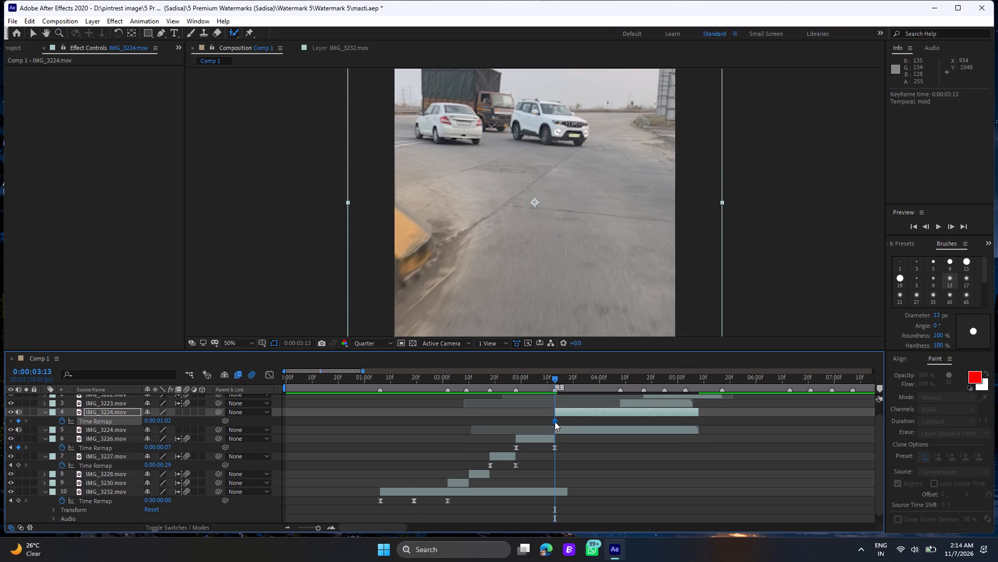
Close the IMG_3232.mov Layer viewer and return to Comp 1 in the standard panel layout.
left_click(330, 48)
left_click(256, 43)
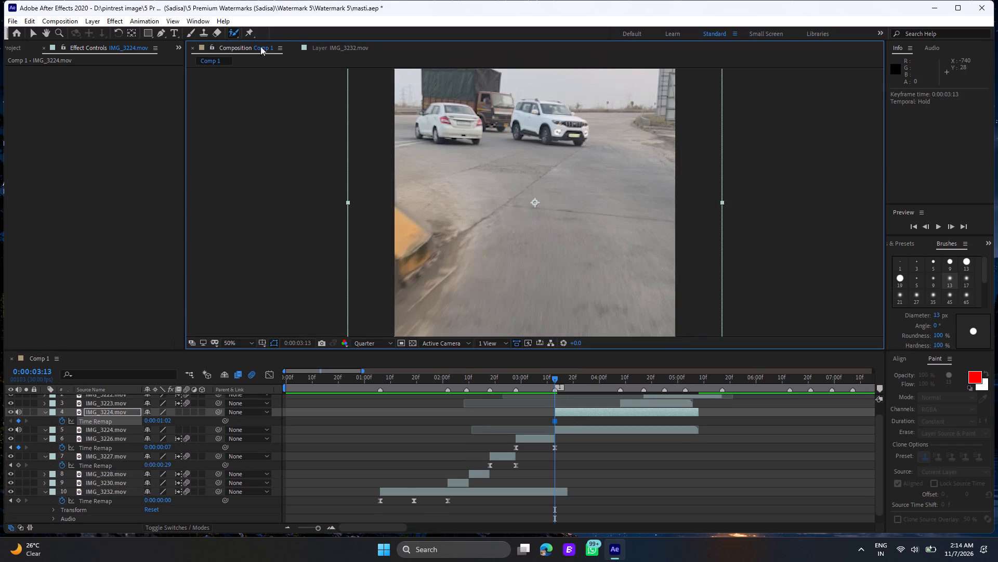
left_click(332, 48)
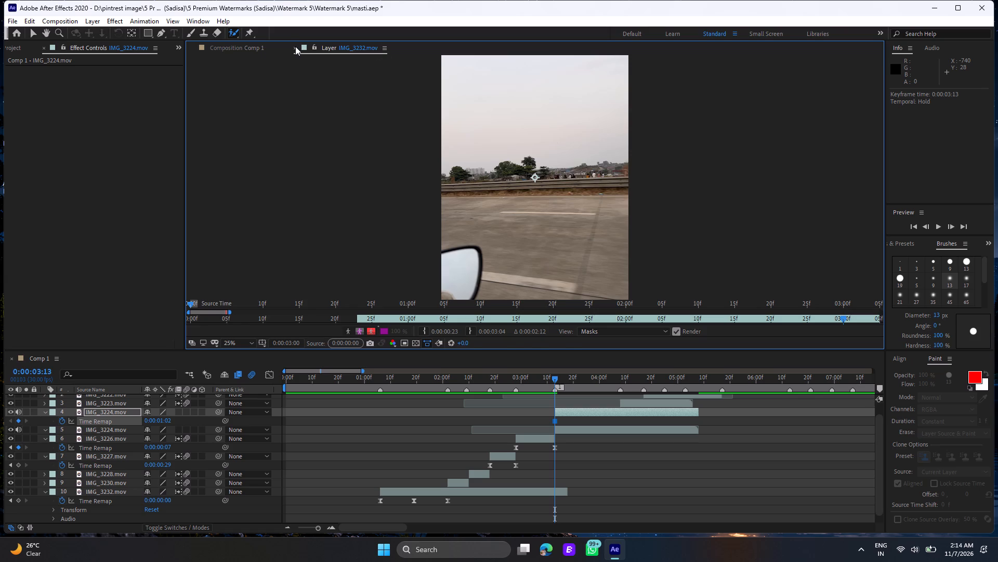
left_click(295, 46)
double_click(245, 49)
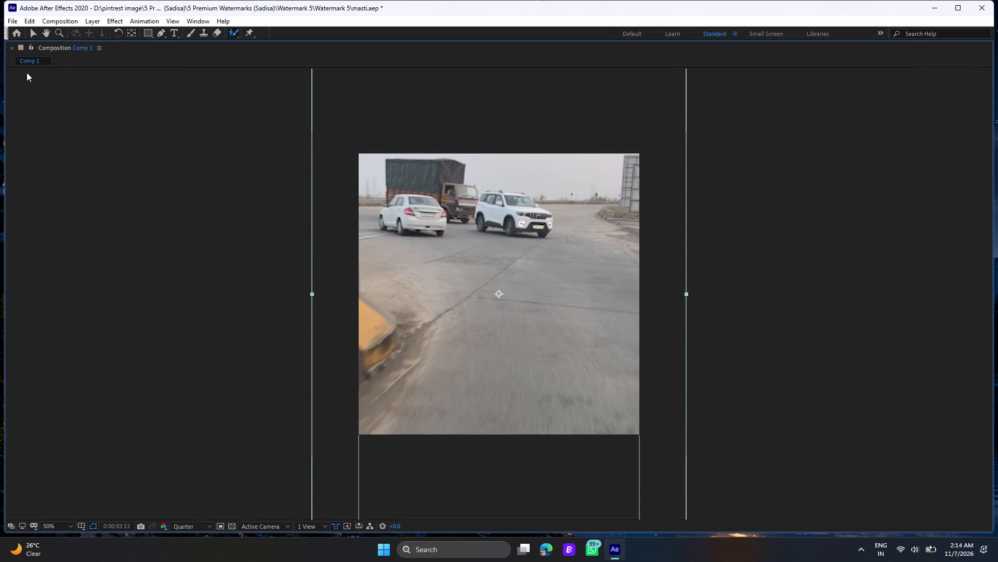
left_click(59, 45)
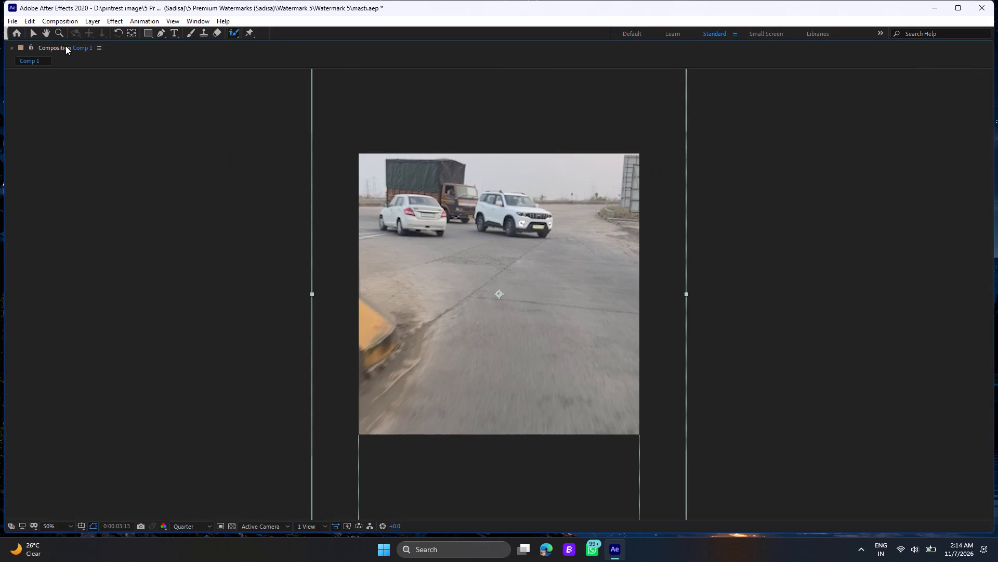
double_click(65, 46)
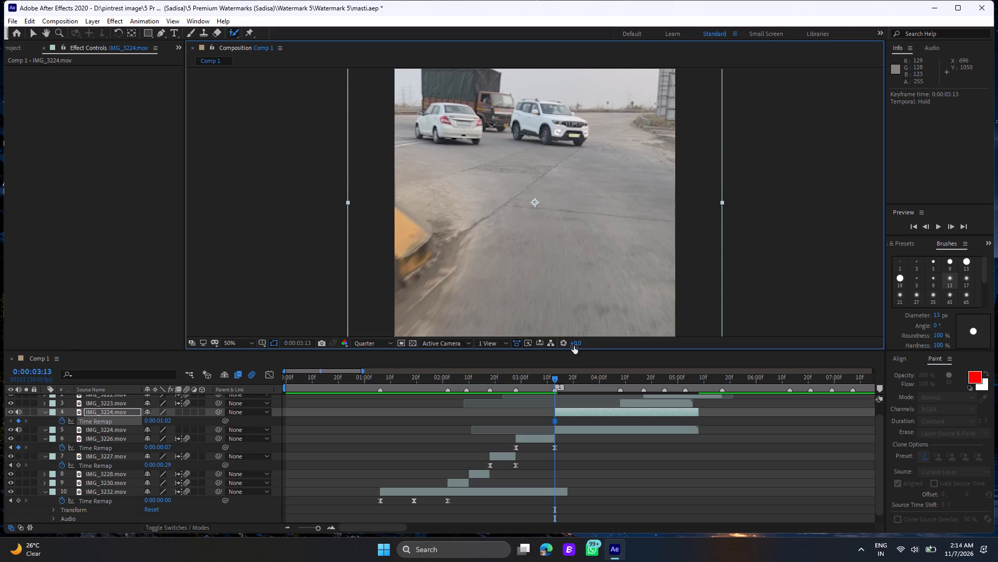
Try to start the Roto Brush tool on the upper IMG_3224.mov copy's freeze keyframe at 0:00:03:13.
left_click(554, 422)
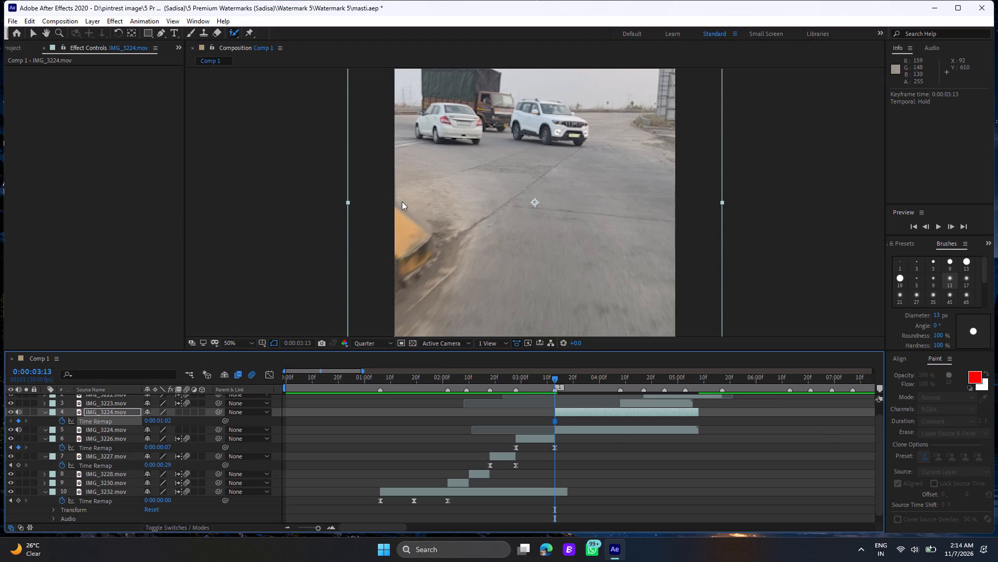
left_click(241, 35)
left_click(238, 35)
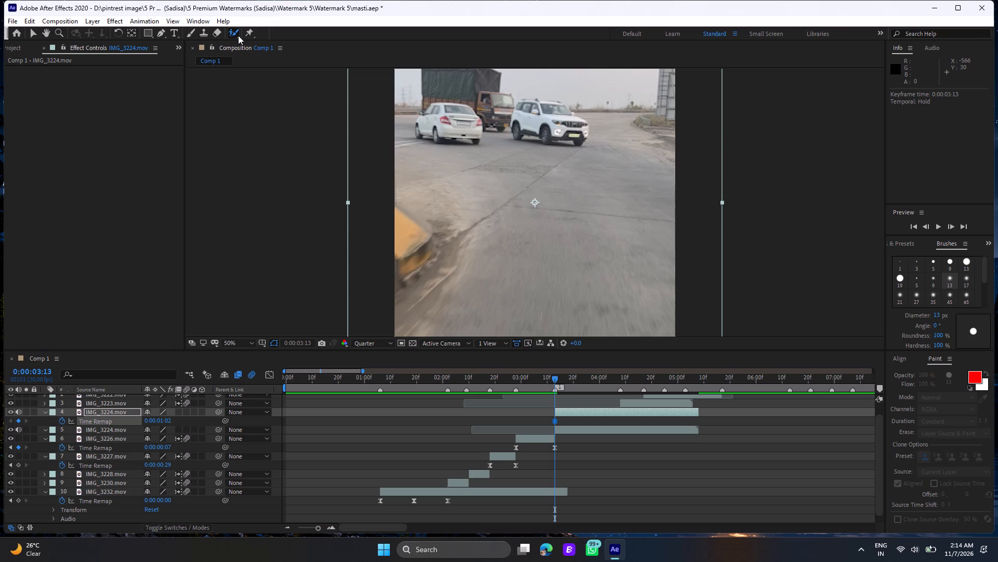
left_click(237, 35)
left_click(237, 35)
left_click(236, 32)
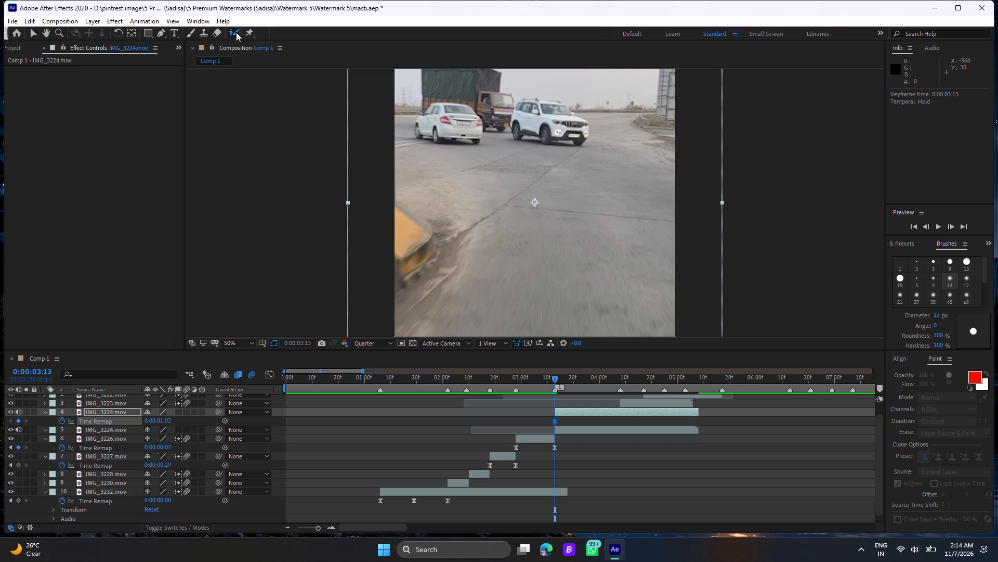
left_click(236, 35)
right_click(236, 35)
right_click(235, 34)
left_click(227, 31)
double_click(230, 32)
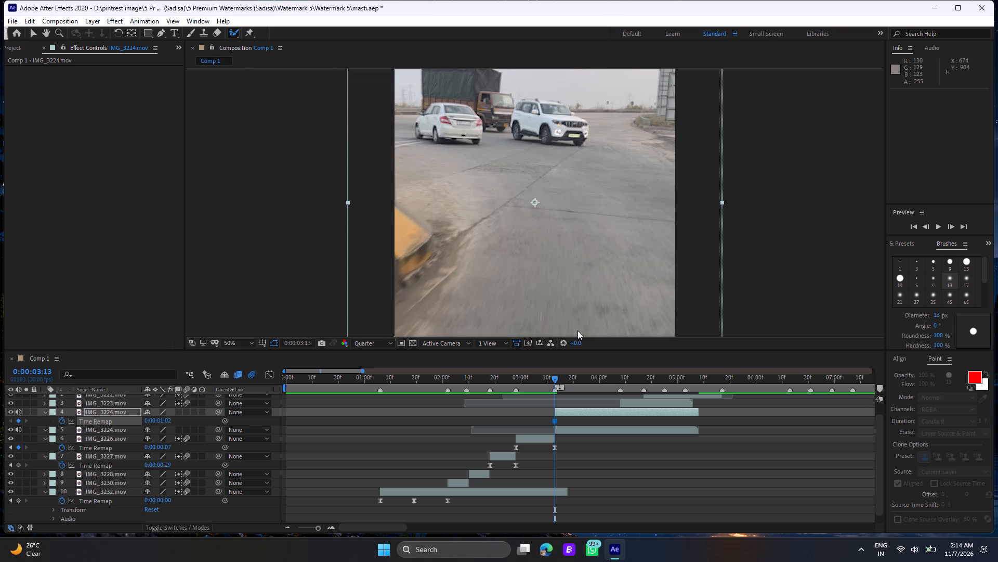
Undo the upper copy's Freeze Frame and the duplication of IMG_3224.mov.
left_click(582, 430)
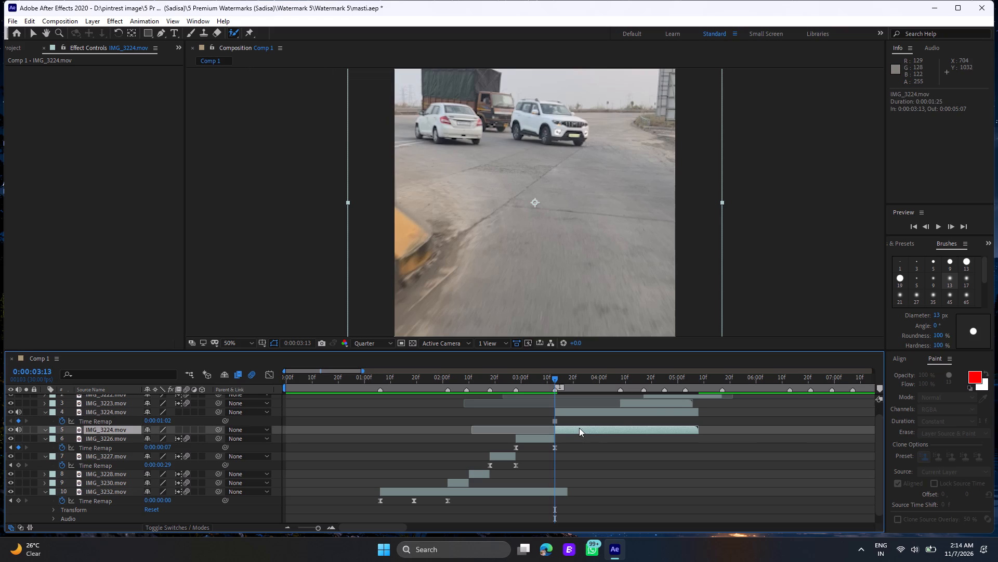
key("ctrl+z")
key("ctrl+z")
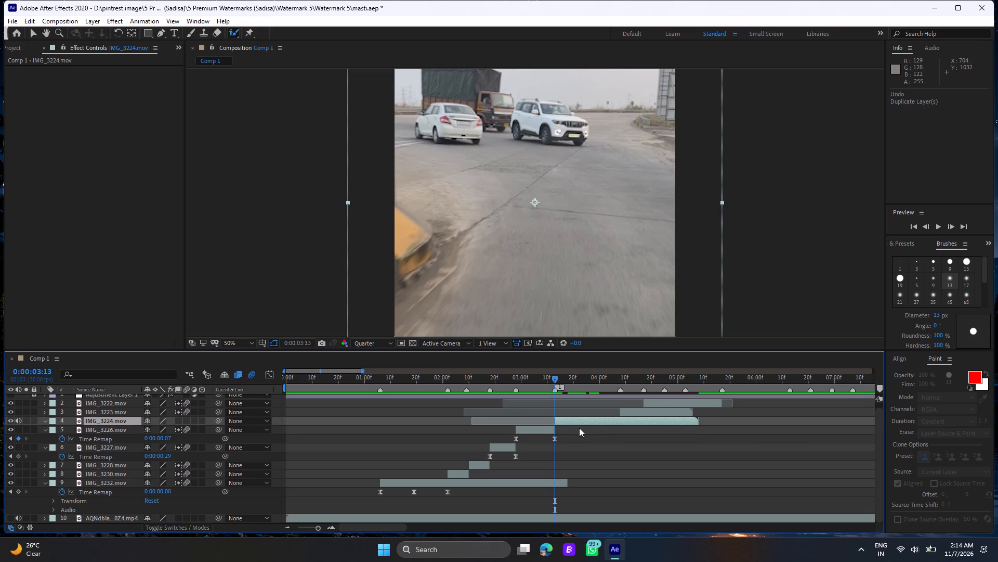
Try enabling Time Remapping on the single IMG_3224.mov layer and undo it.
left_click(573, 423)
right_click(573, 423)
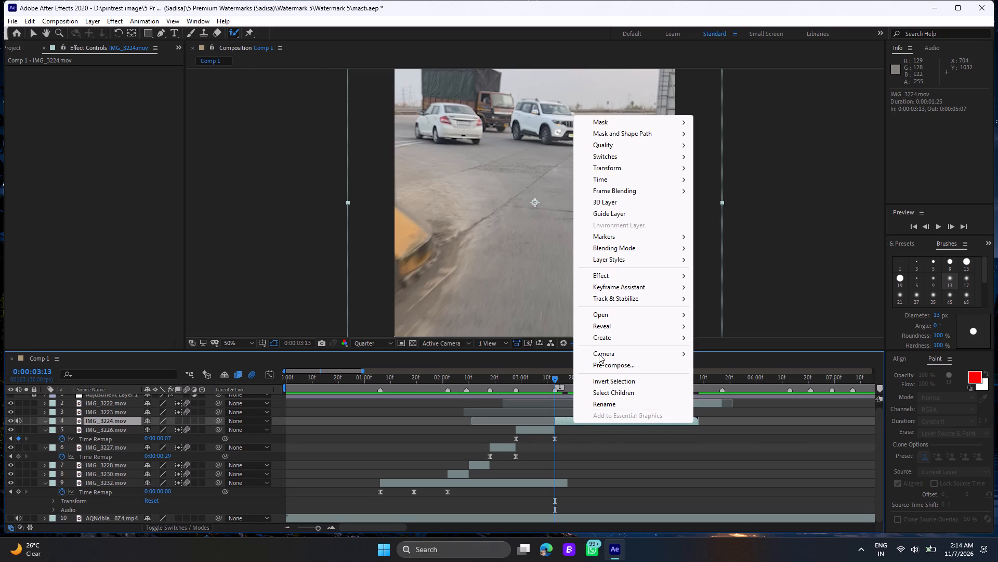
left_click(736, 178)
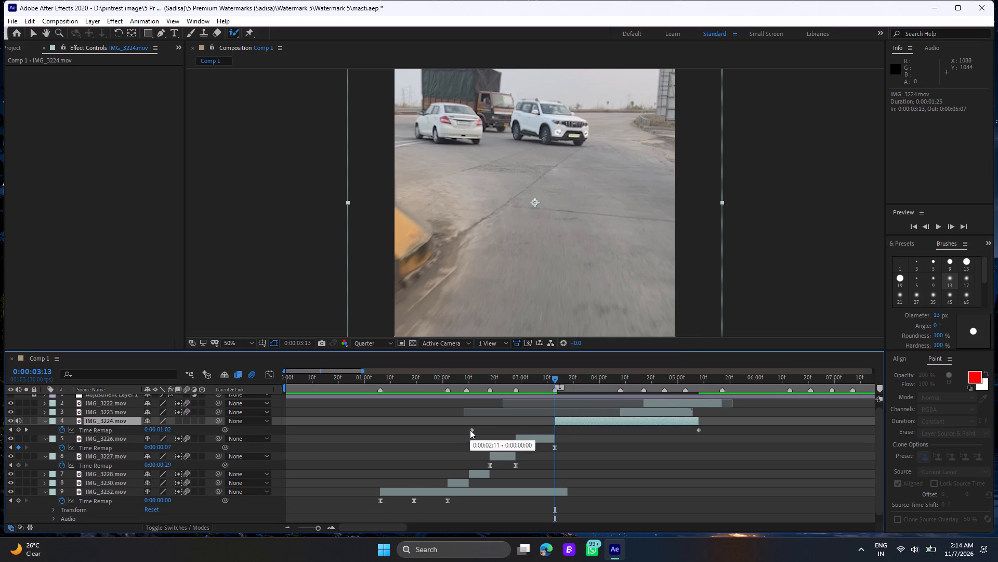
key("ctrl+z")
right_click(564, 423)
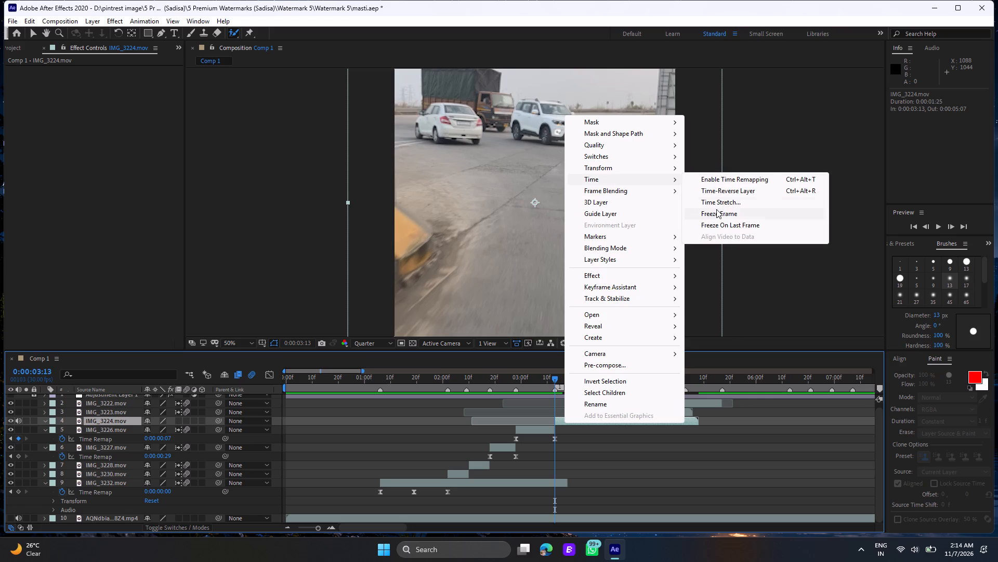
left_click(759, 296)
Duplicate IMG_3224.mov and apply Freeze Frame to the upper copy at 0:00:03:13.
left_click(567, 420)
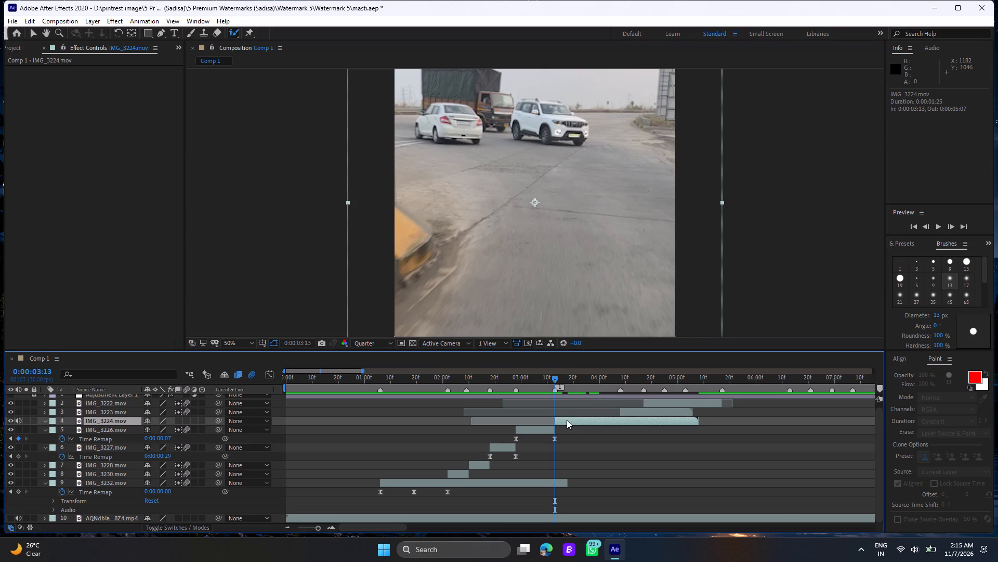
key("ctrl+d")
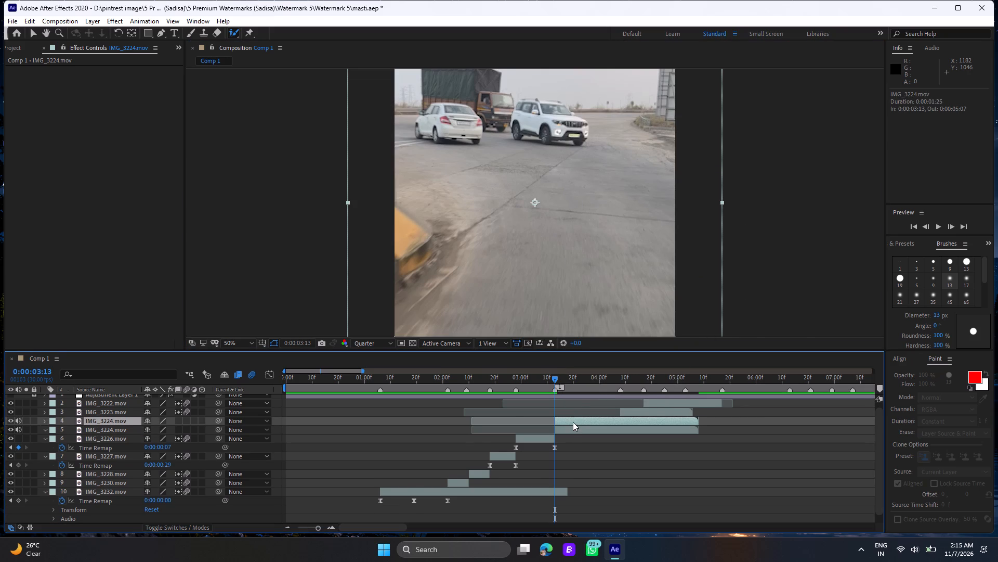
left_click(573, 419)
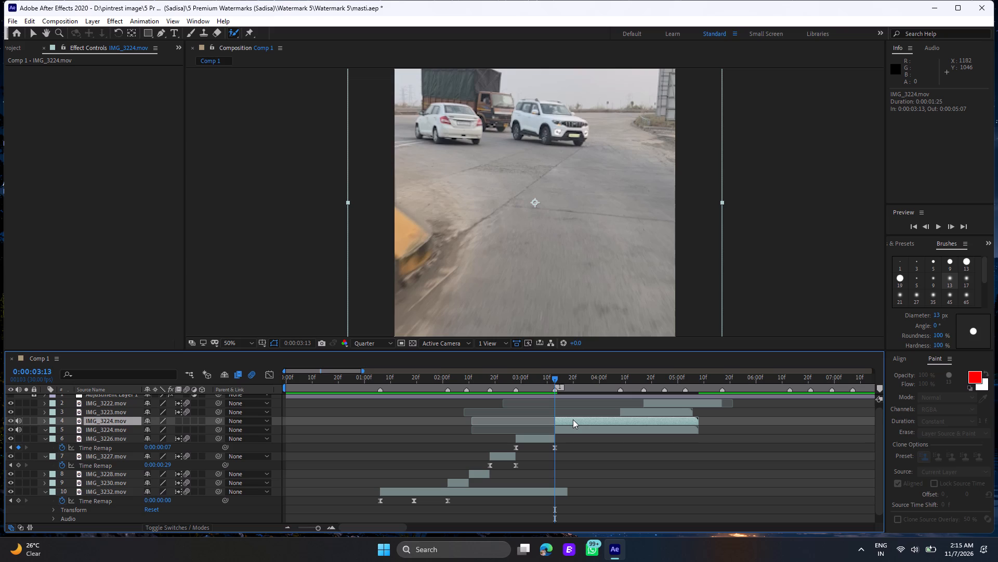
right_click(571, 418)
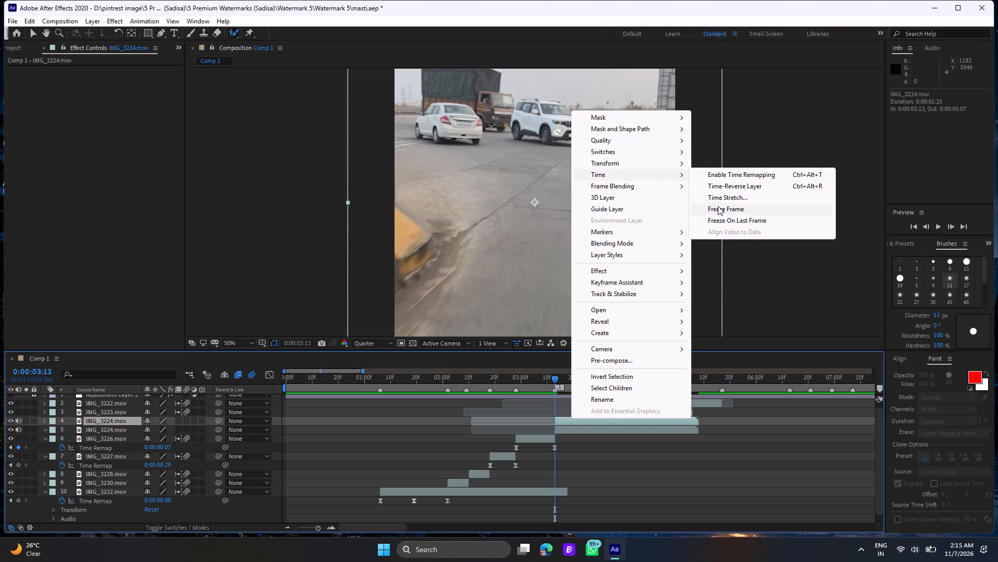
left_click(718, 206)
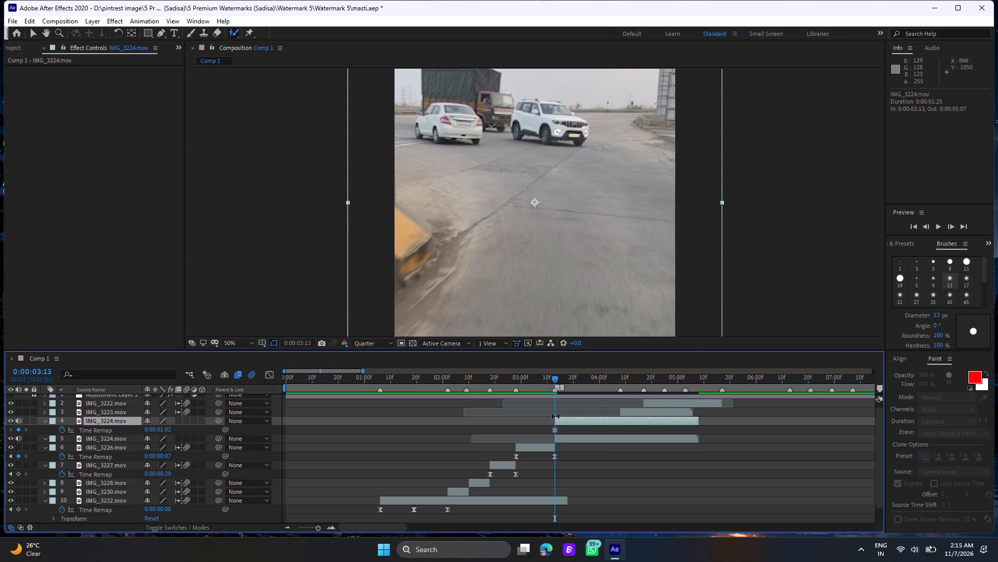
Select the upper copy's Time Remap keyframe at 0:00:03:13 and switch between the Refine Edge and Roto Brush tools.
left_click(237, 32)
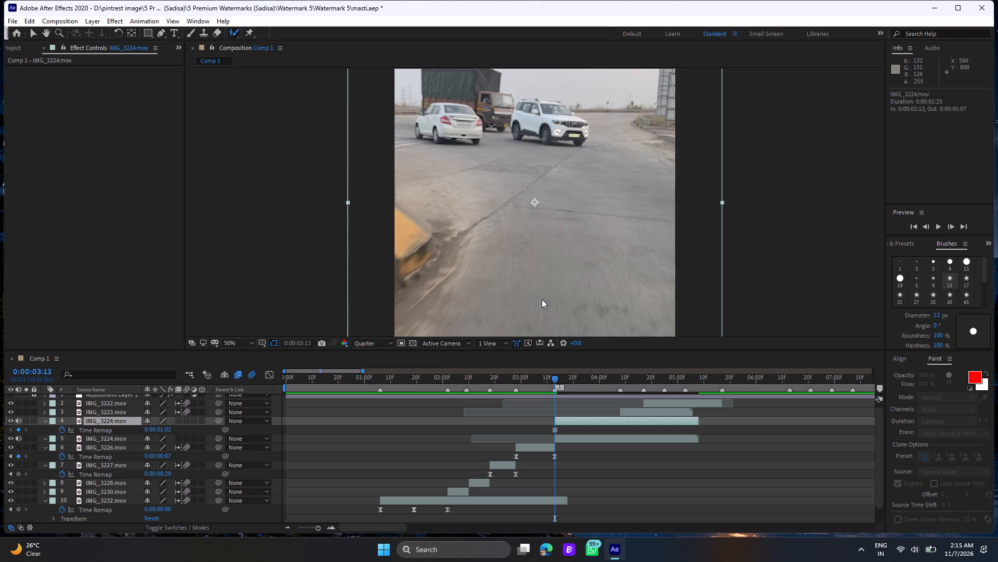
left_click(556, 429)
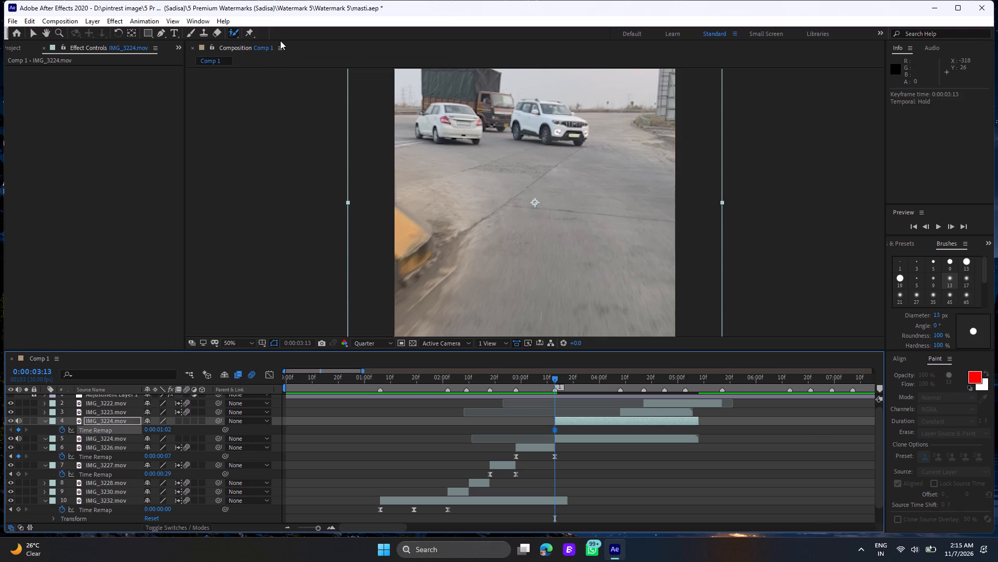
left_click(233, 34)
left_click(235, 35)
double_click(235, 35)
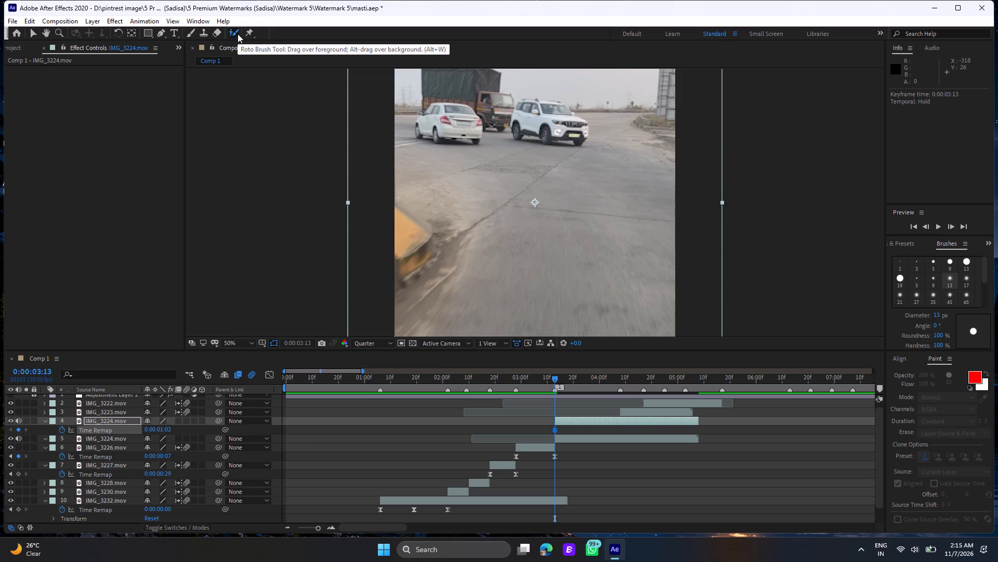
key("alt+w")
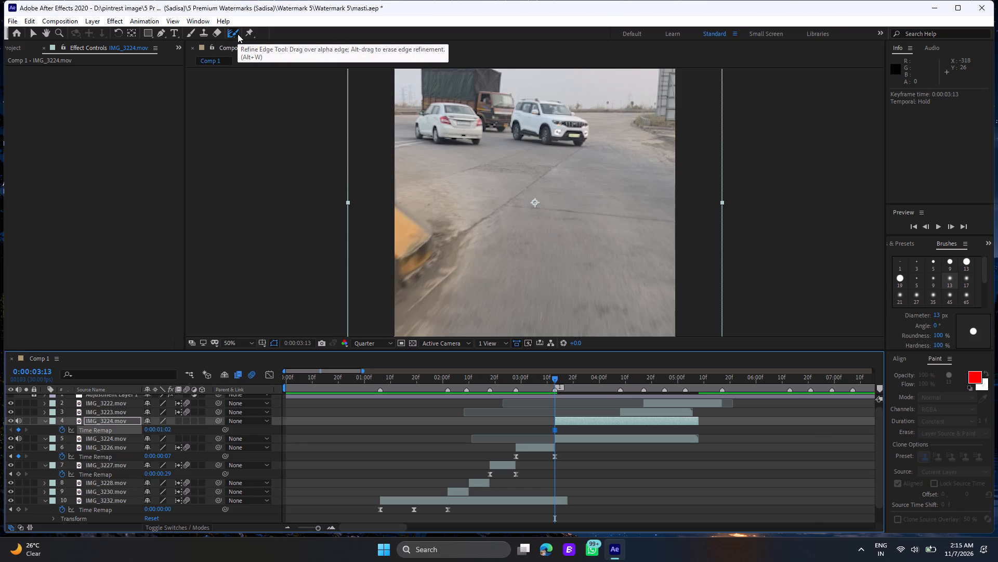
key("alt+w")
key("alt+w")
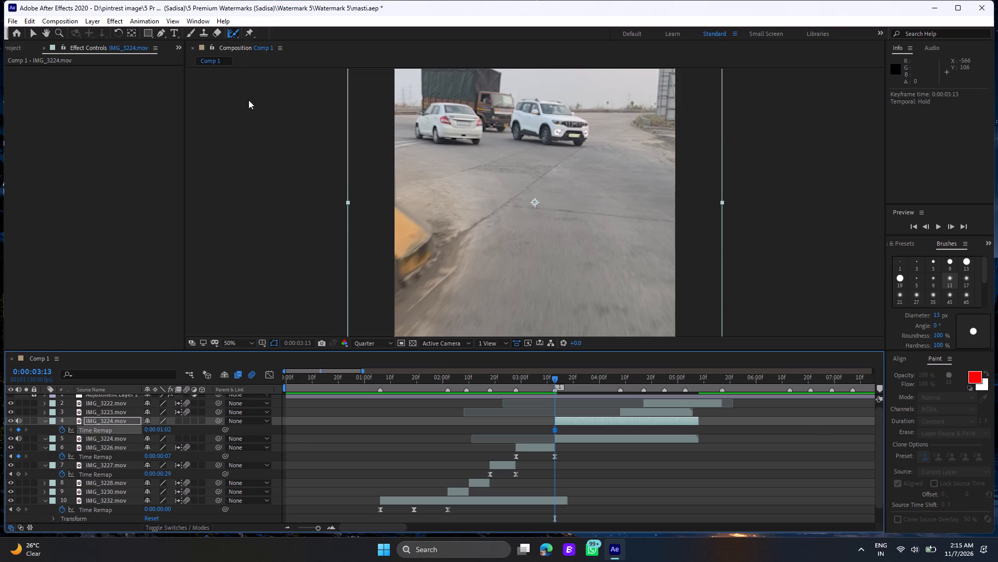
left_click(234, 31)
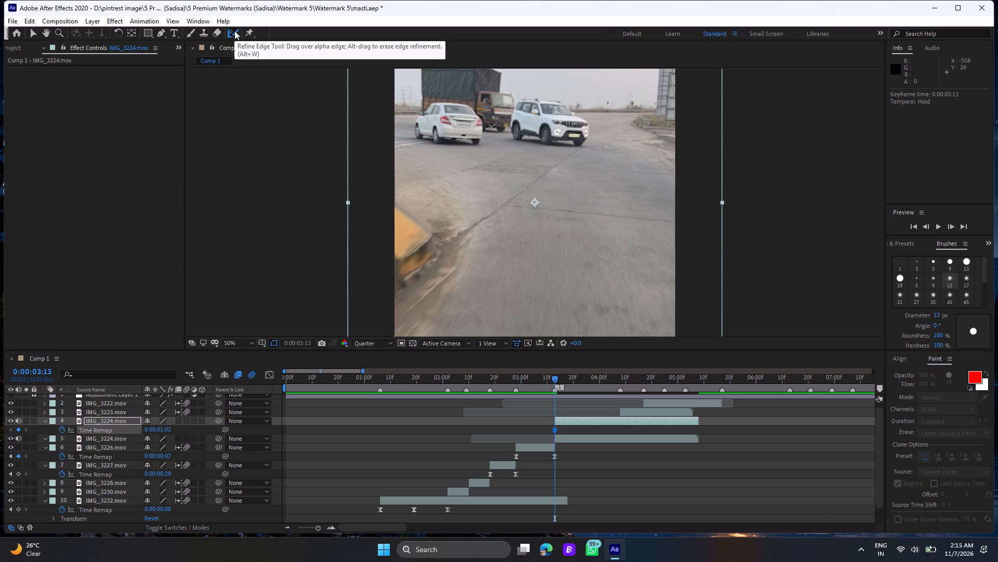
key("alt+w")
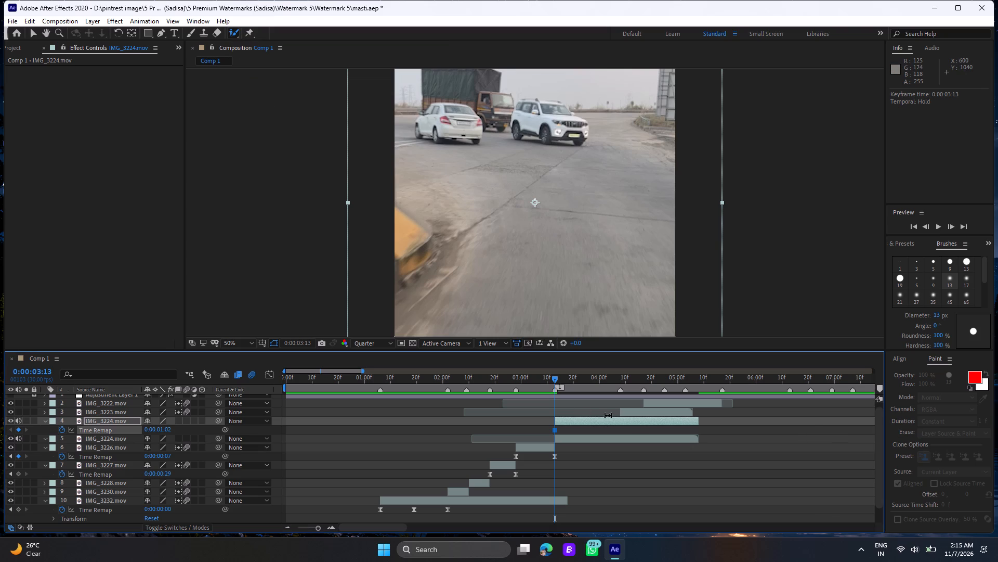
Open the upper IMG_3224.mov copy in its Layer viewer with the Roto Brush tool active.
left_click(215, 31)
left_click(234, 35)
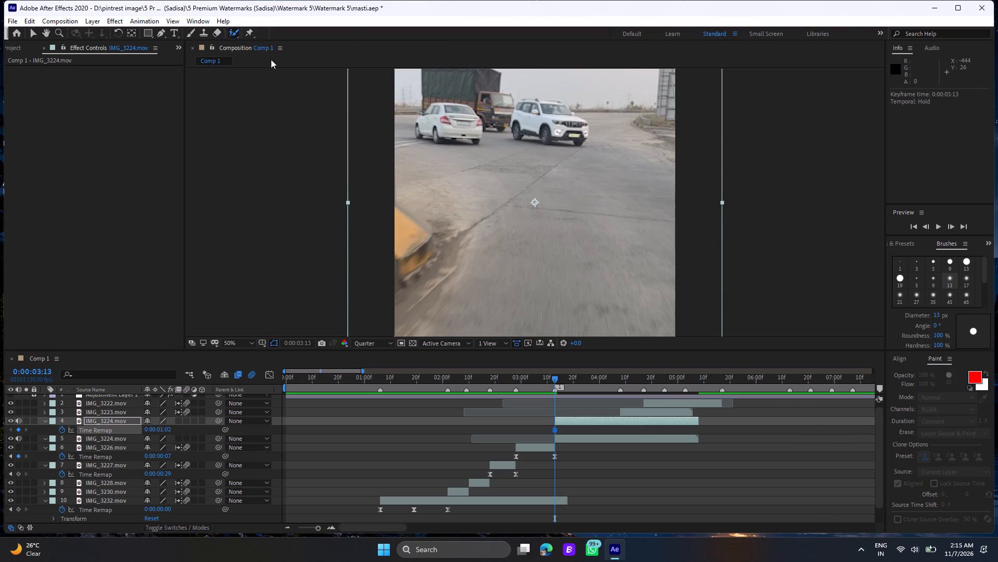
left_click(247, 34)
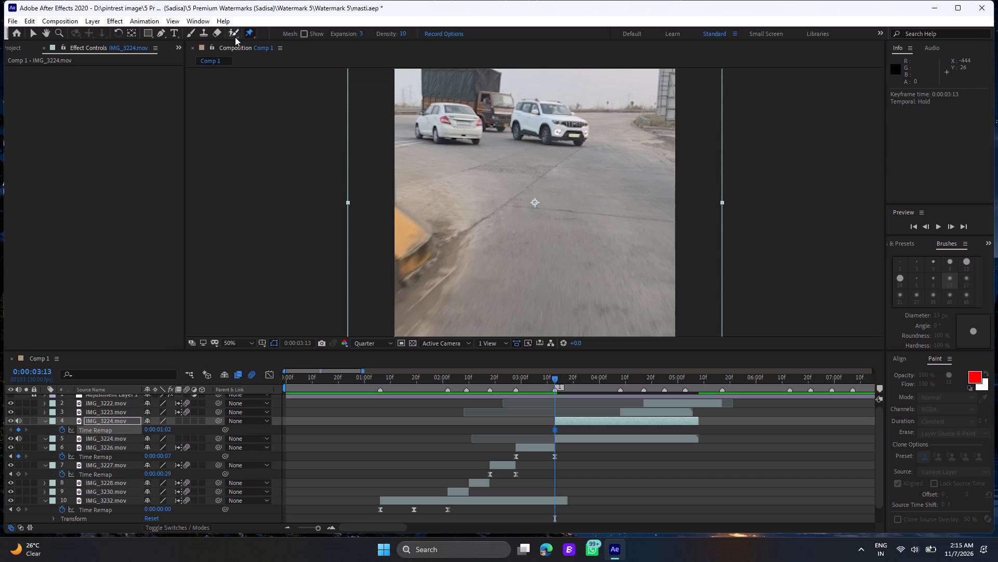
left_click(235, 36)
left_click(216, 31)
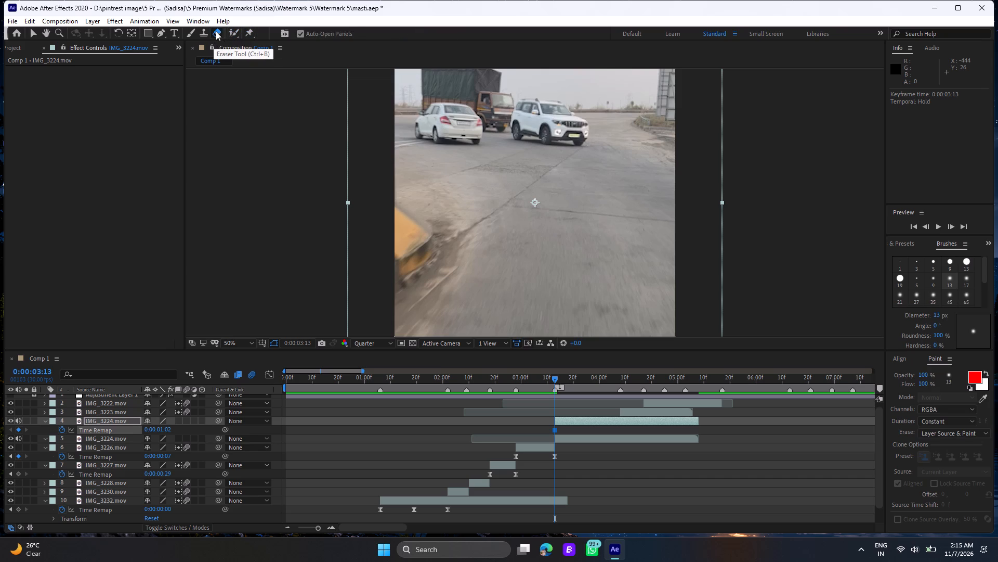
left_click(542, 116)
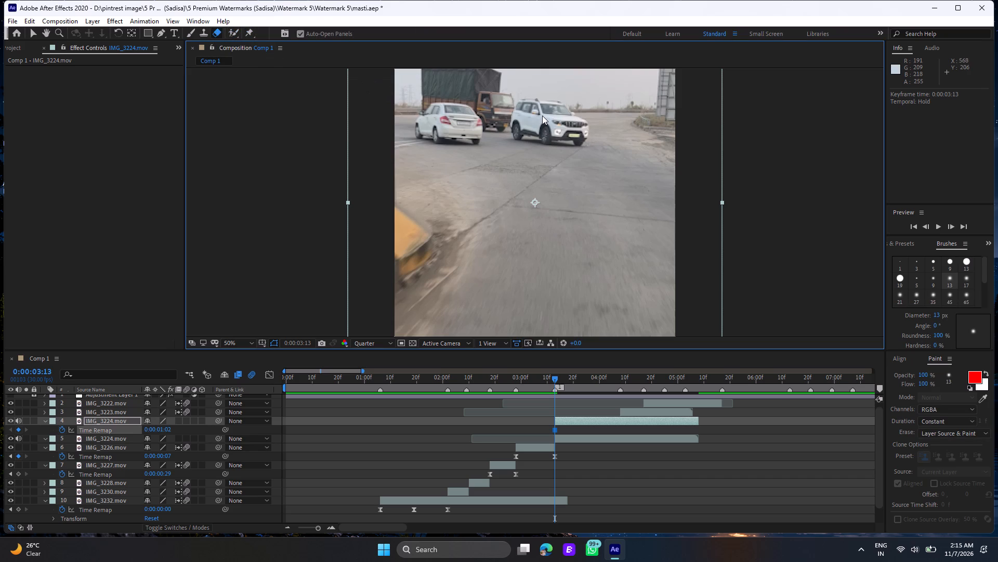
double_click(542, 116)
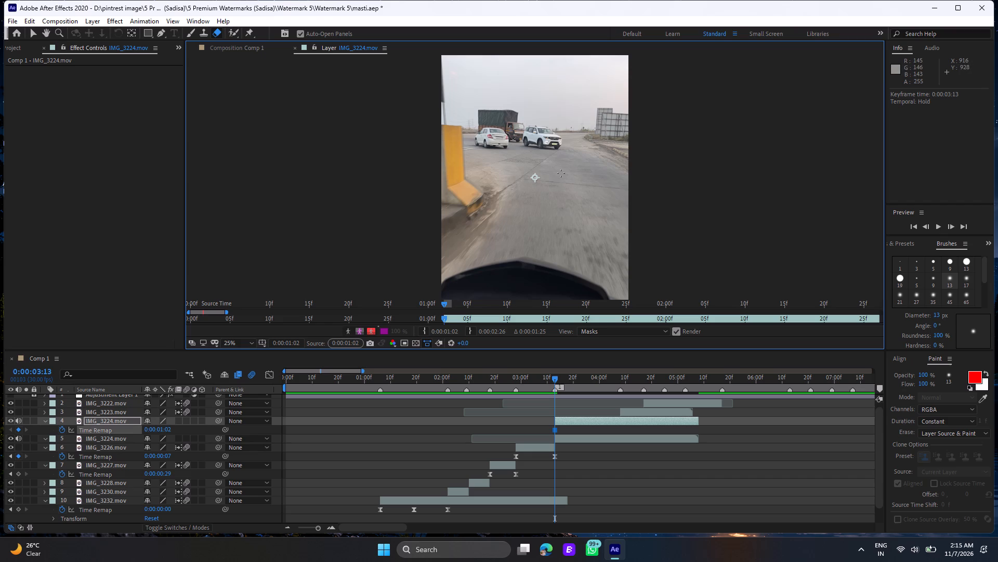
scroll(556, 164, "up", 1)
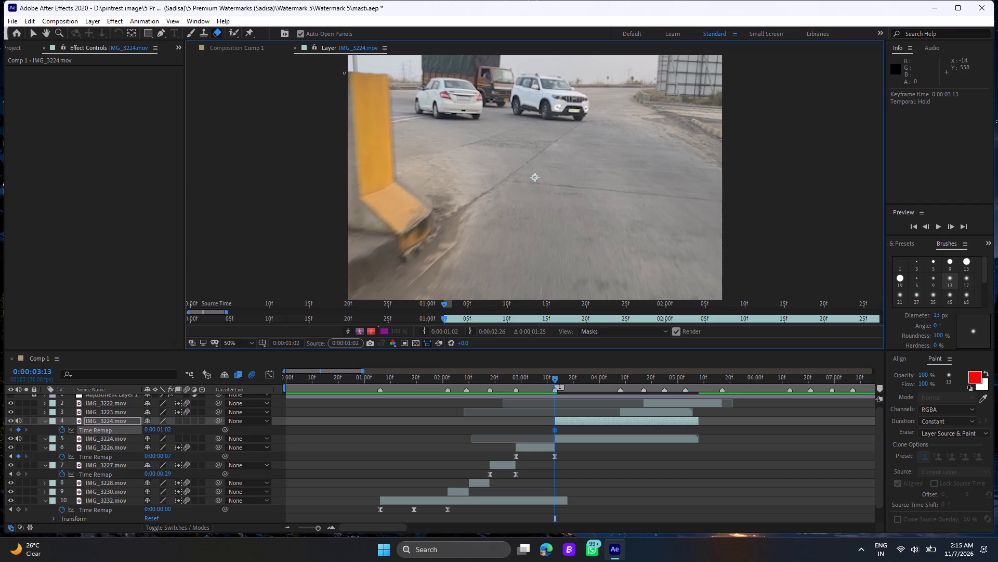
left_click(238, 32)
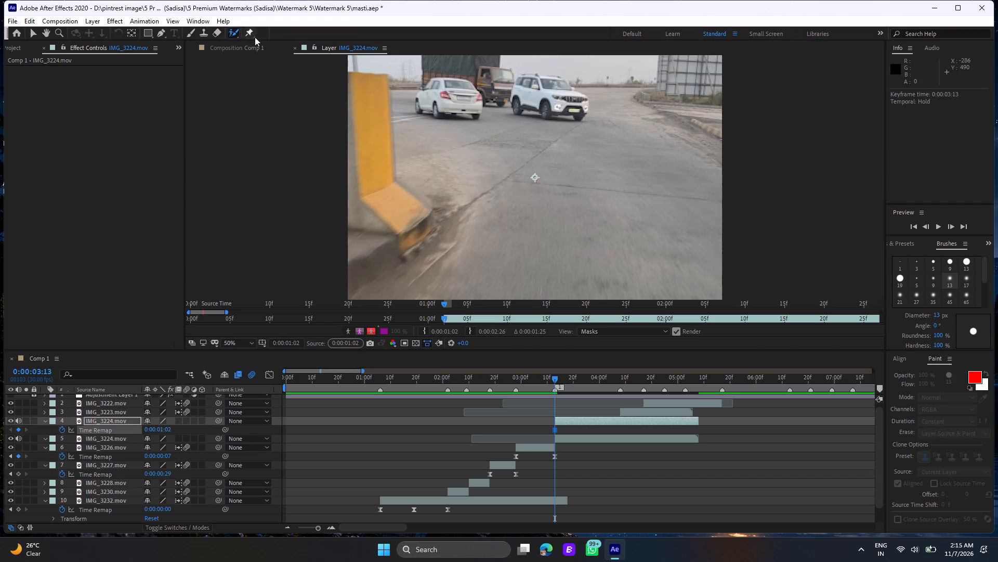
Set Comp 1's preview resolution to Full.
left_click(245, 46)
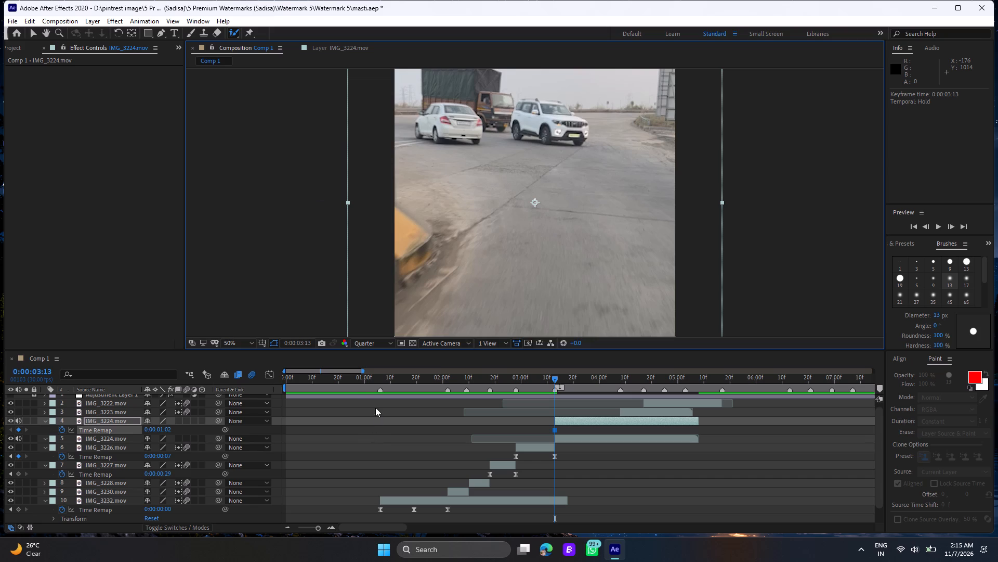
left_click(378, 344)
left_click(374, 369)
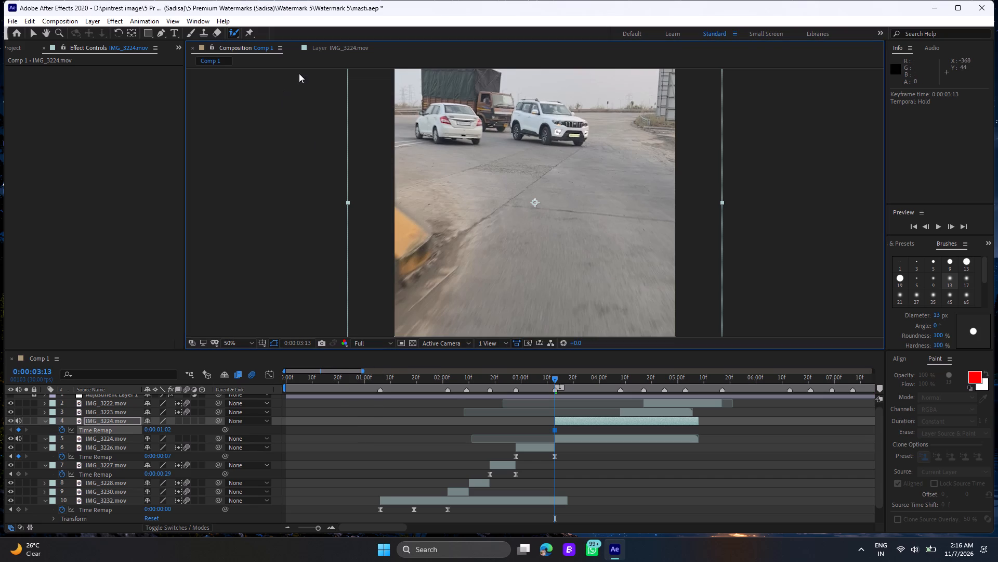
Paint Roto Brush foreground strokes on the frozen frame around the white SUV's rear, underside, roof and bonnet.
left_click(318, 46)
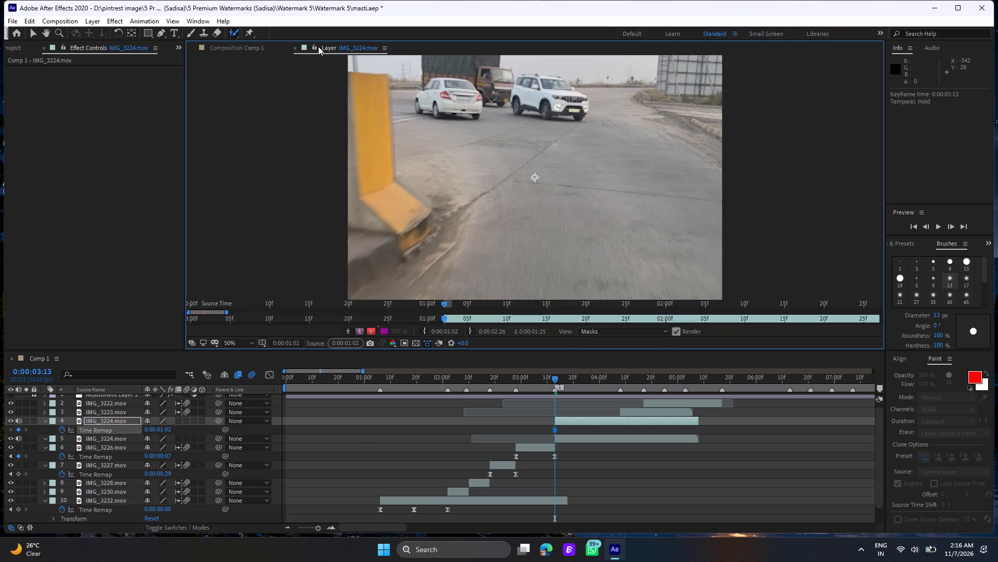
scroll(570, 118, "up", 1)
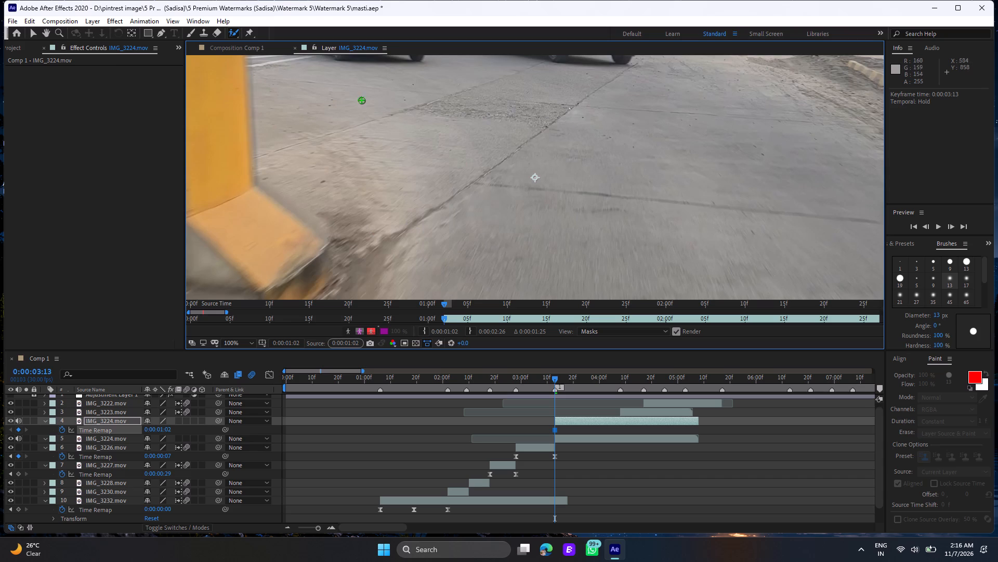
left_click(45, 33)
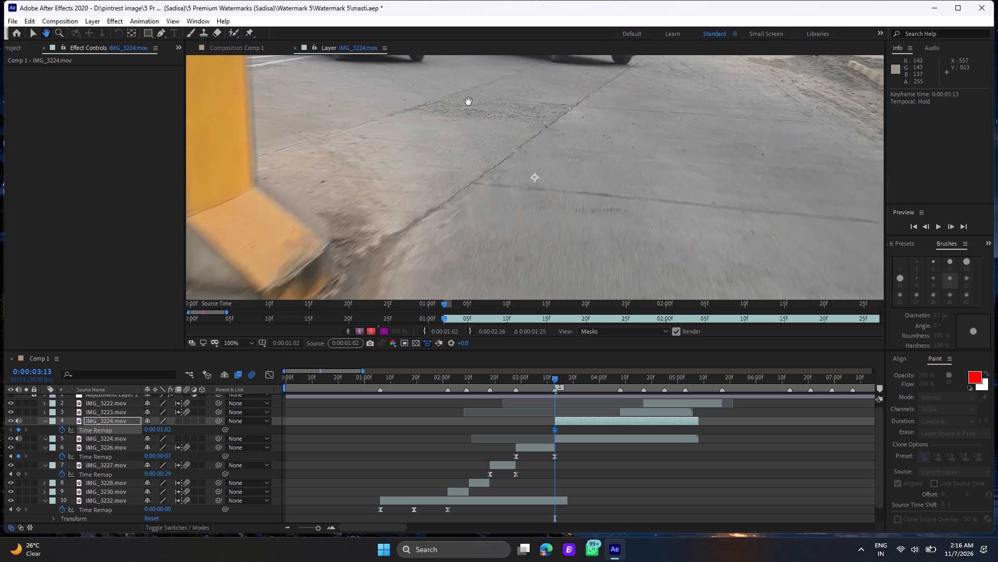
left_click_drag(545, 89, 543, 245)
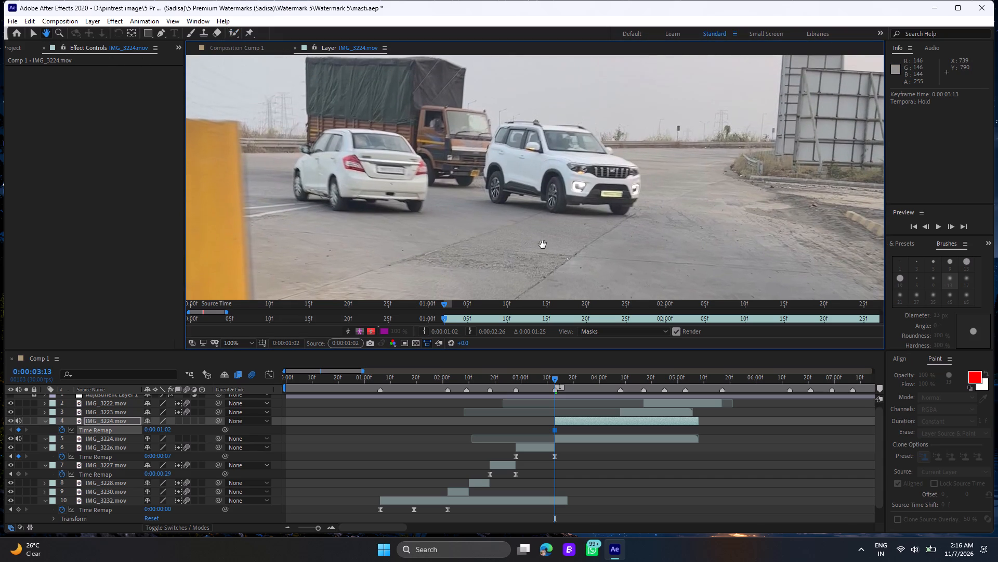
left_click_drag(543, 245, 543, 251)
left_click(29, 33)
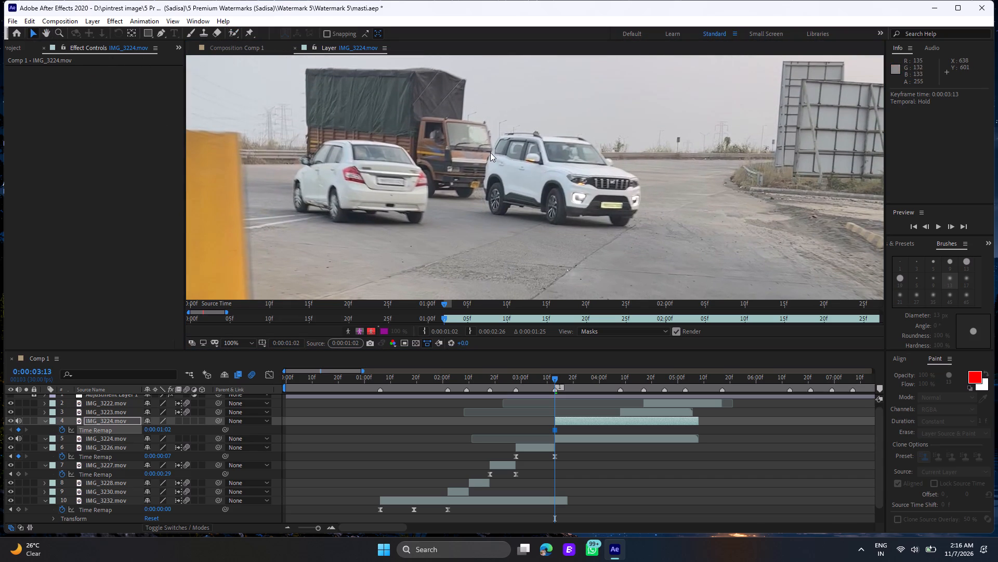
left_click(232, 33)
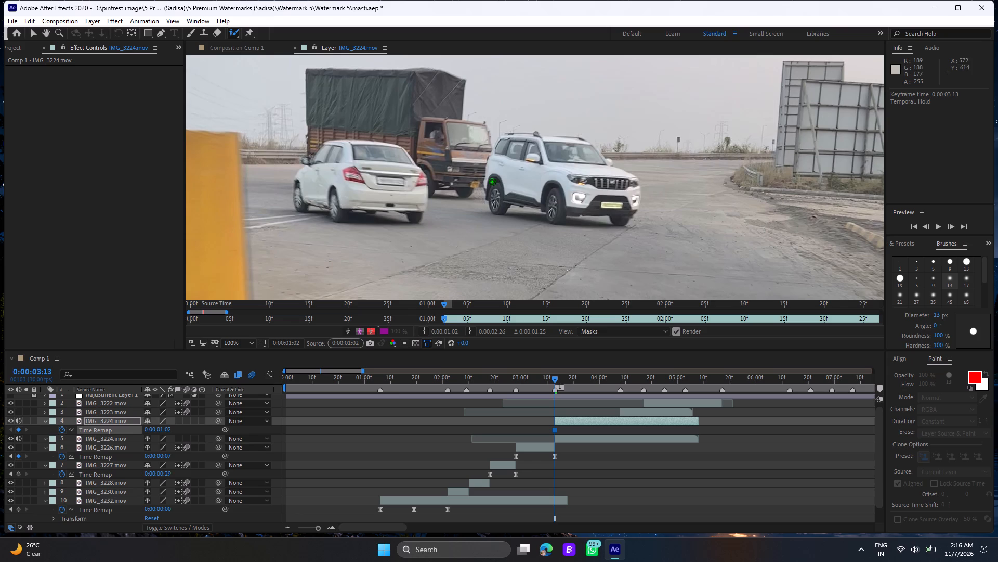
left_click_drag(500, 142, 486, 163)
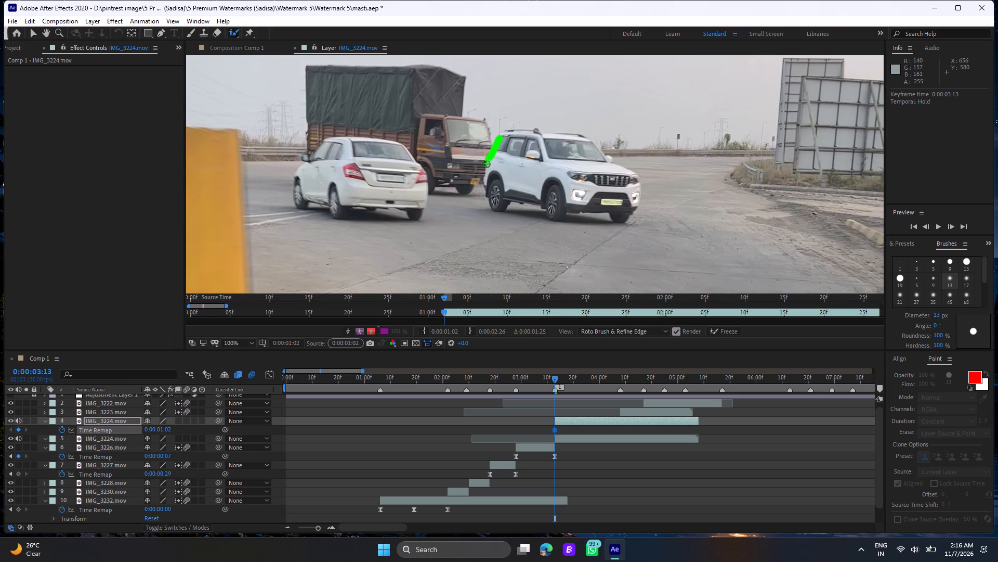
left_click_drag(486, 163, 508, 200)
left_click_drag(508, 200, 569, 211)
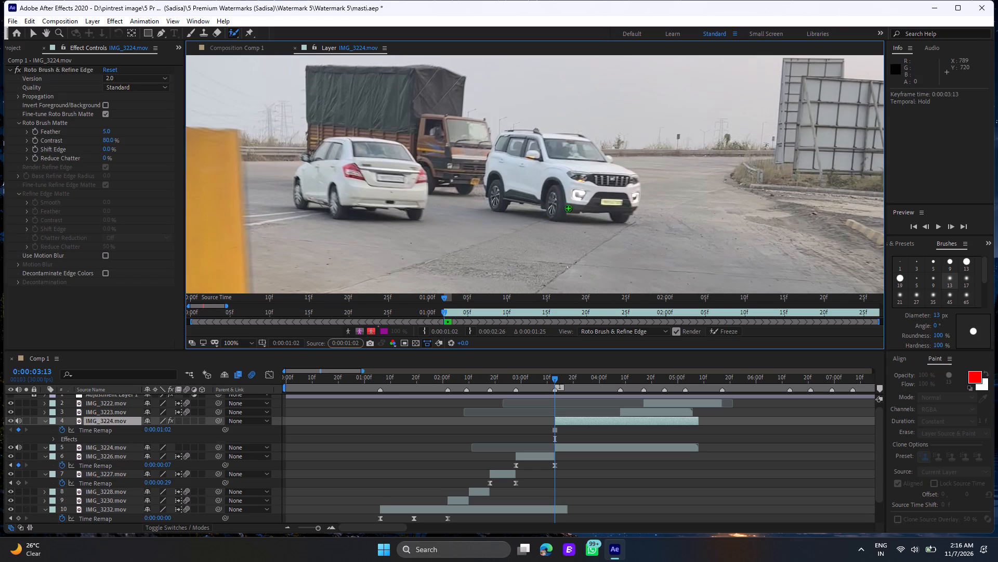
left_click_drag(498, 142, 507, 133)
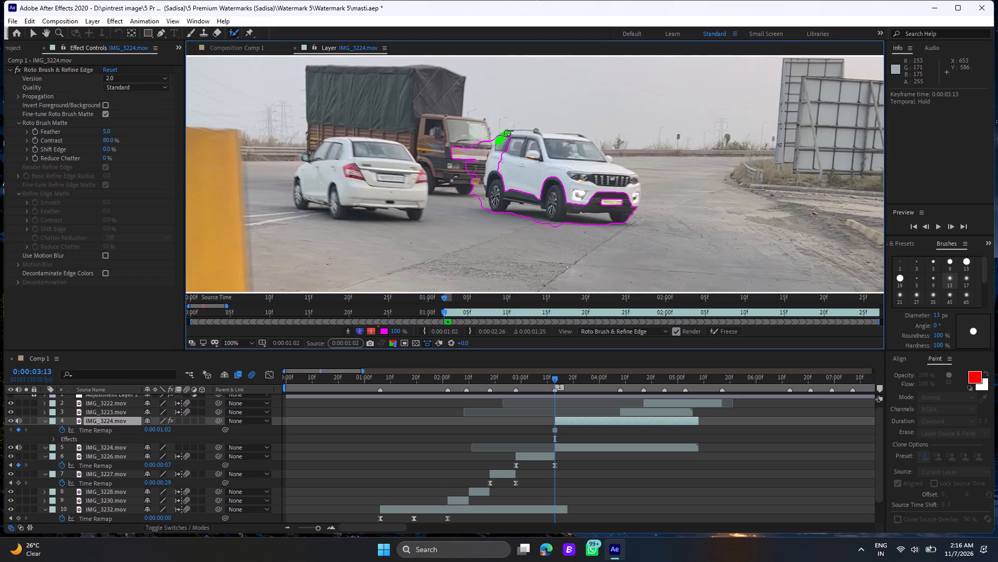
left_click_drag(507, 133, 632, 182)
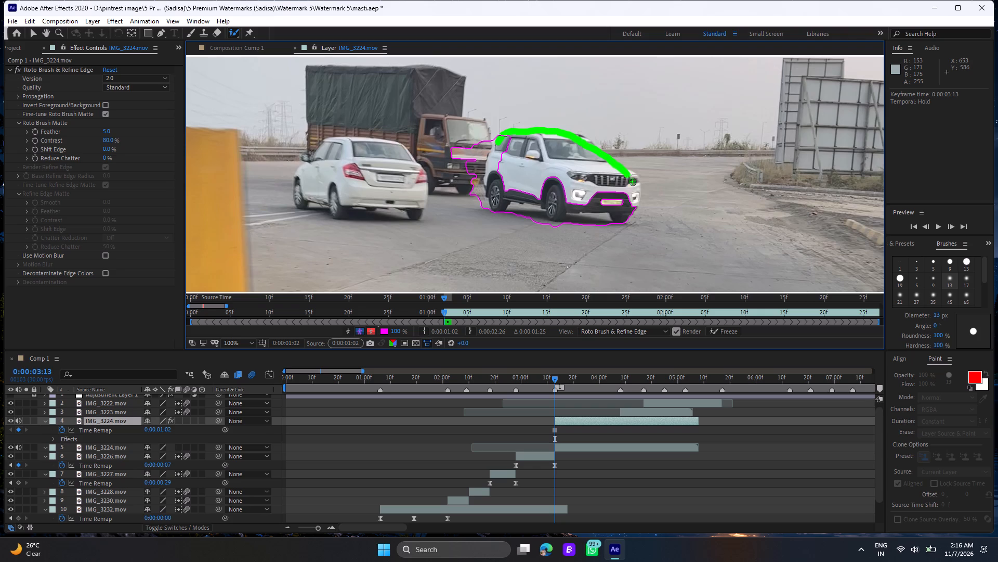
left_click_drag(632, 182, 636, 201)
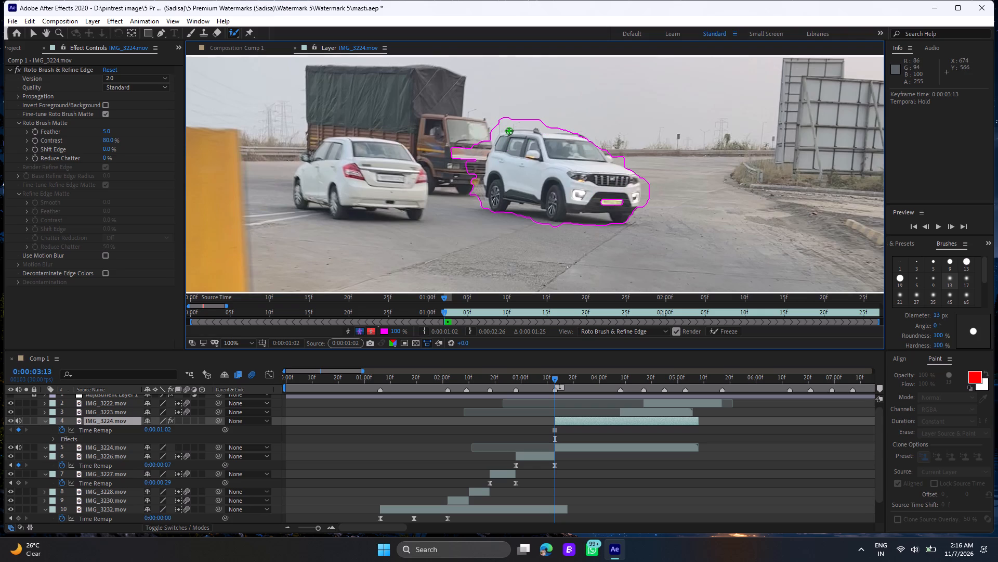
Subtract the truck and road areas behind and beneath the SUV from the Roto Brush selection.
left_click_drag(484, 145, 471, 173, "alt")
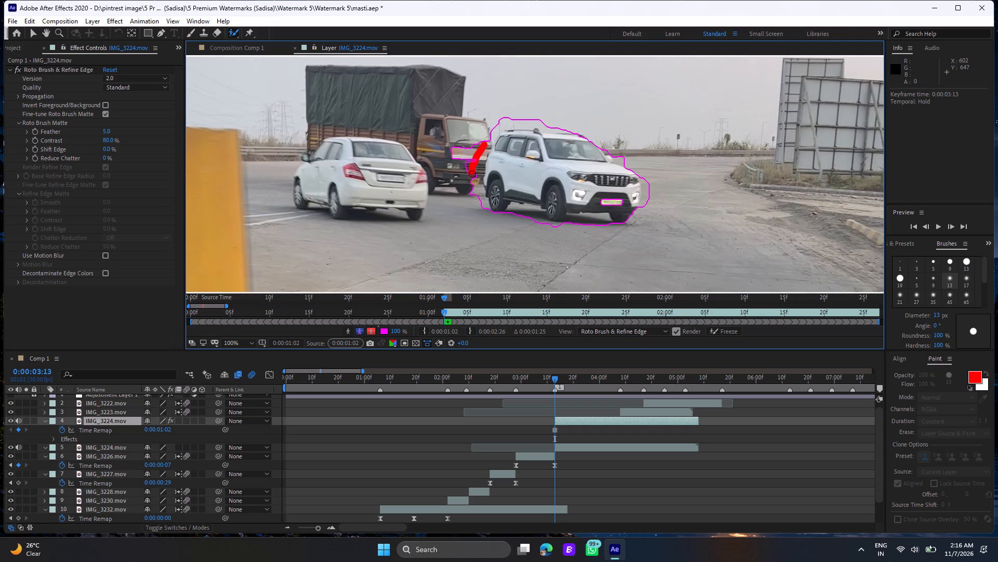
left_click_drag(476, 176, 480, 198, "alt")
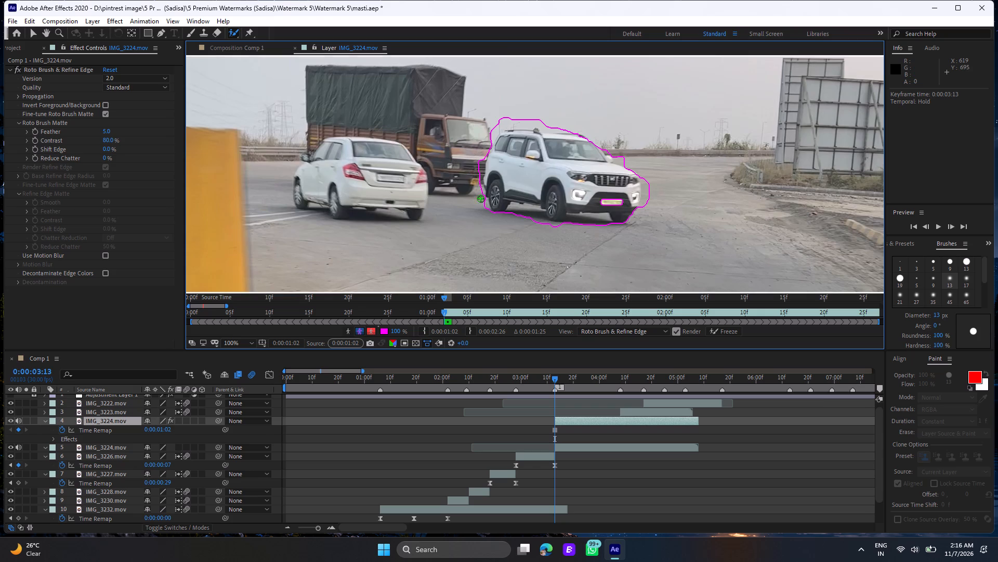
left_click_drag(502, 214, 534, 220, "alt")
left_click_drag(548, 228, 573, 224, "alt")
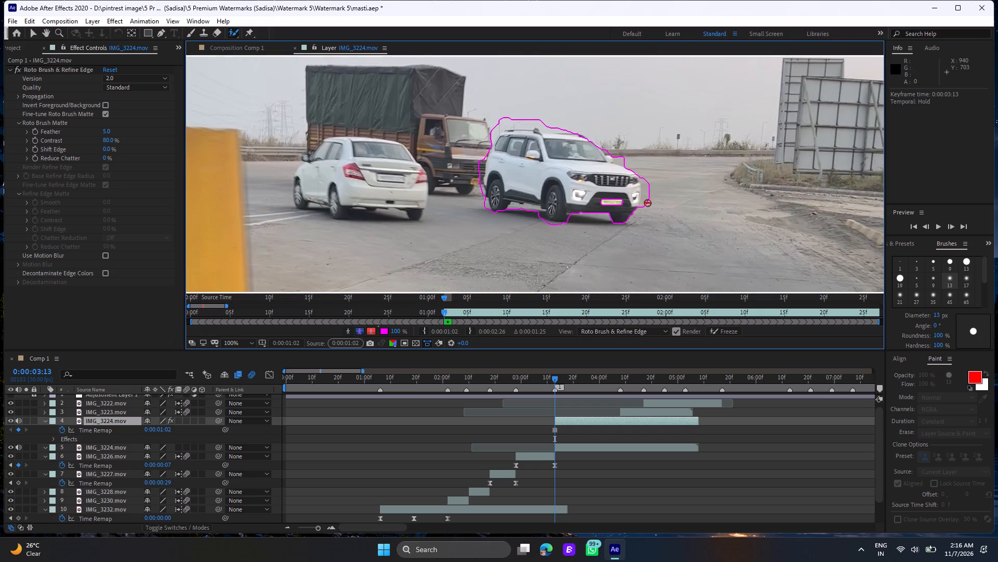
Subtract the background beside the SUV's front end and above its bonnet and roof from the Roto Brush selection.
left_click(648, 198, "alt")
left_click_drag(648, 194, 647, 183, "alt")
left_click(603, 289)
left_click_drag(649, 188, 644, 177, "alt")
left_click(644, 177, "alt")
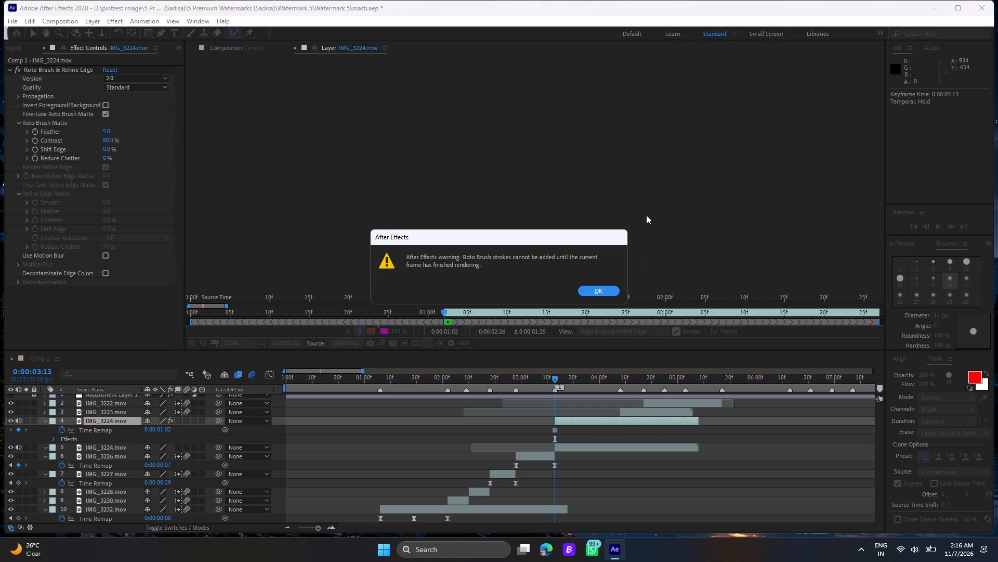
left_click(602, 289)
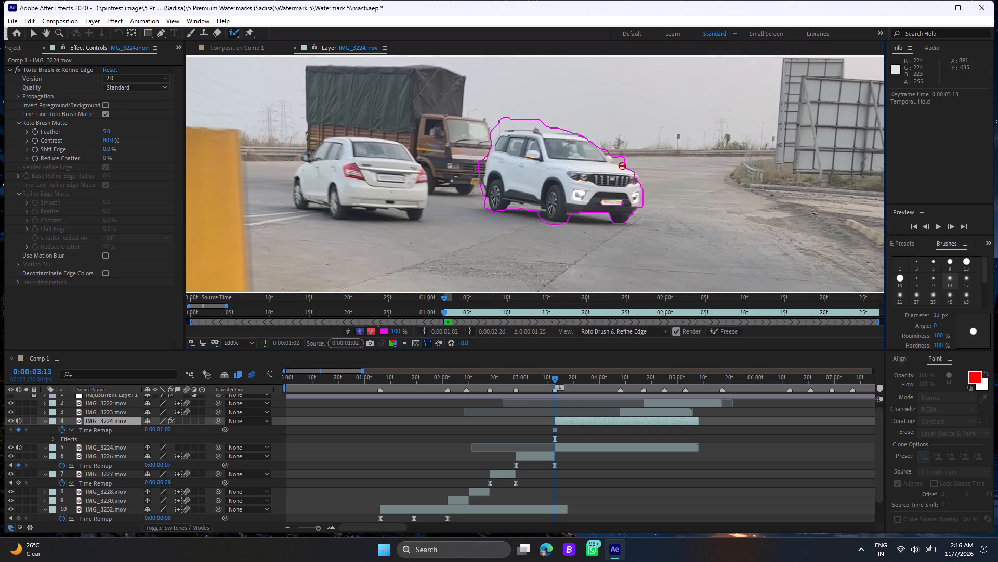
left_click_drag(622, 160, 617, 156, "alt")
left_click_drag(492, 131, 501, 123, "alt")
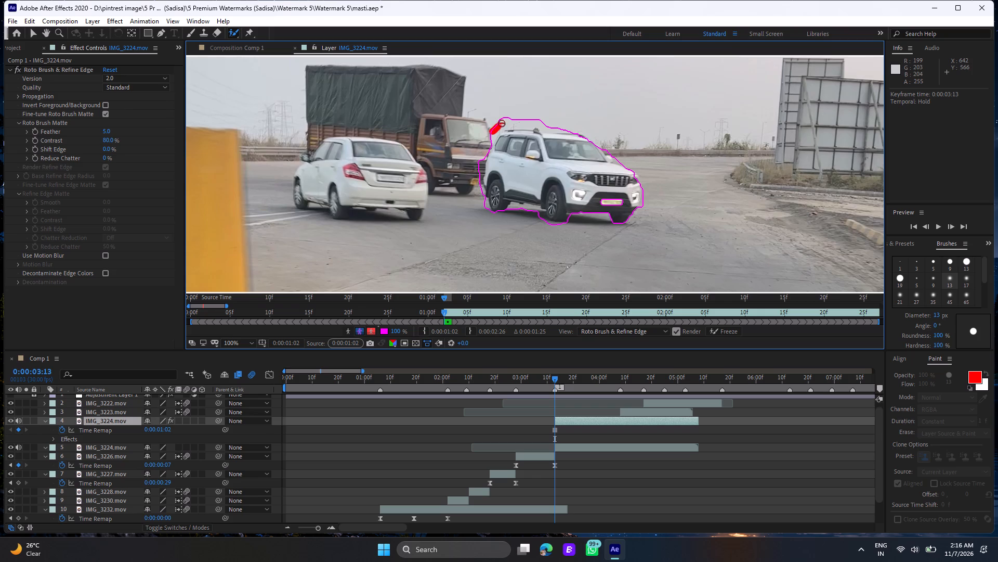
left_click_drag(501, 123, 544, 125, "alt")
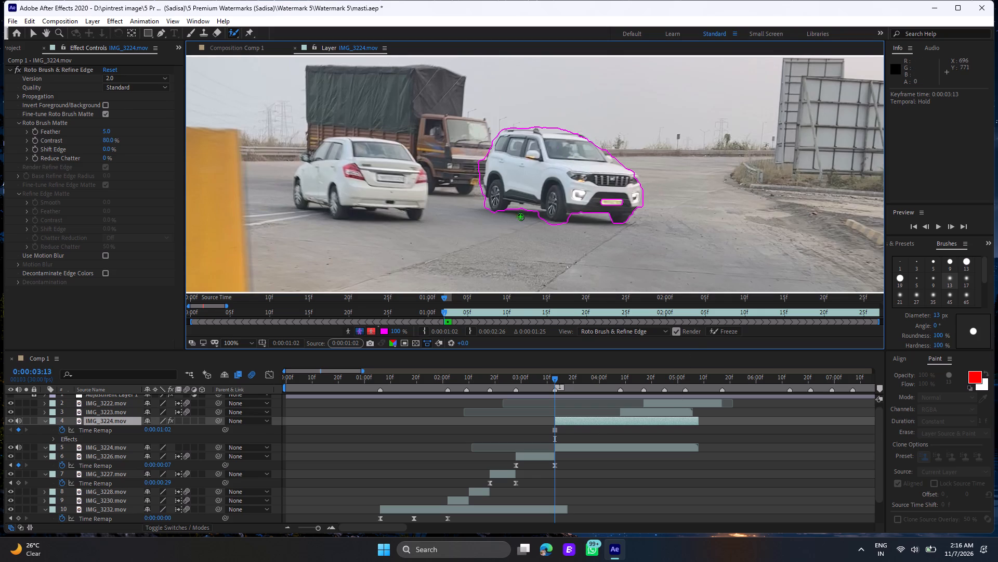
Check the rotoscoped SUV in Comp 1 by scrubbing to 0:00:03:29 and back to 0:00:03:13.
left_click(250, 49)
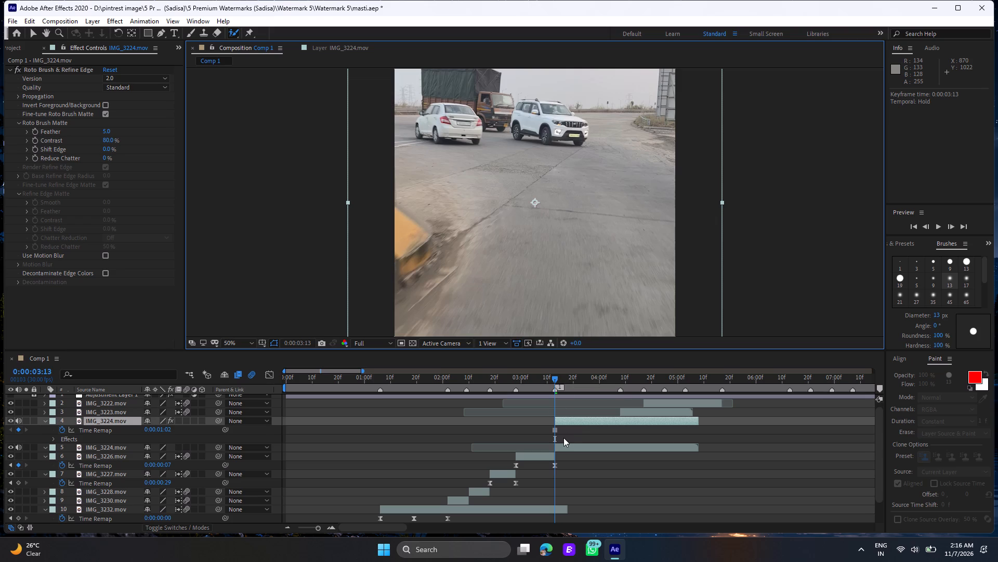
left_click_drag(553, 376, 555, 376)
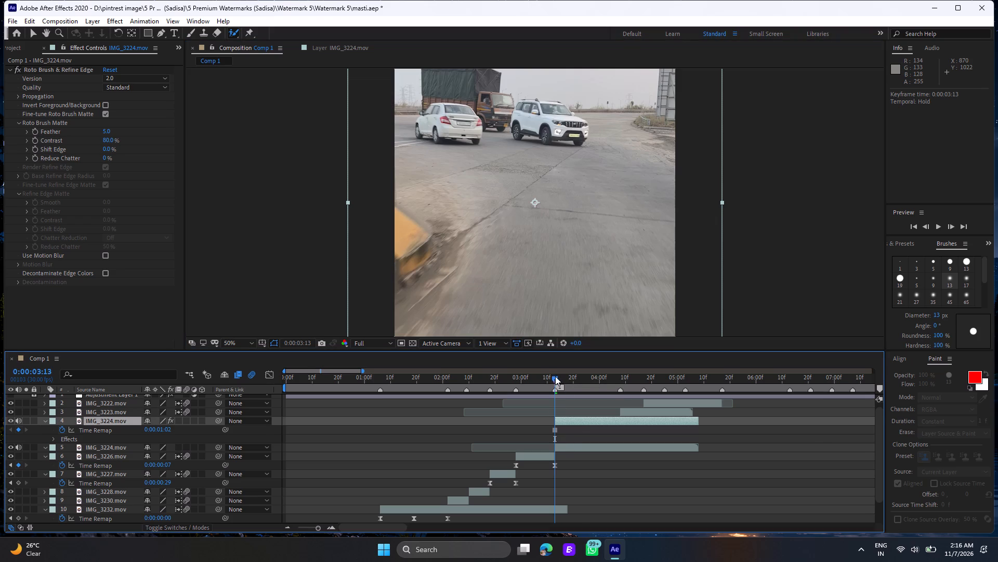
left_click_drag(555, 376, 594, 388)
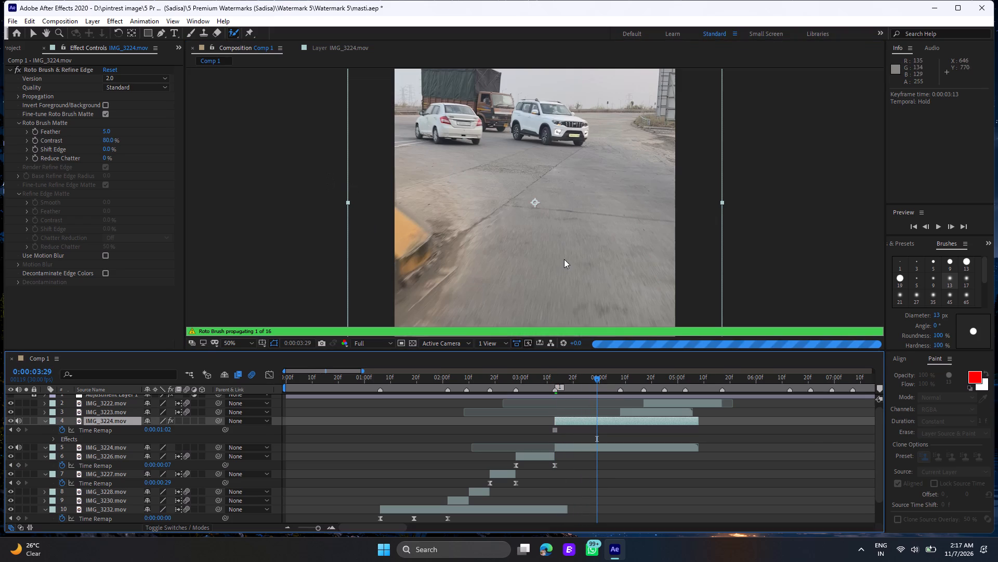
scroll(573, 249, "down", 1)
left_click(685, 197)
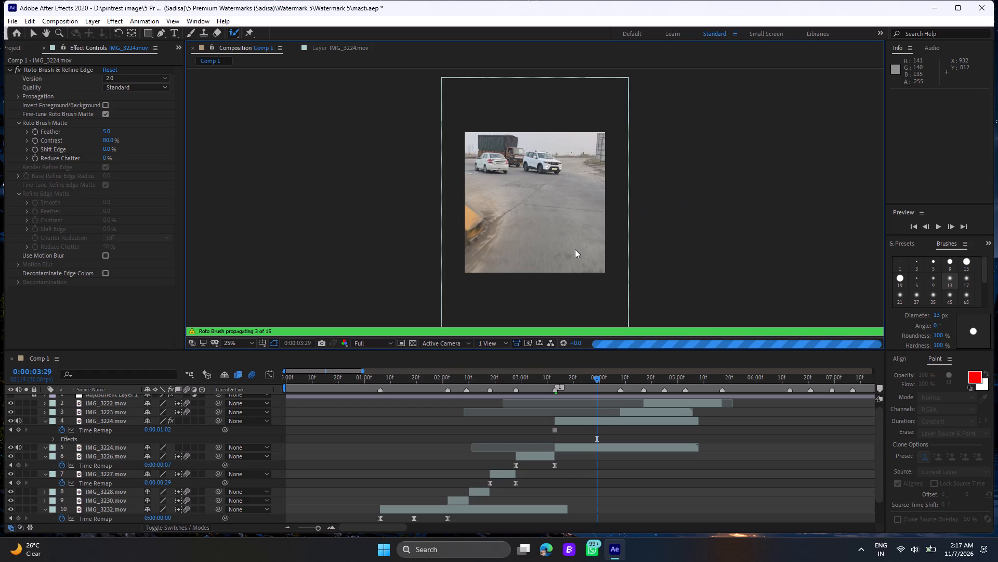
left_click(542, 378)
left_click_drag(543, 378, 556, 385)
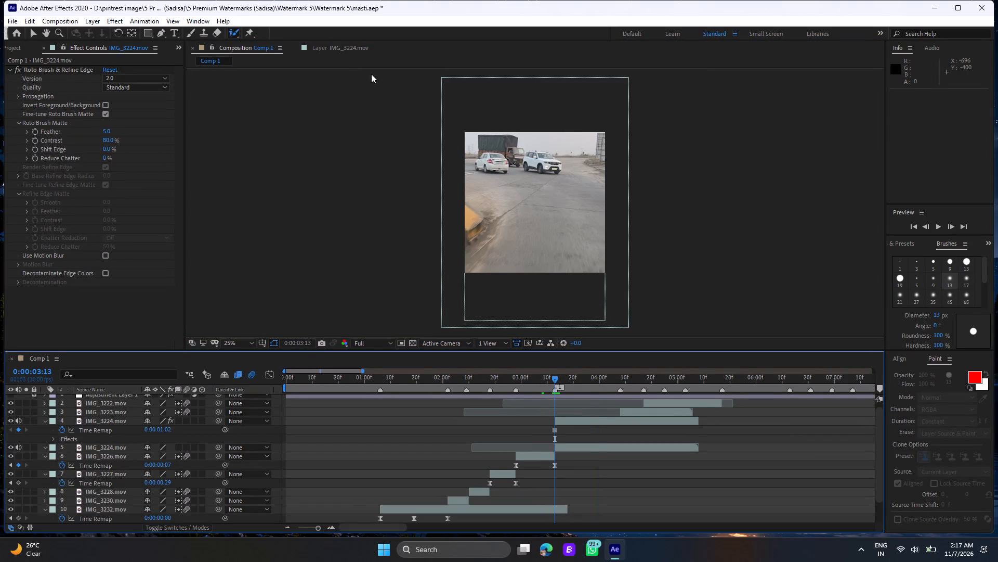
Freeze the Roto Brush segmentation on the upper IMG_3224.mov copy in its Layer viewer.
double_click(352, 48)
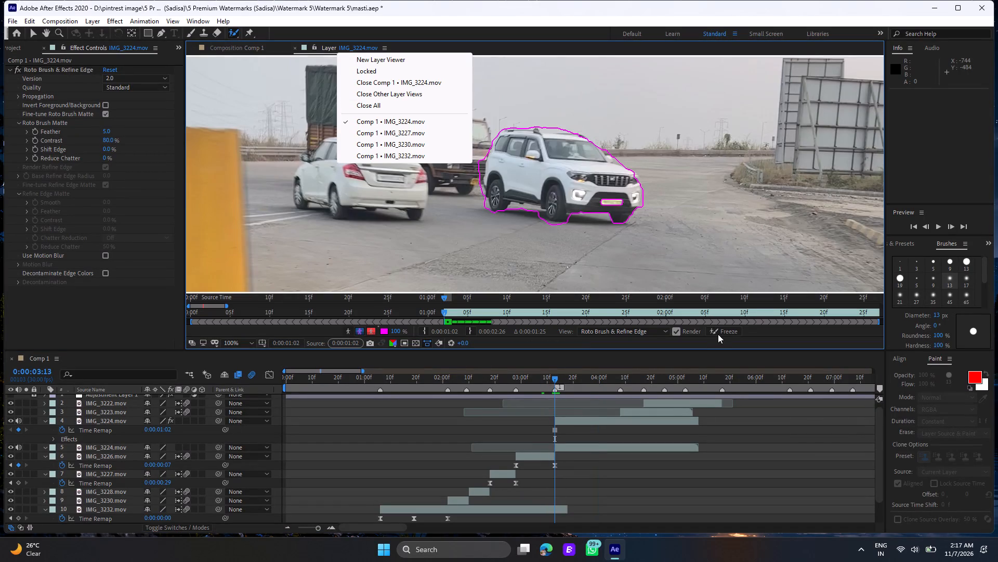
double_click(720, 332)
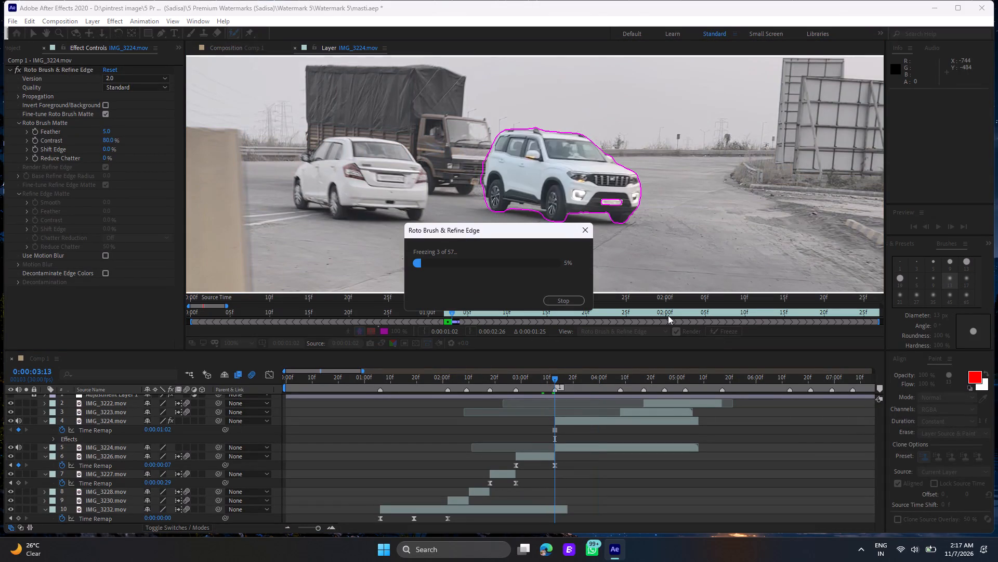
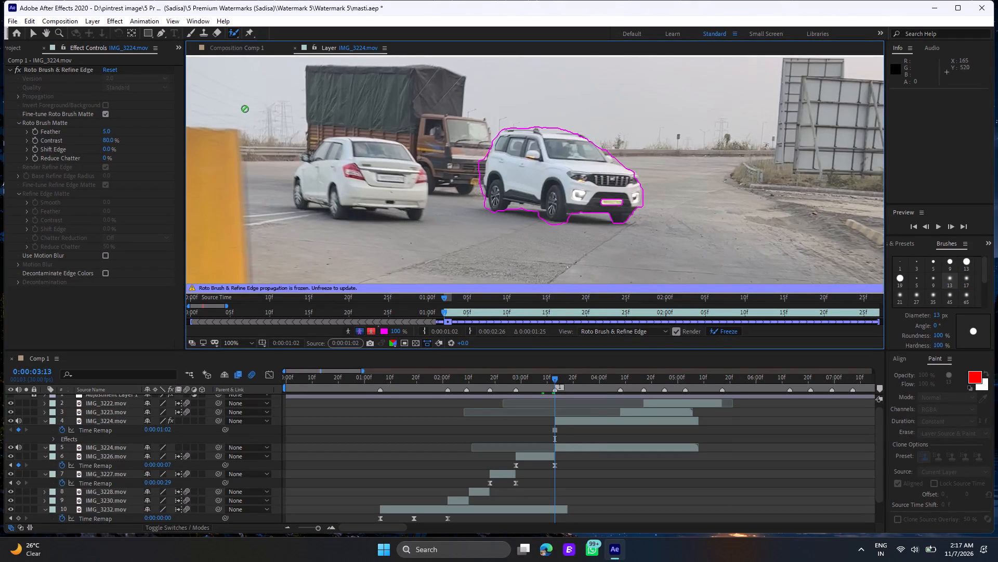
Return to the Comp 1 composition view and check the frames around 0:00:03:13, where the IMG_3224.mov layers start.
left_click(321, 287)
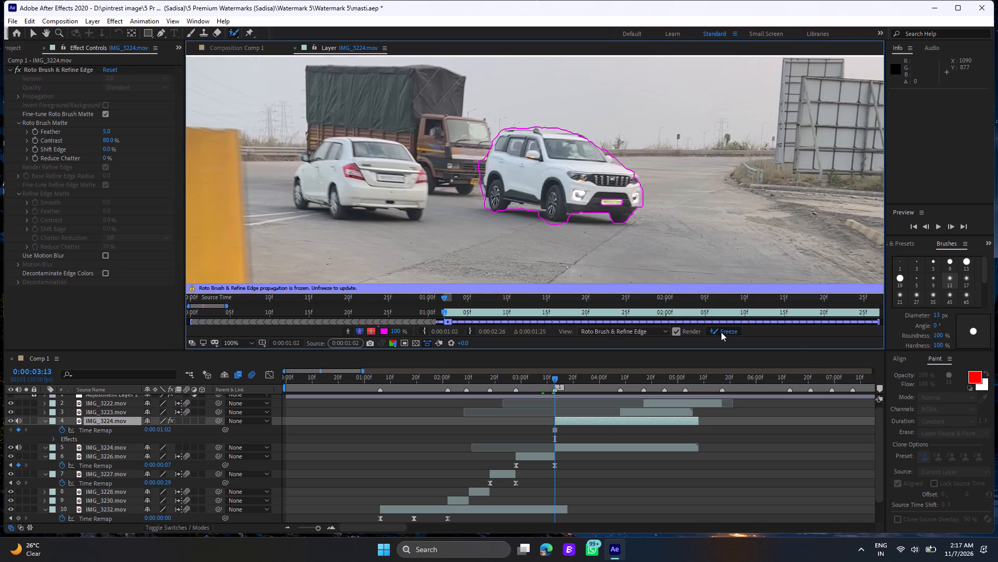
left_click(221, 45)
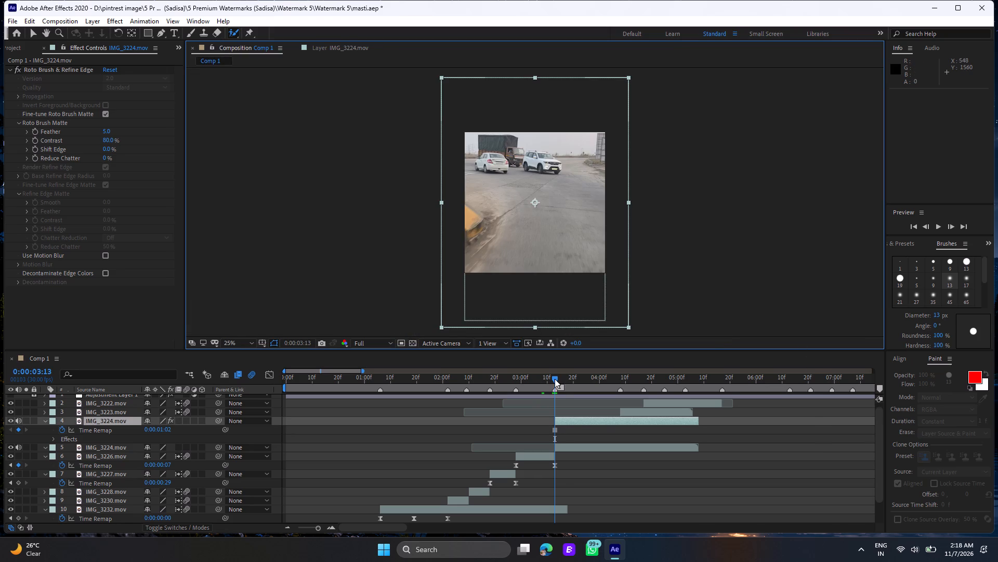
left_click_drag(555, 379, 581, 392)
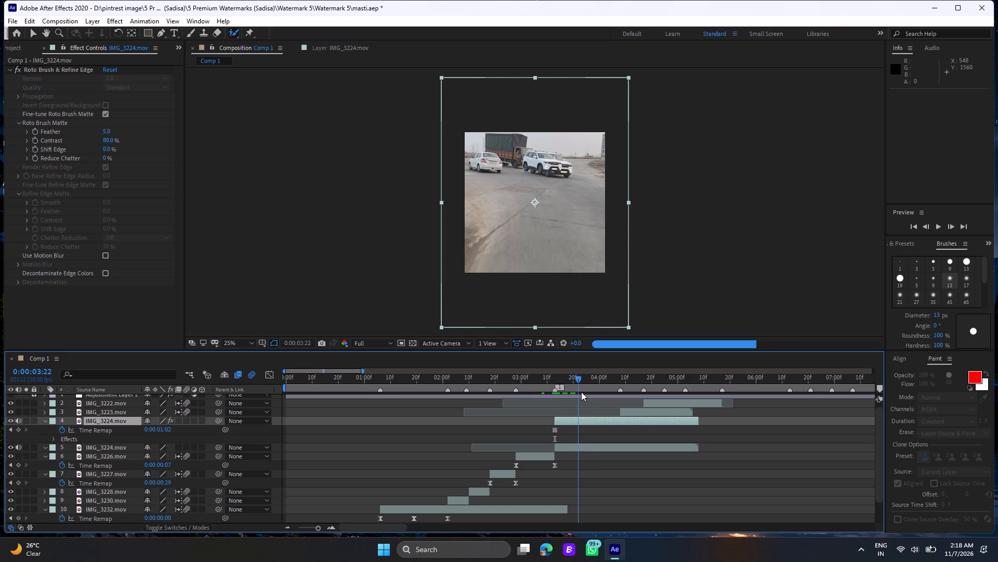
left_click_drag(581, 392, 558, 392)
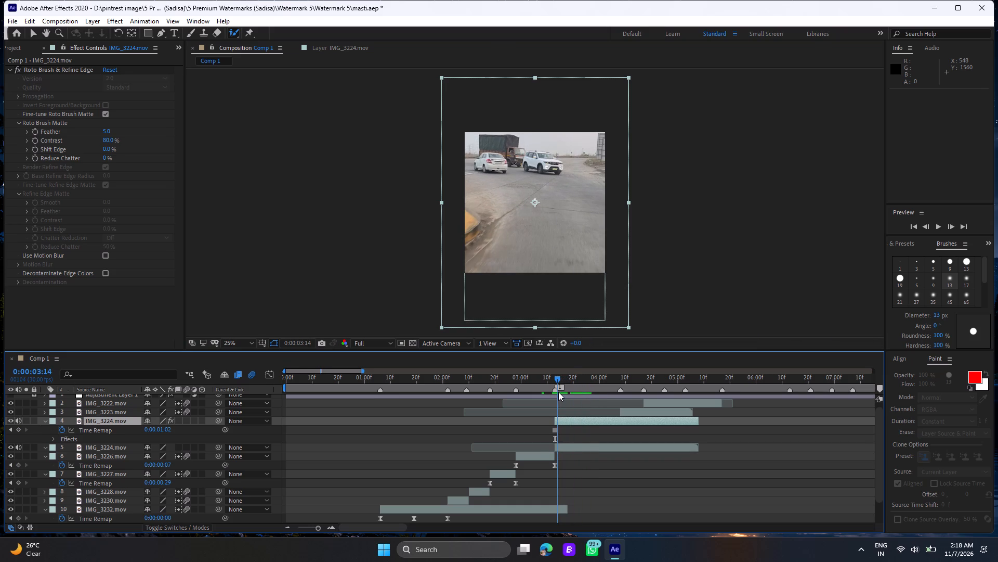
left_click_drag(558, 392, 556, 390)
left_click(556, 390)
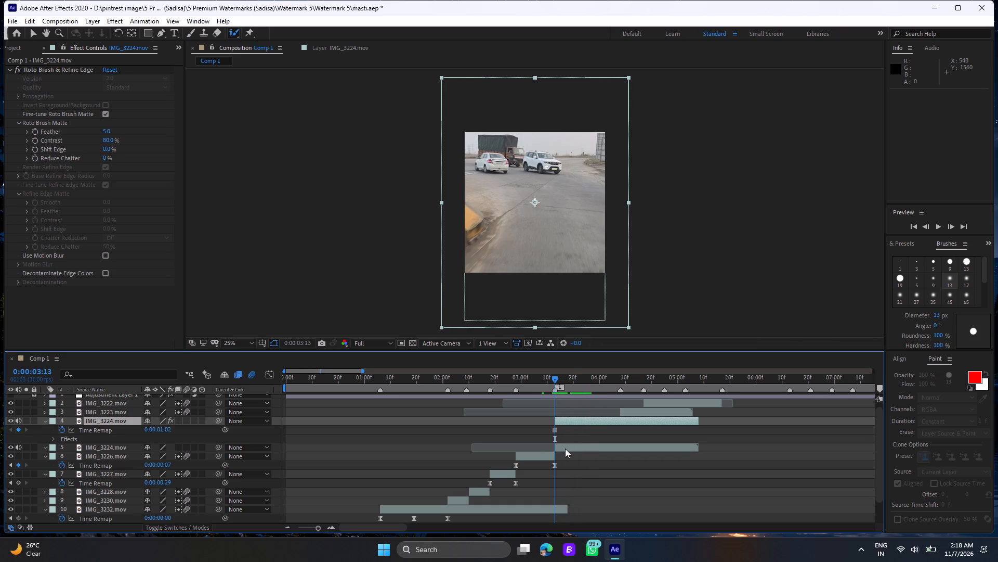
left_click(565, 449)
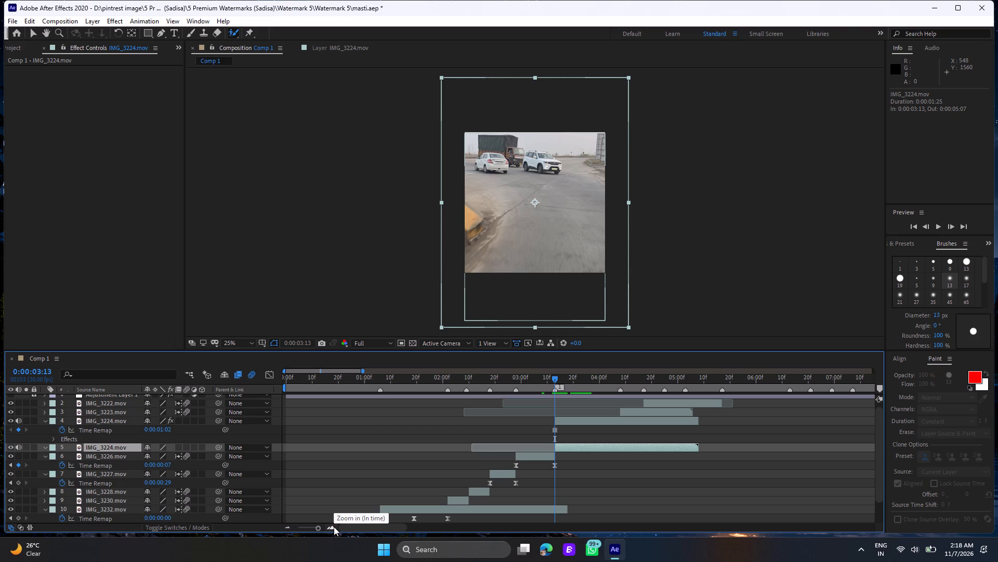
Play back the composition from 0:00:00:25, 0:00:01:23, 0:00:01:04 and 0:00:03:12 to review the clip transitions.
left_click(351, 382)
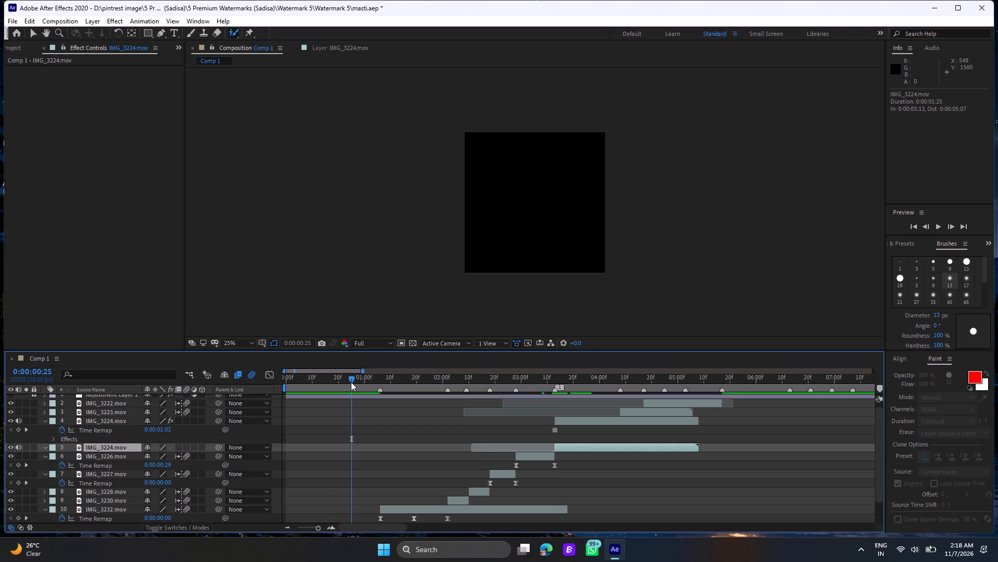
key("space")
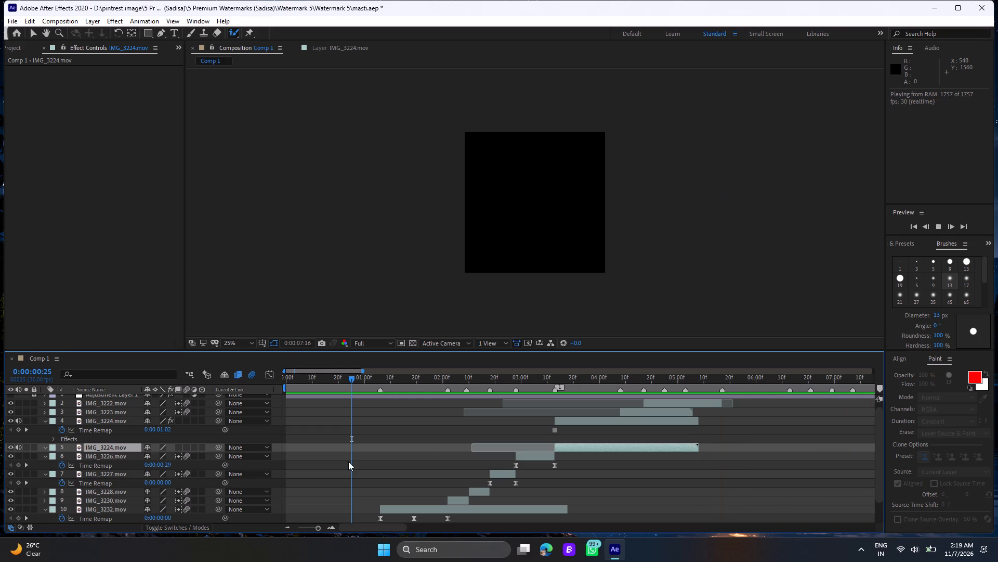
left_click(424, 376)
key("space")
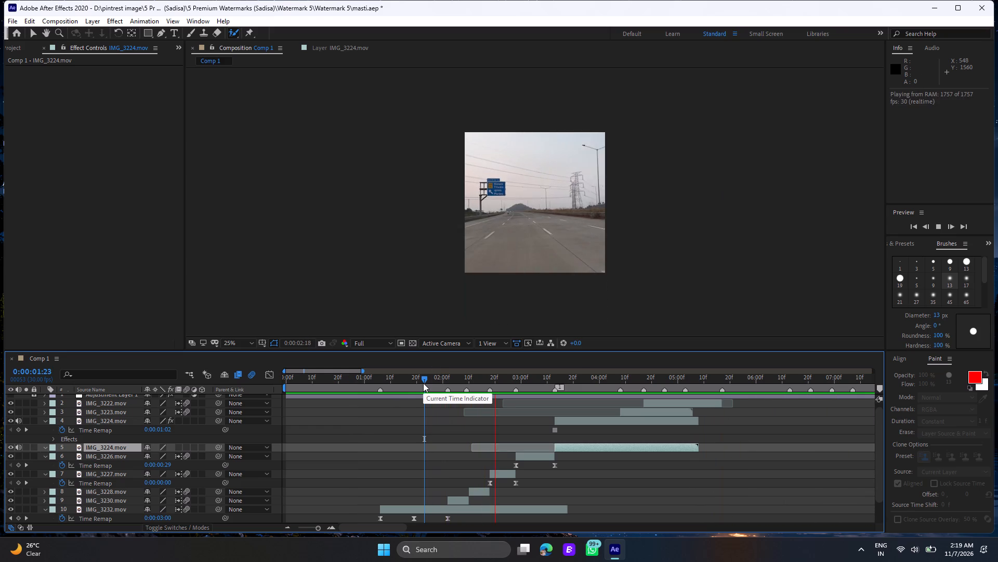
left_click(375, 382)
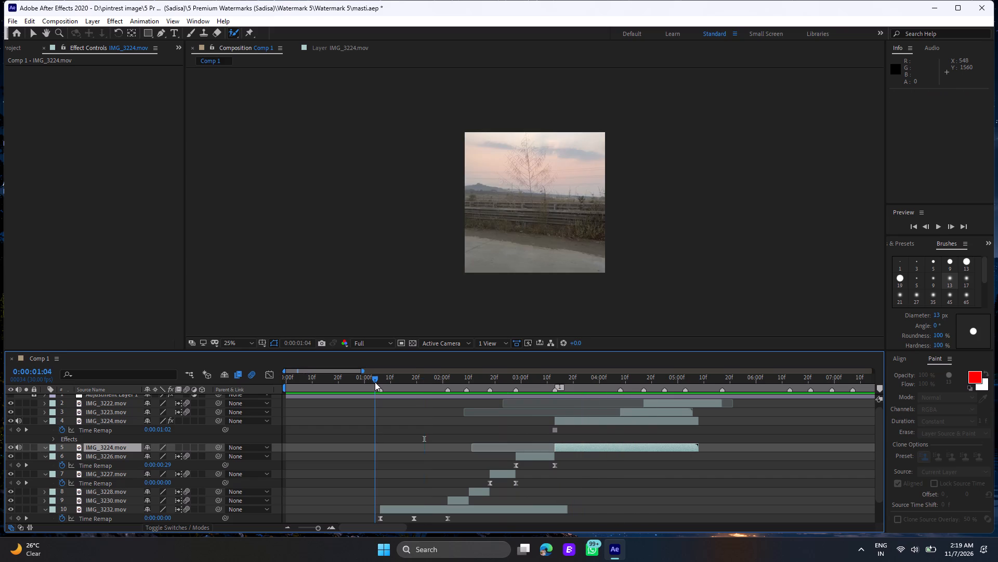
key("space")
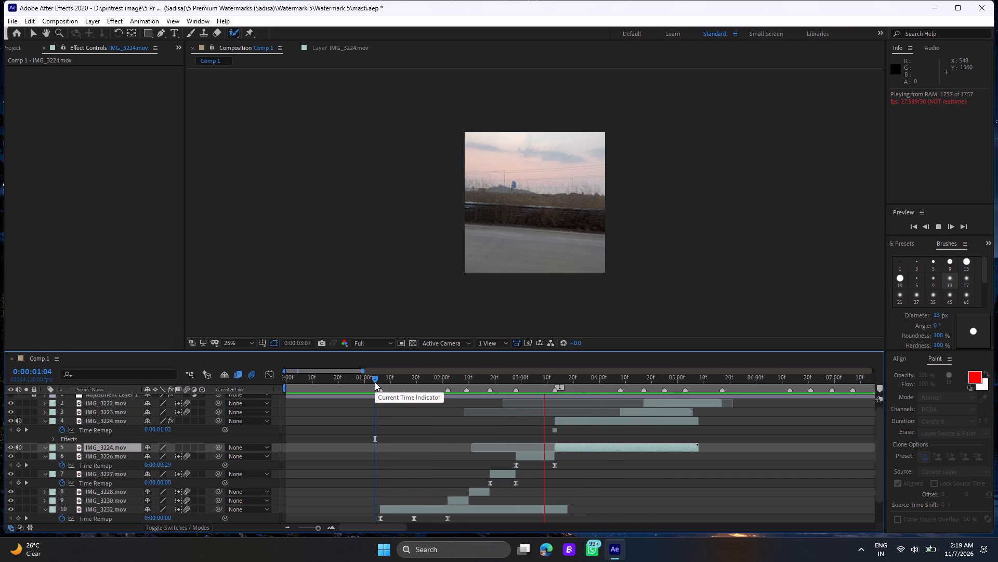
left_click(553, 373)
left_click(553, 380)
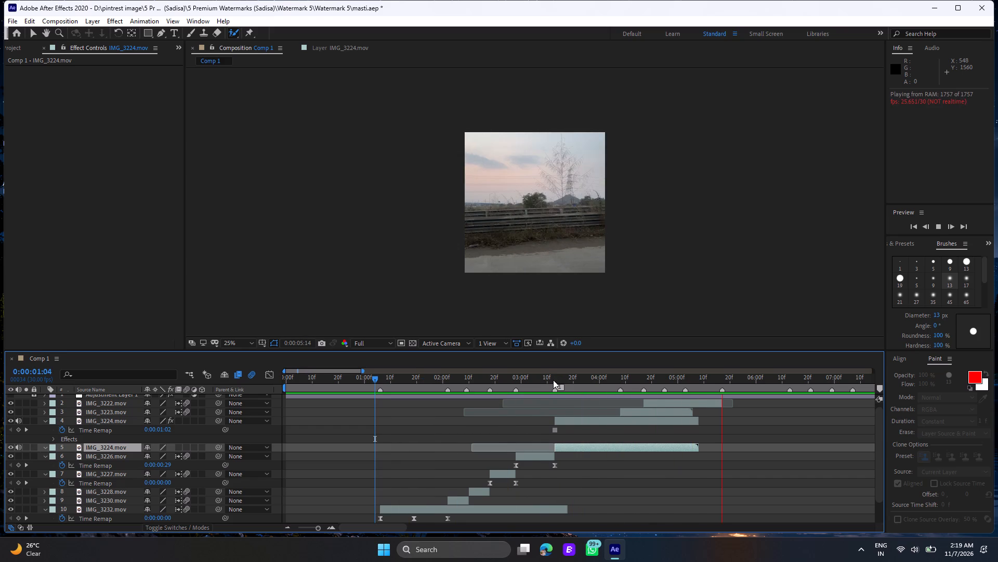
key("space")
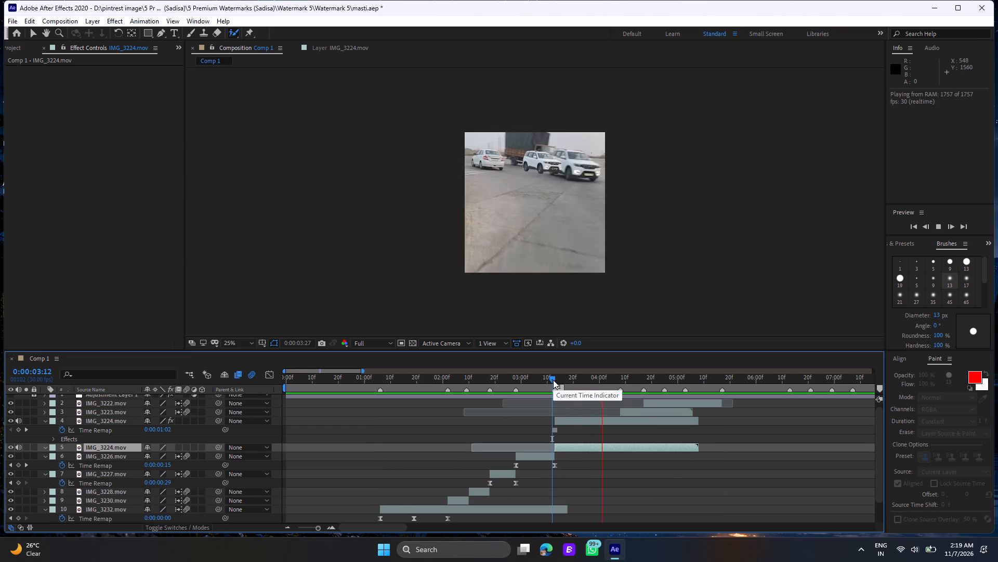
Examine the cut from IMG_3226.mov to the two IMG_3224.mov layers around 0:00:03:13, including a playback from 0:00:03:04.
left_click(554, 380)
left_click(554, 380)
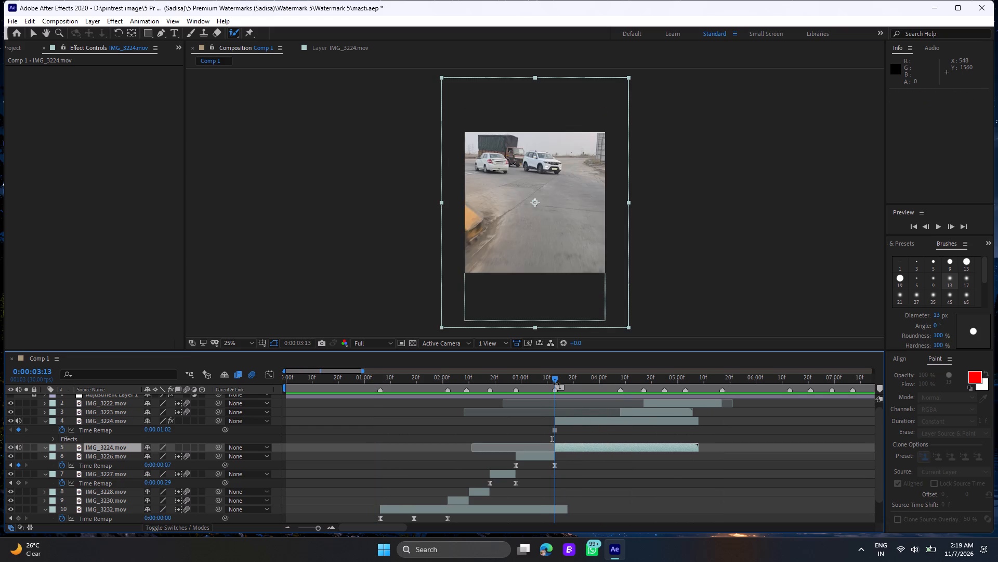
triple_click(556, 384)
left_click(582, 354)
left_click(561, 420)
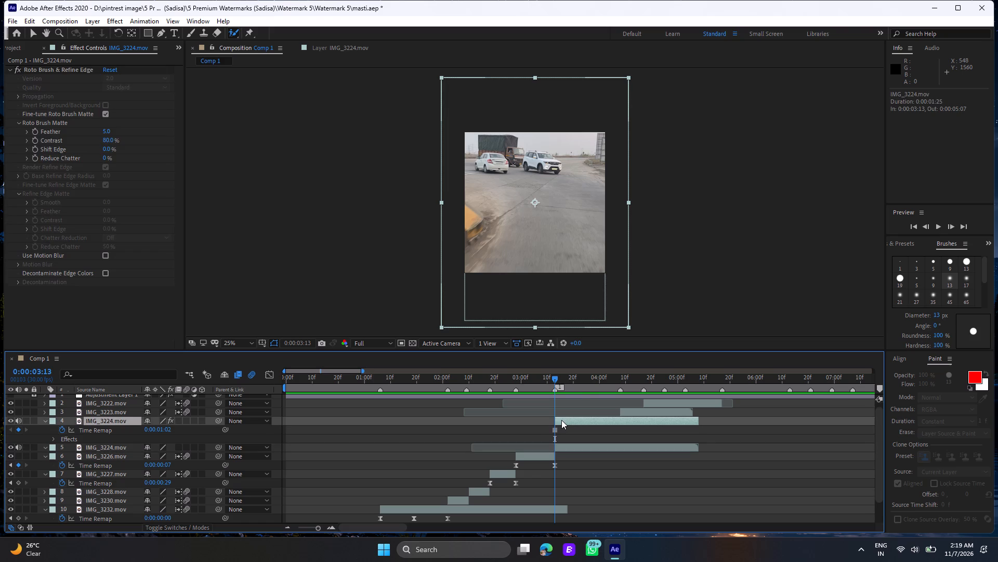
left_click(556, 379)
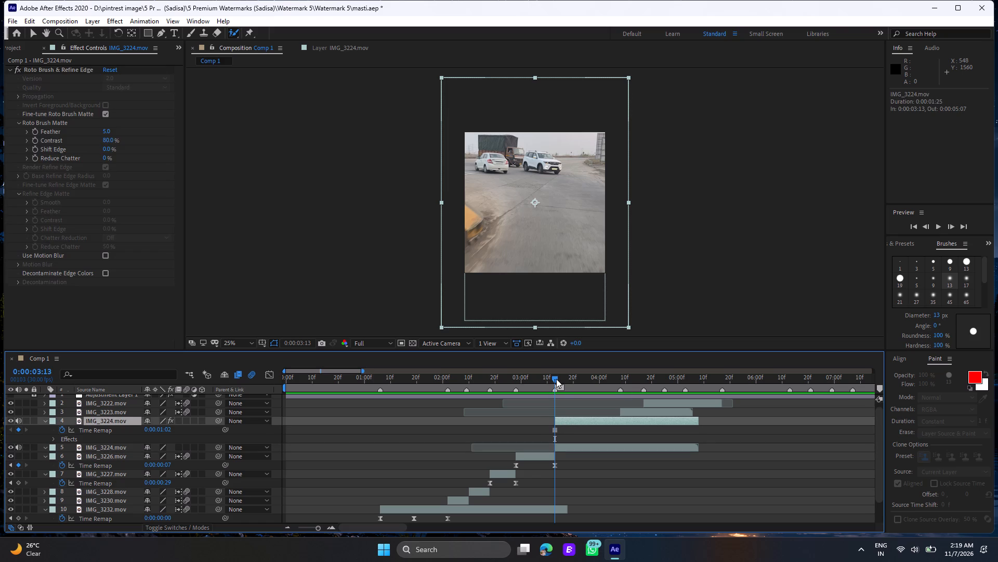
left_click(558, 380)
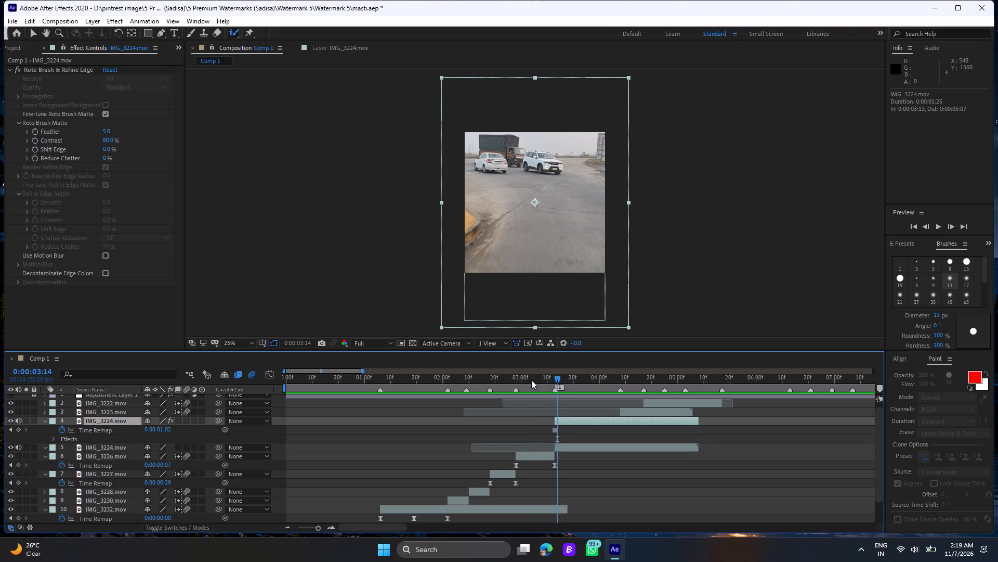
left_click(531, 380)
key("space")
left_click(543, 382)
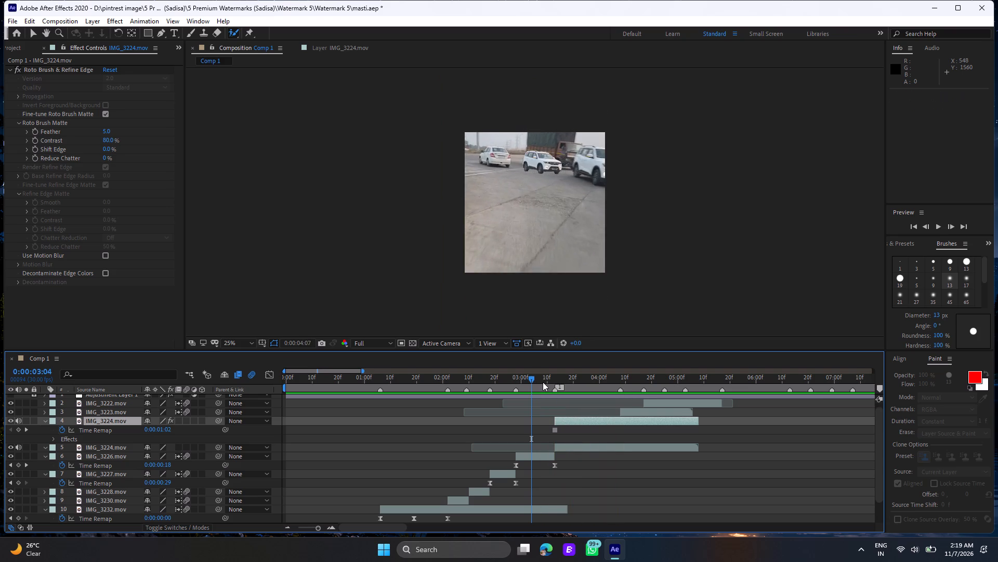
Shift the rotoscoped IMG_3224.mov layer two frames earlier so that it starts at 0:00:03:11.
left_click_drag(543, 382, 553, 388)
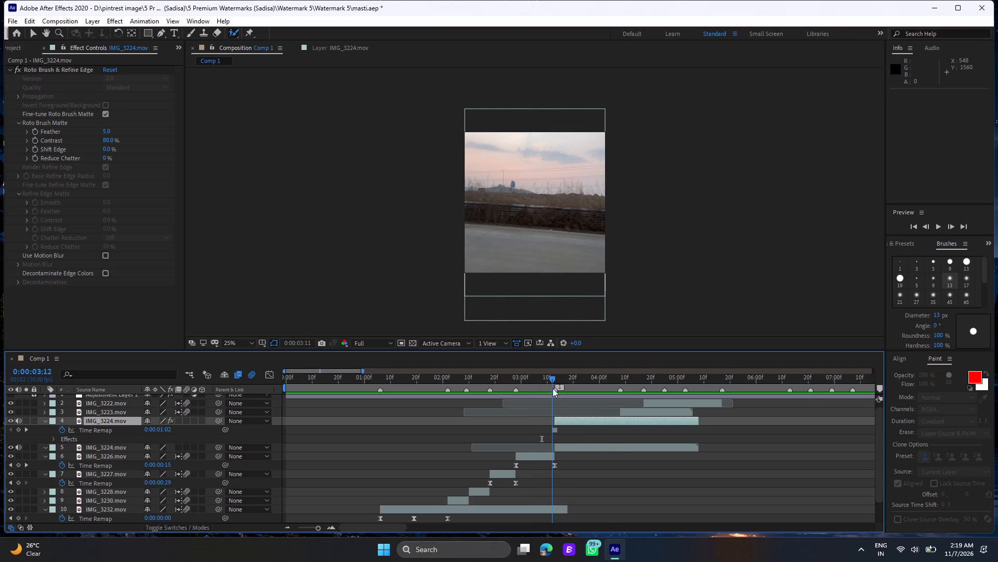
left_click_drag(553, 388, 551, 388)
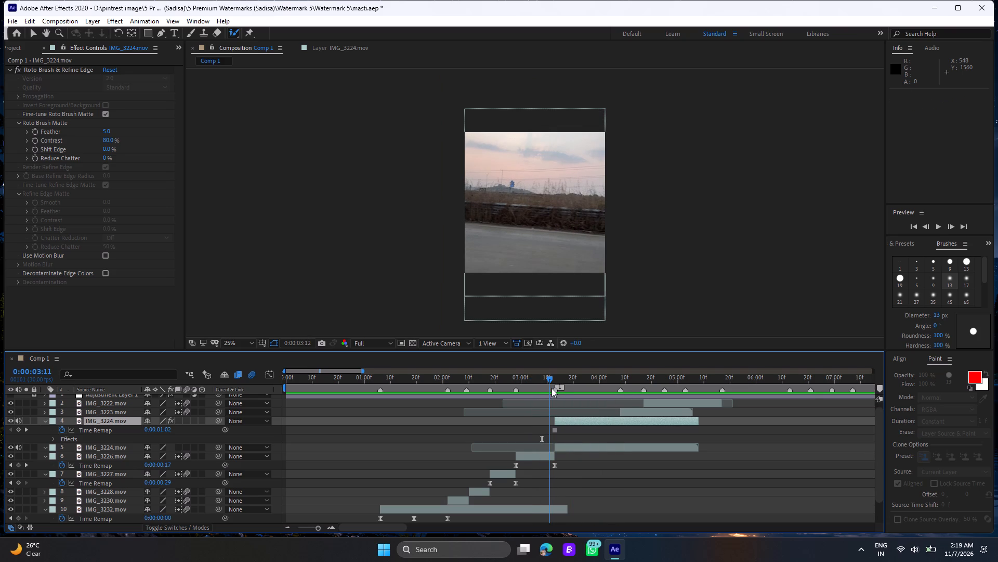
left_click_drag(551, 388, 553, 389)
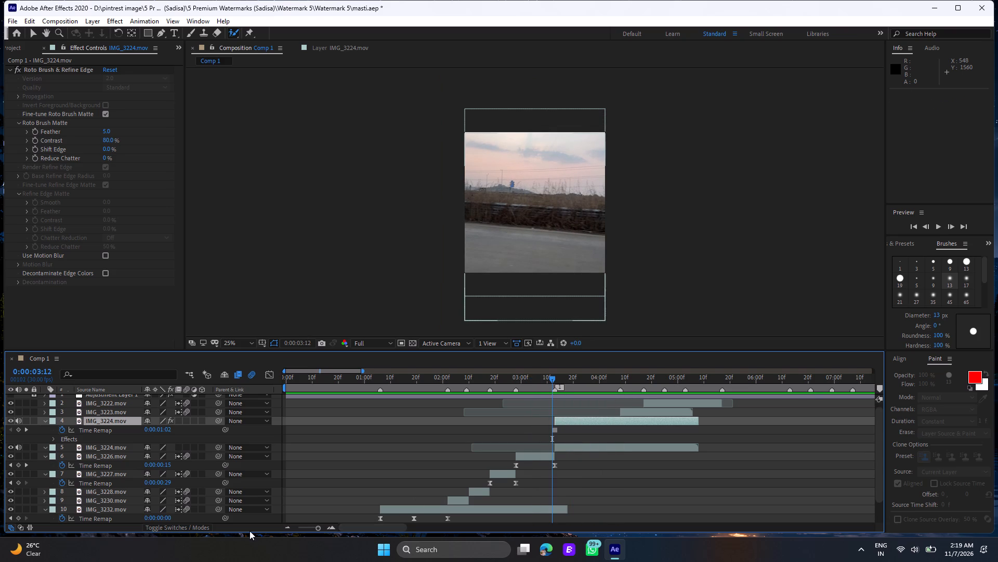
left_click(319, 525)
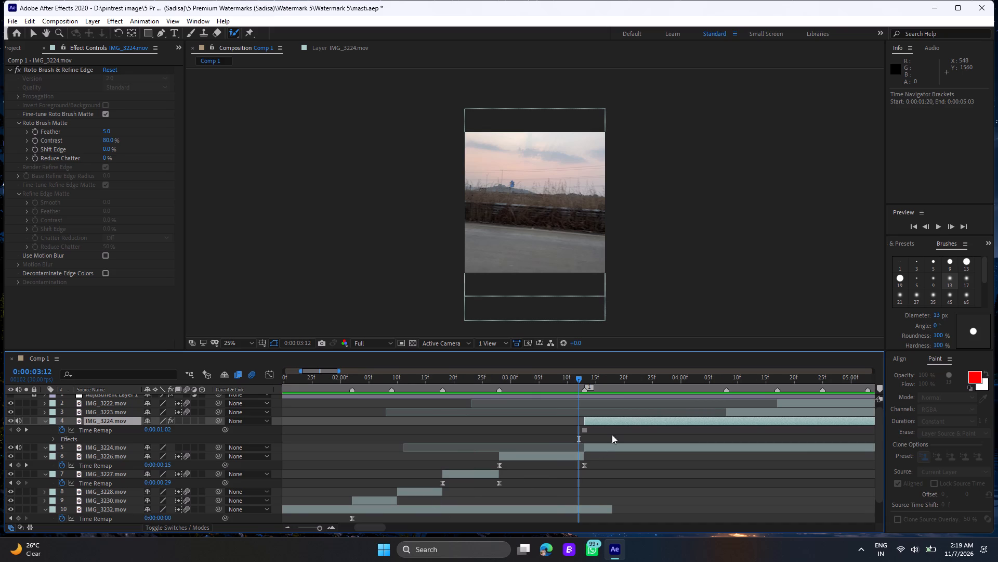
left_click_drag(619, 419, 613, 419)
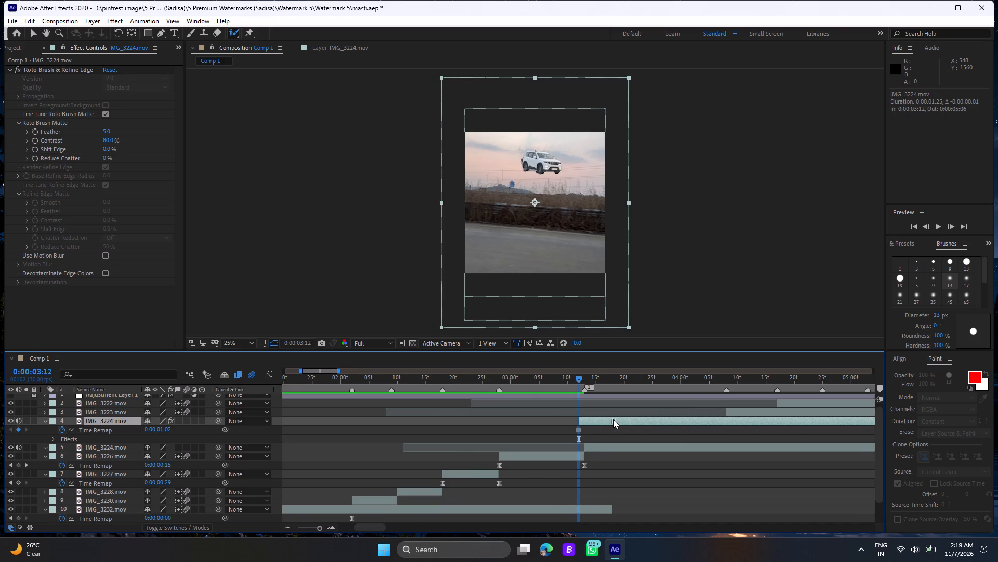
left_click_drag(613, 419, 610, 419)
left_click_drag(610, 419, 603, 421)
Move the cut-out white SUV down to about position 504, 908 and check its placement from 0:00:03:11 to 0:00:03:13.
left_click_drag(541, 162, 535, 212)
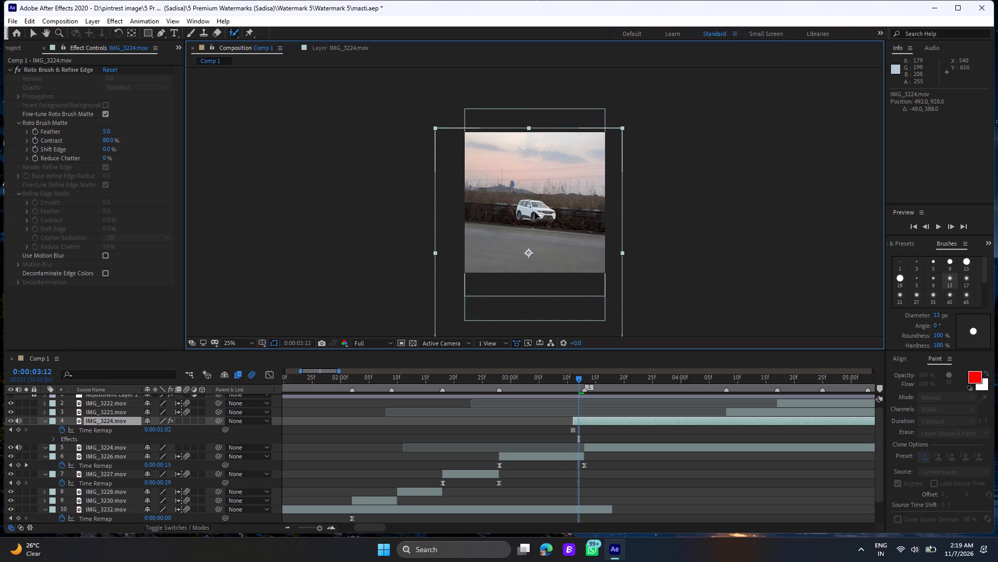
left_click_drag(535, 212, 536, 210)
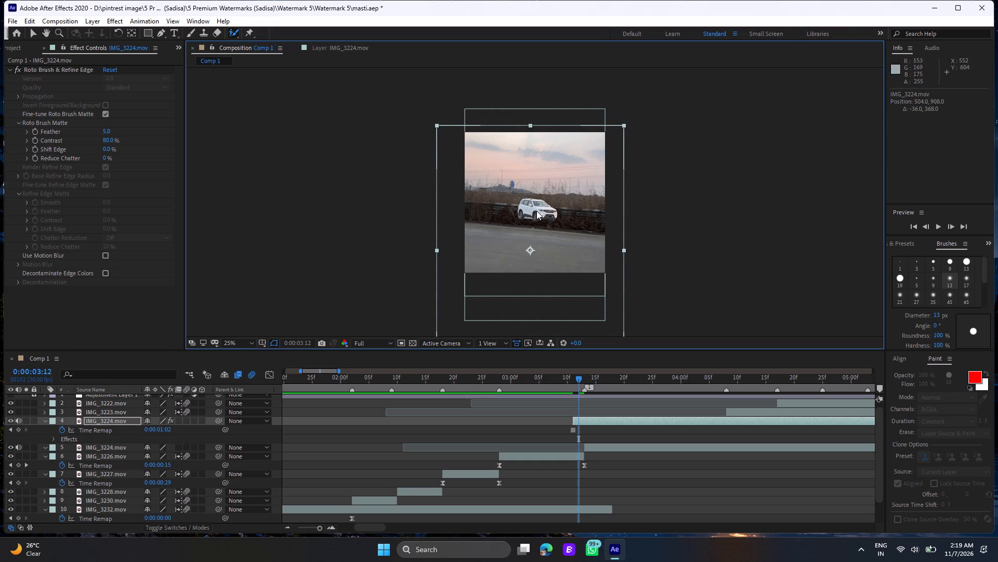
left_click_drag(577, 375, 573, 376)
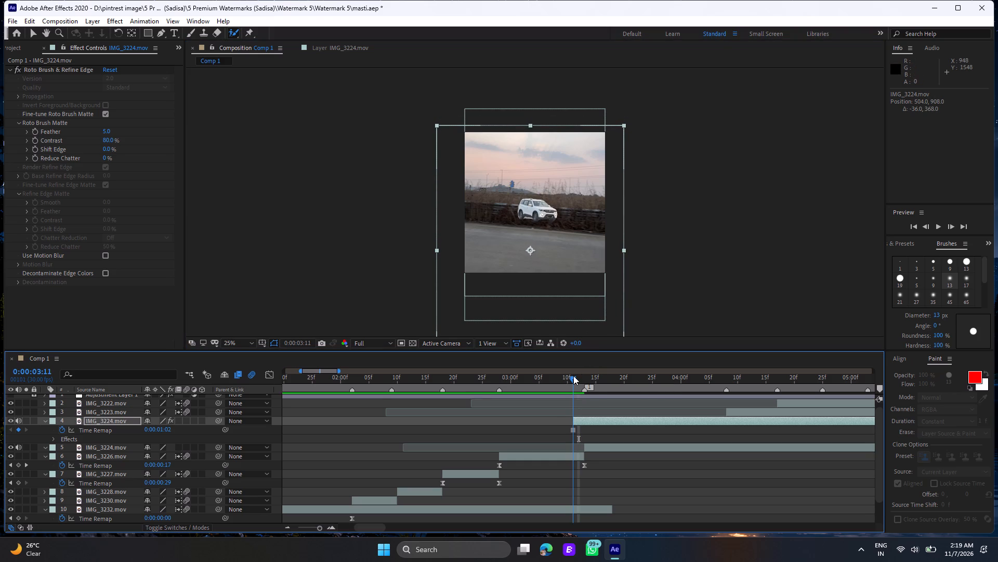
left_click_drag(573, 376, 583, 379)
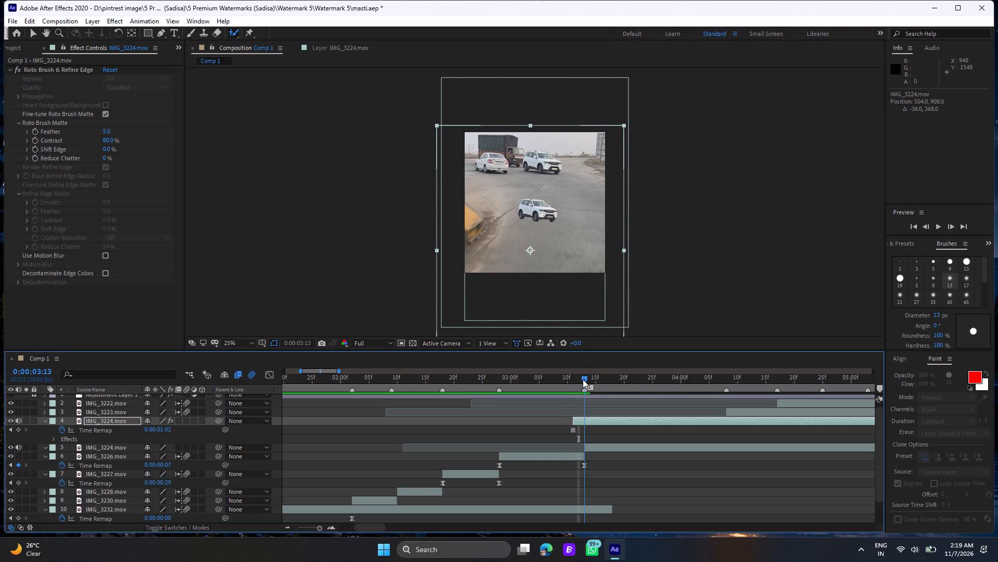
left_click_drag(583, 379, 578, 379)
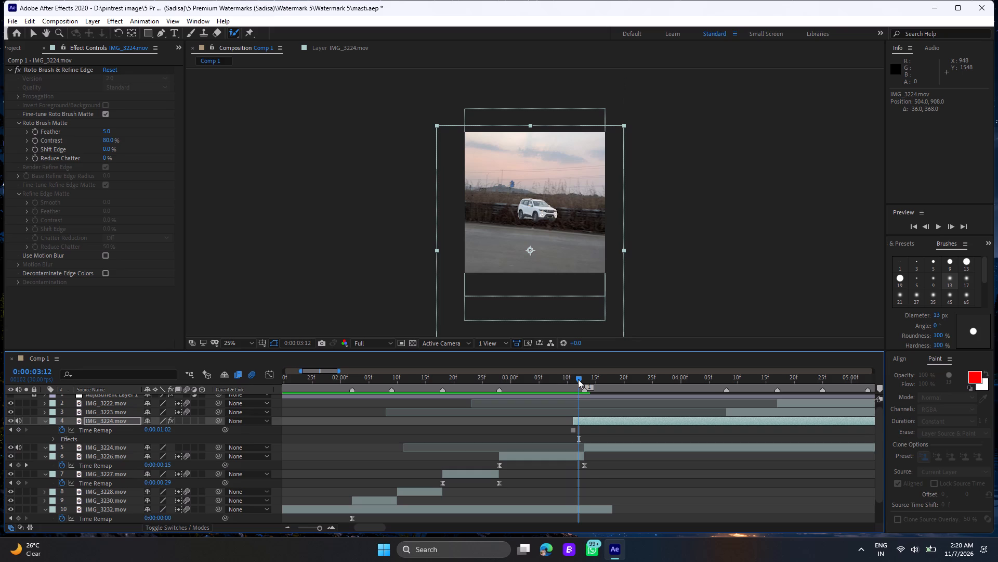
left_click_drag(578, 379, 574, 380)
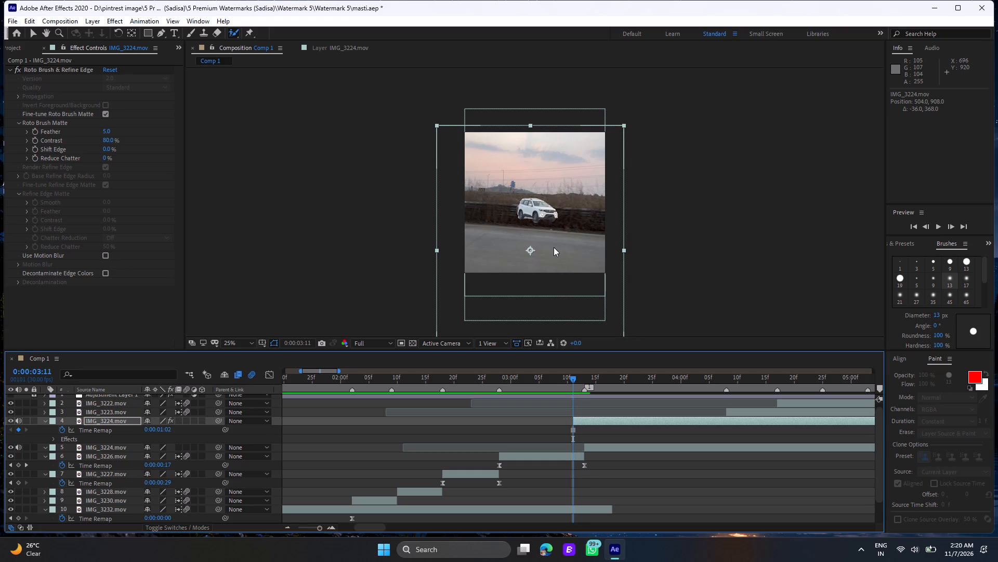
Move the cut-out SUV layer back up to about position 540, 548 and check its alignment at 0:00:03:13.
left_click_drag(552, 245, 557, 198)
left_click(572, 375)
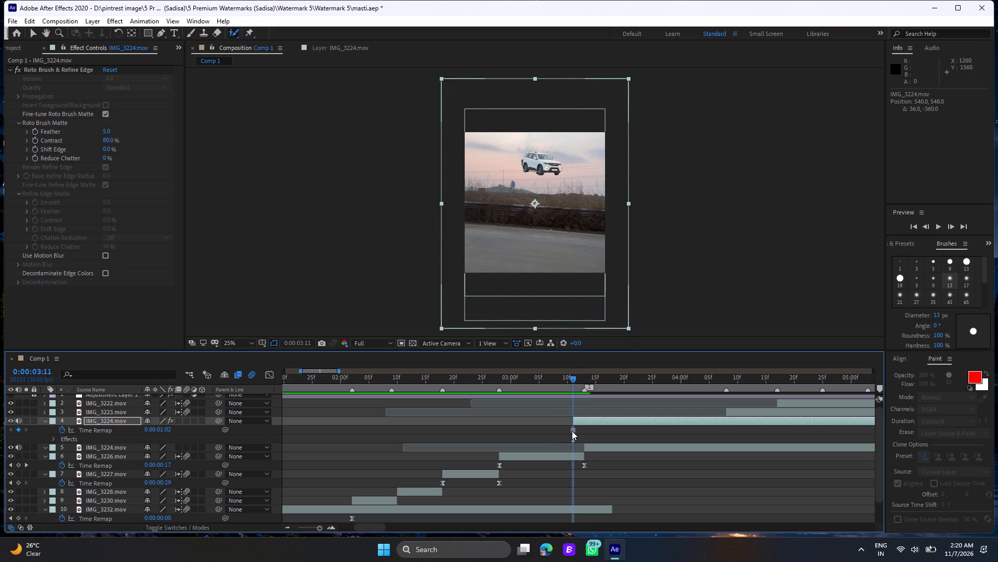
left_click(583, 421)
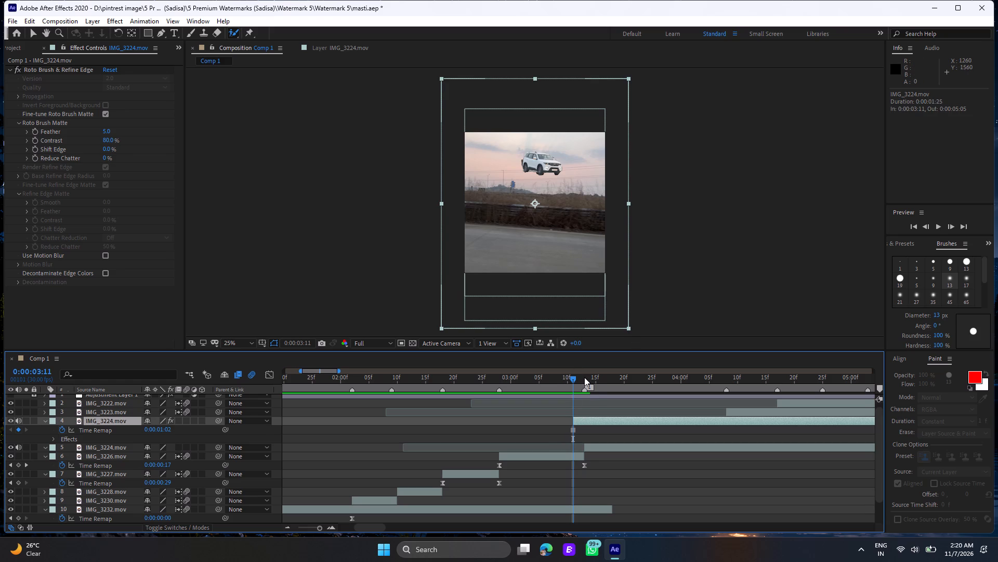
left_click(584, 377)
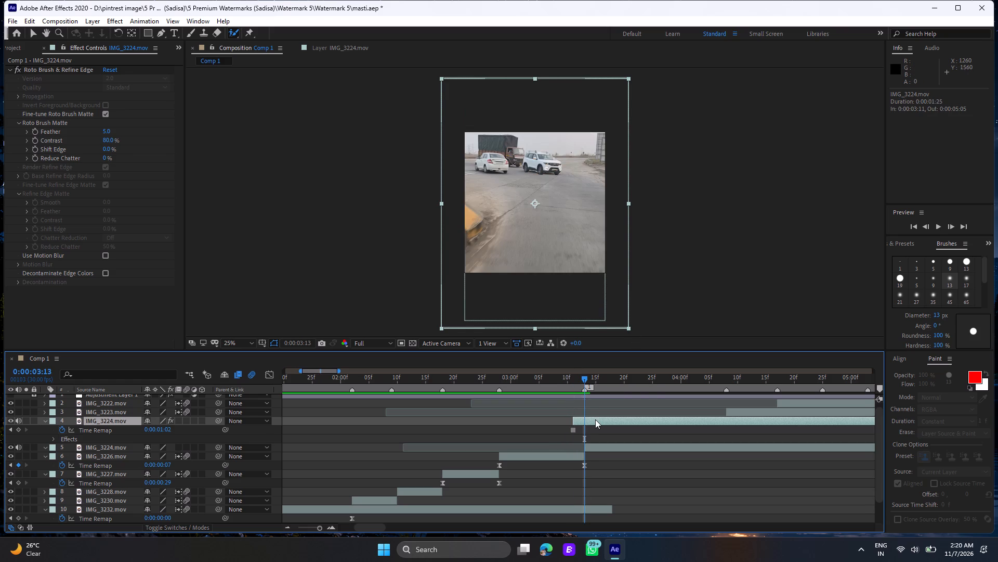
left_click(595, 419)
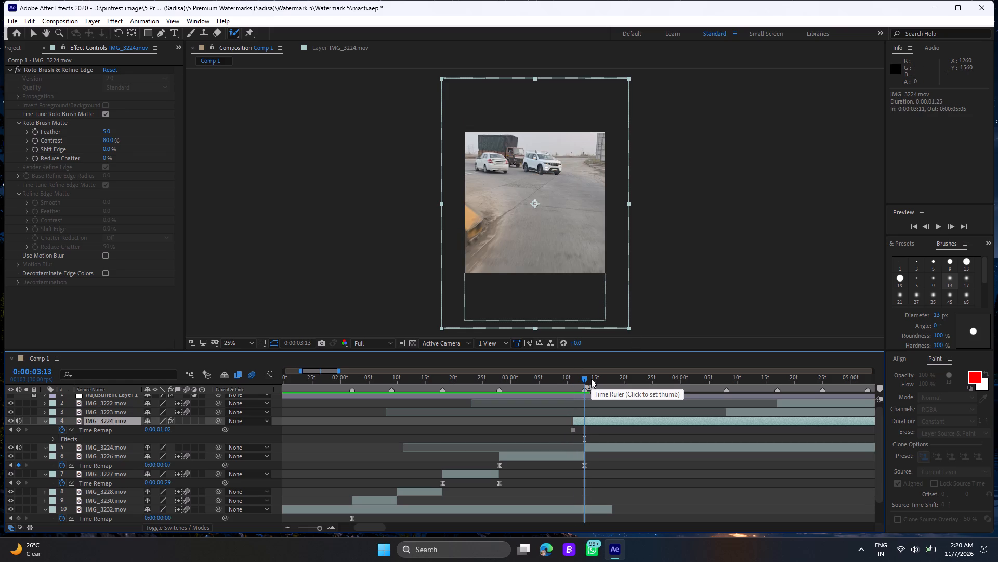
Split the rotoscoped IMG_3224.mov layer at 0:00:03:13 and delete the part after the cut.
key("ctrl+shift+d")
key("Delete")
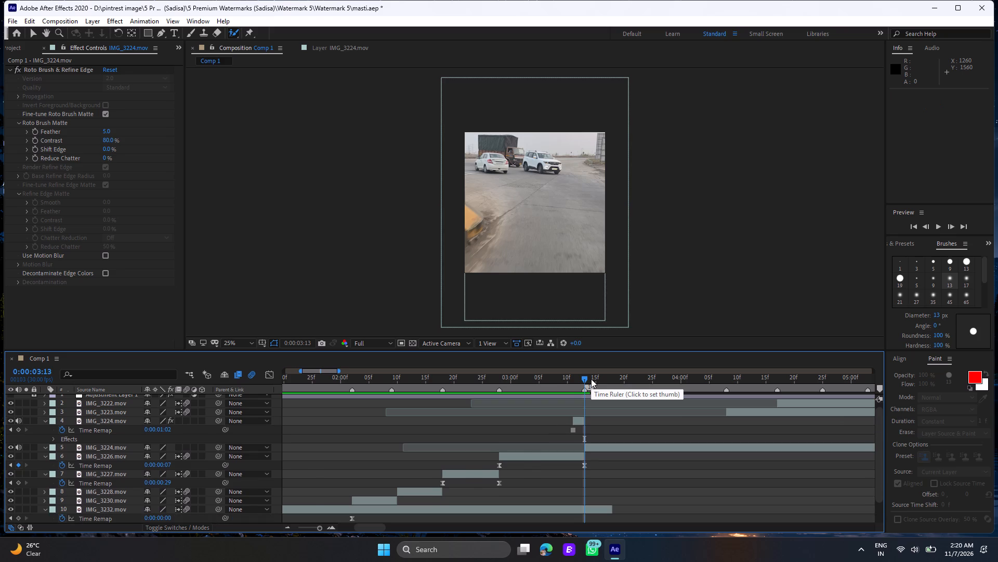
Keyframe the cut-out SUV layer's Scale from 30% at 0:00:03:11 to 84% at 0:00:03:13.
left_click(573, 380)
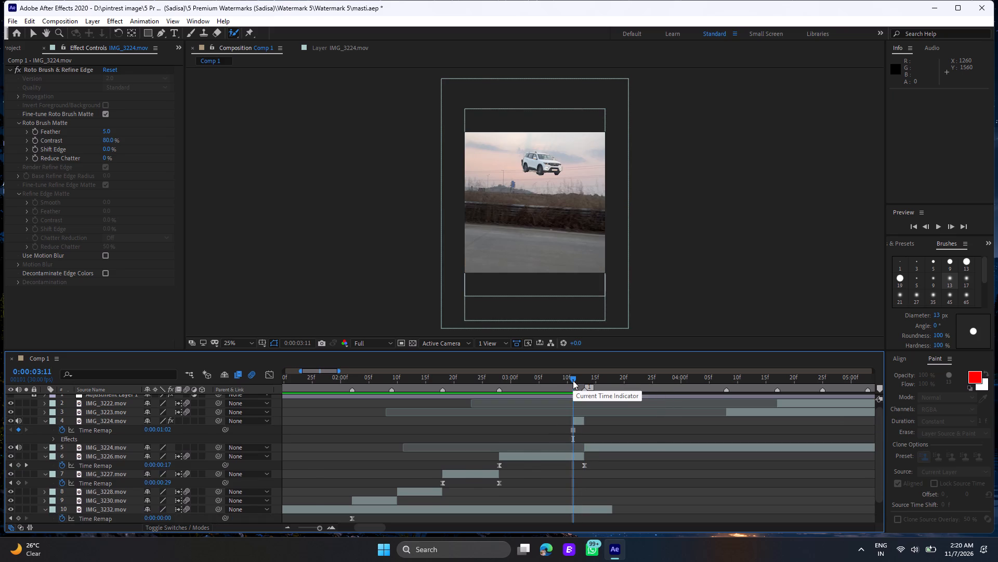
left_click(574, 421)
key("s")
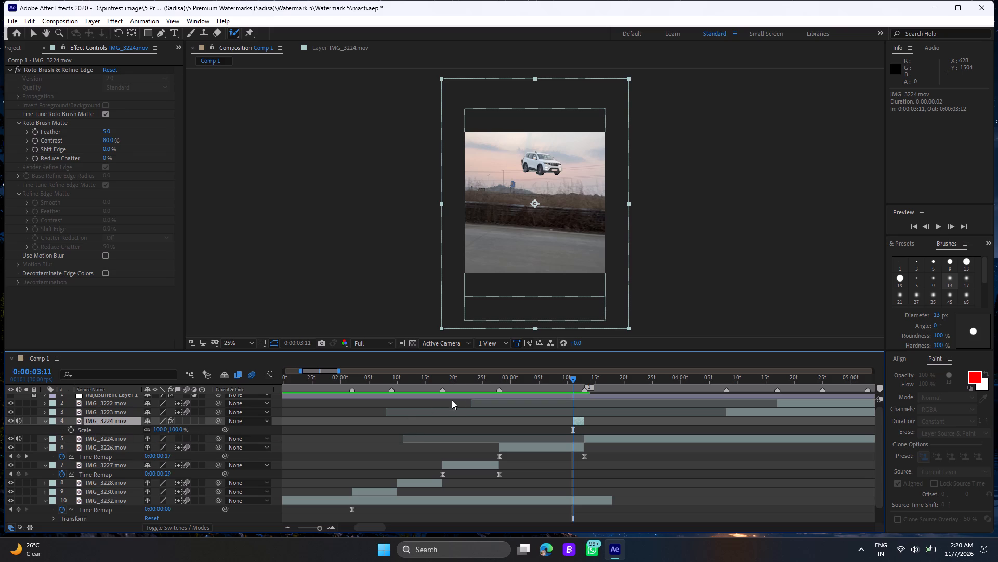
left_click_drag(158, 430, 140, 430)
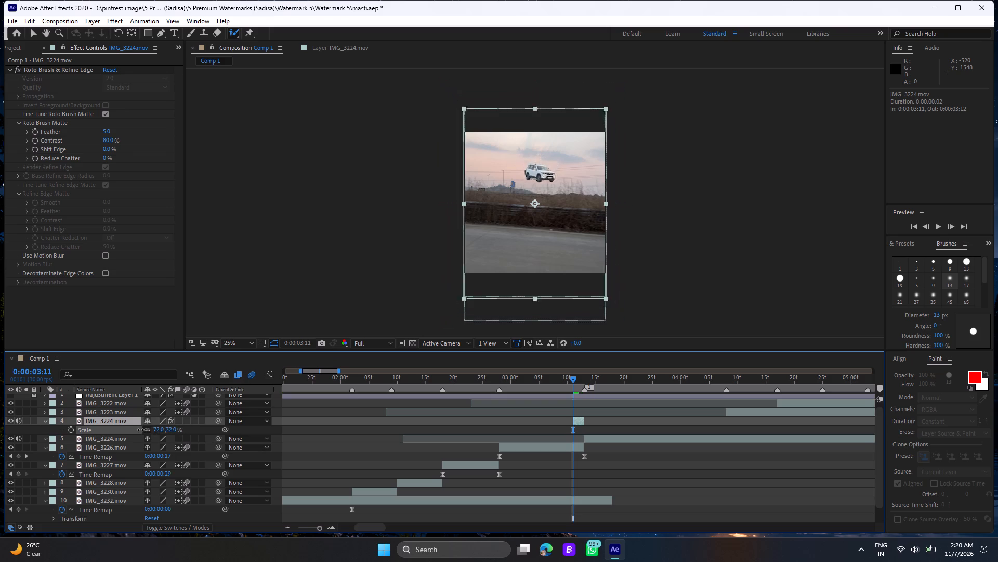
left_click_drag(140, 430, 114, 423)
left_click(69, 429)
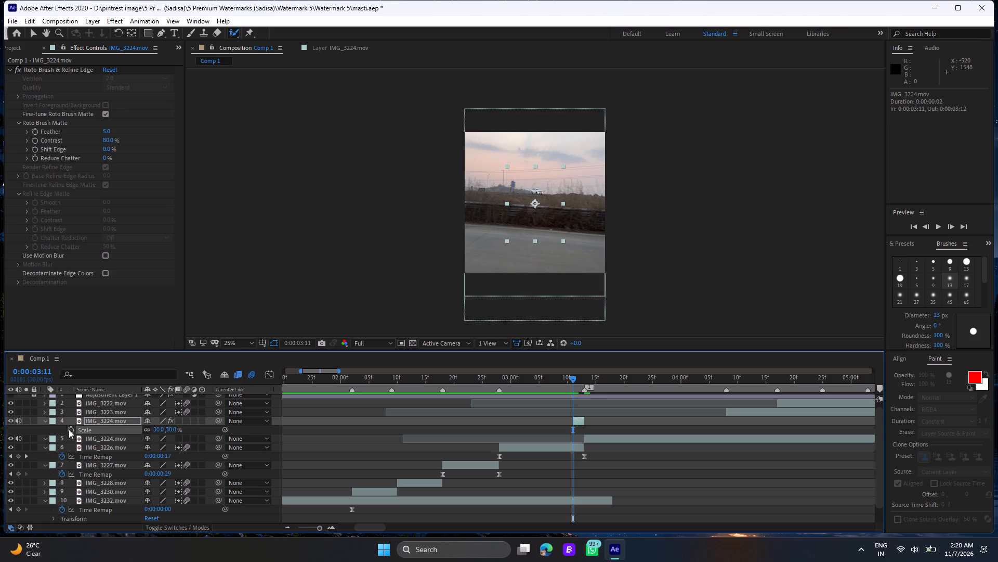
double_click(583, 380)
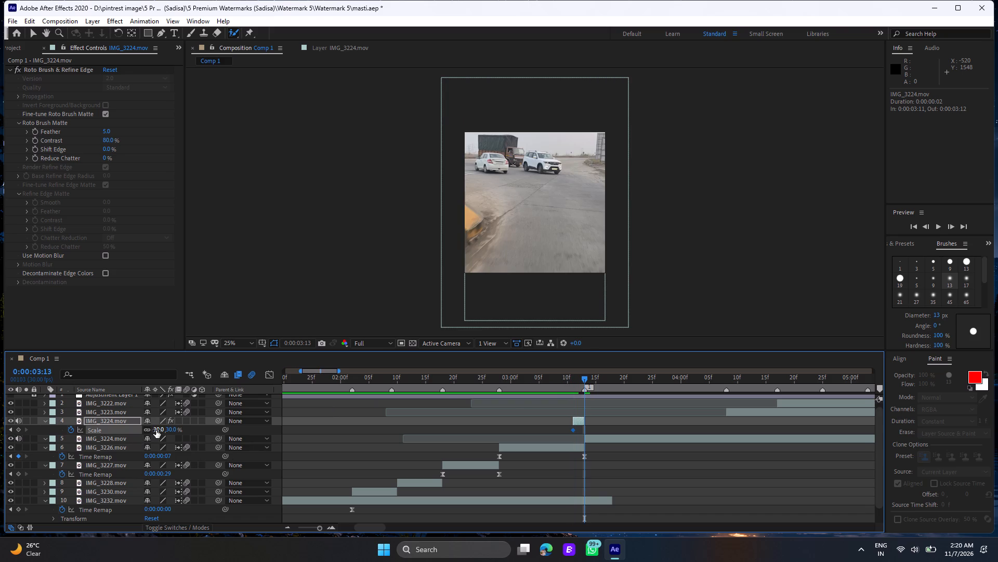
left_click_drag(157, 430, 161, 430)
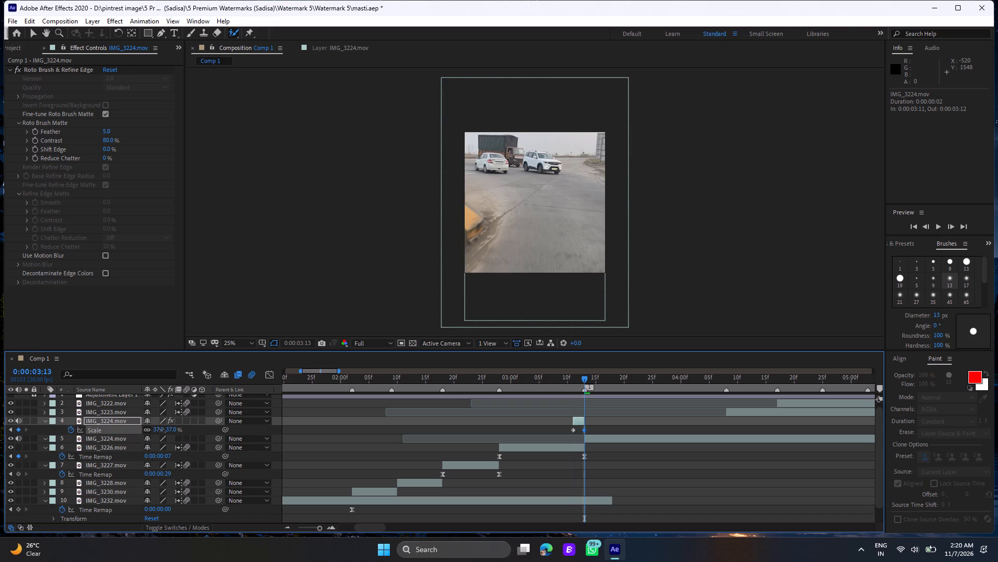
left_click_drag(161, 430, 167, 431)
left_click_drag(167, 431, 184, 437)
left_click_drag(184, 437, 194, 439)
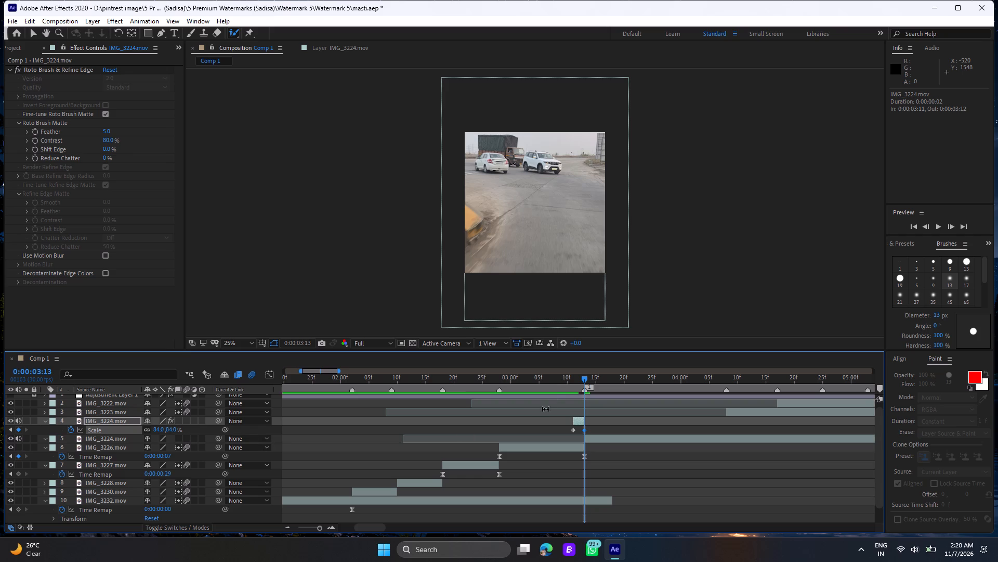
Play back the SUV's scale-up from 0:00:03:07 and examine its frames up to the cut at 0:00:03:13.
left_click(551, 378)
key("space")
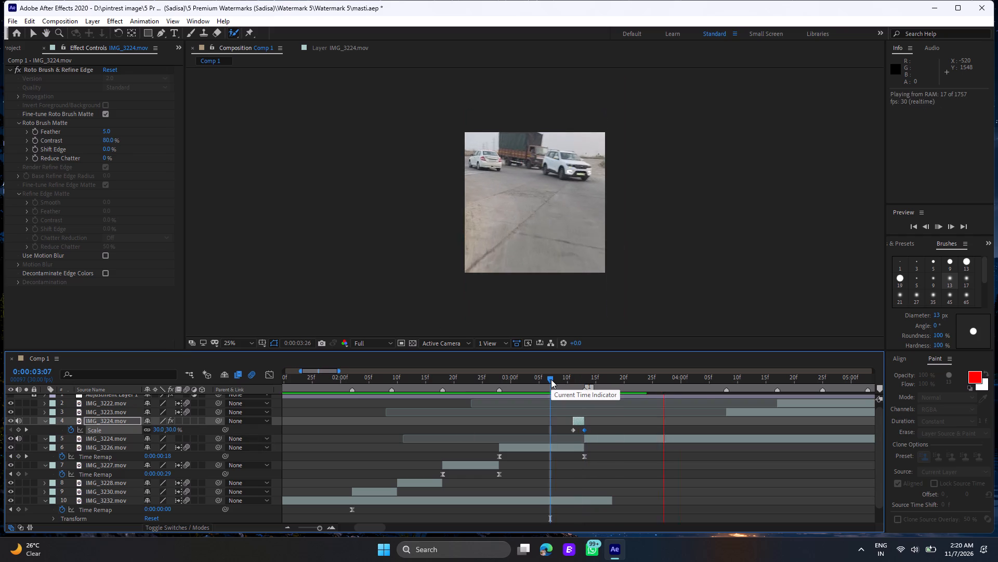
left_click(551, 379)
key("space")
left_click(553, 382)
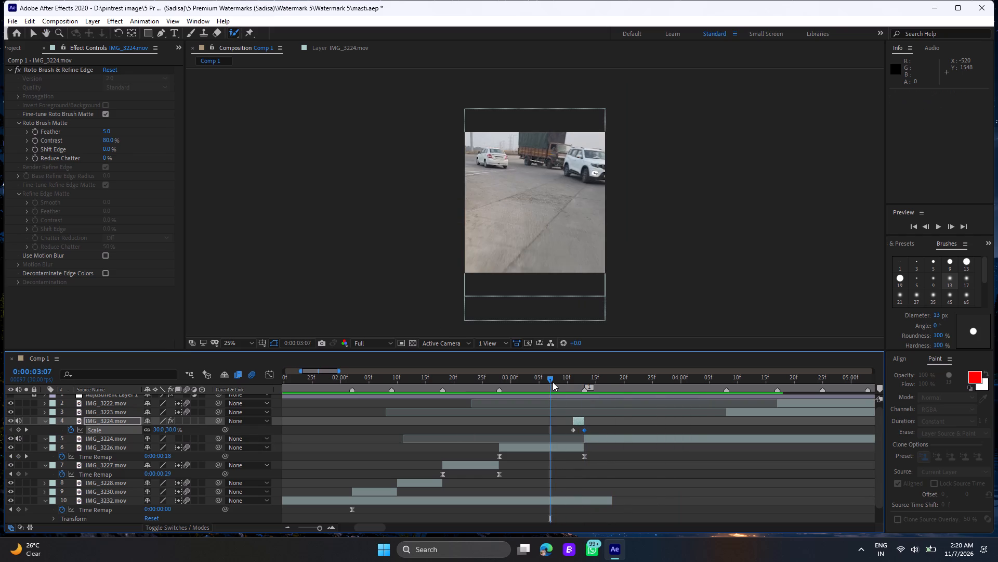
left_click_drag(551, 379, 583, 399)
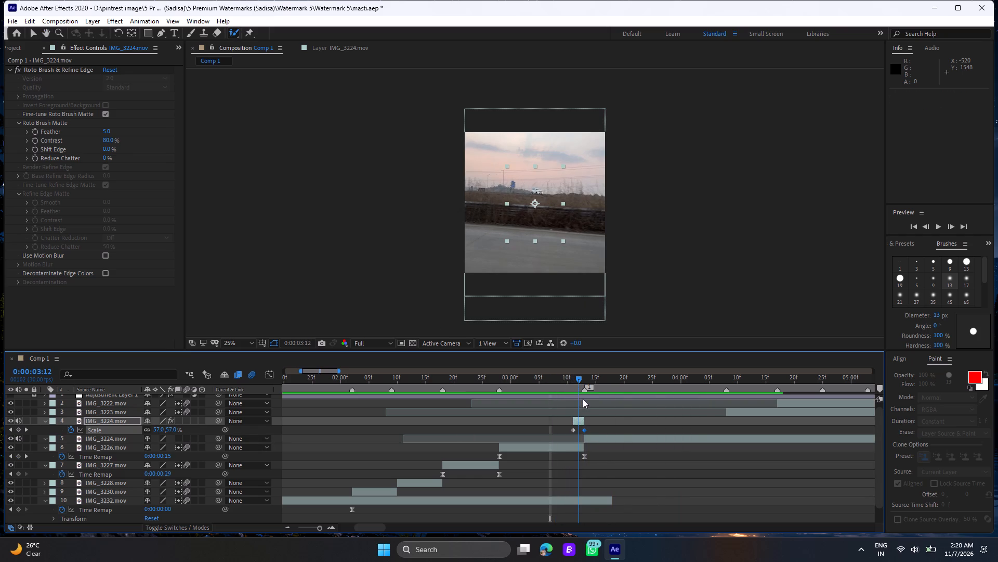
left_click_drag(583, 399, 571, 399)
key("space")
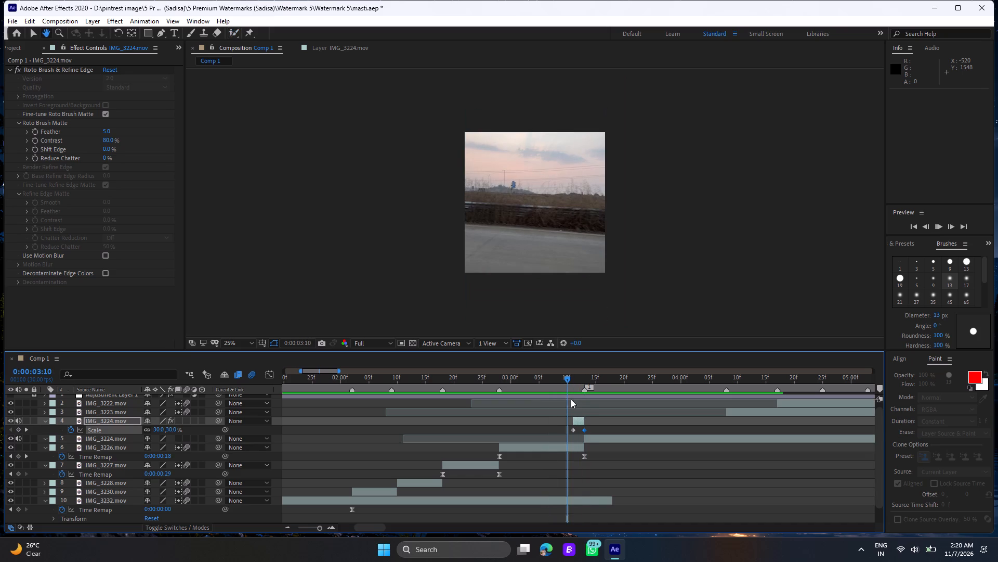
key("space")
Extend the cut-out SUV layer's start back to 0:00:03:09 and move its 30% Scale keyframe to that frame.
left_click(576, 421)
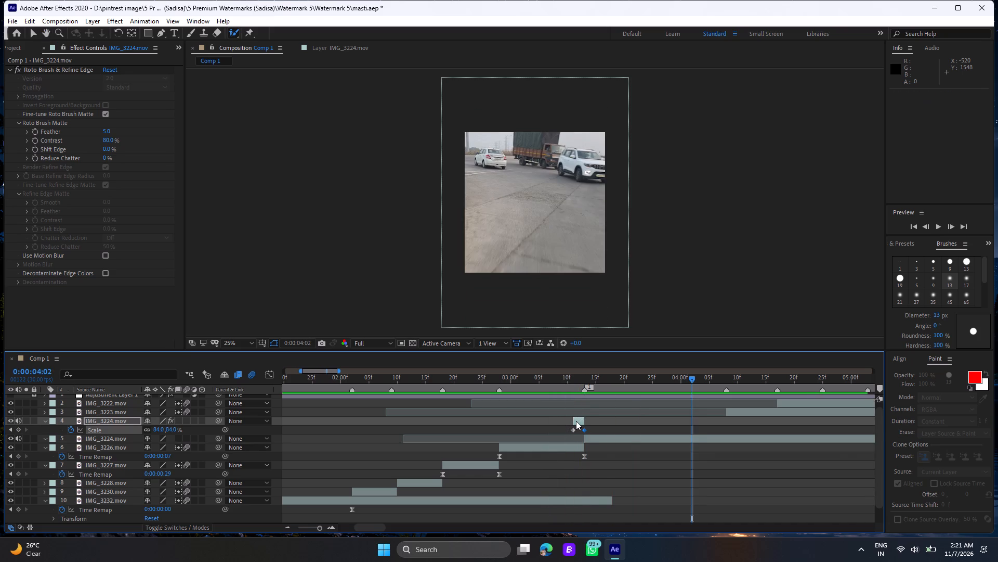
left_click(574, 421)
left_click(571, 420)
left_click_drag(572, 421, 566, 421)
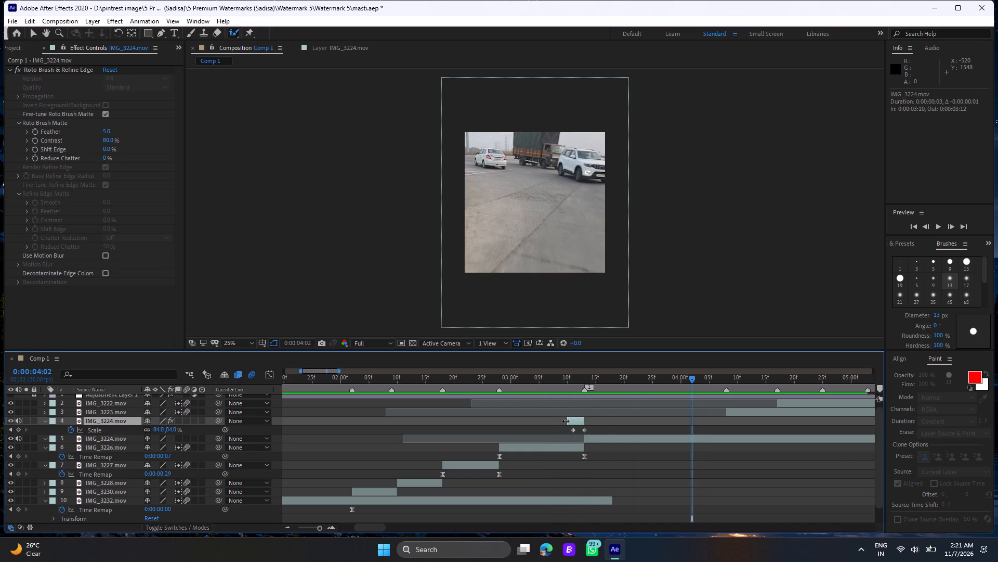
left_click_drag(566, 421, 563, 420)
left_click_drag(572, 431, 561, 429)
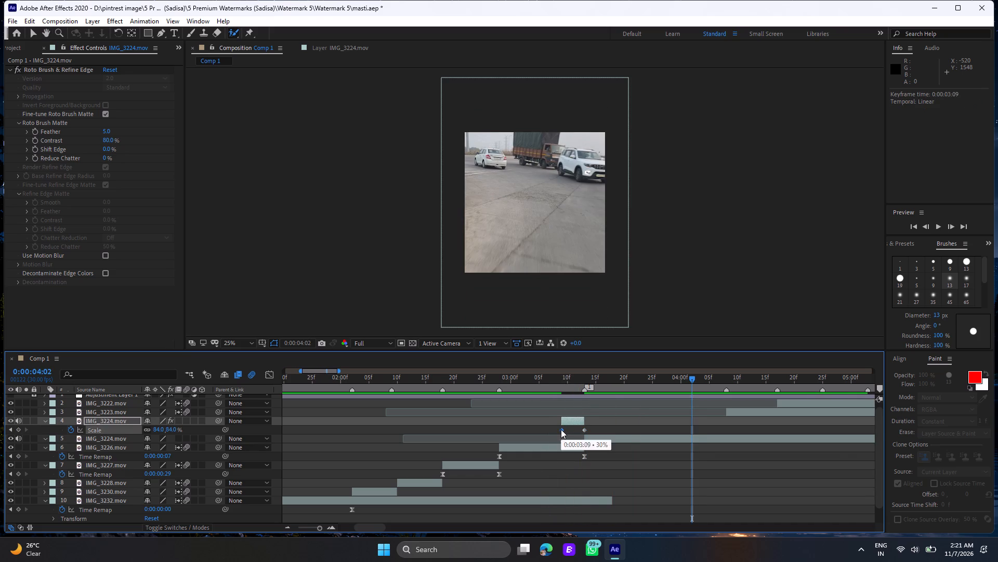
Play back the lengthened scale-up from 0:00:03:05 and examine the cut-out's frames from 0:00:03:09 to 0:00:03:11.
double_click(539, 384)
key("space")
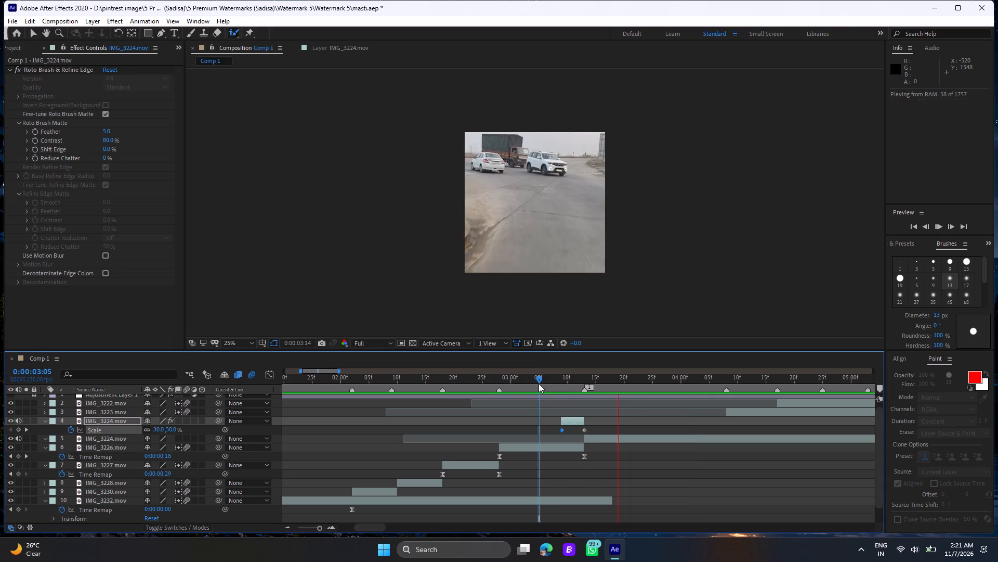
double_click(539, 384)
key("space")
left_click(542, 386)
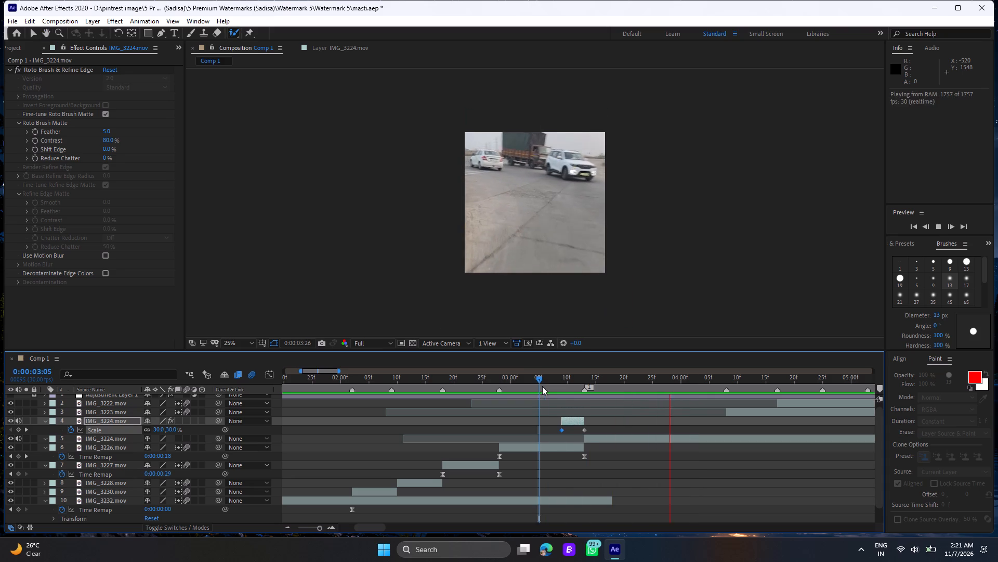
left_click(543, 383)
left_click_drag(543, 383, 560, 392)
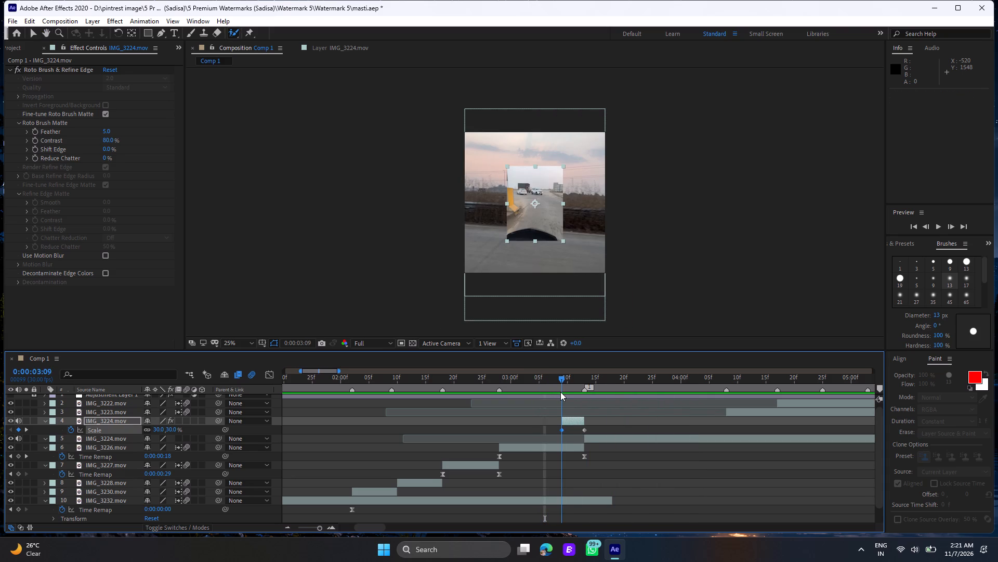
left_click_drag(560, 392, 558, 393)
left_click(562, 381)
left_click_drag(562, 381, 563, 381)
left_click_drag(563, 381, 573, 390)
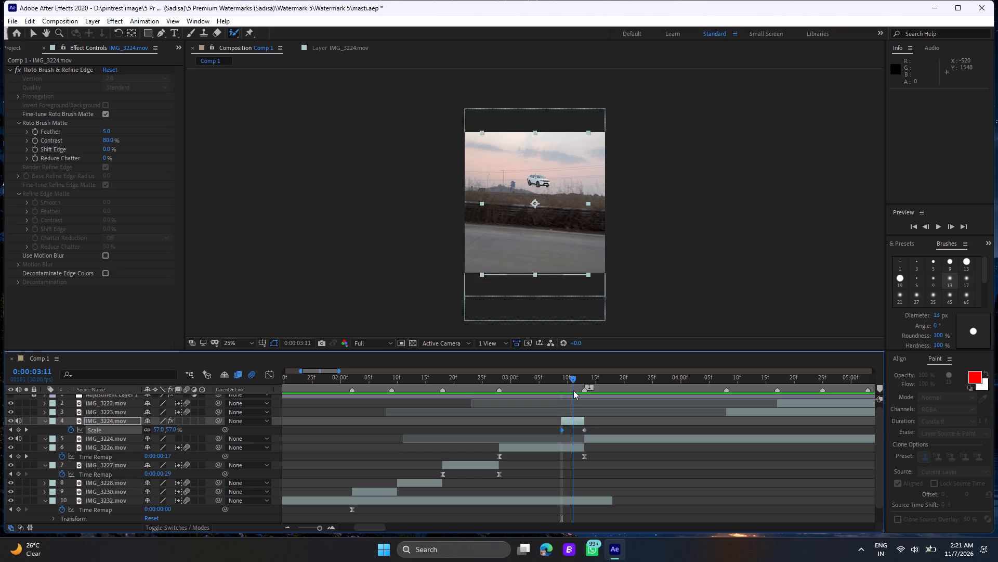
left_click_drag(573, 390, 566, 396)
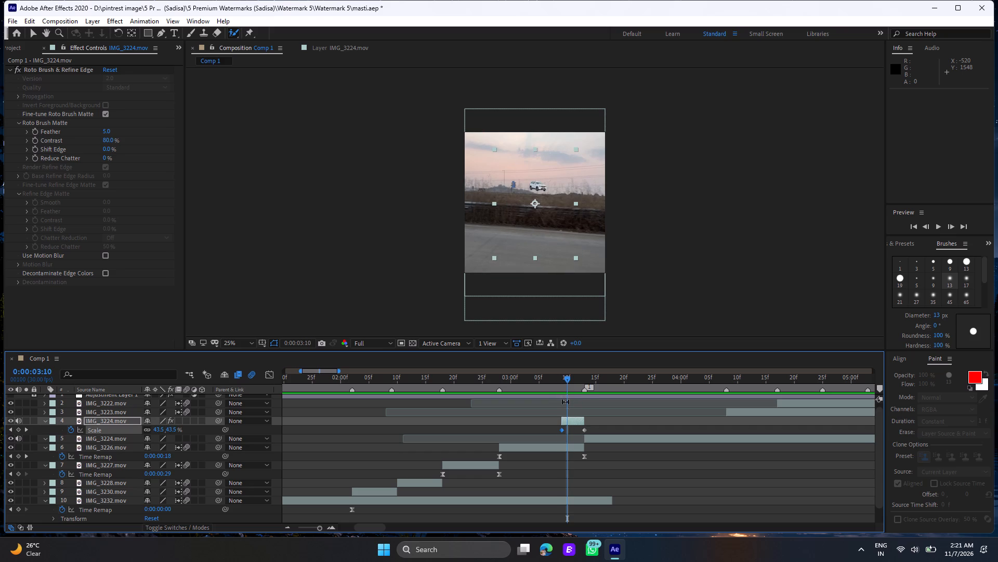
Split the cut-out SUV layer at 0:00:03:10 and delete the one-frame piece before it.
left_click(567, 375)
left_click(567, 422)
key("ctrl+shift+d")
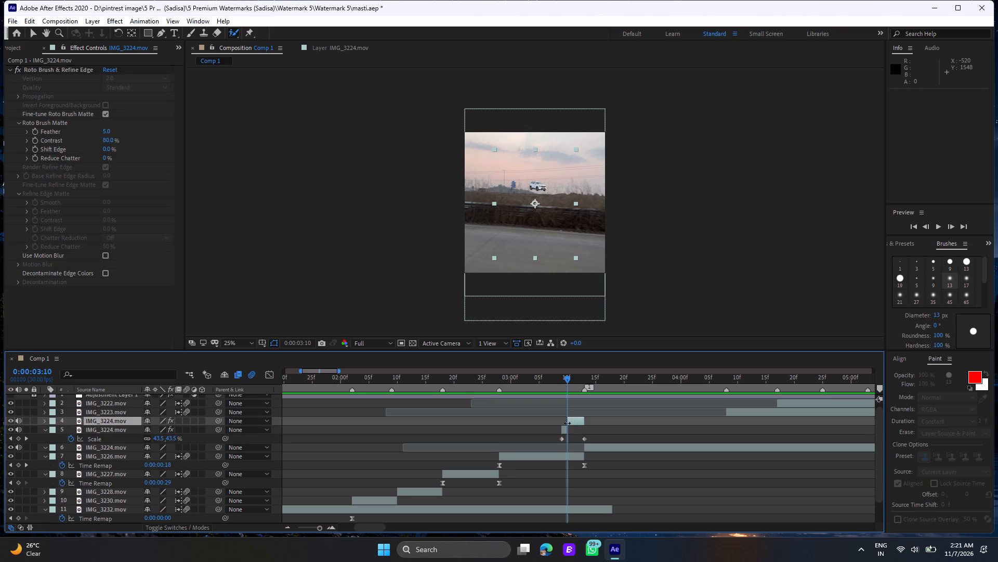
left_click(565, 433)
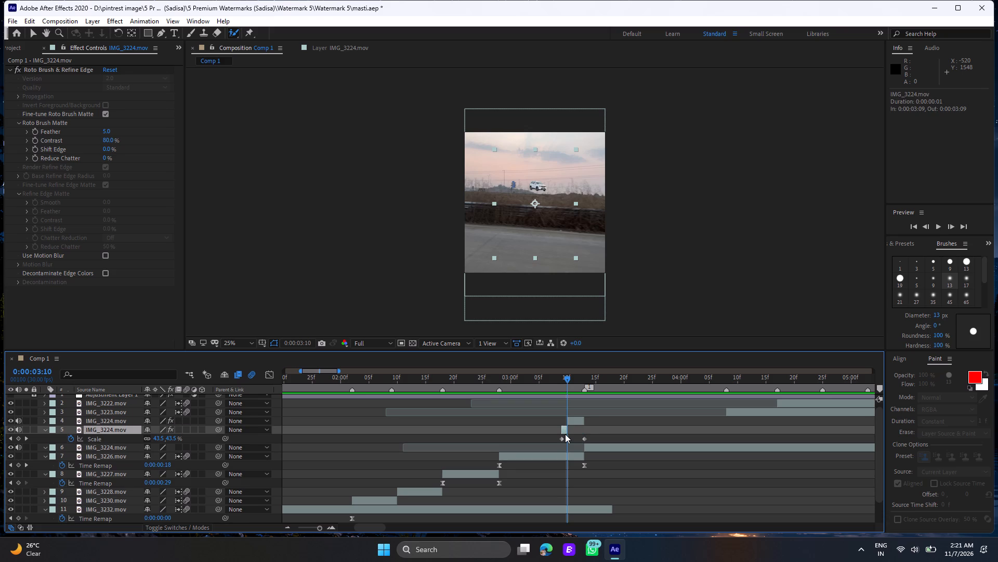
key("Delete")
Check the SUV's frames up to 0:00:03:13, extend its layer's start back to 0:00:03:08, and return to the Comp 1 view.
double_click(556, 386)
left_click_drag(556, 386, 560, 388)
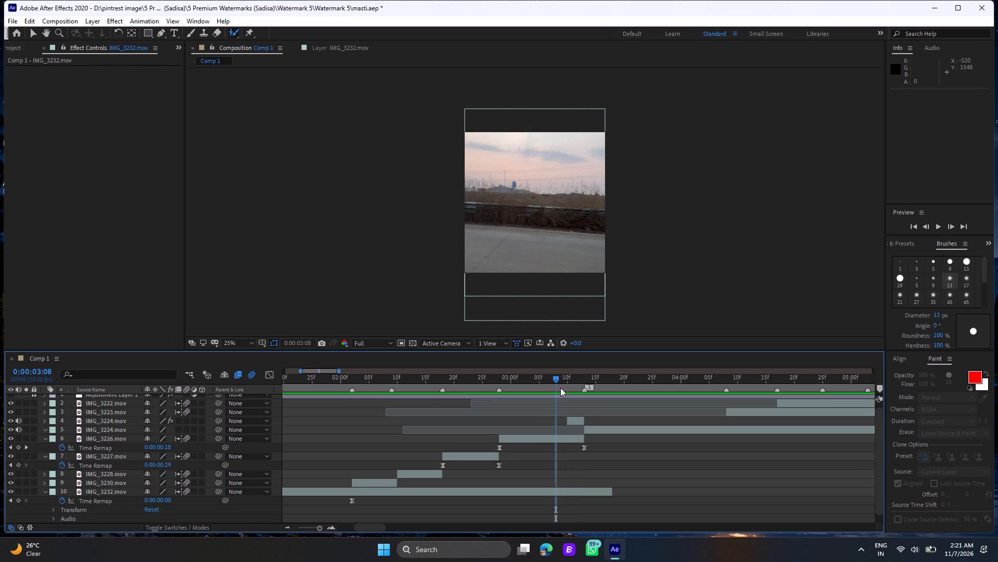
left_click_drag(560, 388, 583, 402)
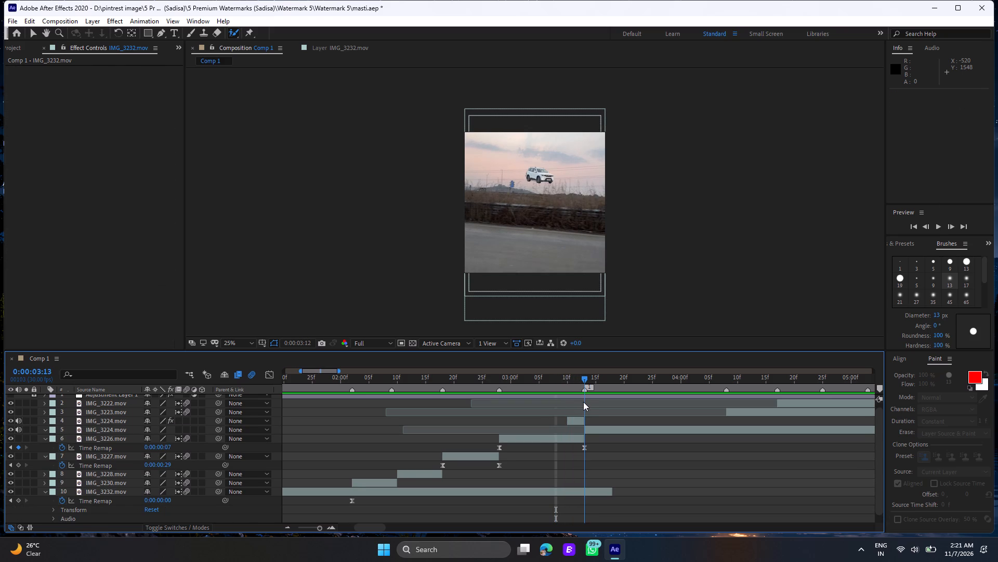
left_click_drag(583, 402, 573, 402)
left_click(573, 402)
left_click(570, 403)
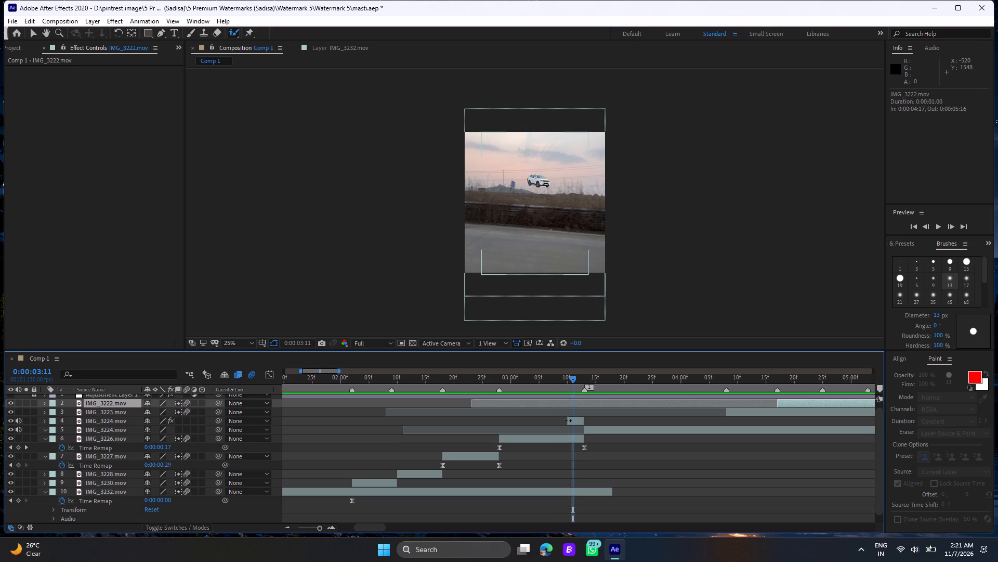
double_click(567, 420)
left_click_drag(567, 420, 556, 421)
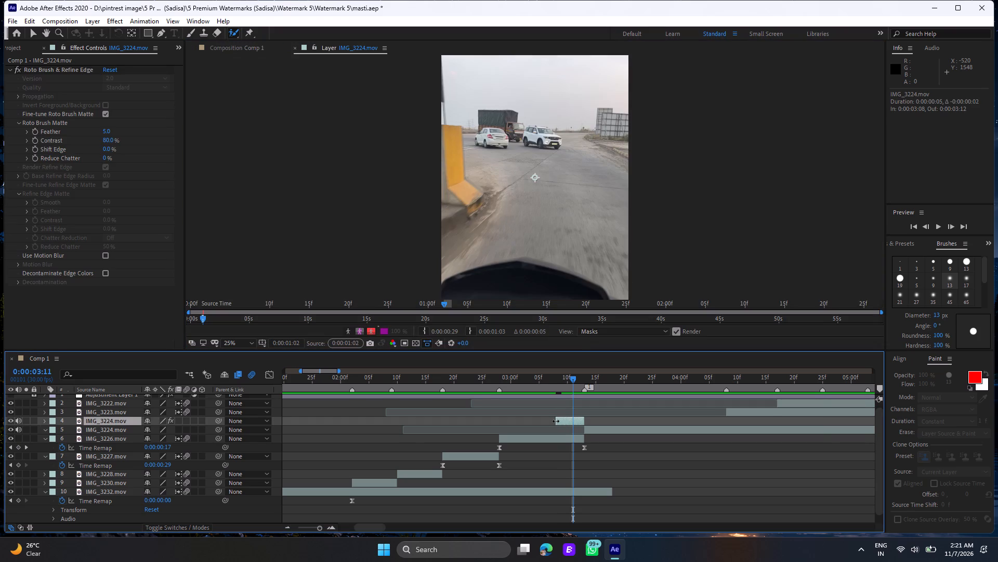
left_click(553, 382)
left_click_drag(553, 382, 570, 392)
left_click(205, 45)
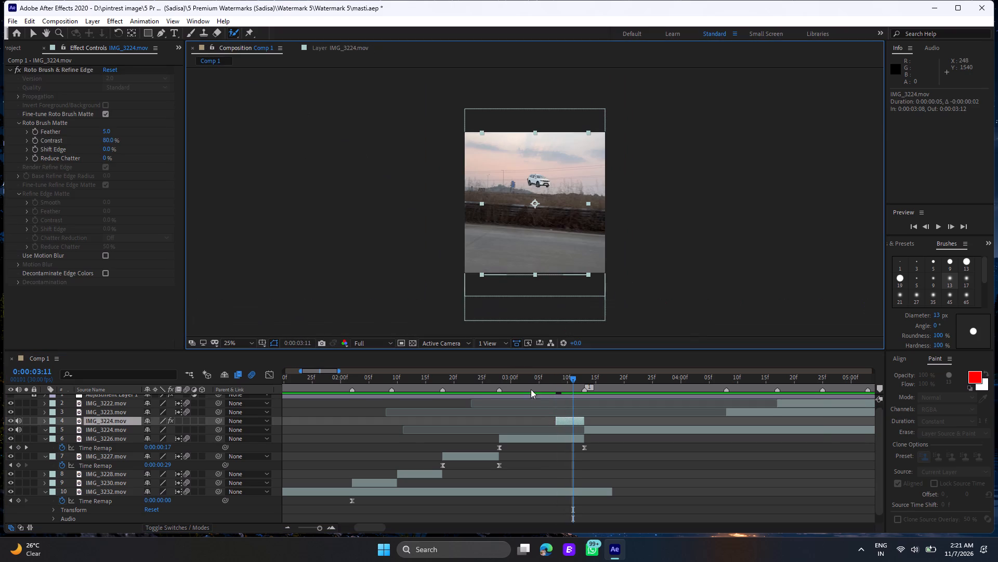
Scrub the cut-out SUV's scale-up between 0:00:03:08 and 0:00:03:13 and play back the edit from 0:00:01:29 and 0:00:01:26.
double_click(555, 379)
left_click_drag(555, 379, 559, 381)
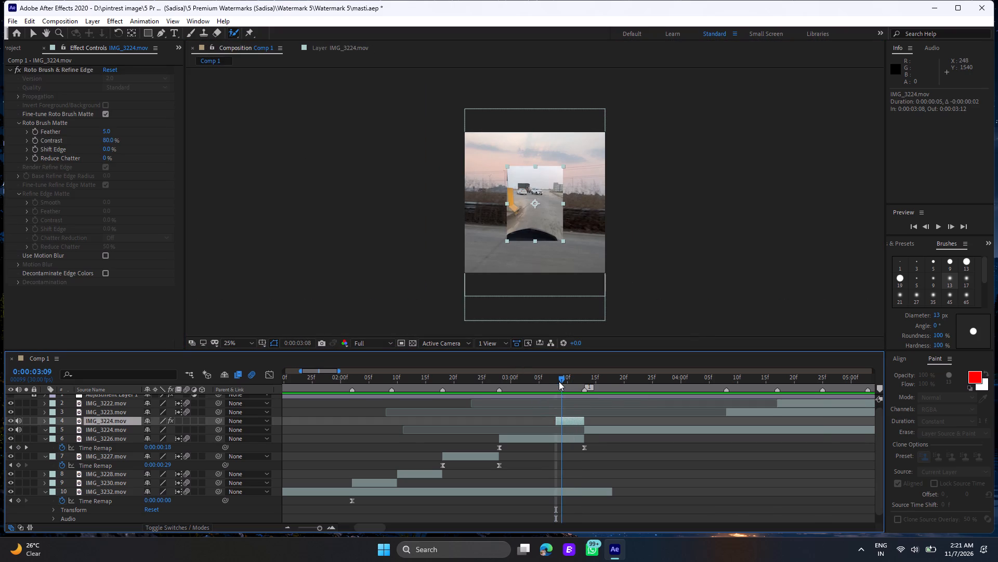
left_click_drag(559, 381, 552, 387)
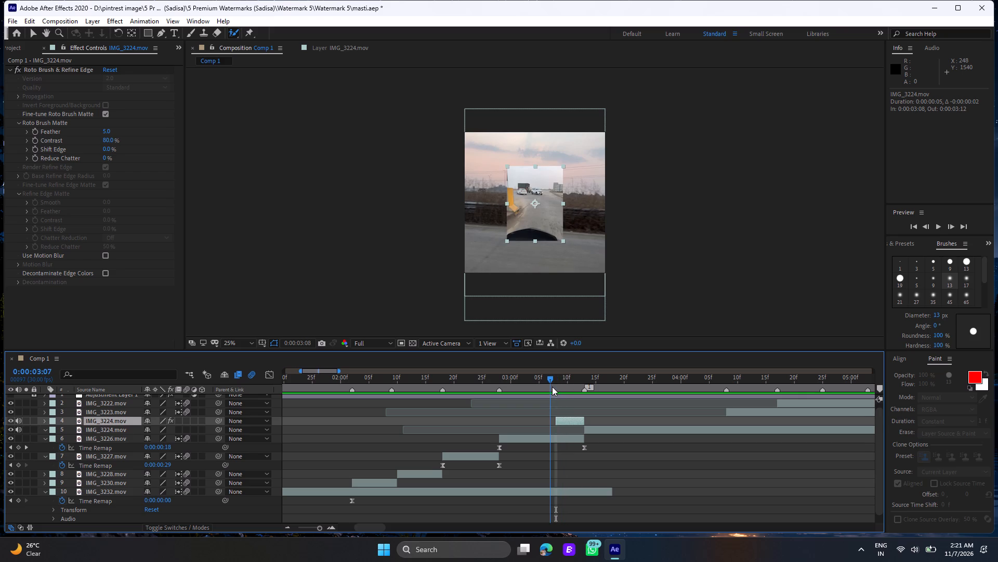
left_click_drag(552, 387, 452, 402)
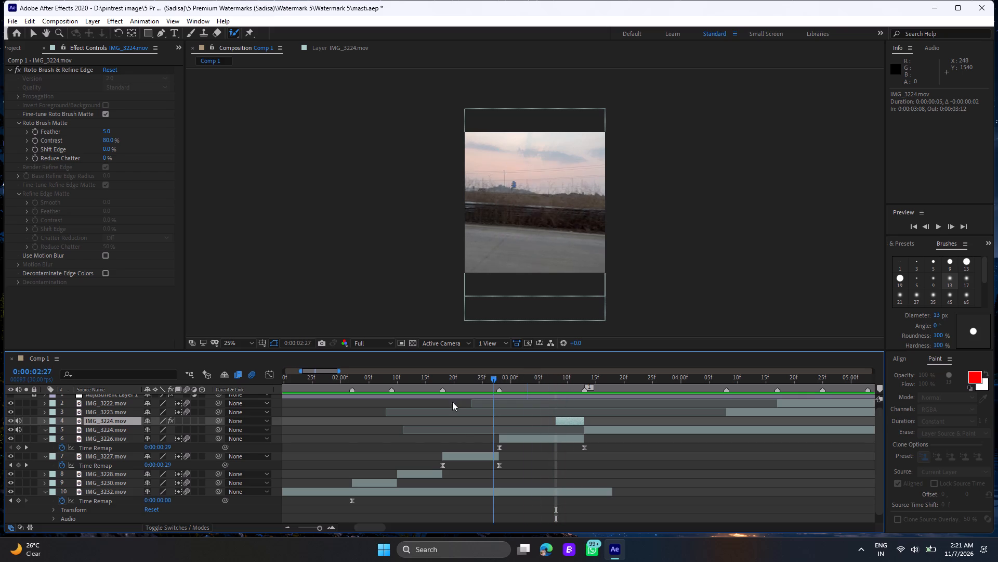
left_click_drag(452, 402, 334, 421)
left_click(334, 421)
key("space")
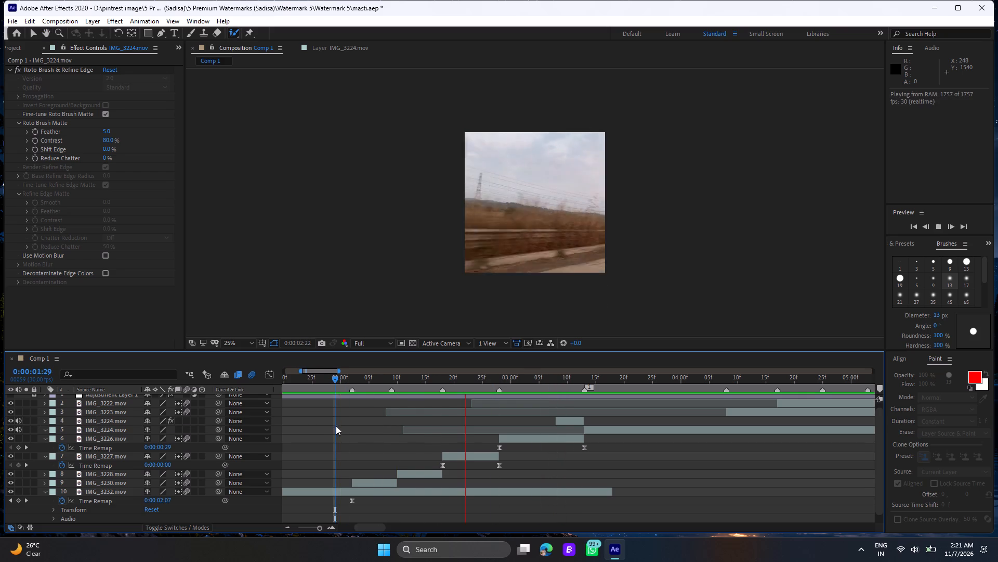
left_click(319, 384)
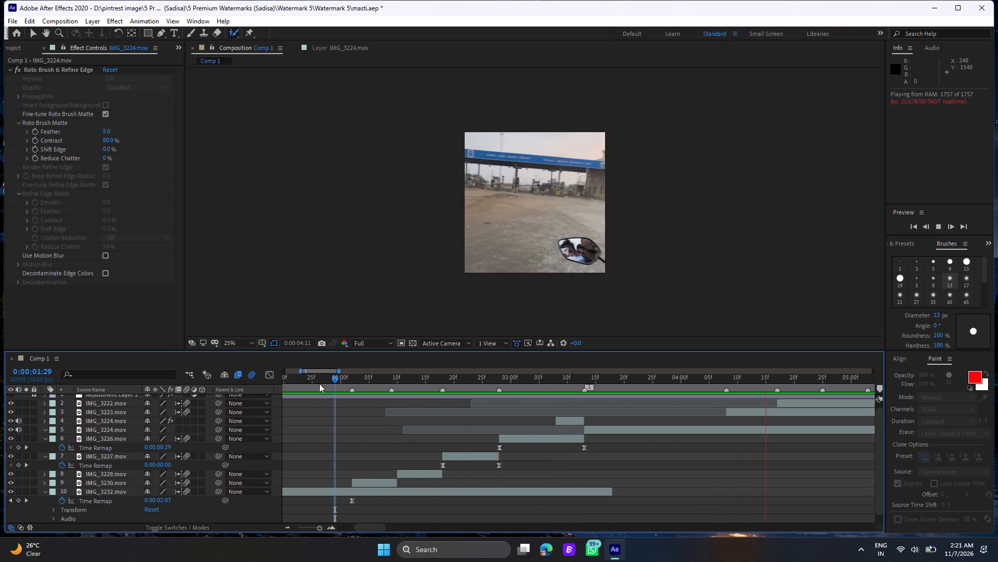
key("space")
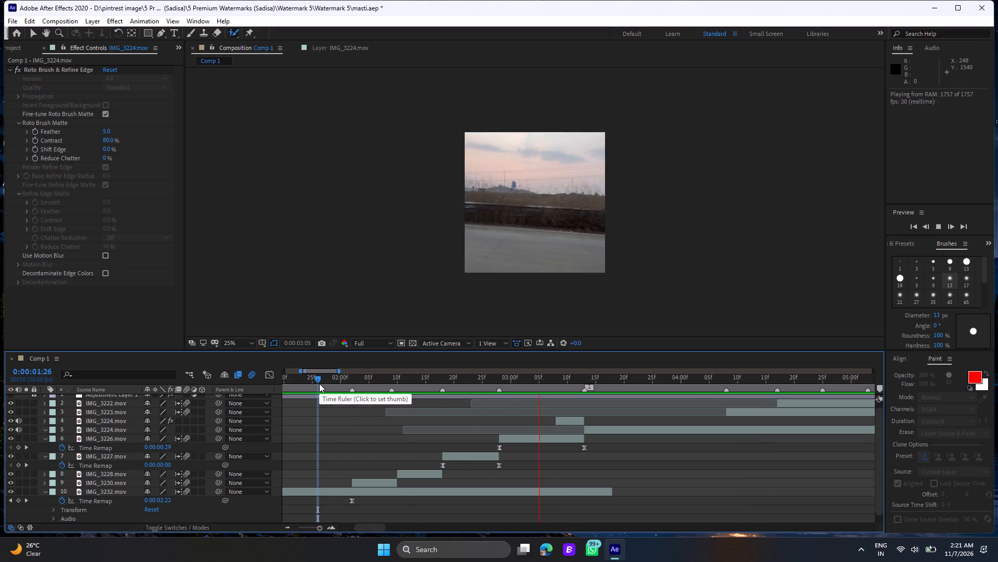
left_click(559, 378)
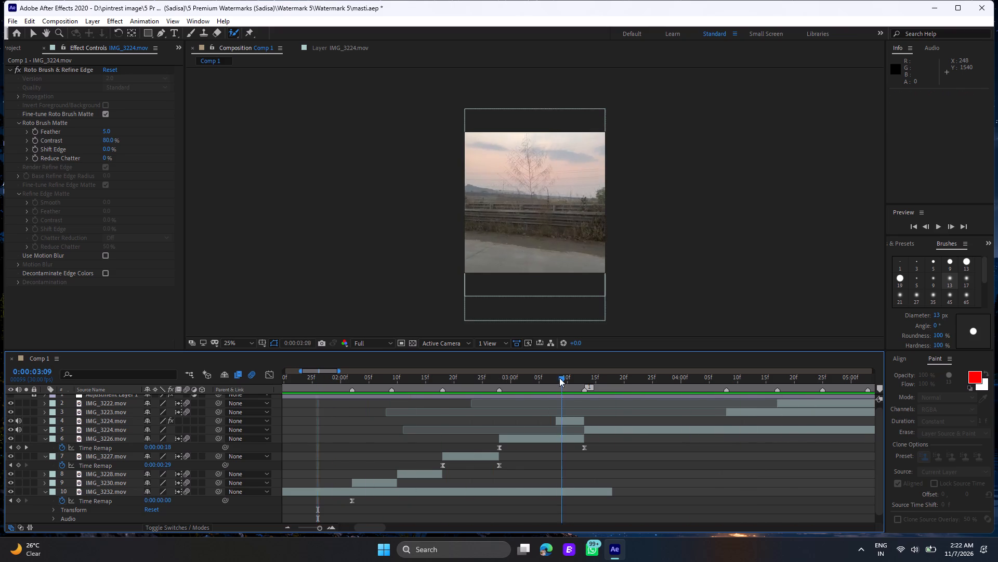
left_click_drag(559, 378, 583, 389)
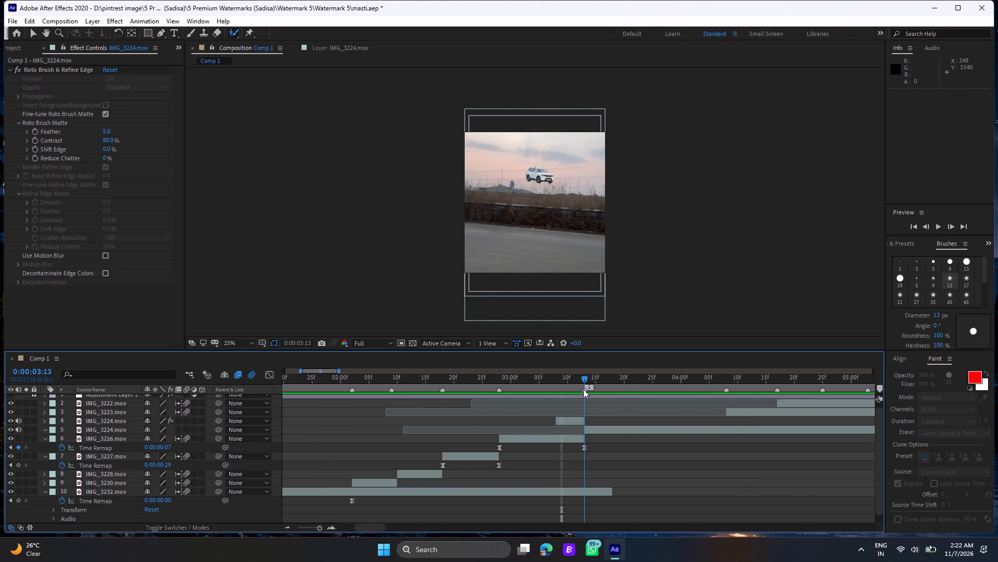
left_click_drag(583, 389, 557, 385)
left_click_drag(556, 385, 480, 406)
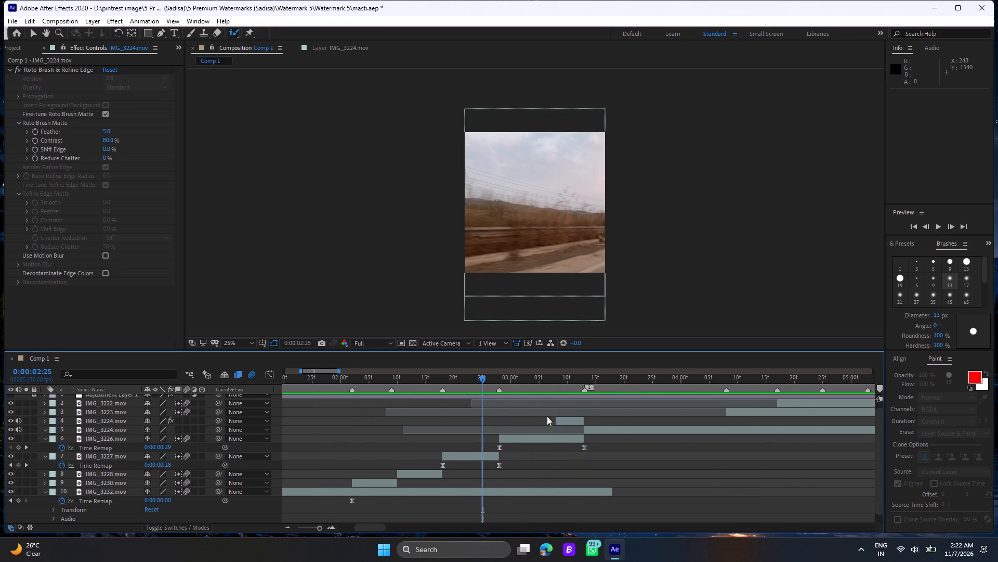
Reveal the cut-out SUV layer's keyframes, check the frames up to the cut, and move the 30% Scale keyframe to 0:00:03:08.
left_click(566, 421)
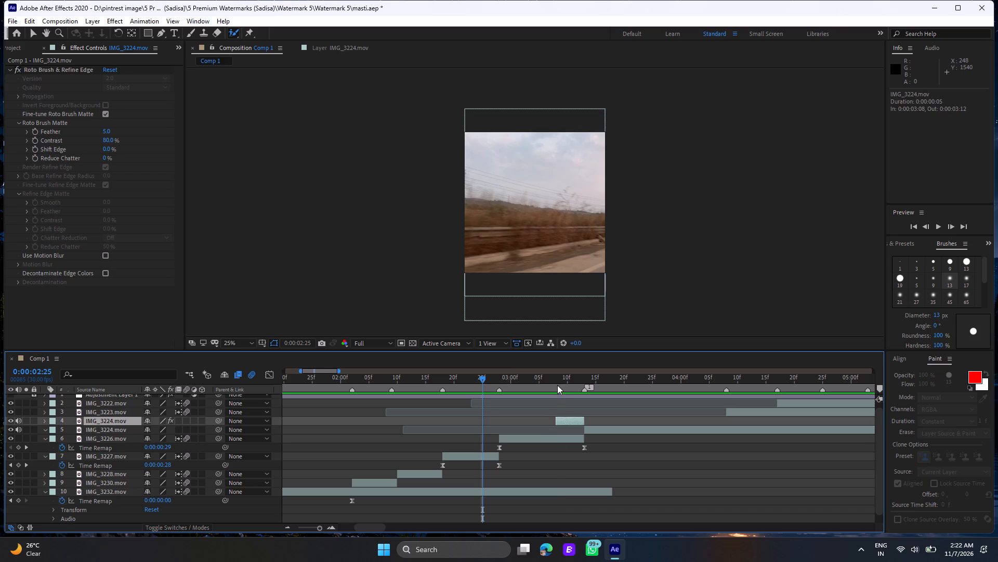
left_click(557, 381)
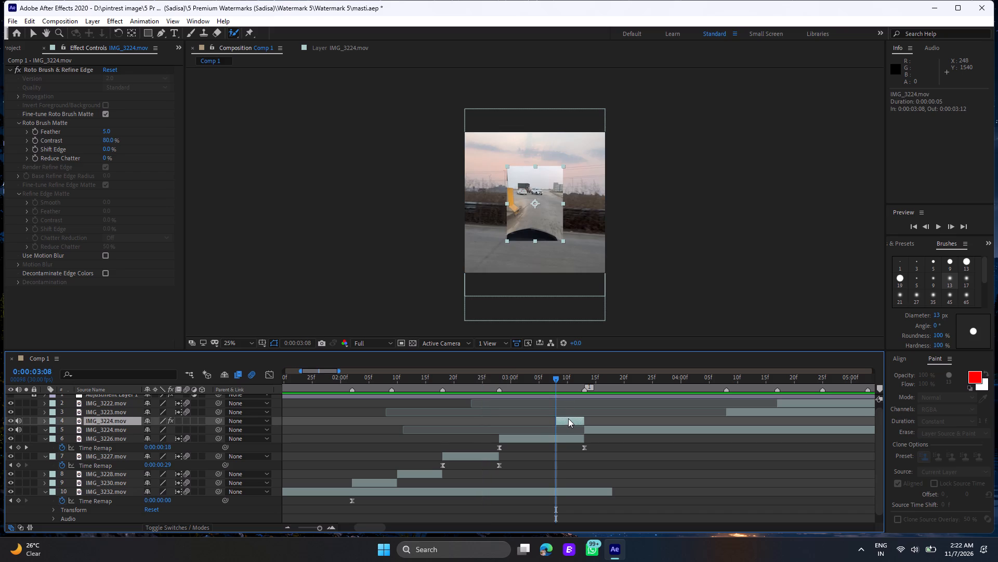
left_click(568, 418)
key("u")
double_click(590, 438)
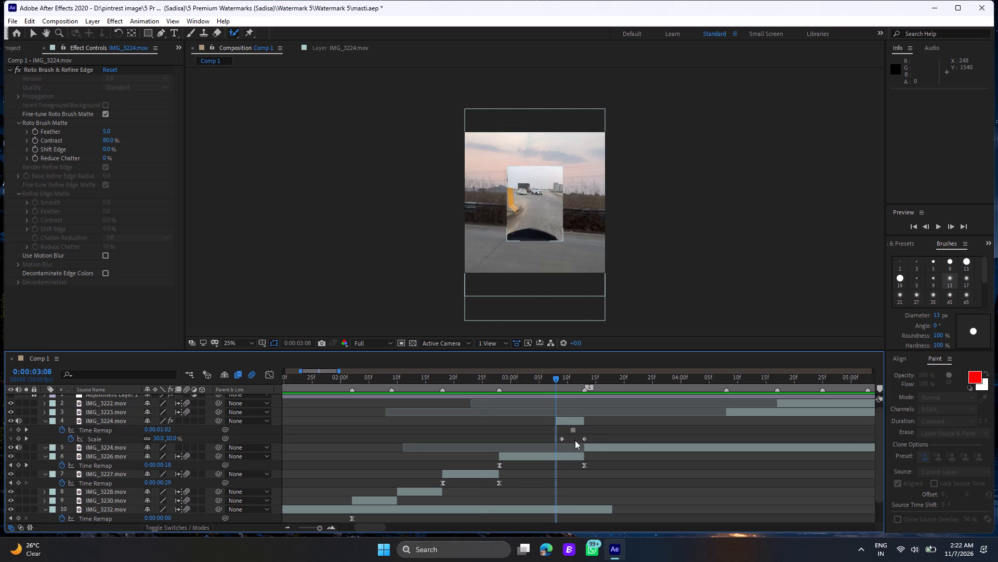
left_click(572, 428)
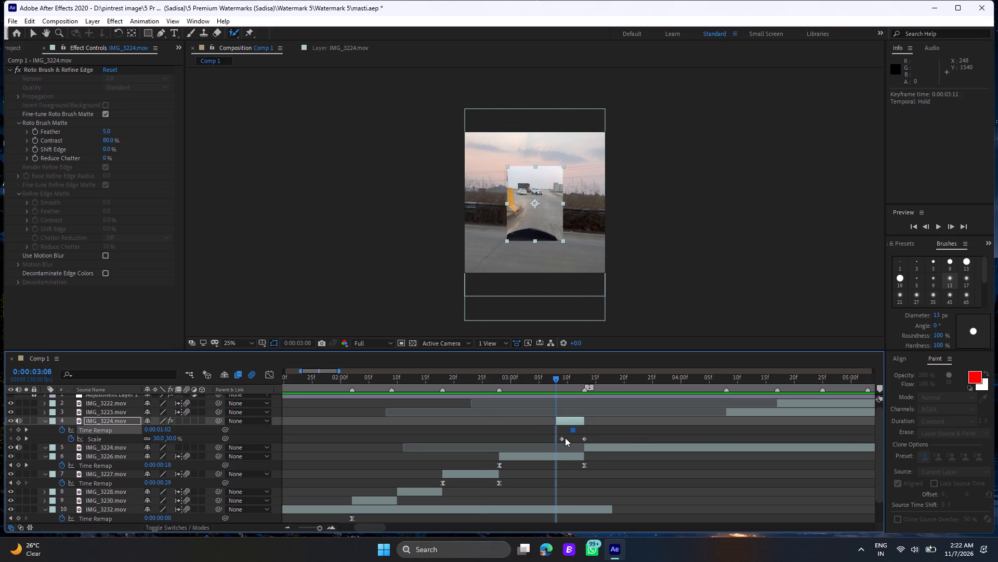
left_click(575, 381)
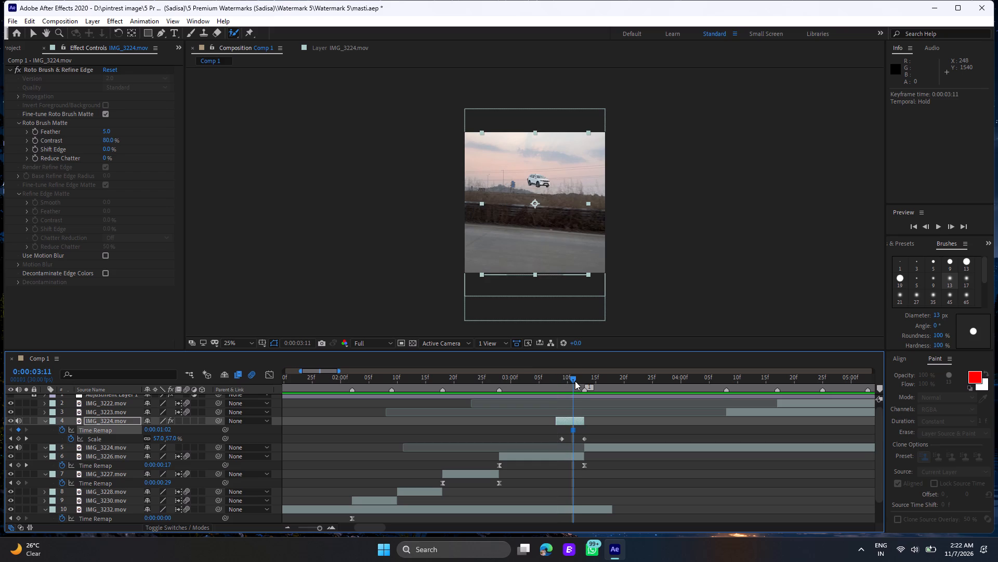
left_click_drag(575, 381, 564, 386)
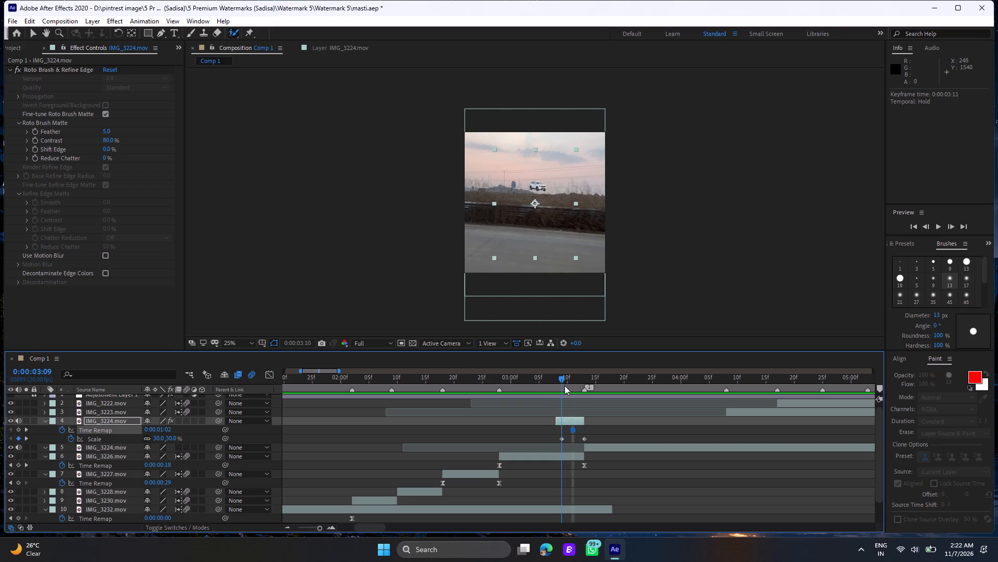
left_click_drag(564, 386, 580, 396)
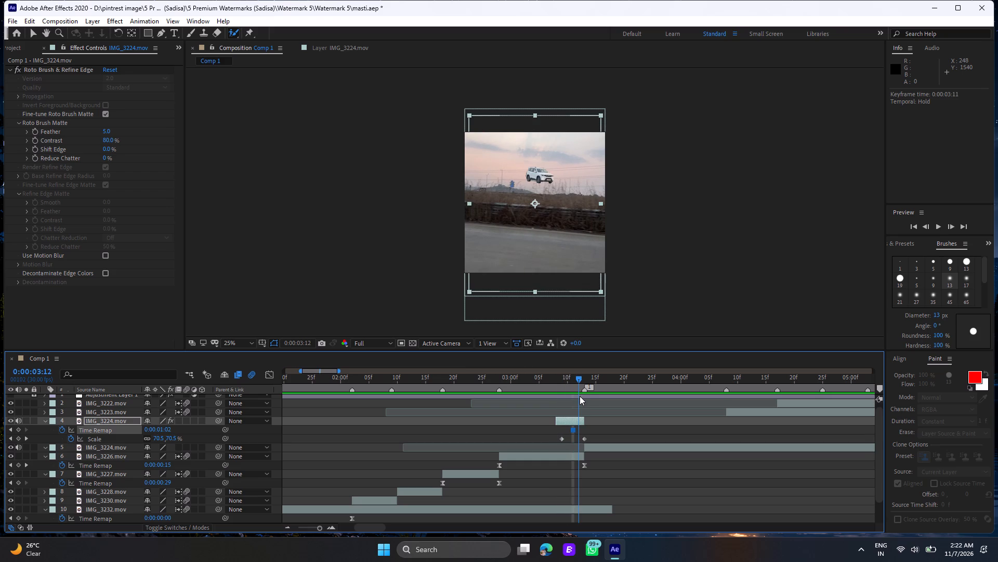
left_click_drag(580, 396, 588, 402)
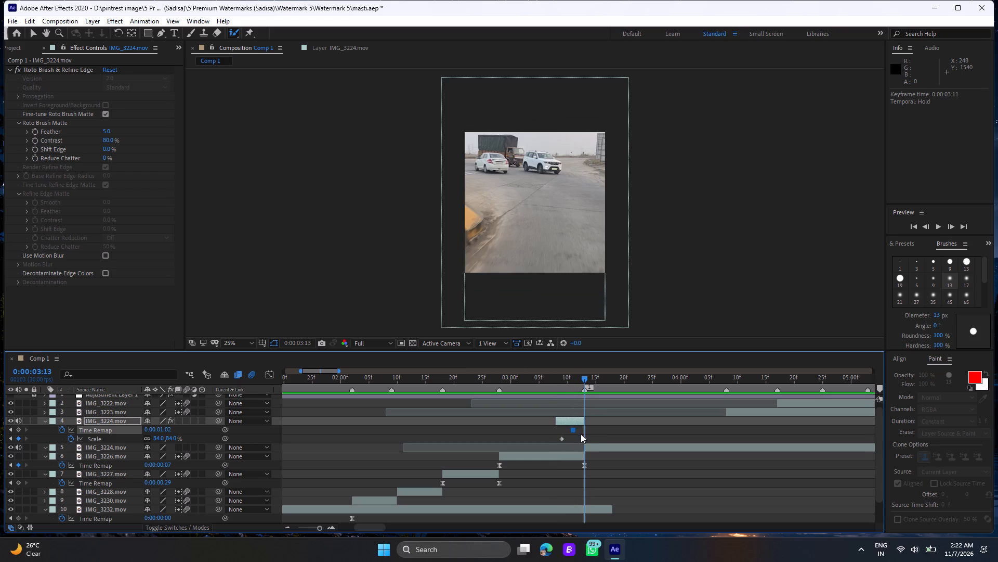
left_click(553, 383)
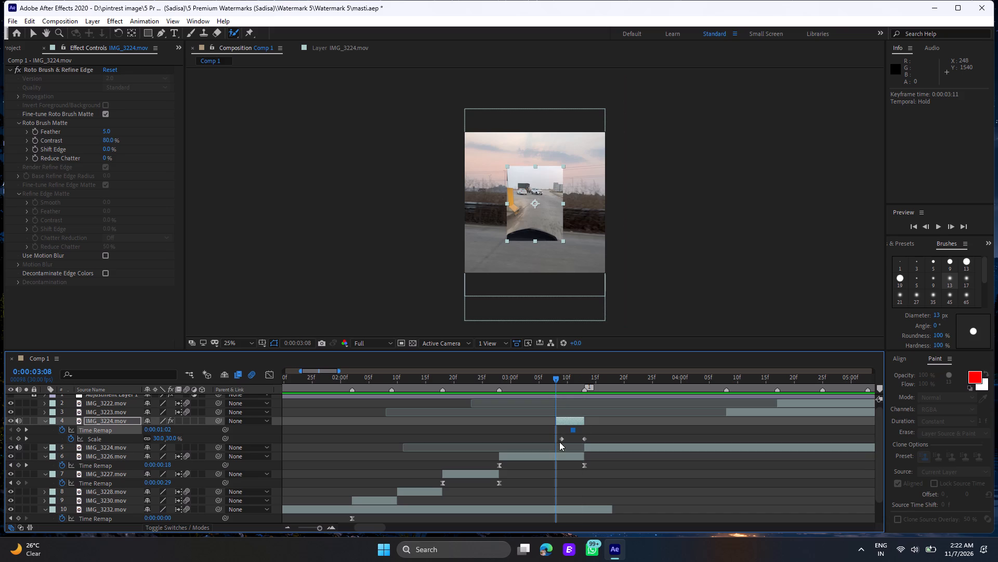
left_click_drag(560, 439, 556, 439)
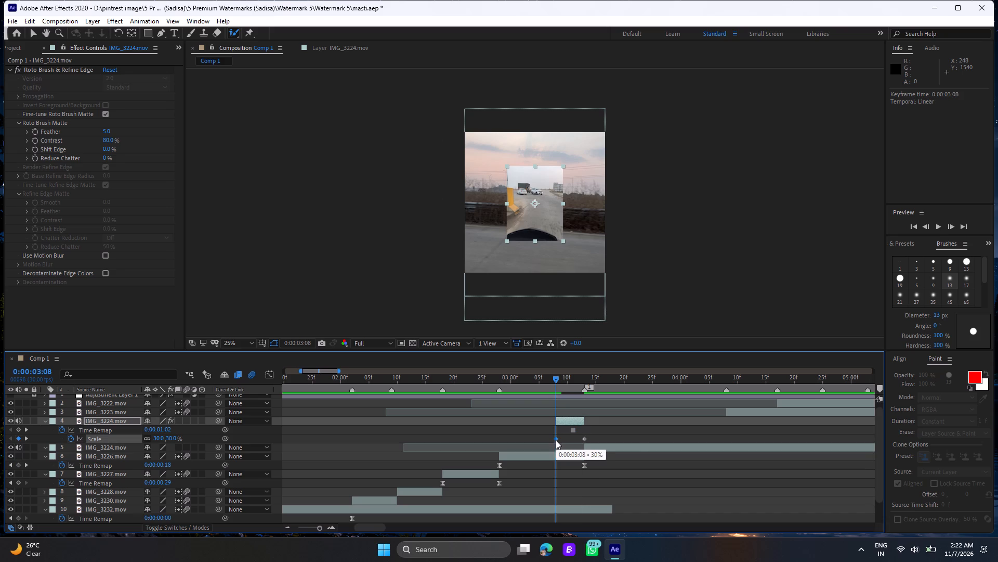
Scrub the scale-up from 0:00:03:13 back to 0:00:03:08 and play it back through the cut to the SUV's footage.
left_click(584, 378)
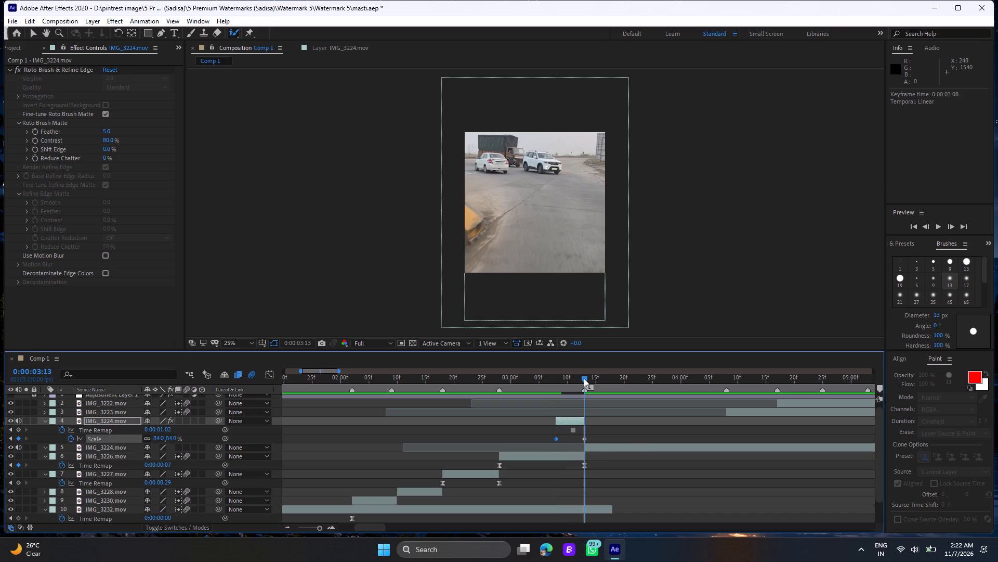
left_click(584, 378)
left_click_drag(584, 378, 556, 380)
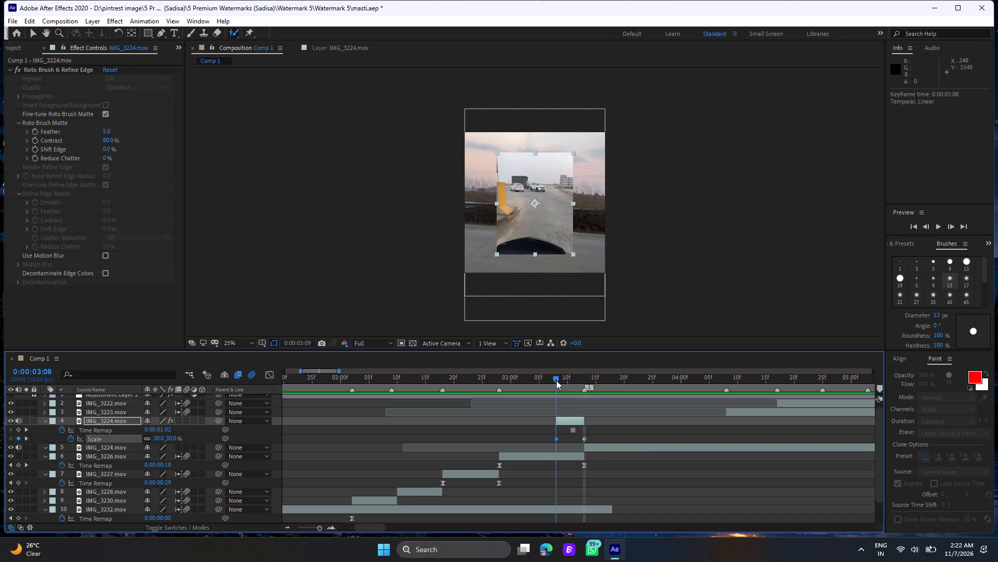
left_click_drag(556, 380, 548, 382)
key("space")
key("space")
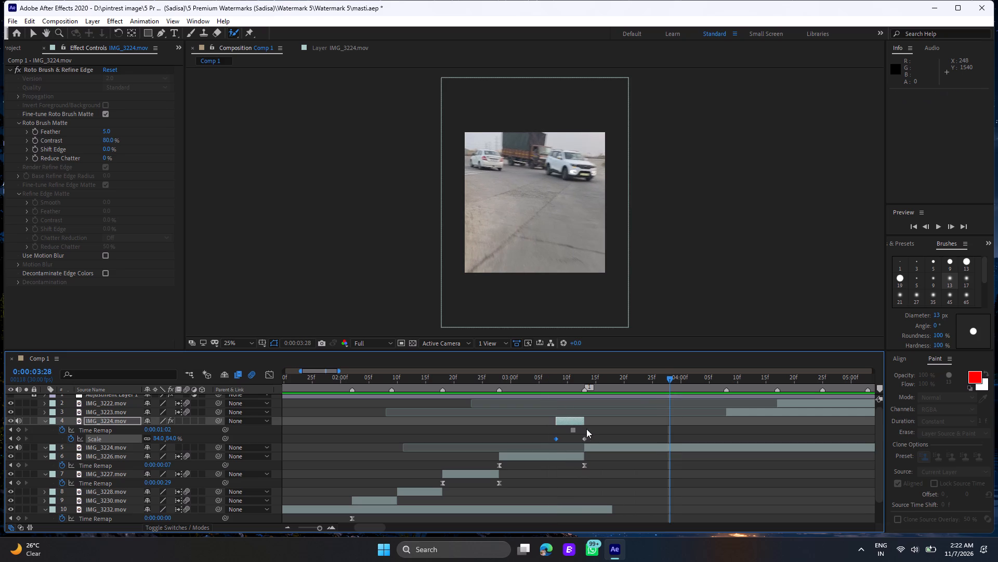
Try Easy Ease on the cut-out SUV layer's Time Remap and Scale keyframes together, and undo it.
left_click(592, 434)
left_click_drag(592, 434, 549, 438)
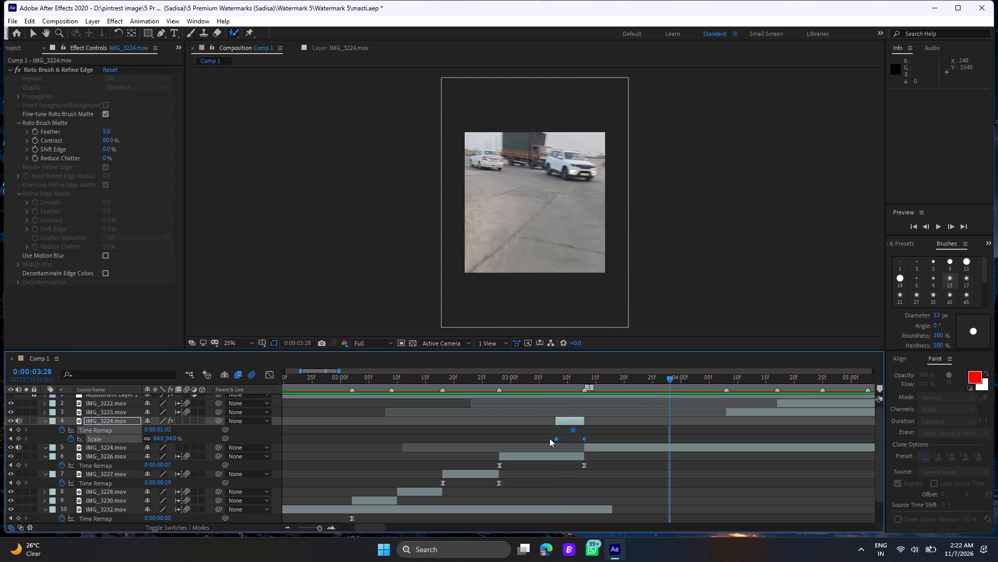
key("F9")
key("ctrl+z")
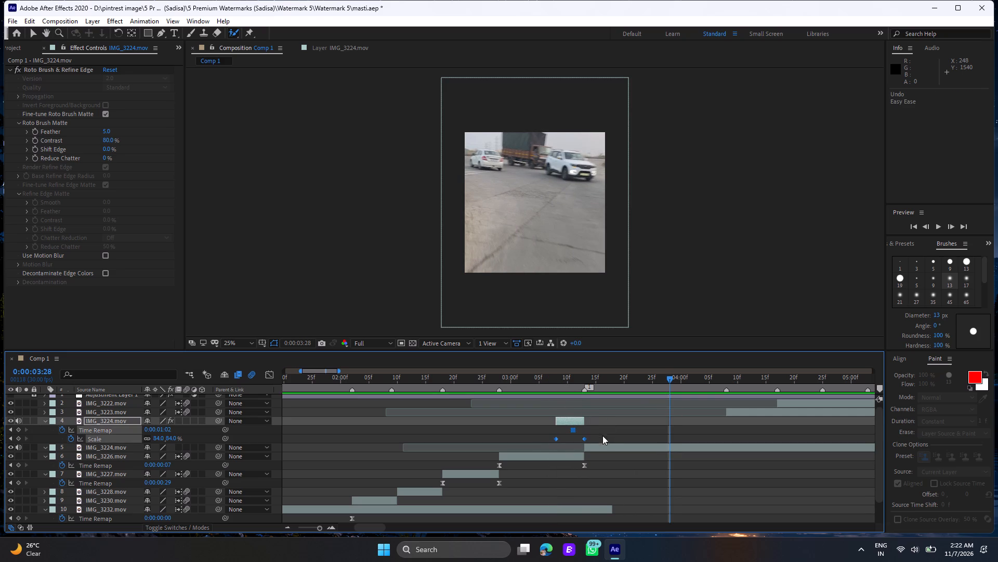
Apply Easy Ease to only the cut-out SUV layer's two Scale keyframes and check frames 0:00:03:11 and 0:00:03:10.
double_click(602, 436)
left_click(596, 436)
left_click_drag(596, 436, 549, 442)
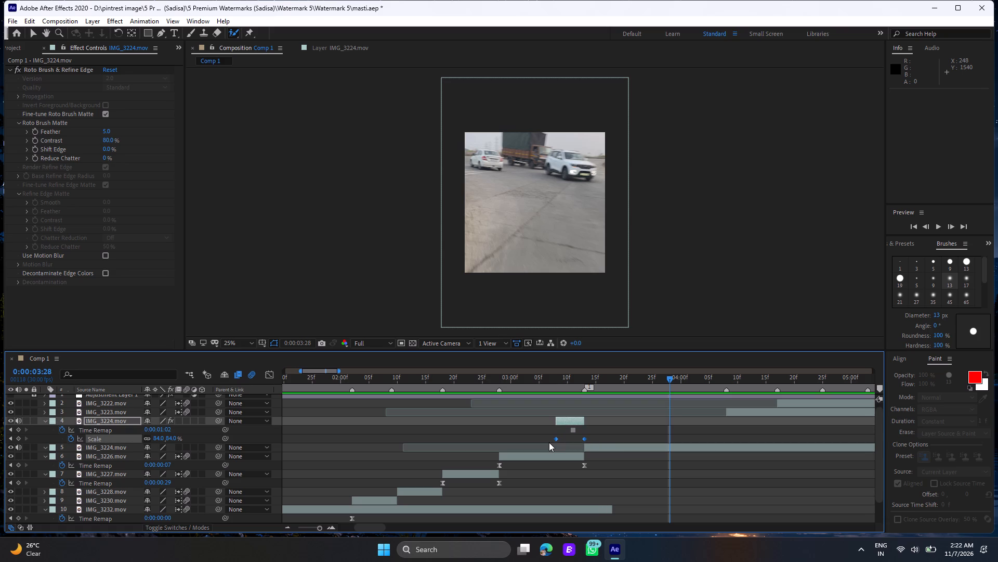
key("F9")
double_click(574, 381)
left_click(574, 381)
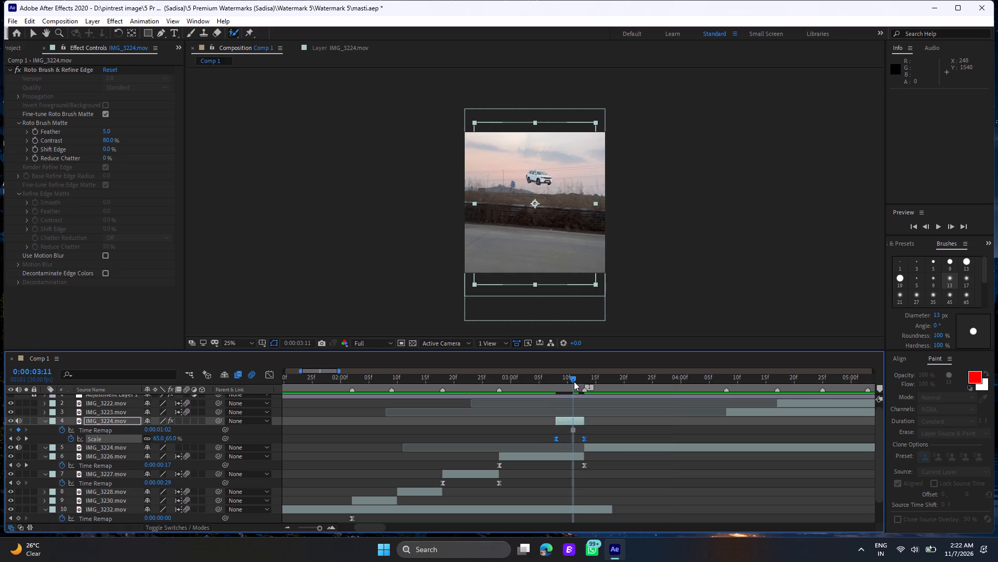
left_click_drag(574, 381, 569, 381)
In the Graph Editor, steepen the start of the cut-out SUV's Scale curve so it rises fast from 0:00:03:08 and eases into 84%.
double_click(270, 370)
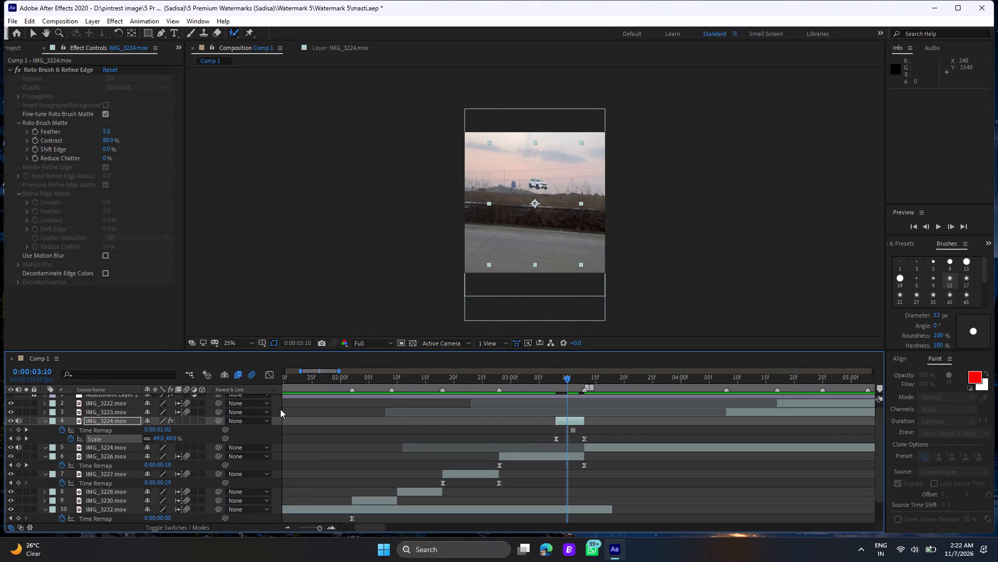
left_click_drag(601, 435, 557, 437)
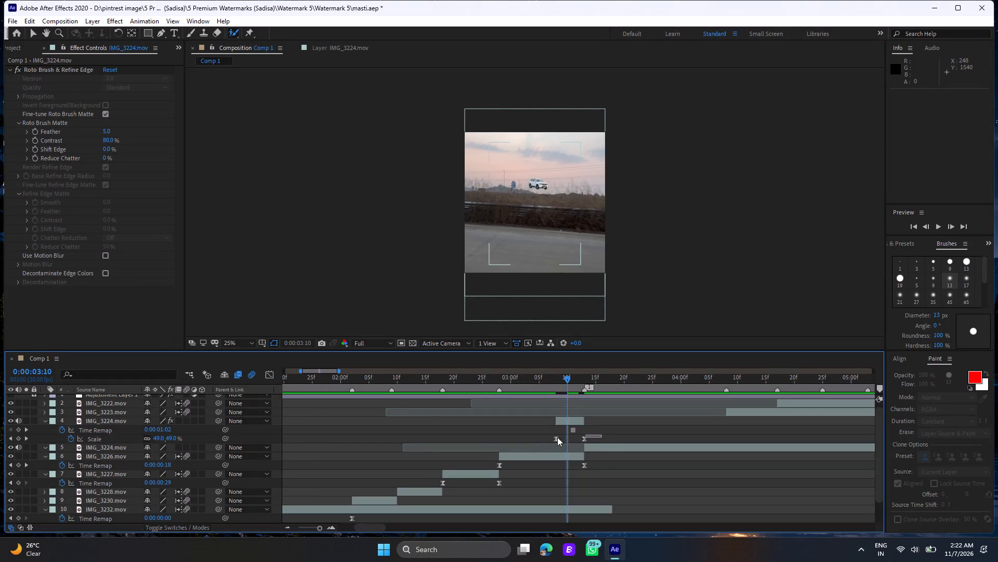
left_click_drag(557, 437, 547, 438)
left_click(273, 371)
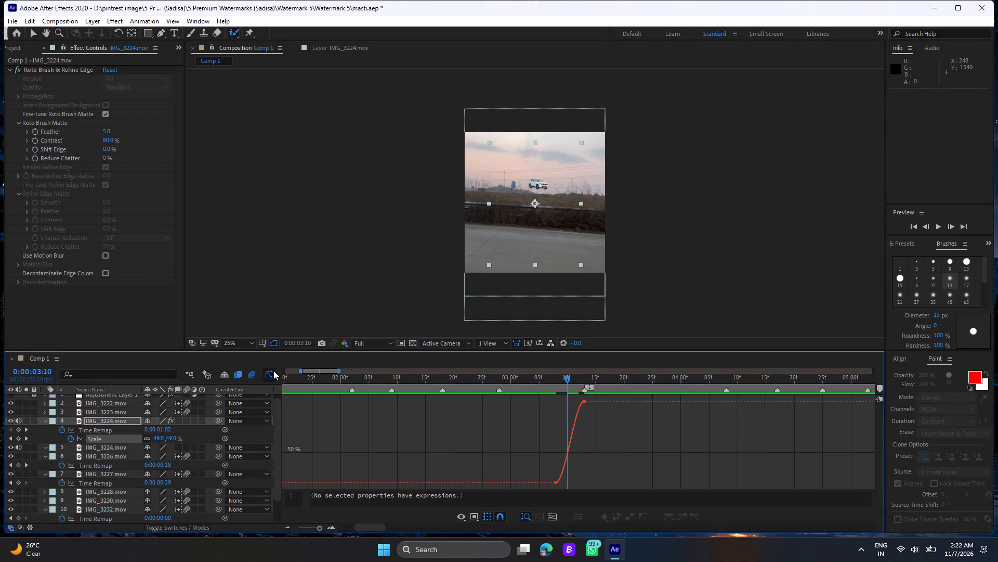
left_click(579, 476)
left_click_drag(579, 476, 514, 481)
left_click_drag(513, 484, 513, 486)
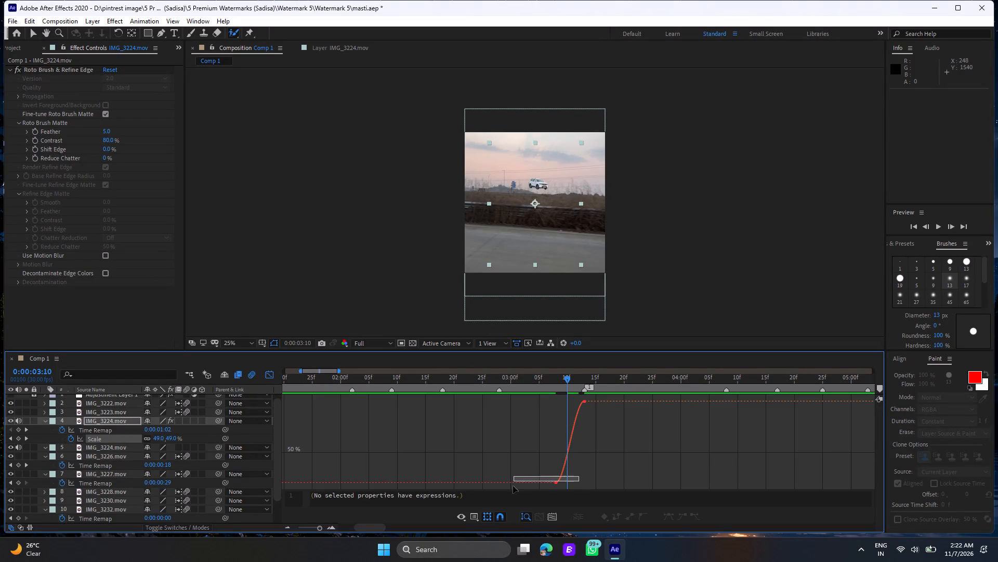
left_click_drag(513, 486, 510, 491)
left_click(510, 491)
left_click_drag(577, 474, 539, 490)
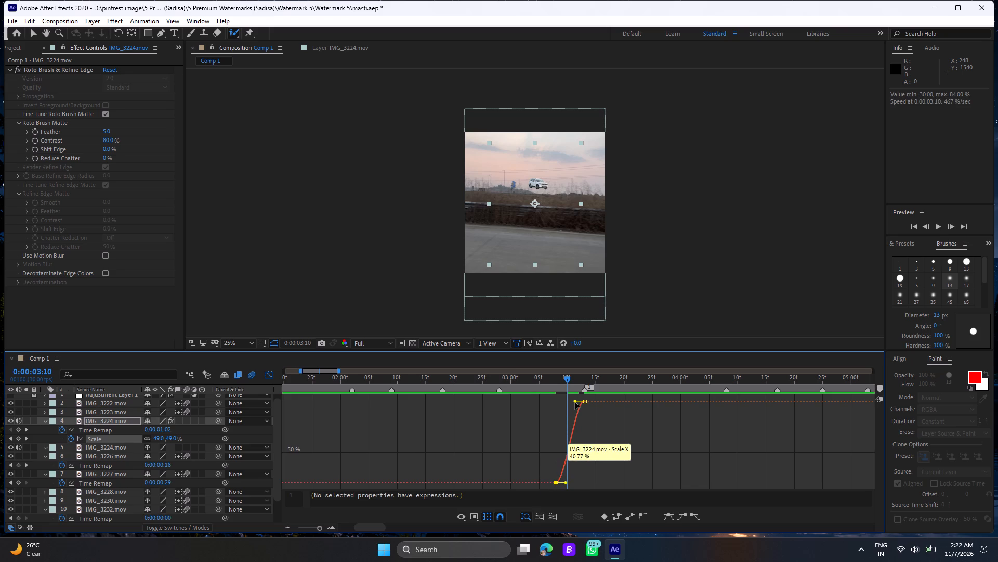
left_click(564, 482)
left_click_drag(564, 482, 558, 457)
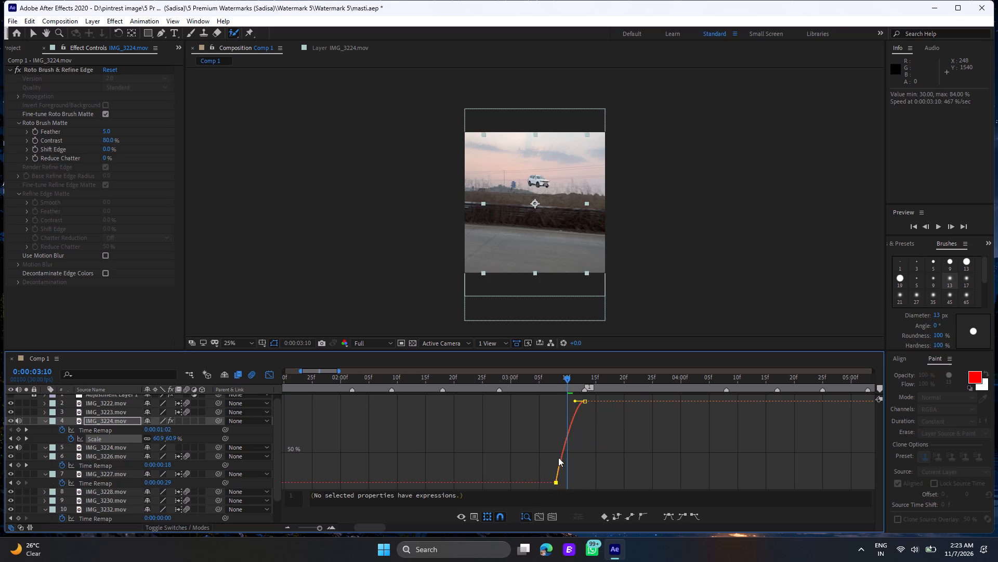
left_click_drag(558, 457, 544, 411)
left_click(544, 411)
Play back the eased SUV scale-up from 0:00:03:02 through the cut to the SUV's footage.
left_click(522, 388)
key("space")
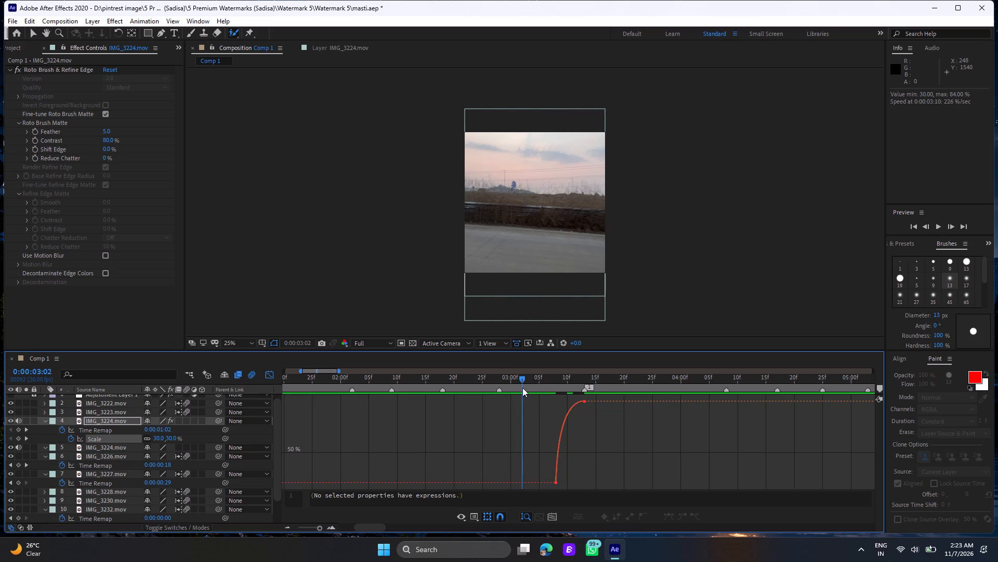
left_click(522, 388)
key("space")
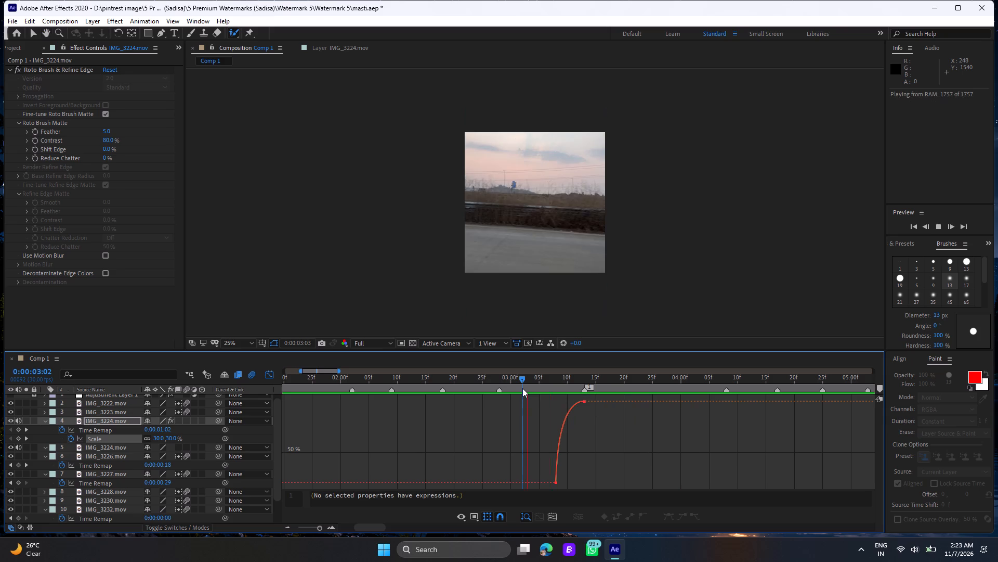
key("space")
key("space")
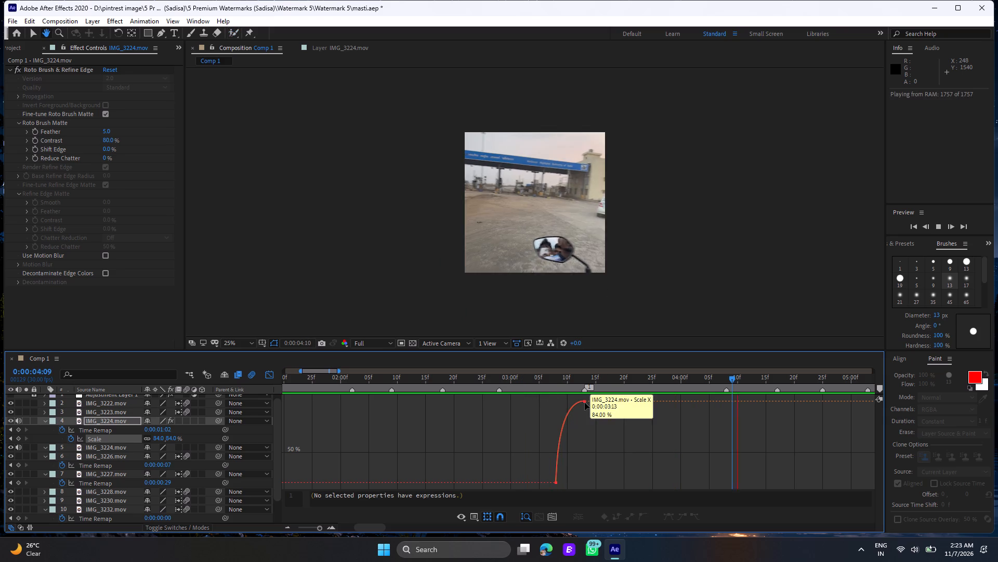
key("space")
Pull the incoming handle of the Scale curve's 84% keyframe steeply down so the growth slows midway and speeds up again into 0:00:03:13.
left_click(318, 529)
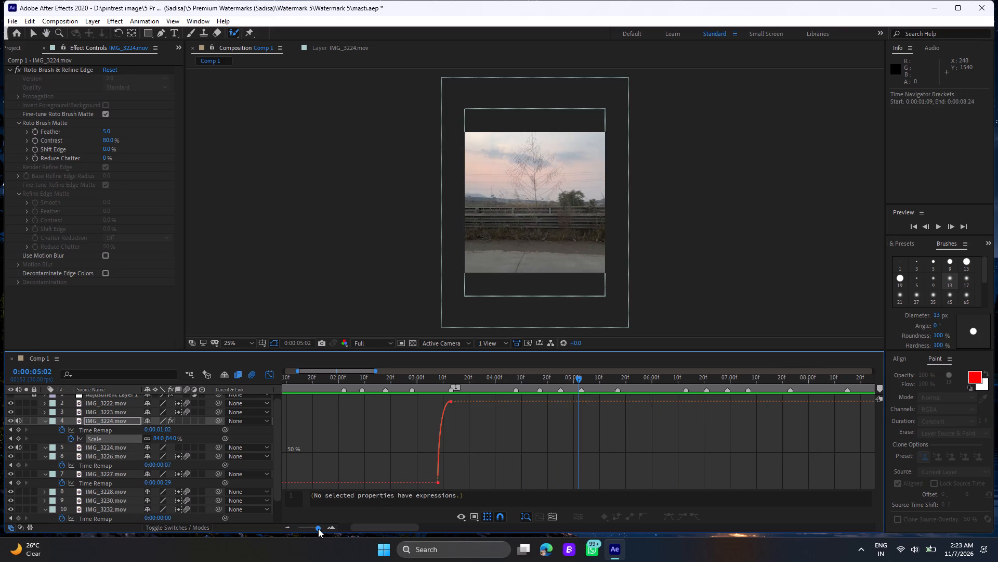
left_click(320, 529)
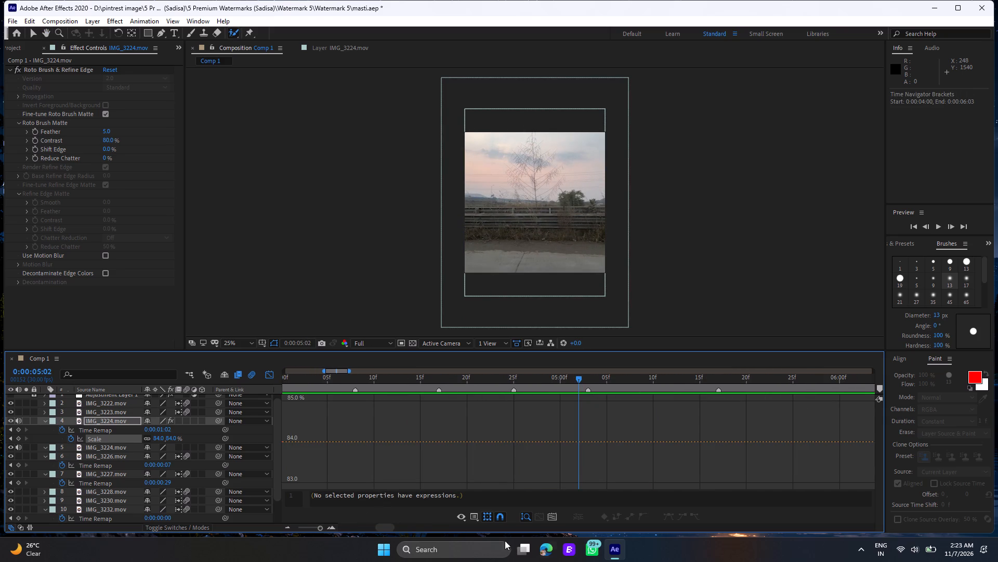
left_click_drag(388, 527, 375, 527)
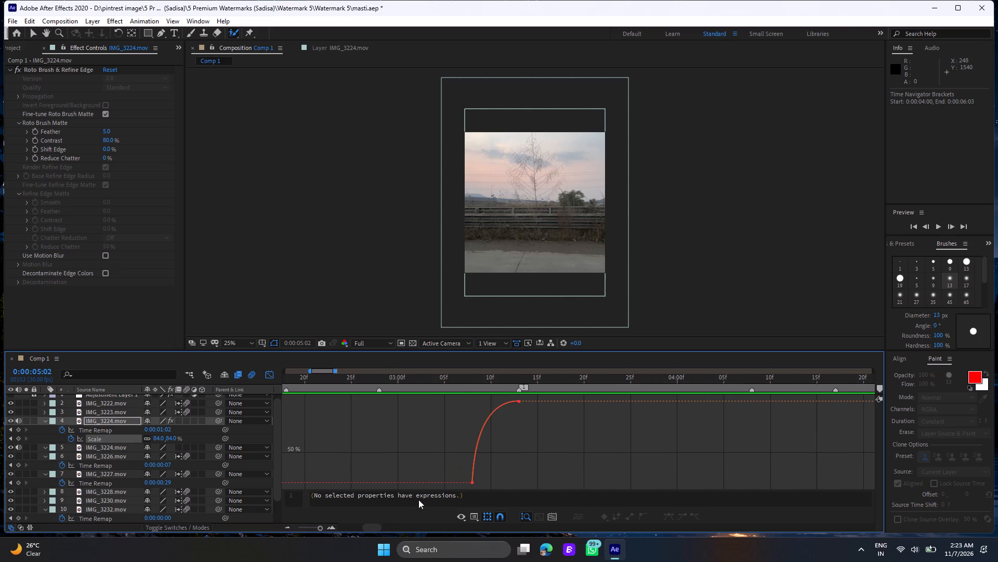
left_click(508, 397)
left_click_drag(508, 397, 527, 415)
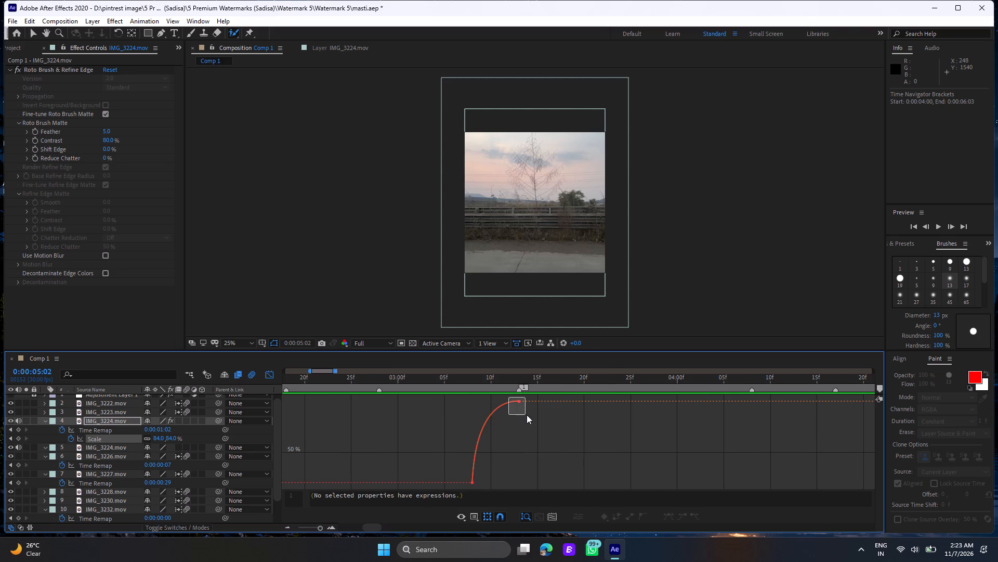
left_click_drag(527, 415, 529, 416)
left_click(529, 416)
left_click(502, 398)
left_click_drag(503, 398, 541, 412)
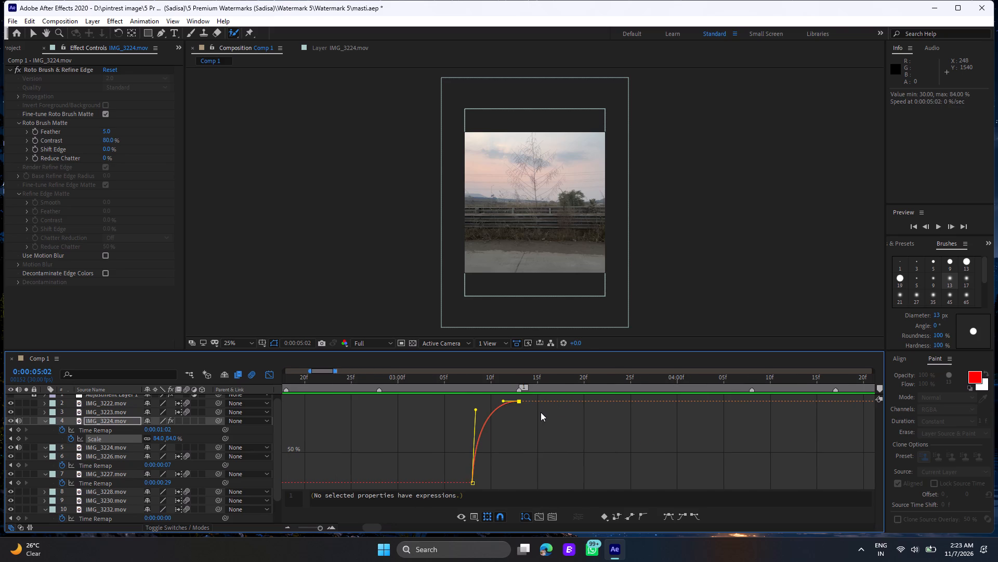
left_click(503, 401)
left_click_drag(503, 401, 520, 459)
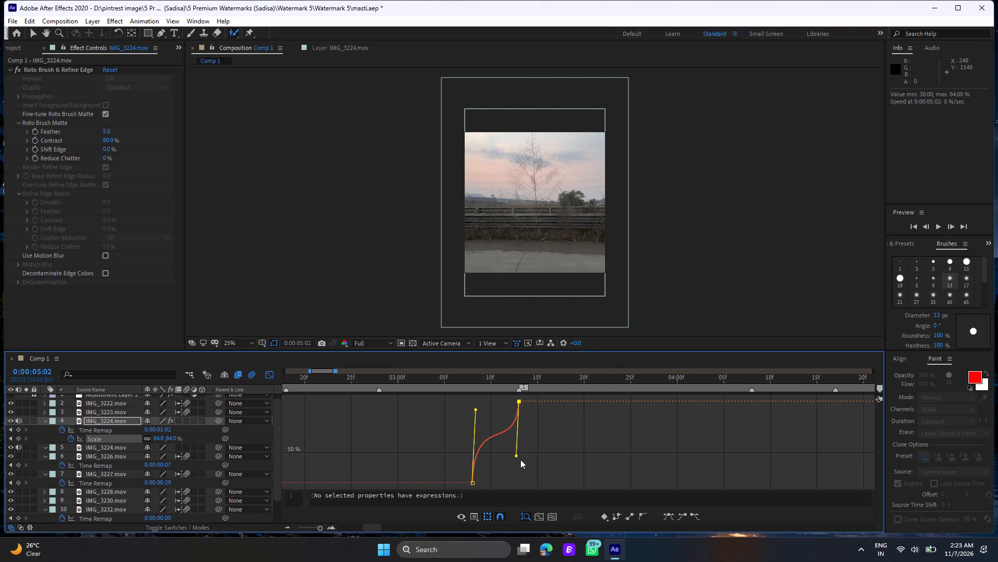
left_click_drag(520, 459, 521, 467)
Play back the reshaped SUV scale-up from 0:00:03:04 through the cut and into the following clips.
left_click(432, 381)
key("space")
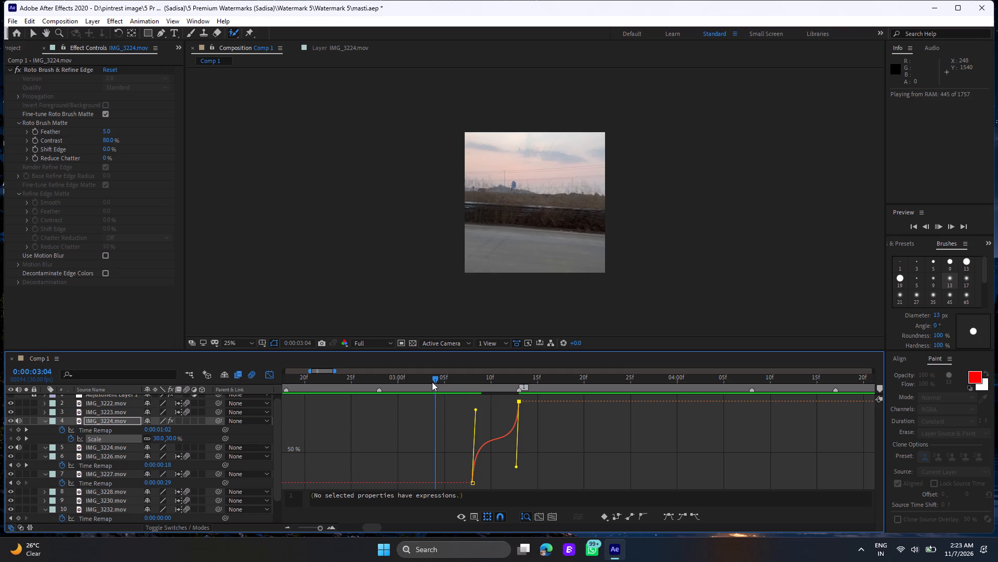
triple_click(432, 389)
key("space")
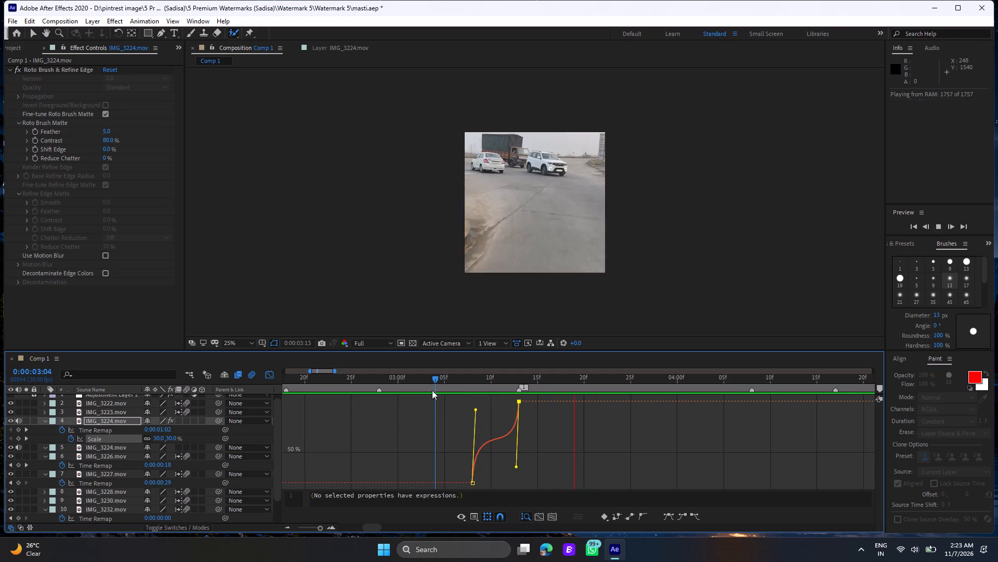
key("space")
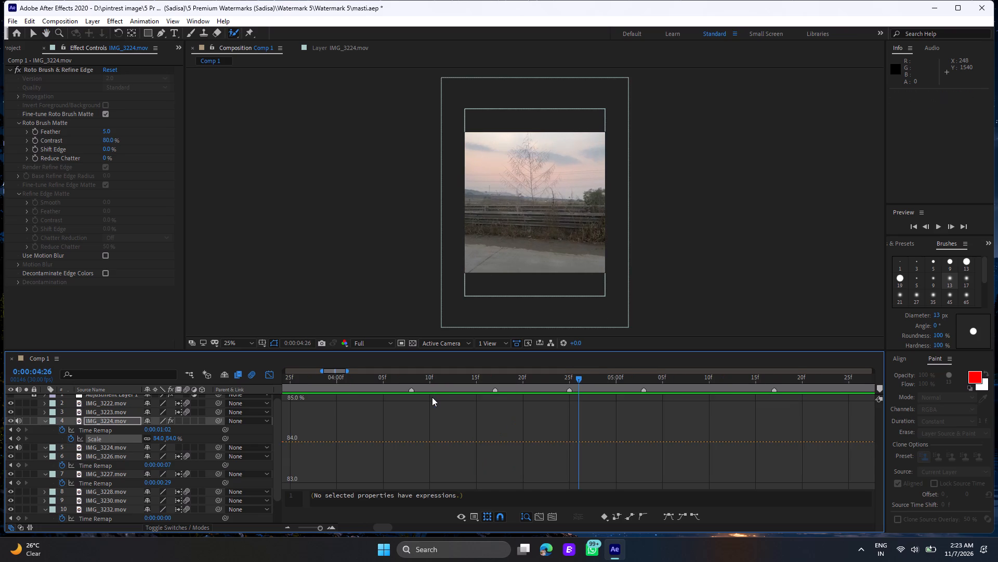
Save the masti.aep project and close After Effects.
key("ctrl+s")
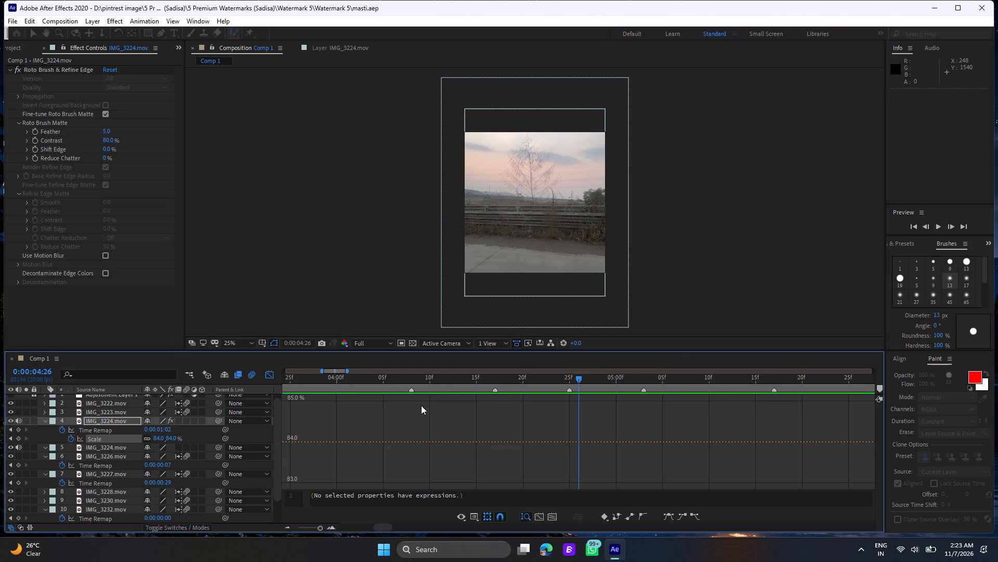
double_click(981, 2)
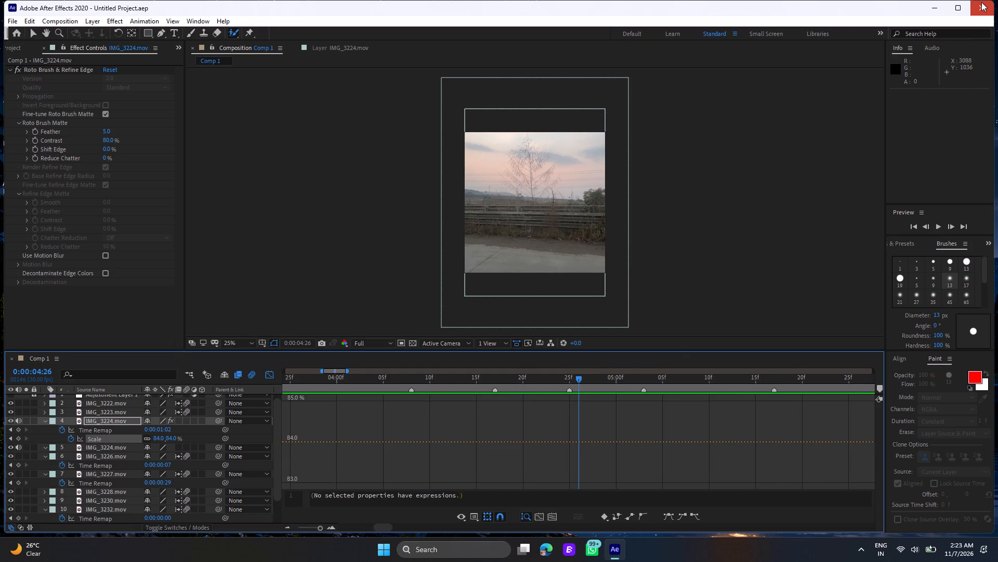